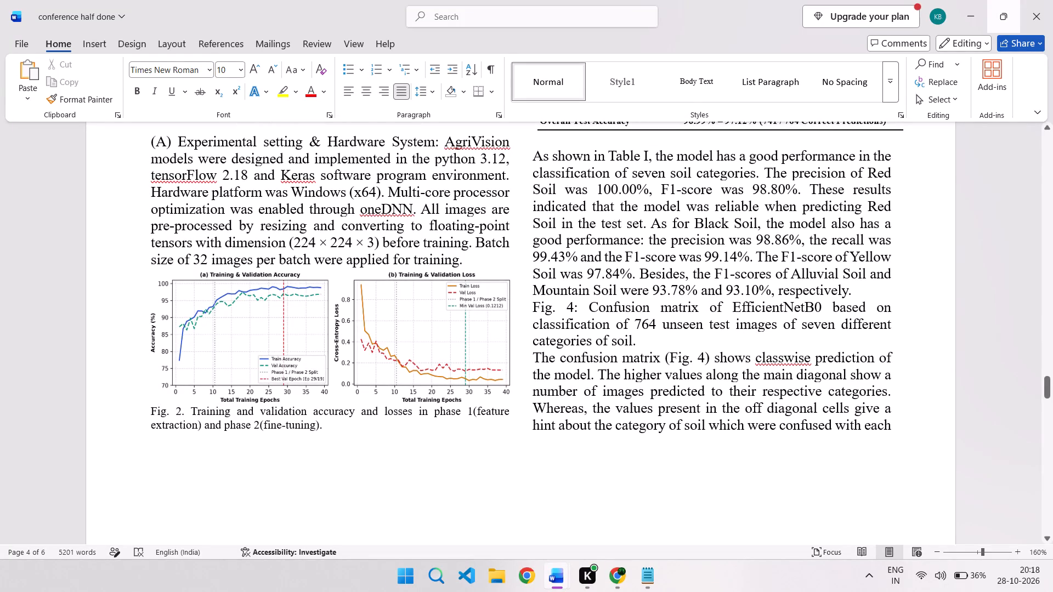
Paste the copied confusion matrix picture on a new line after the paragraph ending "93.78% and 93.10%, respectively.".
click(857, 288)
key(Return)
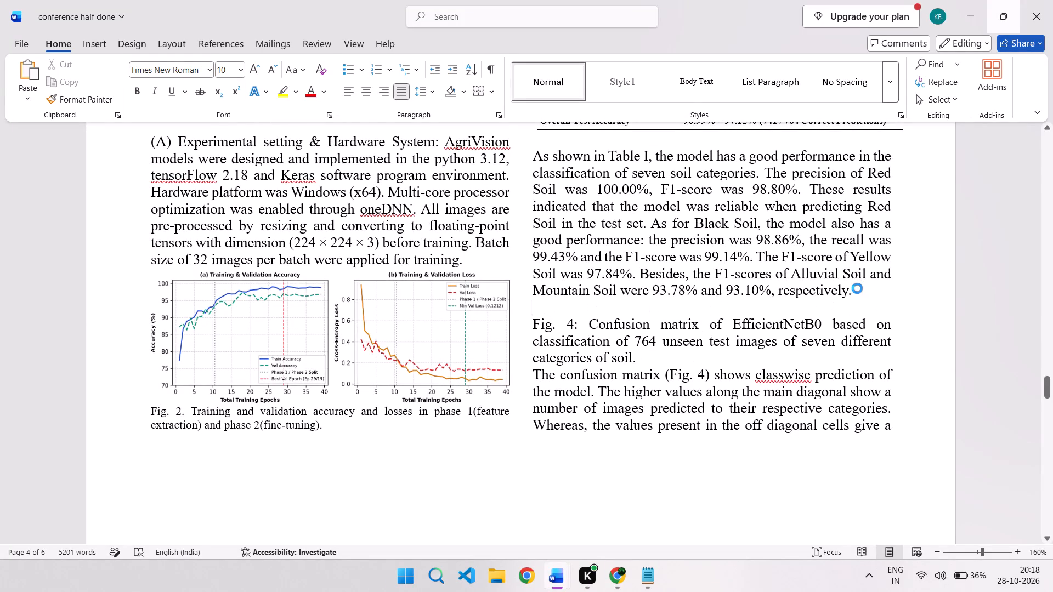
key(ctrl+v)
Move the pasted confusion matrix off the training accuracy graph and into the right text column of the same page.
scroll(656, 340, up, 2)
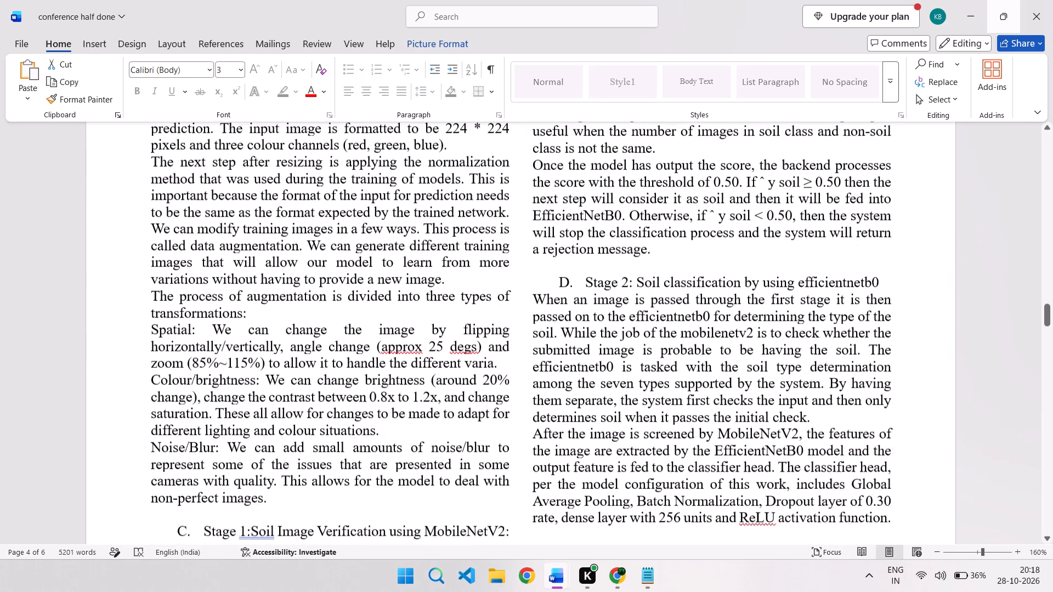
scroll(644, 350, up, 2)
scroll(644, 350, down, 3)
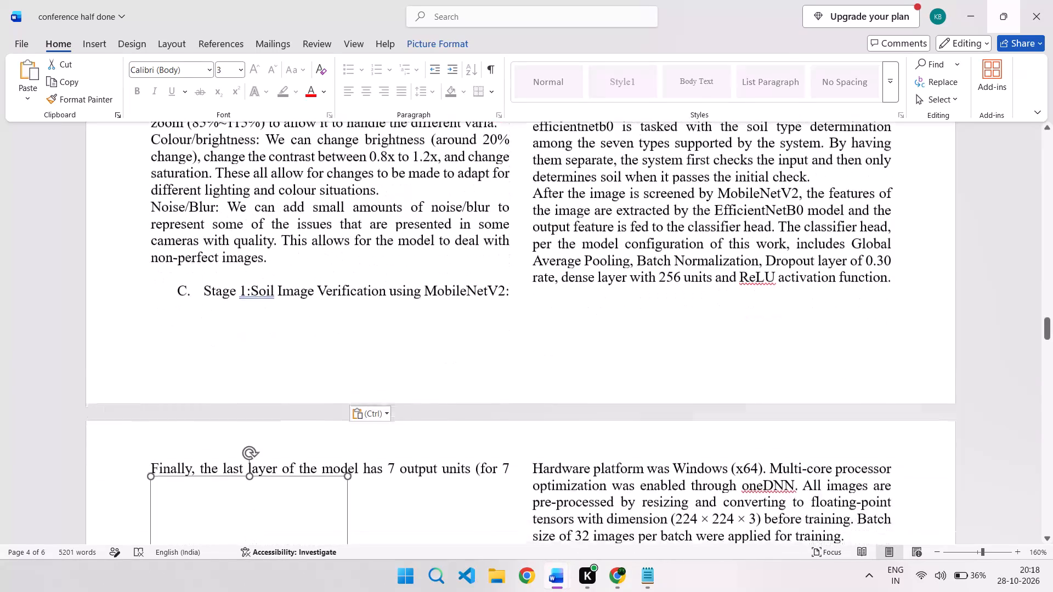
scroll(644, 350, down, 2)
scroll(541, 328, down, 3)
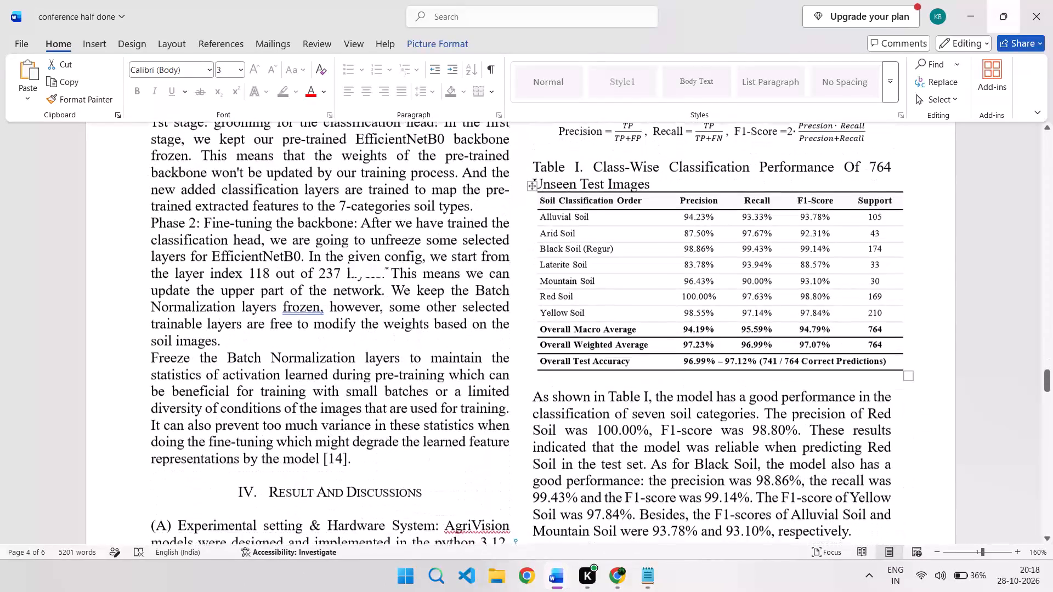
scroll(541, 328, down, 2)
scroll(541, 328, up, 1)
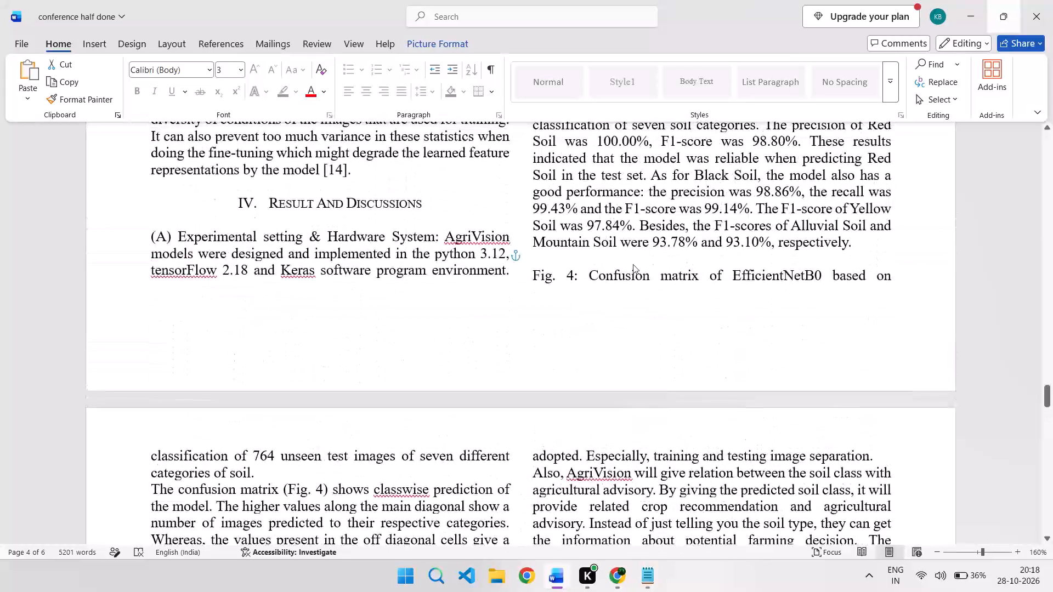
scroll(633, 264, up, 1)
scroll(494, 351, up, 1)
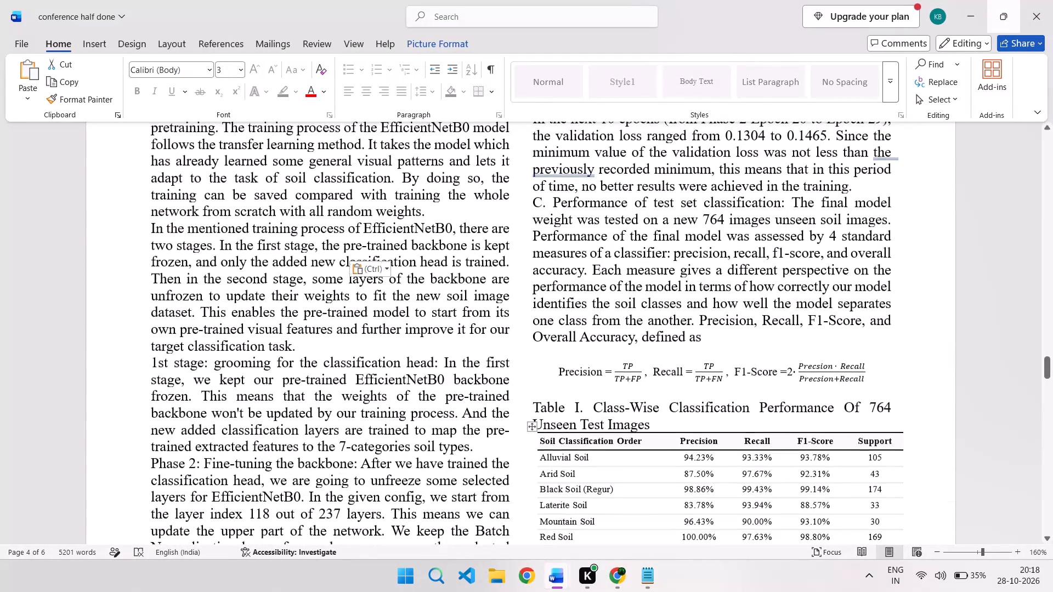
scroll(494, 351, up, 1)
drag(222, 234, 467, 362)
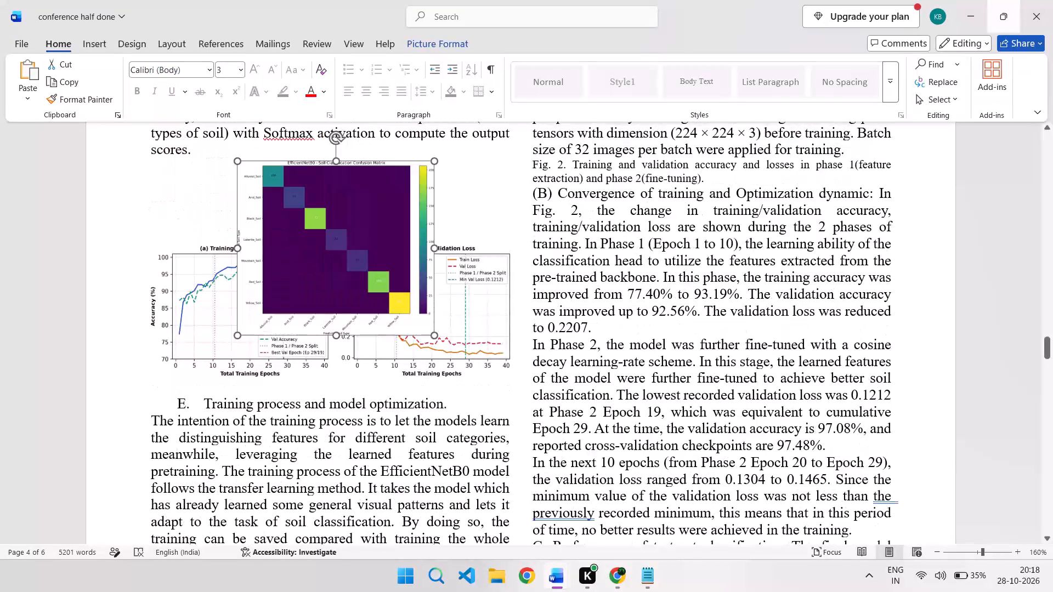
drag(467, 362, 745, 441)
Move the confusion matrix down the right column, past Table I, to the foot of the paragraph beginning "As shown in Table I".
scroll(745, 441, down, 1)
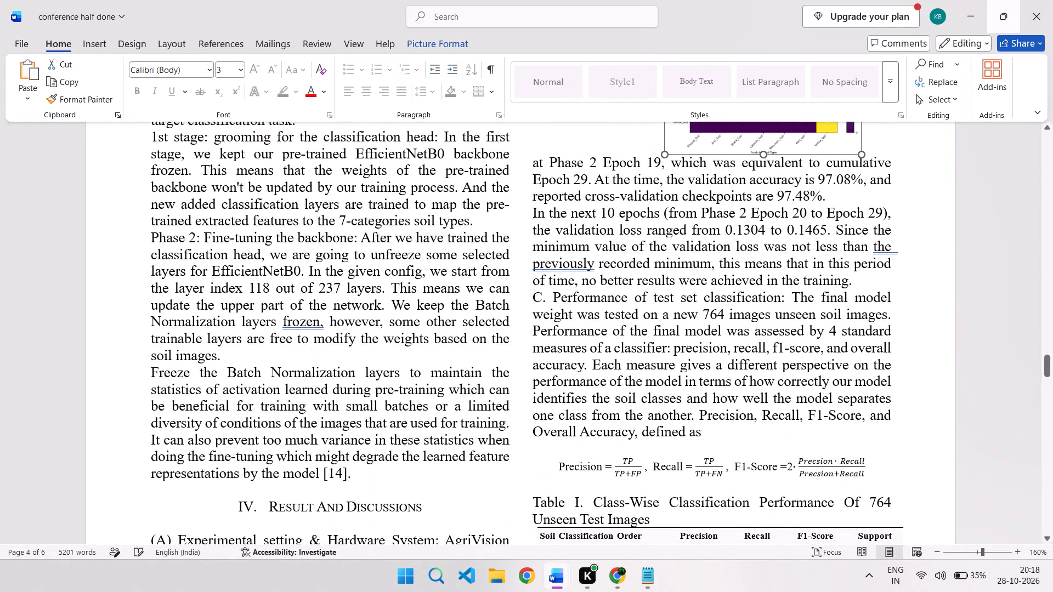
drag(739, 156, 761, 391)
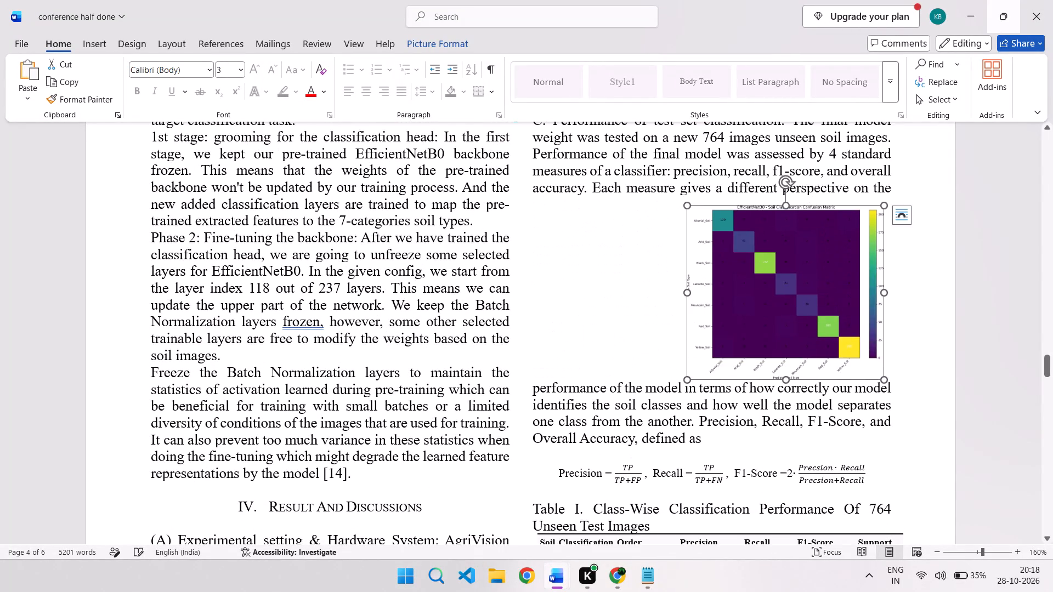
scroll(761, 391, down, 1)
scroll(755, 279, up, 1)
drag(774, 197, 818, 429)
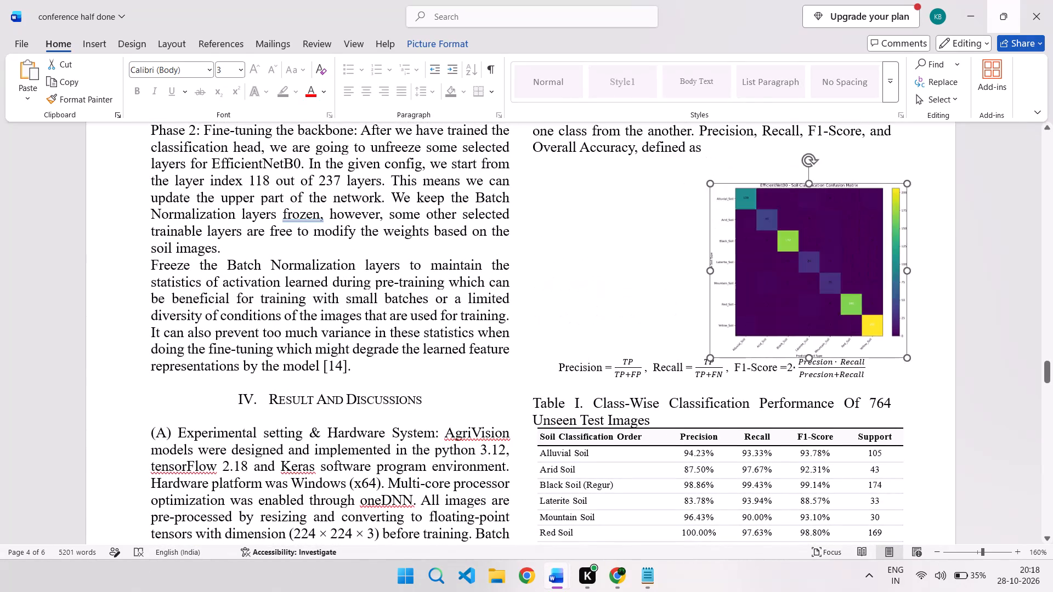
drag(818, 429, 817, 457)
scroll(817, 457, down, 1)
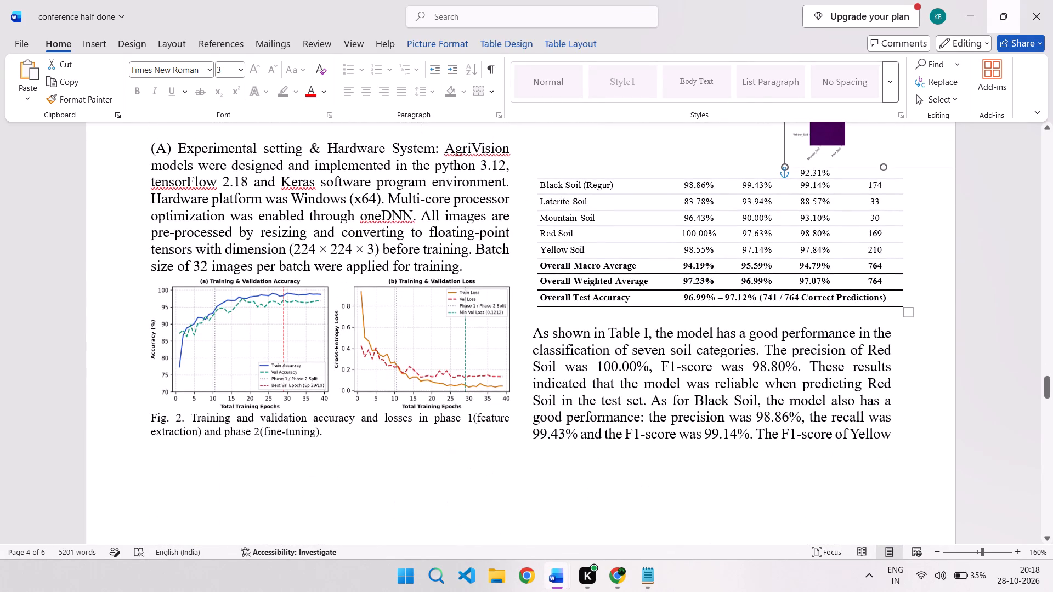
drag(832, 140, 714, 384)
scroll(714, 384, down, 1)
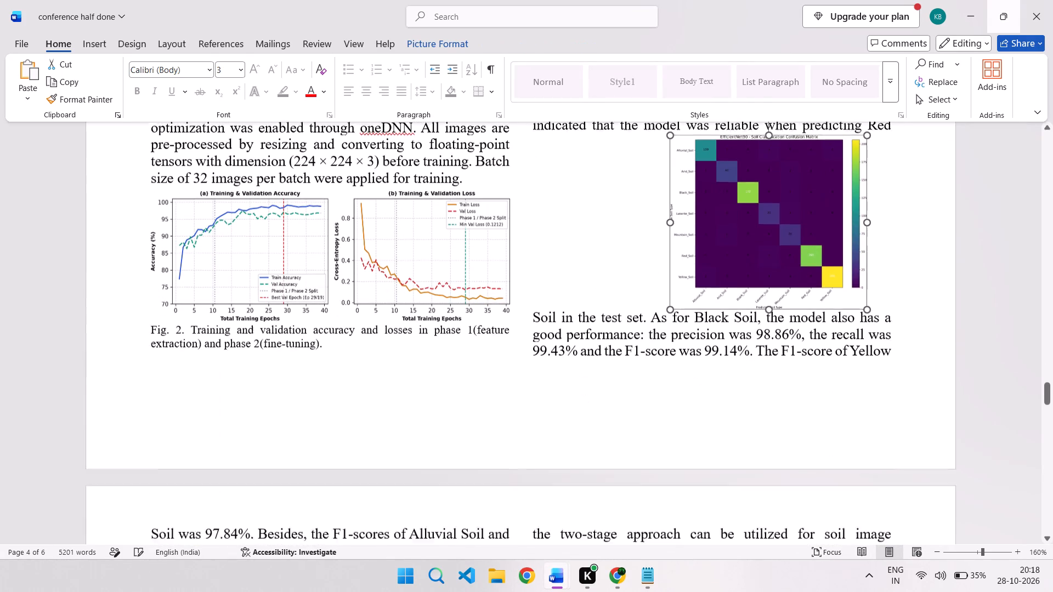
scroll(714, 384, down, 1)
drag(769, 204, 762, 253)
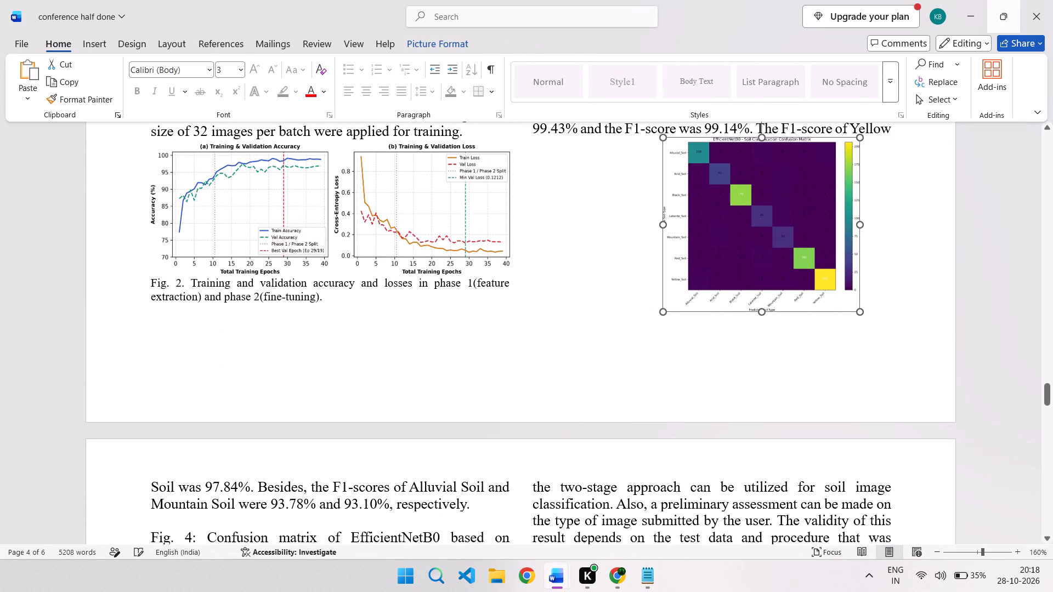
drag(762, 253, 752, 281)
scroll(752, 281, up, 1)
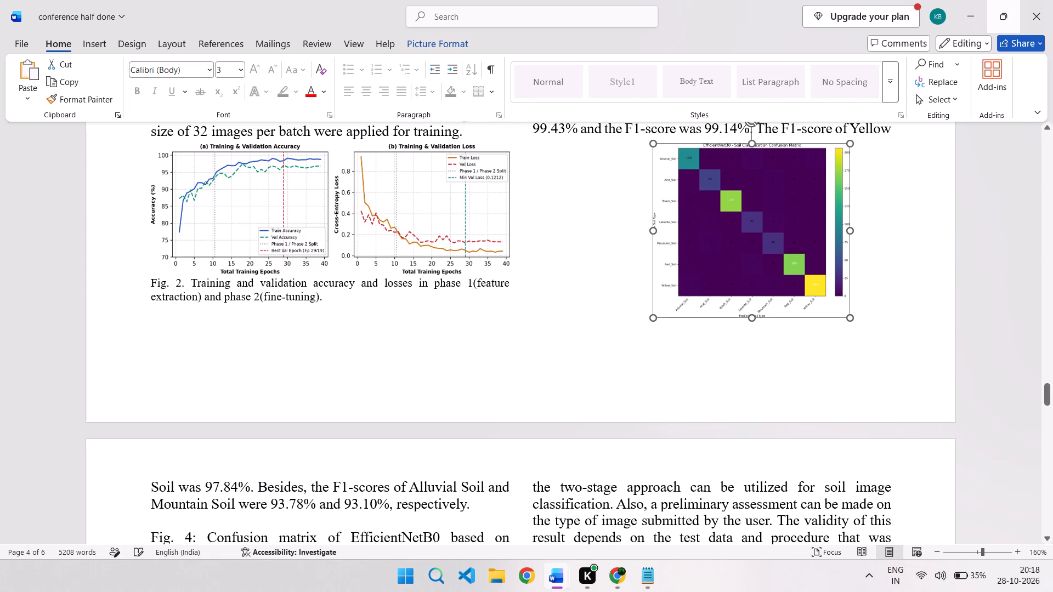
scroll(752, 281, up, 1)
drag(746, 344, 745, 388)
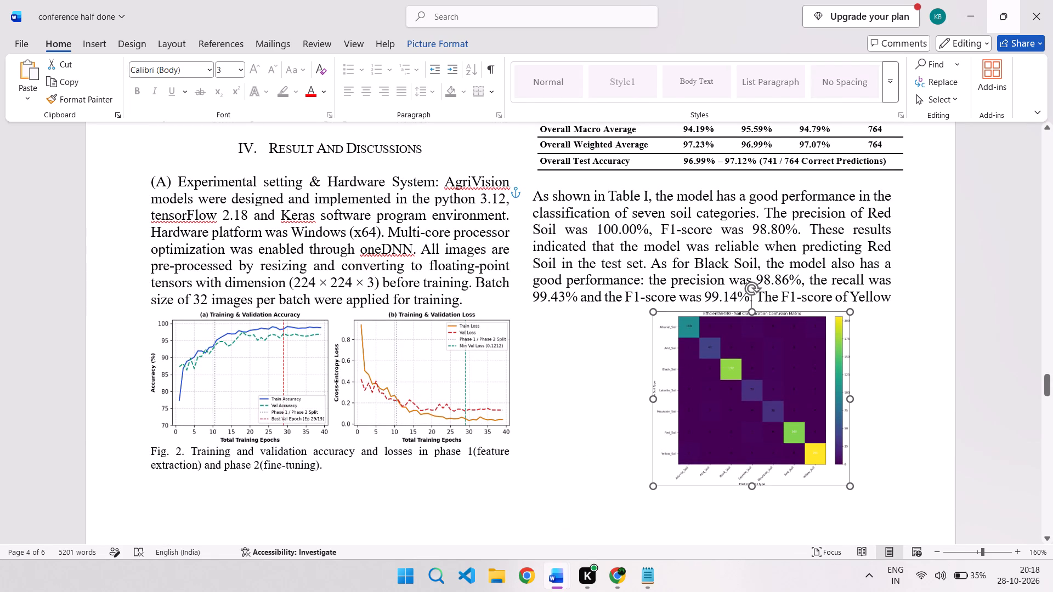
Shrink the confusion matrix to a low, wide shape and fit it between the "respectively." line and the Fig. 4 caption.
drag(850, 488, 831, 475)
drag(831, 475, 806, 396)
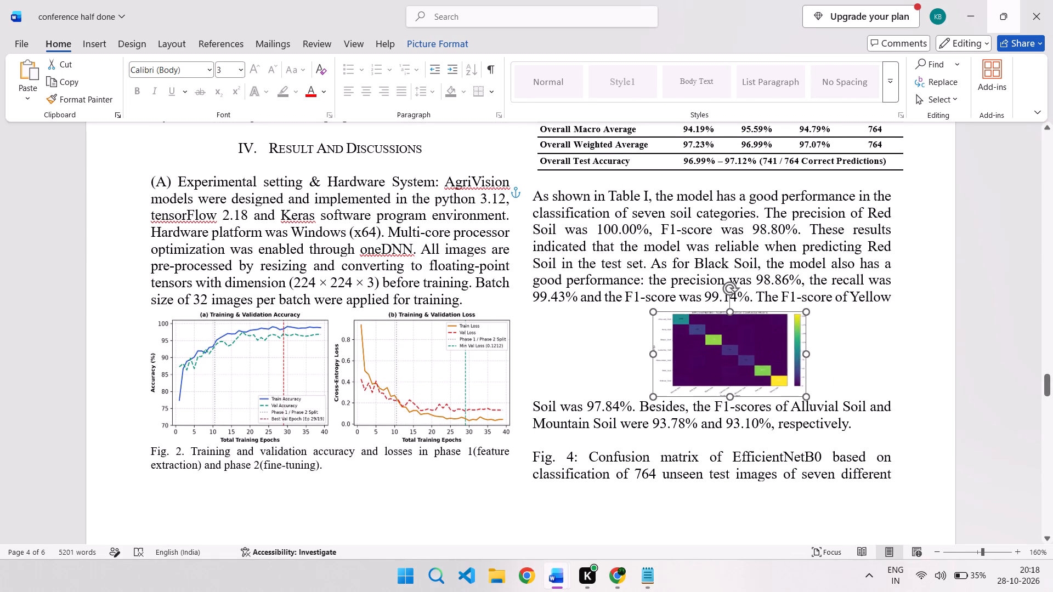
drag(806, 396, 850, 385)
drag(785, 360, 787, 401)
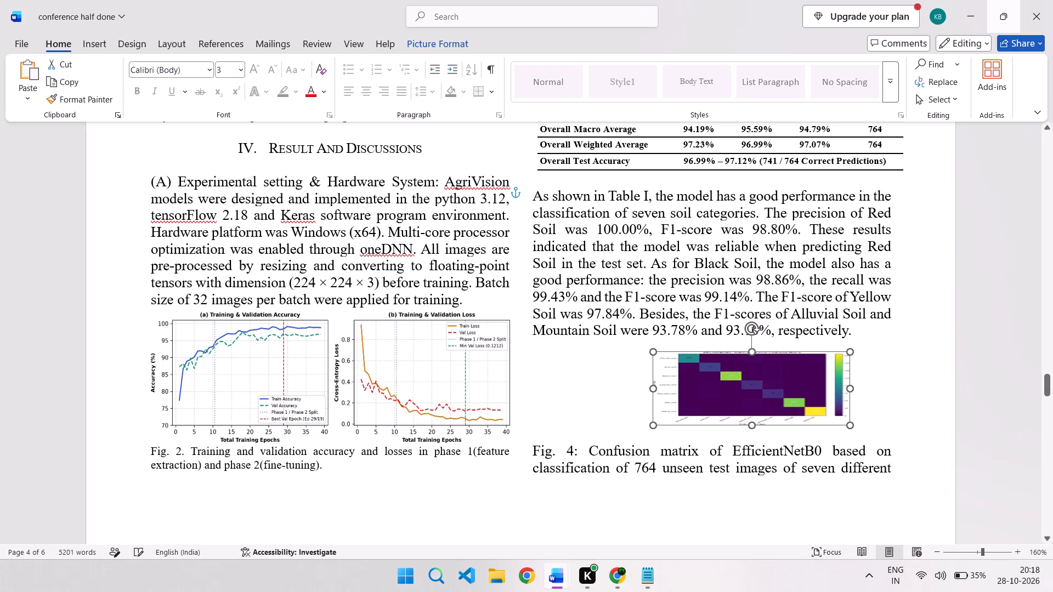
drag(787, 401, 773, 400)
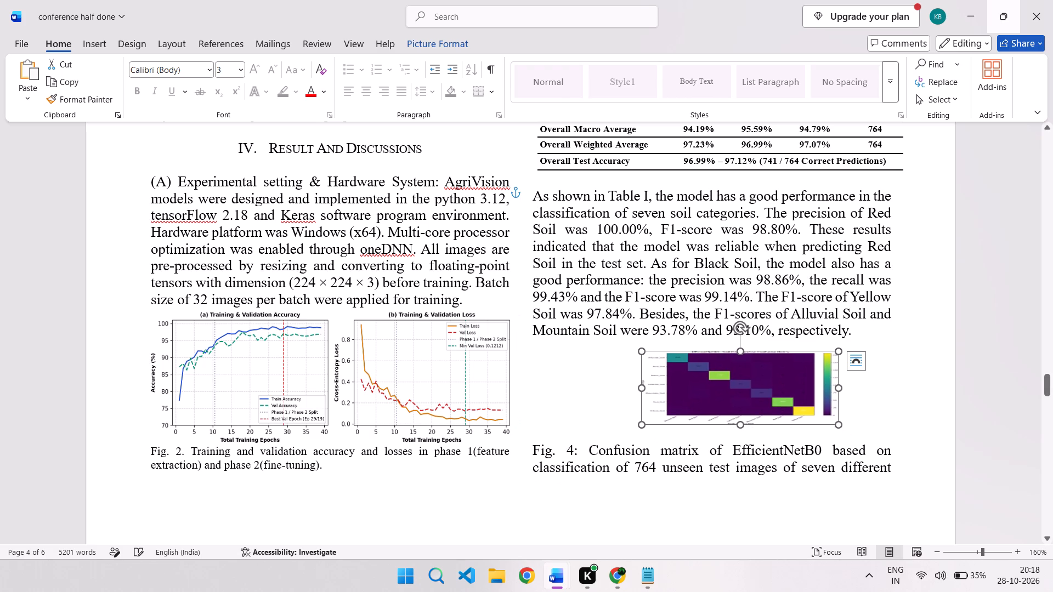
drag(743, 349, 743, 348)
drag(743, 348, 743, 343)
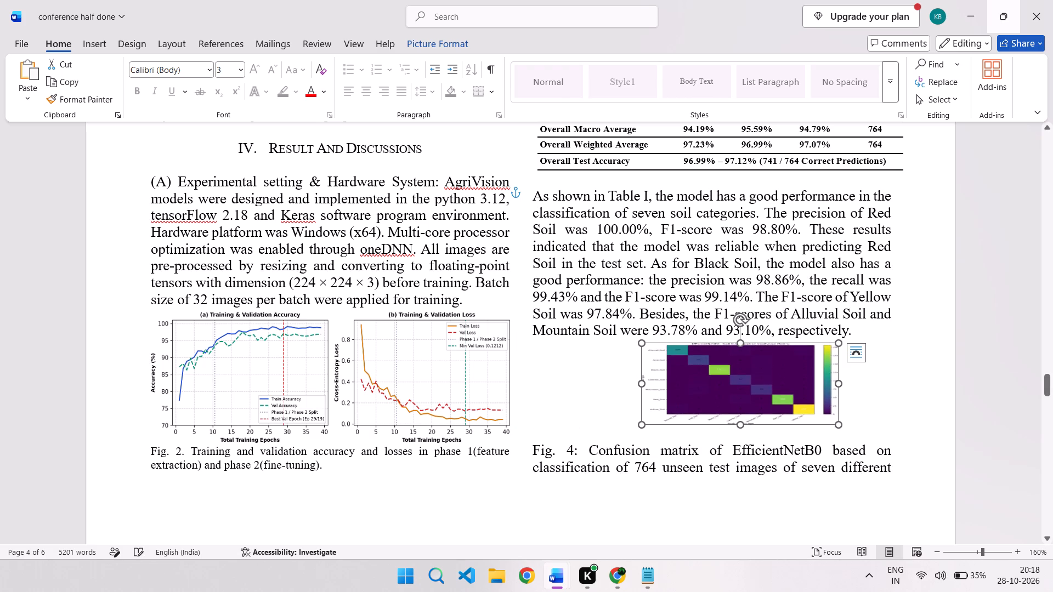
drag(740, 426, 743, 435)
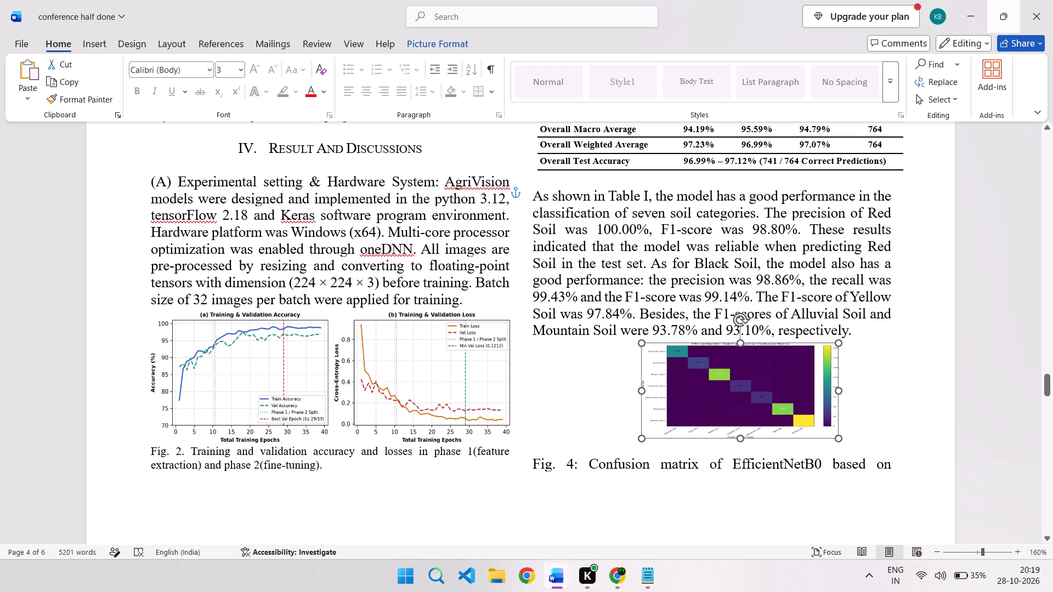
drag(743, 435, 744, 434)
Delete the empty line between the confusion matrix and the Fig. 4 caption.
click(726, 448)
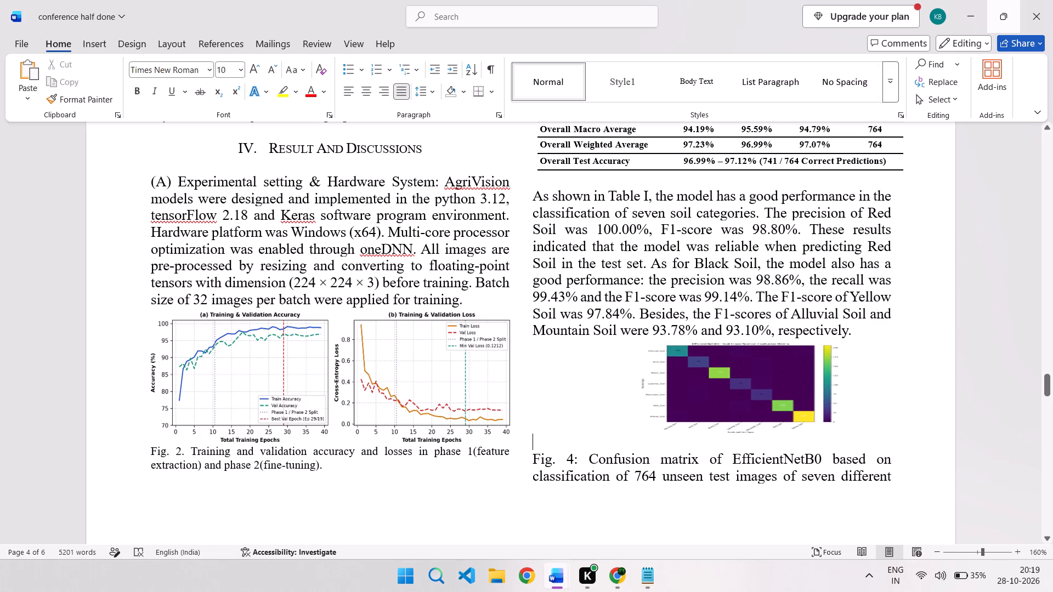
key(BackSpace)
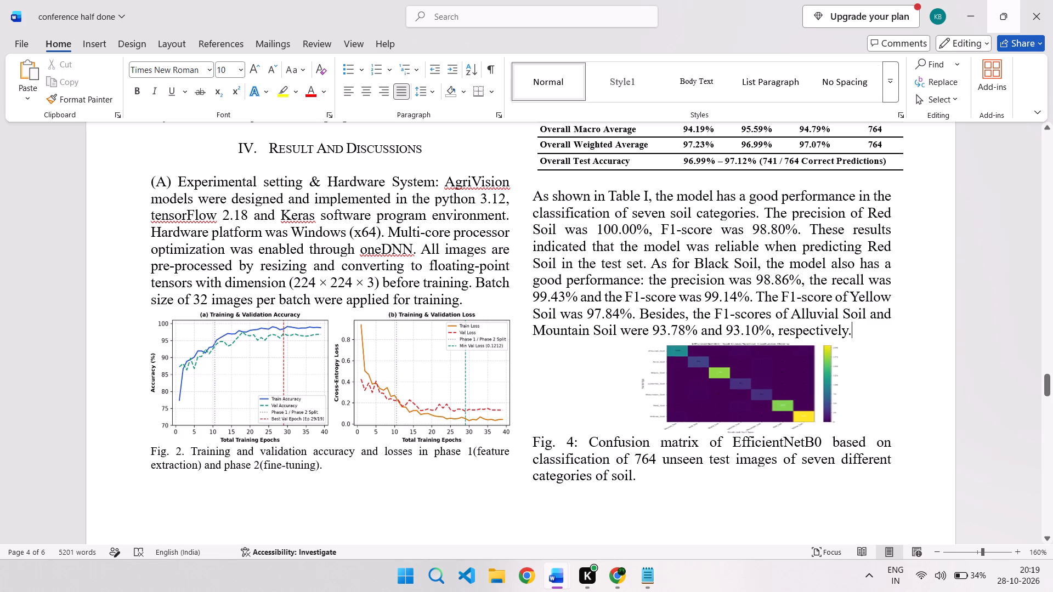
Reduce the font size of the whole Fig. 4 confusion matrix caption to 8.
drag(636, 477, 541, 445)
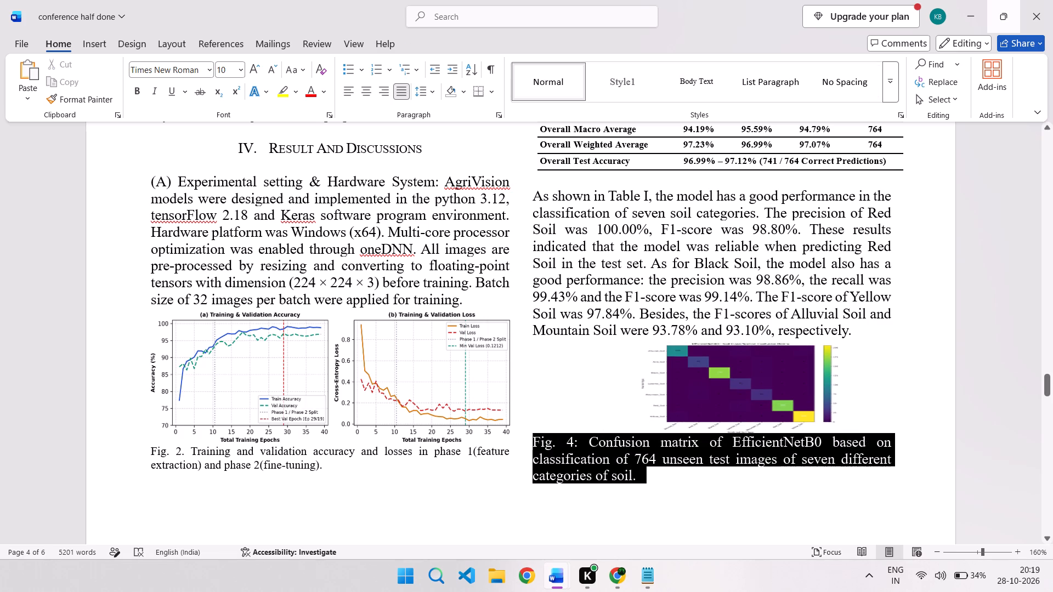
drag(541, 445, 533, 442)
click(663, 399)
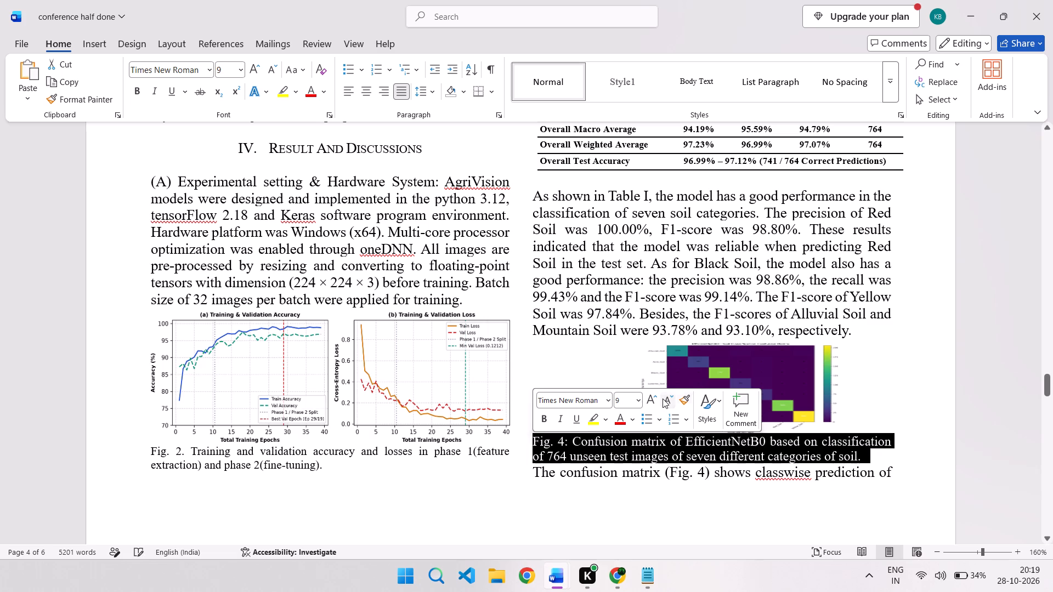
click(671, 399)
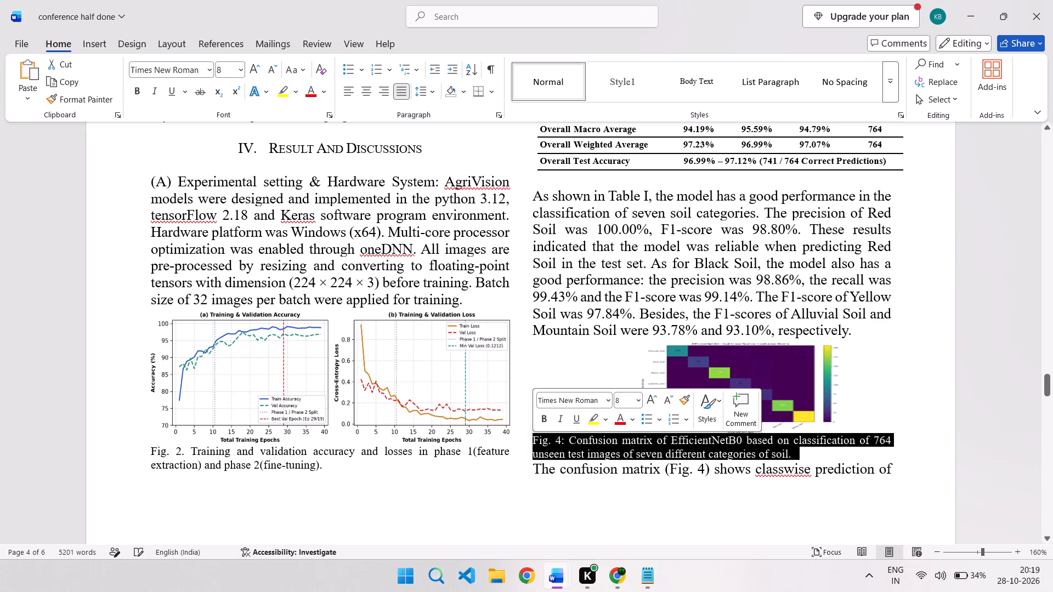
Enlarge the confusion matrix by extending its bottom edge toward the Fig. 4 caption and widening its left side.
click(730, 384)
drag(740, 435, 742, 444)
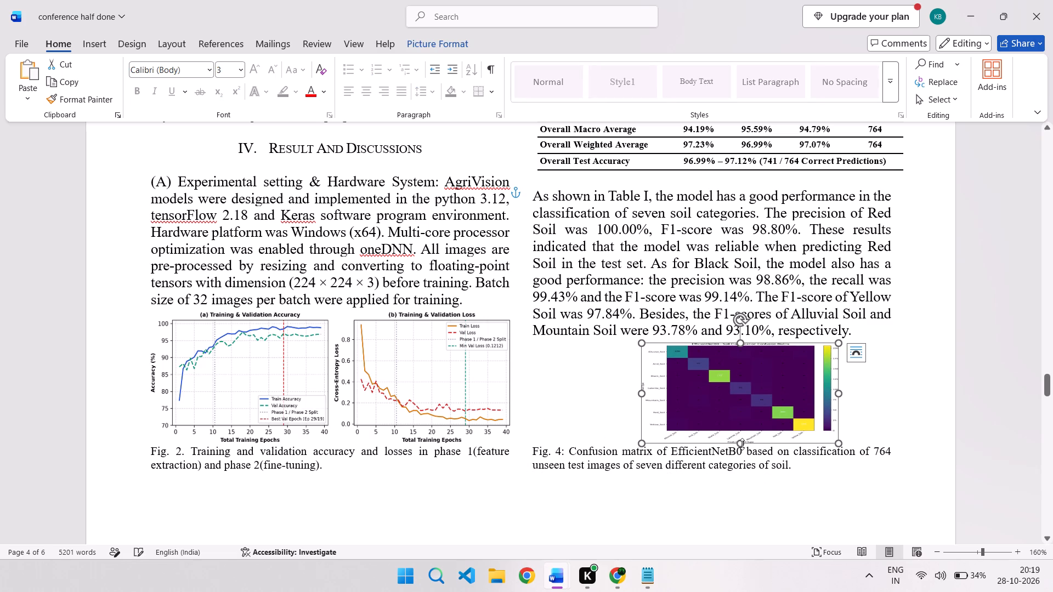
drag(639, 391, 620, 395)
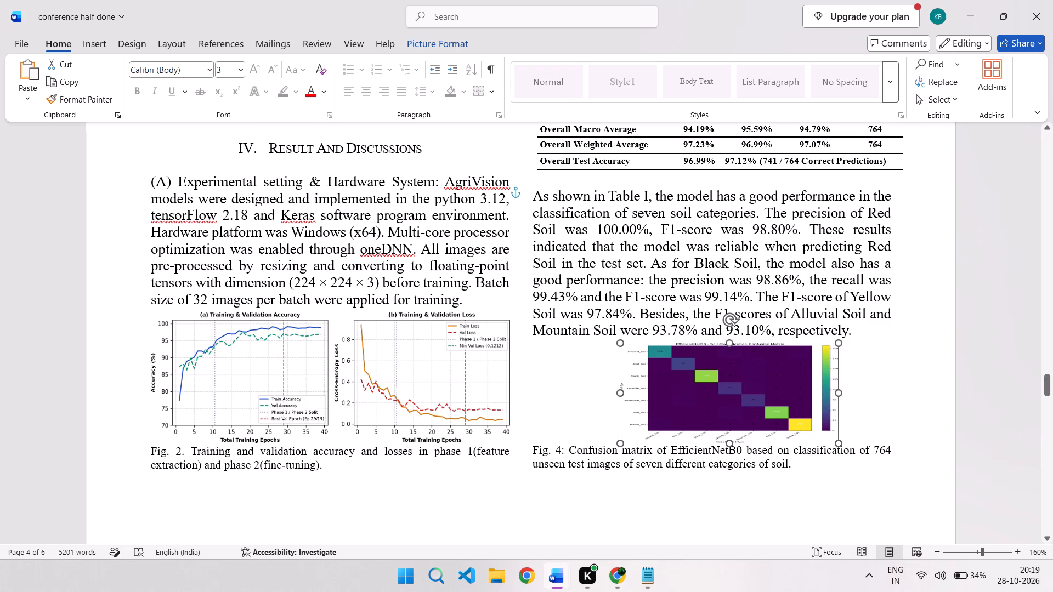
drag(620, 395, 617, 396)
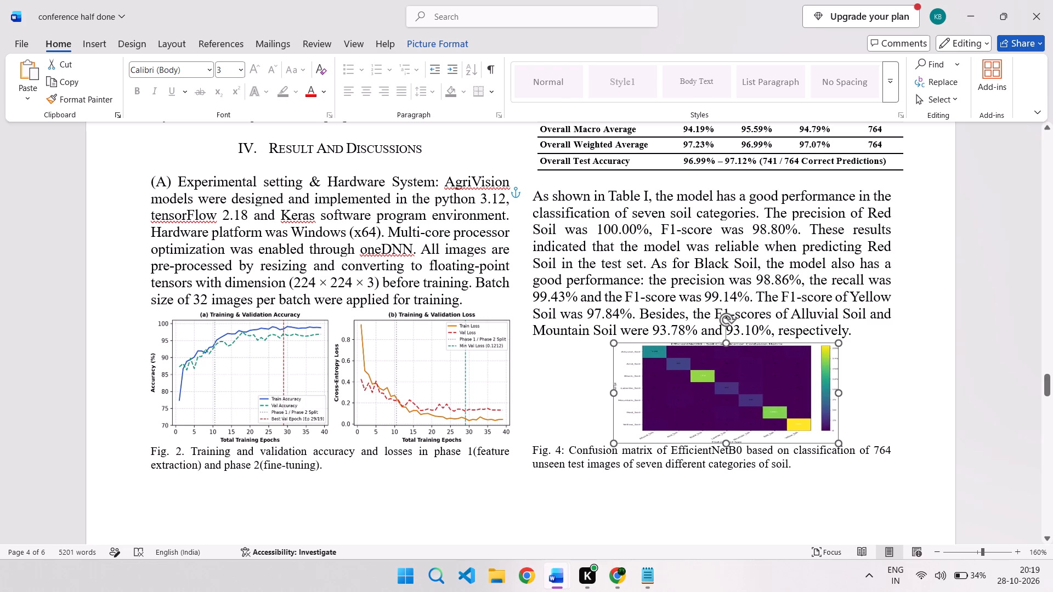
drag(617, 396, 638, 404)
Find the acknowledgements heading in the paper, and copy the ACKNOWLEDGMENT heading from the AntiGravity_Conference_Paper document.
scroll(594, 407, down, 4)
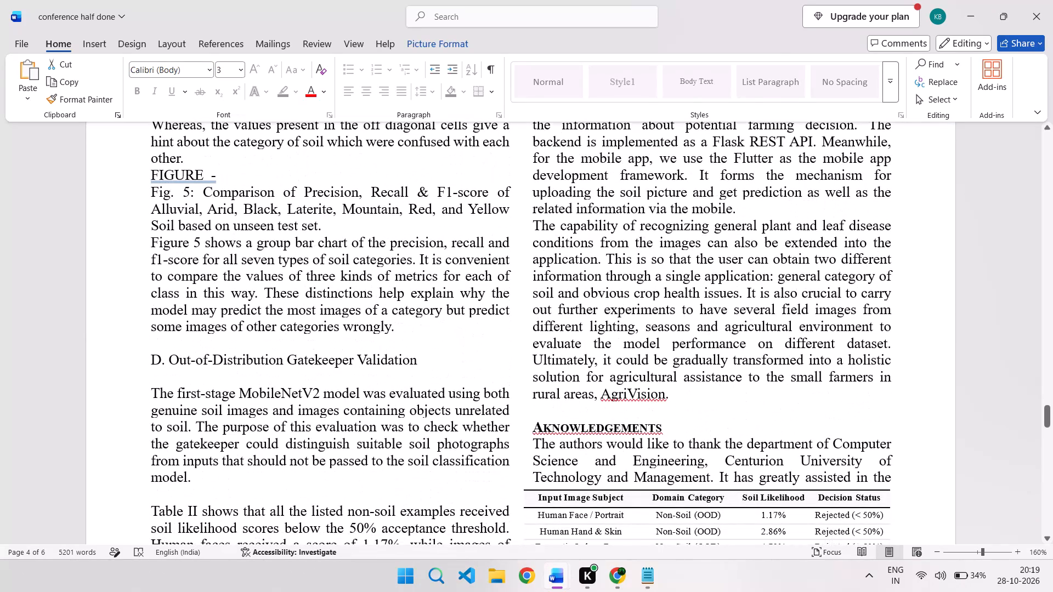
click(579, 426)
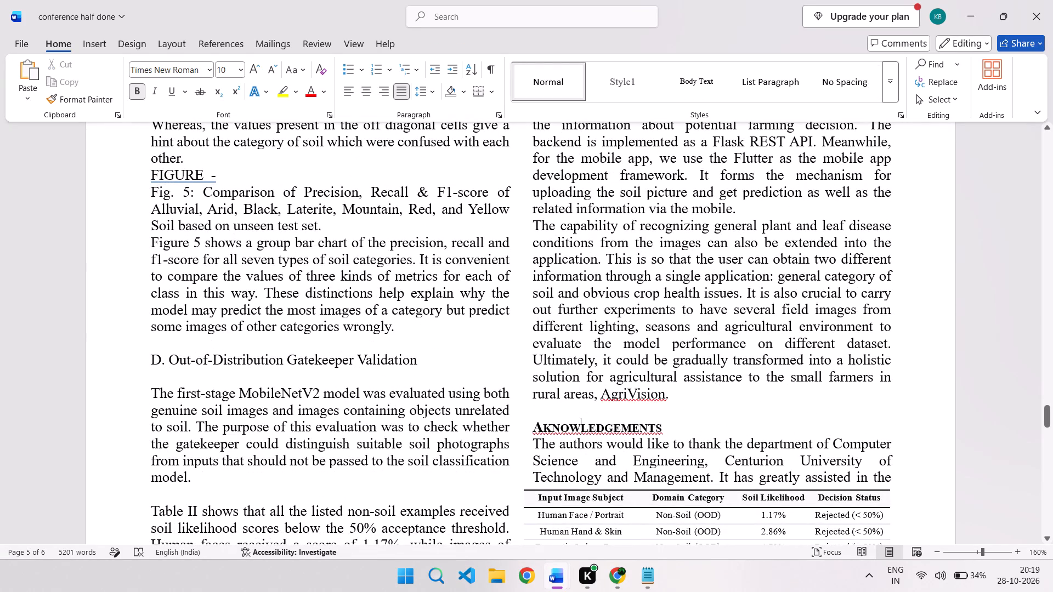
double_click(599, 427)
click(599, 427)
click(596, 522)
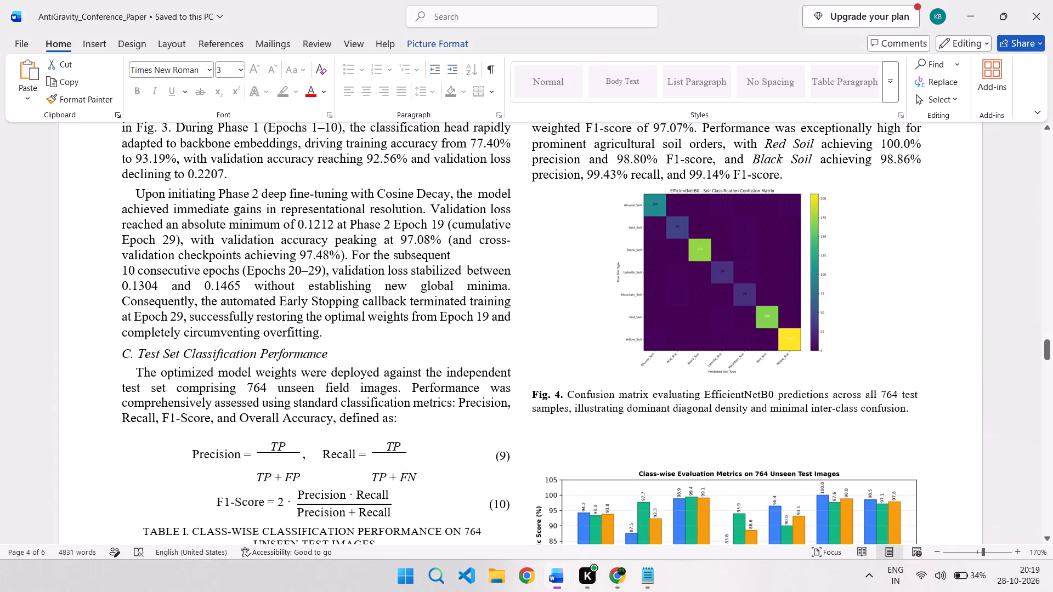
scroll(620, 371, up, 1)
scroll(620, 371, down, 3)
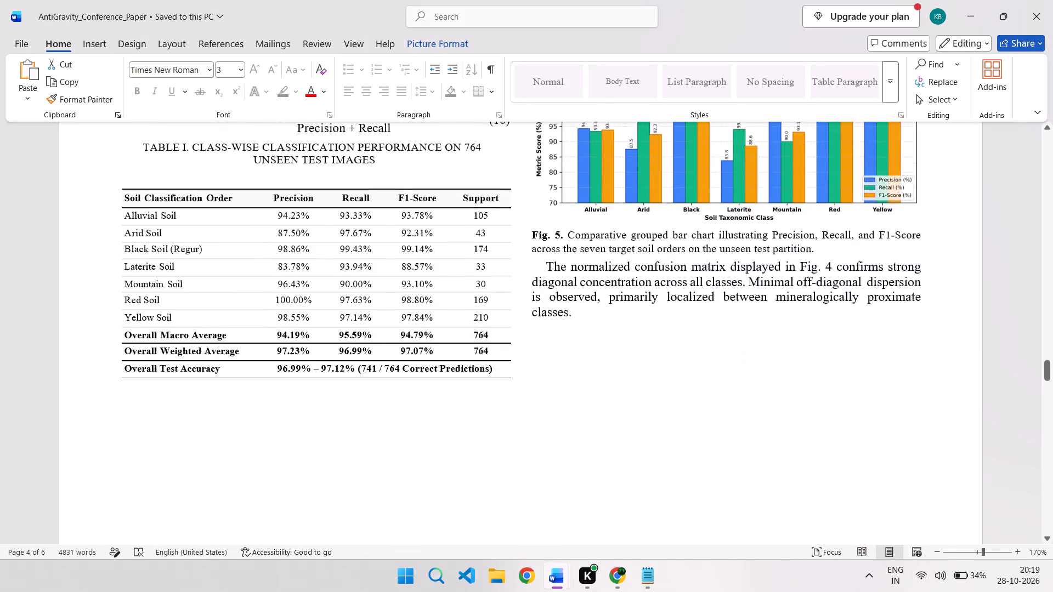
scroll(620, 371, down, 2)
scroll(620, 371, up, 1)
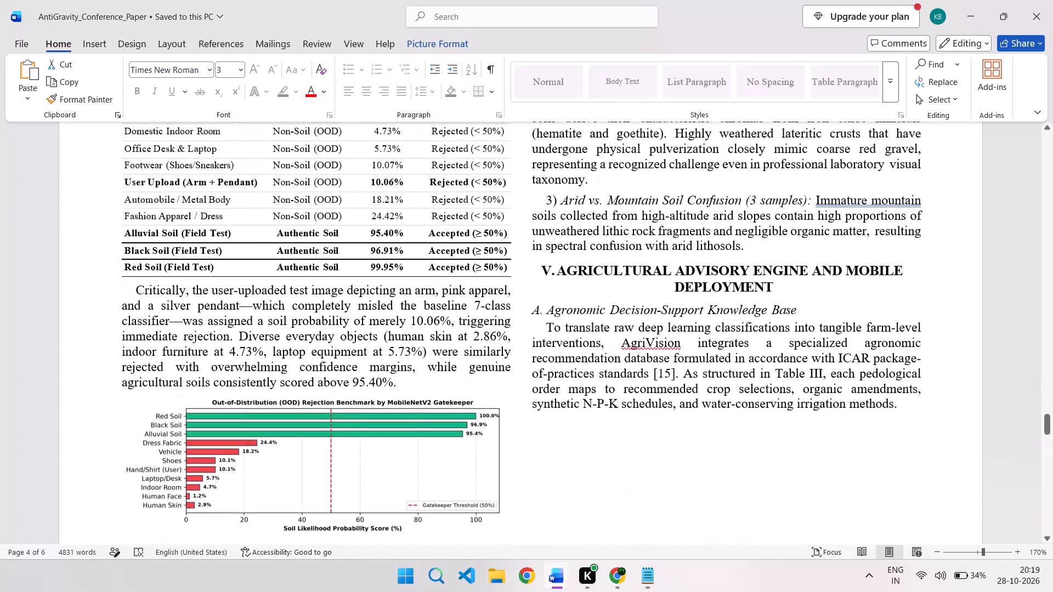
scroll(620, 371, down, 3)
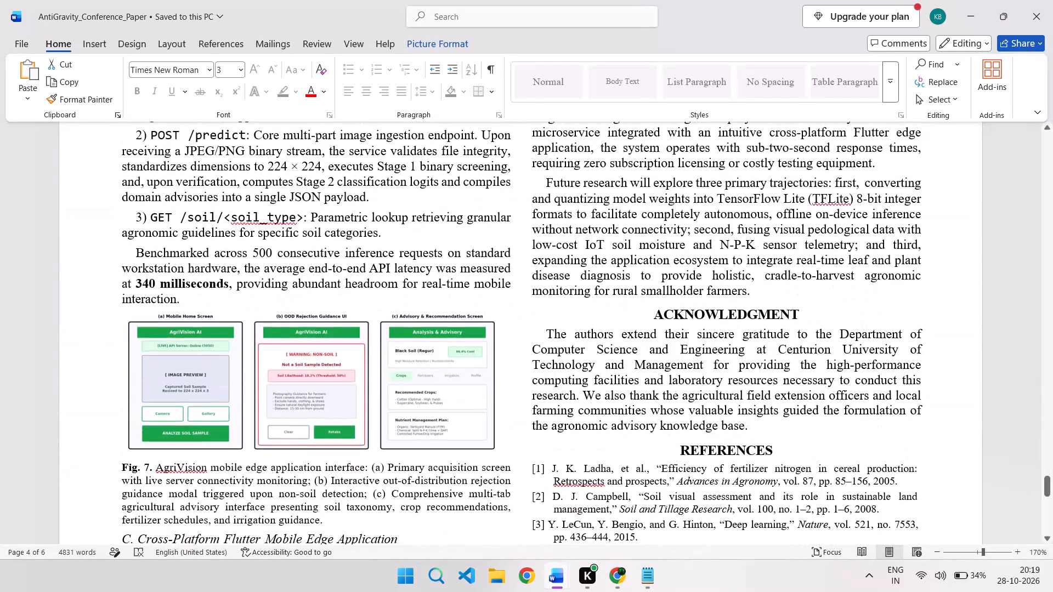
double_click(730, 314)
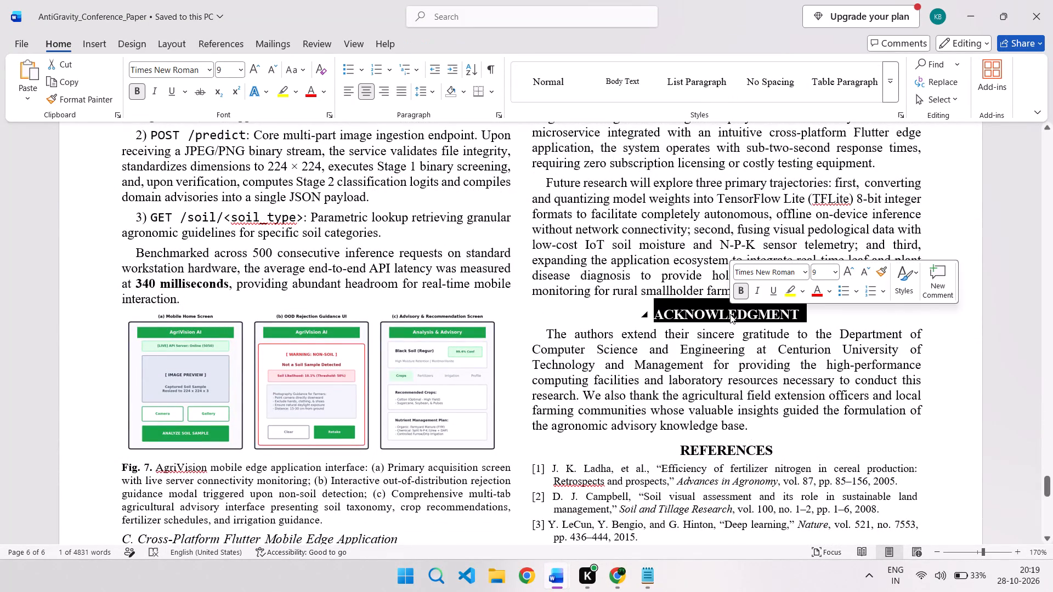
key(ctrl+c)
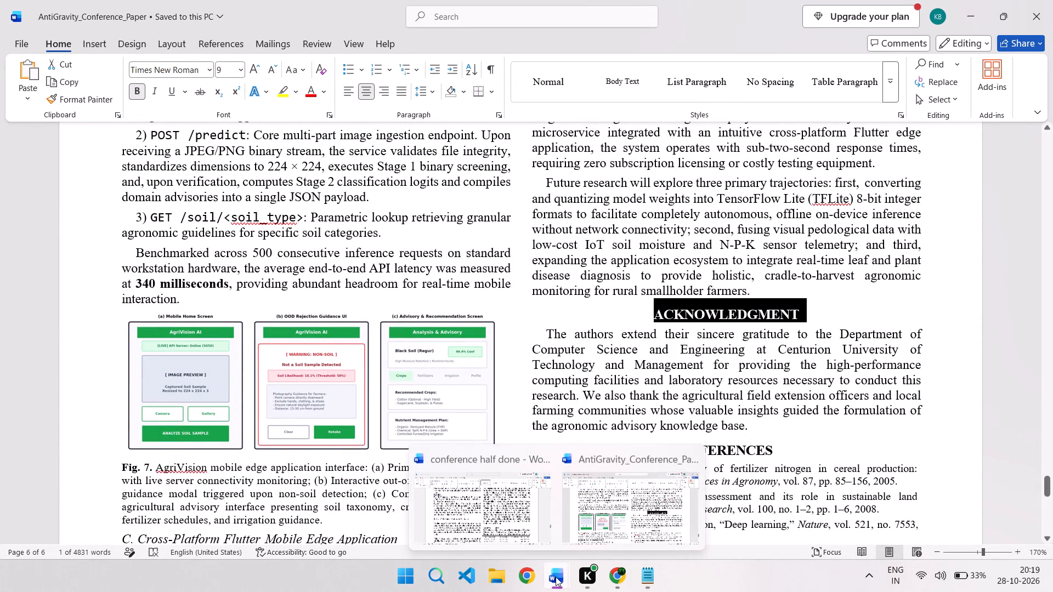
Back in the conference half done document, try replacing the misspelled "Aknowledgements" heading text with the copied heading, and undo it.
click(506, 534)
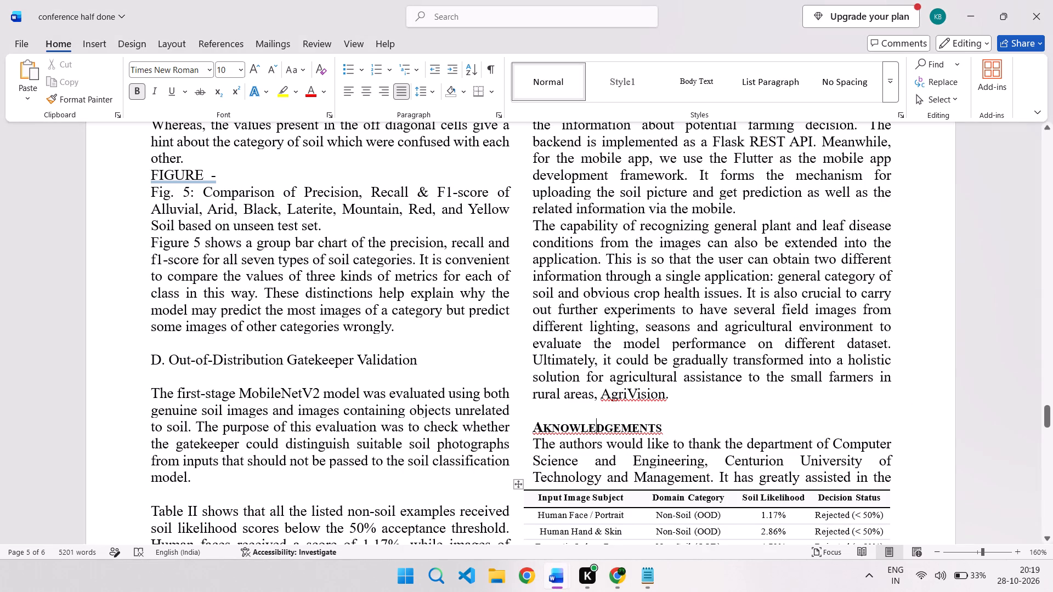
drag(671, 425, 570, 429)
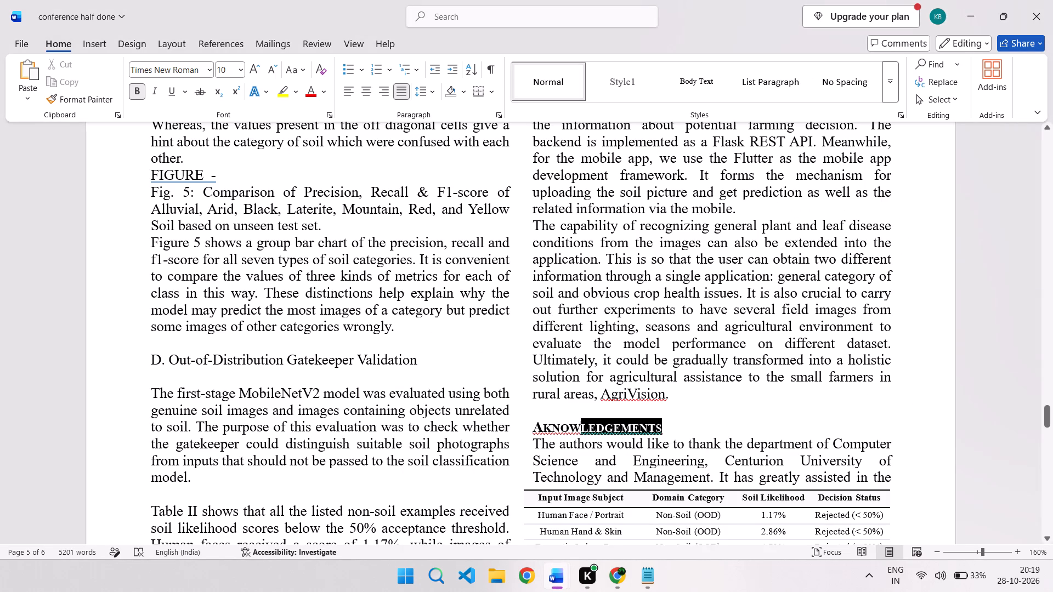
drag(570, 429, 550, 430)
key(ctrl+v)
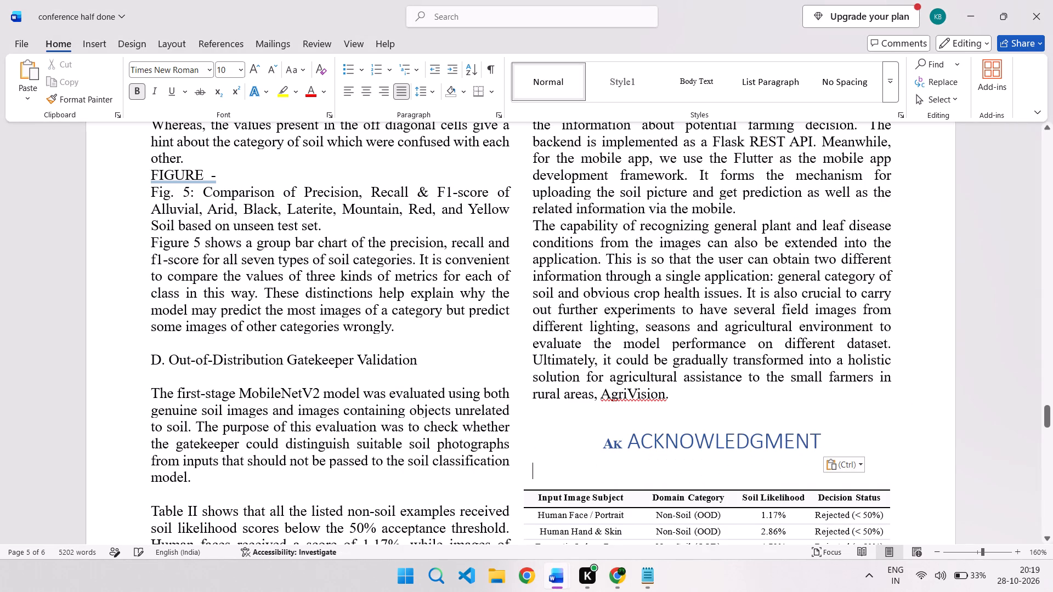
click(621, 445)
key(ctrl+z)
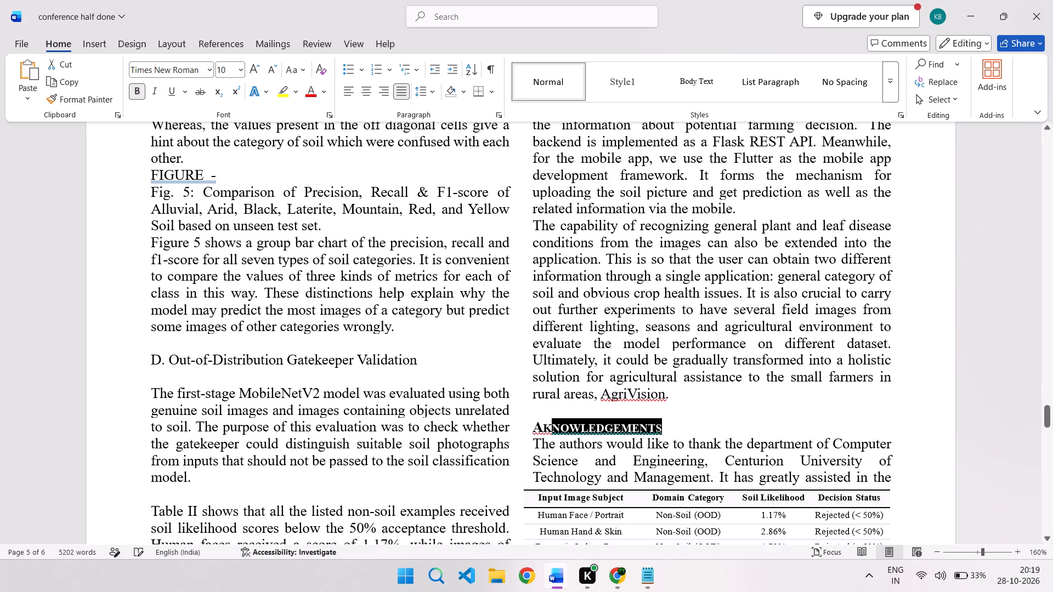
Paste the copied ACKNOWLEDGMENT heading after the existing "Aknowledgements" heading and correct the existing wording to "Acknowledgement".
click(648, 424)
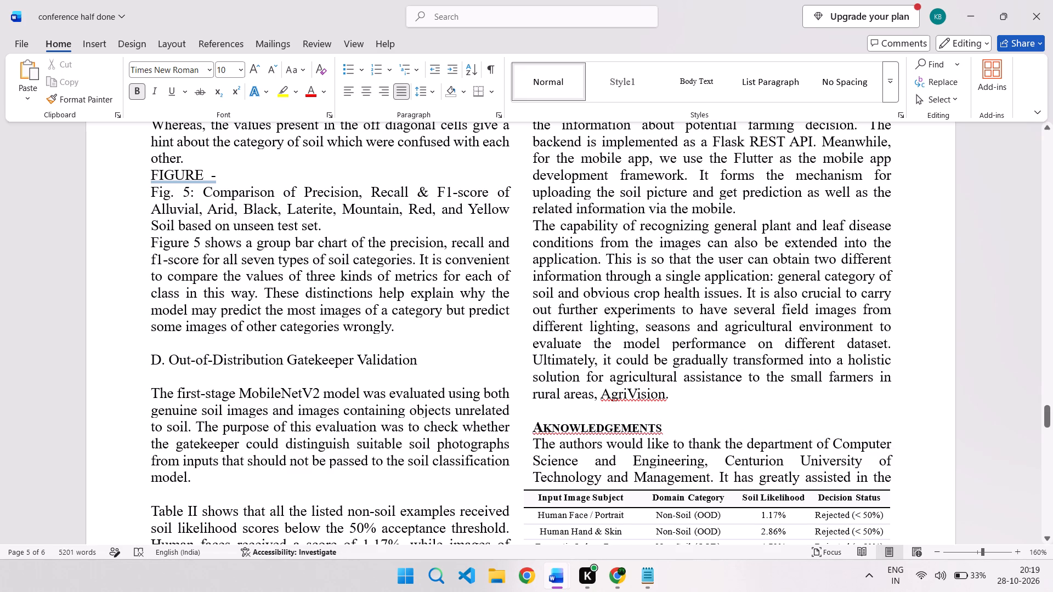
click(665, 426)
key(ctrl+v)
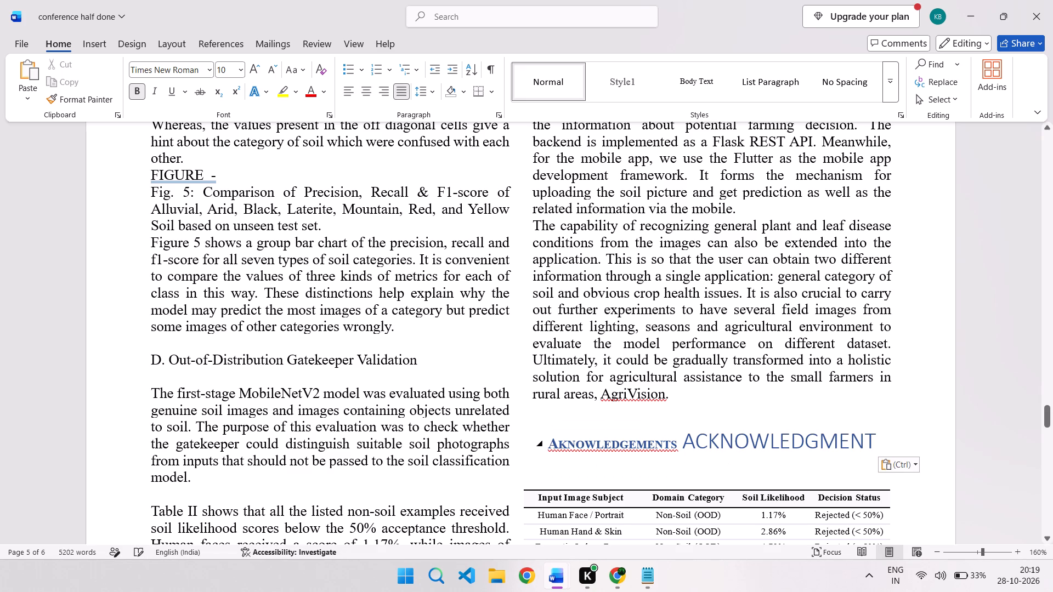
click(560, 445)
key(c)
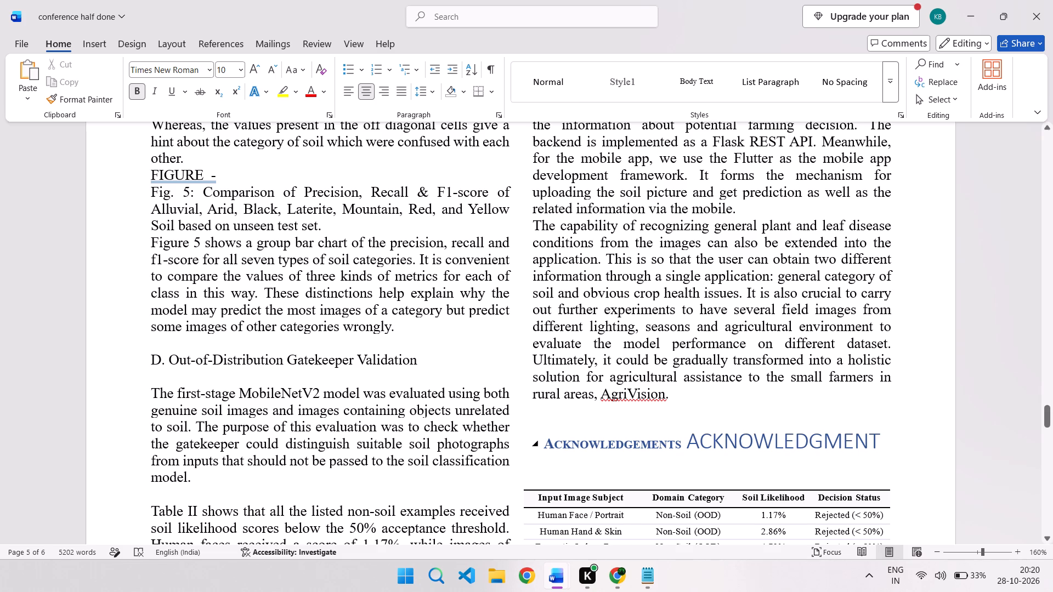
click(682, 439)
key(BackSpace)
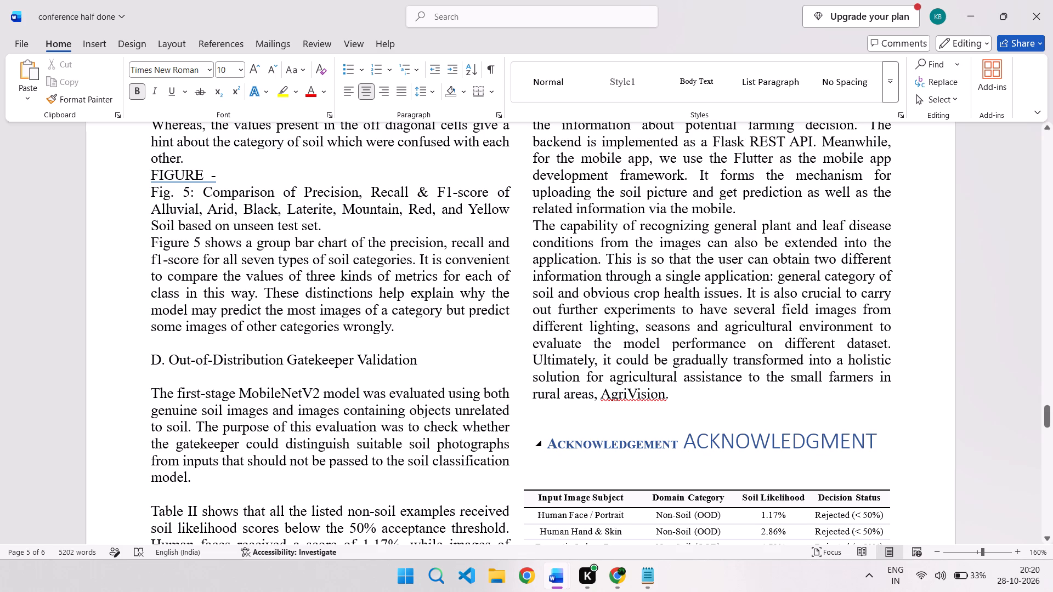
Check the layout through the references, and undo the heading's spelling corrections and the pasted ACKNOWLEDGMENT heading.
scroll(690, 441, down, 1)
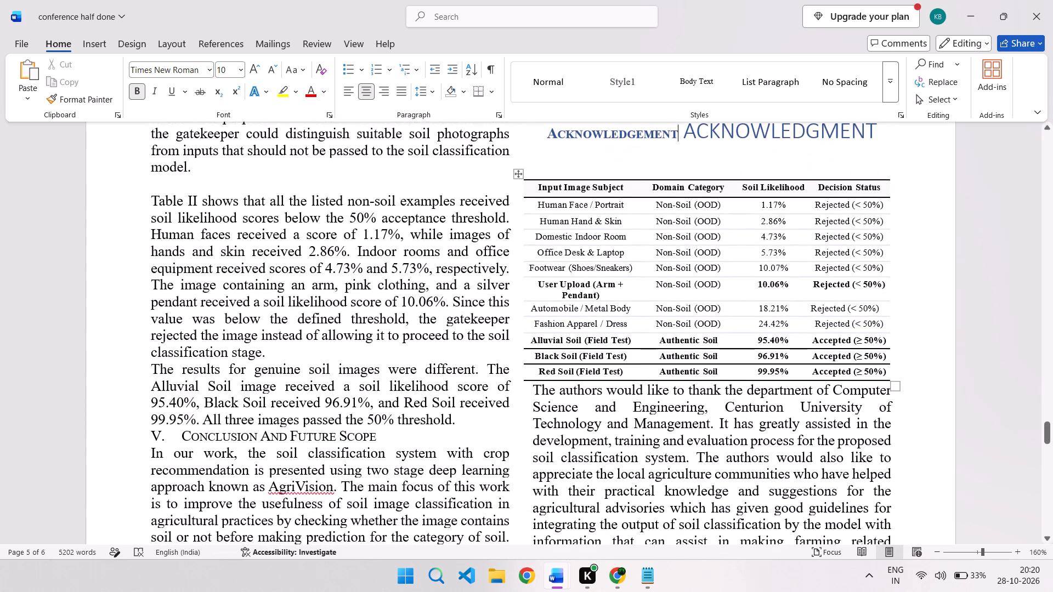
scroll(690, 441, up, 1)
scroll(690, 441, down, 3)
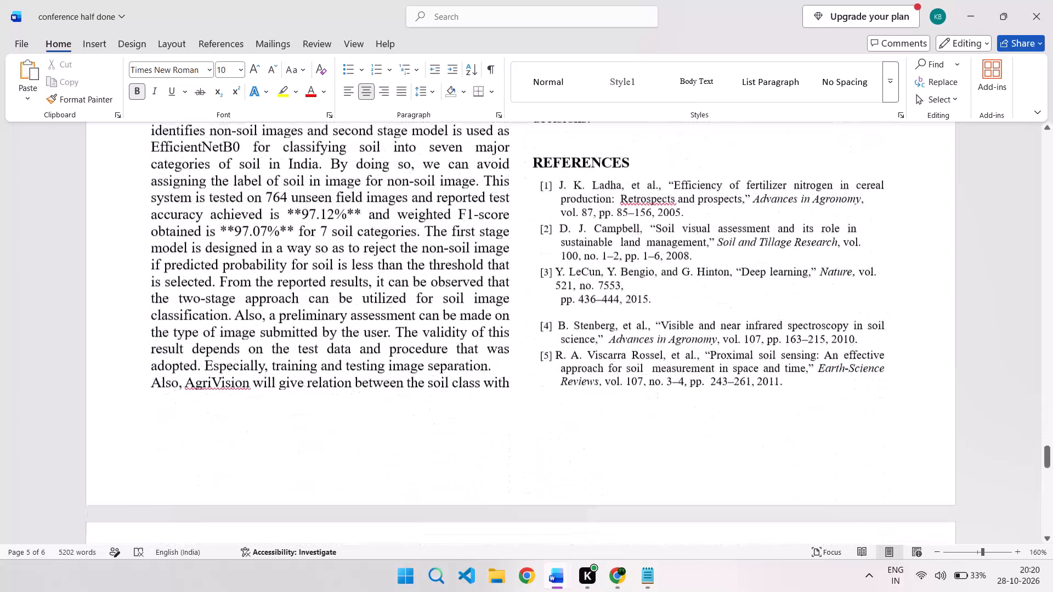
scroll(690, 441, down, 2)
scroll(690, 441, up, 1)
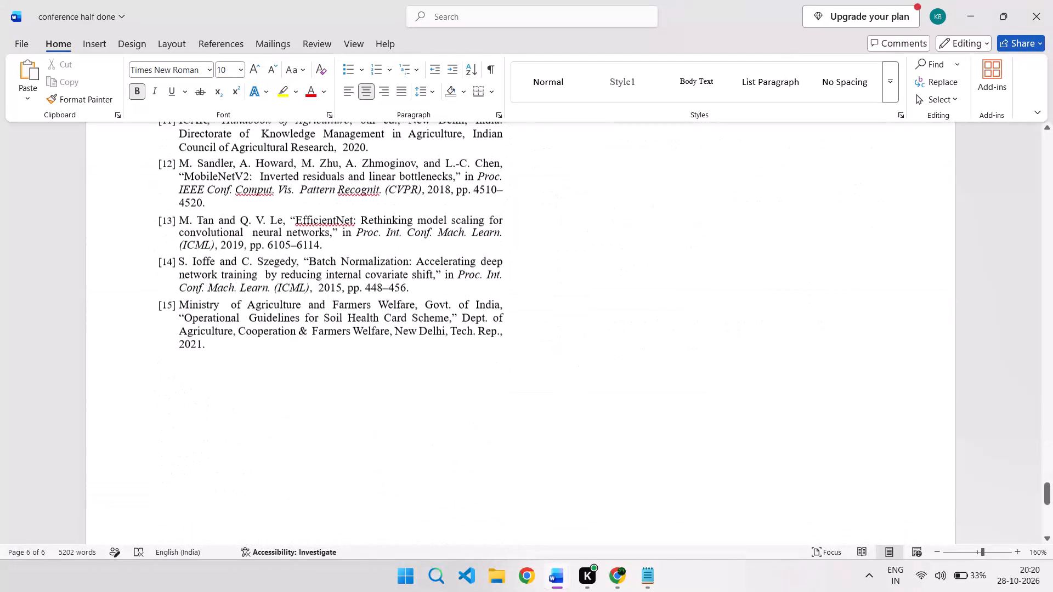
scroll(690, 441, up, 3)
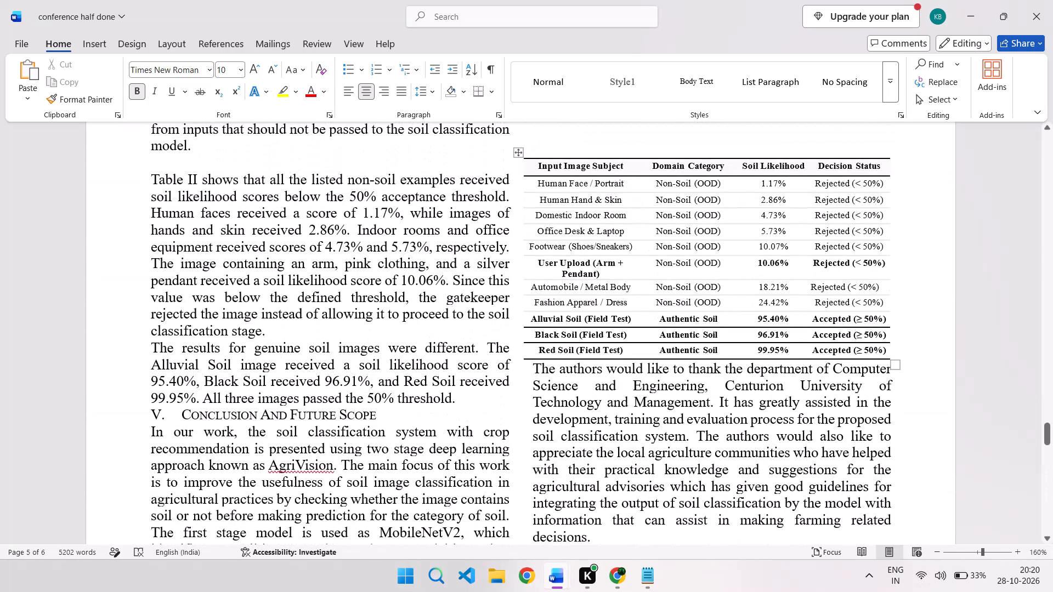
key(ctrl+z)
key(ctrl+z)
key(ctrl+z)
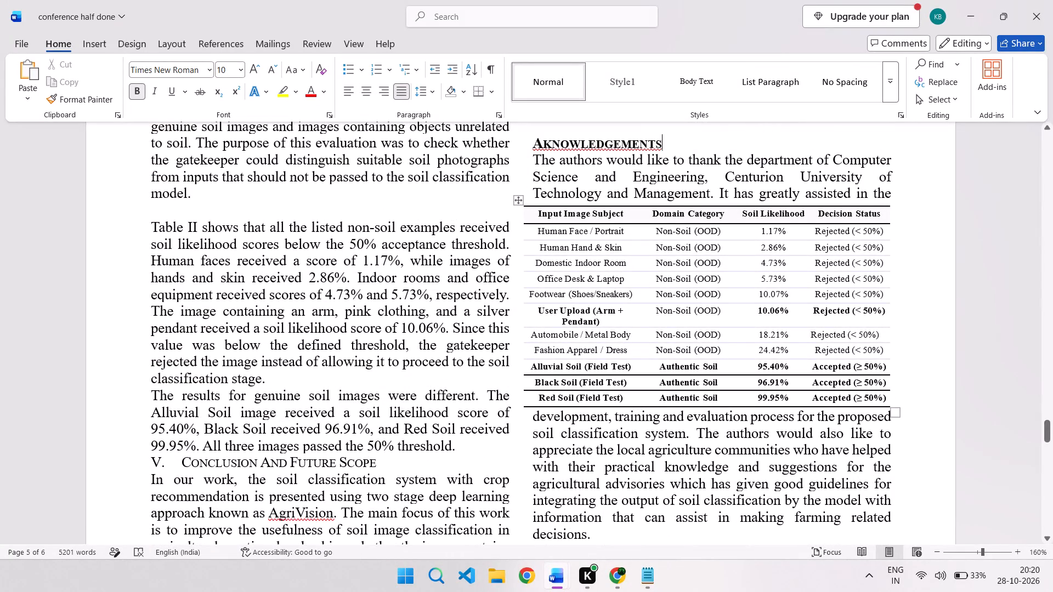
Cut the entire soil likelihood table, from Input Image Subject to Decision Status, out of the acknowledgements text.
scroll(715, 344, down, 1)
scroll(715, 344, up, 1)
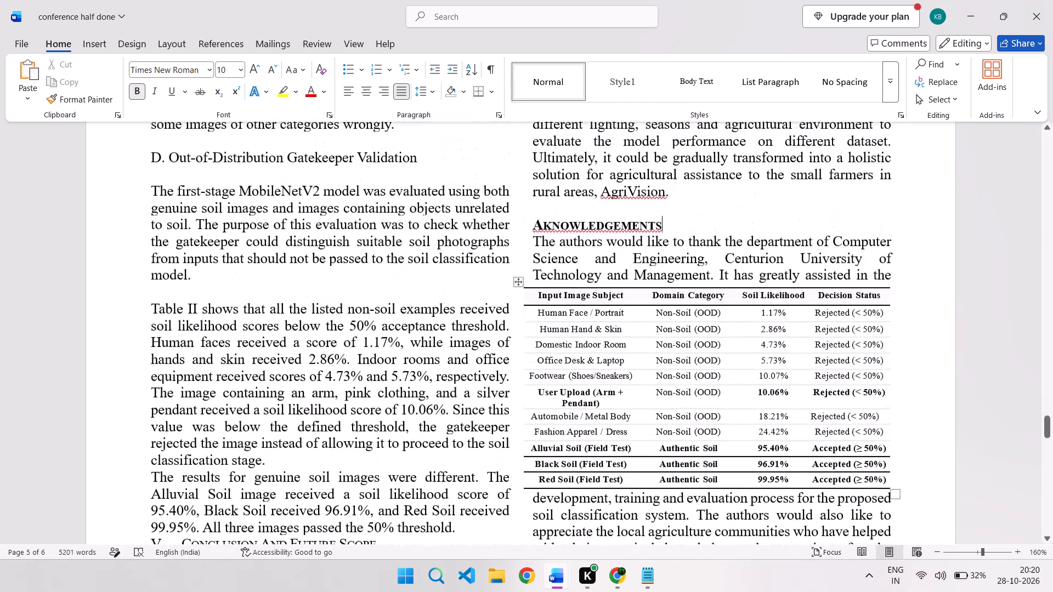
click(700, 348)
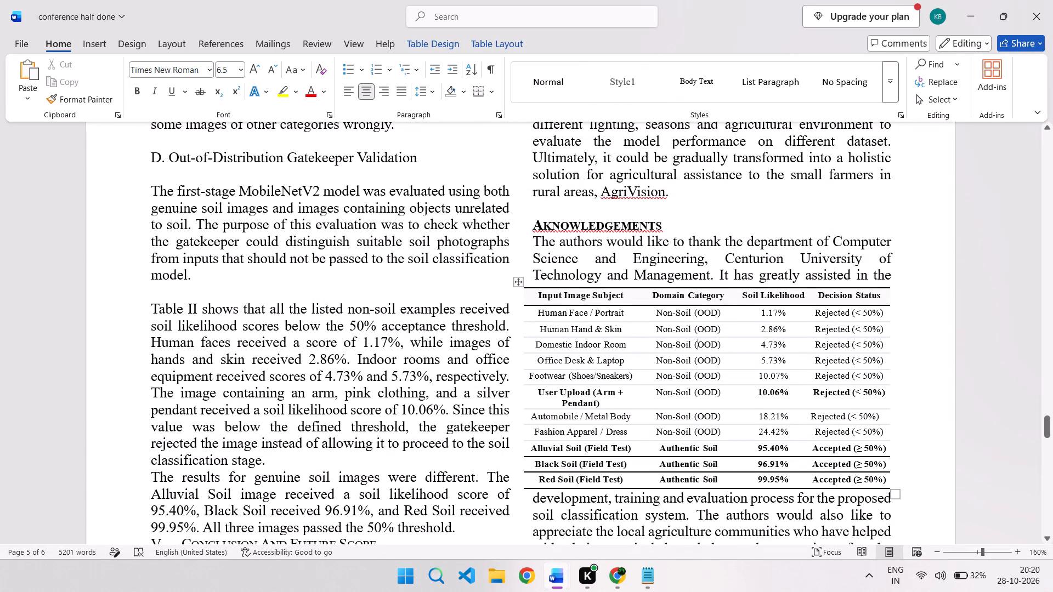
drag(533, 297, 655, 351)
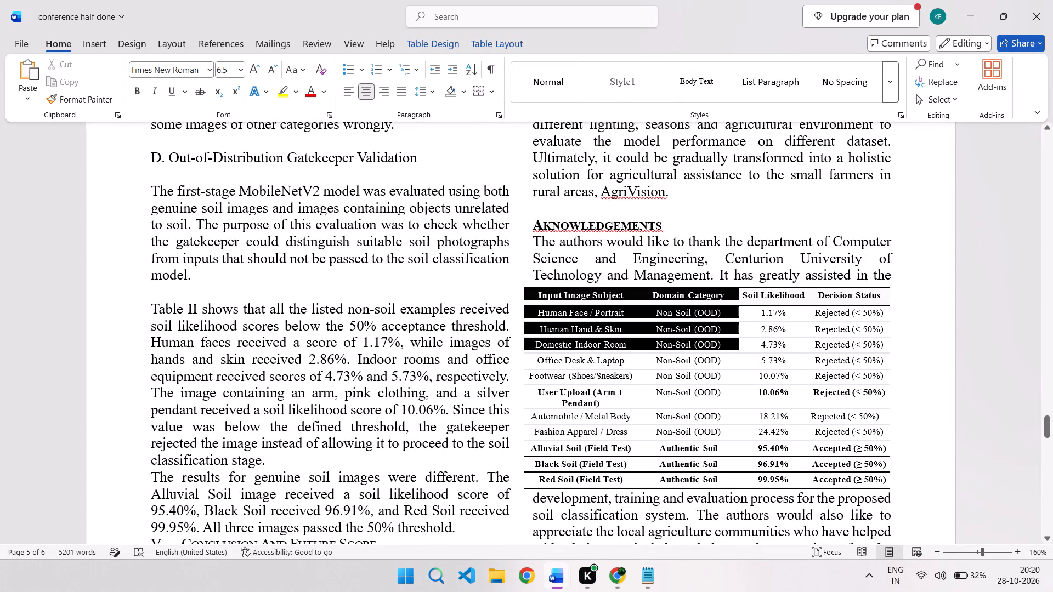
drag(655, 351, 797, 489)
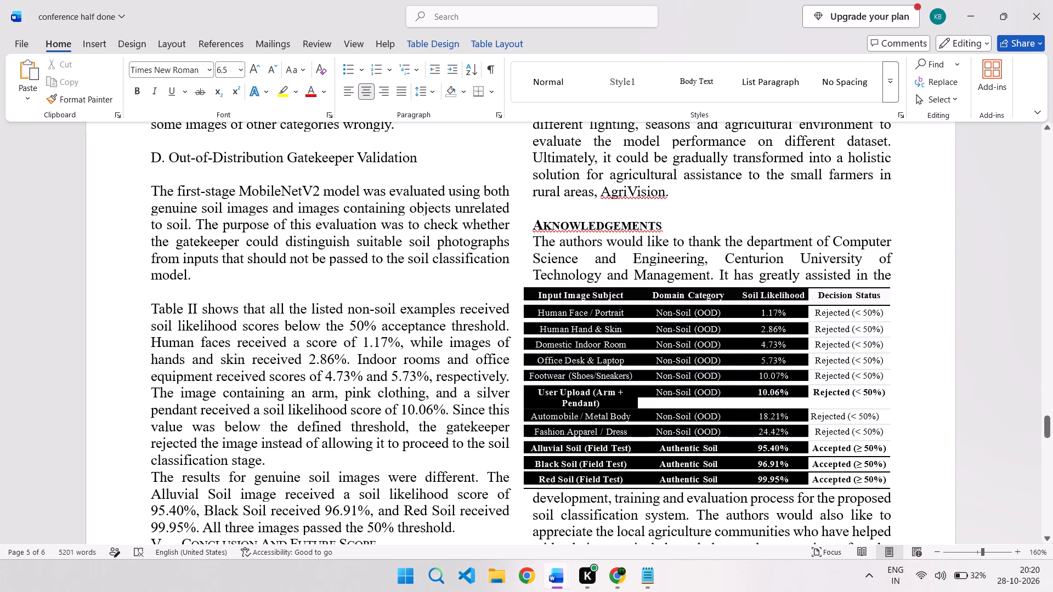
drag(797, 489, 872, 472)
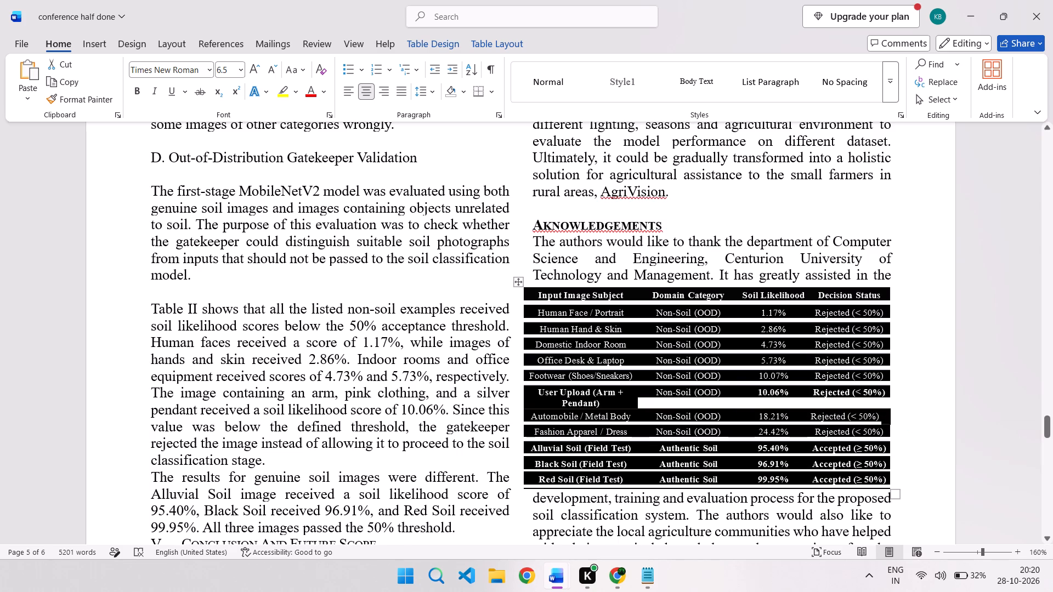
key(ctrl+x)
Review the earlier pages back to the System Architecture and Methodology section, including the Fig. 1 diagram and soil category descriptions.
scroll(801, 449, up, 5)
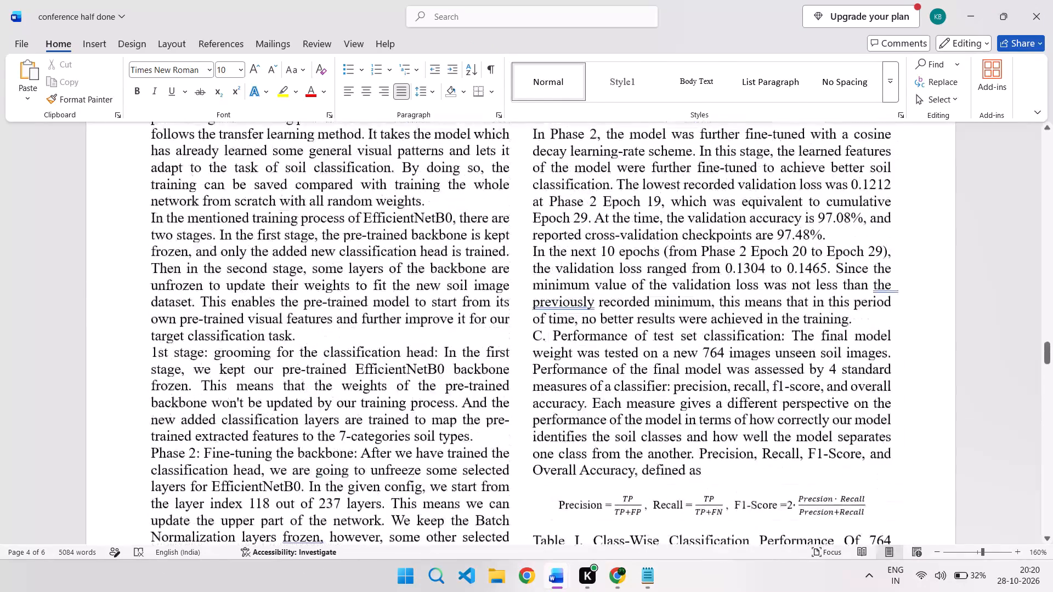
scroll(801, 449, up, 3)
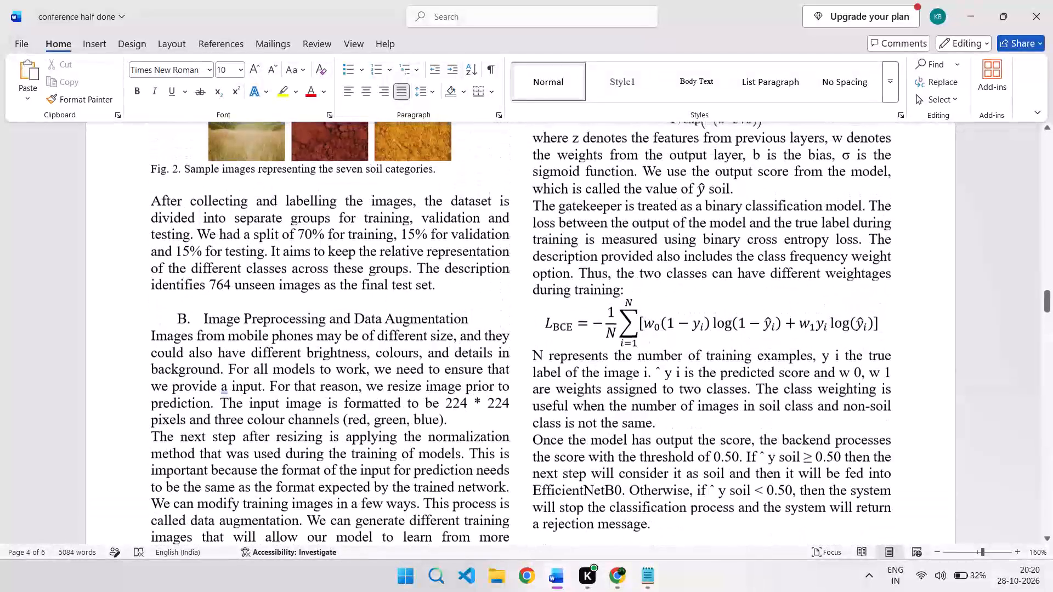
scroll(801, 449, up, 1)
scroll(801, 449, down, 1)
scroll(801, 449, up, 1)
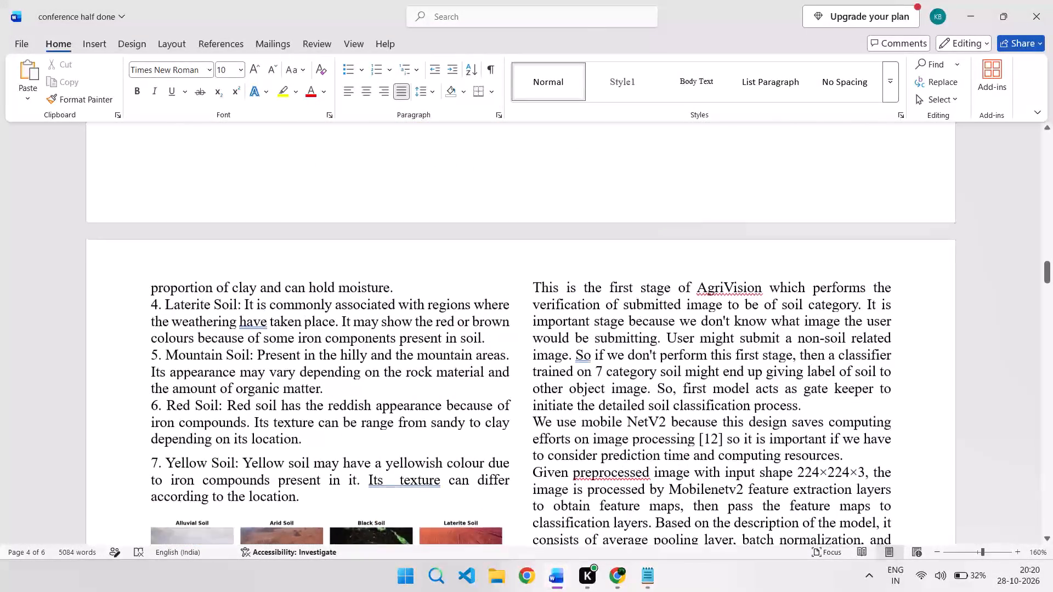
scroll(801, 449, up, 3)
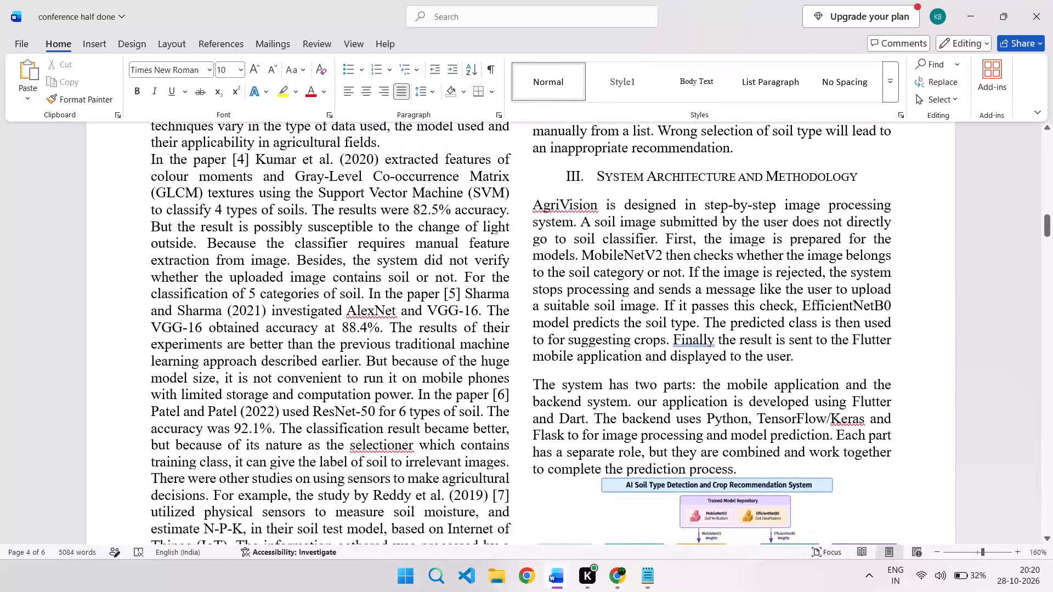
scroll(740, 367, down, 2)
scroll(664, 302, down, 1)
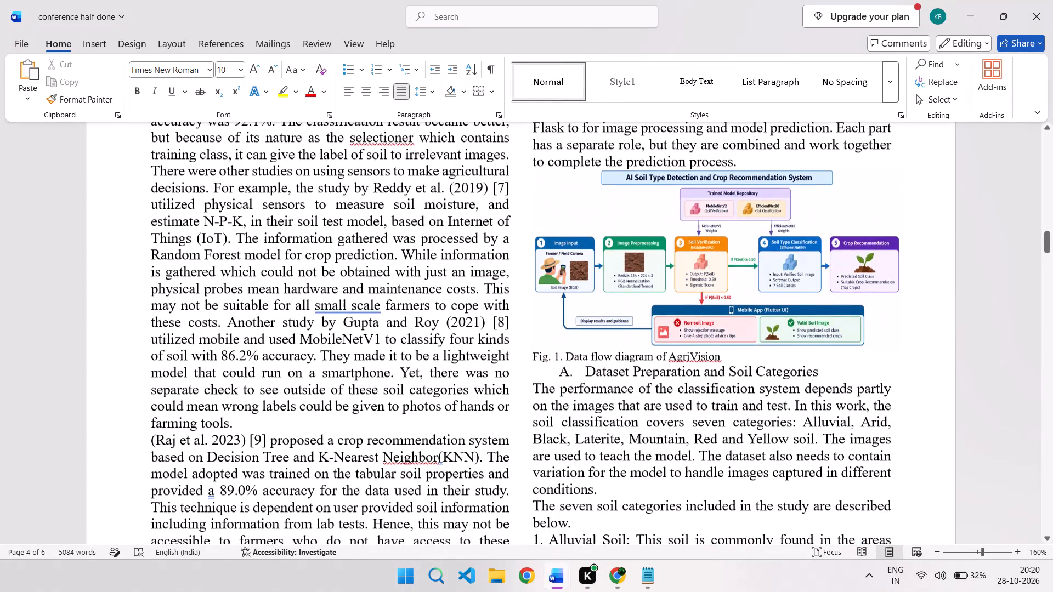
scroll(664, 302, down, 1)
drag(625, 295, 638, 333)
scroll(638, 333, down, 1)
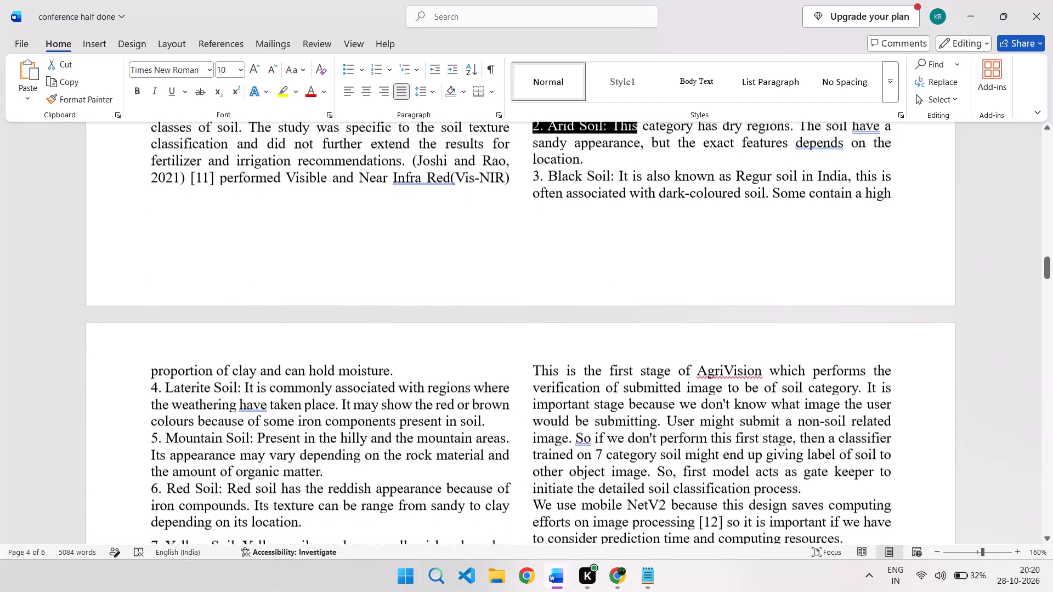
drag(607, 240, 567, 181)
click(567, 181)
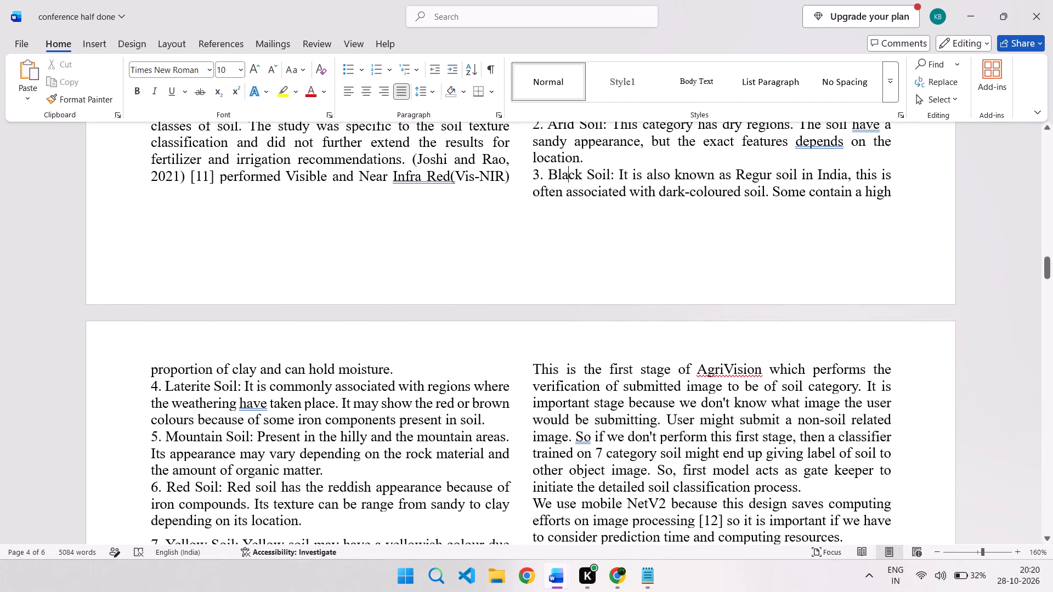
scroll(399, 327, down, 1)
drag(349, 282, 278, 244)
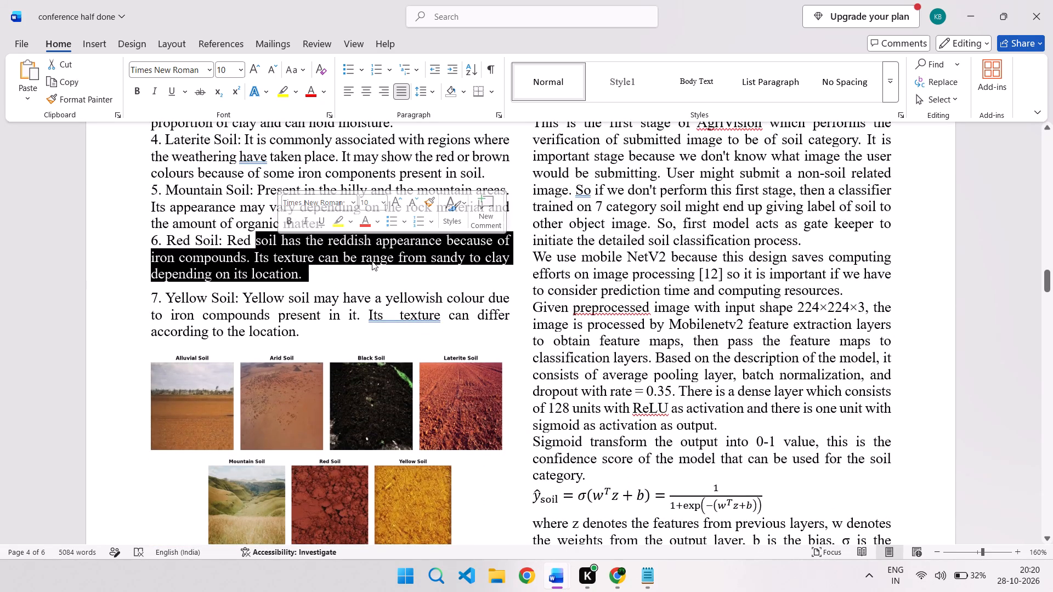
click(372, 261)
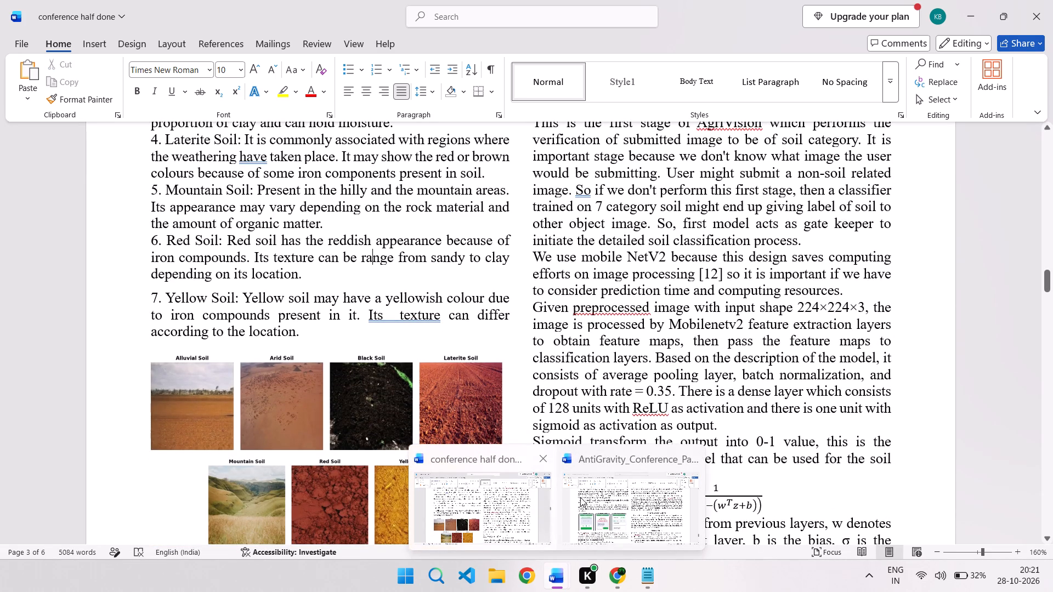
Switch to the AntiGravity_Conference_Paper document and review it backwards from the results tables and figures to the introduction.
click(636, 492)
scroll(607, 375, up, 1)
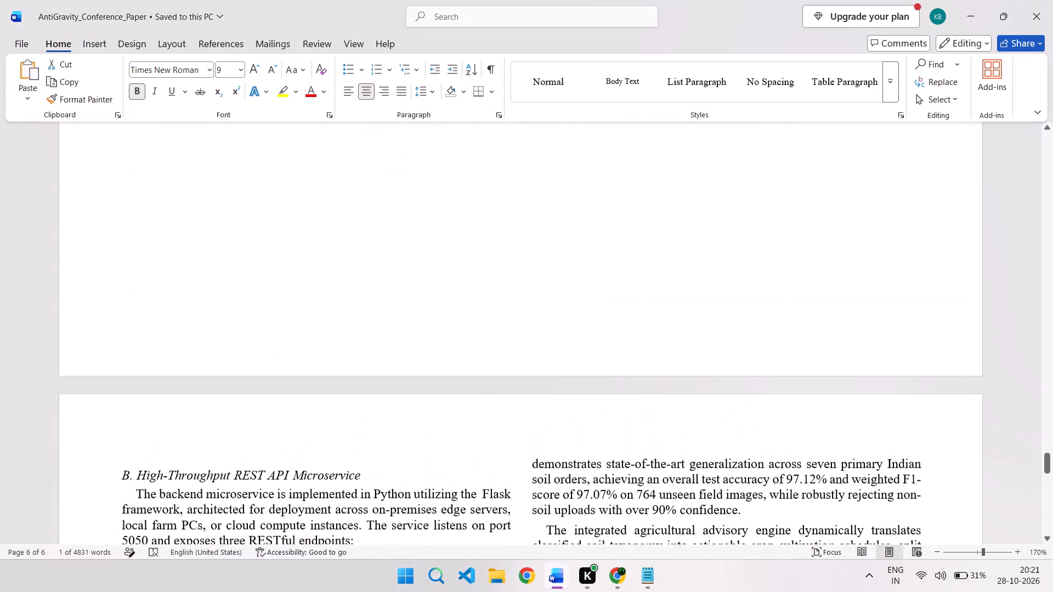
scroll(607, 375, up, 4)
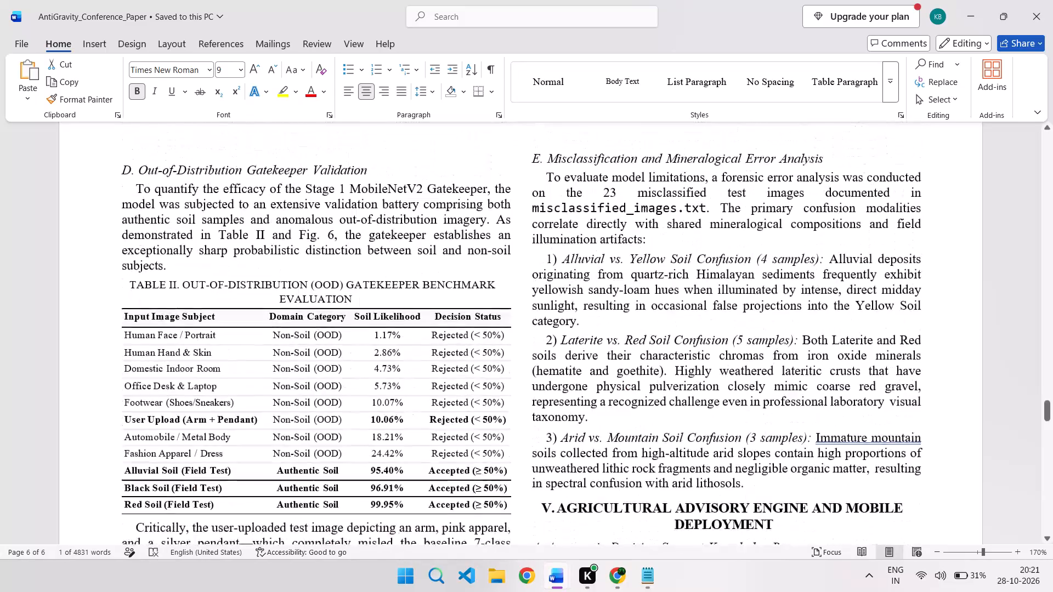
scroll(607, 375, up, 1)
scroll(607, 375, down, 1)
scroll(607, 375, up, 1)
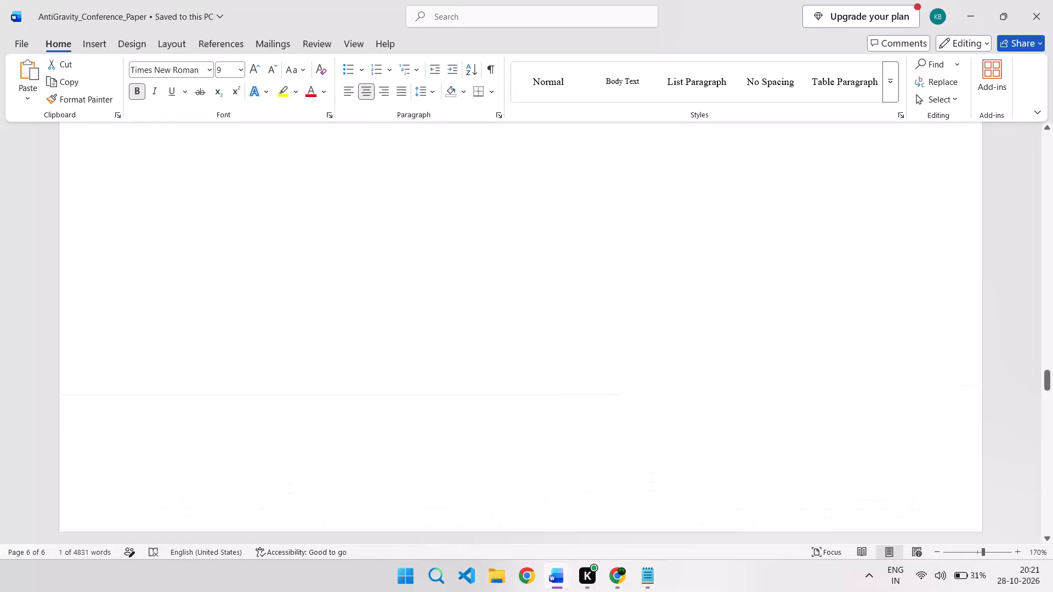
scroll(607, 375, up, 4)
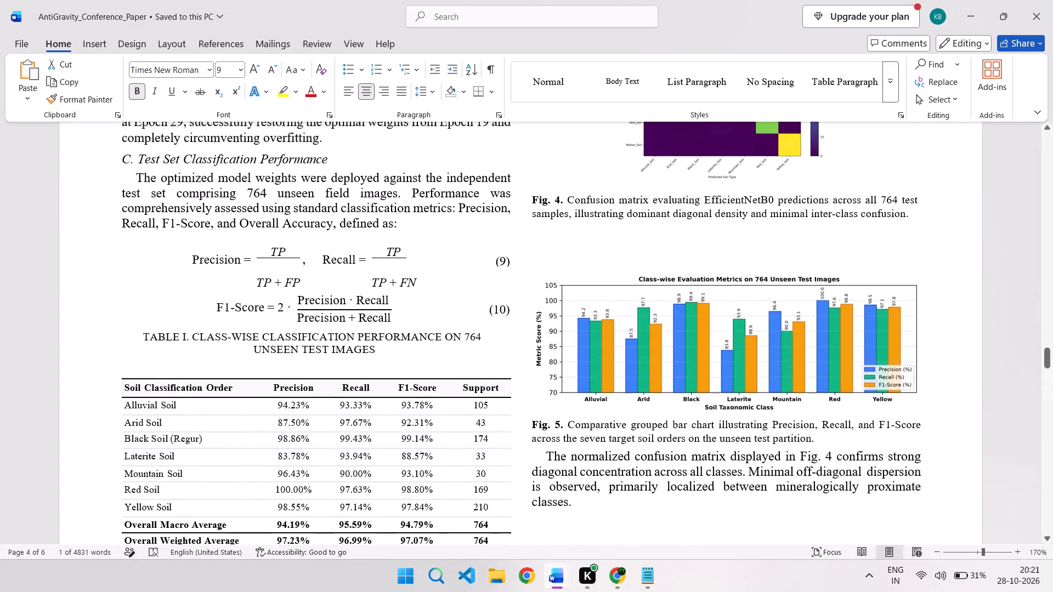
scroll(607, 375, up, 1)
scroll(607, 375, down, 1)
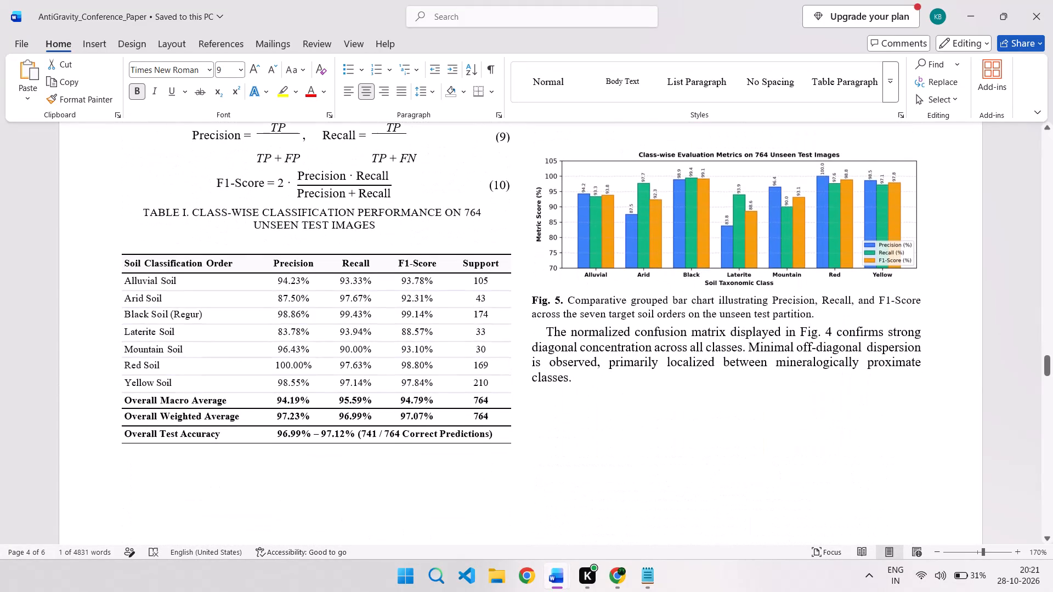
scroll(607, 375, up, 2)
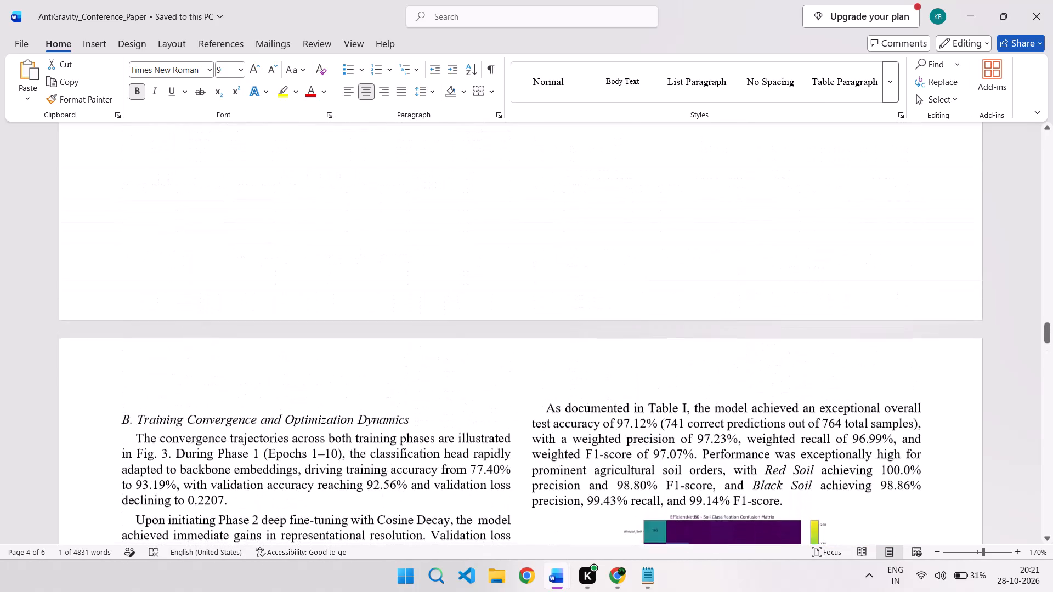
scroll(607, 375, up, 2)
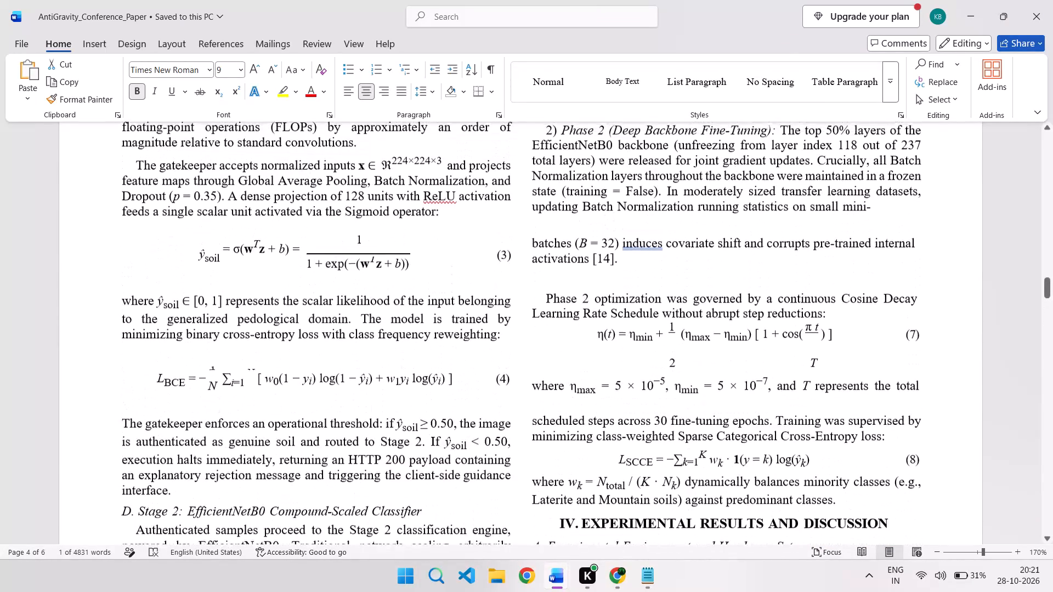
scroll(607, 375, up, 2)
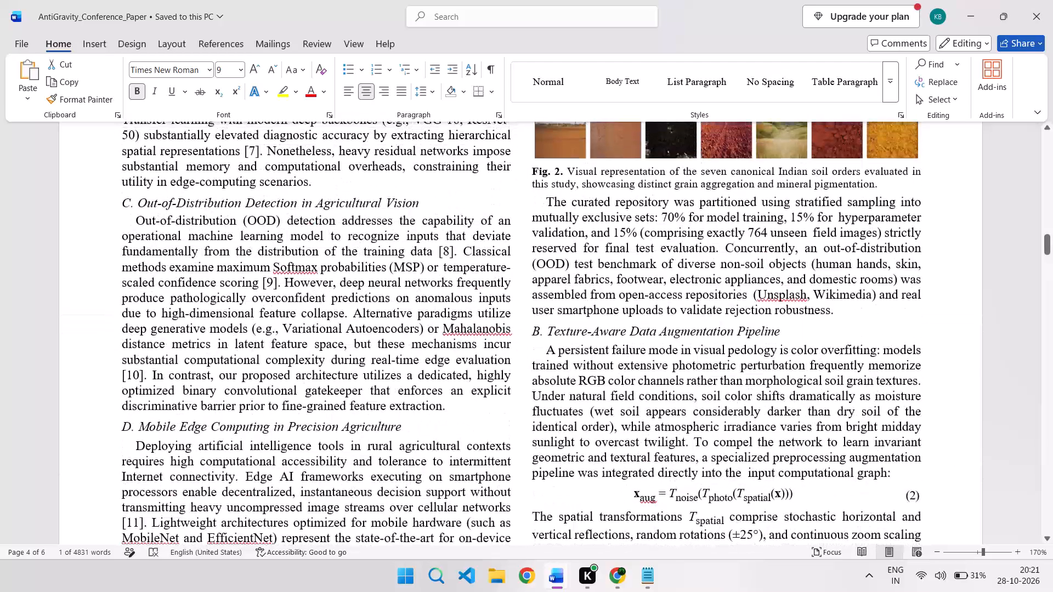
scroll(607, 375, up, 2)
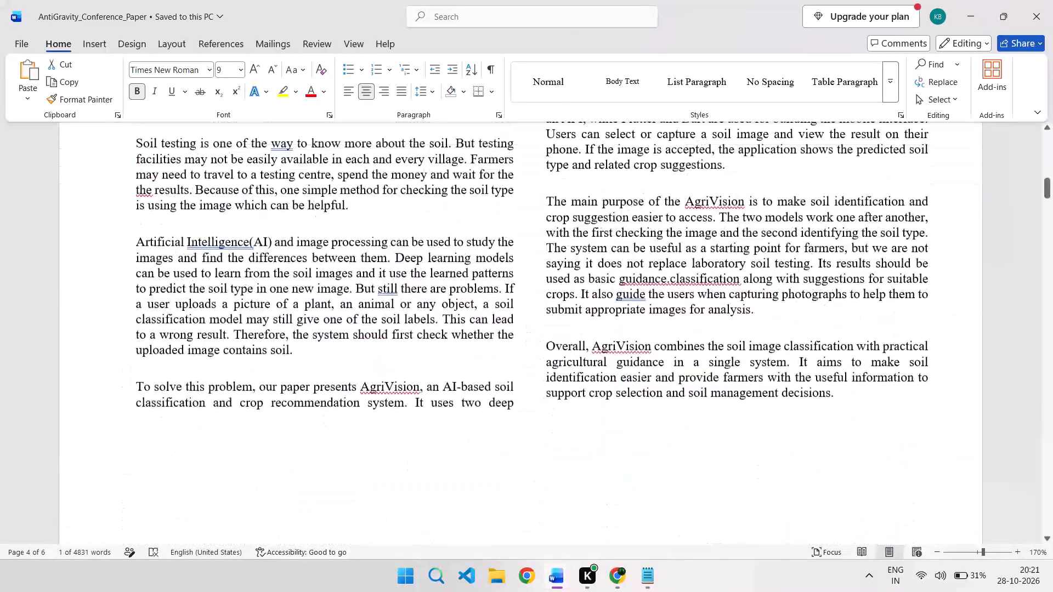
scroll(607, 375, up, 1)
Review the reference paper forward from Related Work to the results section, examining where Table I and Figs. 3 to 5 sit.
scroll(607, 375, down, 3)
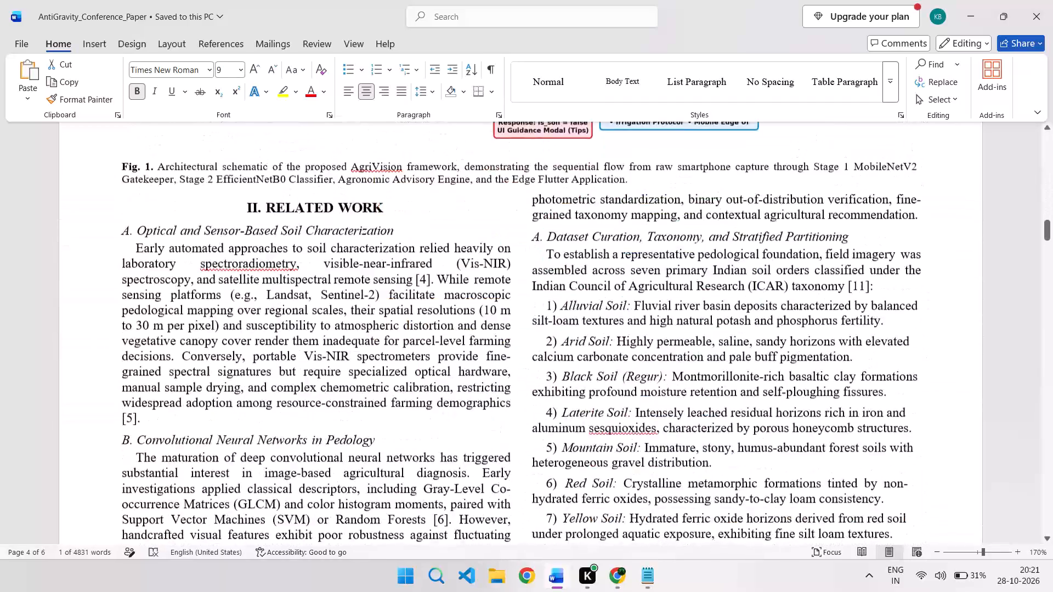
scroll(607, 375, down, 3)
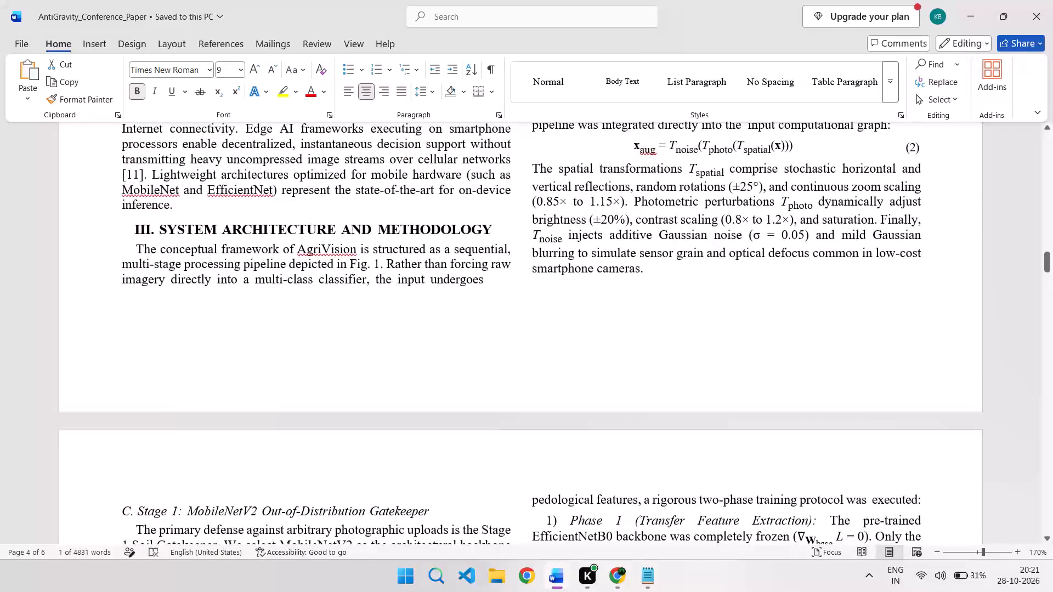
scroll(607, 375, down, 4)
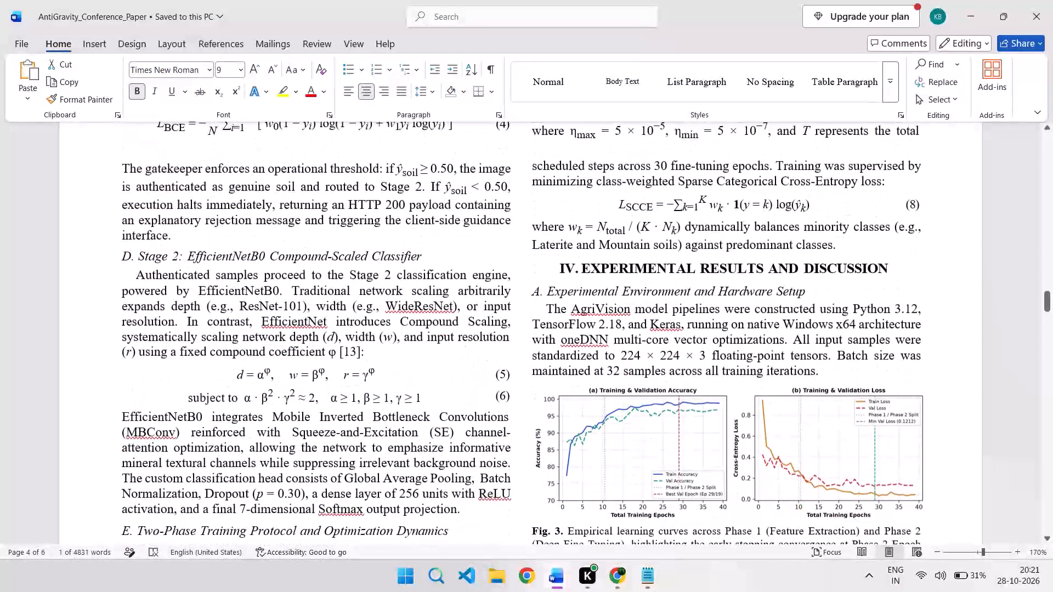
scroll(607, 375, down, 3)
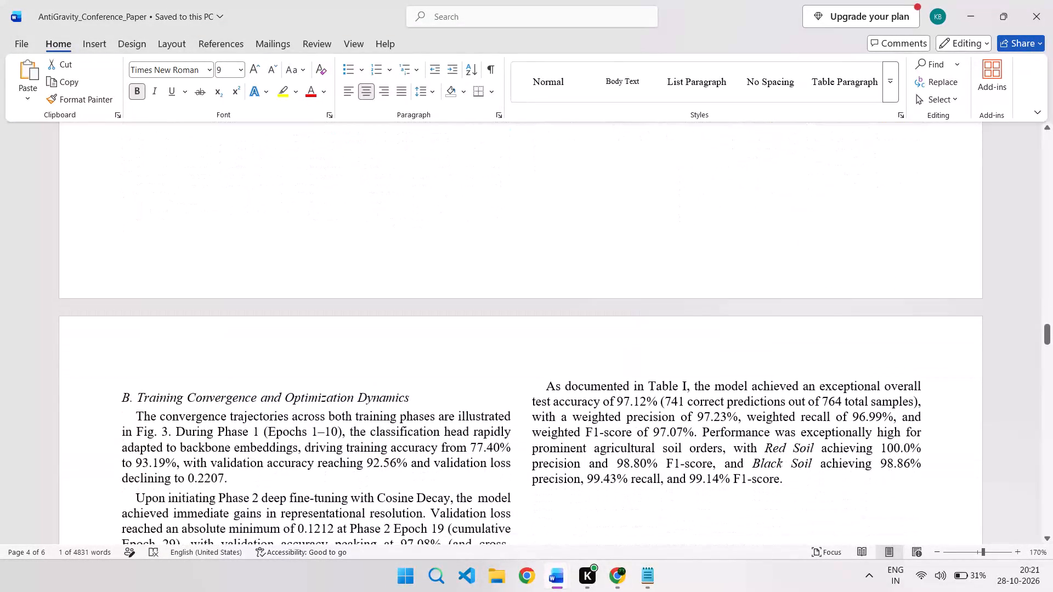
scroll(607, 375, down, 1)
scroll(568, 353, down, 1)
scroll(509, 345, down, 1)
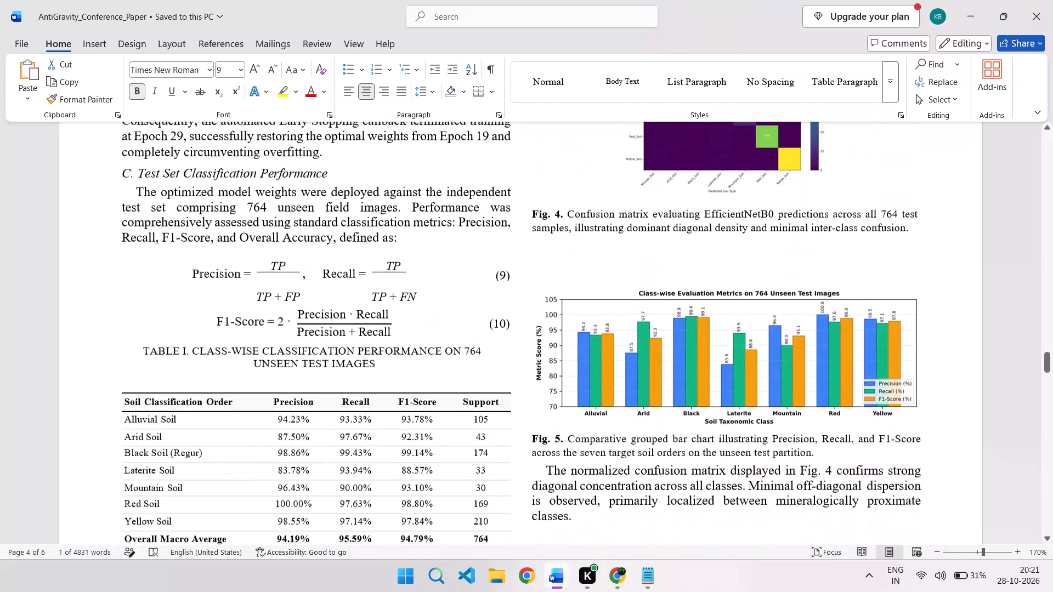
scroll(509, 345, down, 1)
scroll(509, 345, up, 1)
scroll(509, 345, down, 4)
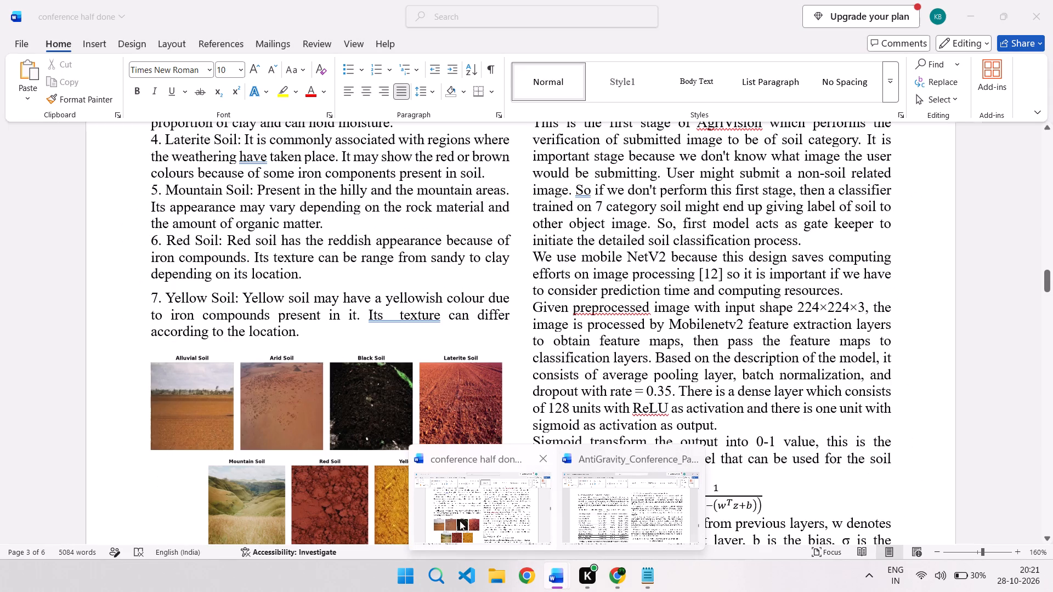
Return to the "conference half done" document and paste the cut soil likelihood table below the first paragraph of Out-of-Distribution Gatekeeper Validation.
click(474, 517)
scroll(555, 420, down, 1)
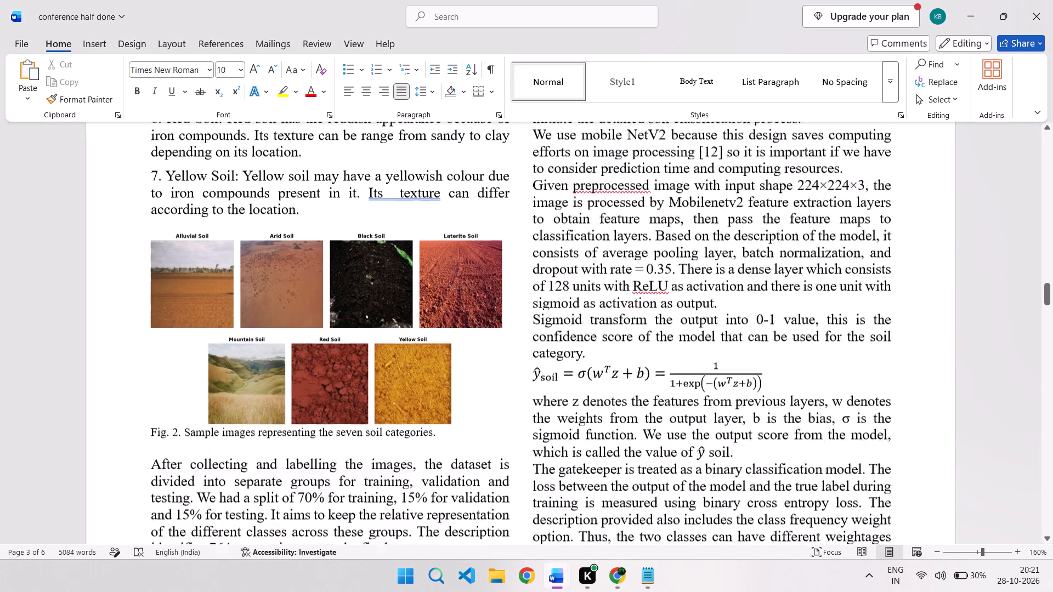
scroll(555, 420, down, 3)
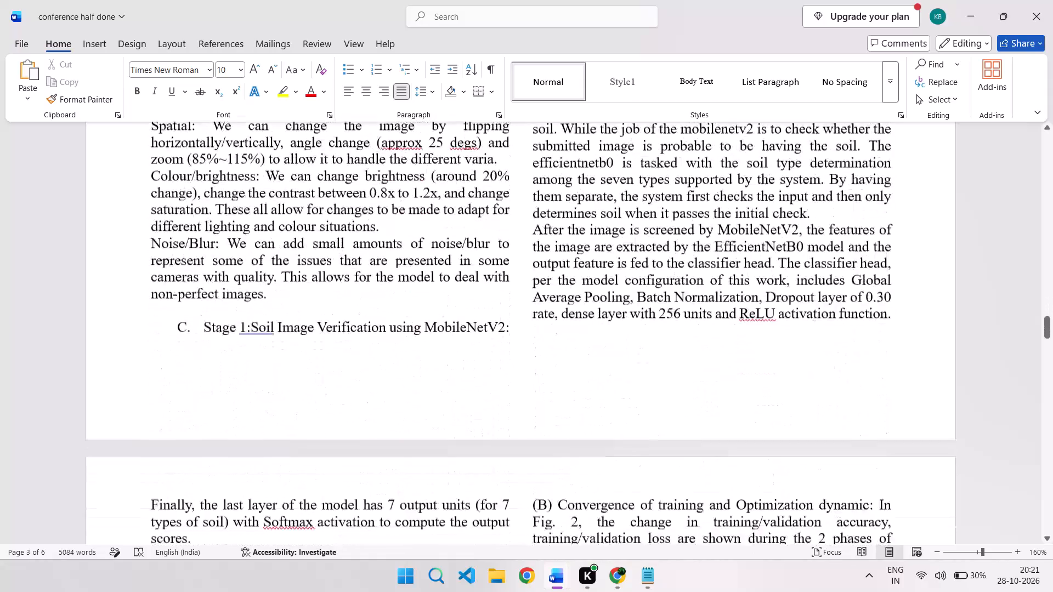
scroll(555, 420, down, 3)
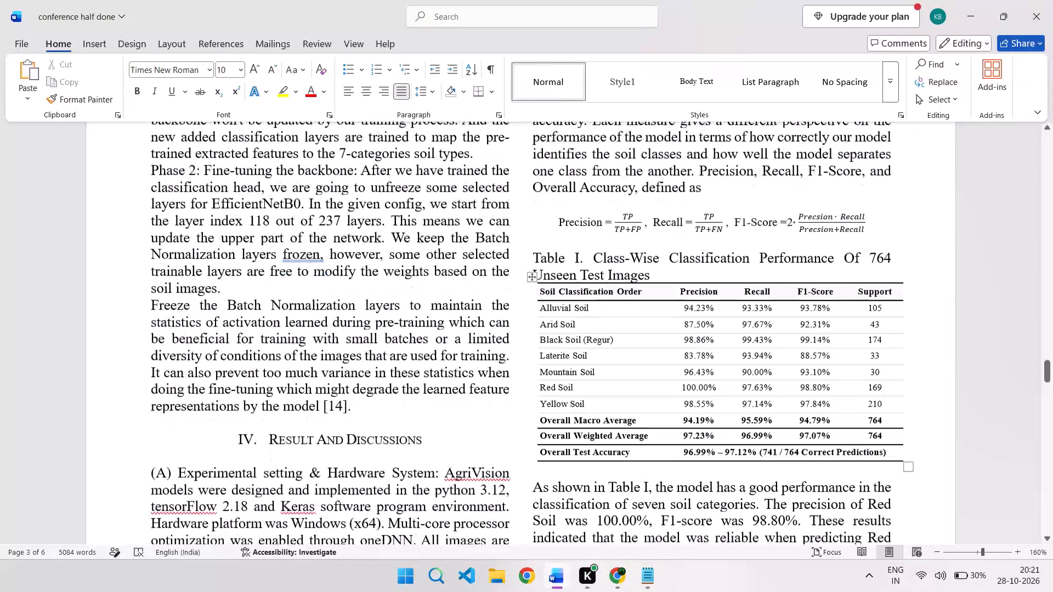
scroll(555, 420, down, 5)
scroll(433, 351, up, 1)
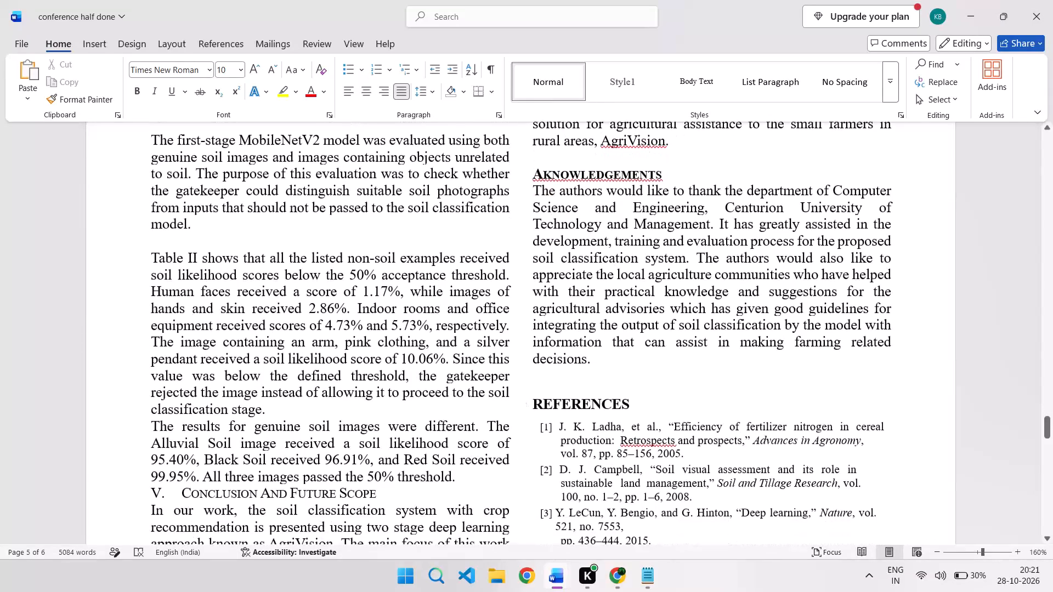
scroll(433, 351, up, 1)
click(247, 304)
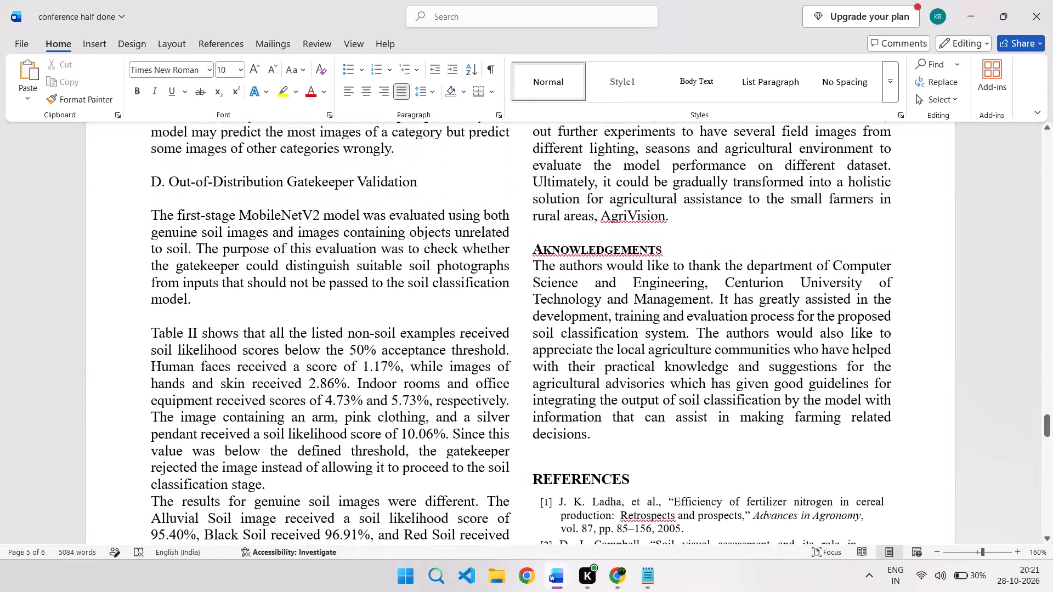
key(Down)
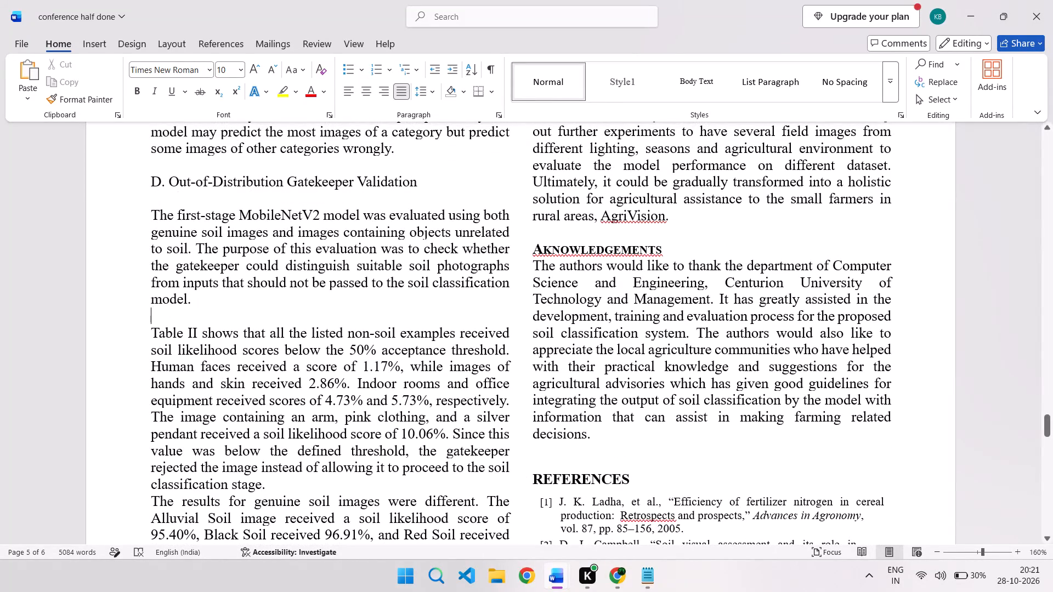
key(ctrl+v)
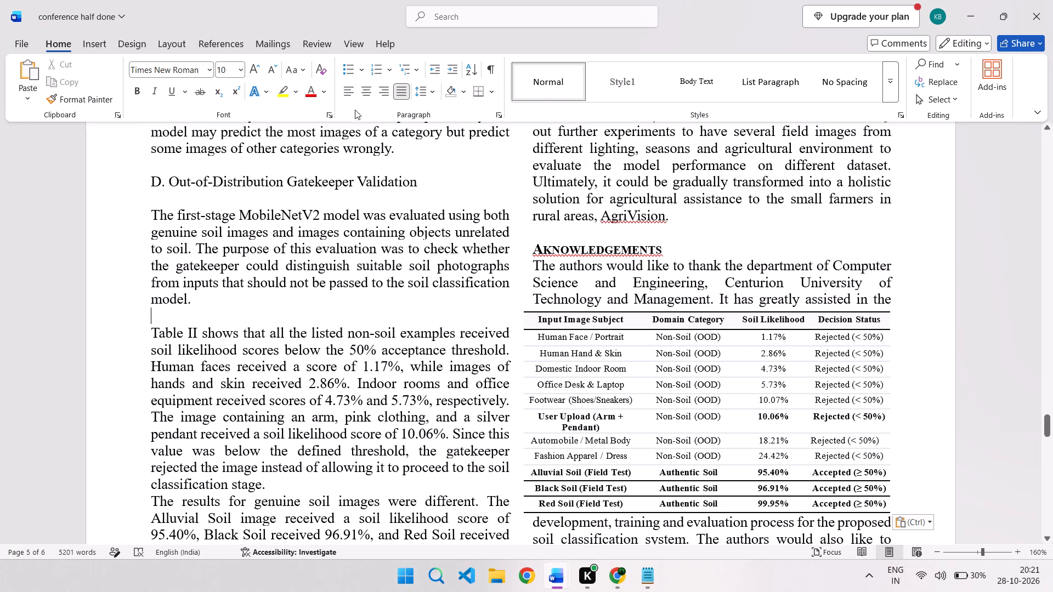
Left-align the whole soil likelihood table so it sits under the gatekeeper validation paragraph instead of over the acknowledgements.
click(347, 96)
click(537, 317)
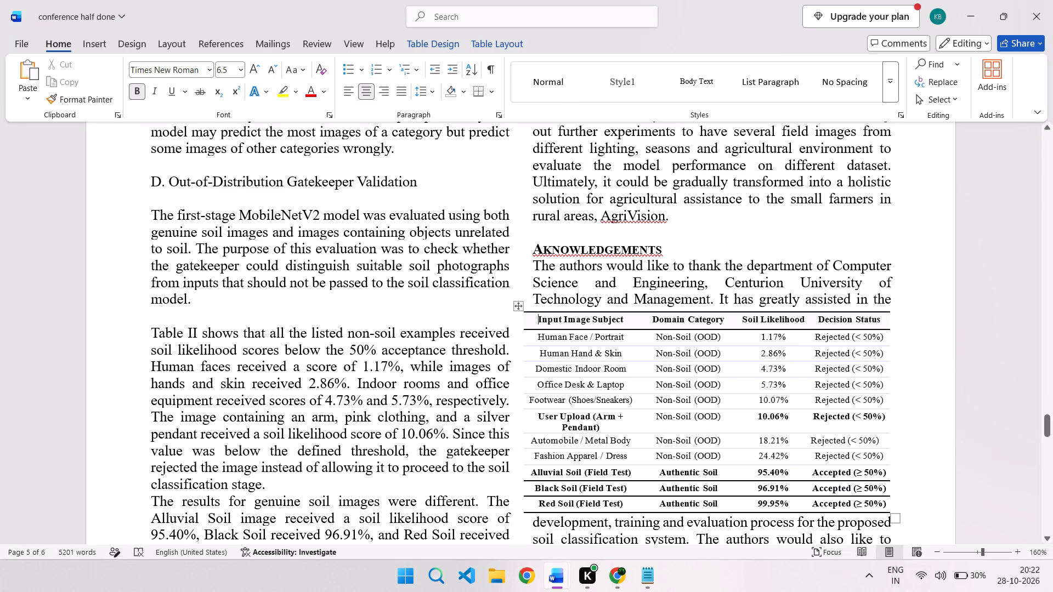
click(517, 310)
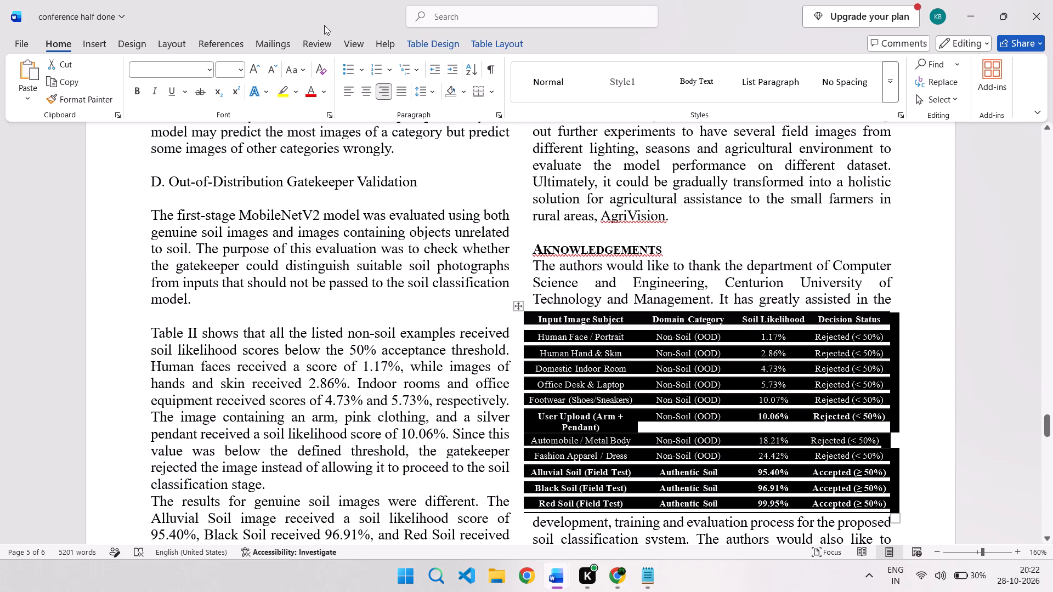
click(349, 89)
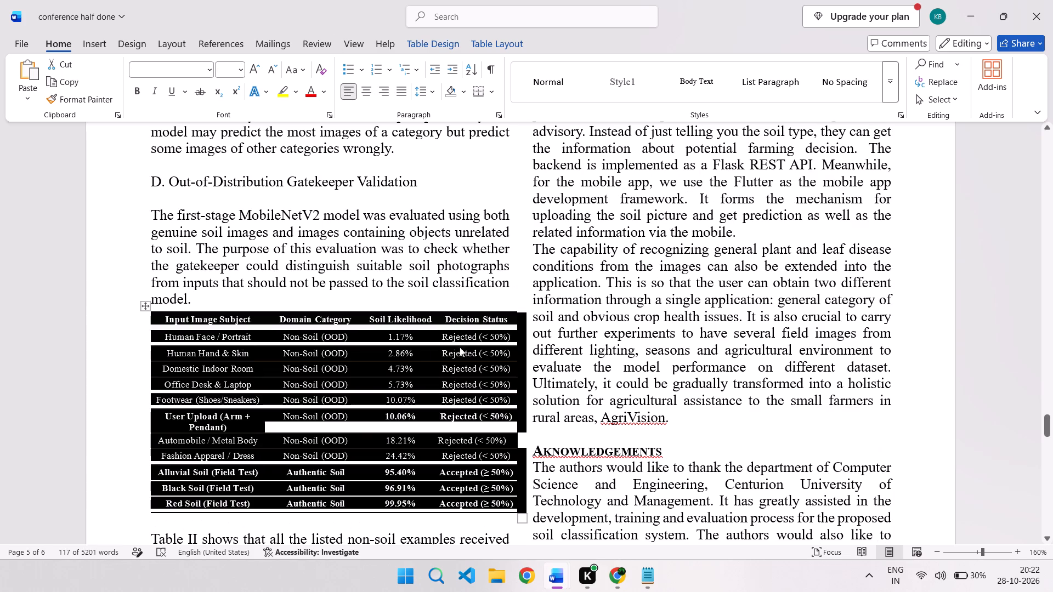
click(392, 306)
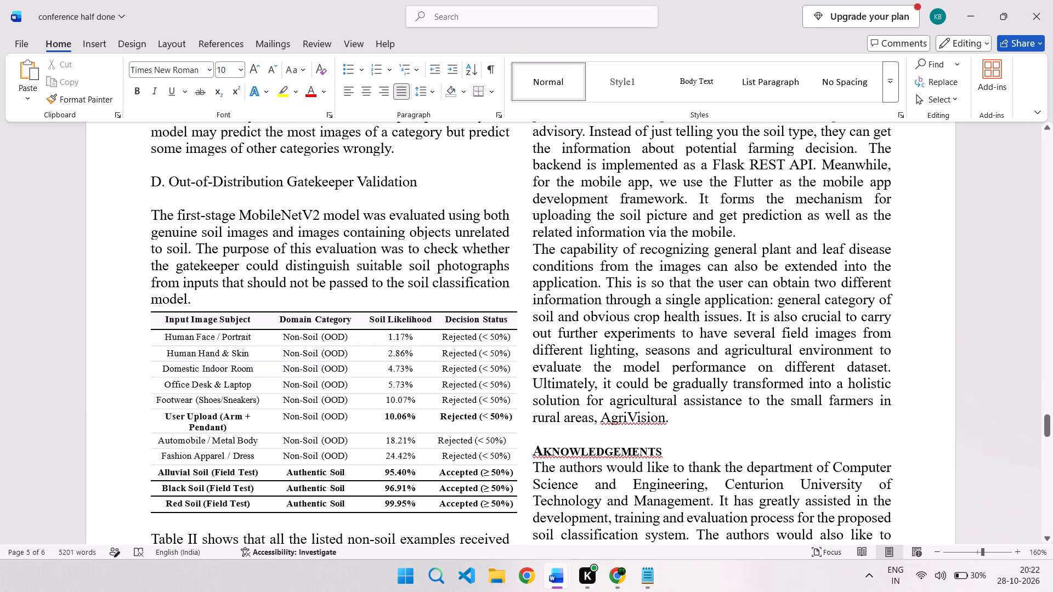
click(387, 294)
Shrink the soil likelihood table slightly in width to match the text column's edge.
drag(520, 516, 511, 517)
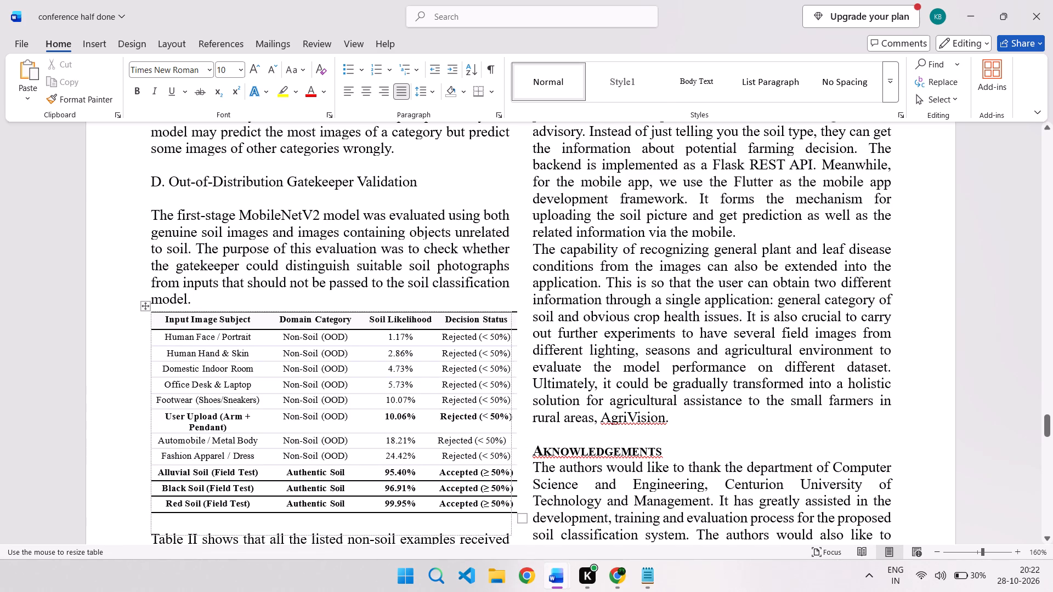
drag(511, 517, 511, 517)
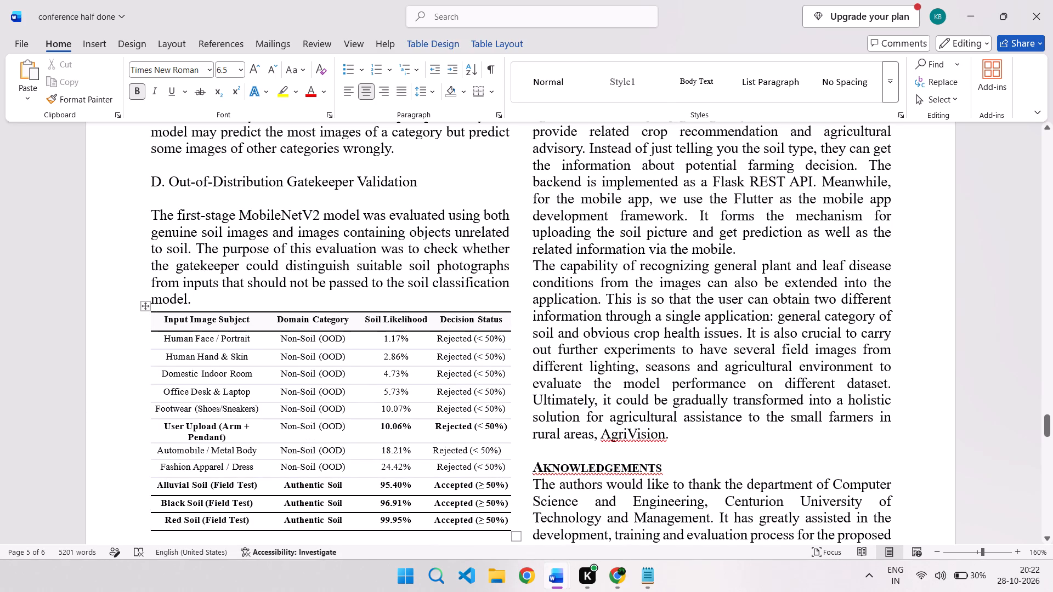
drag(517, 537, 516, 537)
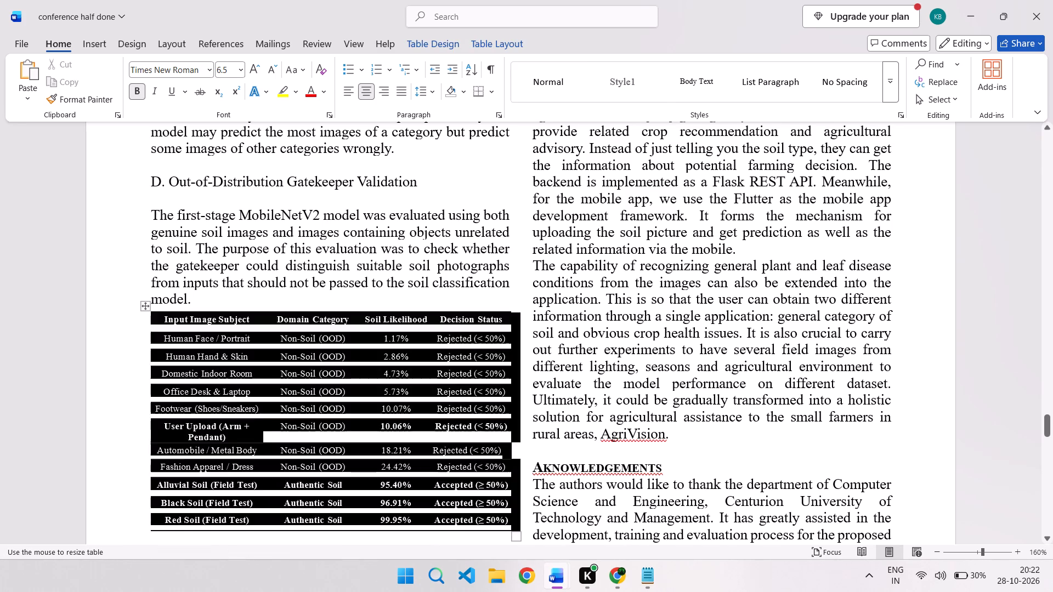
drag(516, 537, 509, 538)
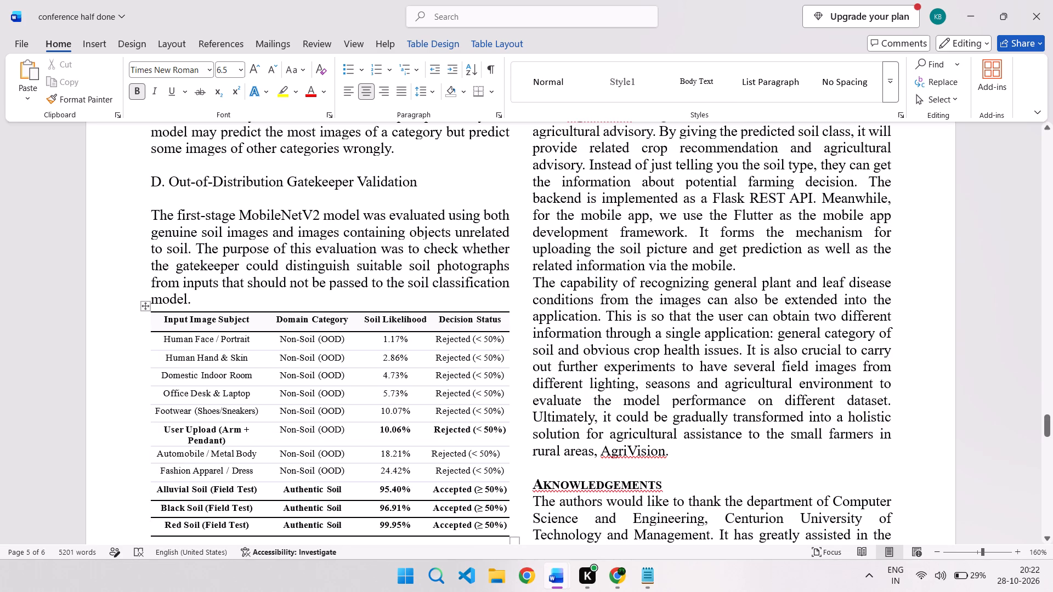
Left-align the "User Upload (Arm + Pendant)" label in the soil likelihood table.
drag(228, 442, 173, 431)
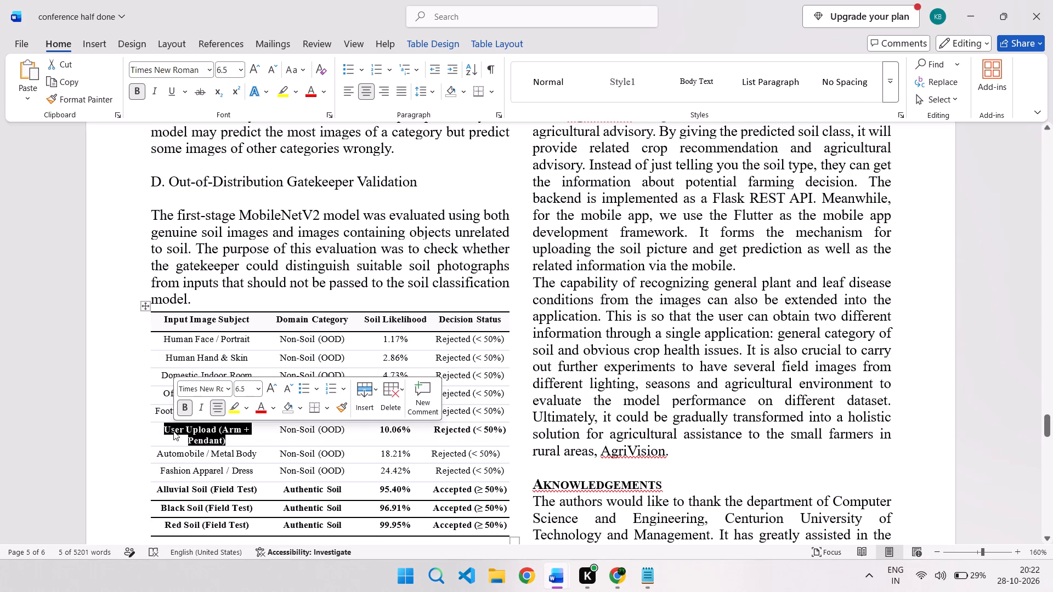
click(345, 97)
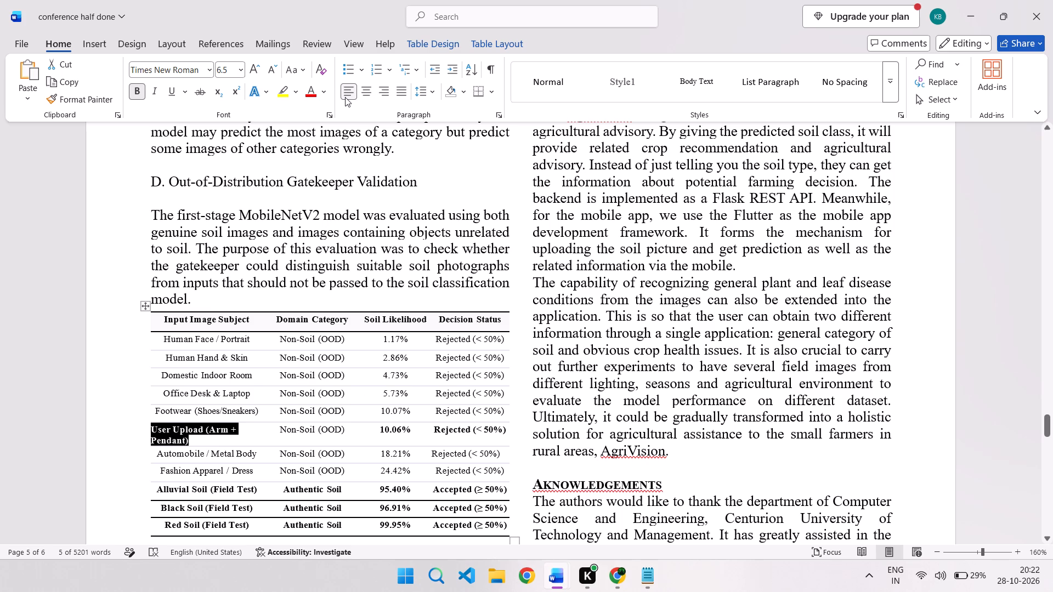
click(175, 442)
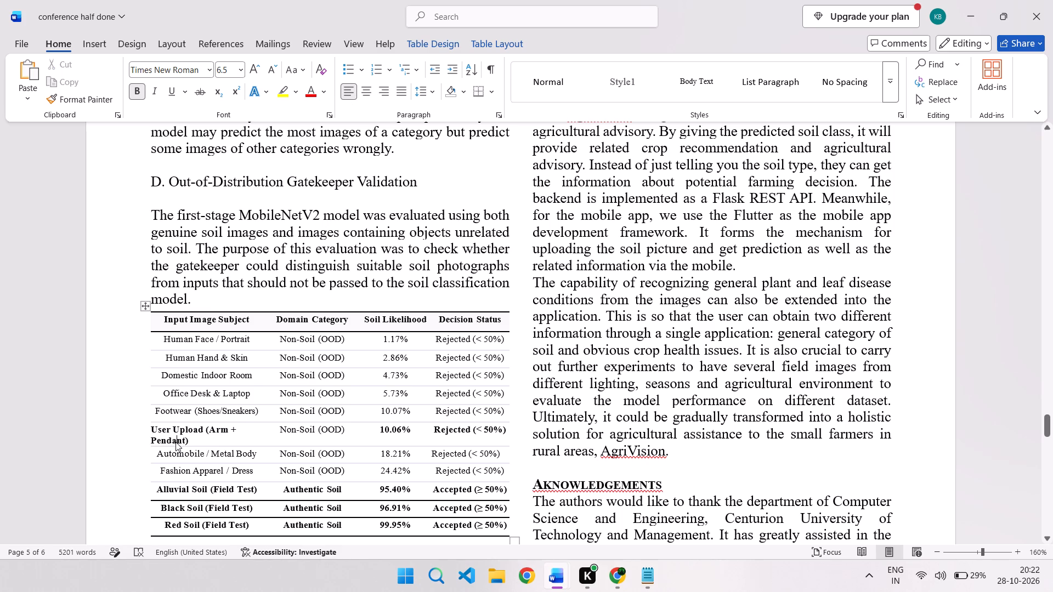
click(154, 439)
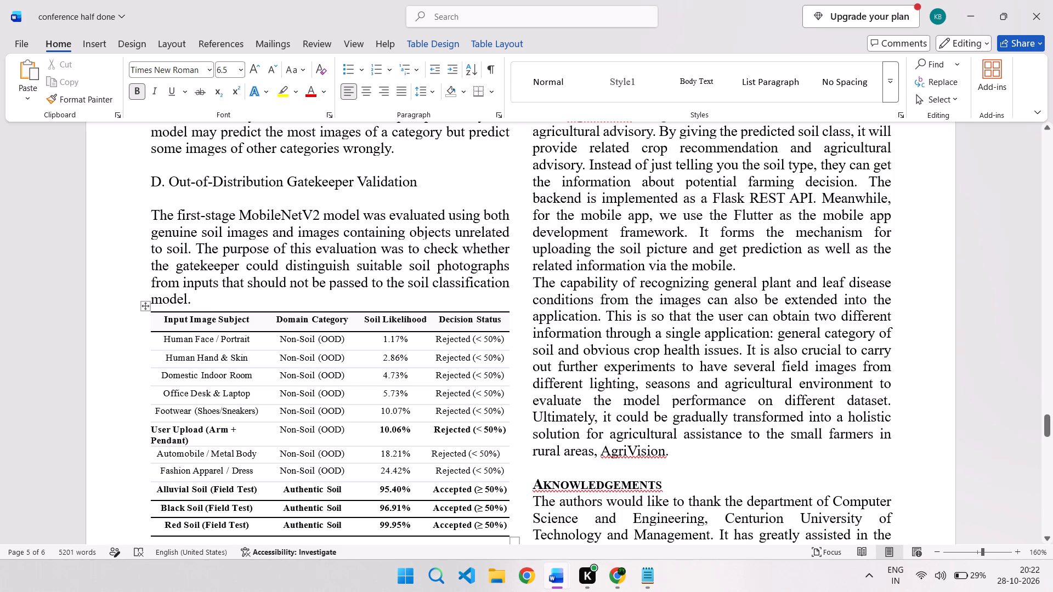
Delete the spaces before "(Arm" and before the plus sign in the User Upload label.
click(206, 429)
key(BackSpace)
click(228, 430)
key(Delete)
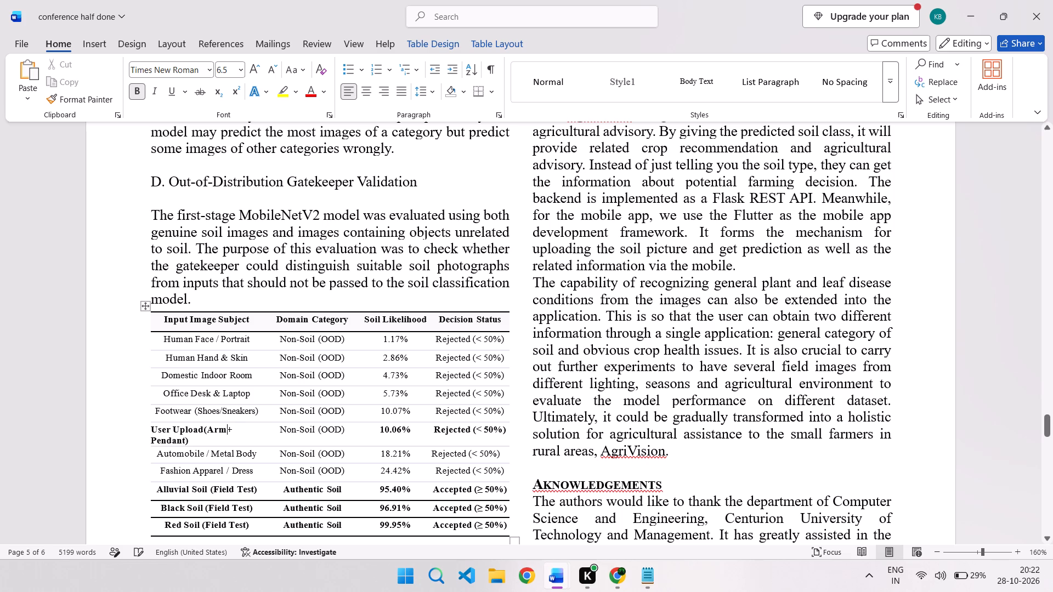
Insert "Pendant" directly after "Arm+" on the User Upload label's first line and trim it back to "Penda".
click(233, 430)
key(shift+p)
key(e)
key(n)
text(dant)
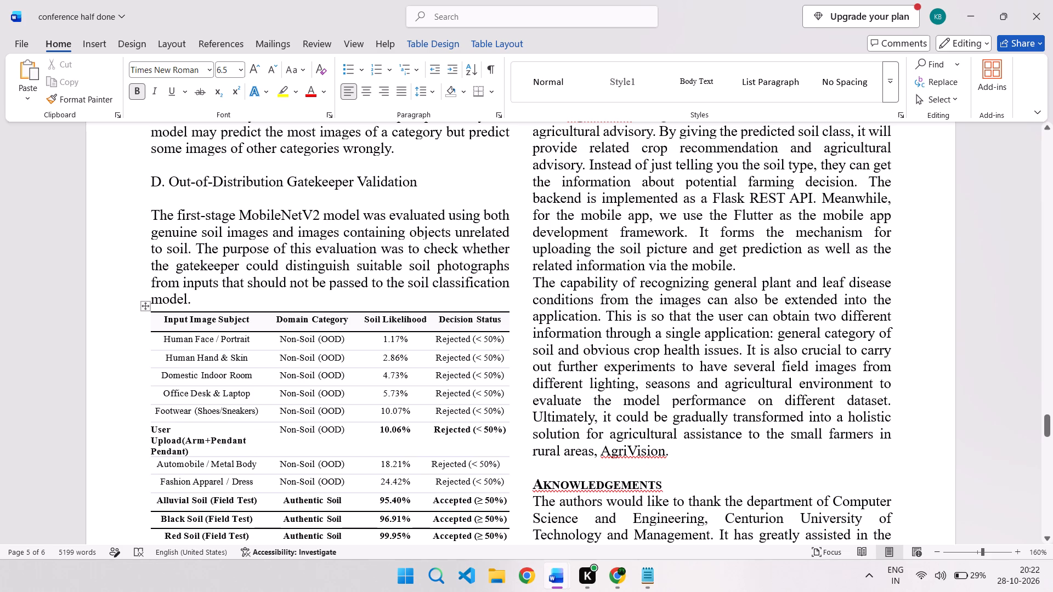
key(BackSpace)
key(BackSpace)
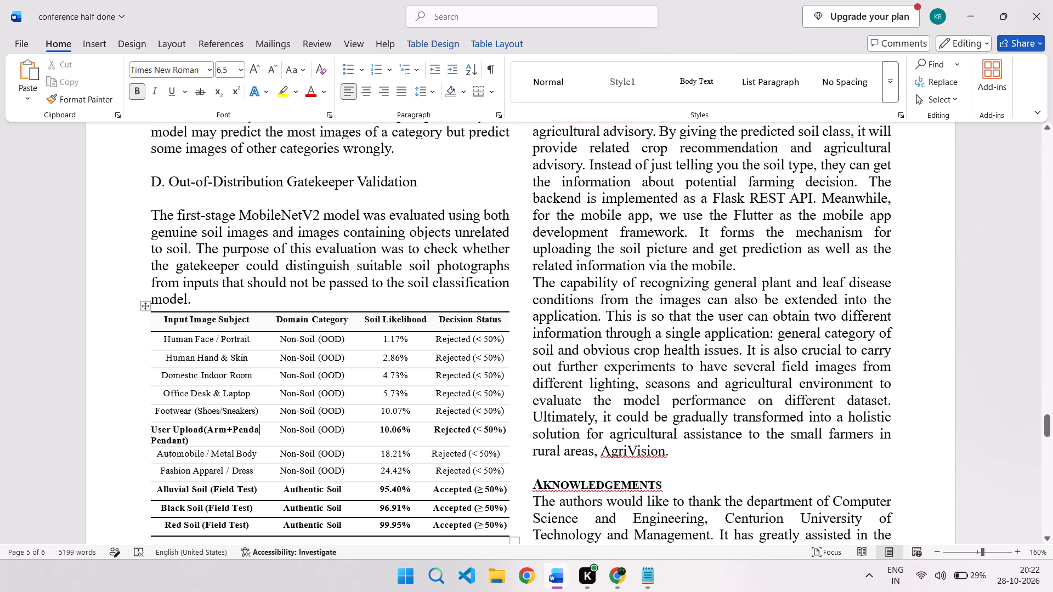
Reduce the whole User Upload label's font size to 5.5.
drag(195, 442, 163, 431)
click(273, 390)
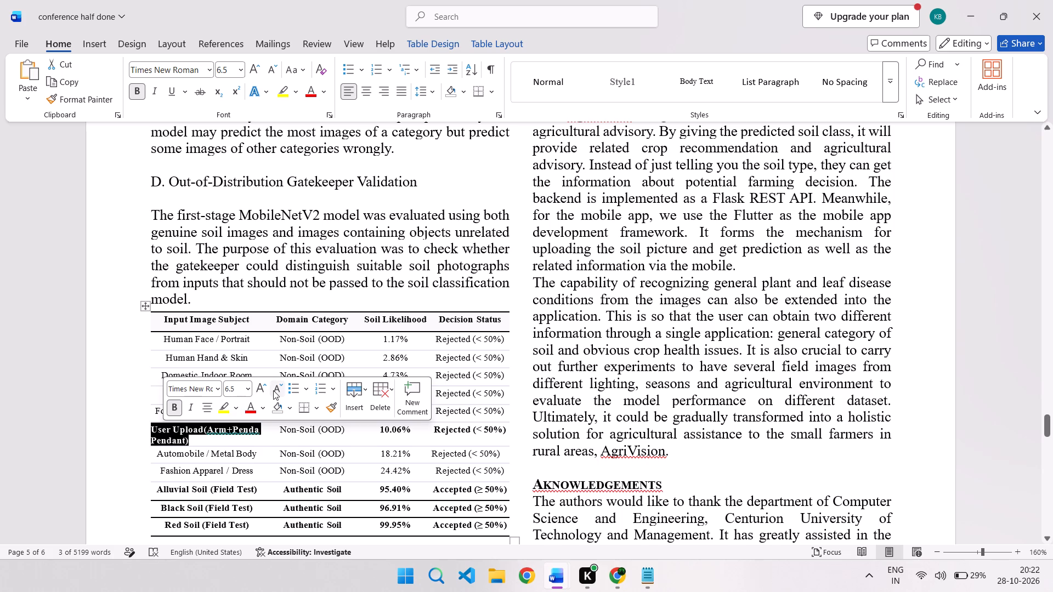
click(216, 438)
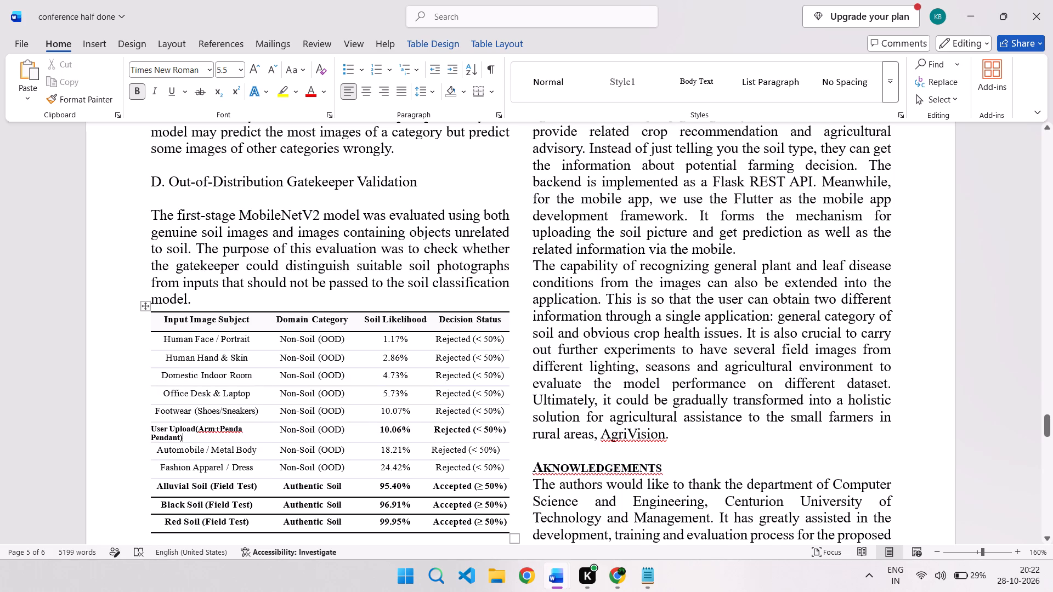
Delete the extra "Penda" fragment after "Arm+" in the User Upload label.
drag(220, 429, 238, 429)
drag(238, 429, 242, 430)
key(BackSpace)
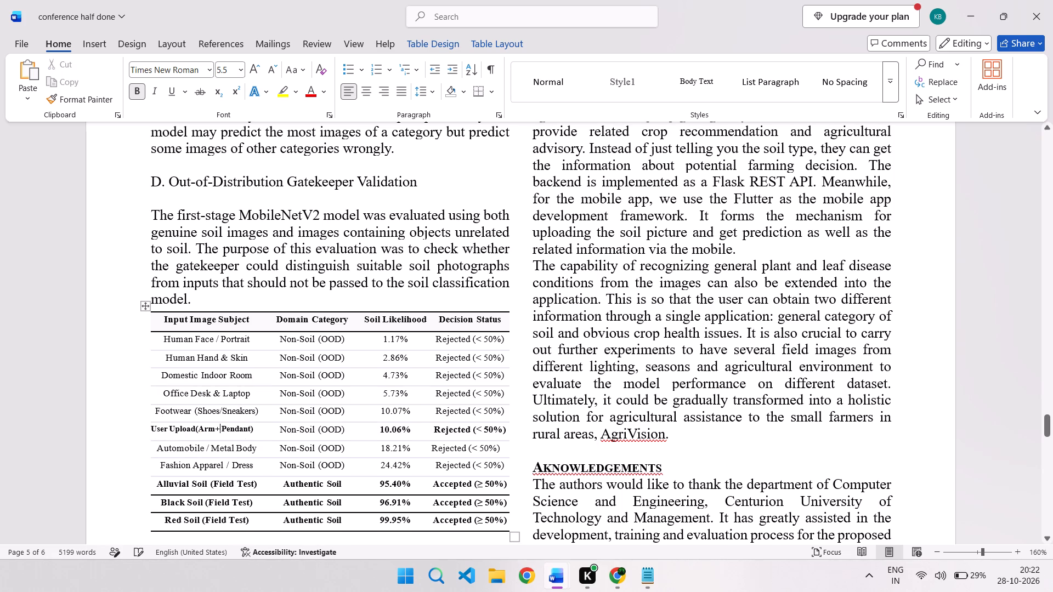
Remove the bold formatting from the "User Upload(Arm+ Pendant)" label and centre it in its cell.
drag(256, 431, 225, 431)
drag(225, 431, 166, 429)
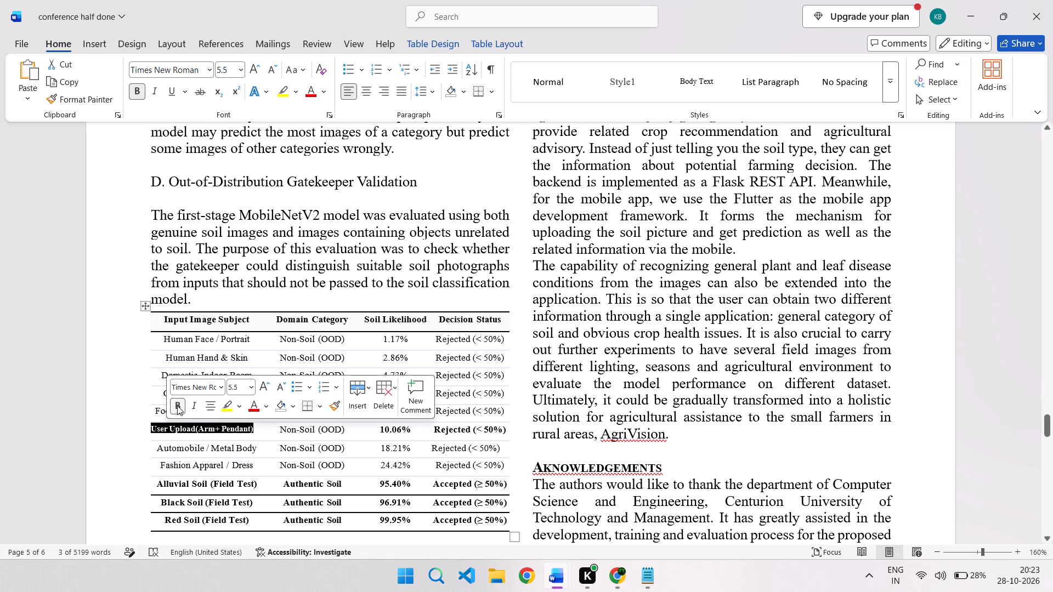
click(177, 406)
click(171, 441)
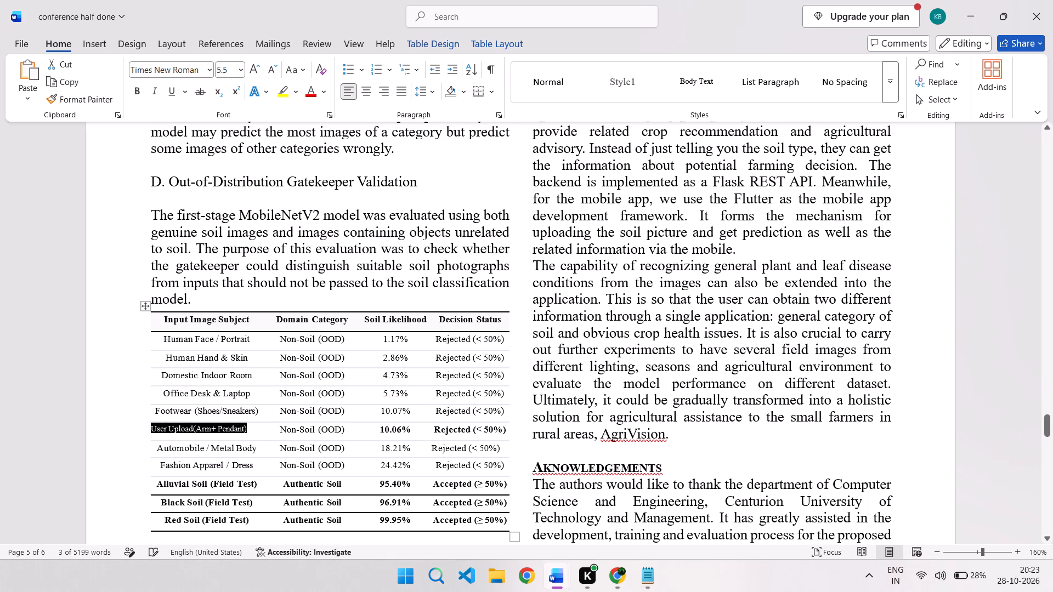
click(196, 435)
drag(250, 429, 163, 430)
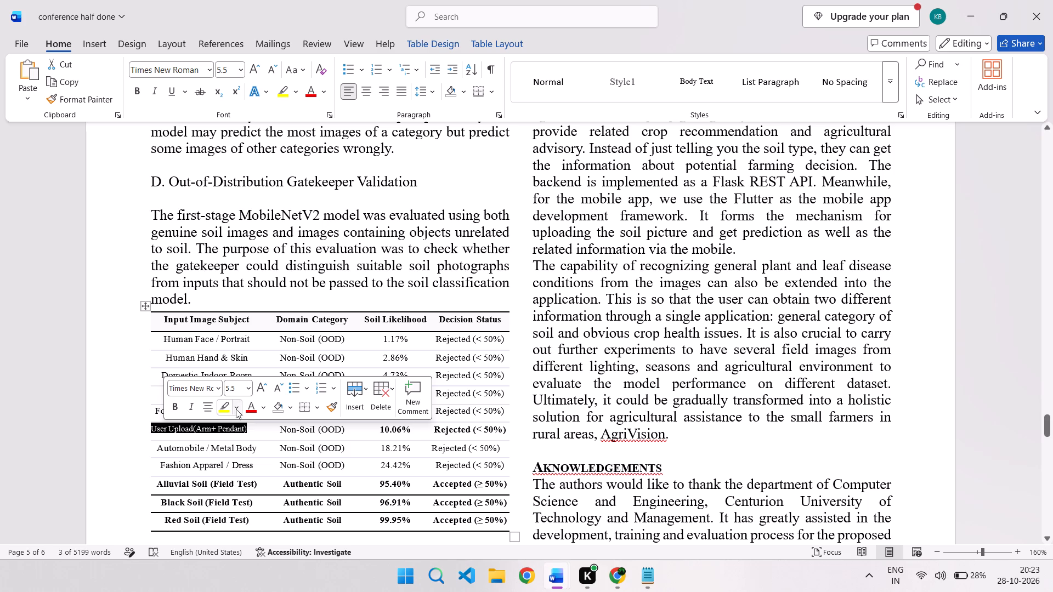
click(212, 407)
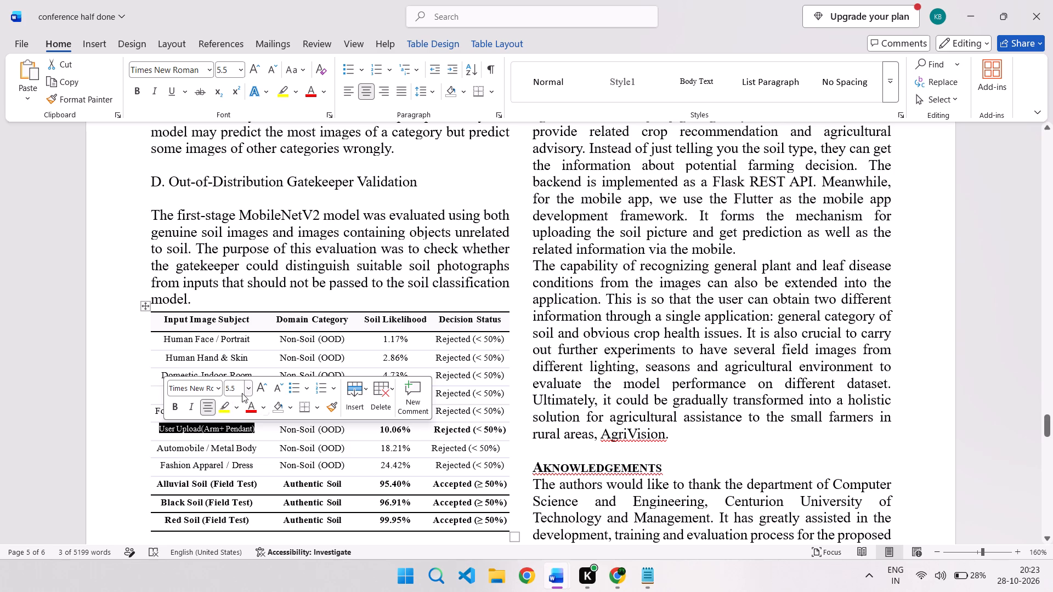
Set the User Upload label's font size to 6, and then raise it to 6.5.
click(236, 390)
key(6)
key(Return)
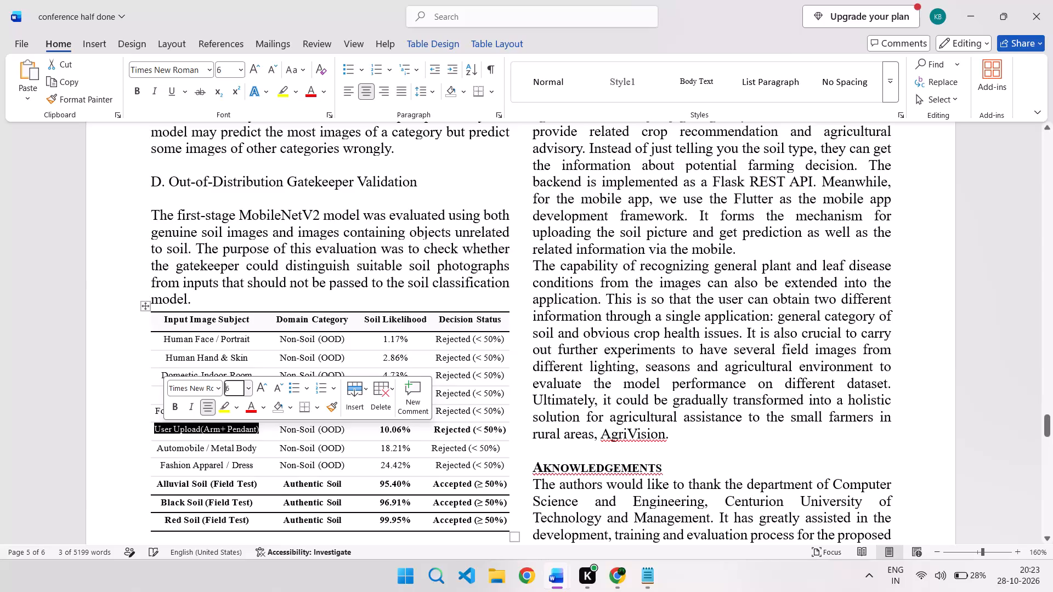
click(238, 384)
text(.5)
key(Return)
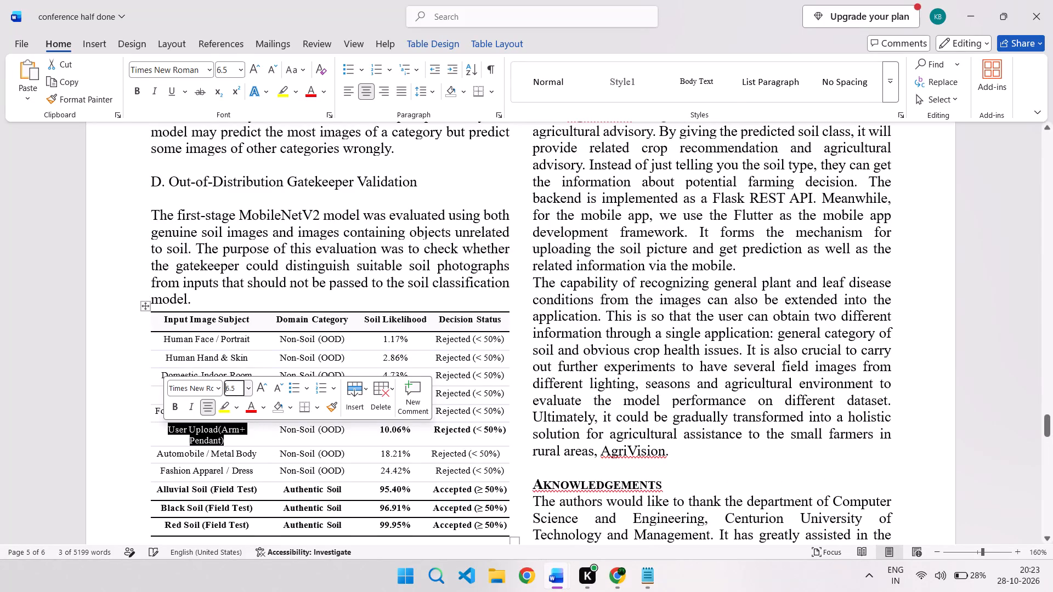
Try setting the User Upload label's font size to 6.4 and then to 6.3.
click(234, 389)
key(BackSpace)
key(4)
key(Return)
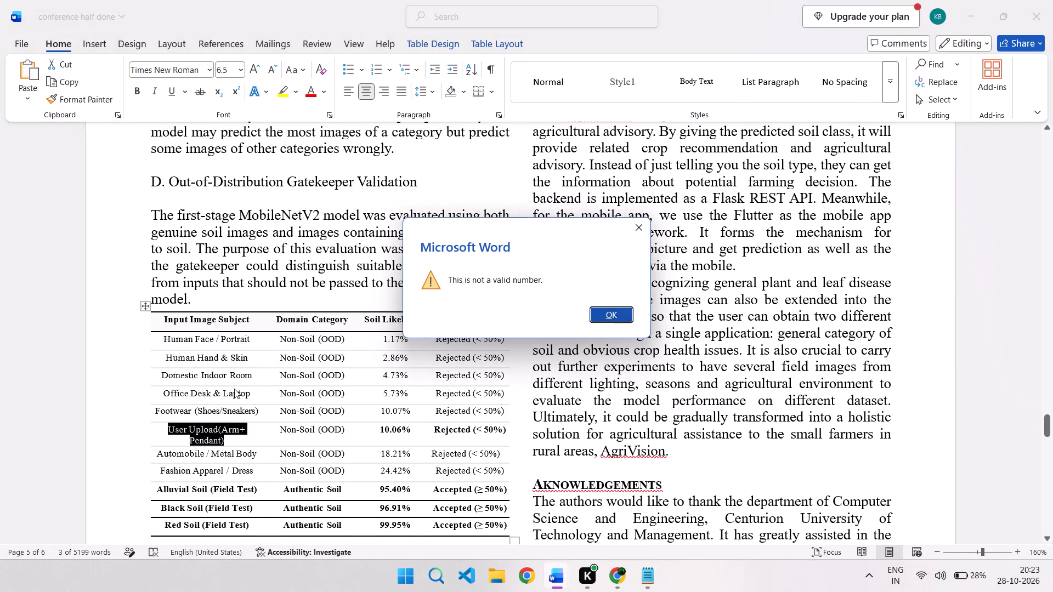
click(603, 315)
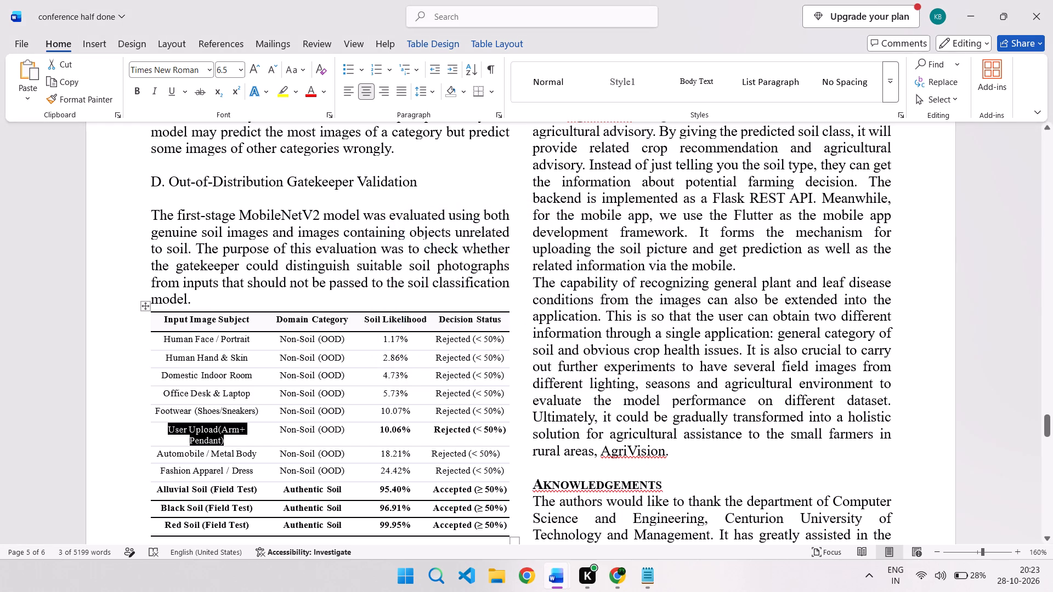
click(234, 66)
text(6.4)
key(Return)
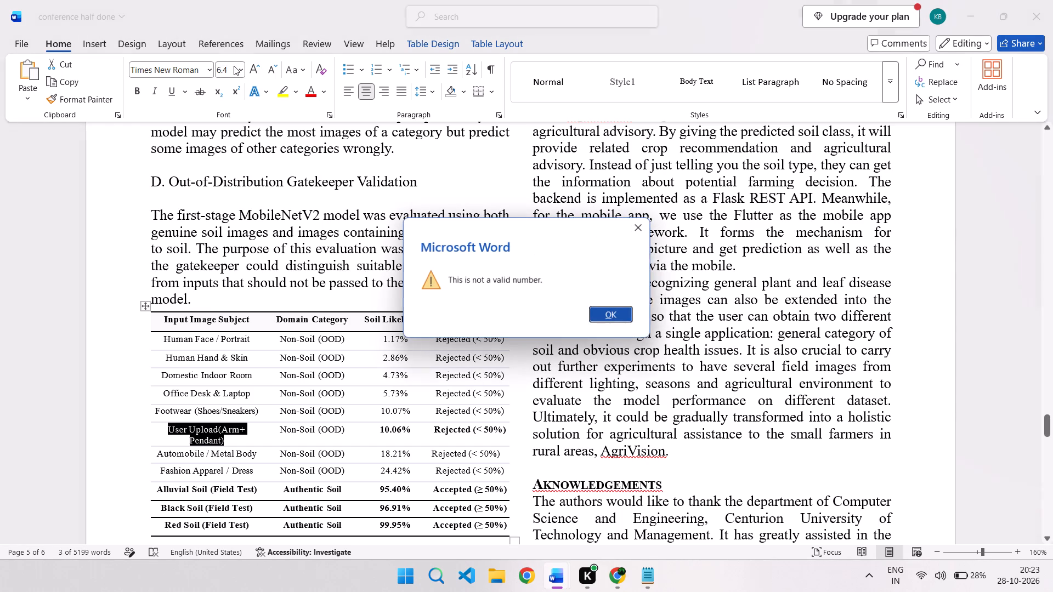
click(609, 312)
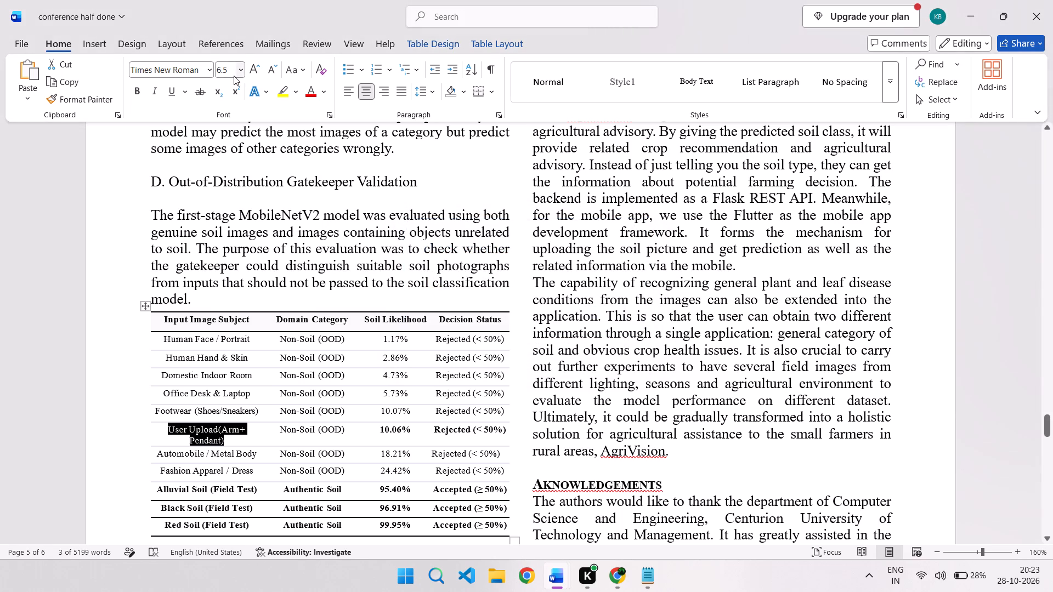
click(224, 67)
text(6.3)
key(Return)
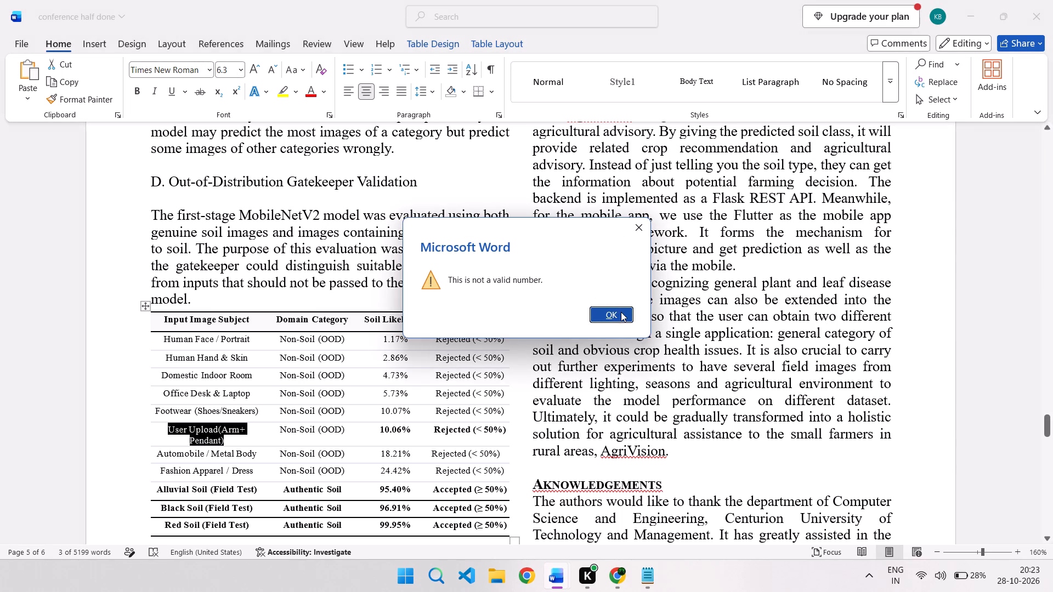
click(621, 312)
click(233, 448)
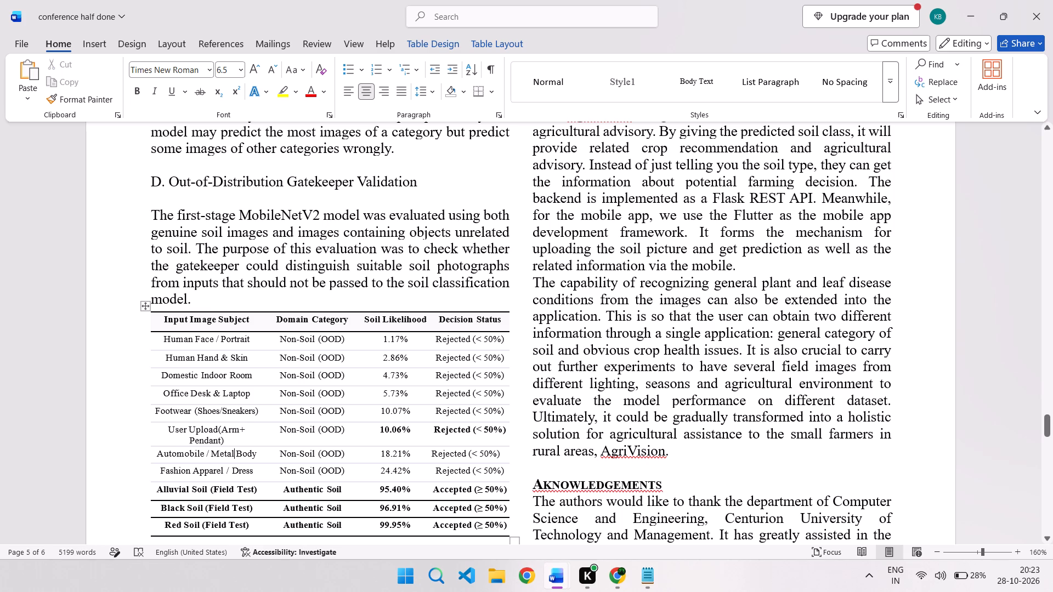
Reduce the whole "User Upload(Arm+ Pendant)" label in the gatekeeper validation table to font size 6.
drag(233, 439, 195, 433)
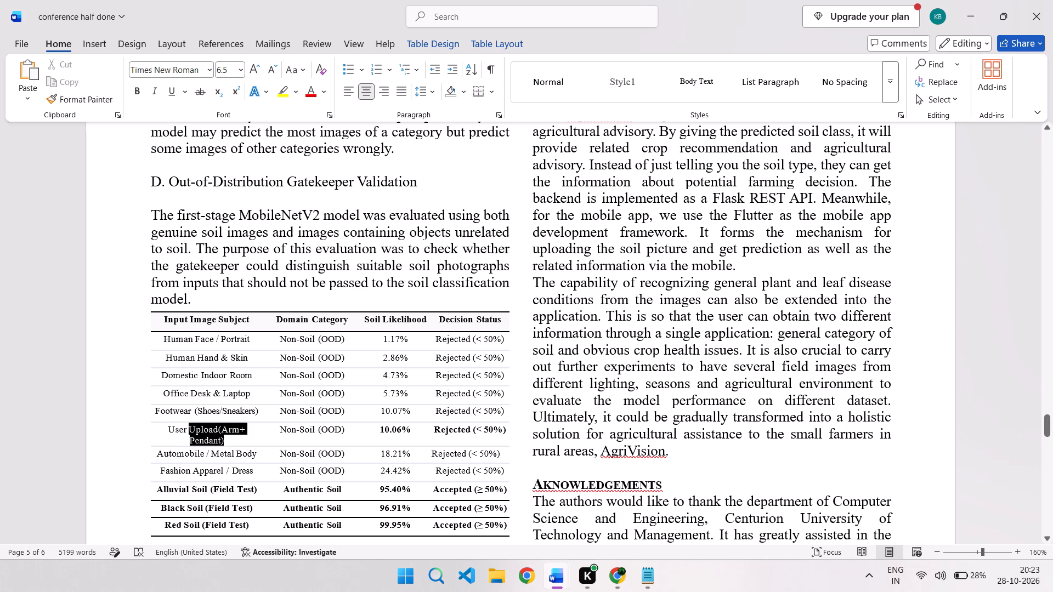
drag(195, 433, 179, 431)
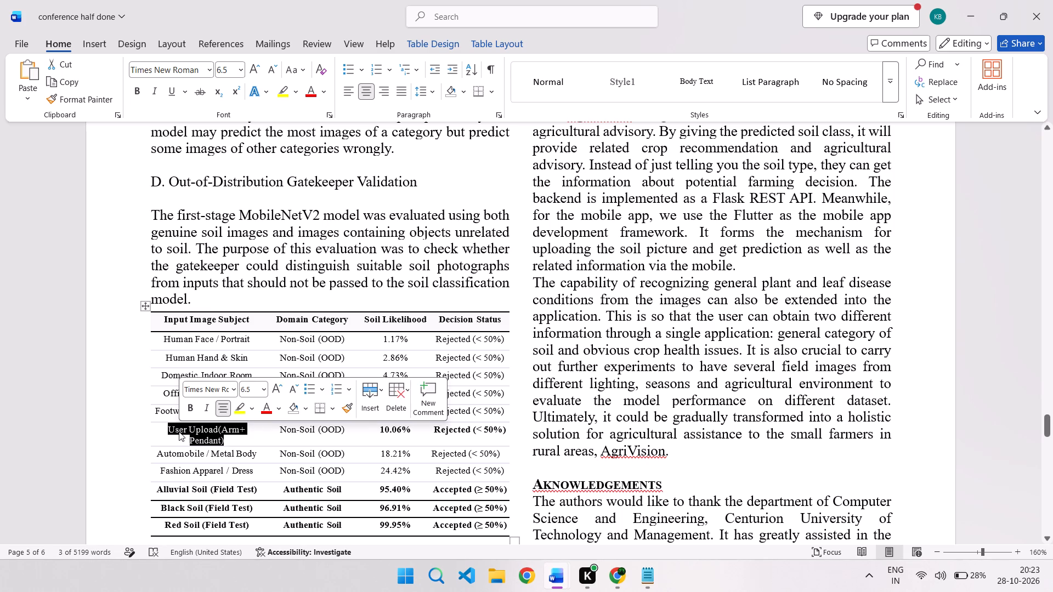
click(272, 71)
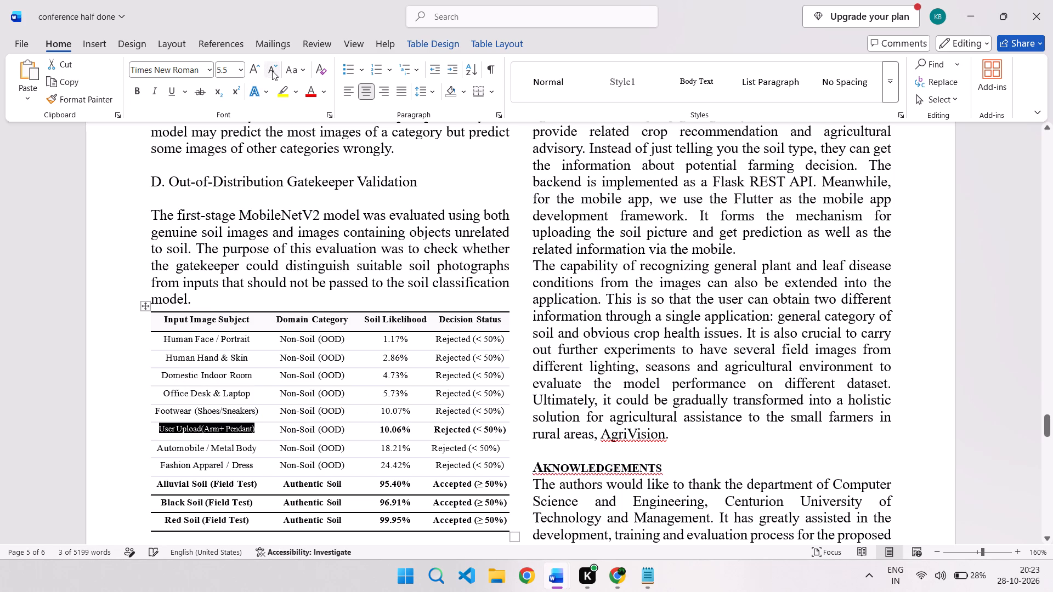
click(231, 69)
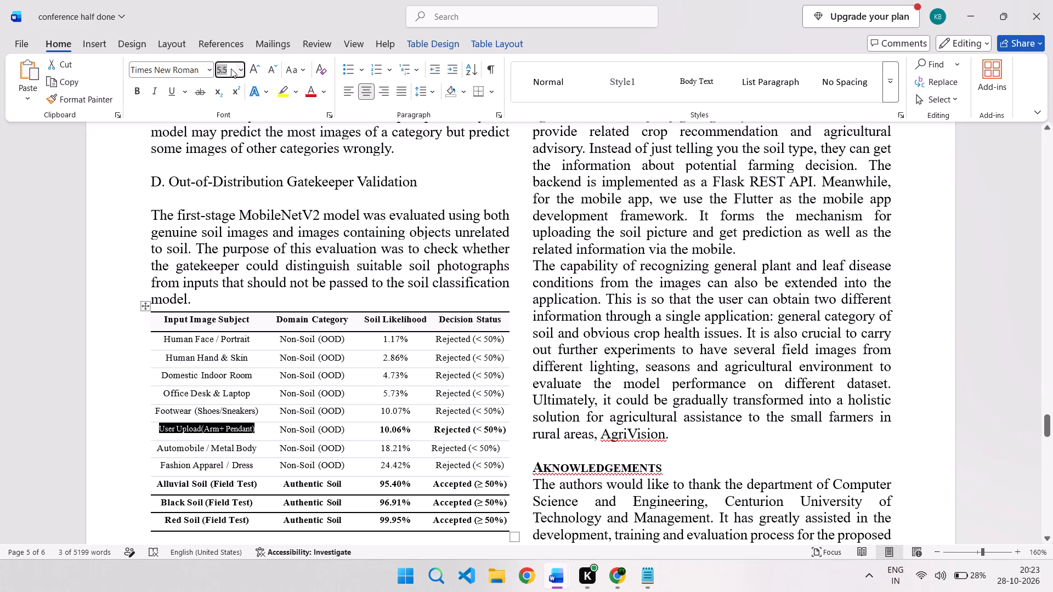
key(6)
key(Return)
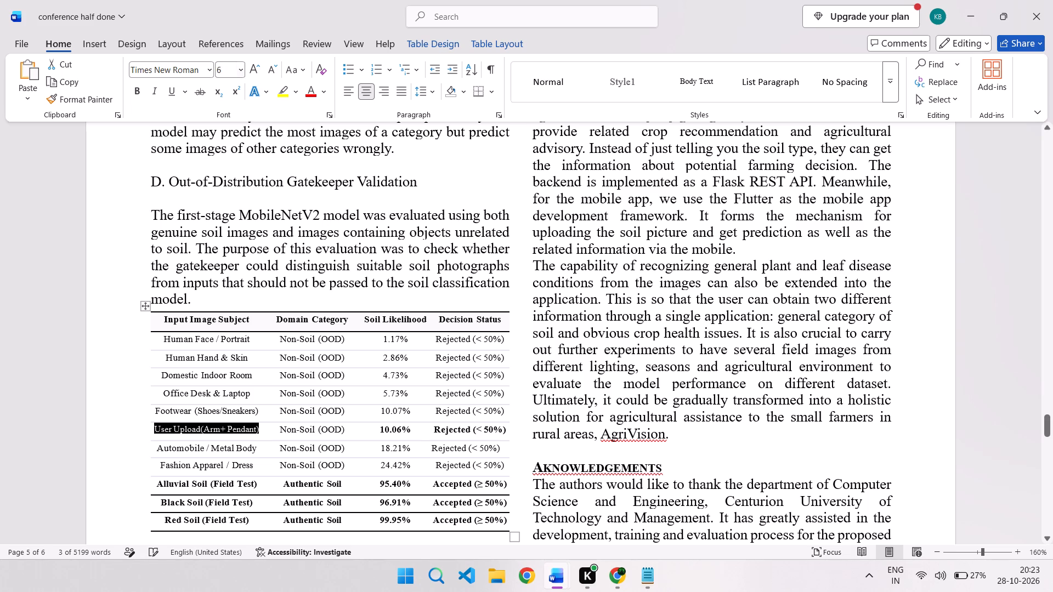
click(101, 362)
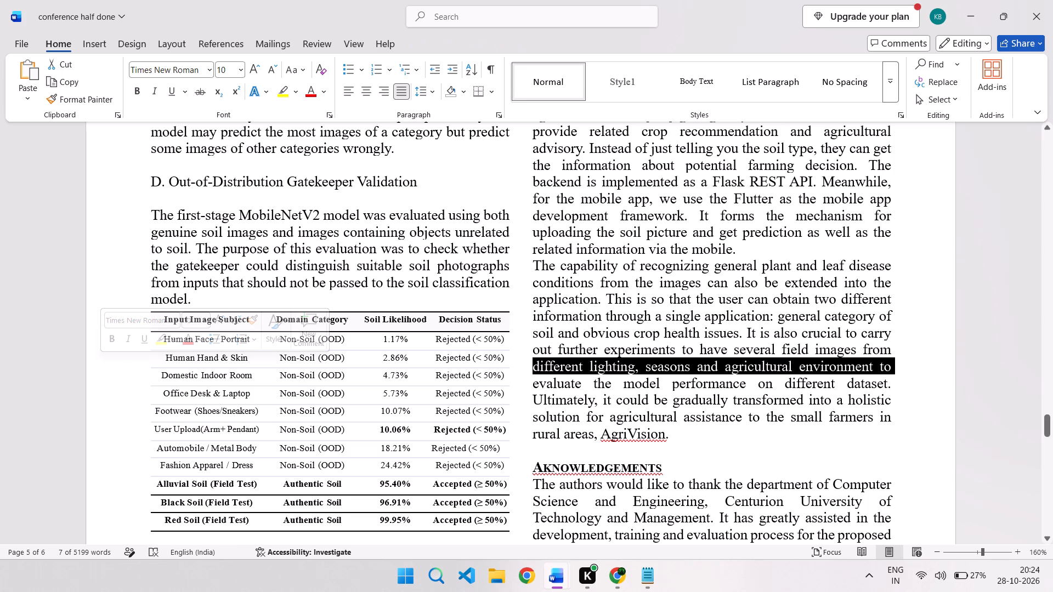
click(318, 261)
click(293, 202)
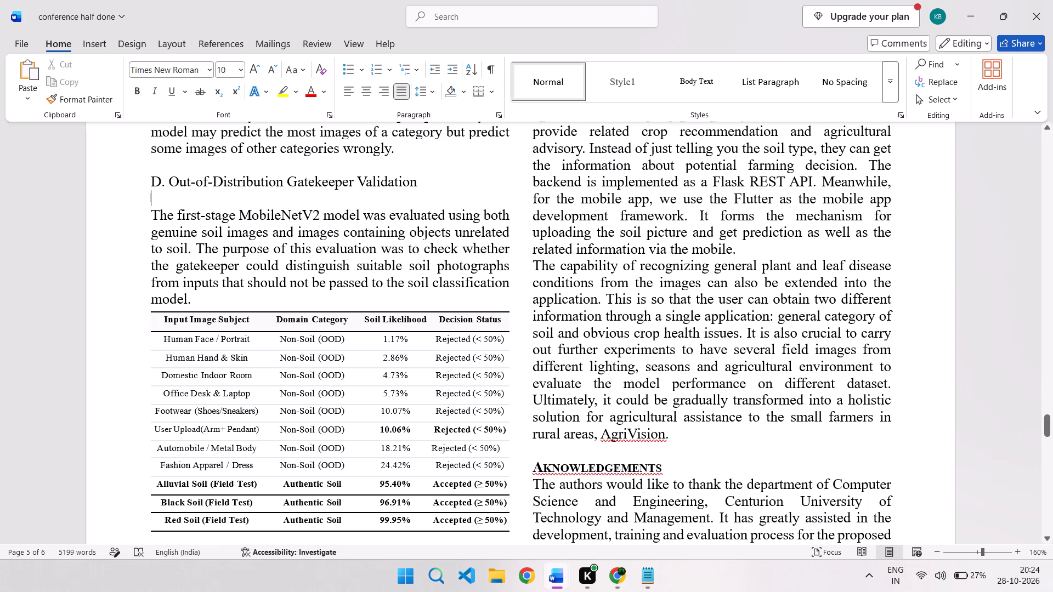
Correct the spelling of the "Aknowledgements" heading by inserting the missing "c" after the initial "A".
scroll(293, 202, down, 8)
scroll(293, 202, up, 2)
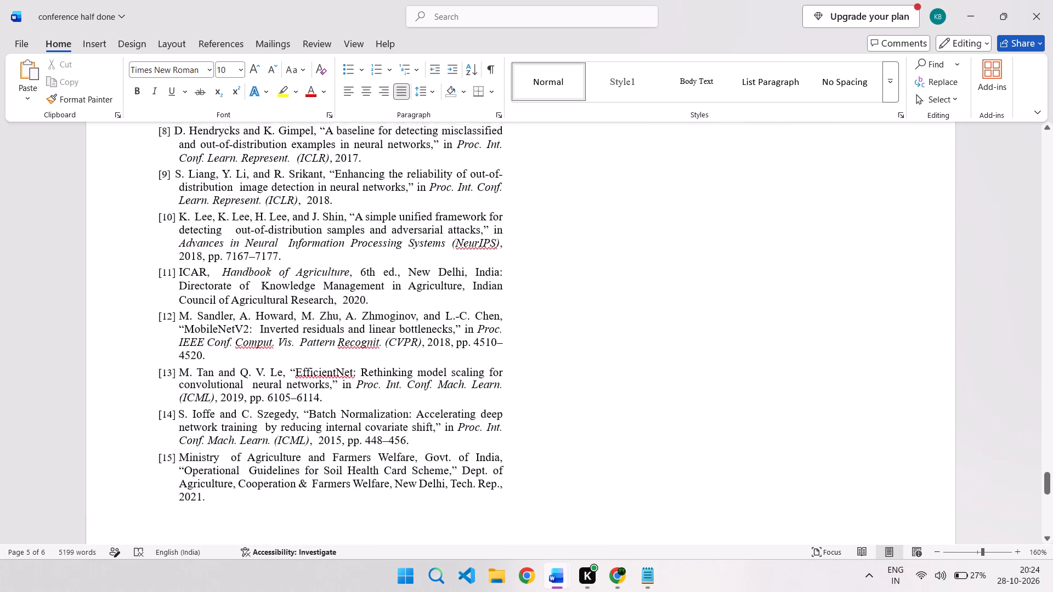
scroll(293, 202, up, 1)
scroll(293, 202, down, 1)
scroll(293, 202, up, 1)
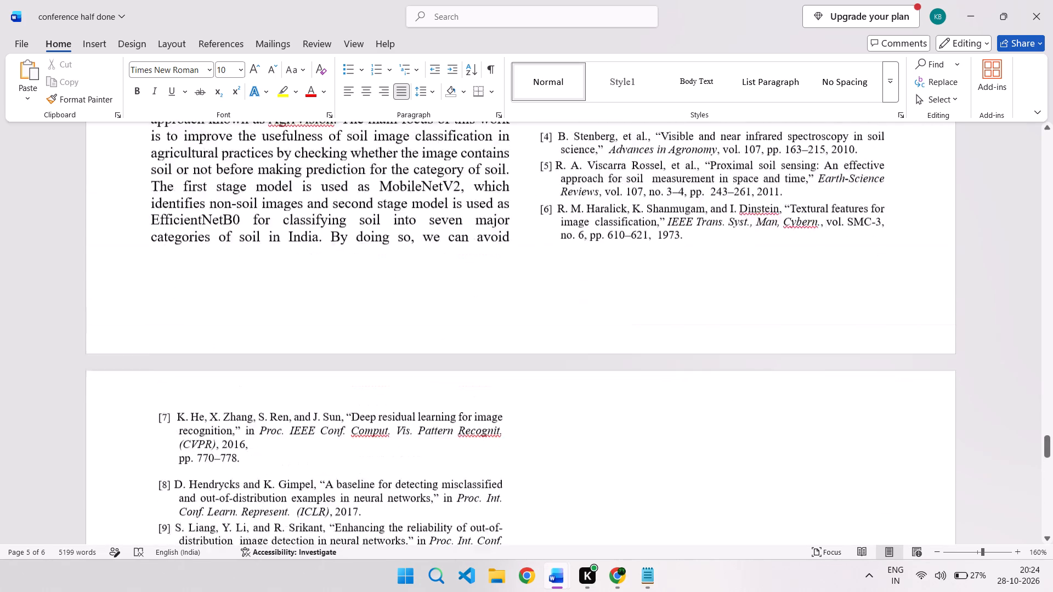
scroll(293, 202, up, 3)
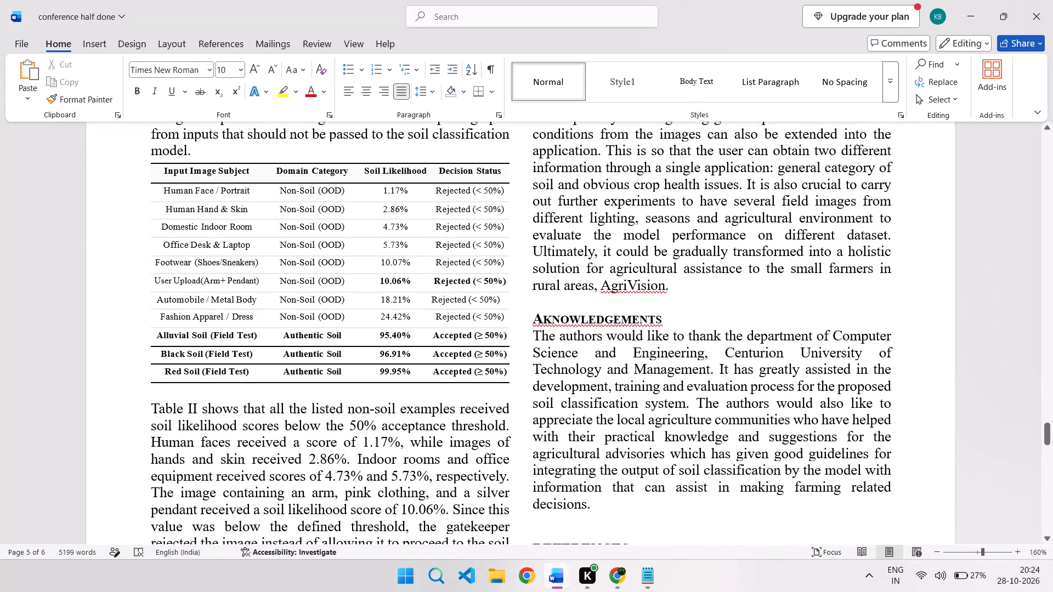
click(545, 318)
key(c)
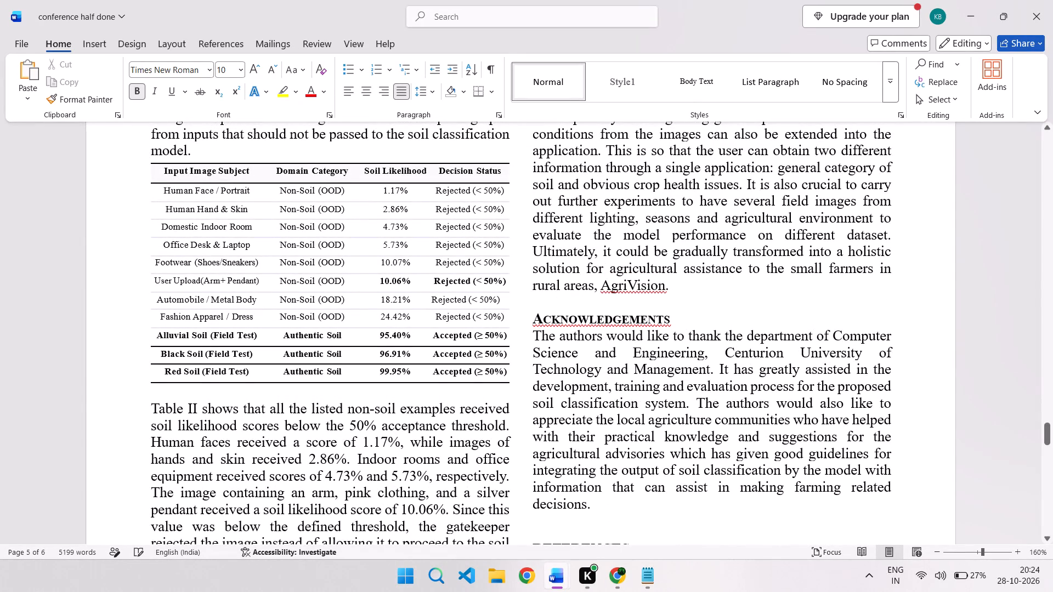
Centre the "Acknowledgements" heading in its column.
triple_click(609, 318)
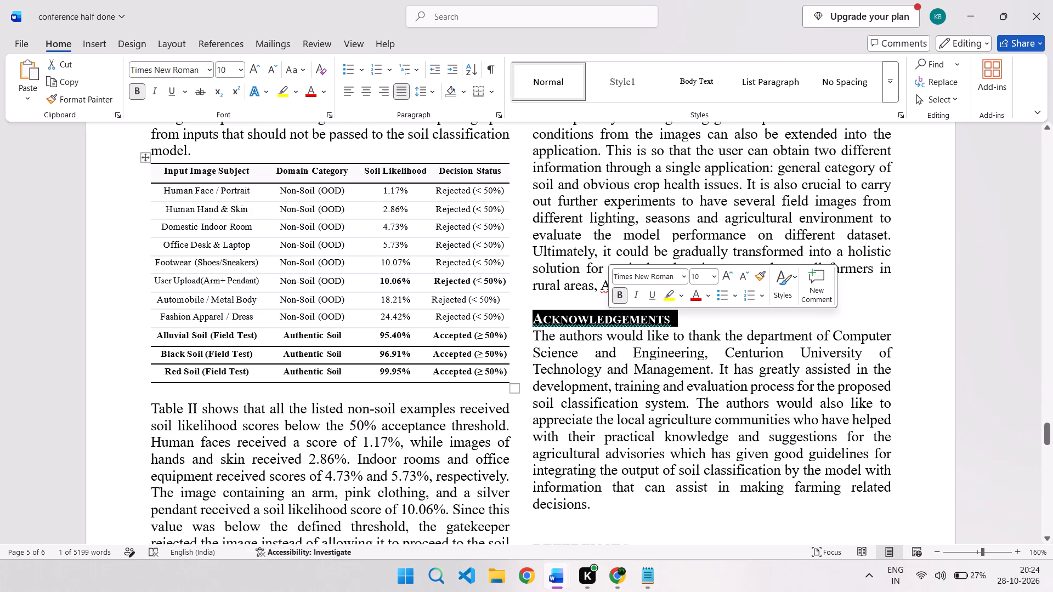
click(363, 96)
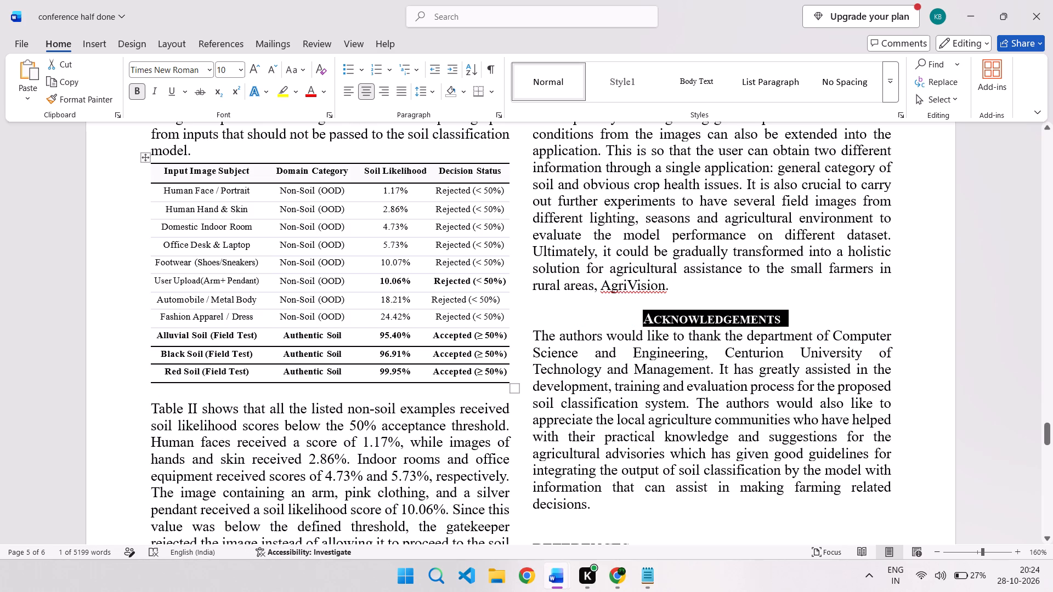
click(524, 268)
Delete the blank line between the gatekeeper validation table and the paragraph starting "Table II shows".
scroll(603, 342, up, 1)
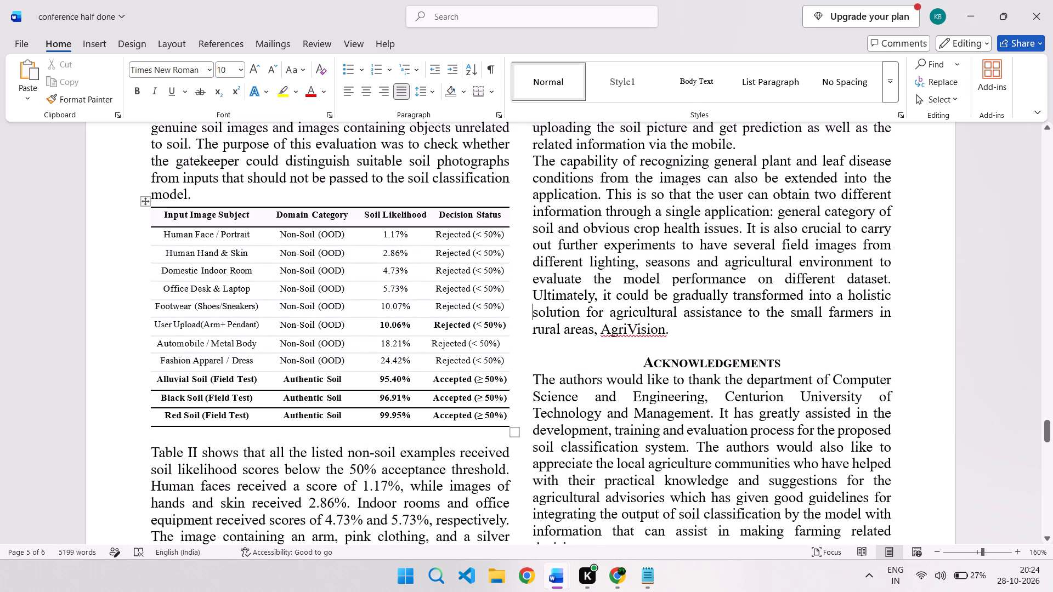
click(412, 435)
key(BackSpace)
key(BackSpace)
key(Down)
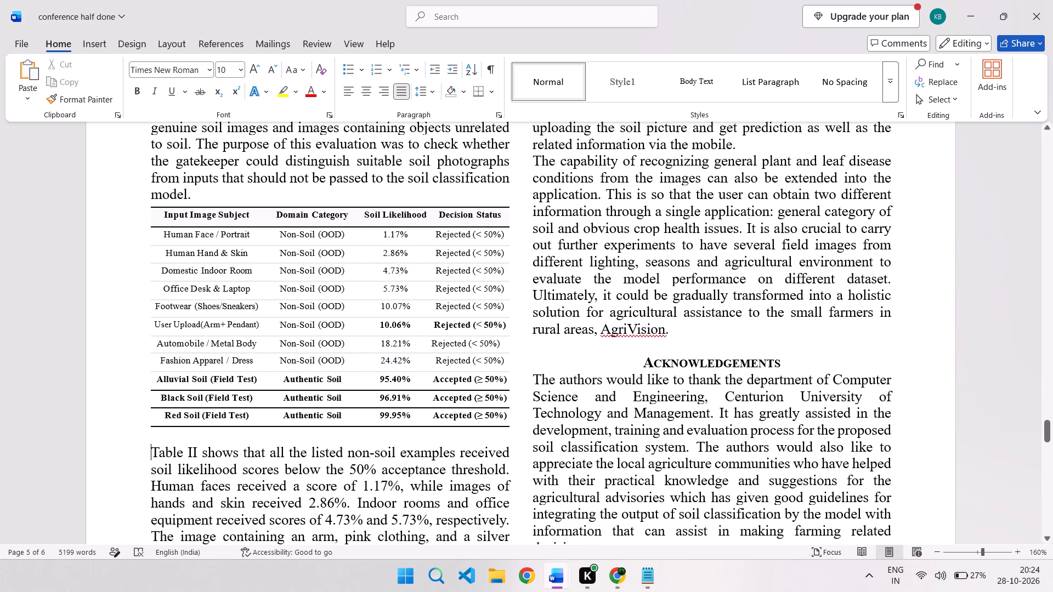
key(BackSpace)
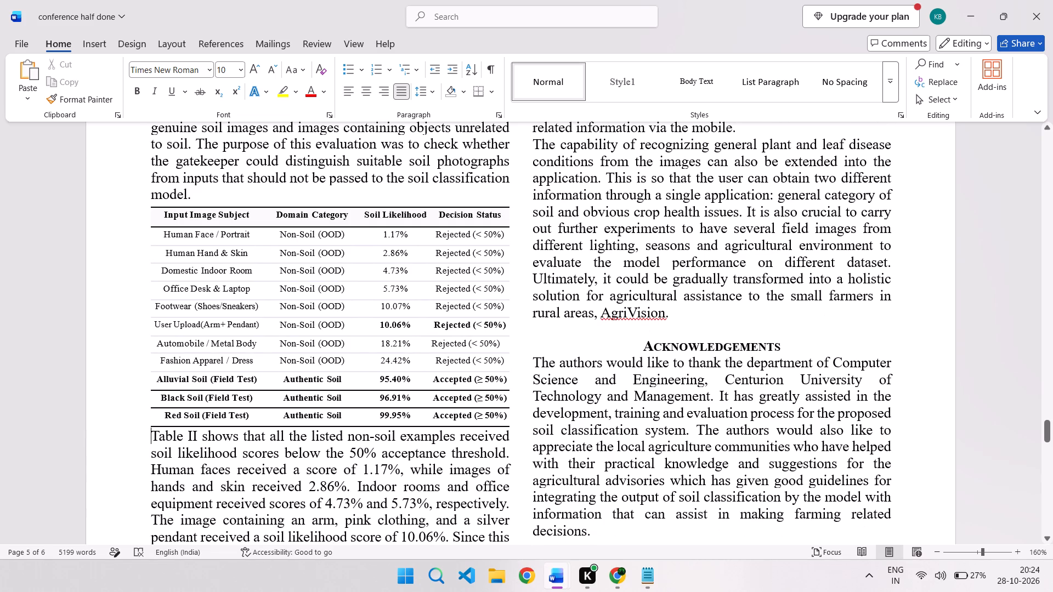
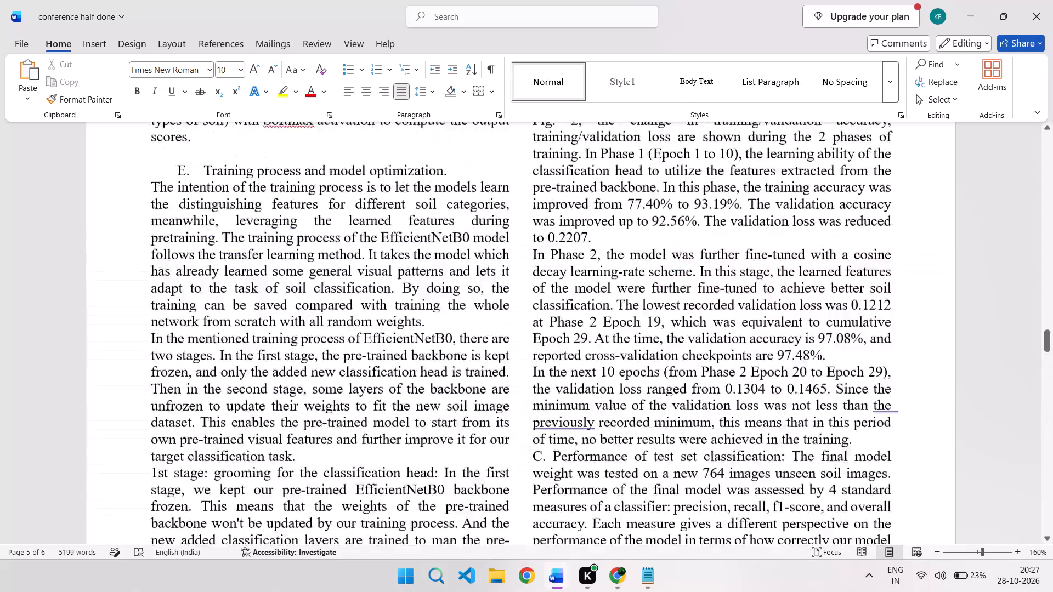
Replace "dept." with "Department" in the first author's affiliation below the paper title.
scroll(509, 374, up, 12)
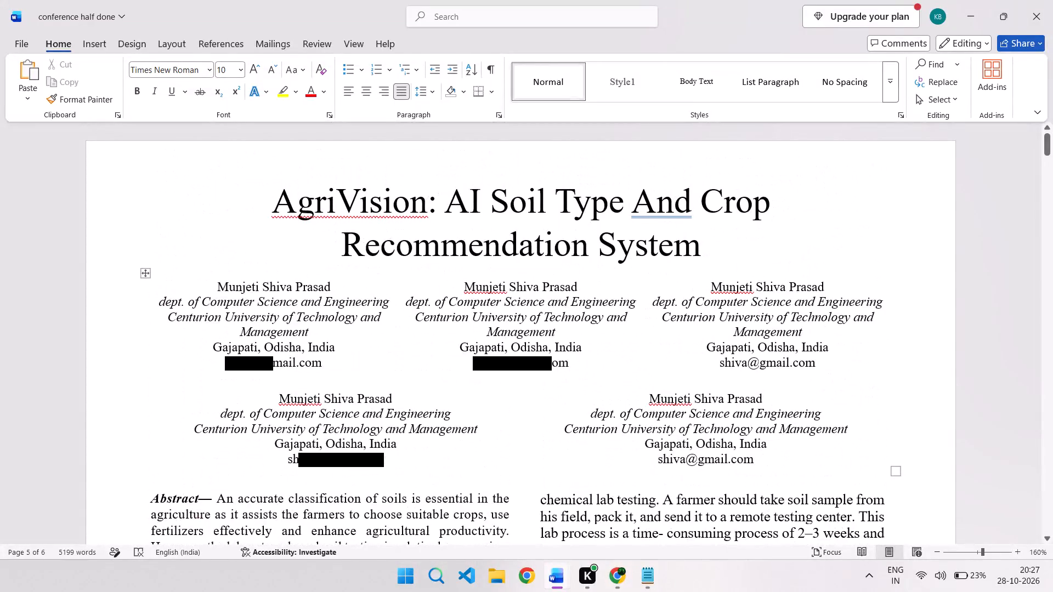
click(265, 309)
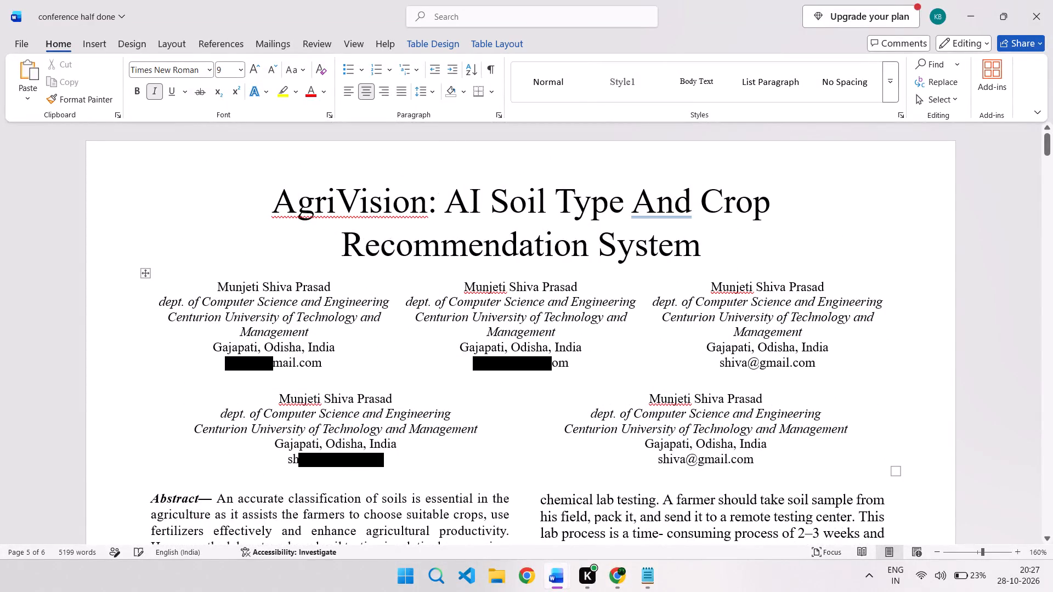
click(203, 257)
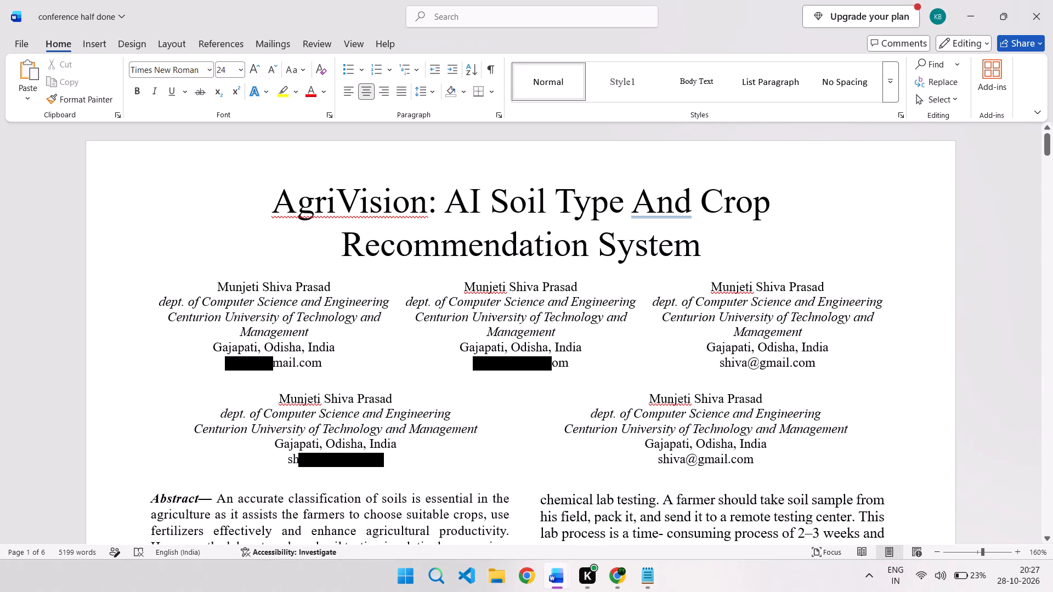
drag(218, 283, 258, 295)
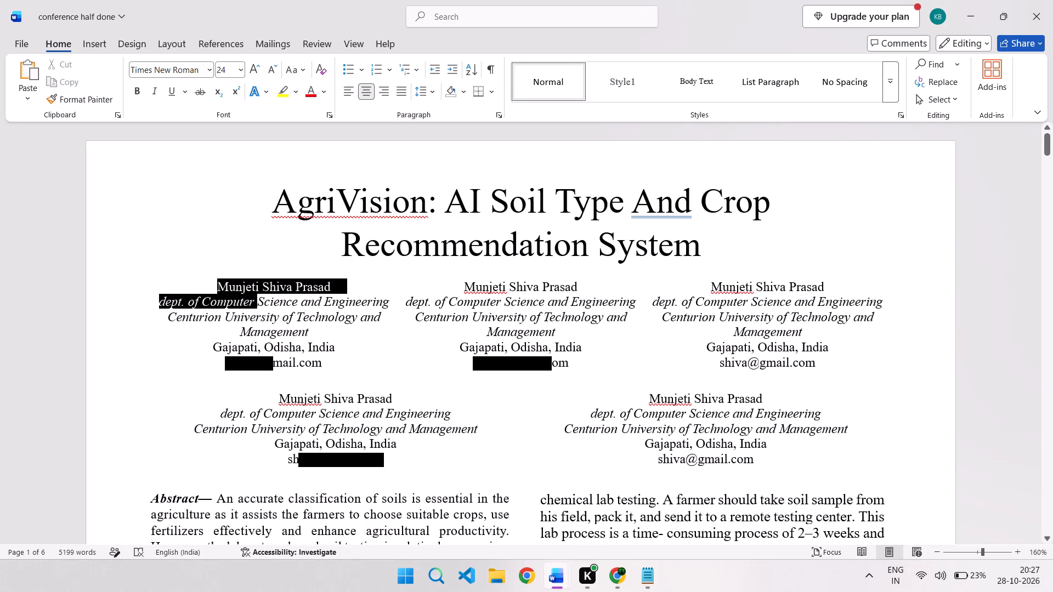
drag(258, 295, 277, 319)
click(277, 319)
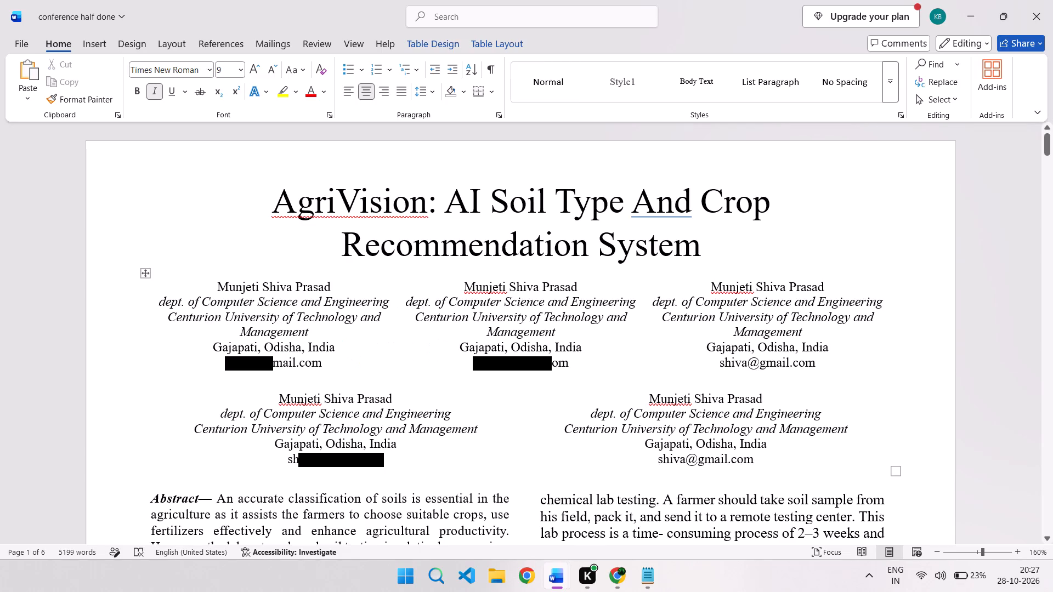
drag(315, 328, 158, 289)
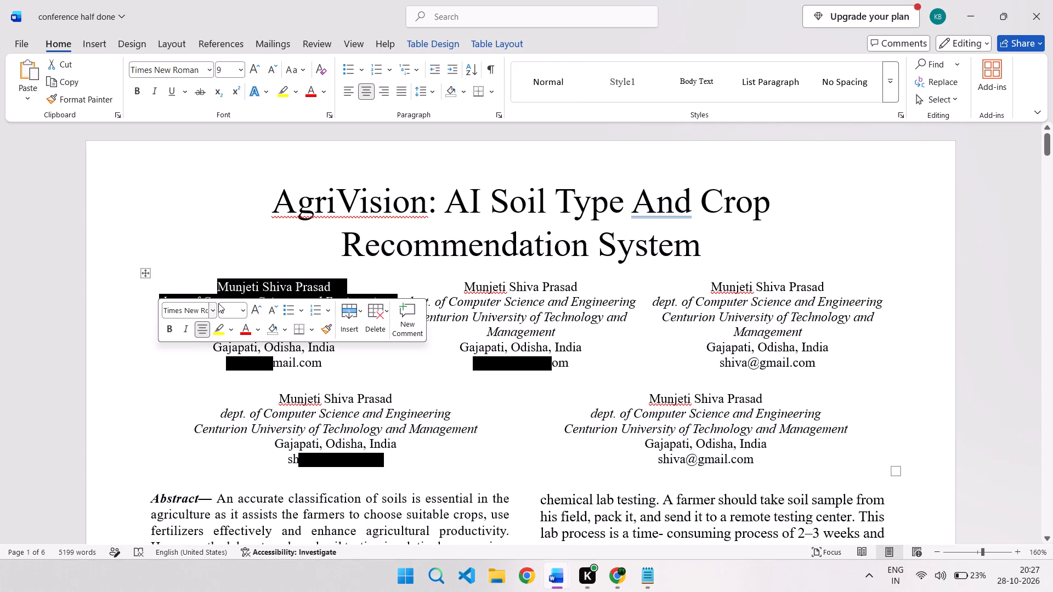
click(225, 277)
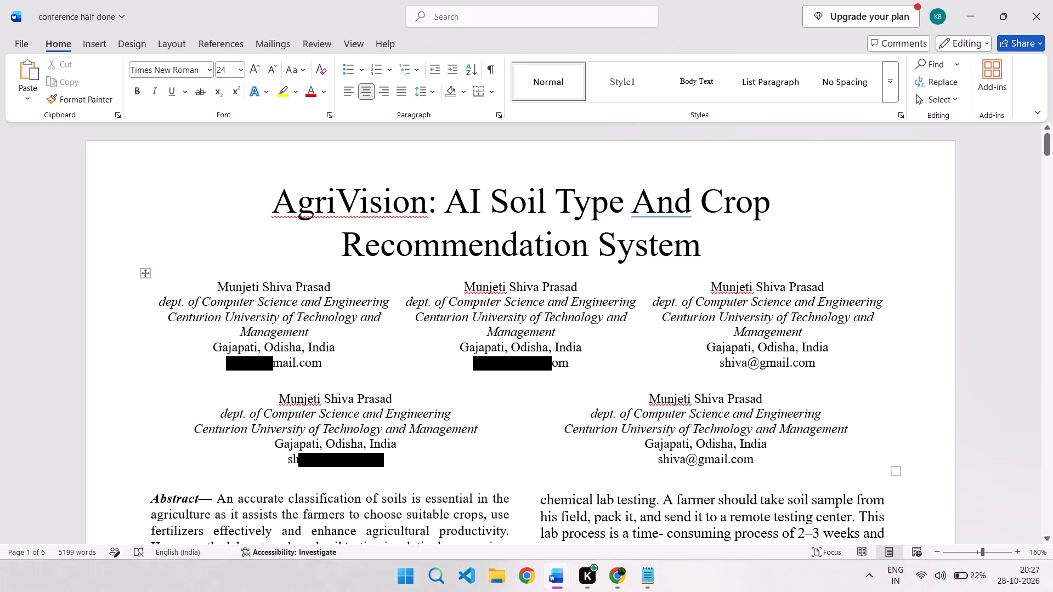
drag(184, 303, 170, 302)
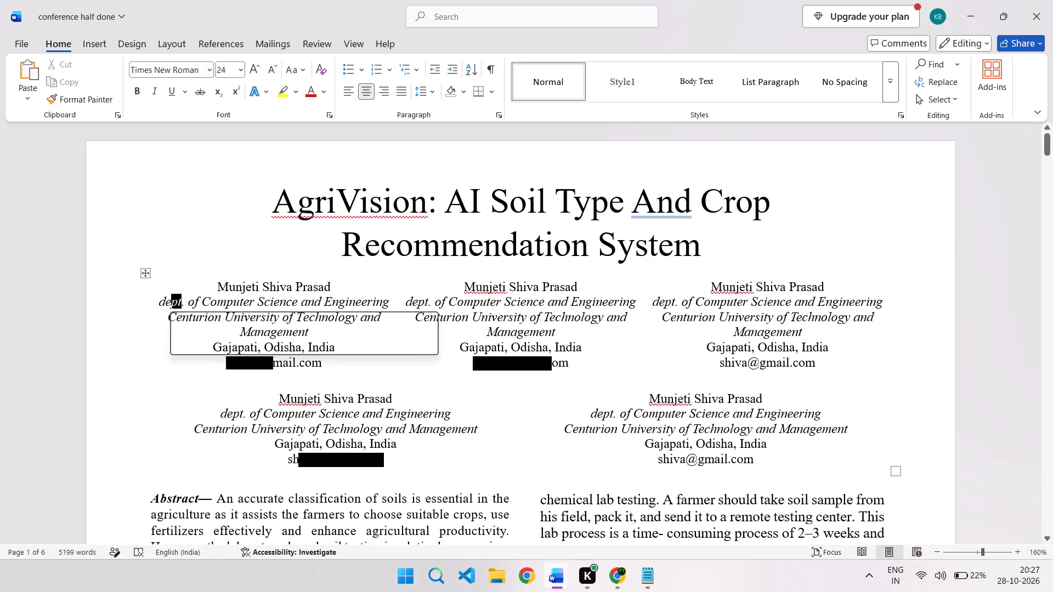
key(BackSpace)
key(BackSpace)
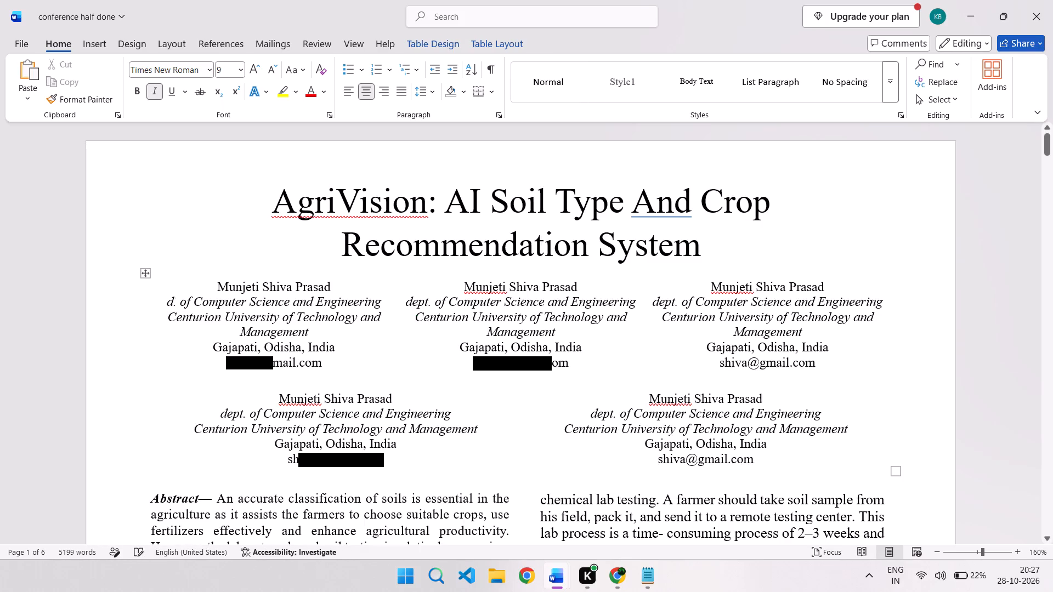
key(BackSpace)
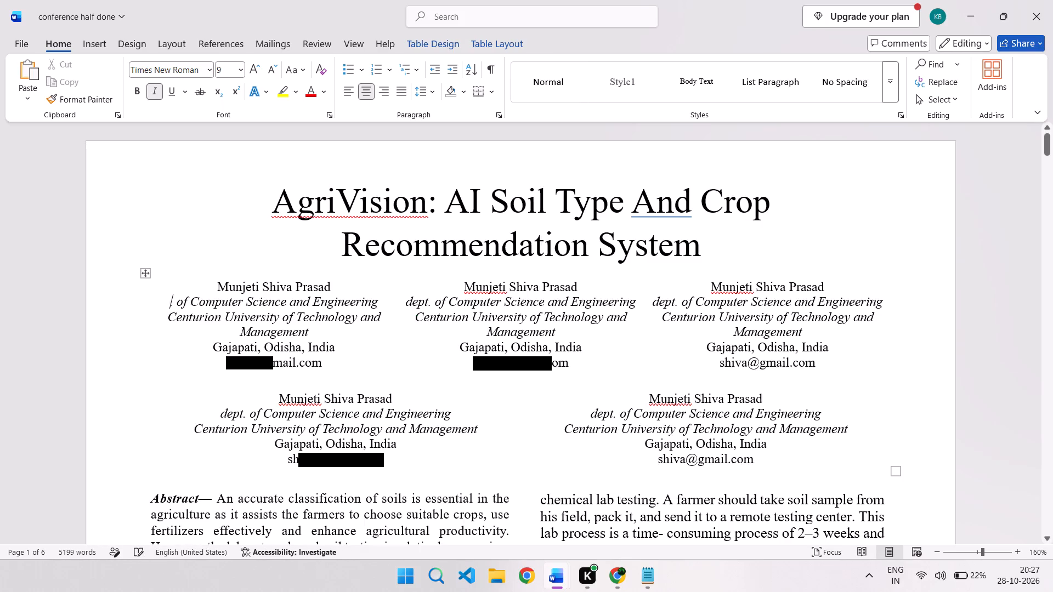
key(Delete)
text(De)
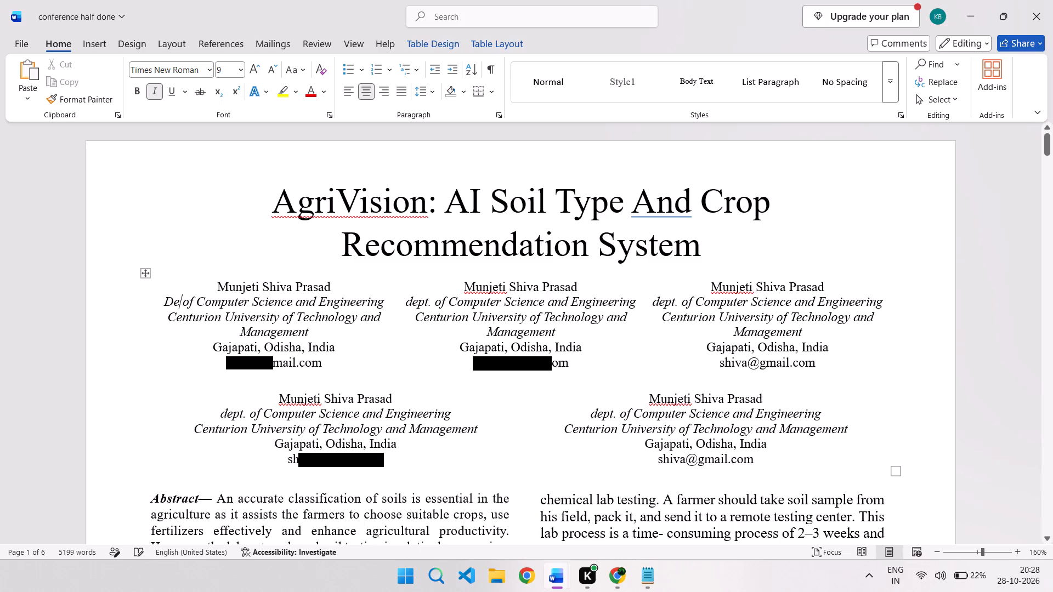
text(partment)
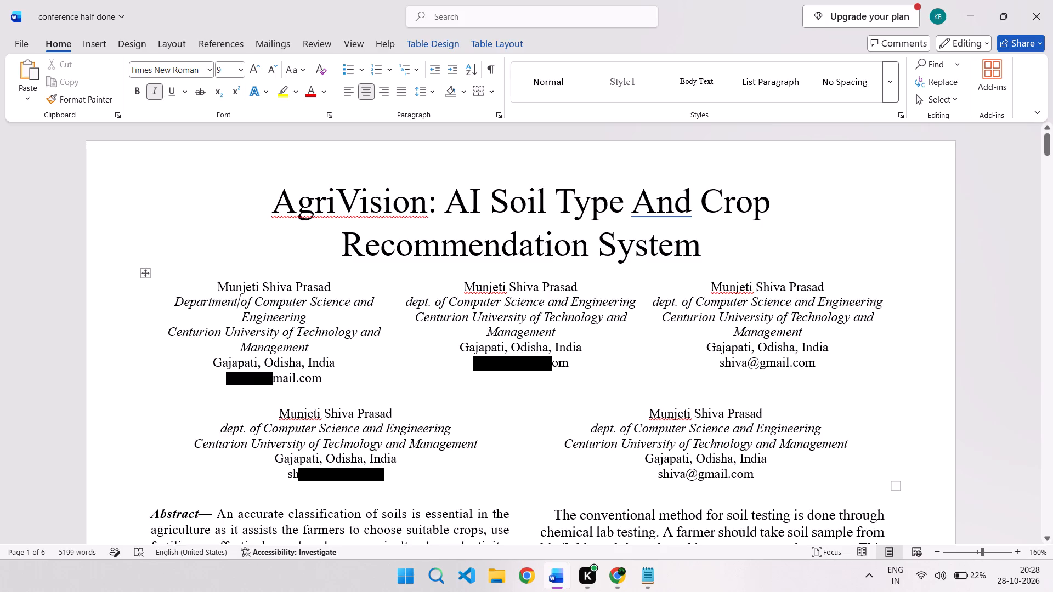
Use Find and Replace to change "dept" to "Department" in the third, fourth and fifth authors' affiliations, skipping the reference list entry.
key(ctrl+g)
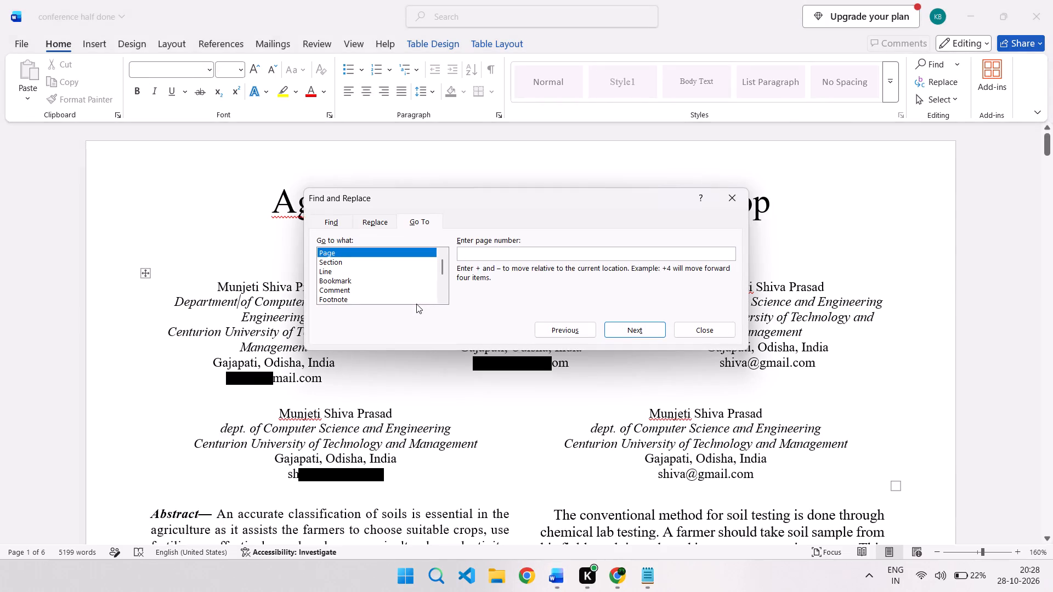
click(339, 221)
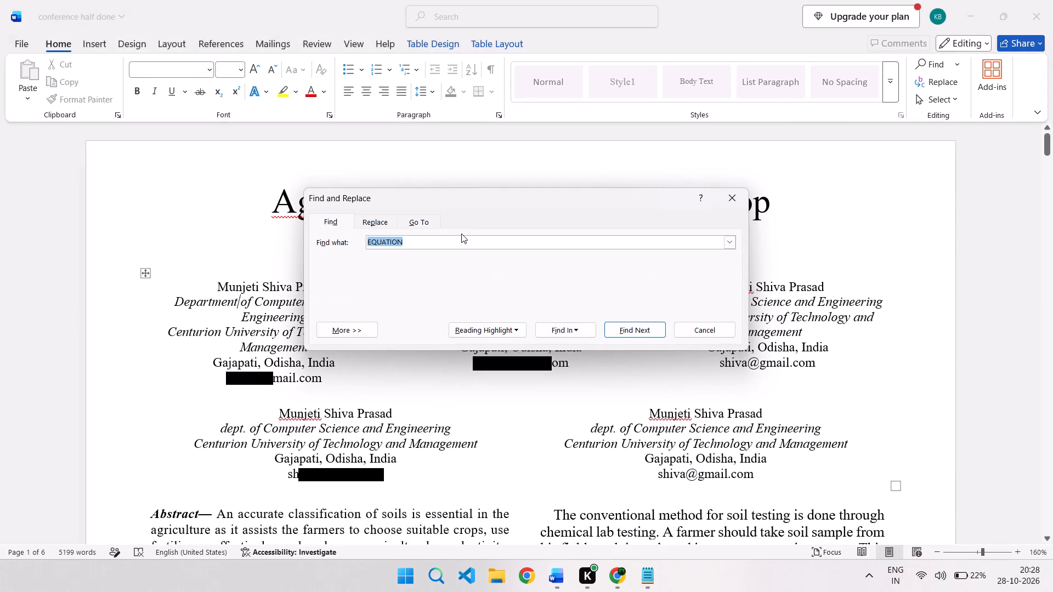
click(380, 224)
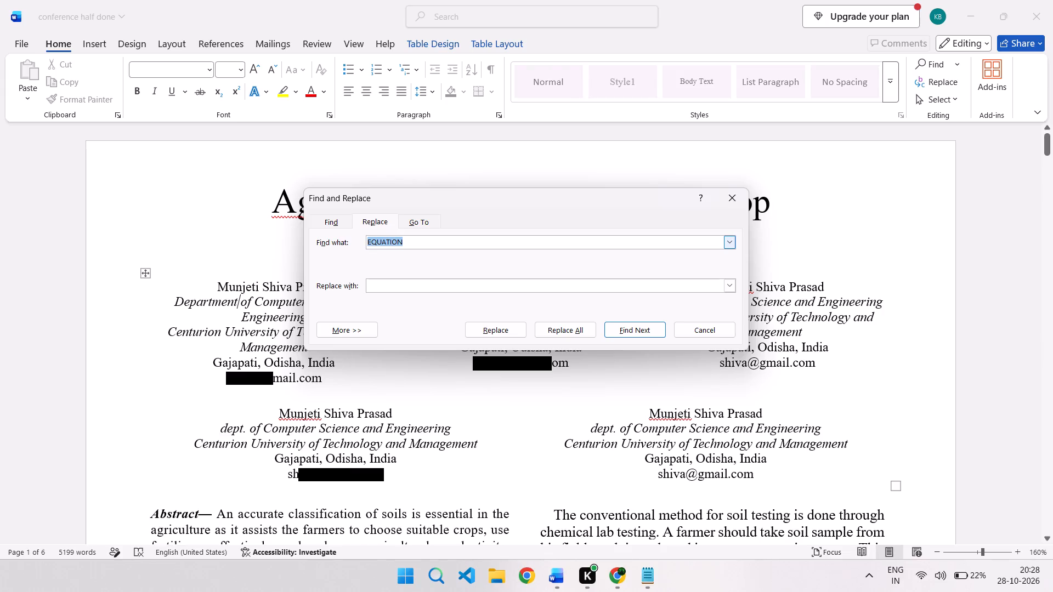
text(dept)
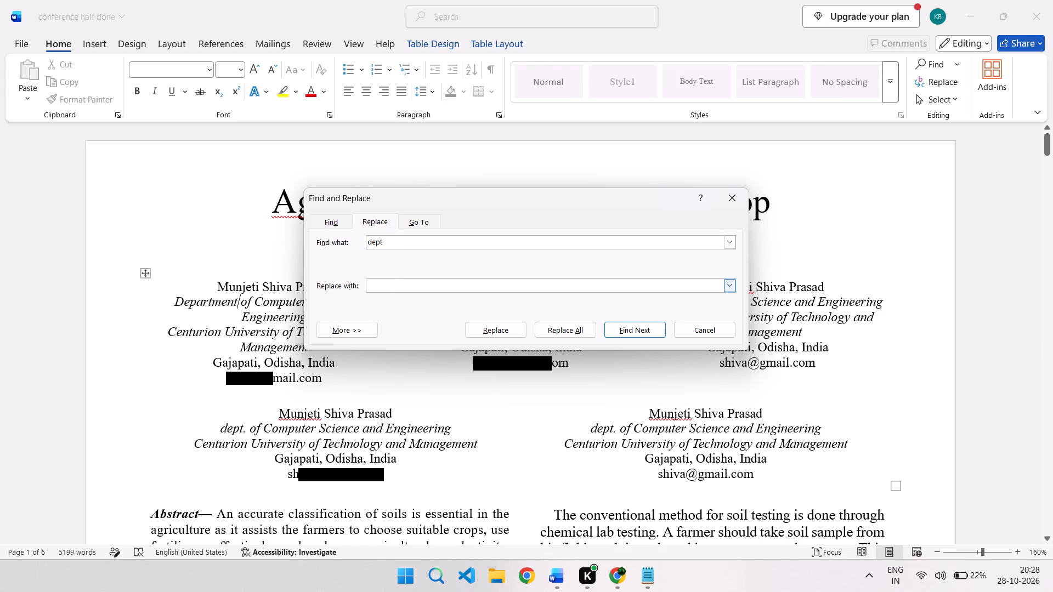
click(389, 289)
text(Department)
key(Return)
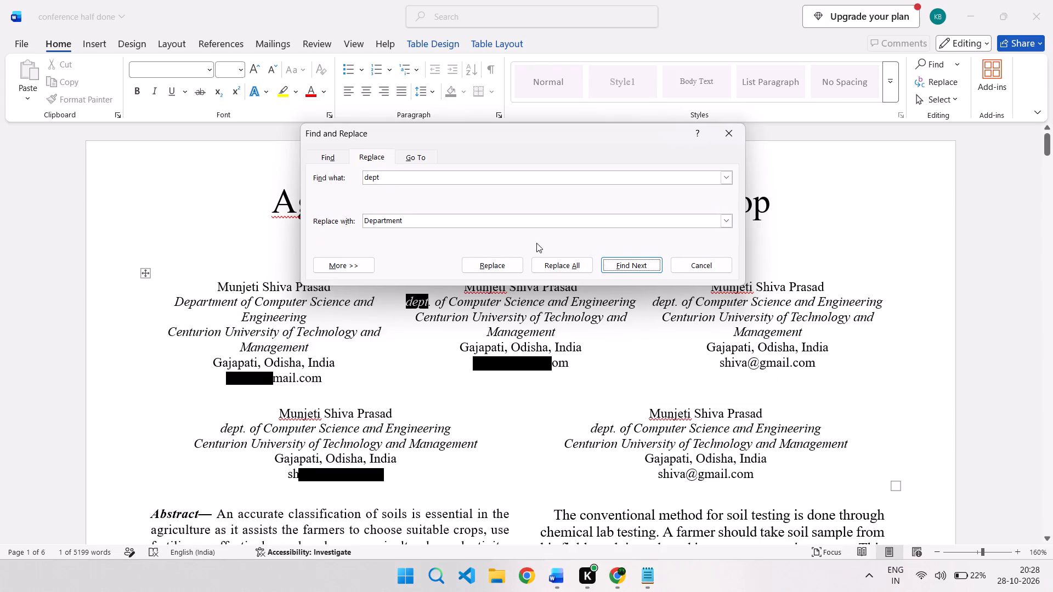
click(615, 260)
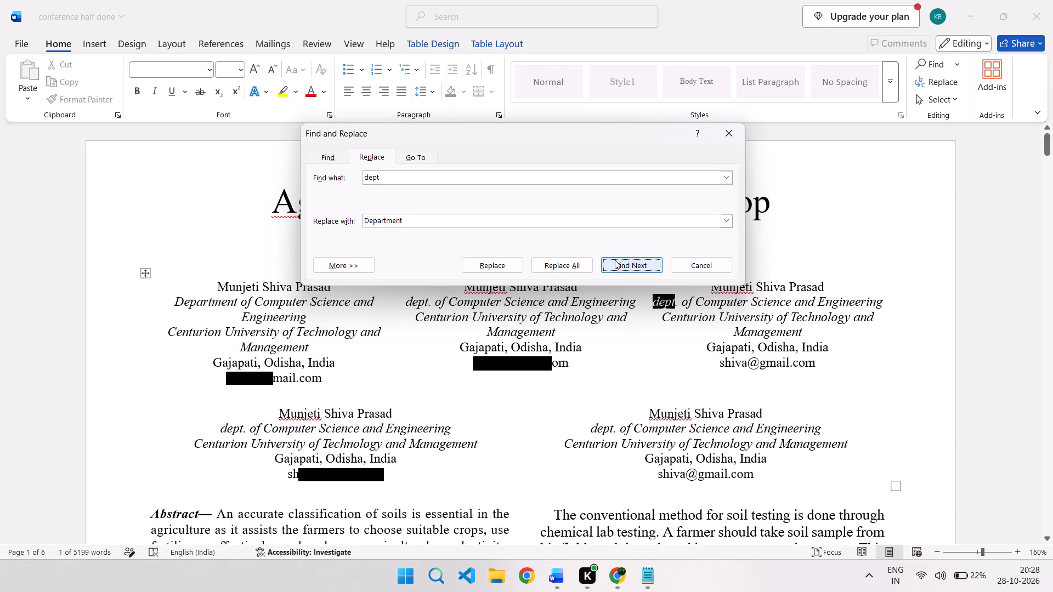
click(506, 267)
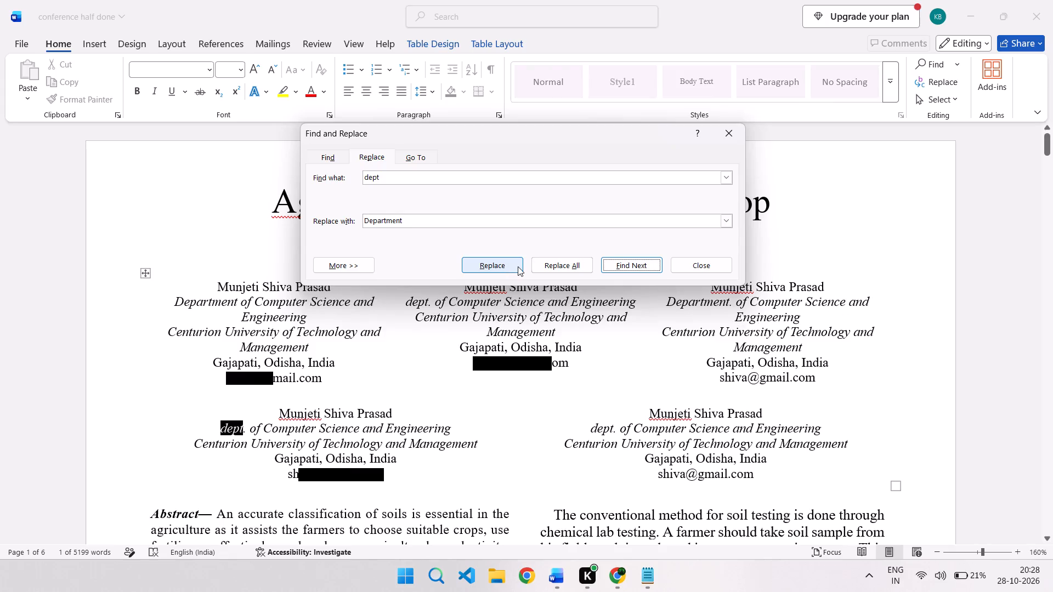
click(518, 266)
click(518, 266)
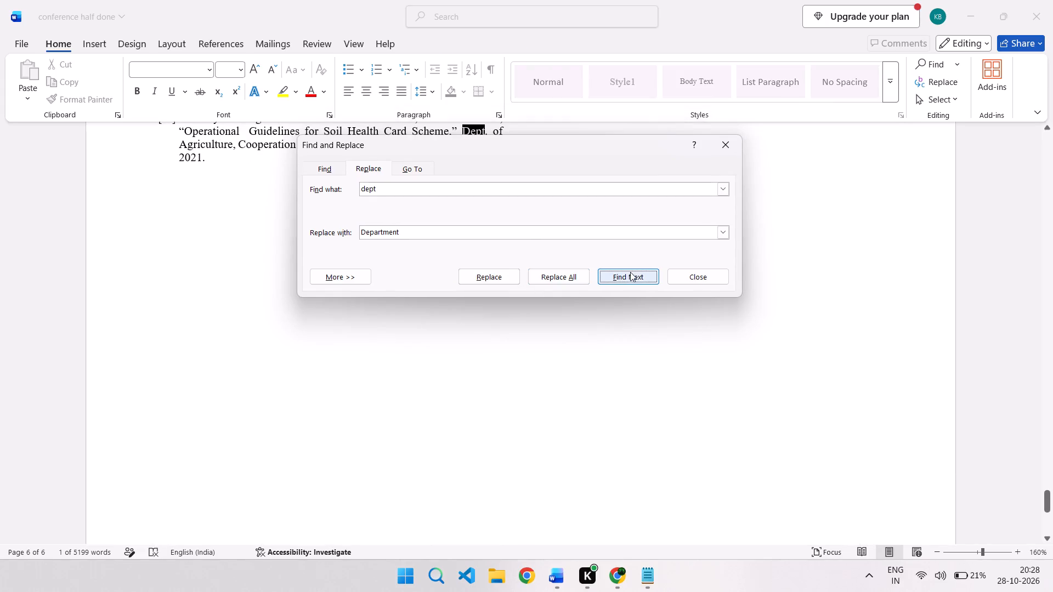
click(682, 276)
Replace "dept." with "Department" in the second author's affiliation.
scroll(682, 276, up, 5)
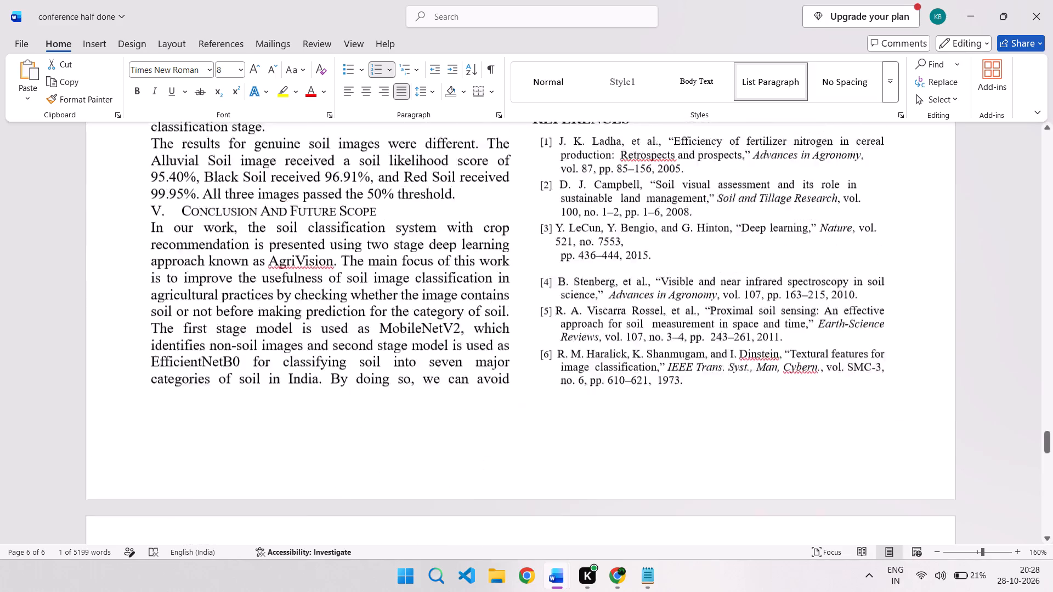
scroll(682, 276, up, 8)
scroll(682, 276, down, 1)
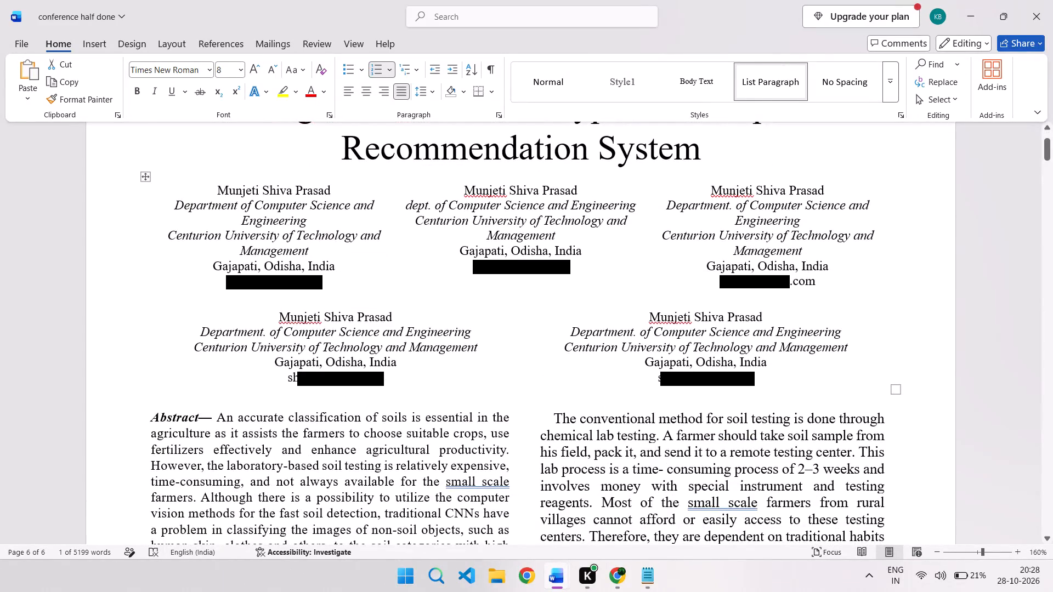
drag(429, 207, 412, 207)
key(BackSpace)
key(BackSpace)
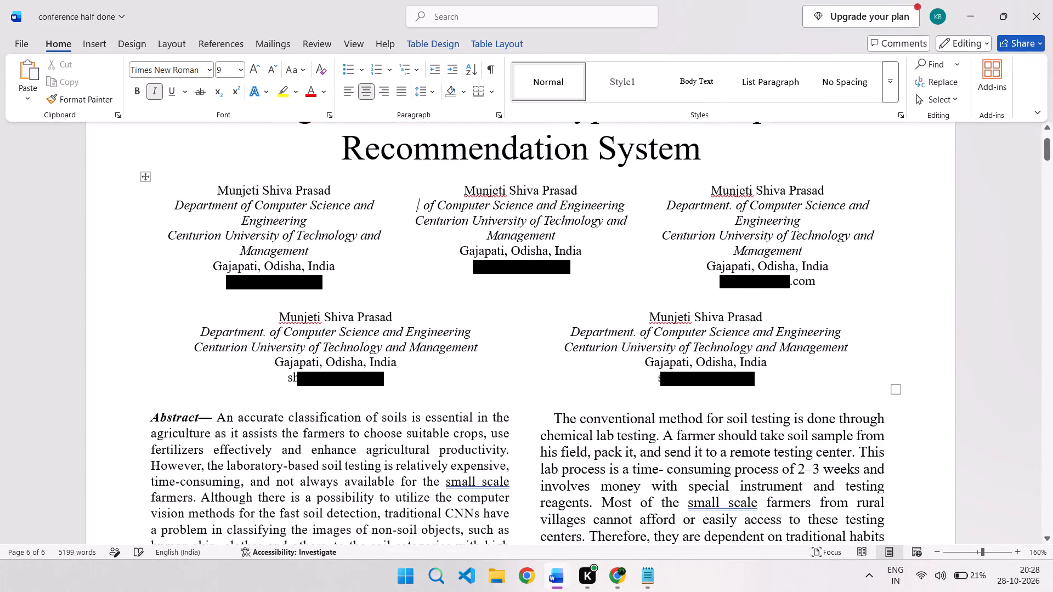
key(Delete)
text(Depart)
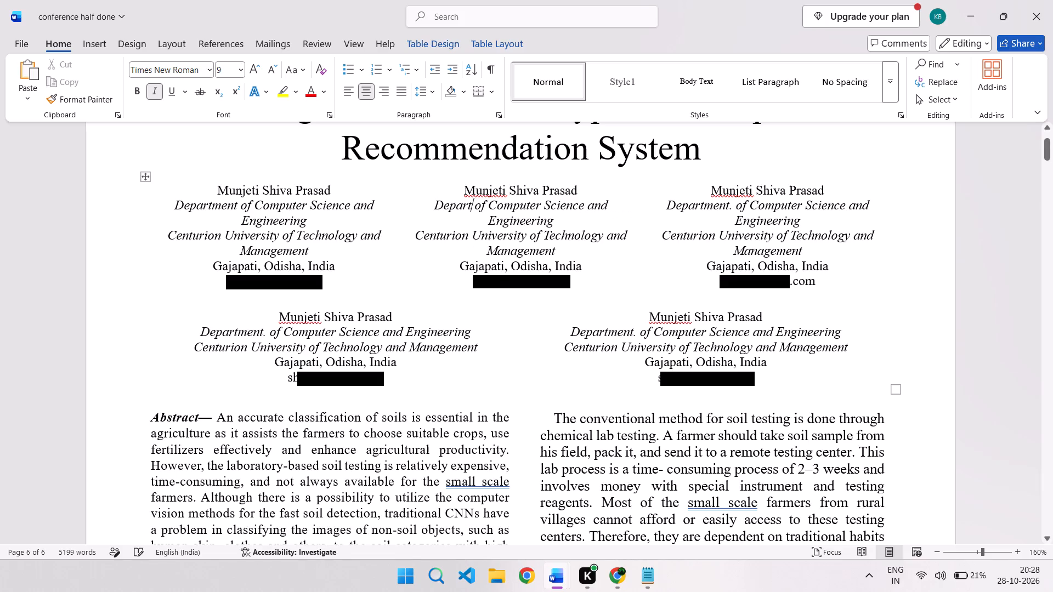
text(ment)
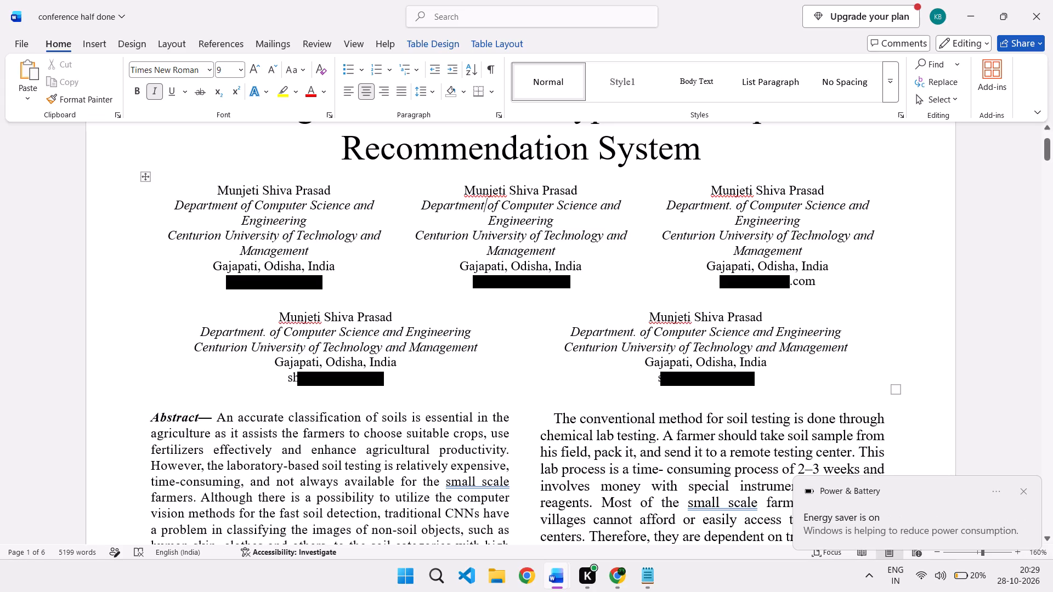
Replace the repeated author name in the second author block with the second author's name.
drag(579, 190, 493, 183)
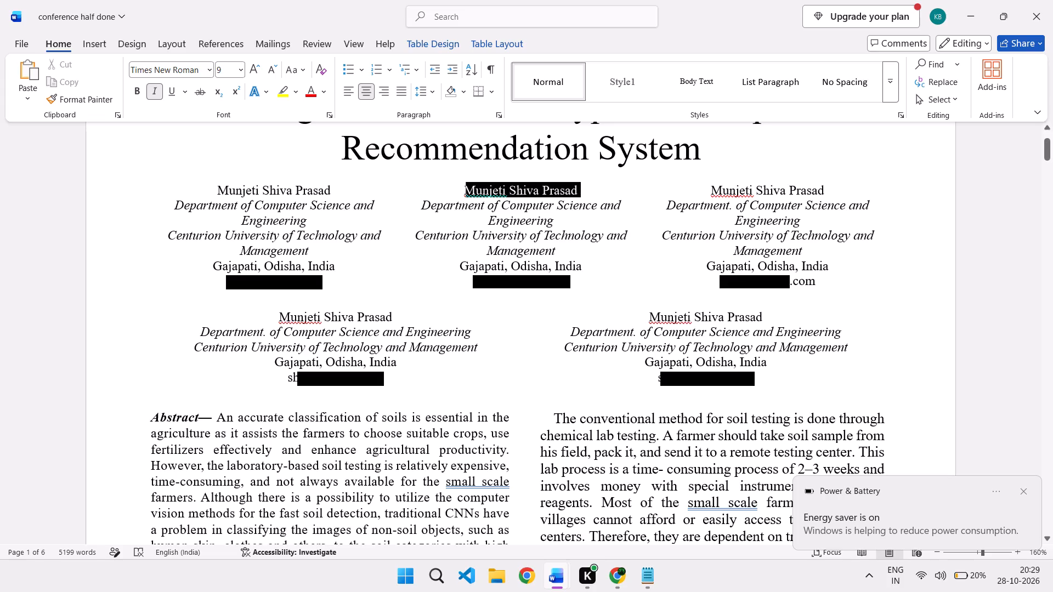
drag(493, 183, 494, 183)
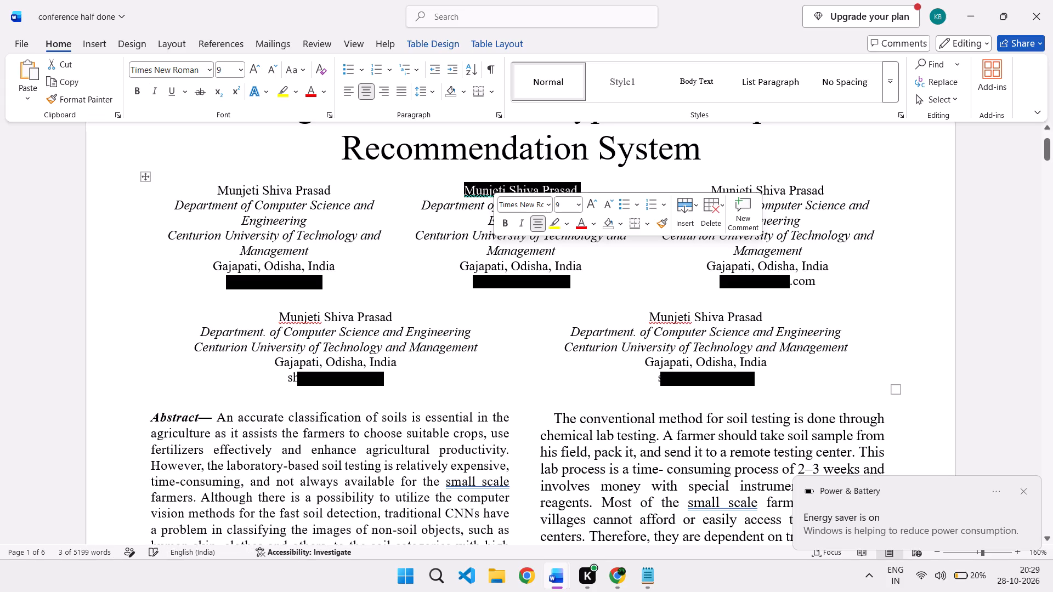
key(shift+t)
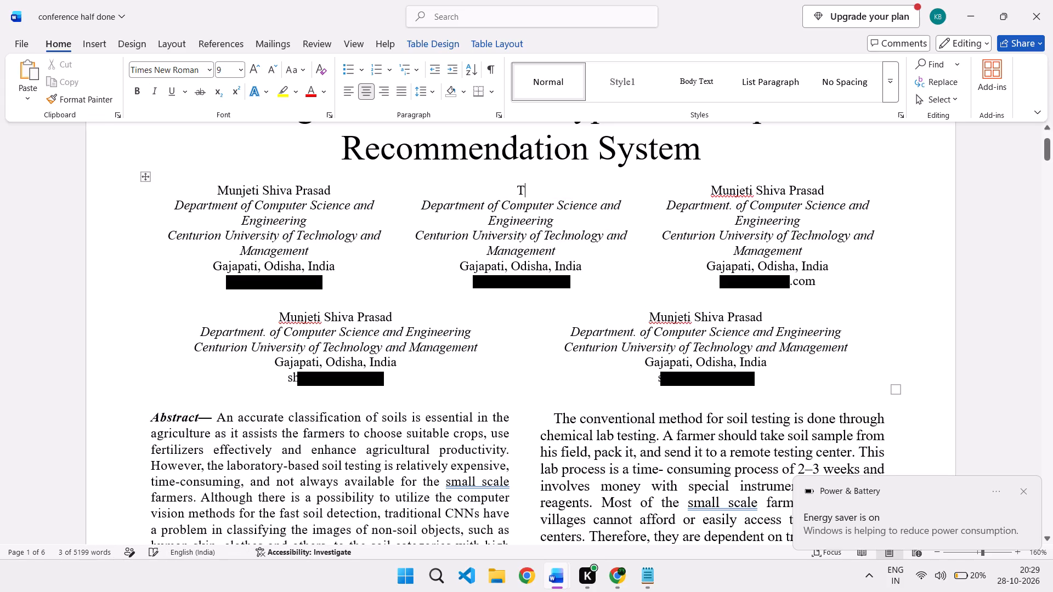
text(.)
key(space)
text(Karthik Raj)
Replace the repeated author name in the third author block with the third author's name.
drag(711, 188, 806, 193)
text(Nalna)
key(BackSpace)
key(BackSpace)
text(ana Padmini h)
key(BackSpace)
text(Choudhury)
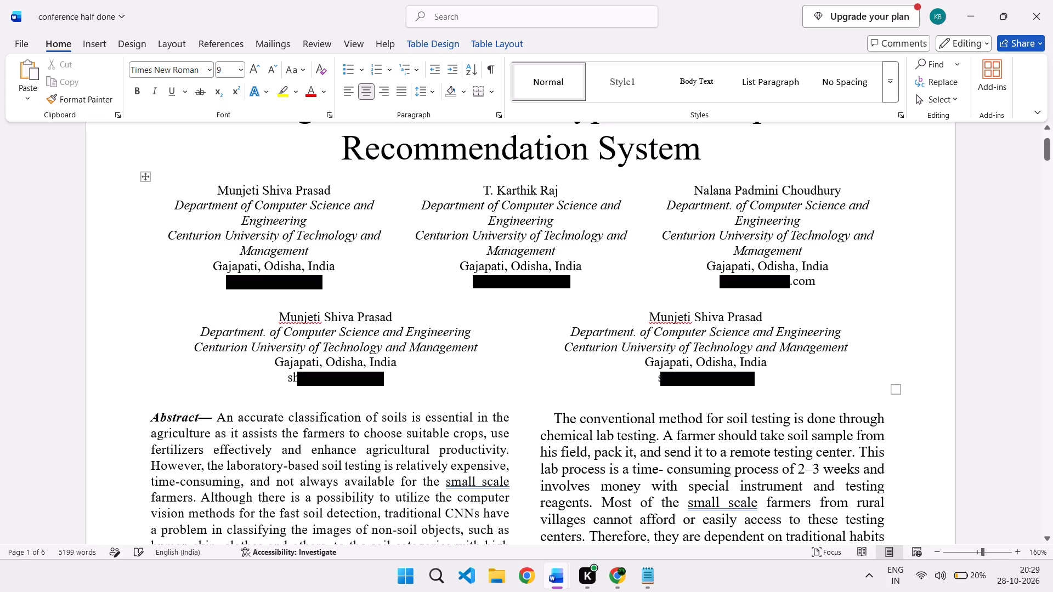
Replace the repeated author name in the fourth author block with the fourth author's name.
drag(392, 315, 301, 318)
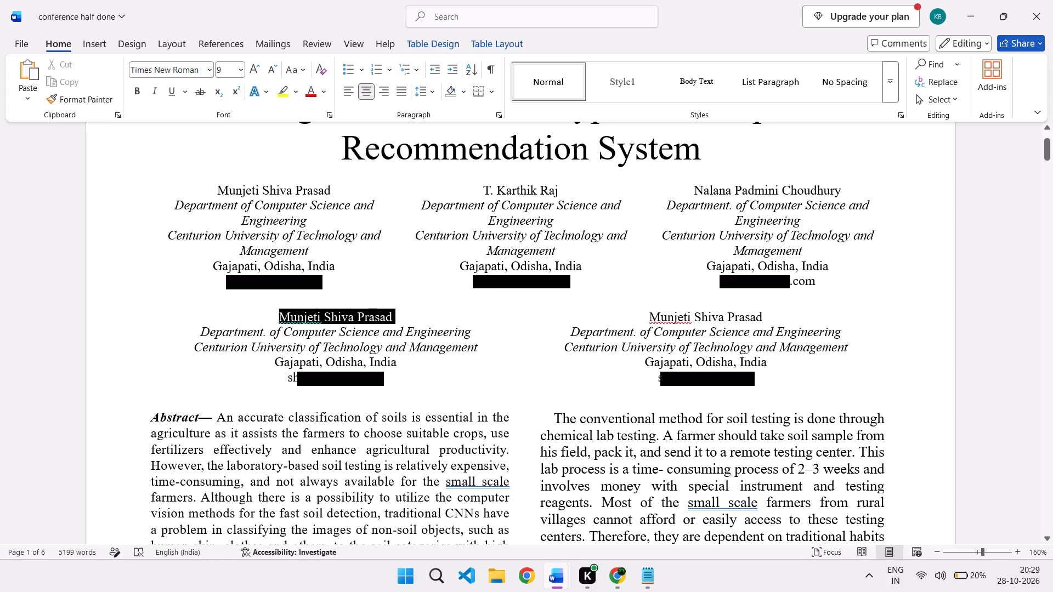
drag(301, 318, 300, 318)
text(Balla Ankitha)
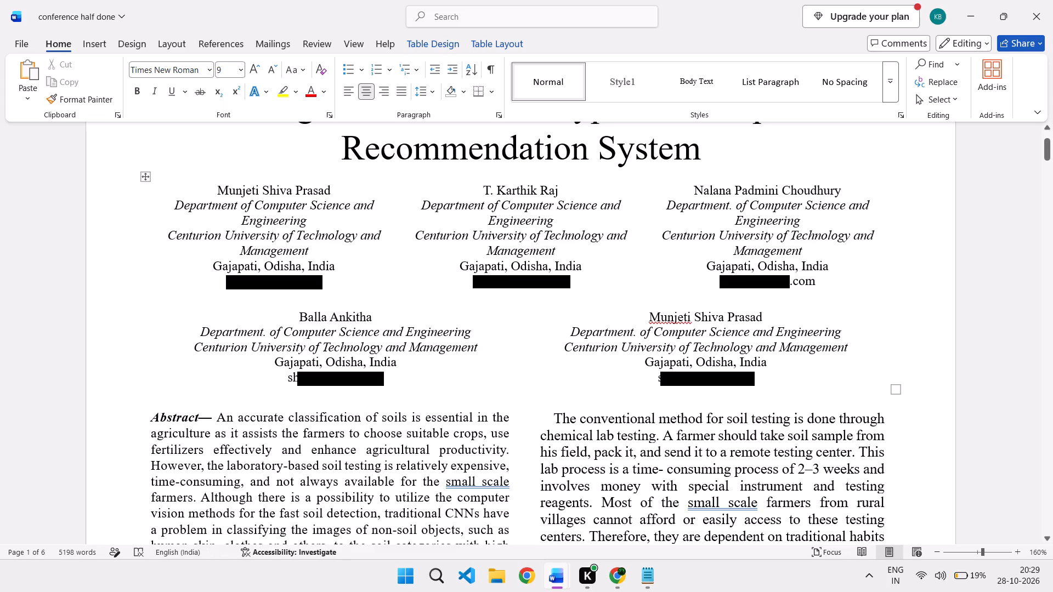
Replace the repeated author name in the fifth author block with the fifth author's name.
drag(766, 319, 682, 314)
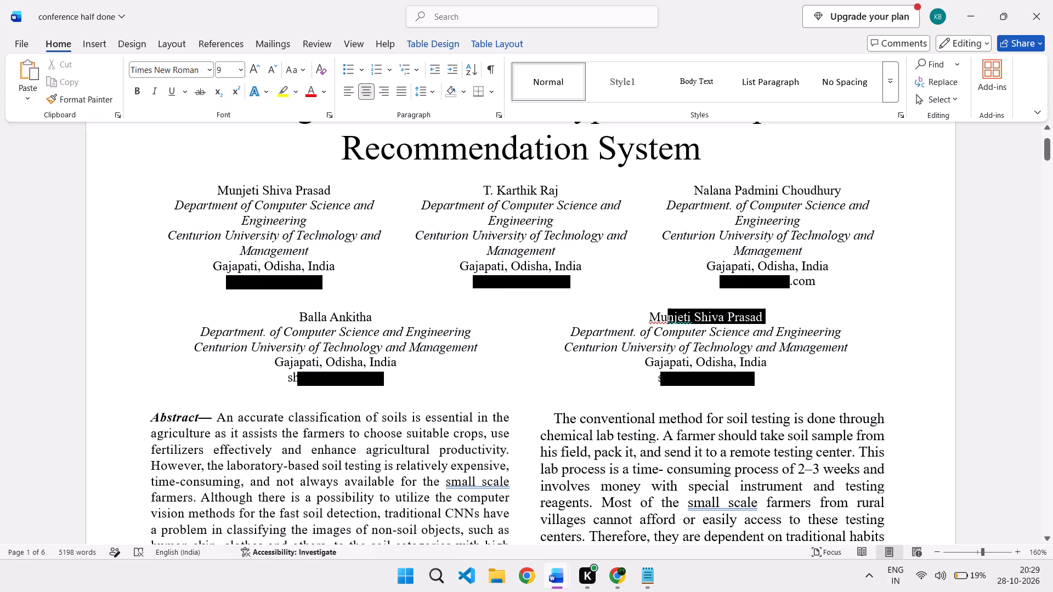
drag(682, 314, 666, 315)
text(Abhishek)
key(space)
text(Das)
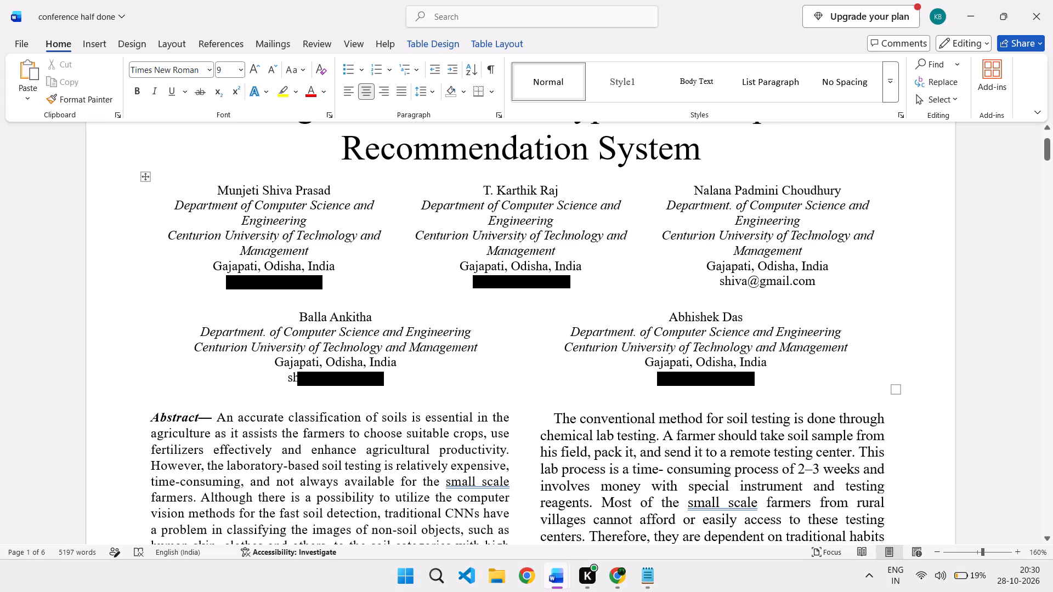
Replace the username part of the e-mail address in the second author block with the second author's own.
drag(471, 281, 499, 282)
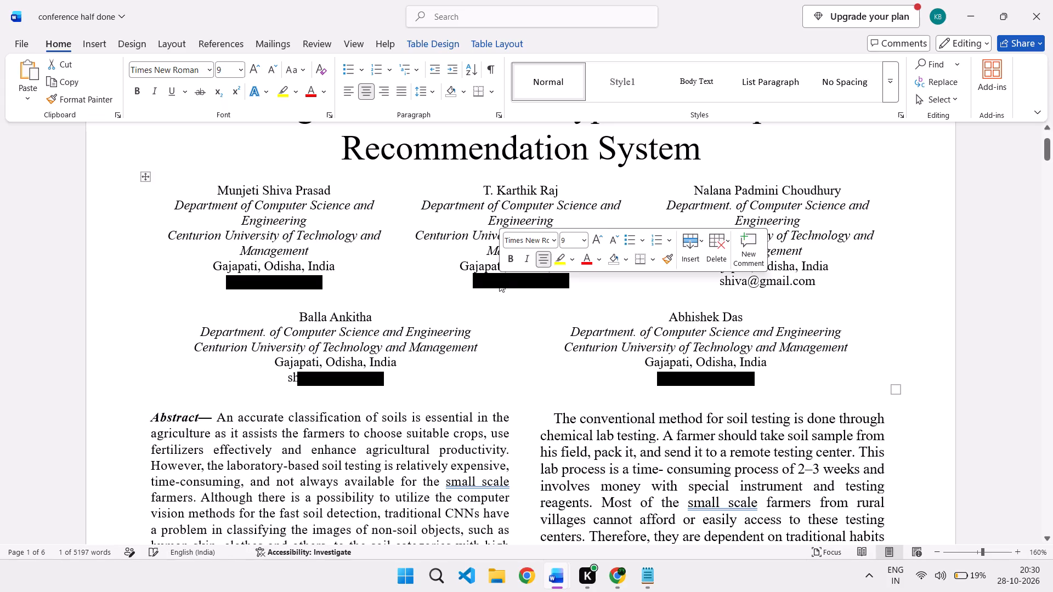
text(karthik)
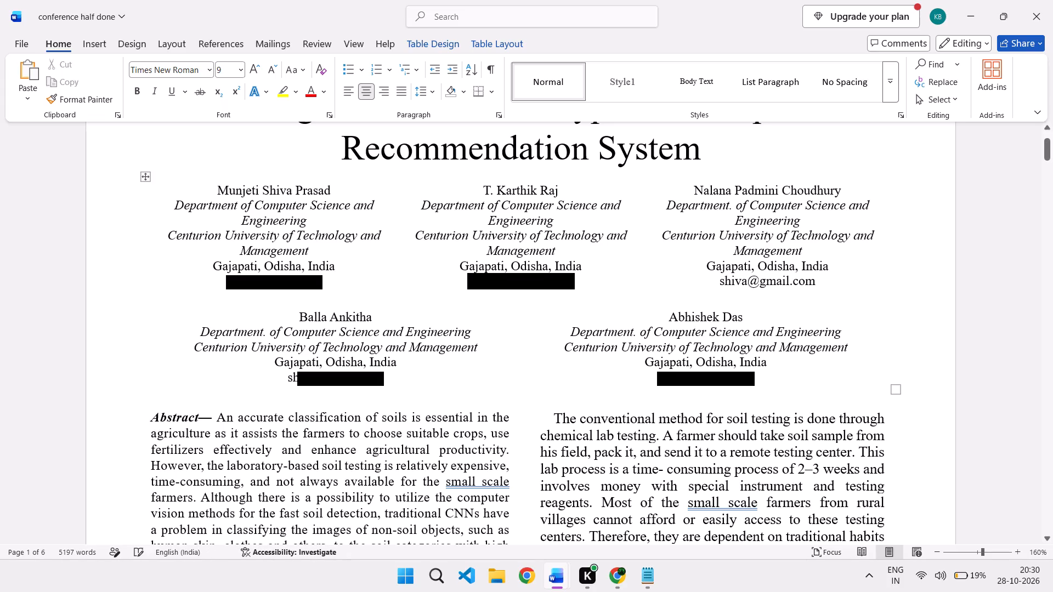
Replace the username part of the e-mail address in the third author block with the third author's own.
drag(748, 283, 725, 283)
drag(725, 283, 720, 283)
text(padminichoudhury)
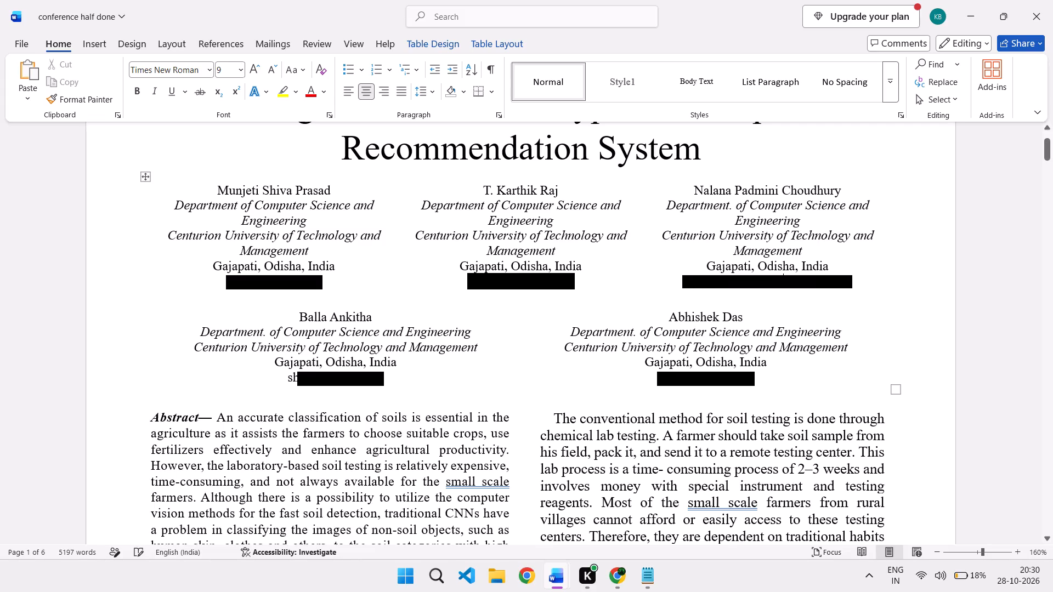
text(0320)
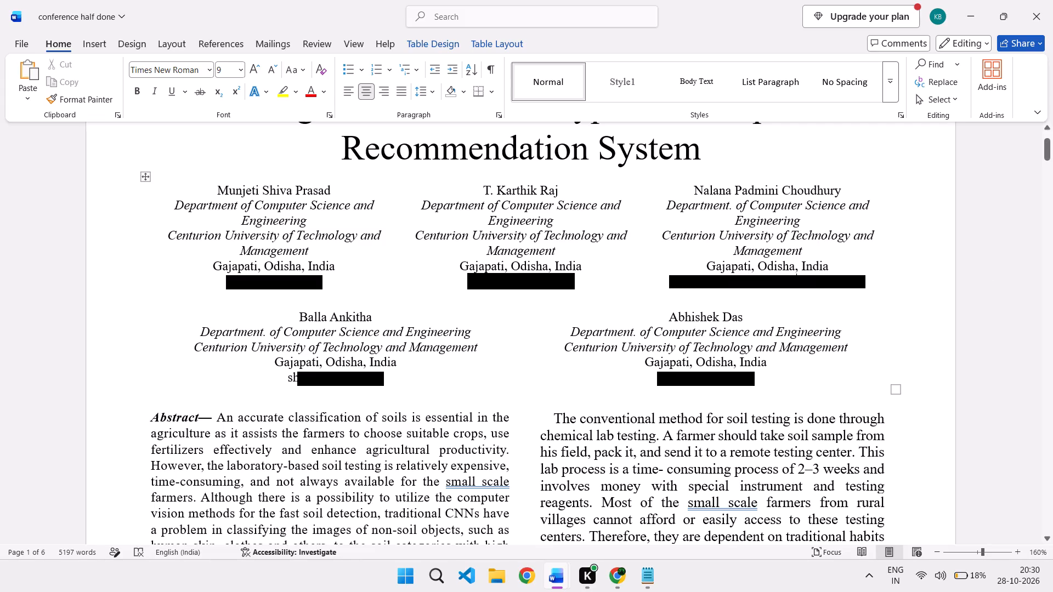
Replace the username part of the e-mail address in the fourth author block with the fourth author's own.
click(314, 377)
drag(314, 377, 293, 377)
drag(293, 377, 285, 378)
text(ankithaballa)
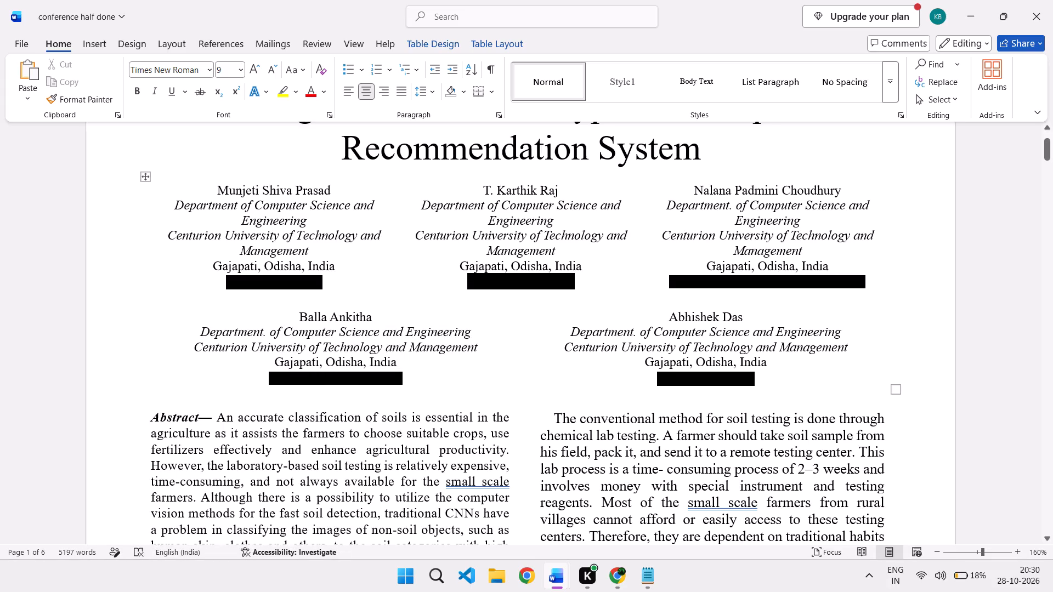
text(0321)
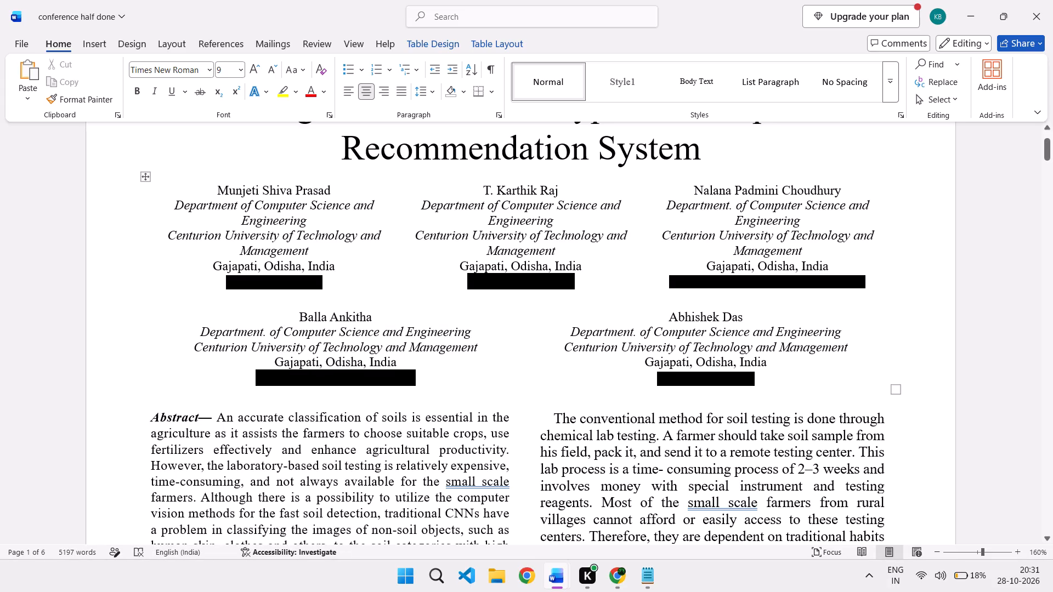
Replace the username part of the e-mail address in the fifth author block with the fifth author's own.
click(688, 375)
key(BackSpace)
key(BackSpace)
key(BackSpace)
key(BackSpace)
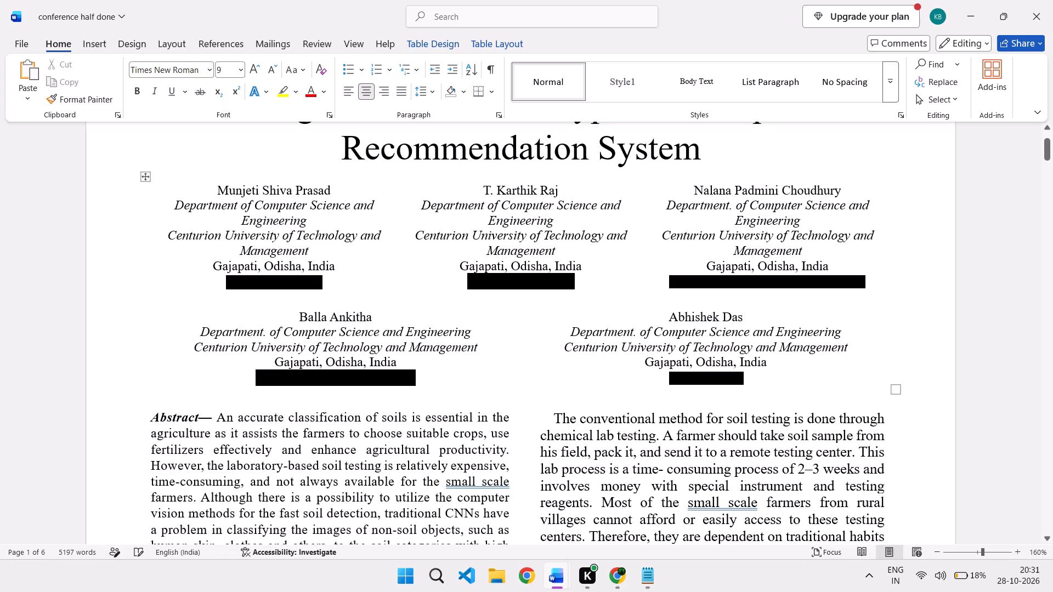
key(BackSpace)
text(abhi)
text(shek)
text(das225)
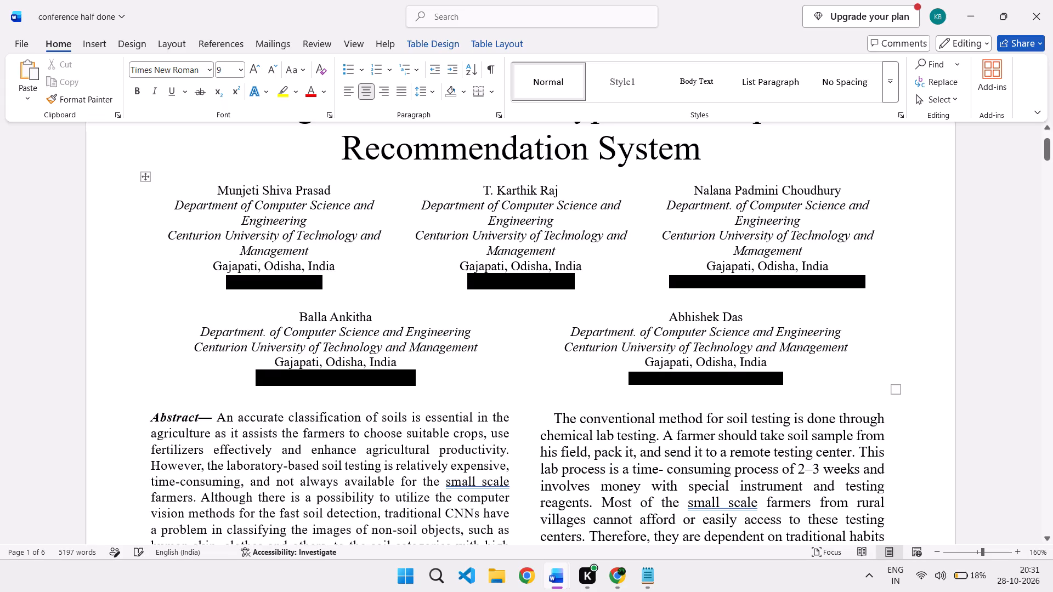
click(618, 392)
scroll(618, 392, up, 1)
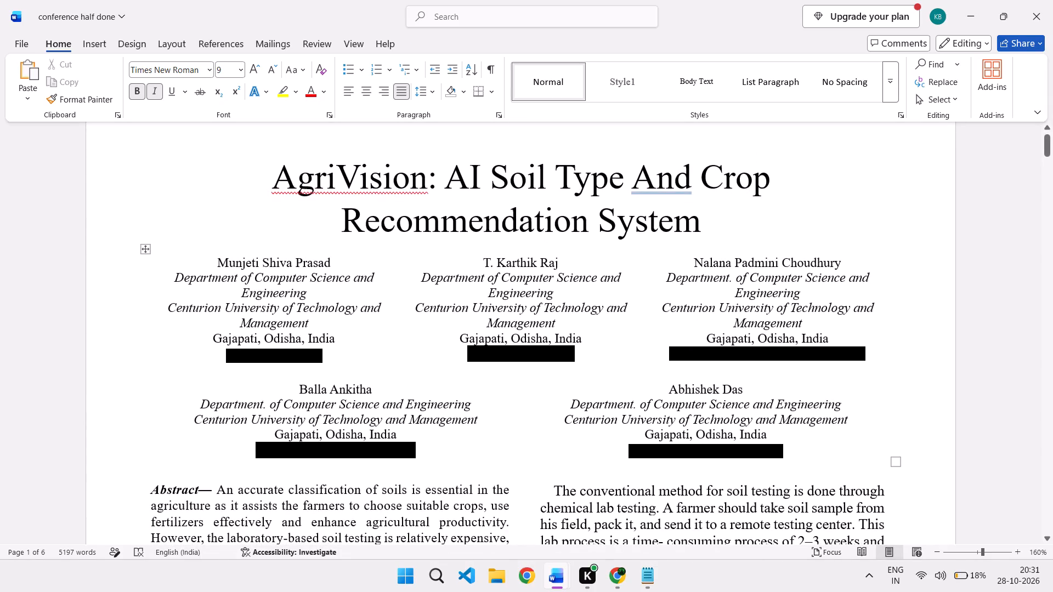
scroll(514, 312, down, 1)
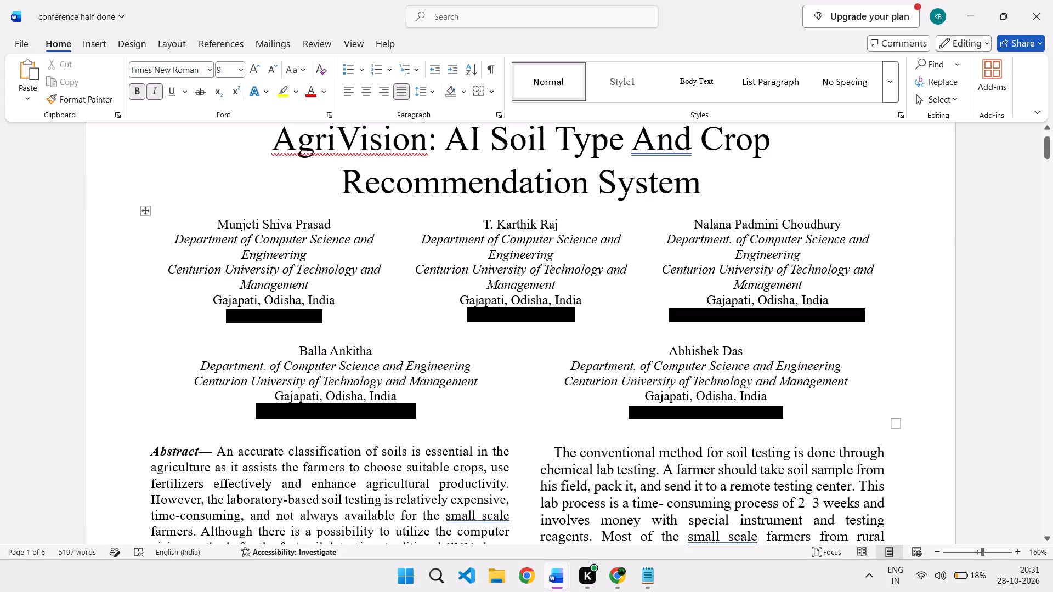
Review the paper's first page, checking the five author blocks, abstract, keywords and introduction.
scroll(575, 333, down, 1)
scroll(541, 374, down, 2)
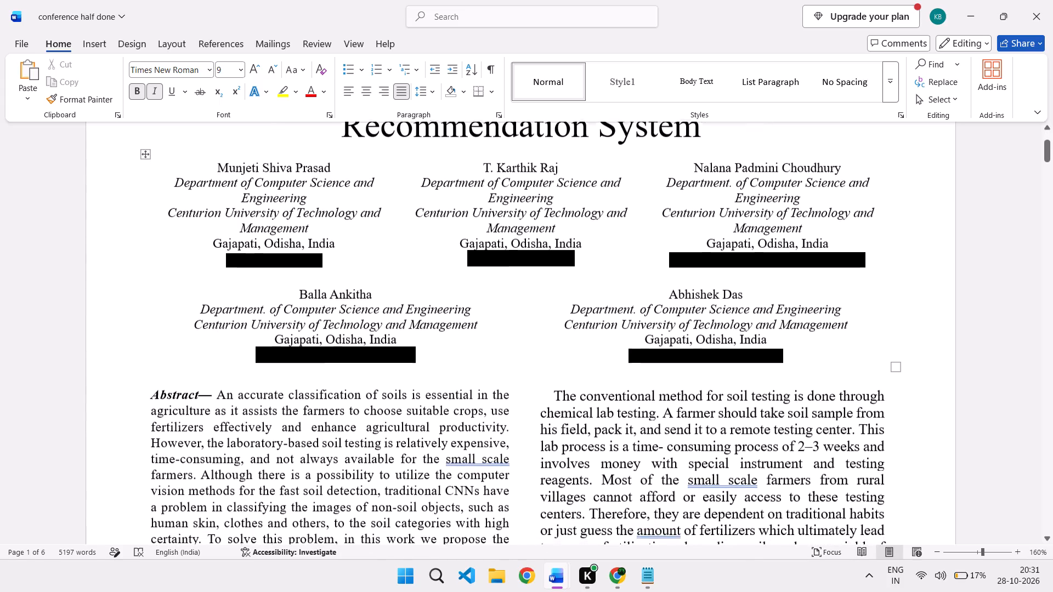
scroll(573, 398, down, 1)
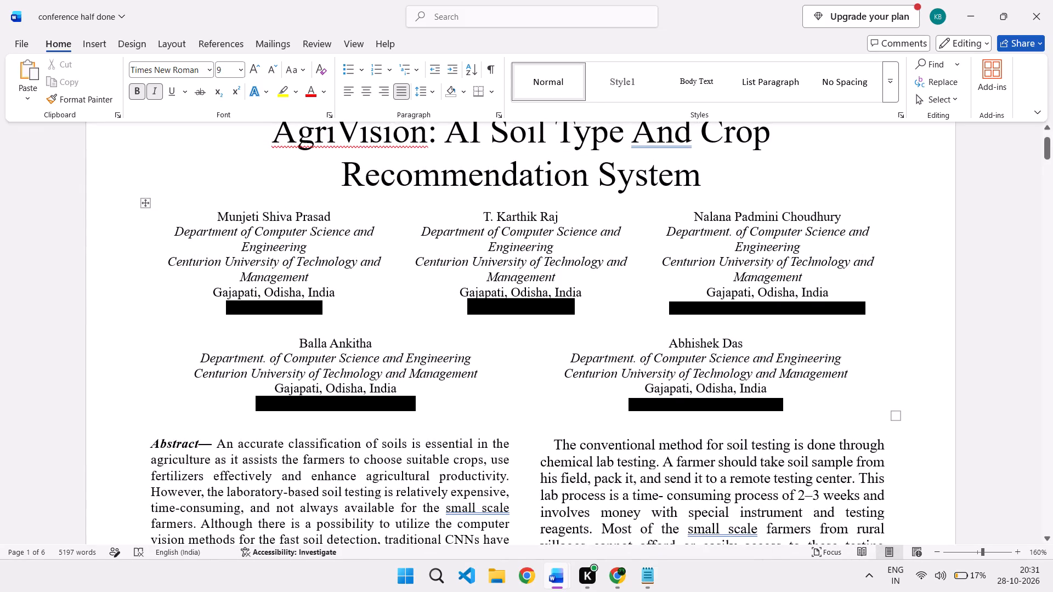
scroll(349, 311, down, 1)
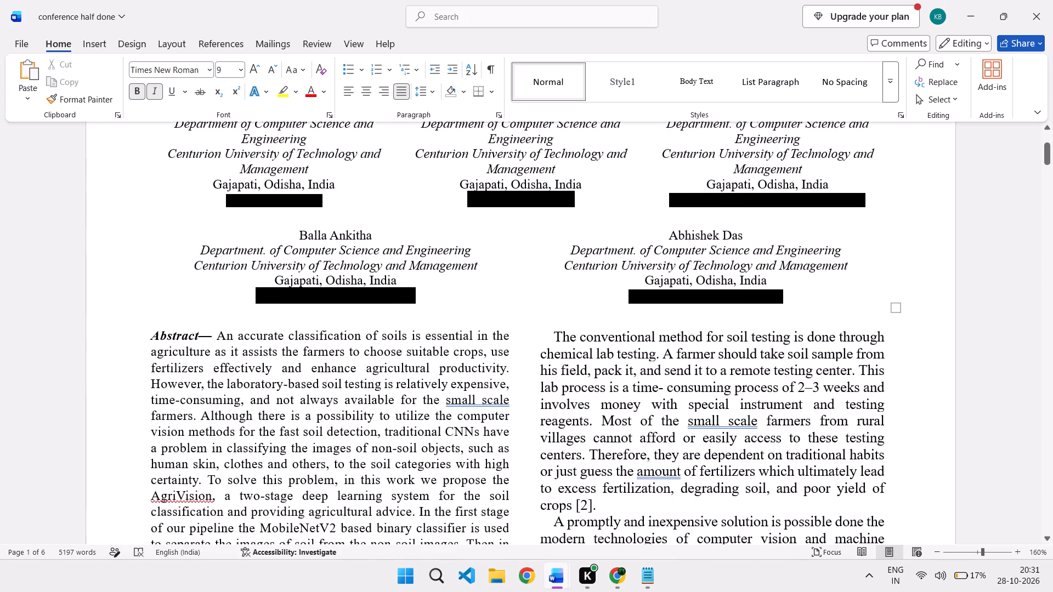
double_click(280, 188)
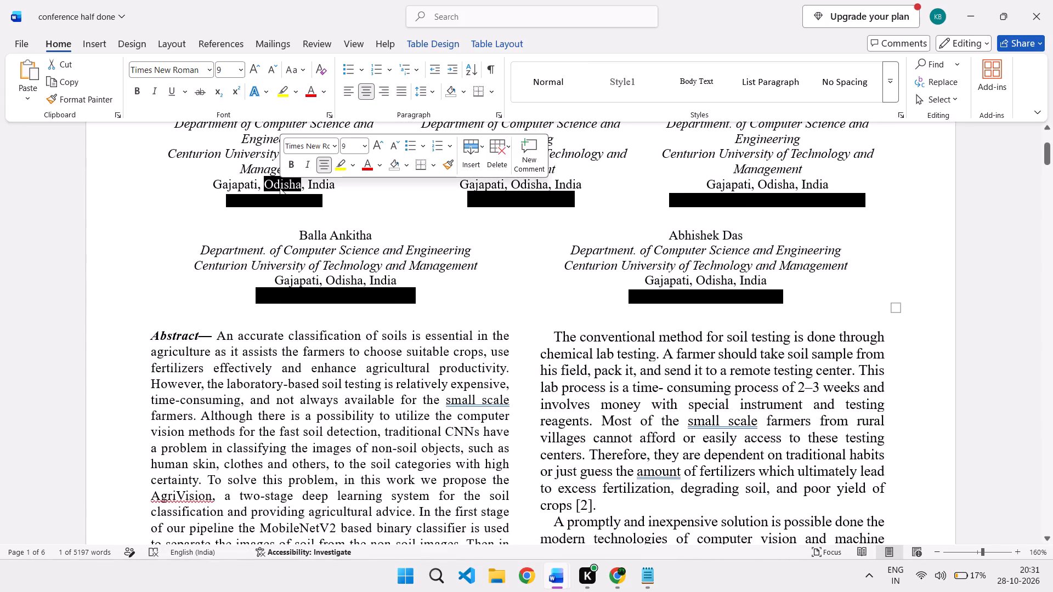
click(359, 294)
scroll(359, 294, down, 1)
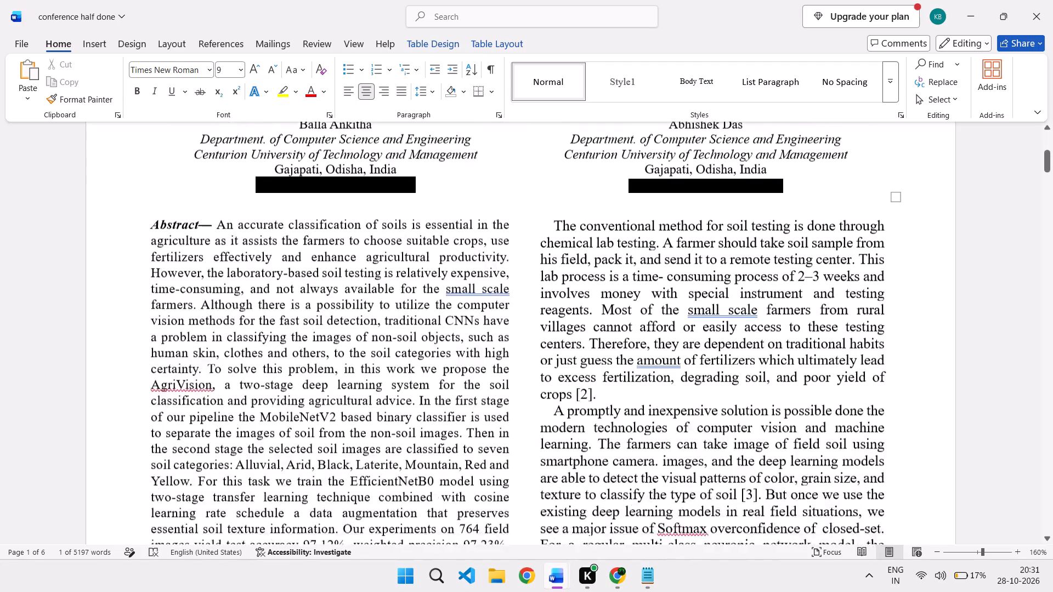
scroll(359, 294, down, 3)
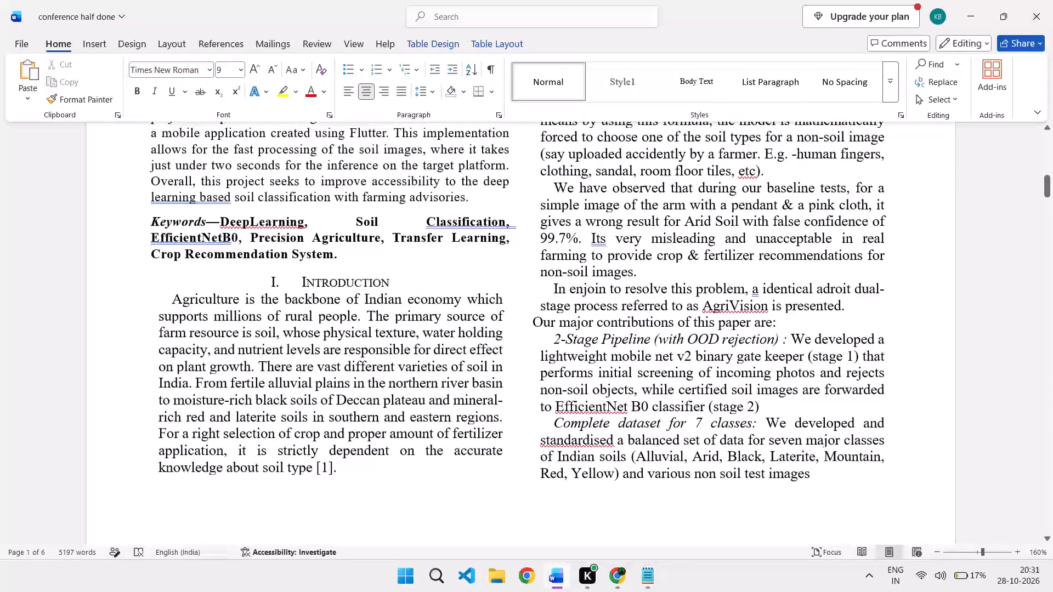
scroll(359, 294, up, 3)
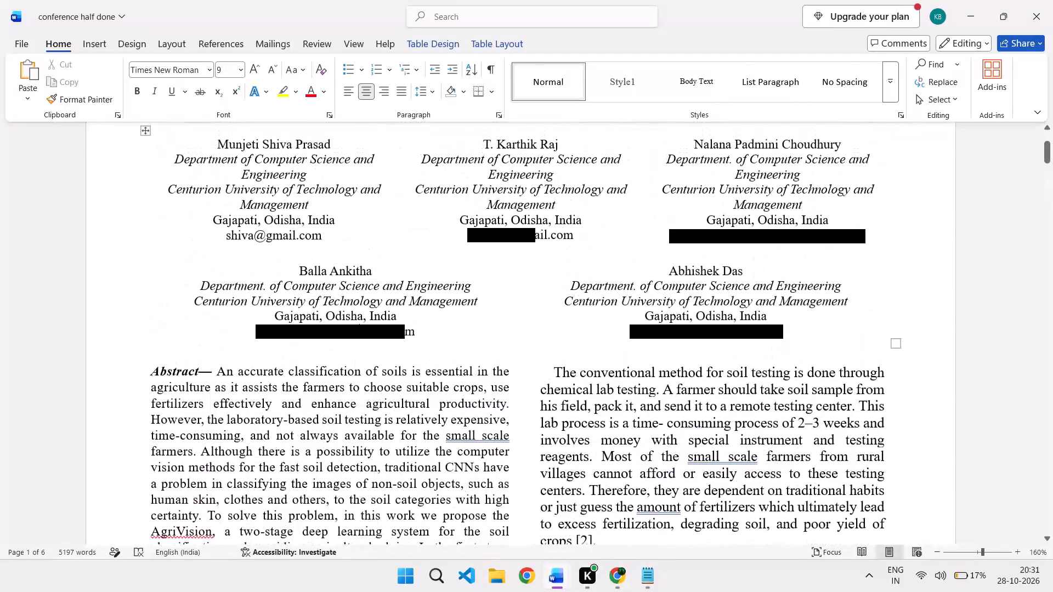
Check the layout of the first two pages side by side, including the literature survey, system architecture section and data flow figure.
ctrl+scroll(359, 294, down, 7)
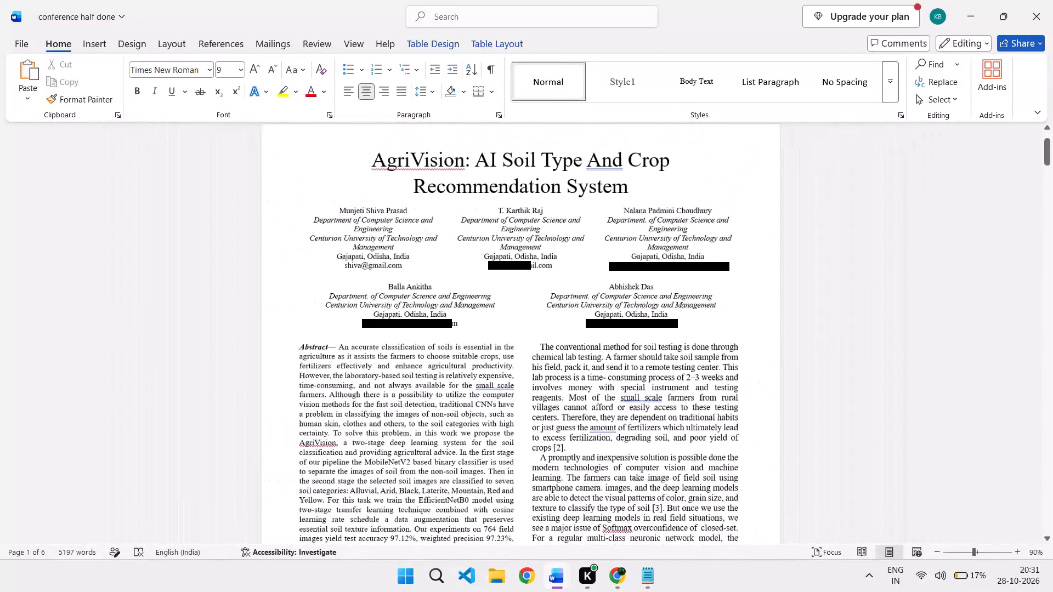
scroll(434, 331, down, 1)
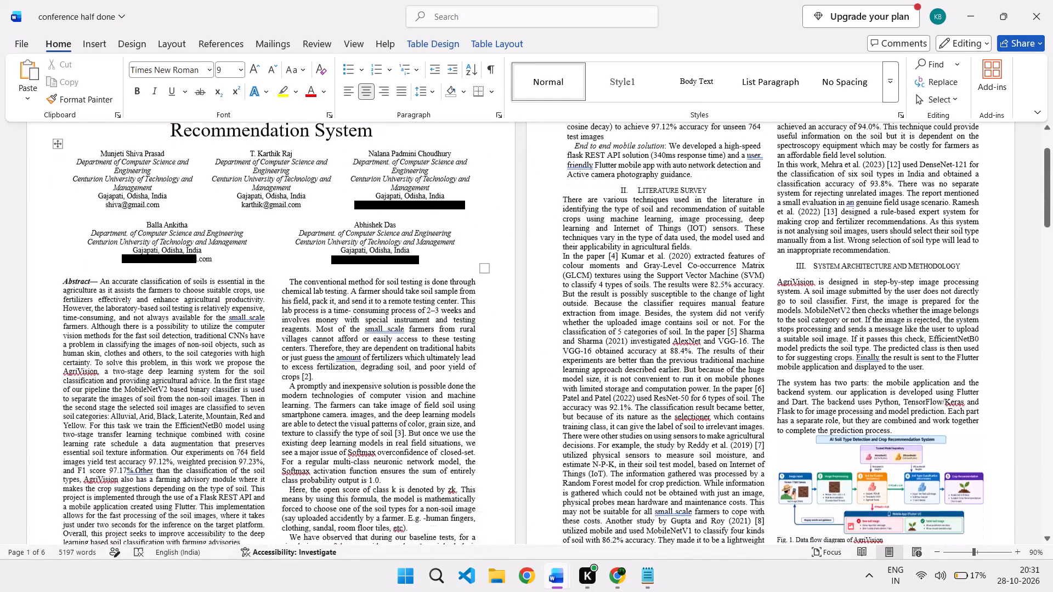
scroll(434, 331, down, 1)
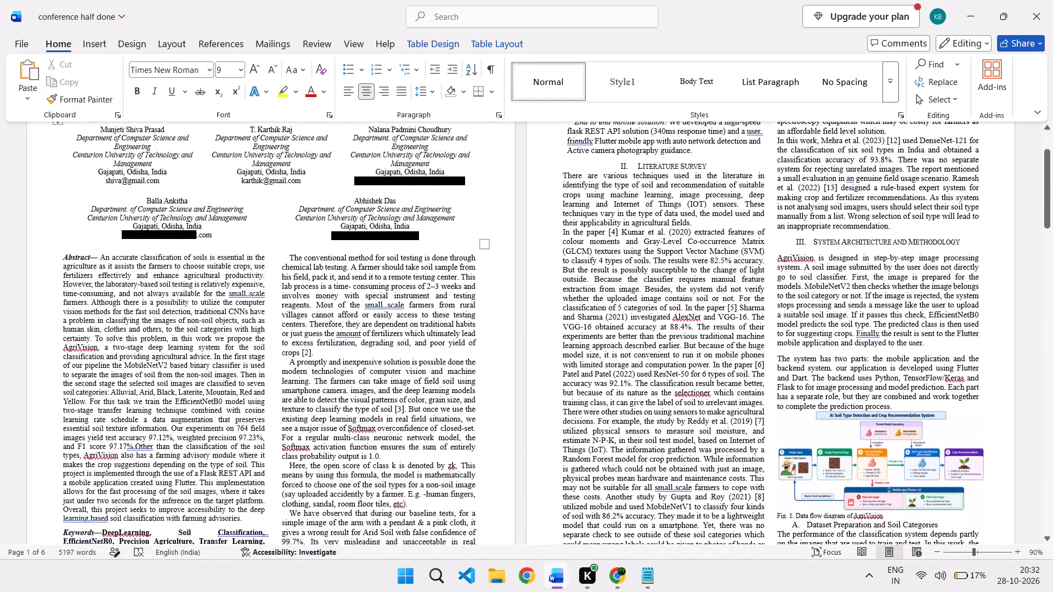
scroll(338, 315, right, 1)
scroll(338, 315, down, 1)
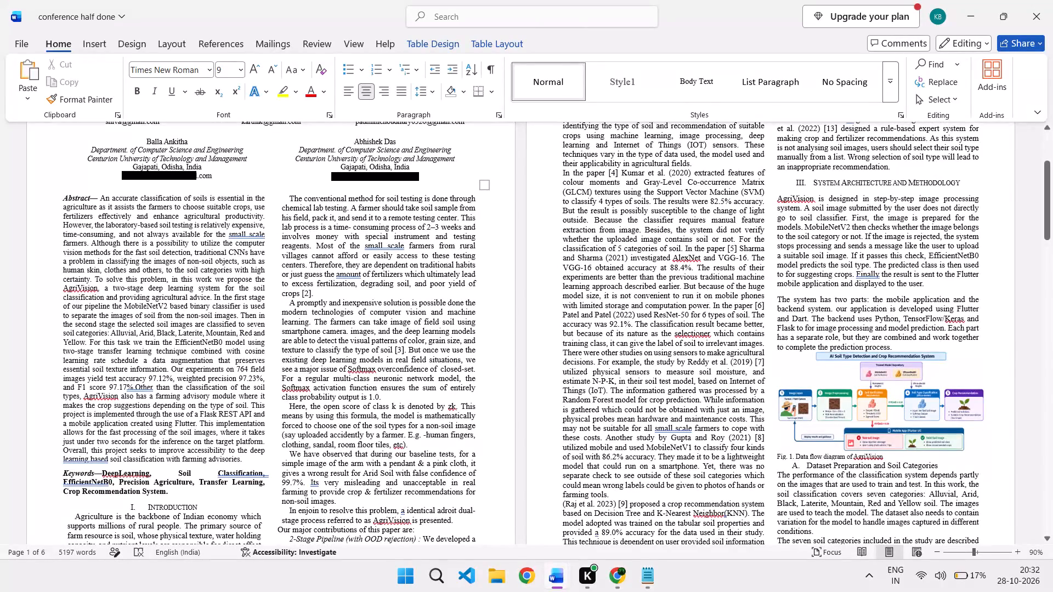
ctrl+scroll(218, 319, up, 5)
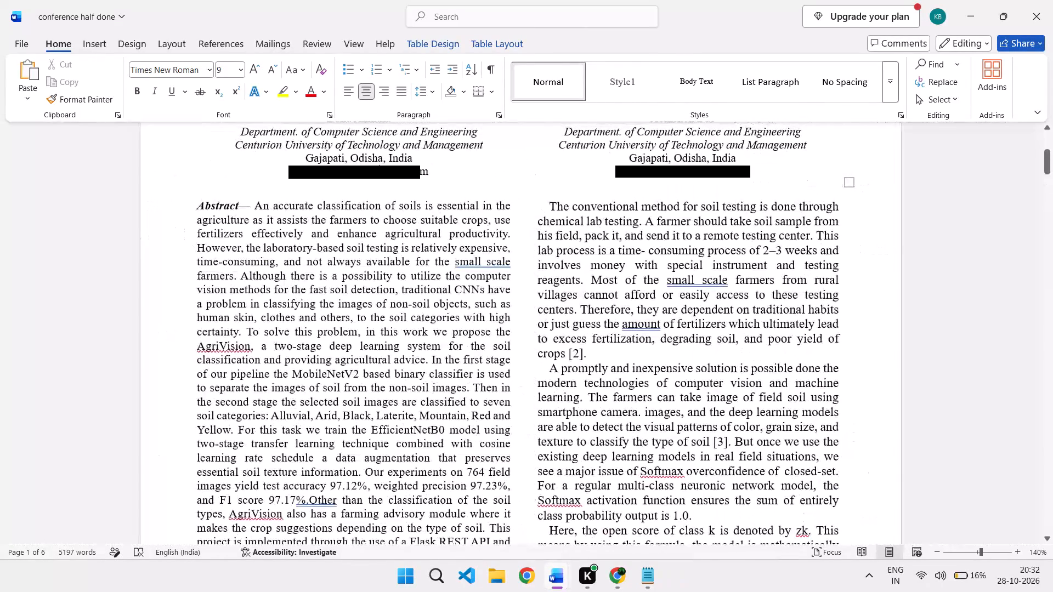
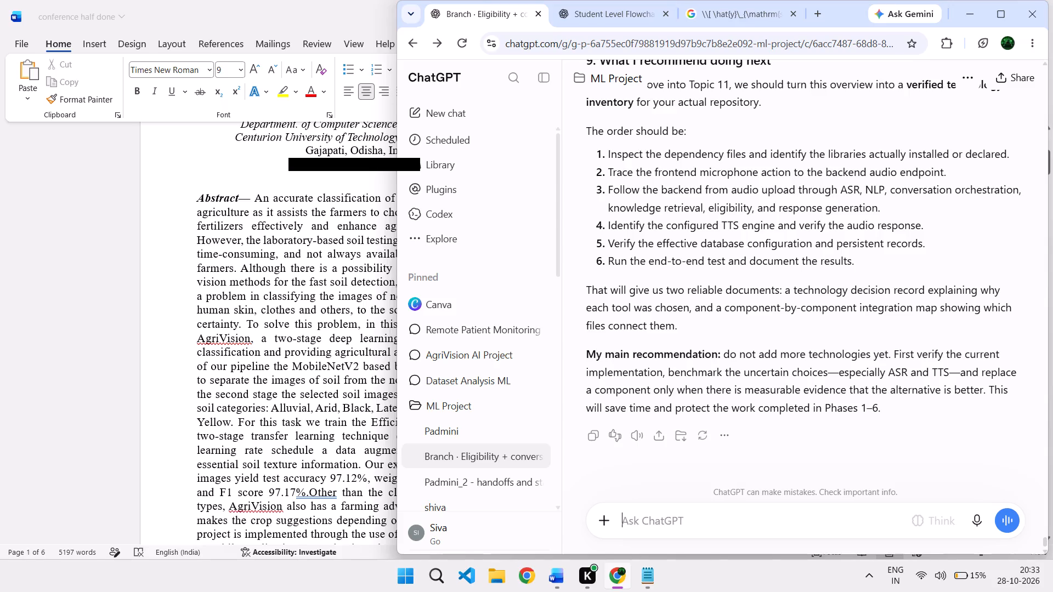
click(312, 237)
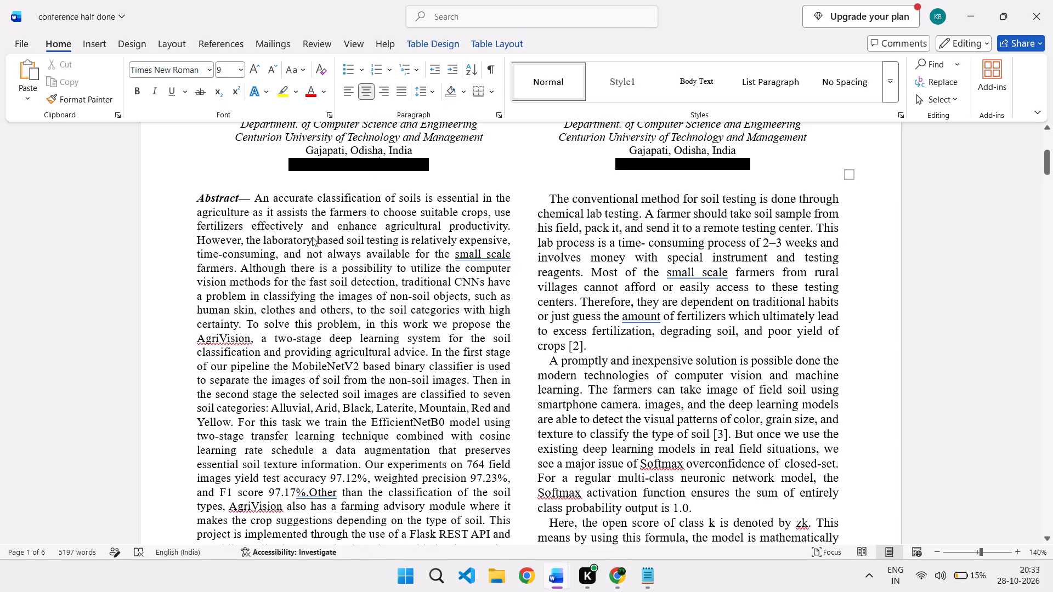
Check the title and the five author blocks at the top of the paper's first page.
scroll(312, 237, up, 2)
scroll(393, 351, down, 1)
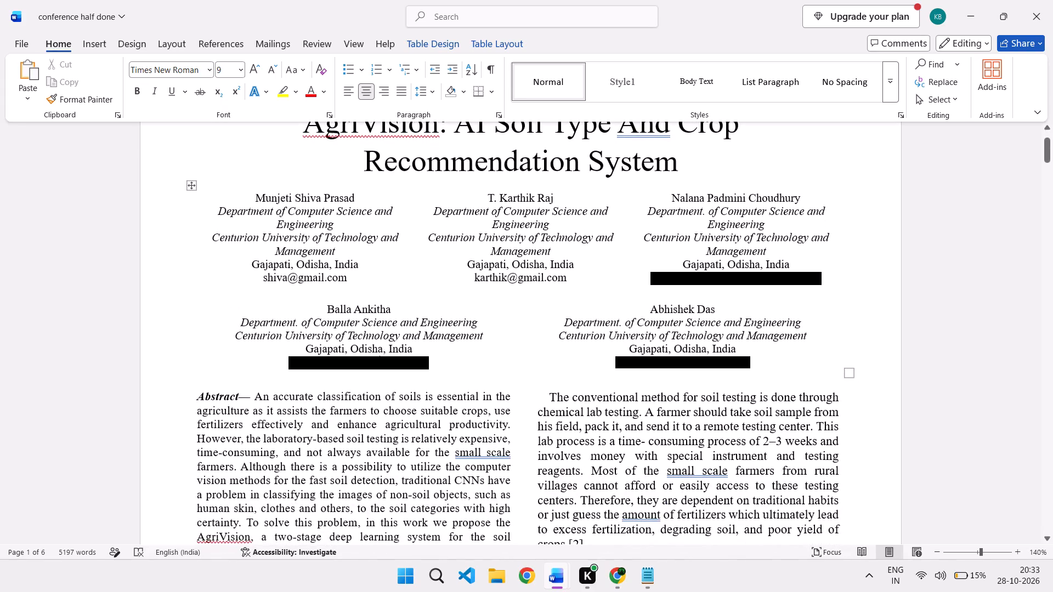
scroll(552, 278, down, 1)
scroll(552, 278, up, 1)
scroll(552, 278, down, 1)
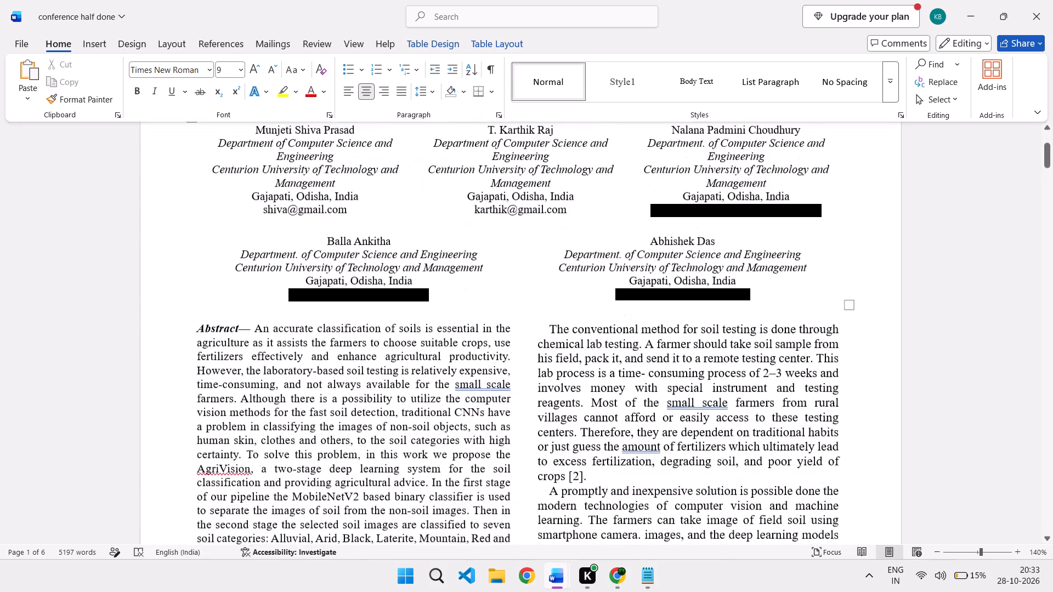
scroll(552, 278, down, 2)
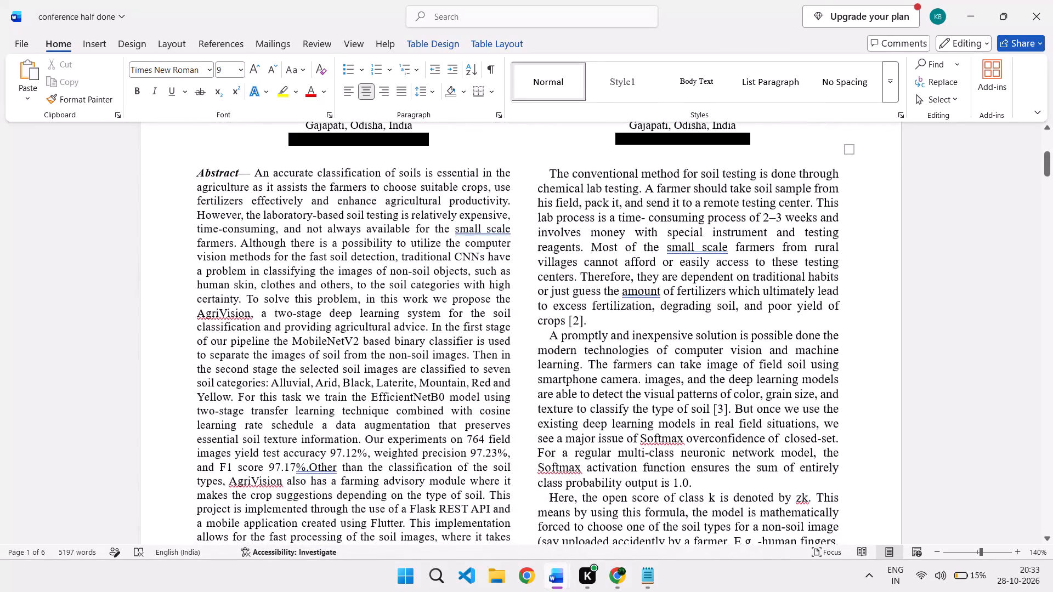
Read through the abstract, the keywords and the start of the introduction on the first page.
drag(257, 171, 369, 188)
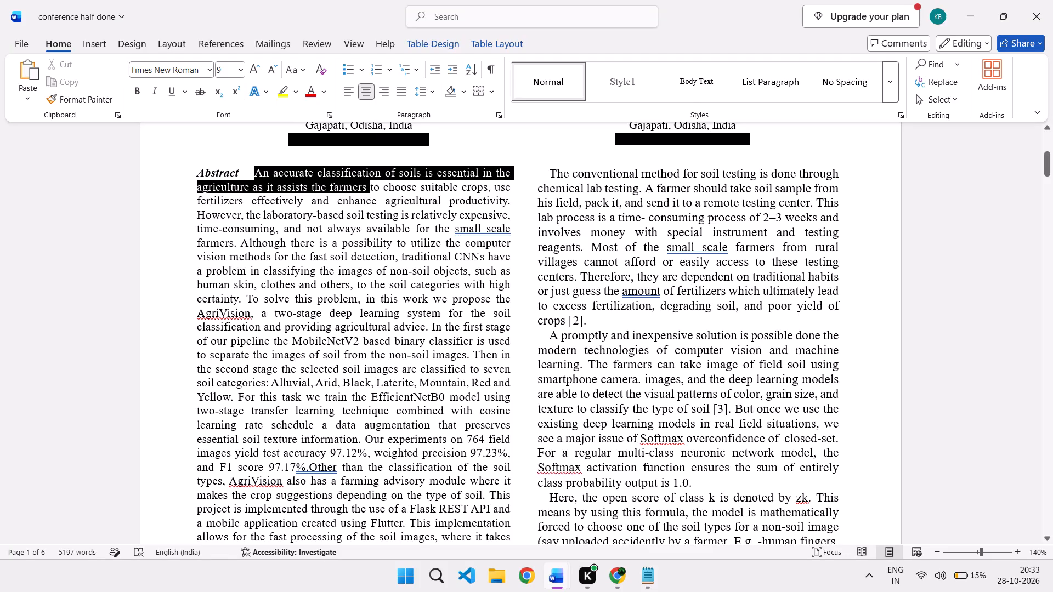
drag(369, 188, 364, 215)
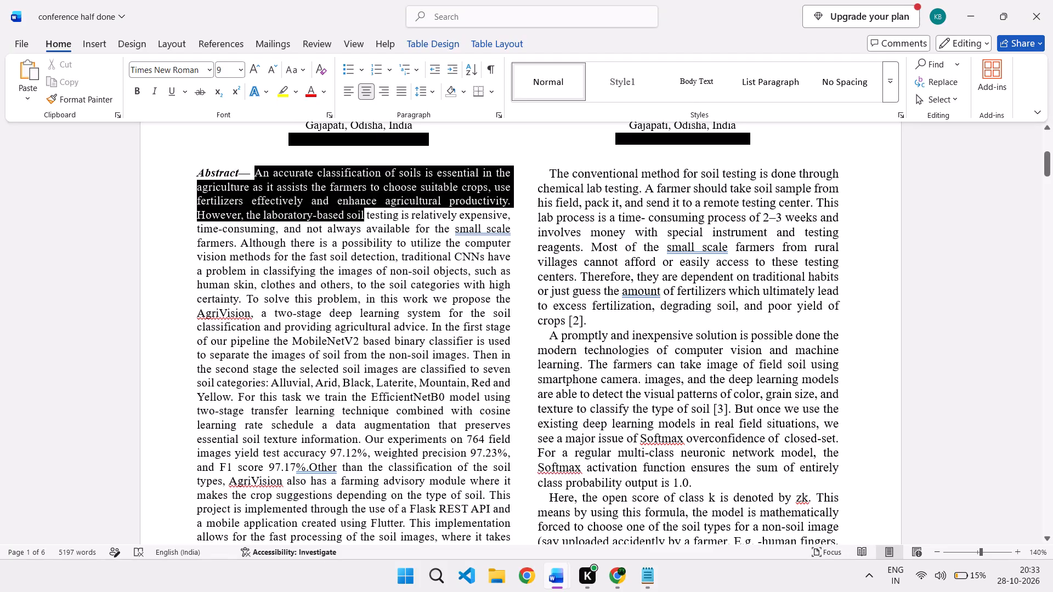
drag(364, 215, 378, 231)
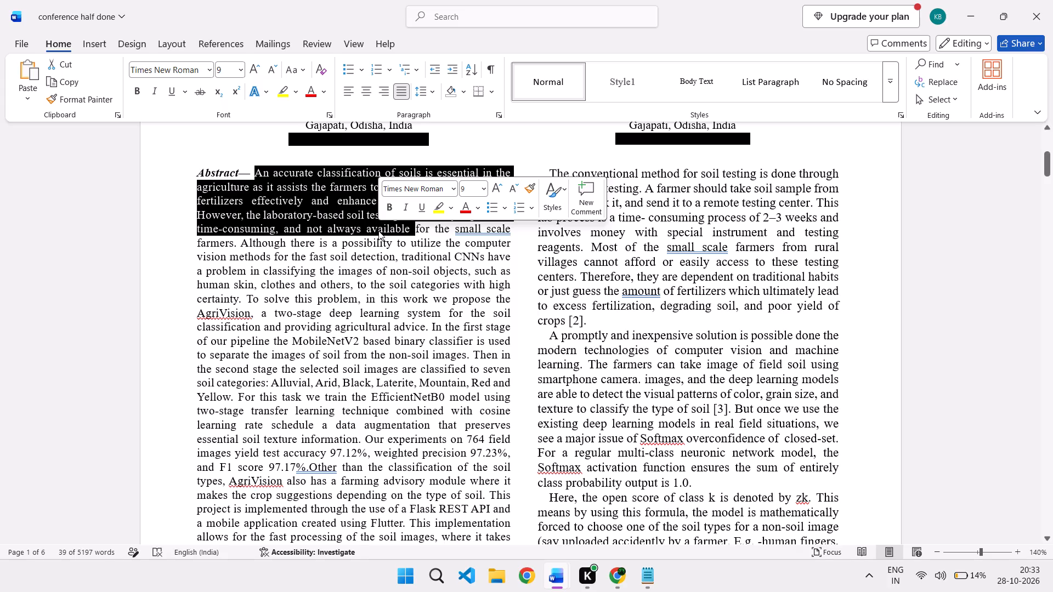
click(367, 259)
scroll(367, 259, down, 1)
drag(257, 227, 267, 235)
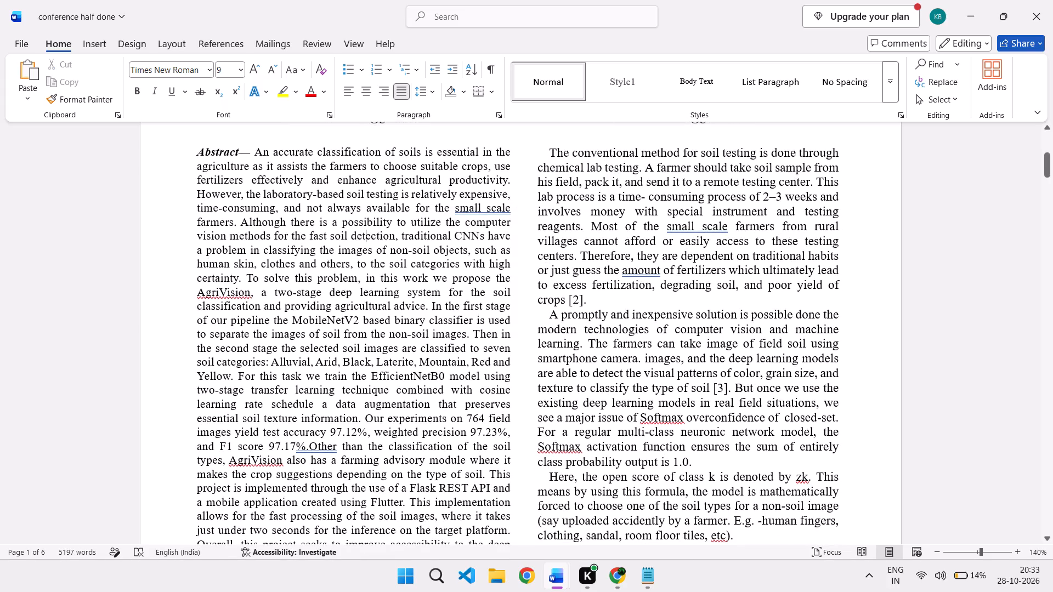
drag(267, 235, 320, 324)
click(320, 324)
scroll(320, 324, down, 2)
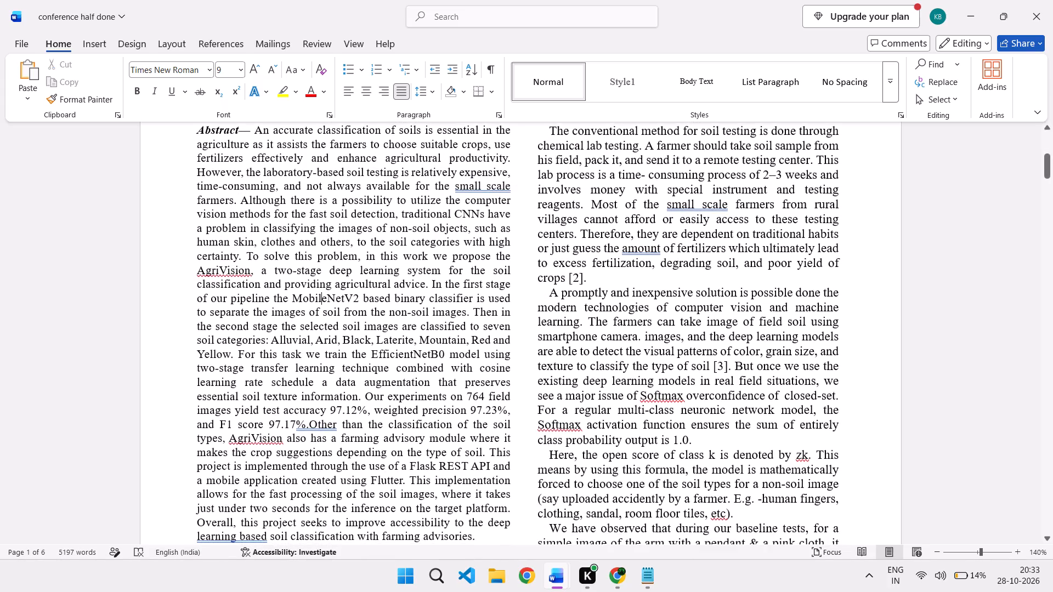
scroll(328, 354, down, 1)
scroll(349, 406, down, 1)
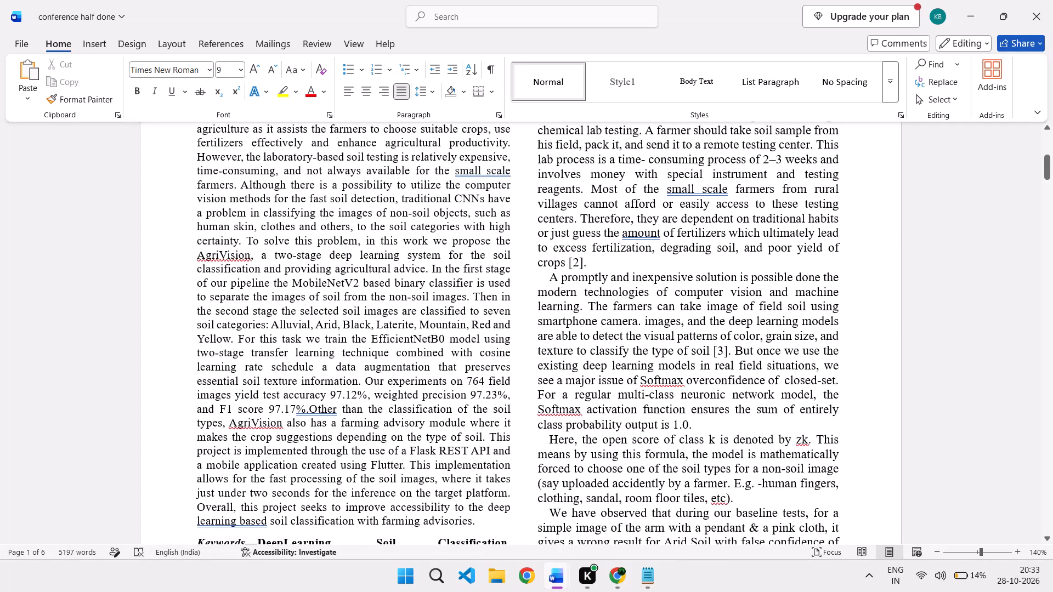
scroll(349, 406, down, 3)
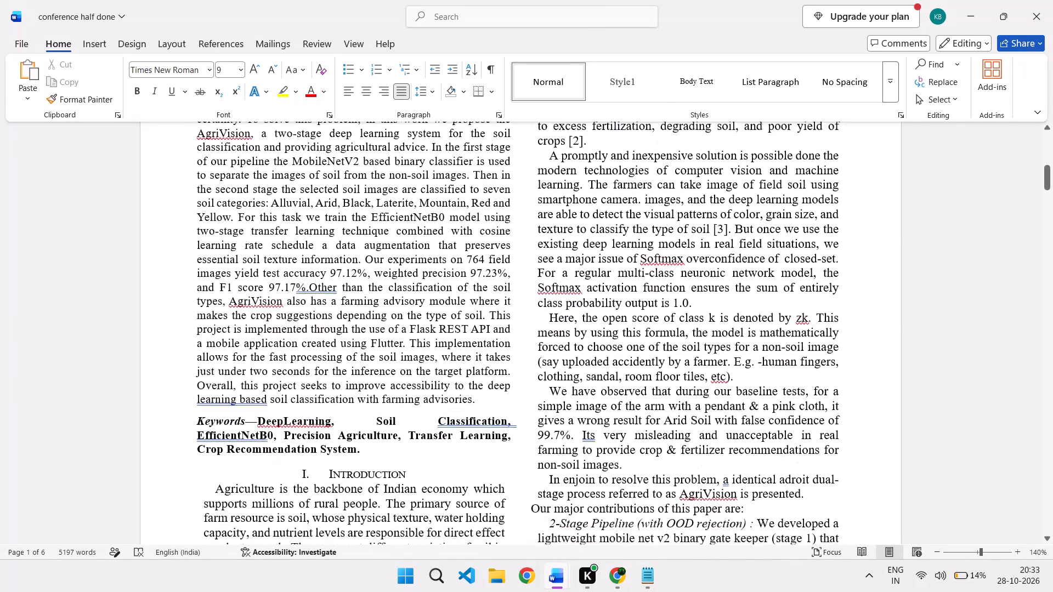
scroll(347, 385, down, 1)
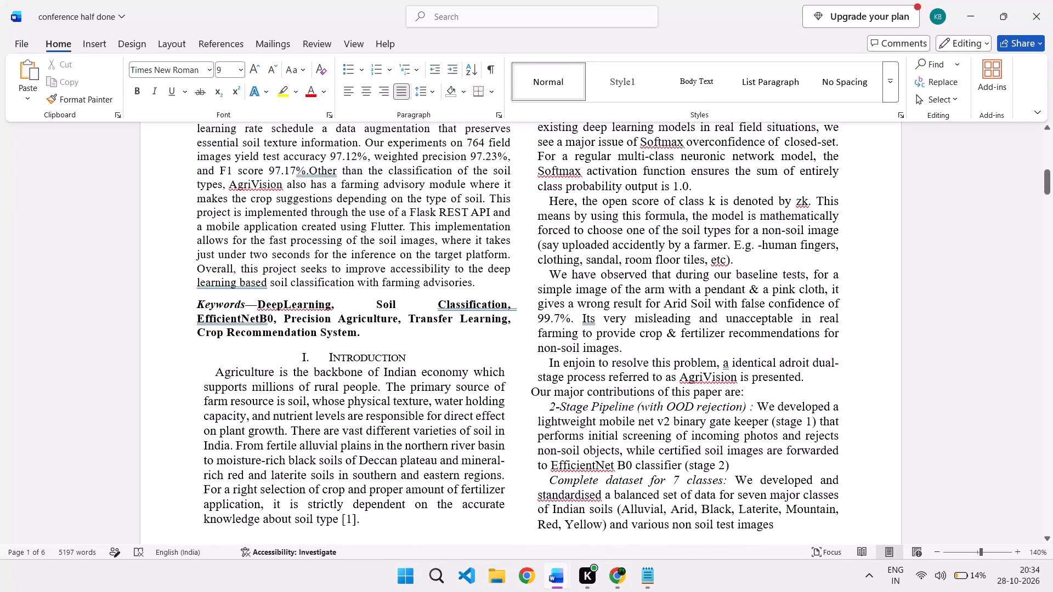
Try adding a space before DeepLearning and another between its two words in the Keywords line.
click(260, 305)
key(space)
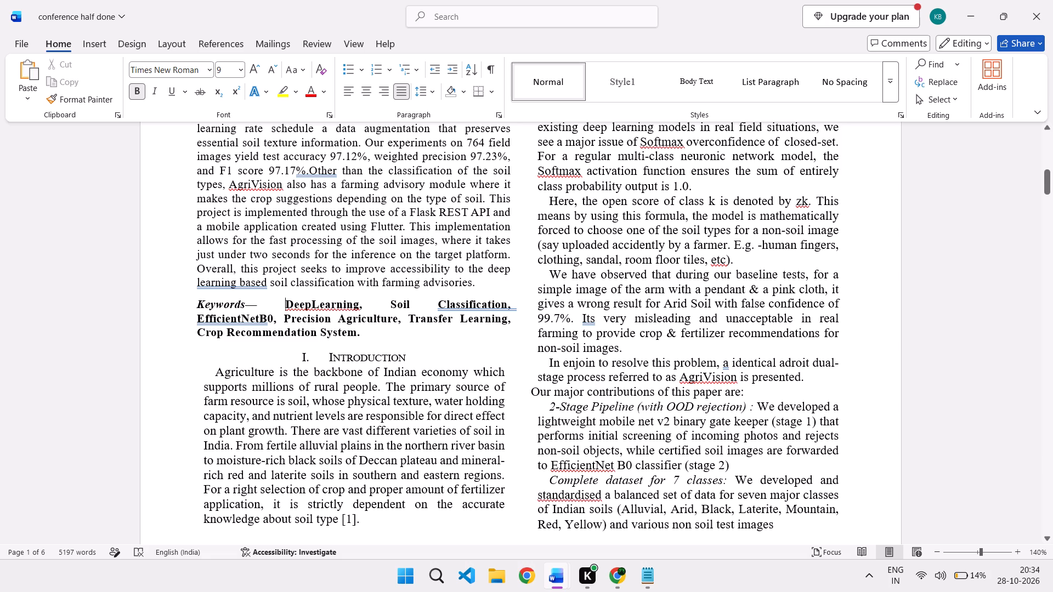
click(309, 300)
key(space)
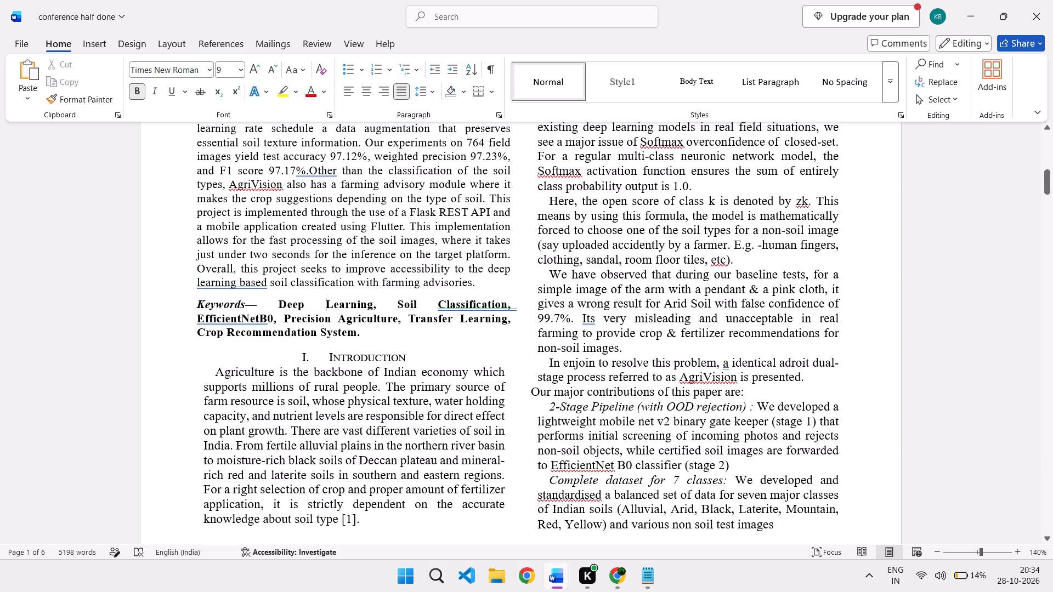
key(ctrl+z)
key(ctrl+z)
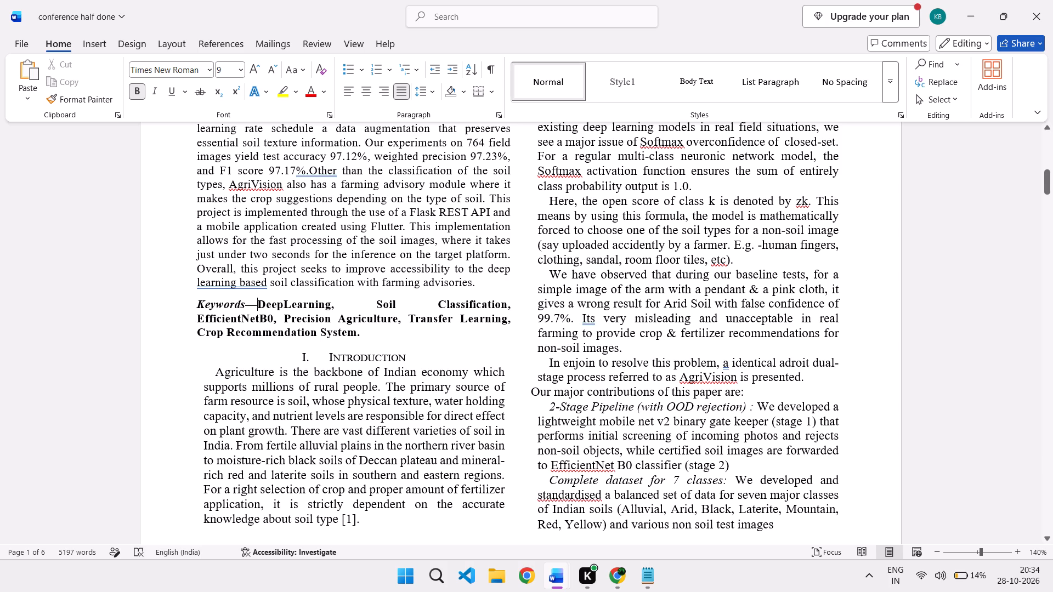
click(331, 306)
Switch to the AntiGravity_Conference_Paper document and examine its first page for comparison.
click(601, 522)
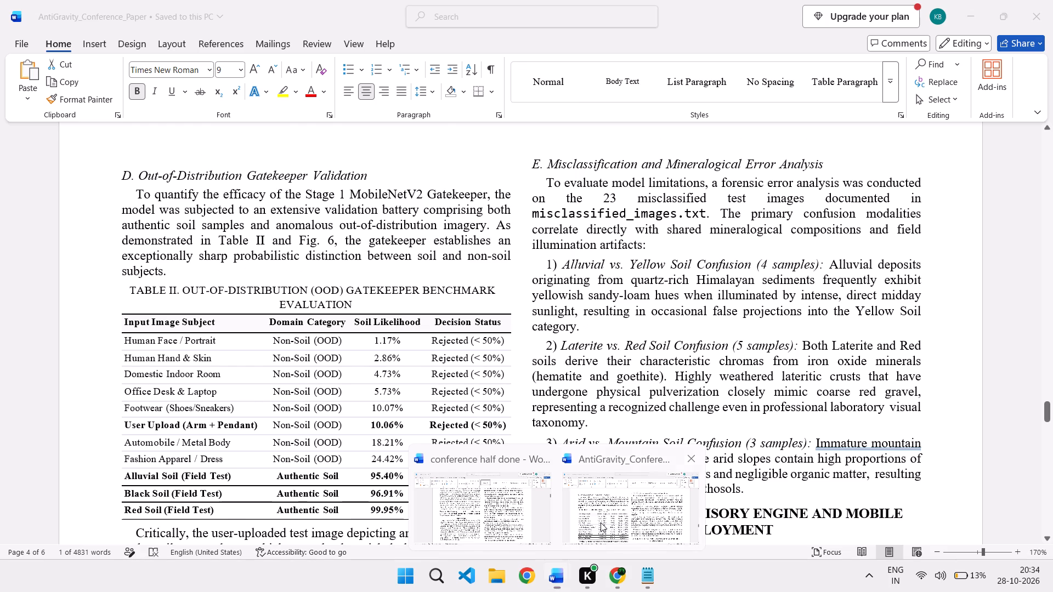
scroll(540, 350, up, 6)
scroll(540, 350, up, 20)
scroll(540, 350, up, 20)
scroll(540, 350, up, 6)
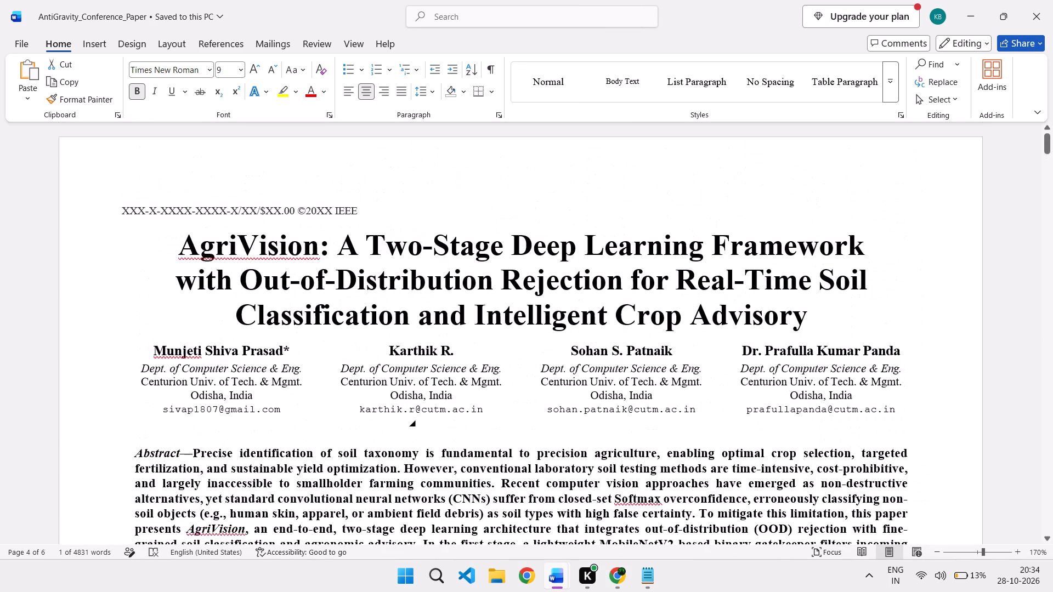
scroll(540, 350, down, 2)
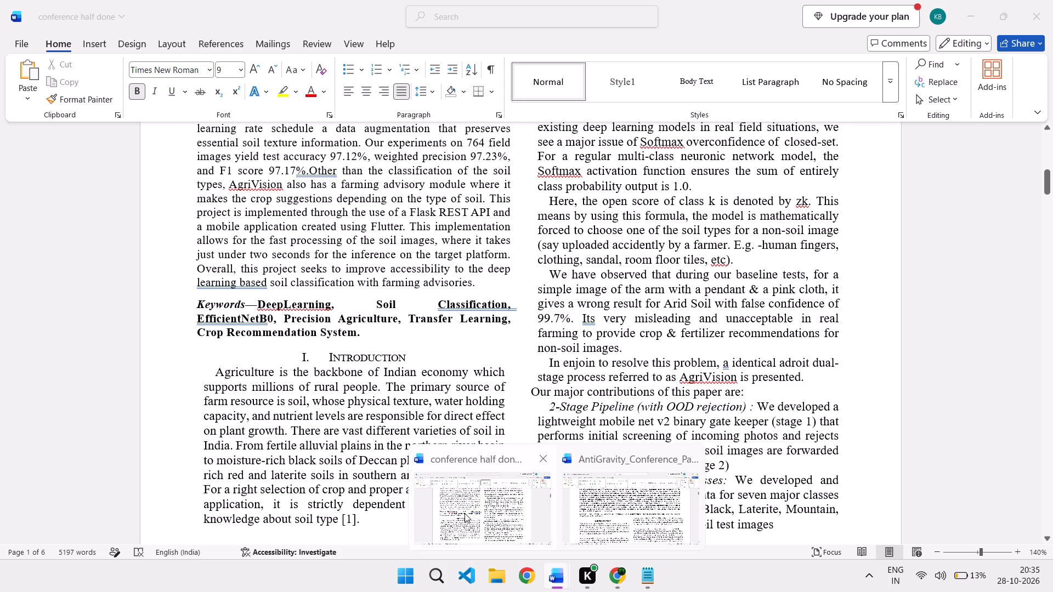
Return to the conference half done document and select the keywords EfficientNetB0 and Precision Agriculture.
click(465, 513)
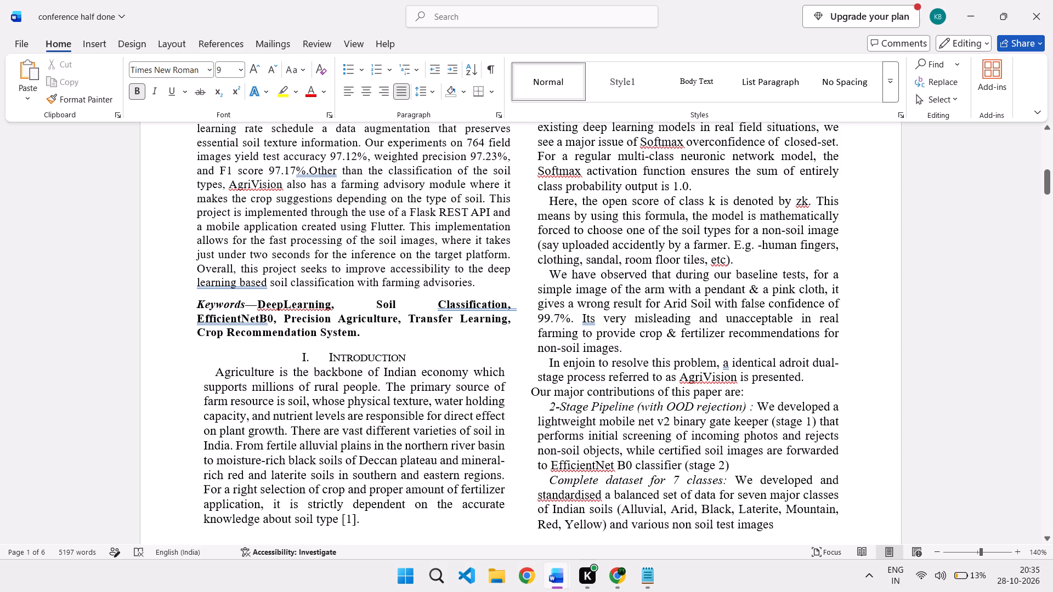
drag(398, 320, 282, 315)
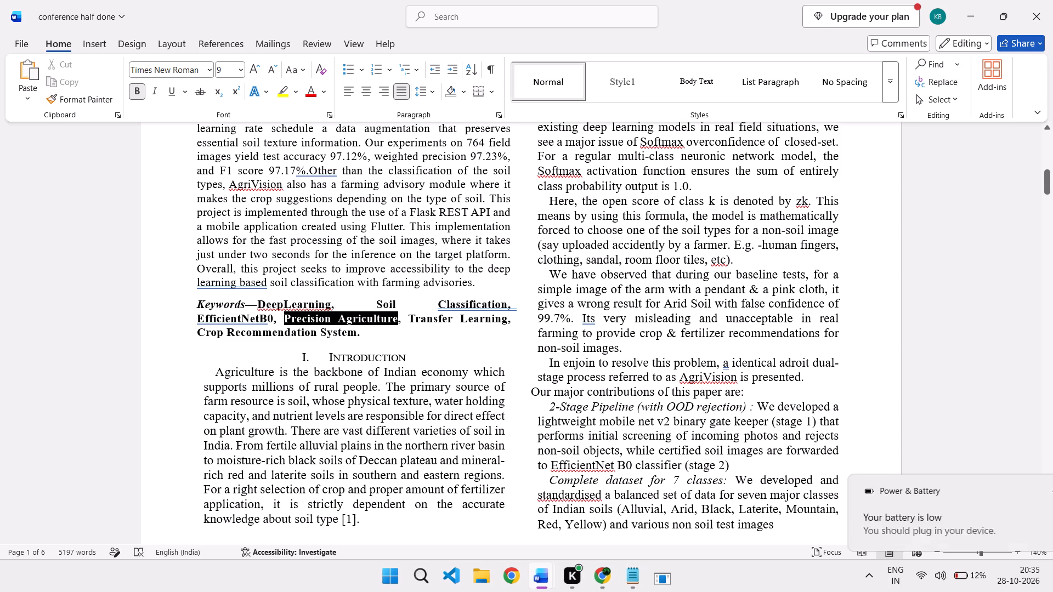
drag(282, 315, 234, 320)
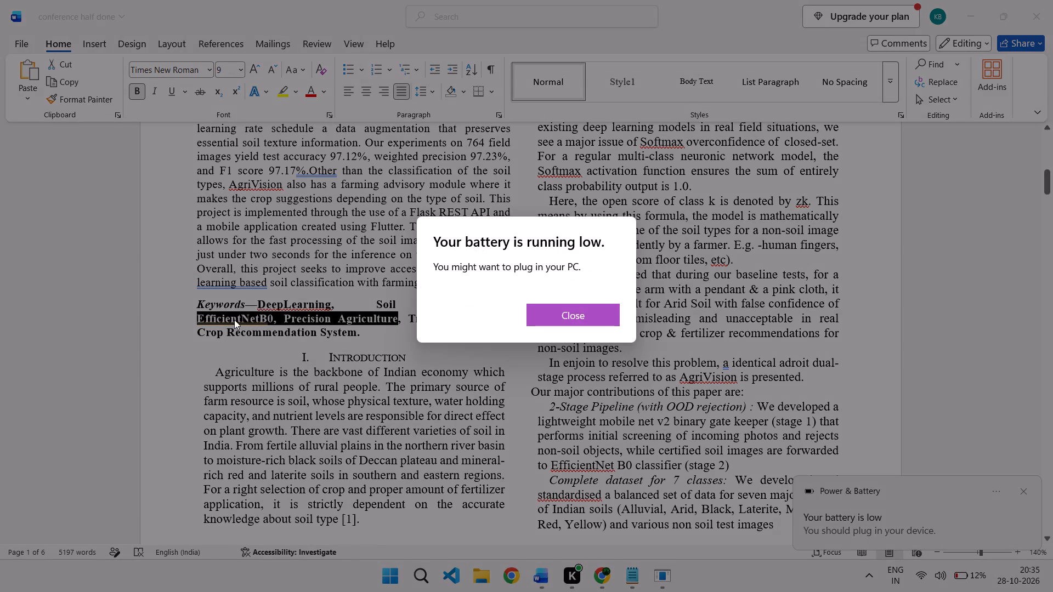
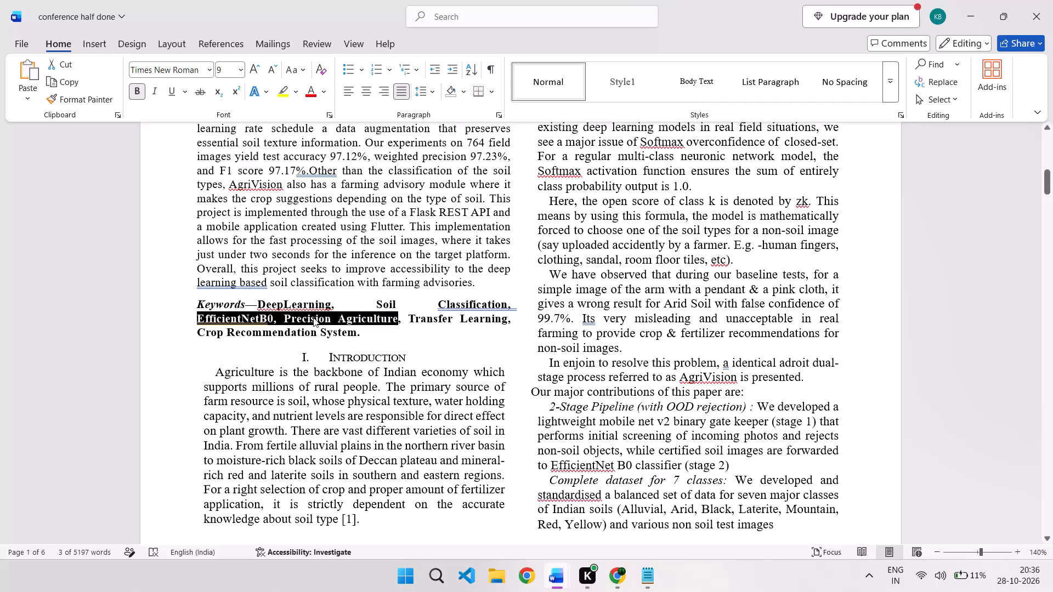
Move the keywords EfficientNetB0 and Precision Agriculture directly after DeepLearning, keeping comma separators around Soil Classification.
key(ctrl+c)
click(335, 304)
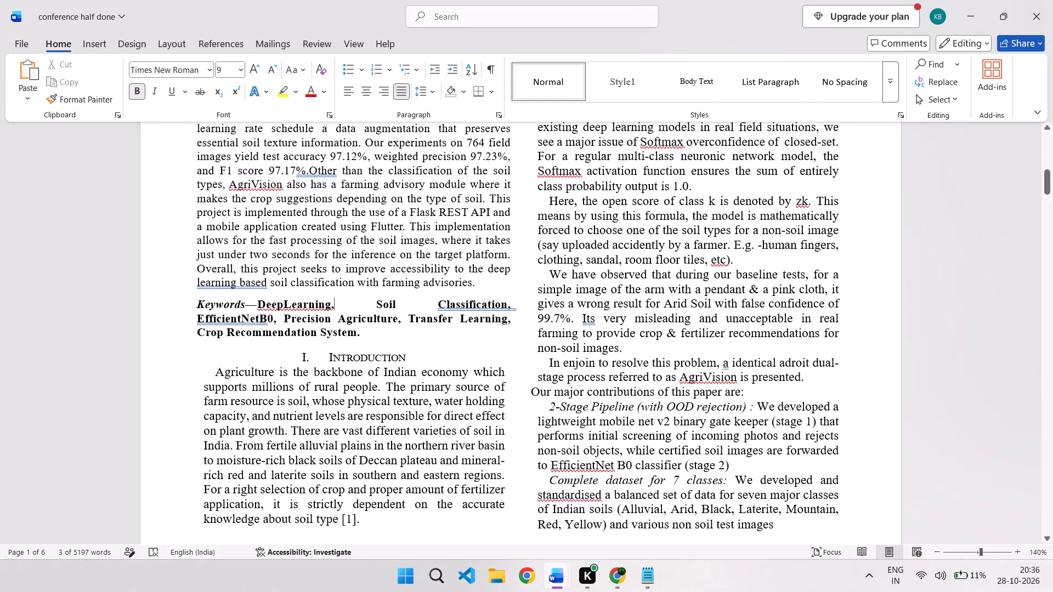
key(ctrl+v)
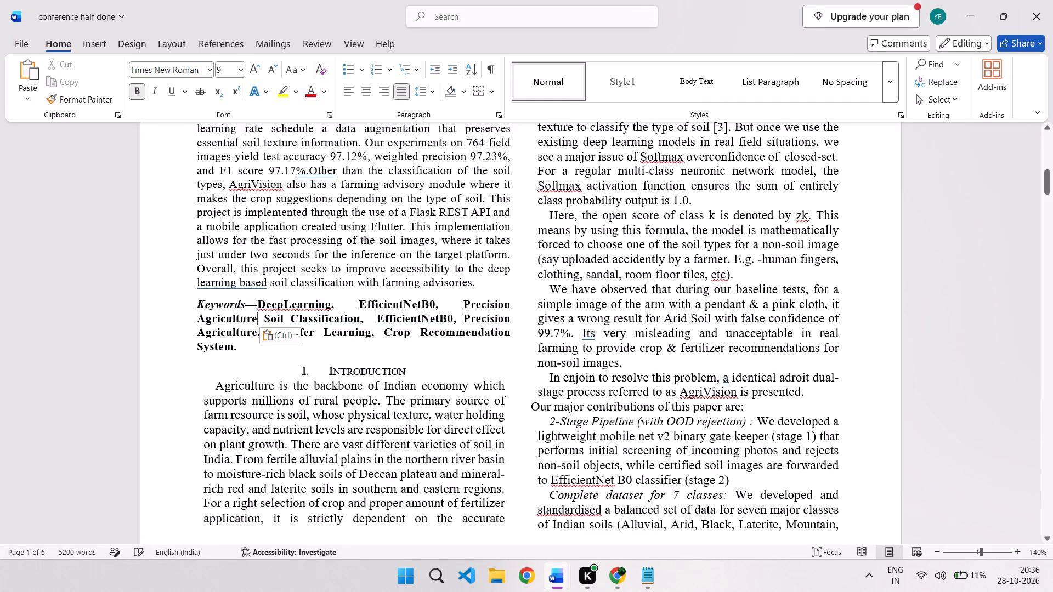
key(comma)
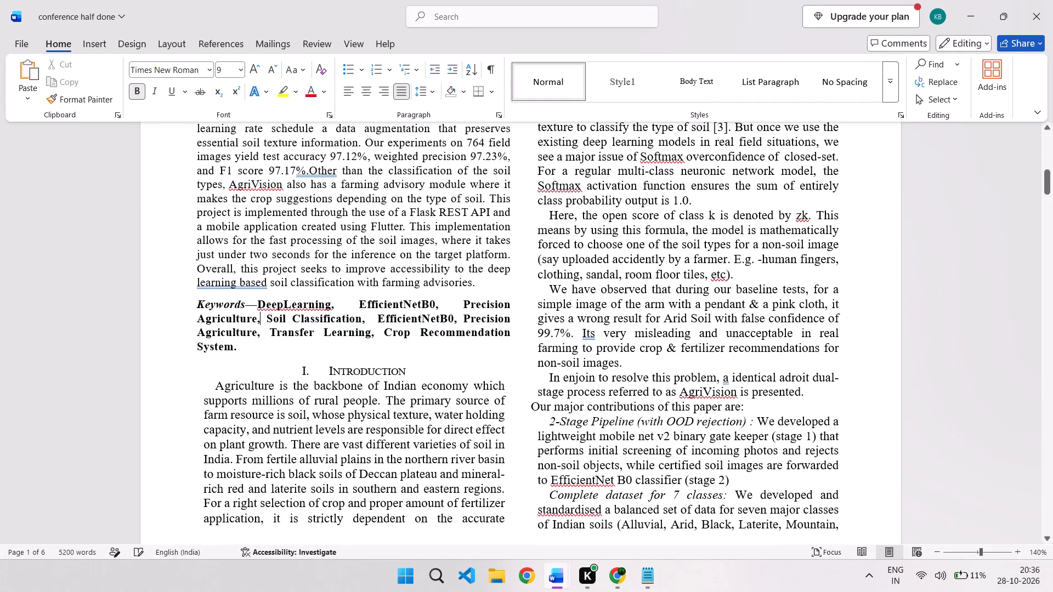
drag(369, 320, 390, 327)
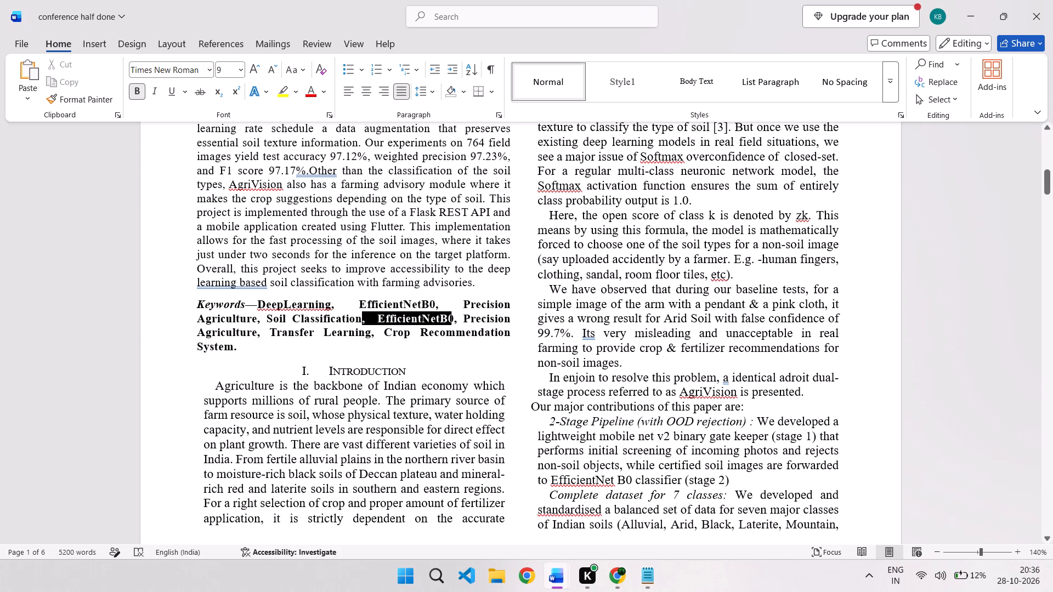
drag(390, 327, 273, 334)
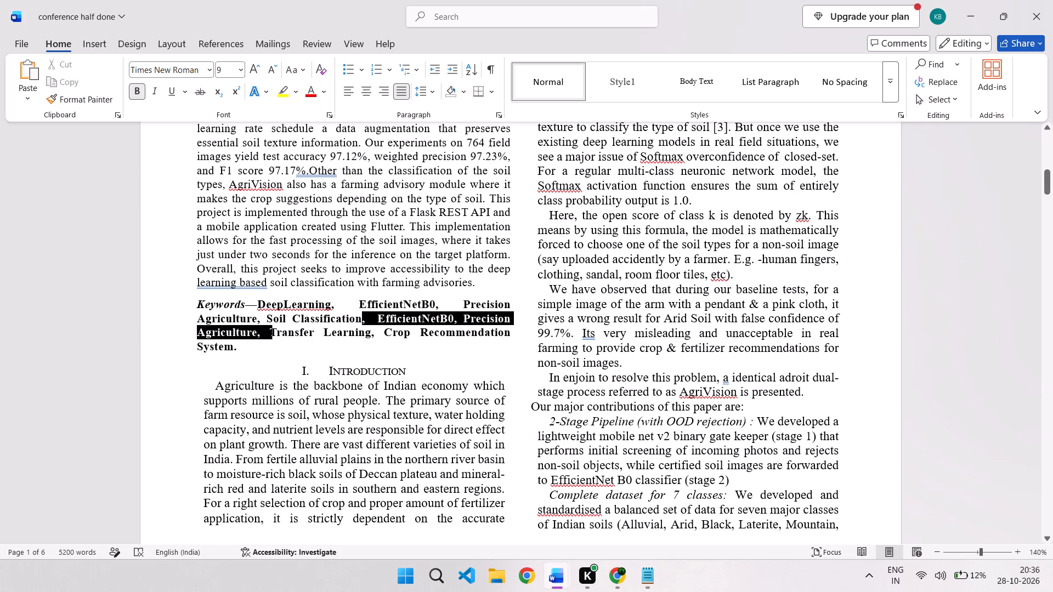
drag(273, 334, 269, 333)
key(BackSpace)
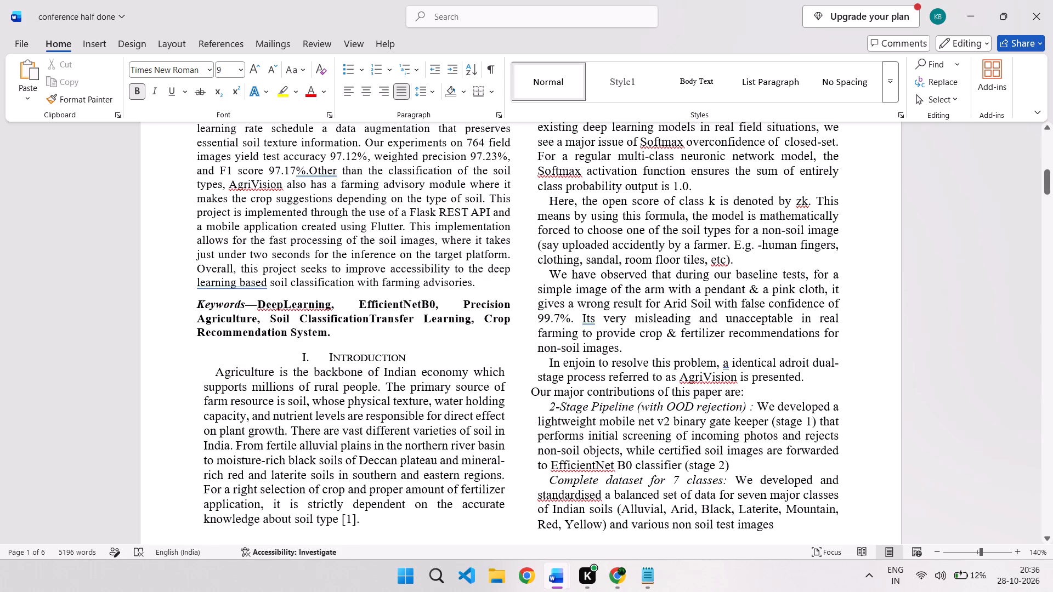
text(,)
key(space)
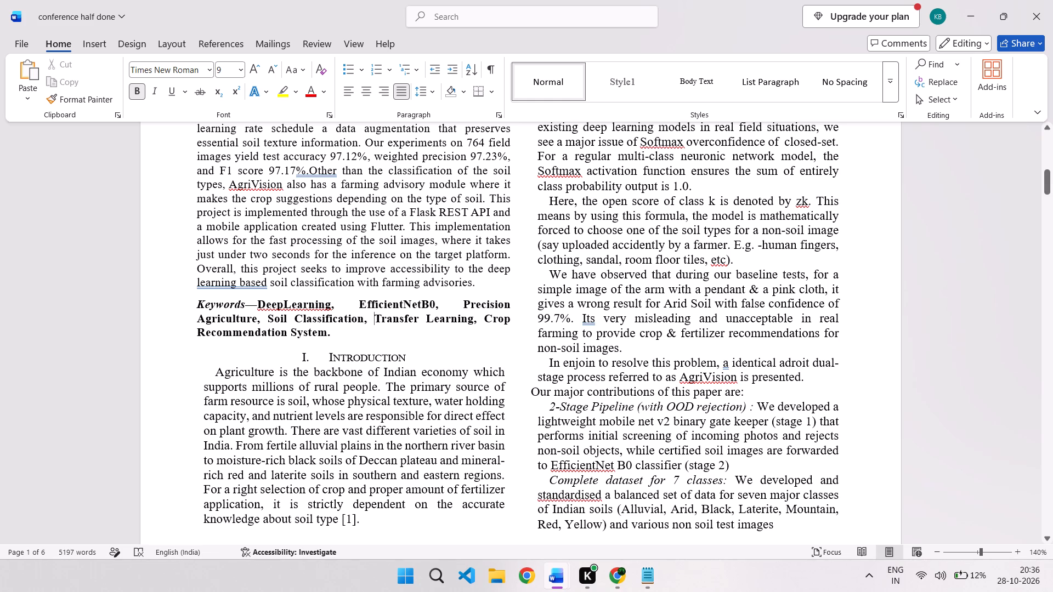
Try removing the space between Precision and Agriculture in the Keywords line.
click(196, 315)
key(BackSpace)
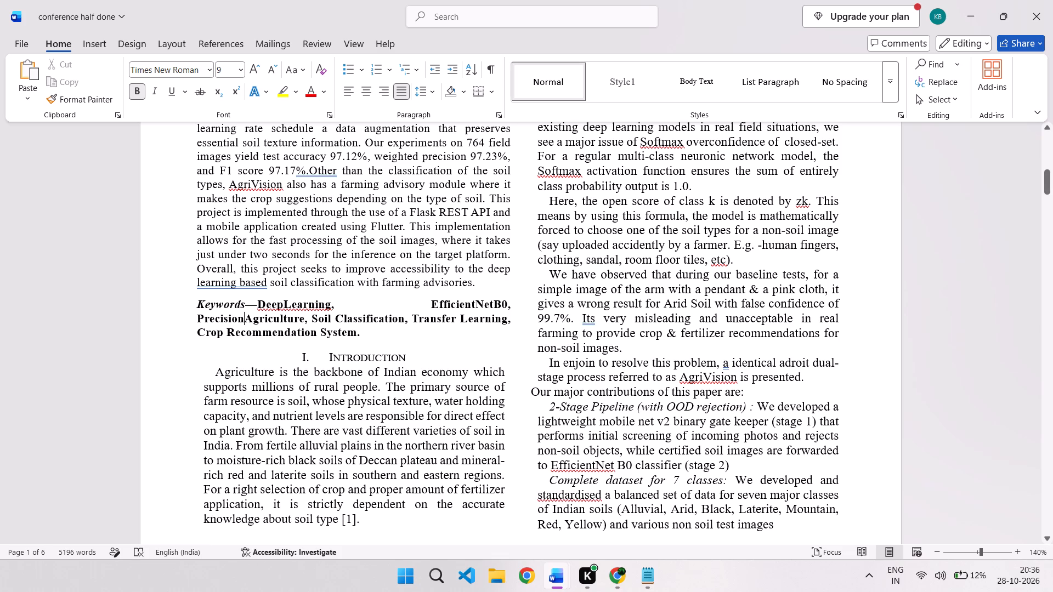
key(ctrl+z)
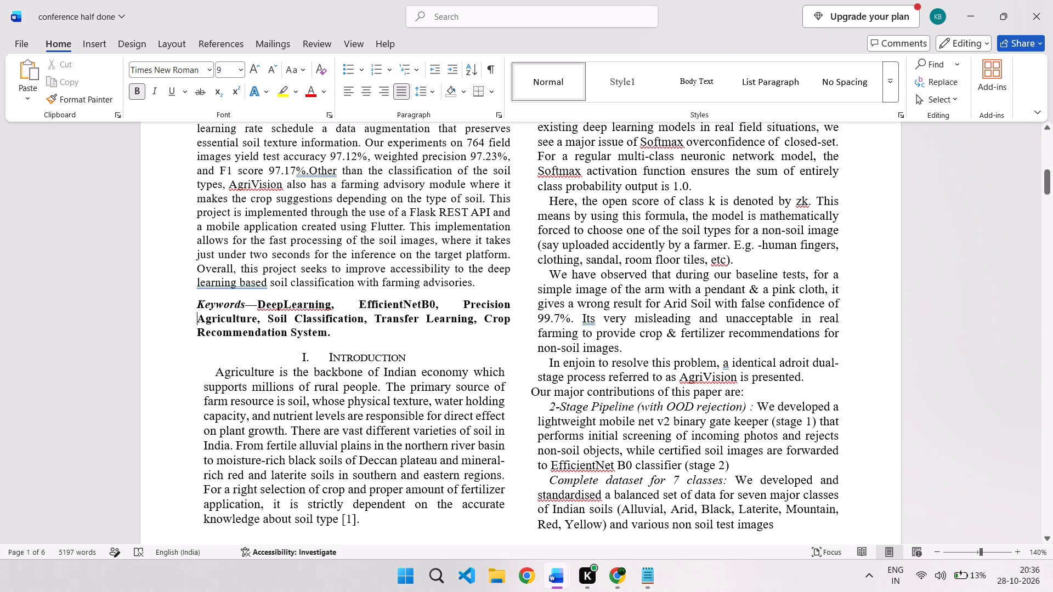
Move the keyword Soil Classification to directly after EfficientNetB0, with no comma following it.
drag(365, 319, 275, 322)
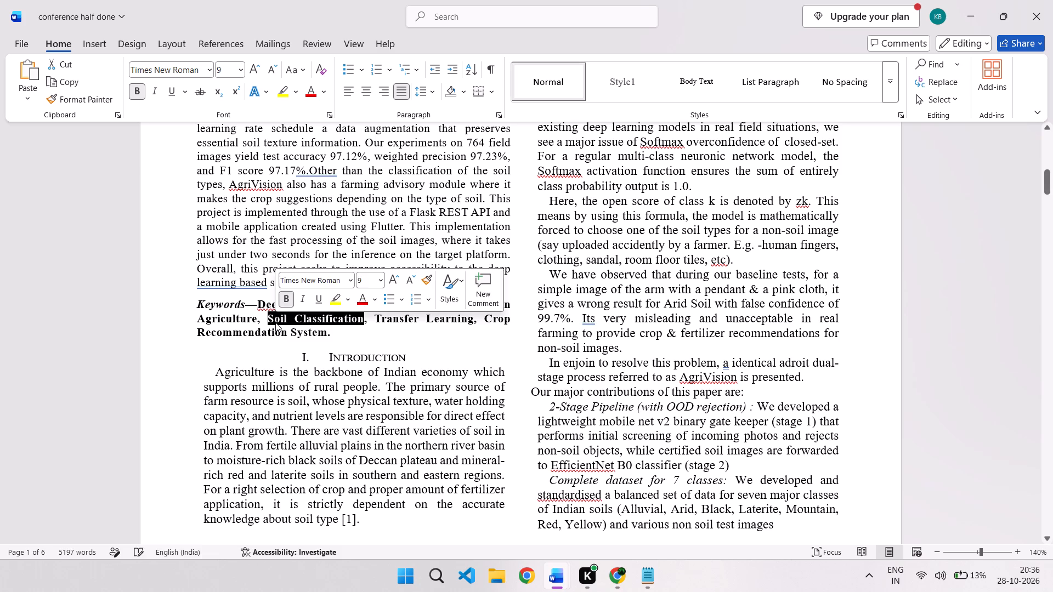
key(ctrl+x)
click(433, 306)
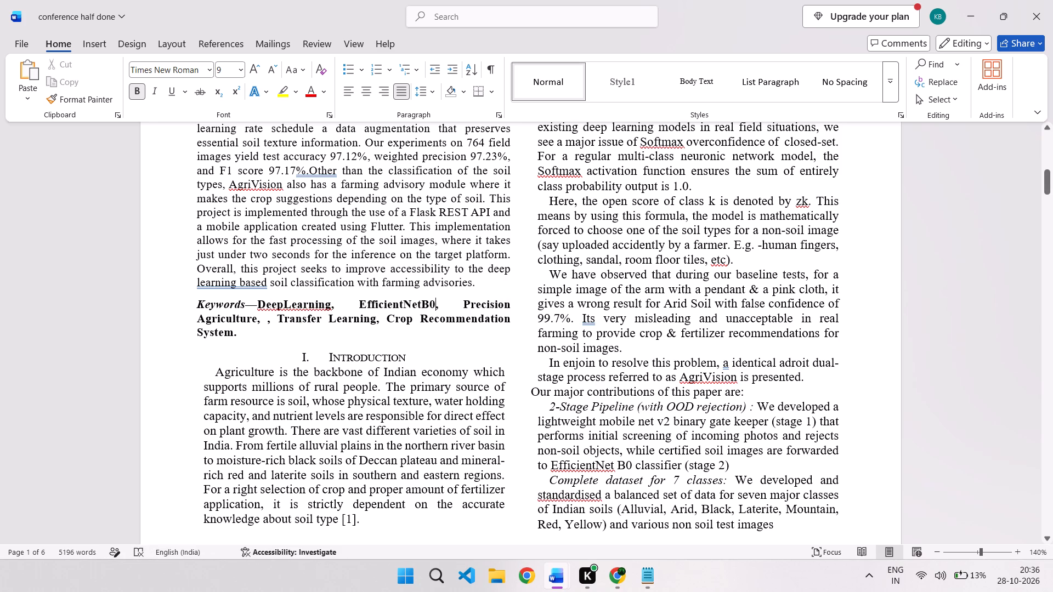
key(Right)
key(space)
key(ctrl+v)
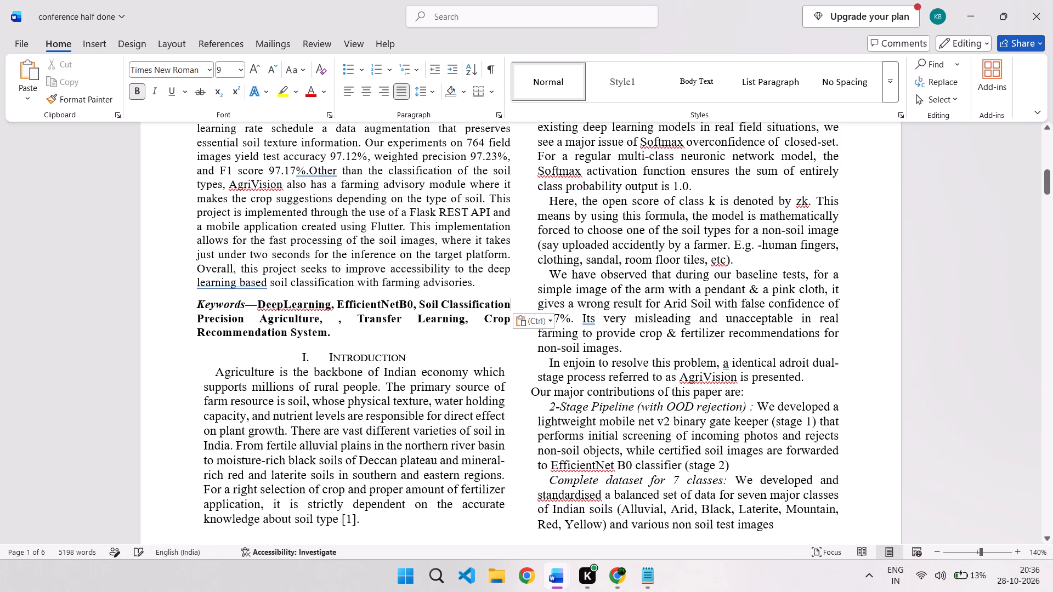
key(comma)
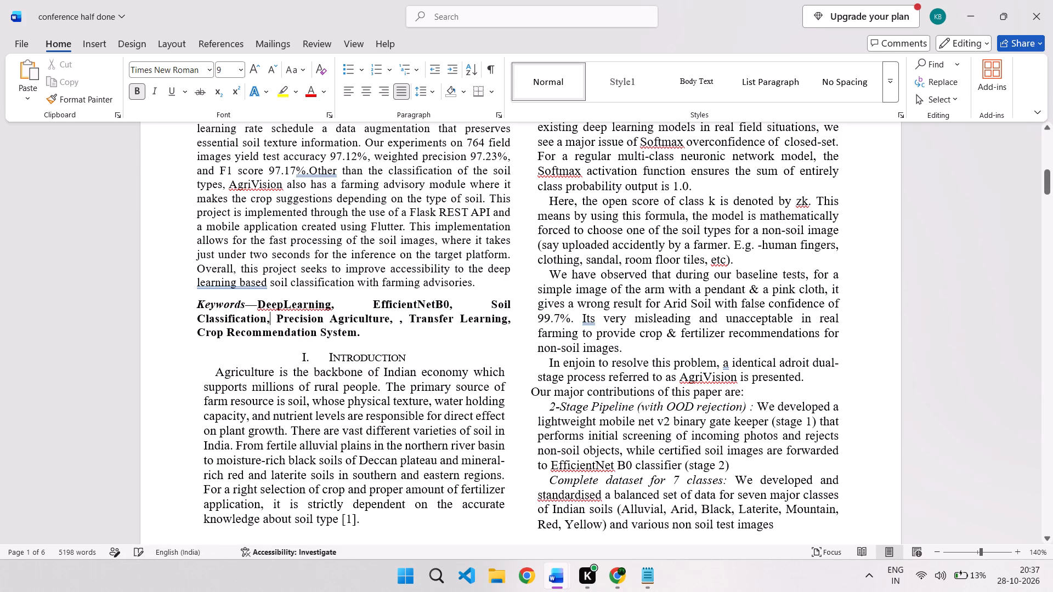
key(BackSpace)
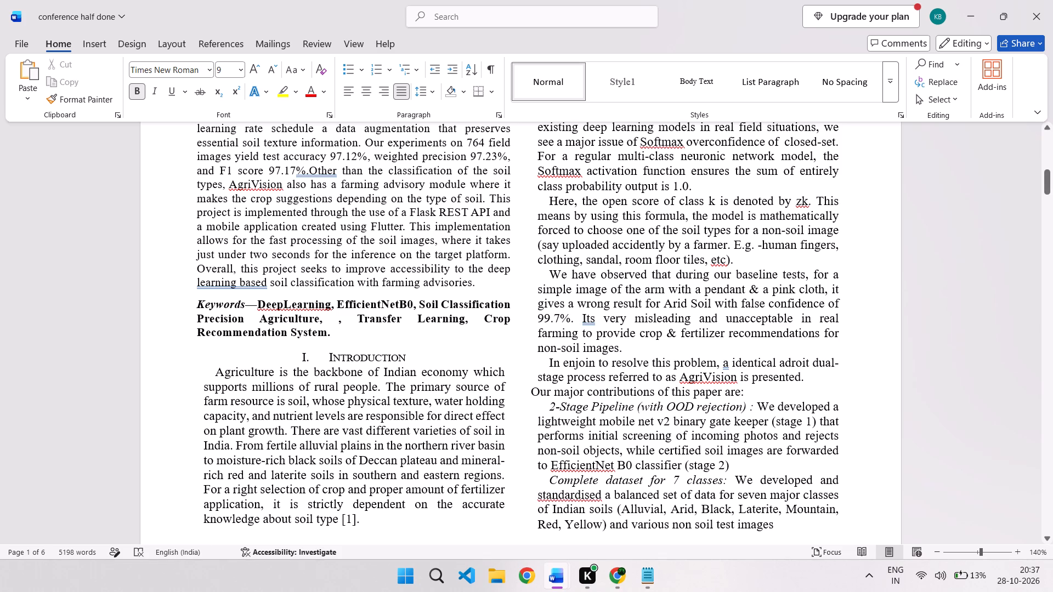
Delete the keyword Precision Agriculture and the stray commas before Transfer Learning.
drag(357, 321, 275, 322)
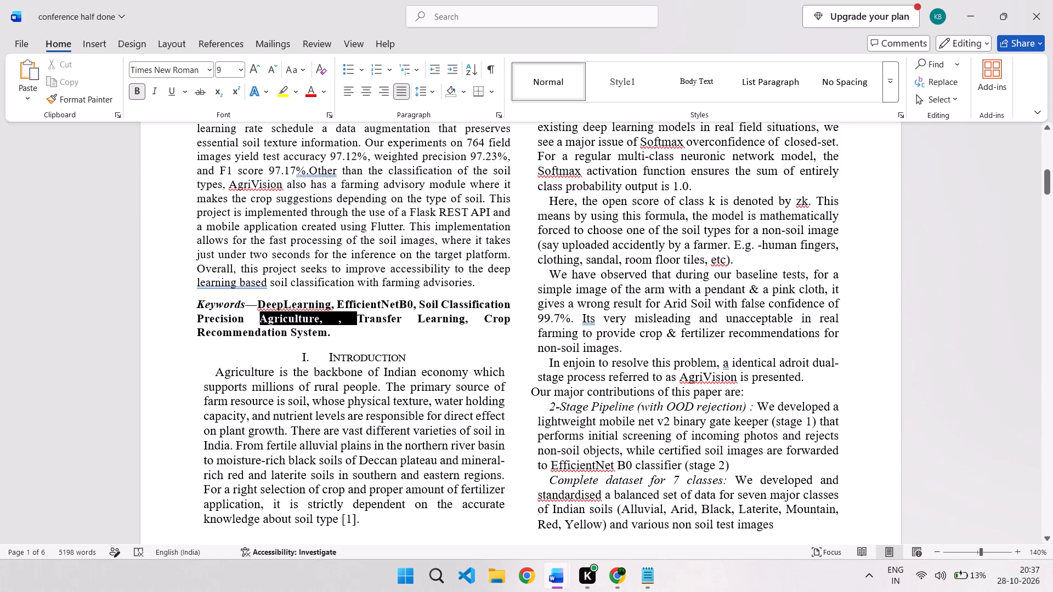
drag(275, 322, 205, 318)
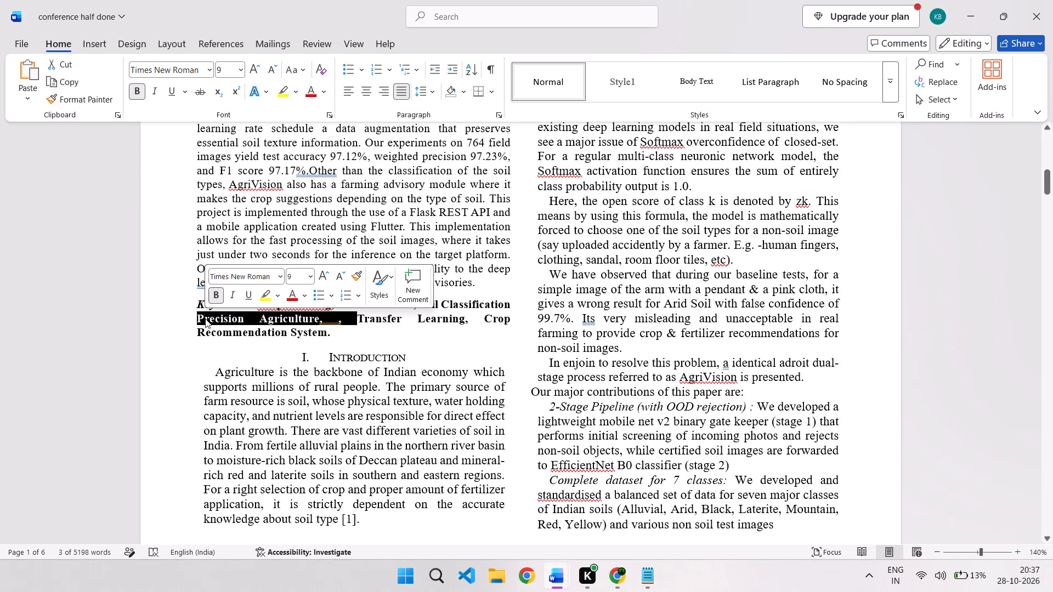
key(BackSpace)
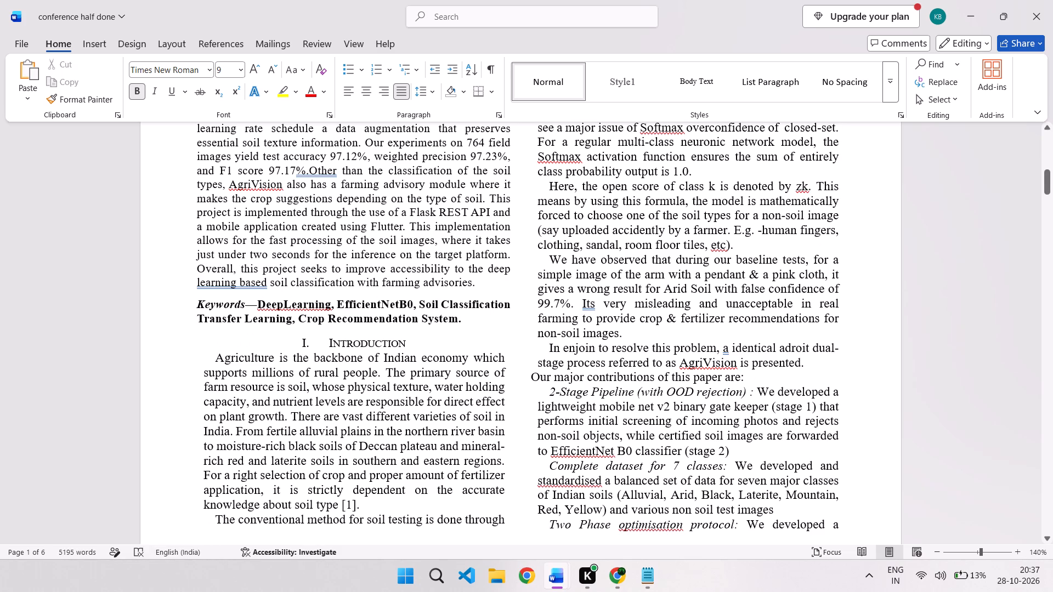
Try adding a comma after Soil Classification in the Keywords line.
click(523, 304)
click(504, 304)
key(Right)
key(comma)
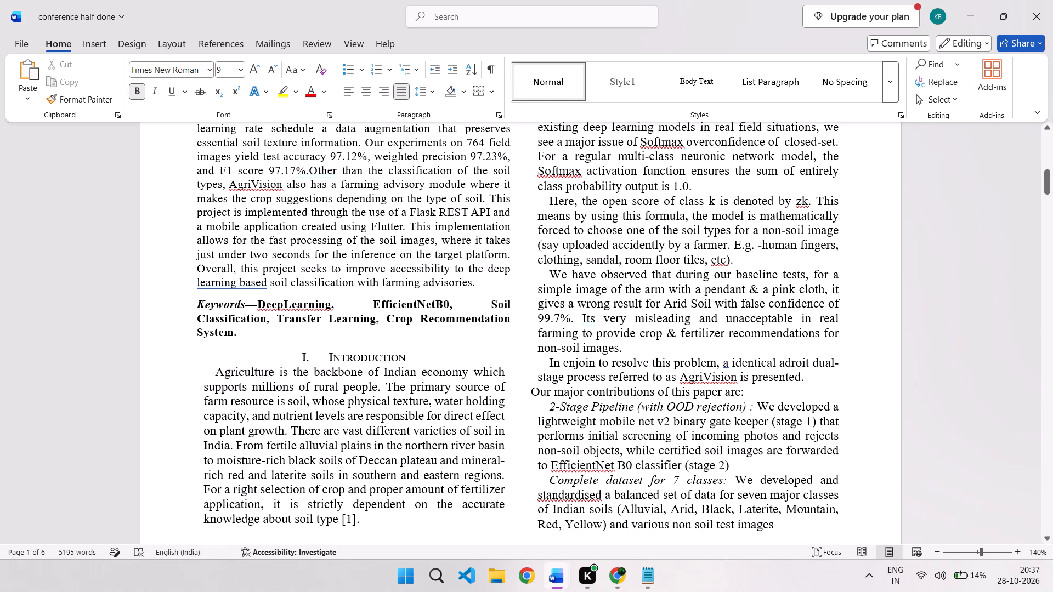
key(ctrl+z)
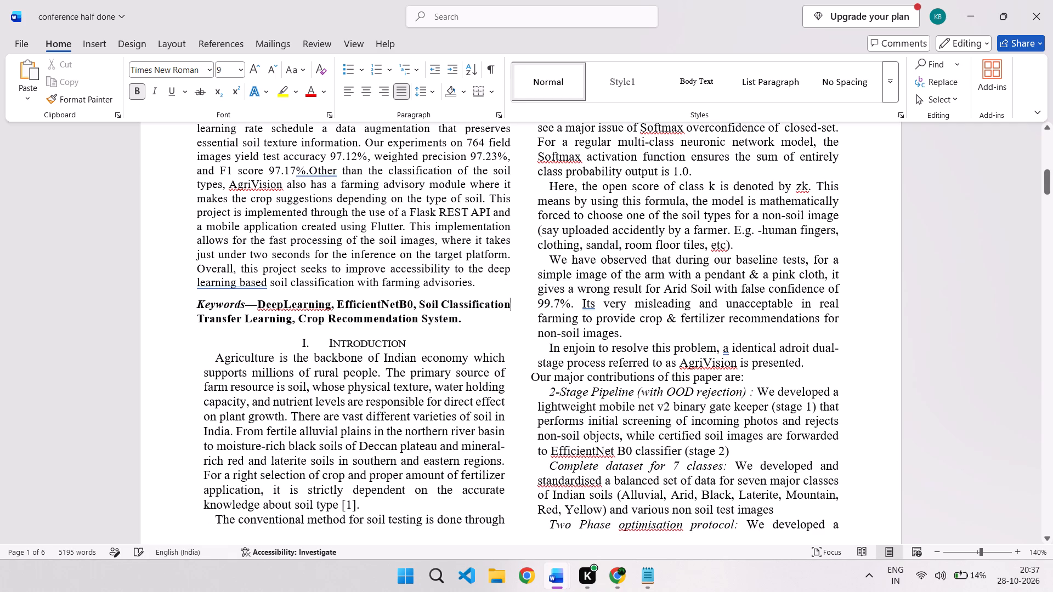
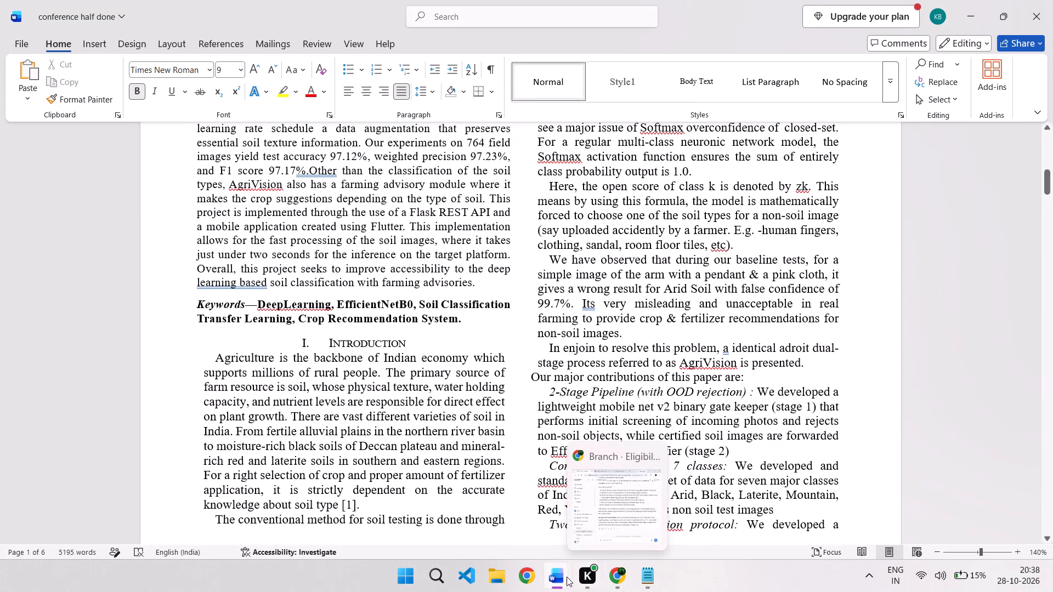
Copy the keyword Precision Agriculture from AntiGravity_Conference_Paper into the conference half done Keywords, before Crop Recommendation System, followed by a comma.
click(594, 516)
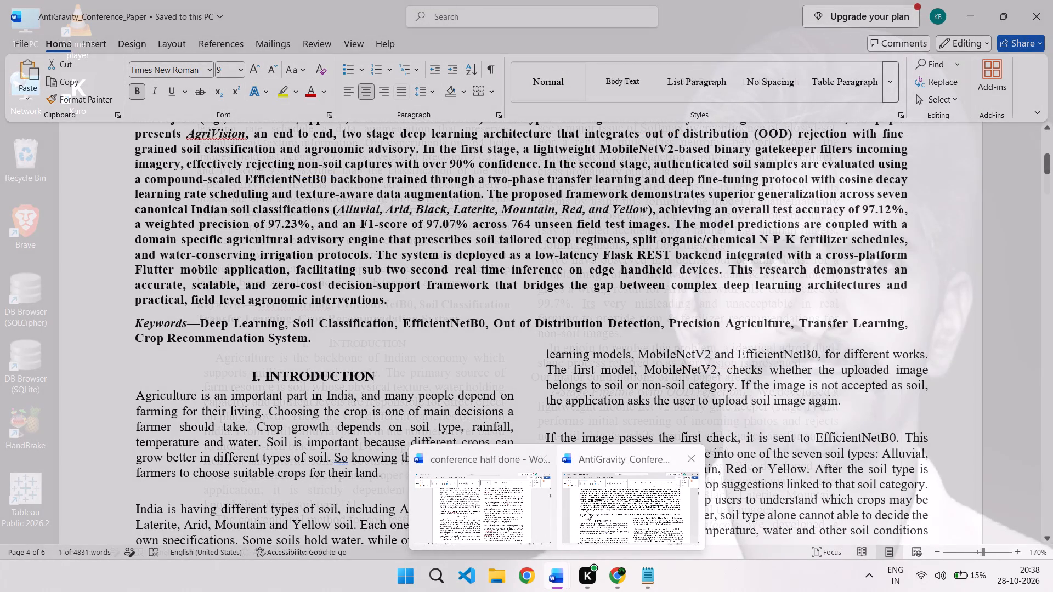
click(586, 511)
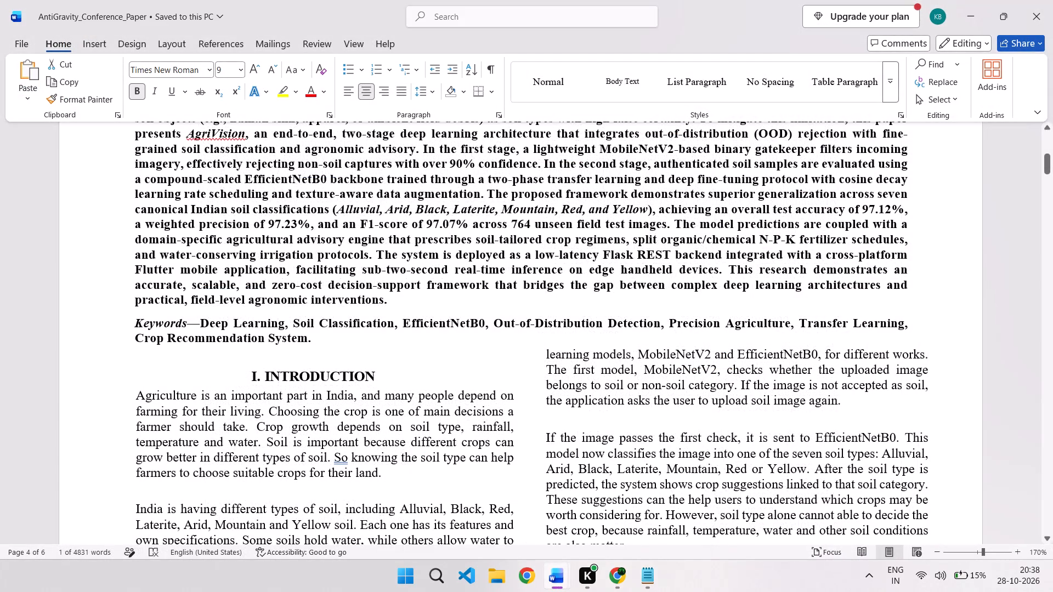
drag(670, 325, 777, 321)
key(ctrl+c)
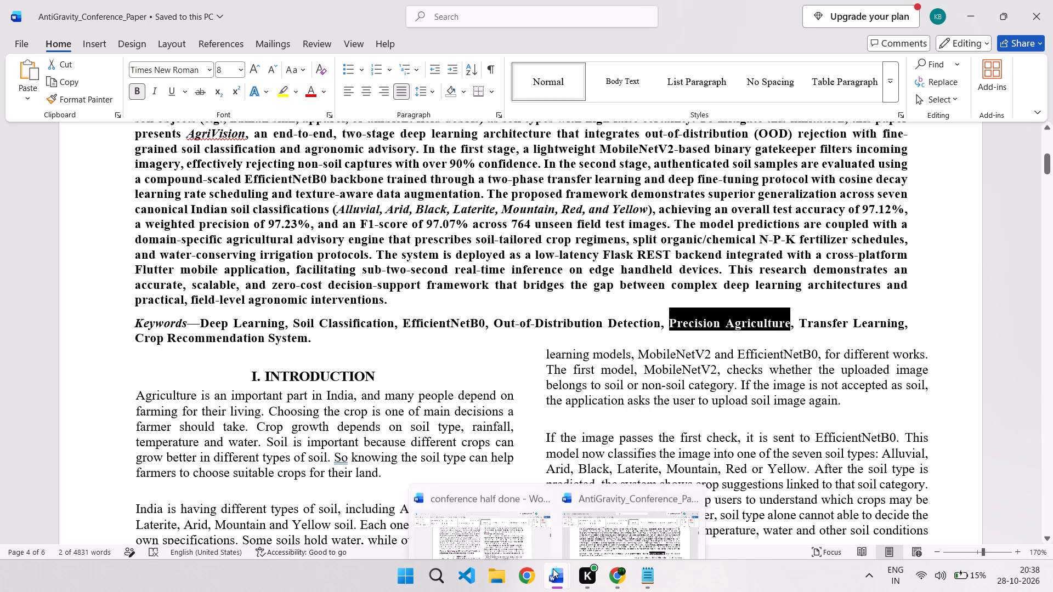
click(462, 515)
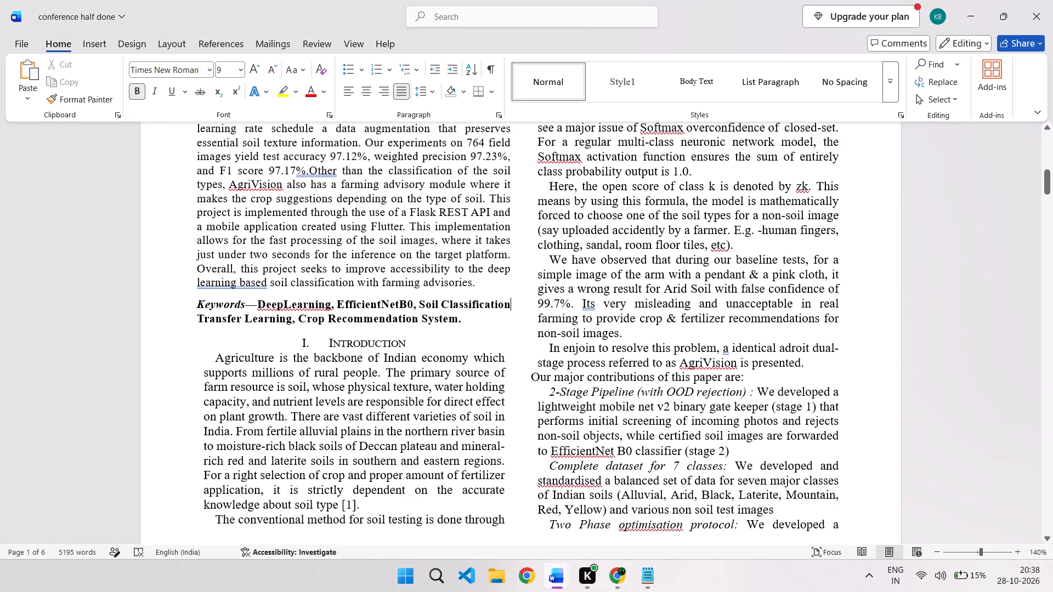
click(296, 321)
key(ctrl+v)
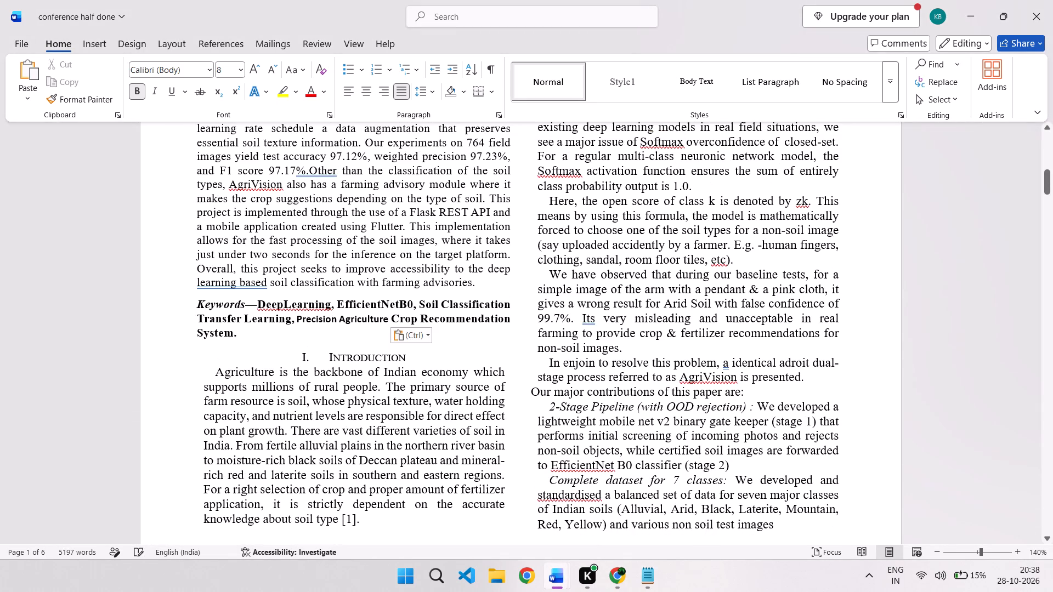
key(comma)
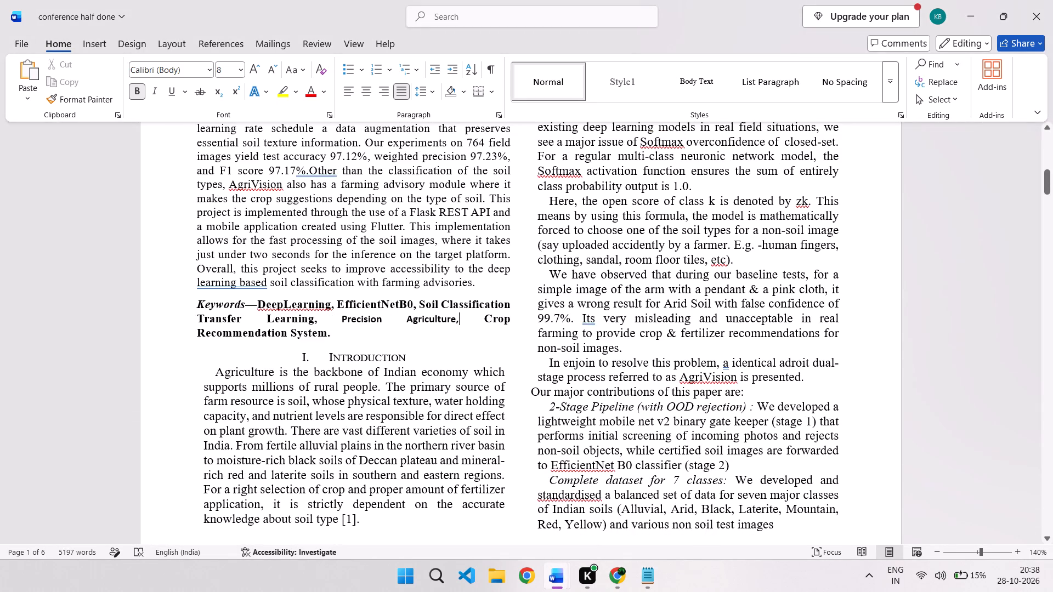
Set the font of the pasted keyword Precision Agriculture to Times New Roman.
drag(344, 322, 448, 323)
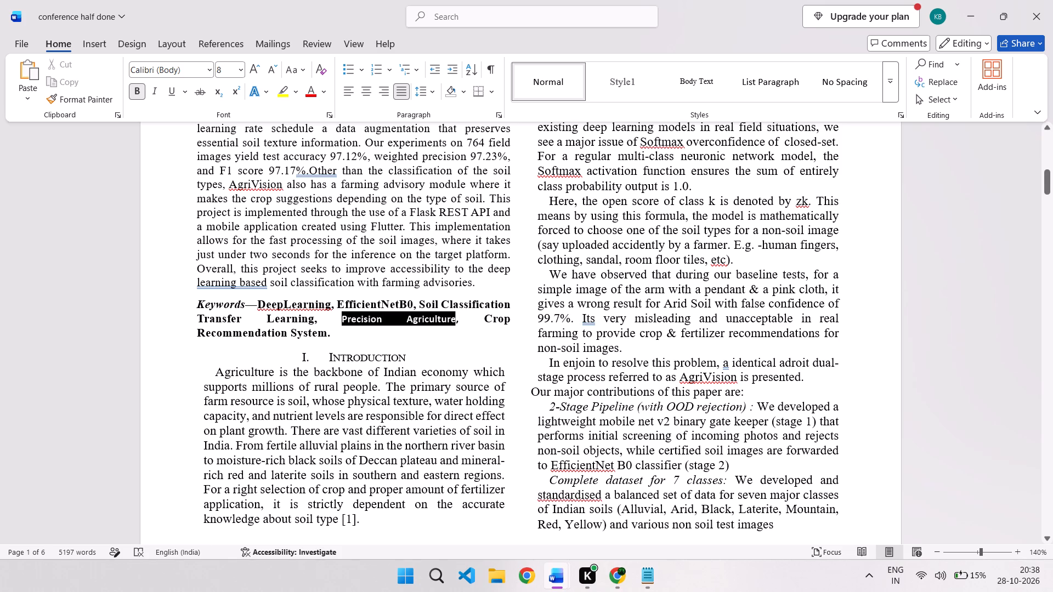
drag(448, 323, 456, 323)
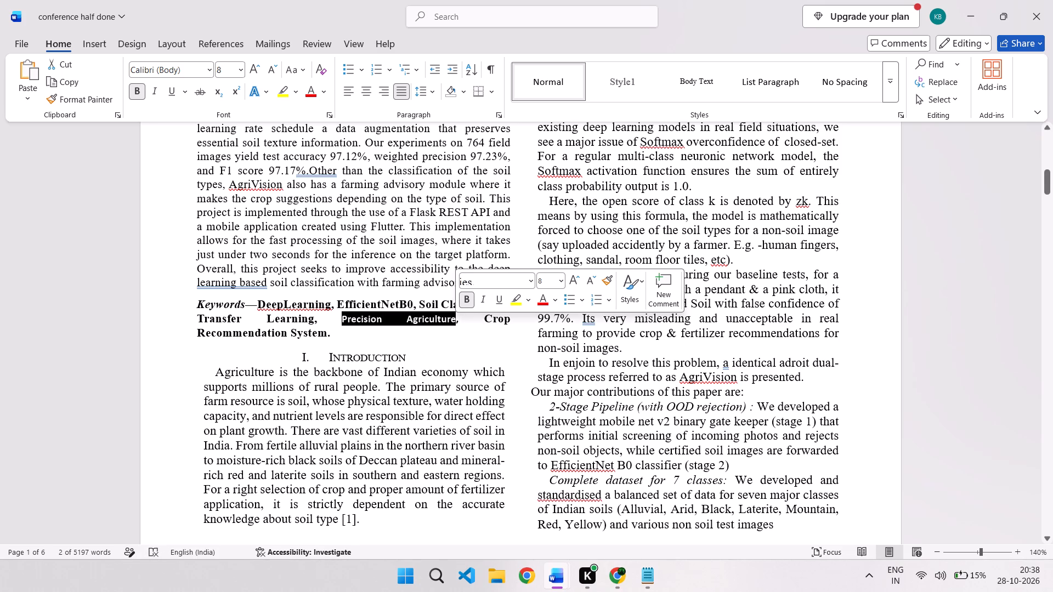
click(485, 282)
text(ti)
key(Return)
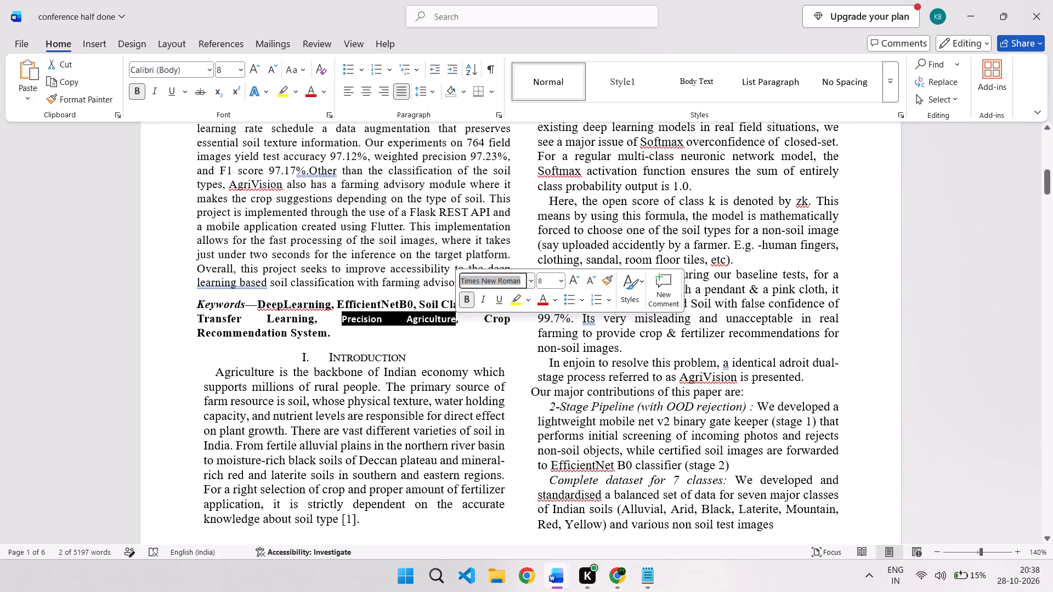
click(416, 352)
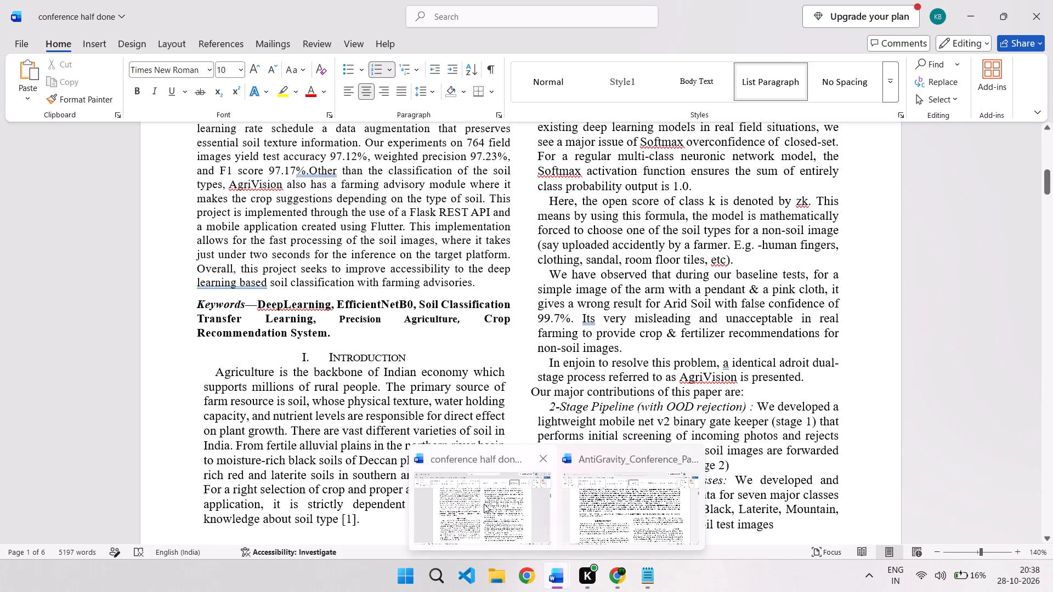
click(484, 504)
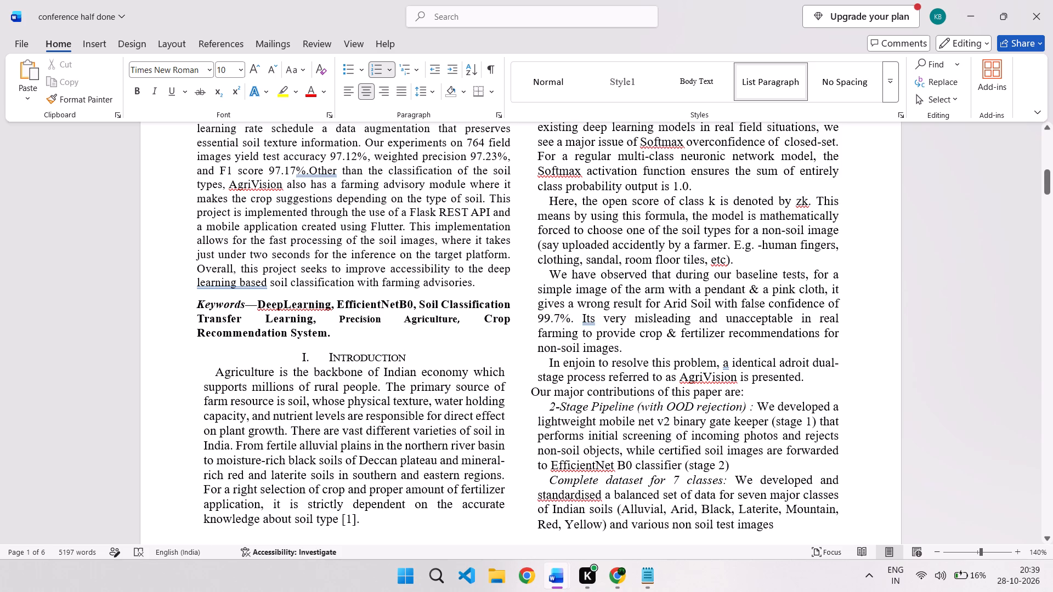
drag(457, 320, 346, 316)
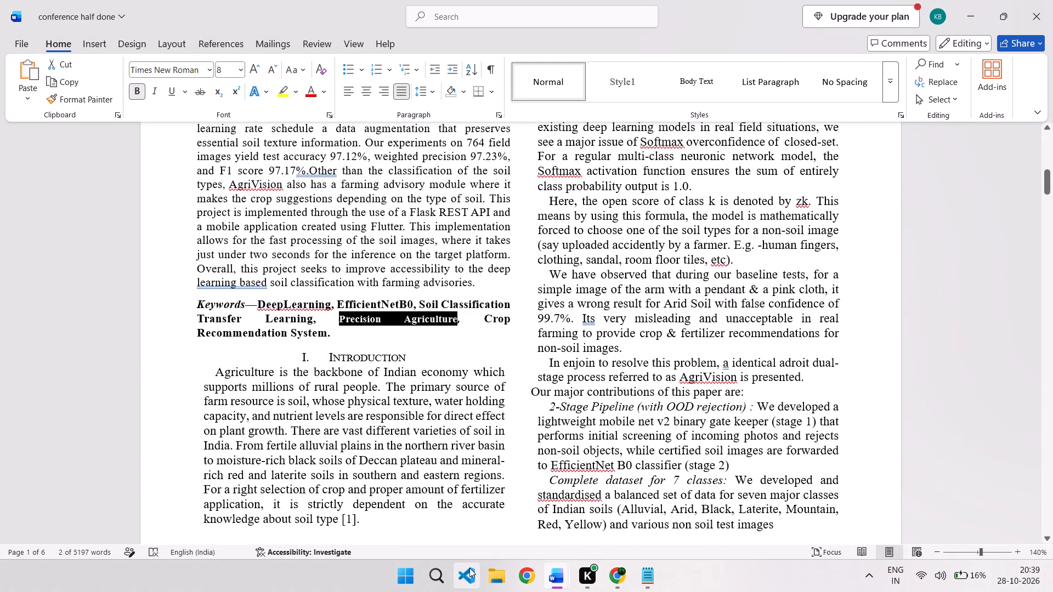
Open the Word document ICAIHC_307 from the Downloads folder in File Explorer.
click(500, 571)
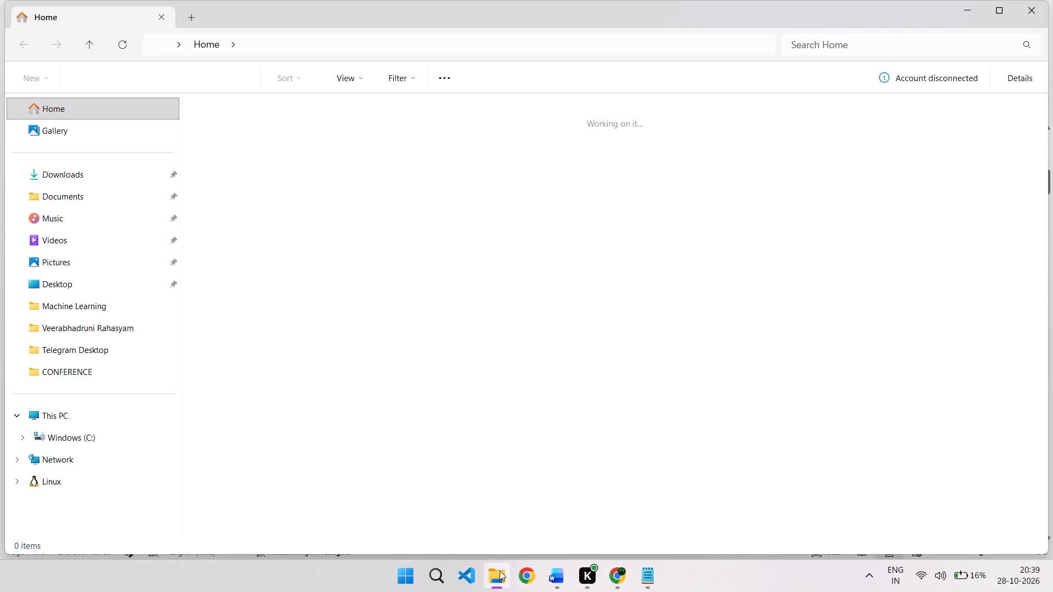
double_click(95, 177)
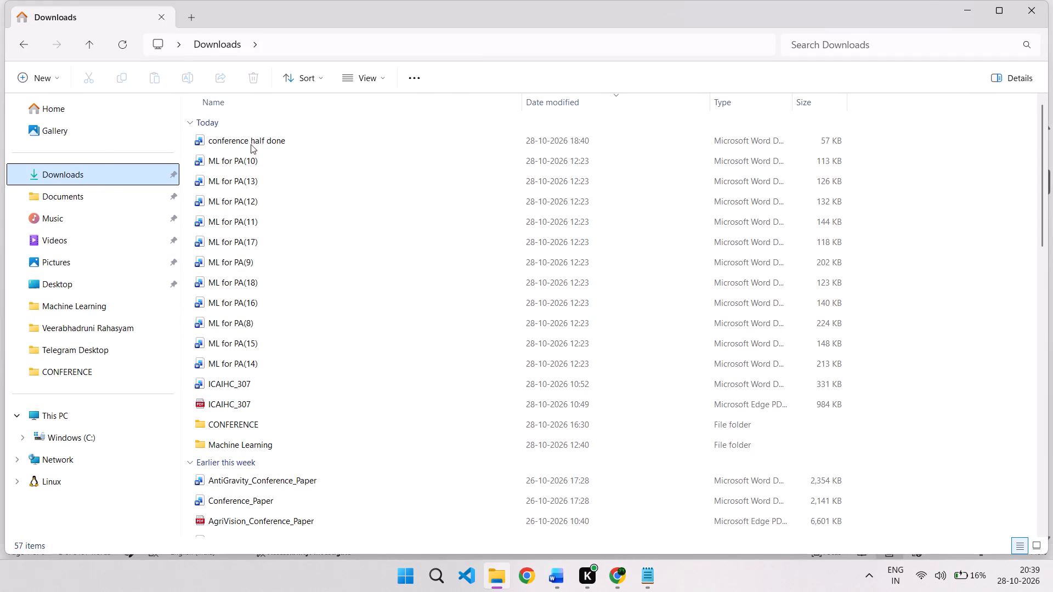
scroll(319, 365, down, 1)
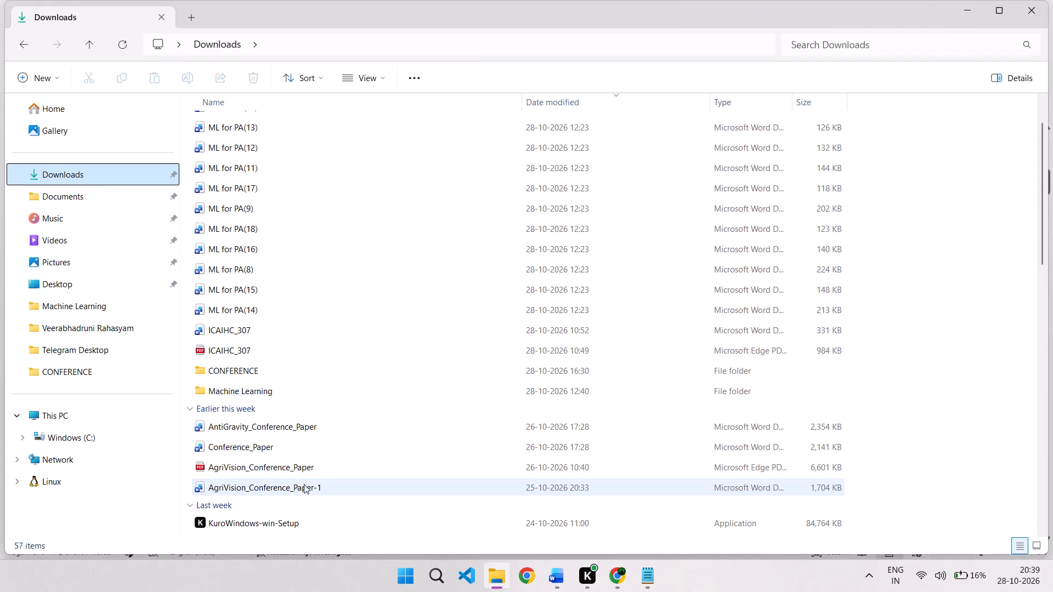
double_click(284, 335)
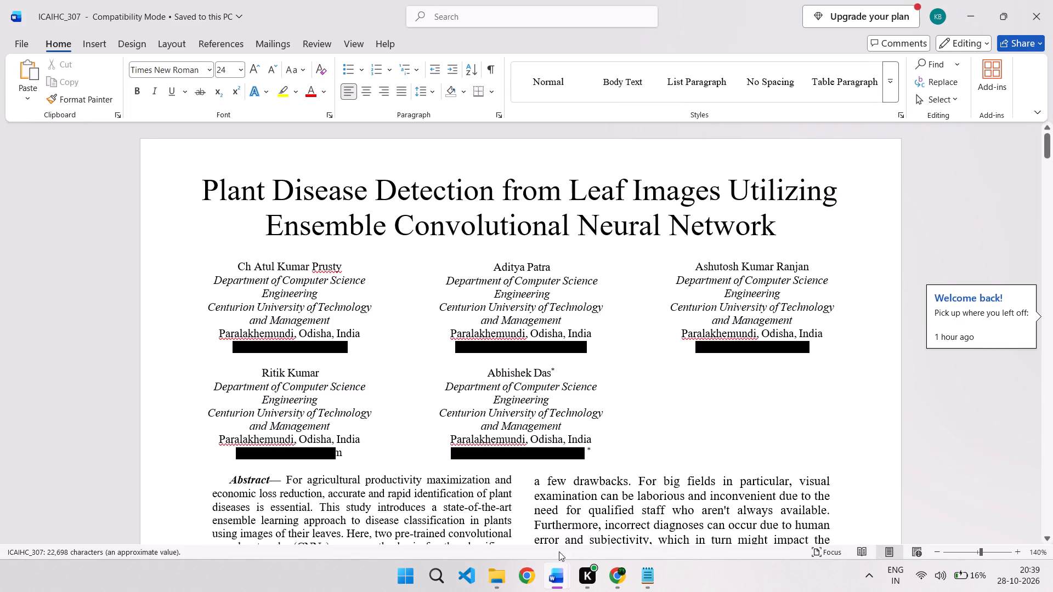
Return to the Downloads folder in File Explorer and open the Word template ms_word_template_changed.
click(494, 576)
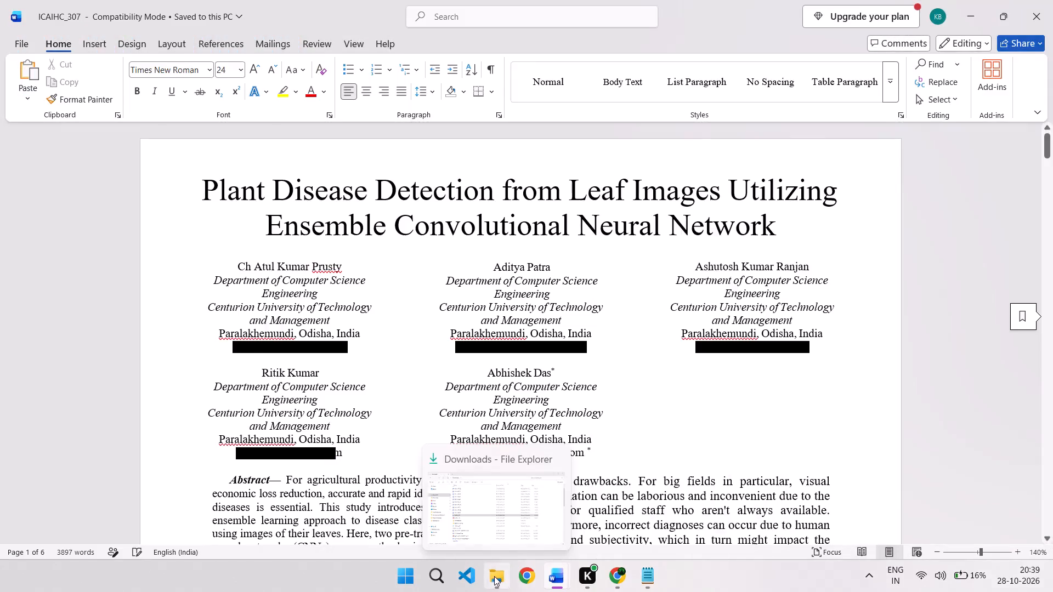
scroll(435, 411, down, 2)
scroll(390, 356, down, 1)
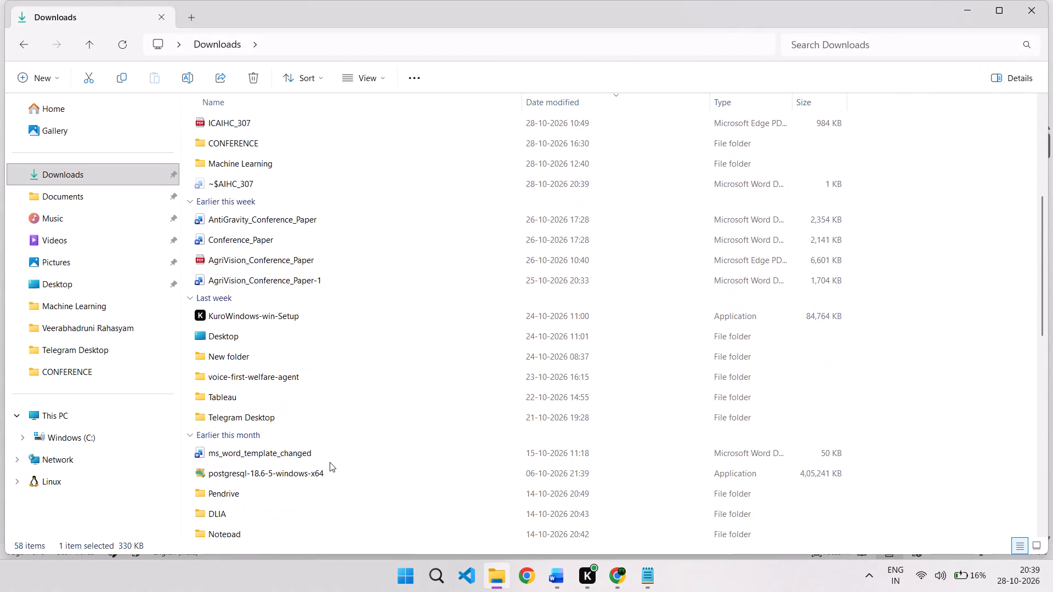
double_click(333, 458)
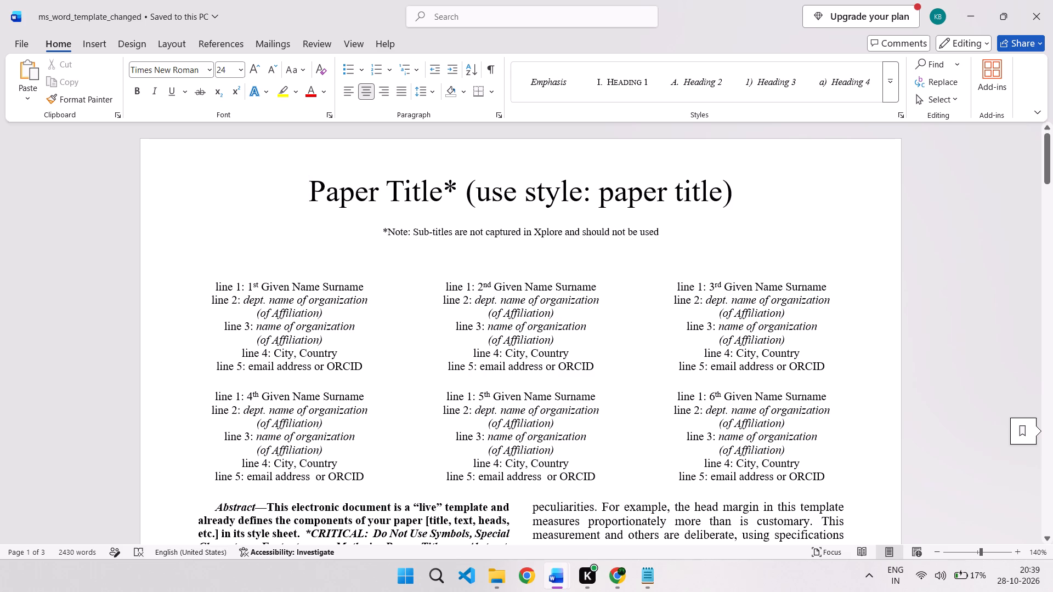
click(481, 351)
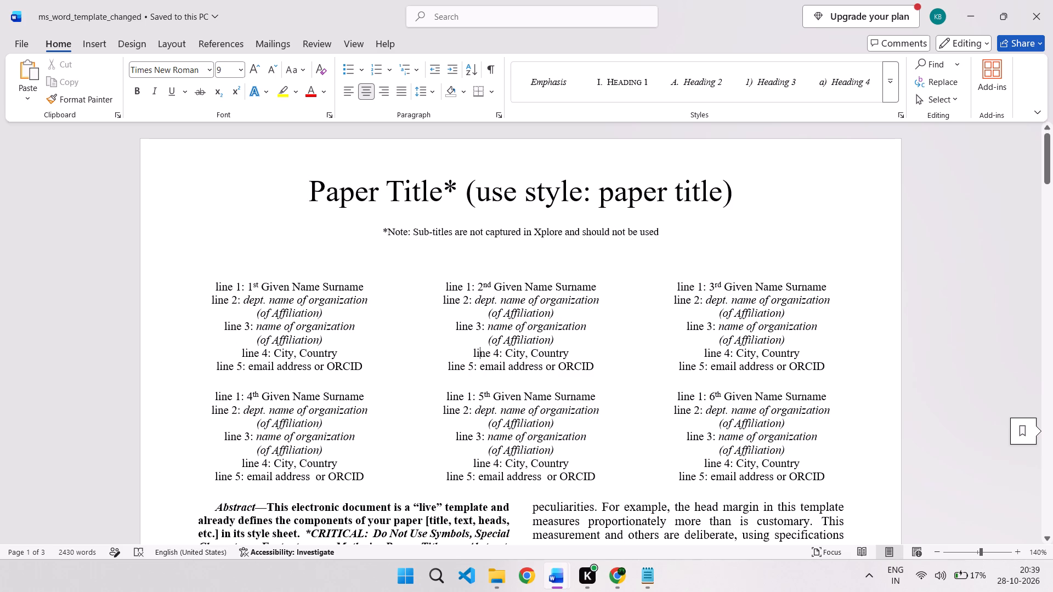
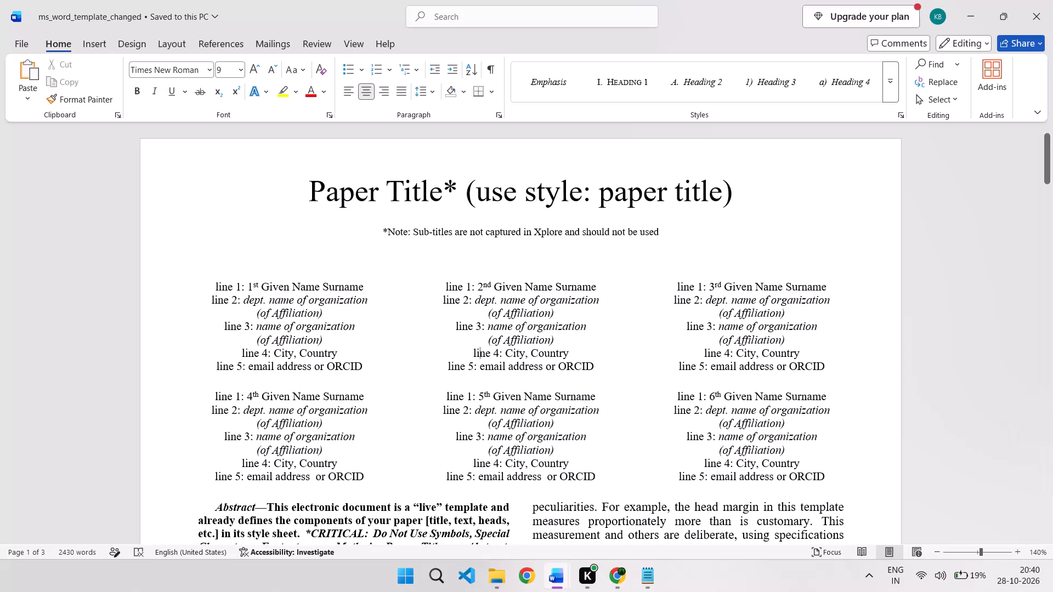
Examine the formatting of the Abstract paragraph in the ms_word_template_changed template.
scroll(470, 320, down, 1)
drag(293, 390, 341, 419)
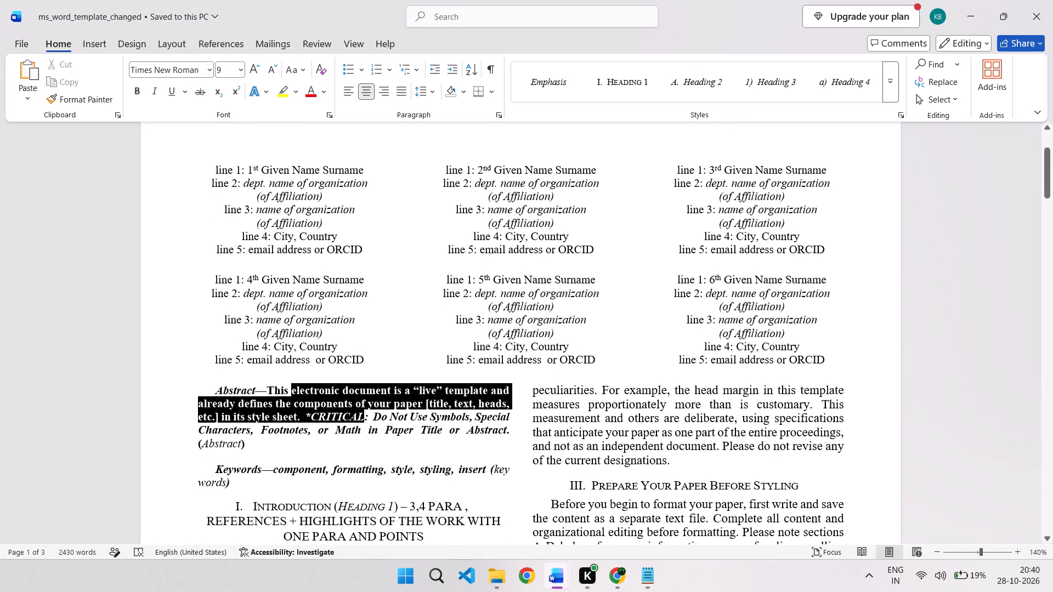
drag(341, 419, 330, 430)
click(284, 453)
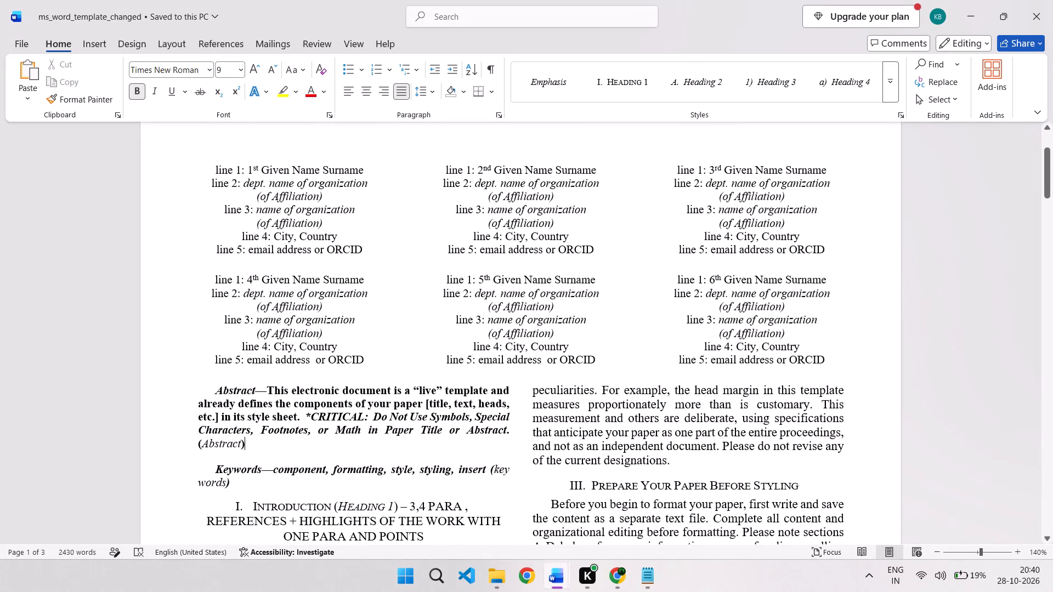
drag(284, 453, 221, 392)
click(221, 392)
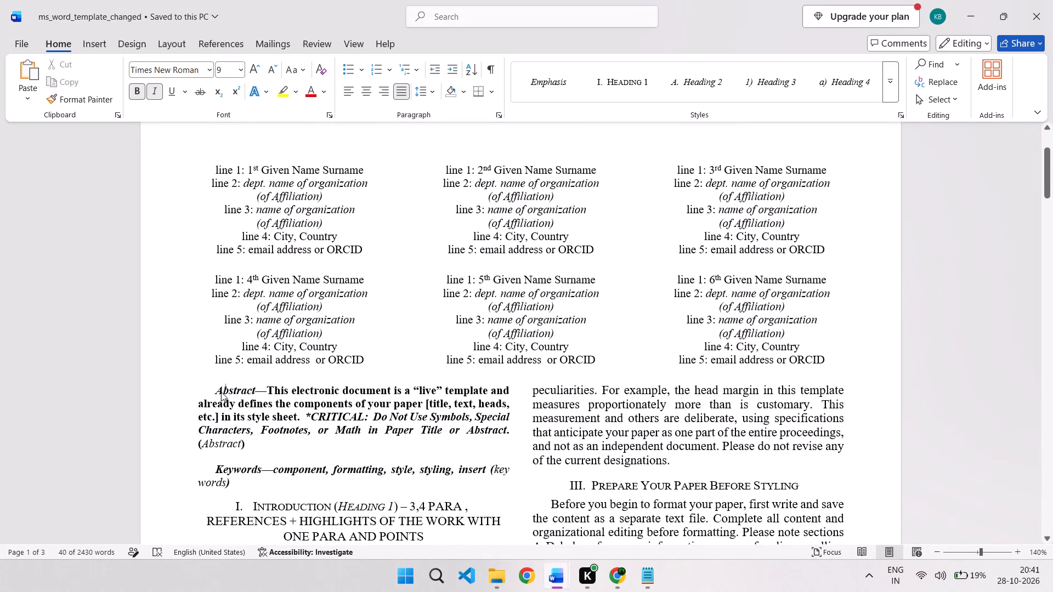
double_click(244, 390)
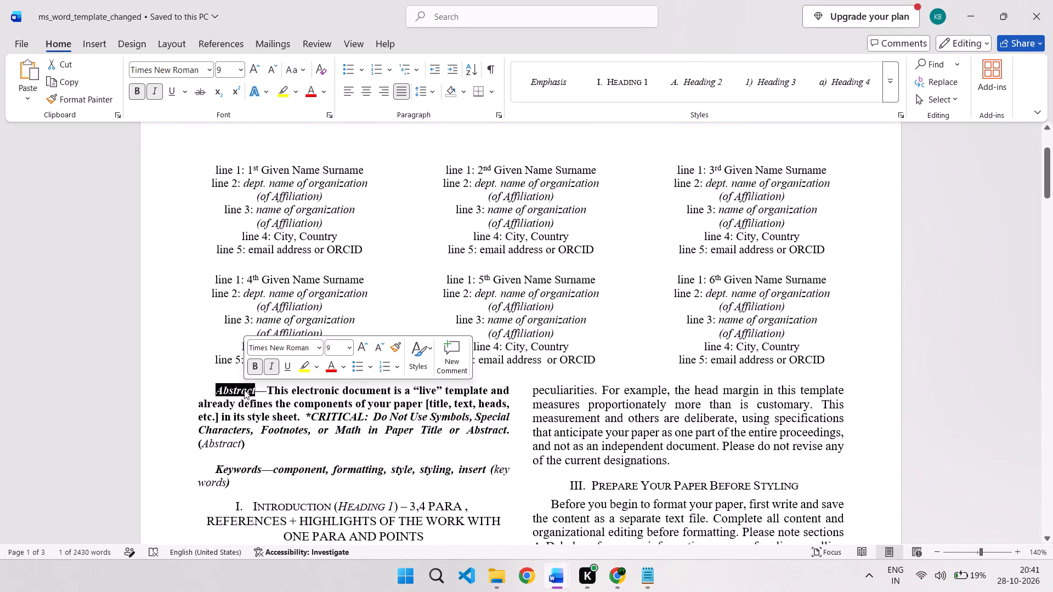
drag(273, 390, 252, 421)
click(252, 421)
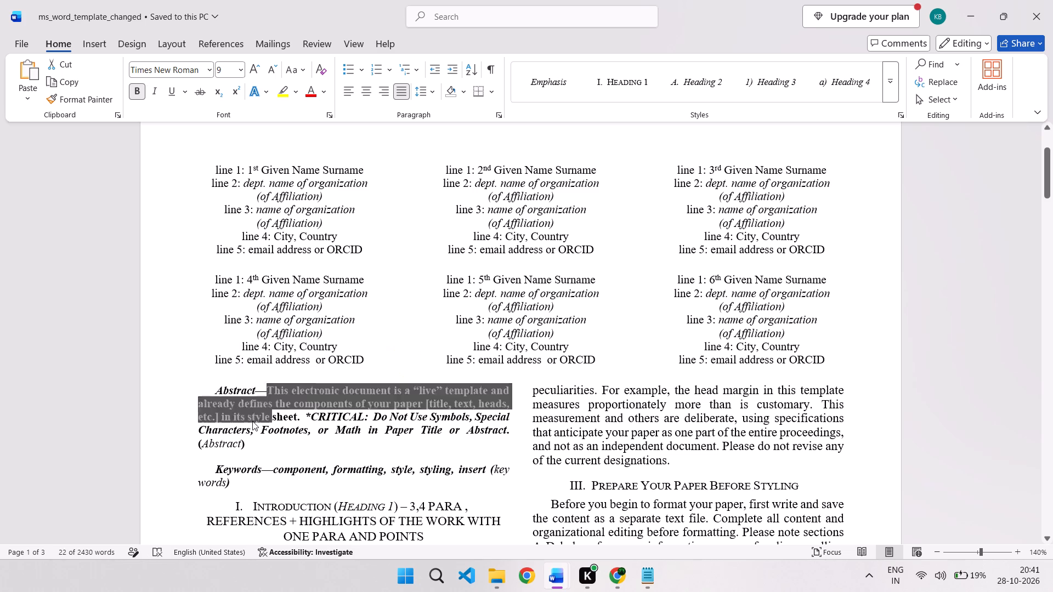
Set the whole Keywords paragraph in the conference half done document to Times New Roman, size 9.
click(480, 537)
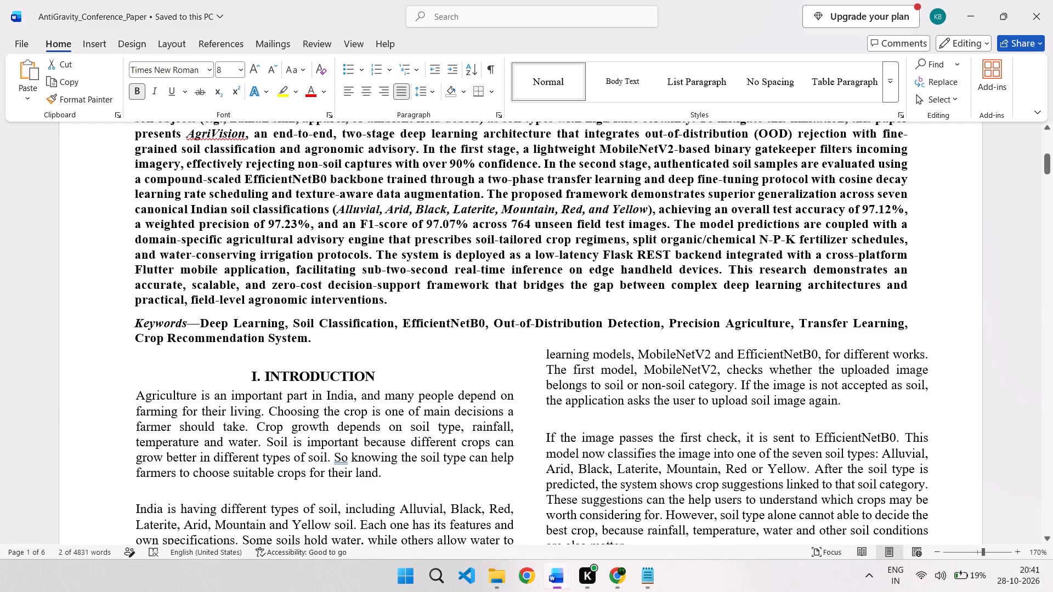
click(330, 516)
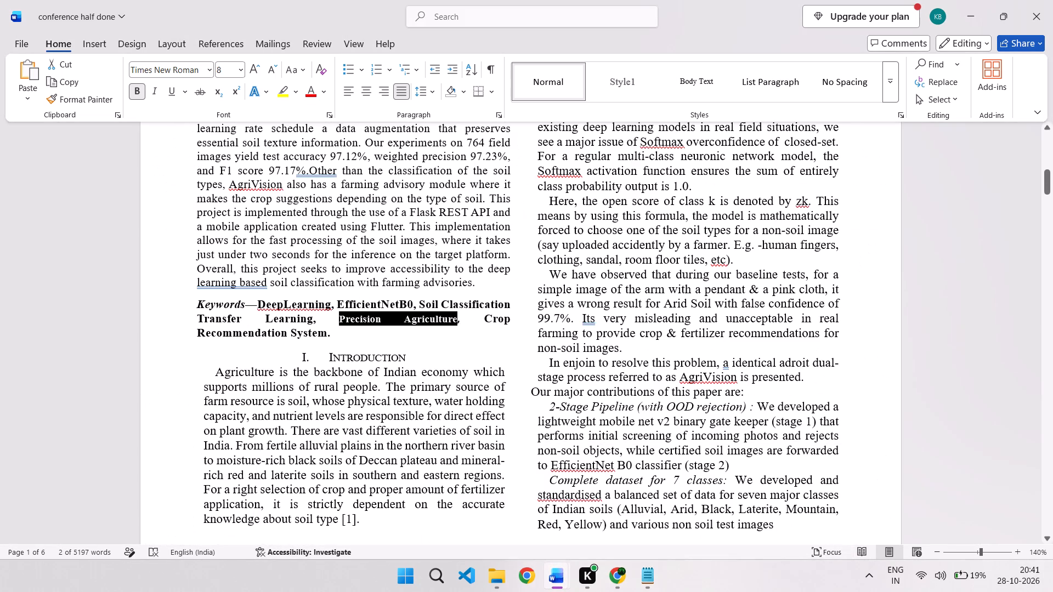
drag(337, 336, 219, 305)
click(314, 262)
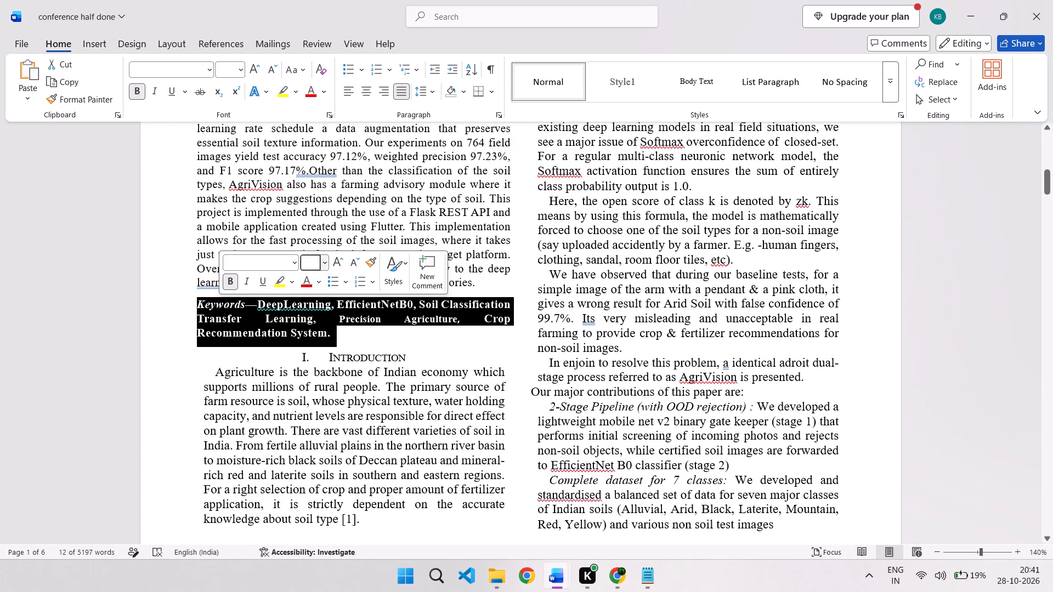
key(9)
click(260, 254)
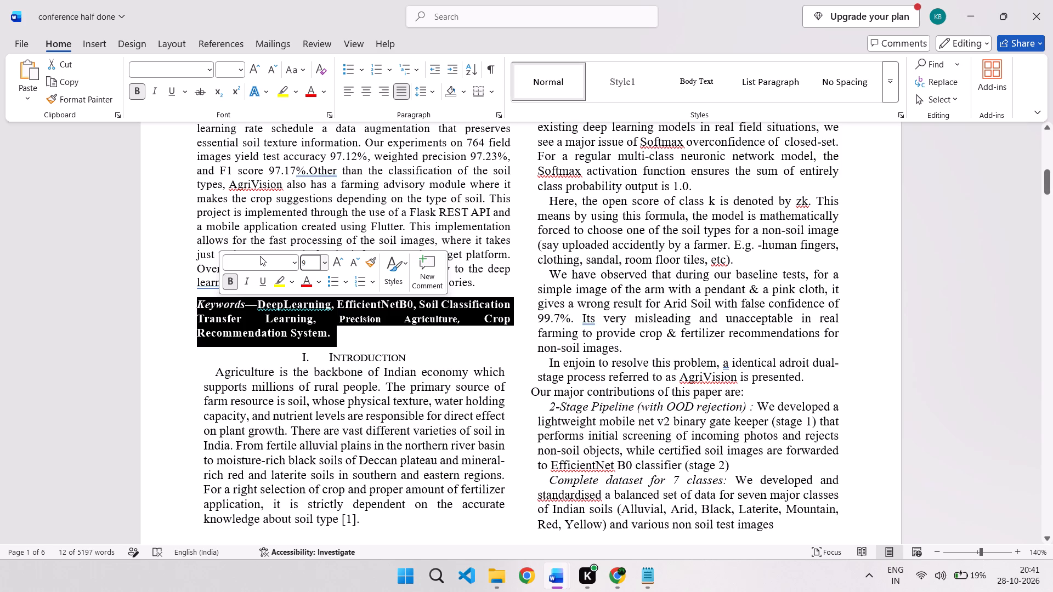
click(260, 256)
click(260, 263)
text(ti)
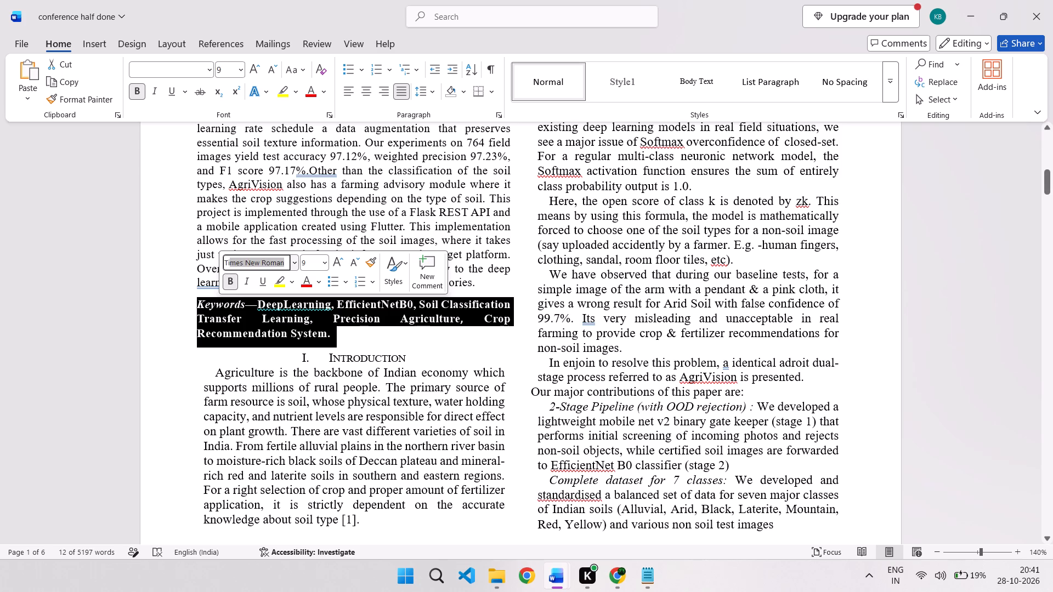
key(Return)
click(276, 325)
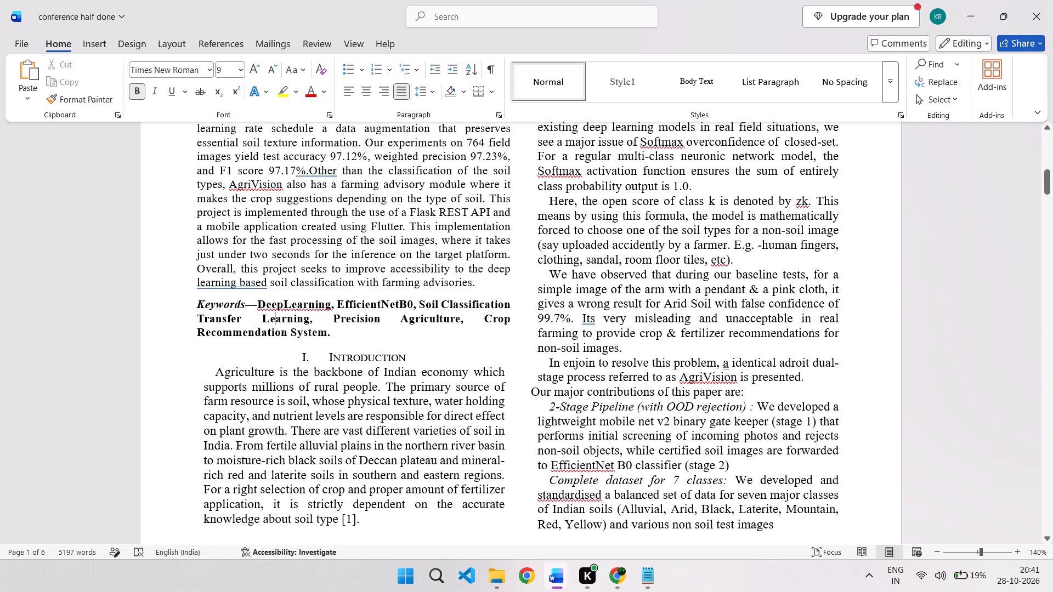
Review the Keywords paragraph and the spacing around the Introduction heading in conference half done.
drag(245, 306, 229, 306)
drag(229, 306, 208, 304)
click(214, 322)
scroll(268, 357, down, 3)
scroll(268, 357, up, 1)
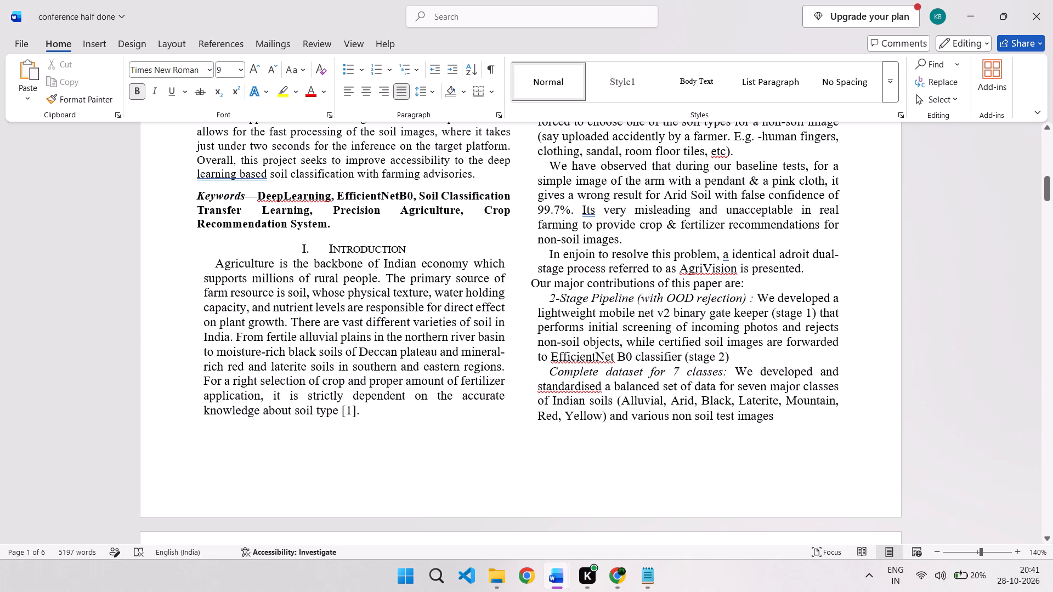
click(432, 252)
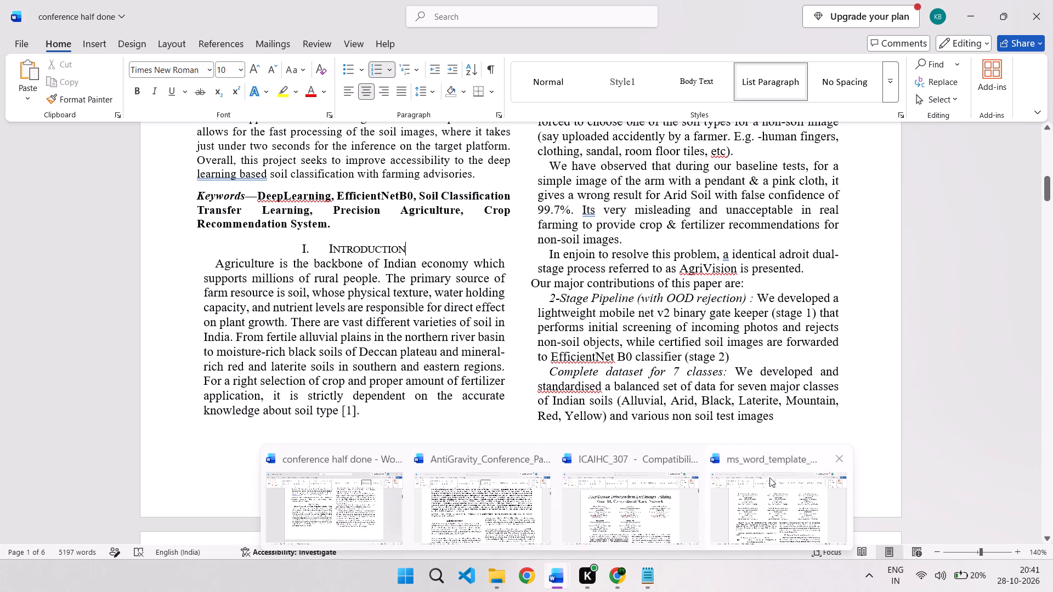
In ms_word_template_changed, delete the note after "Introduction (Heading 1)" and put the following text back on its own paragraph.
click(774, 476)
scroll(527, 414, down, 2)
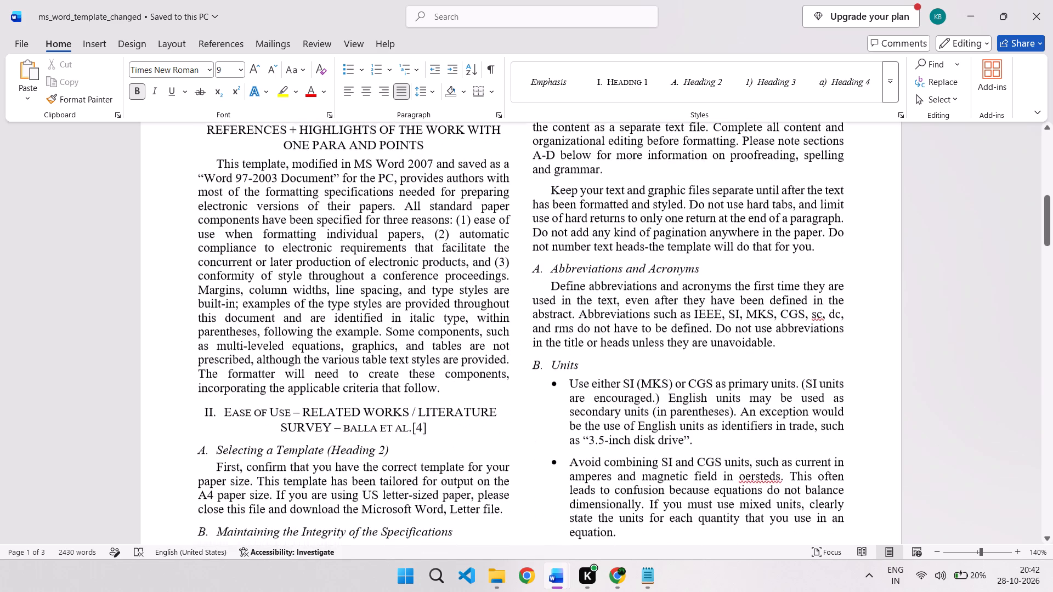
scroll(410, 335, up, 1)
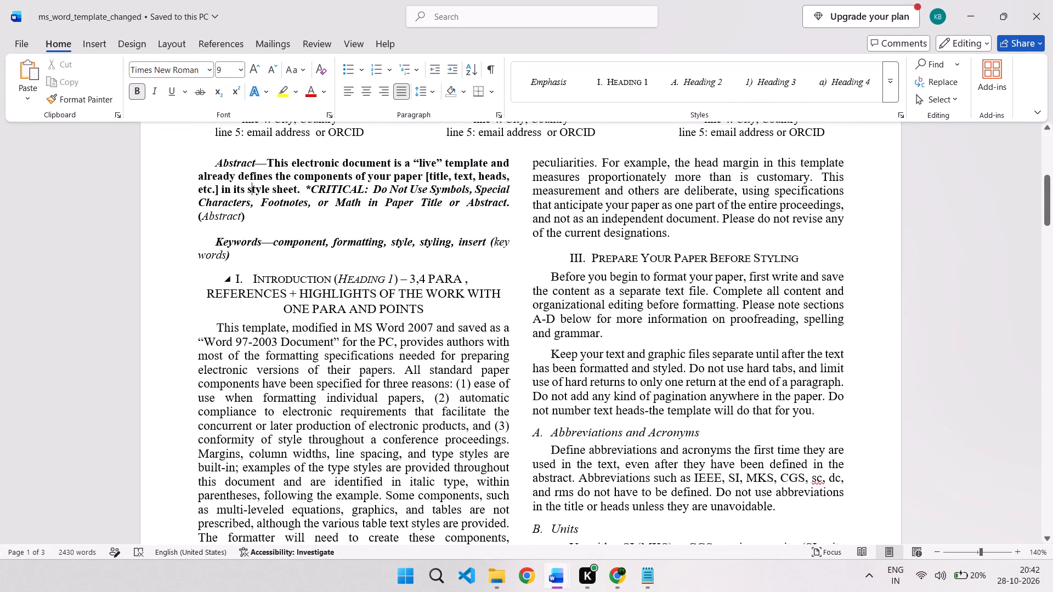
drag(400, 278, 427, 299)
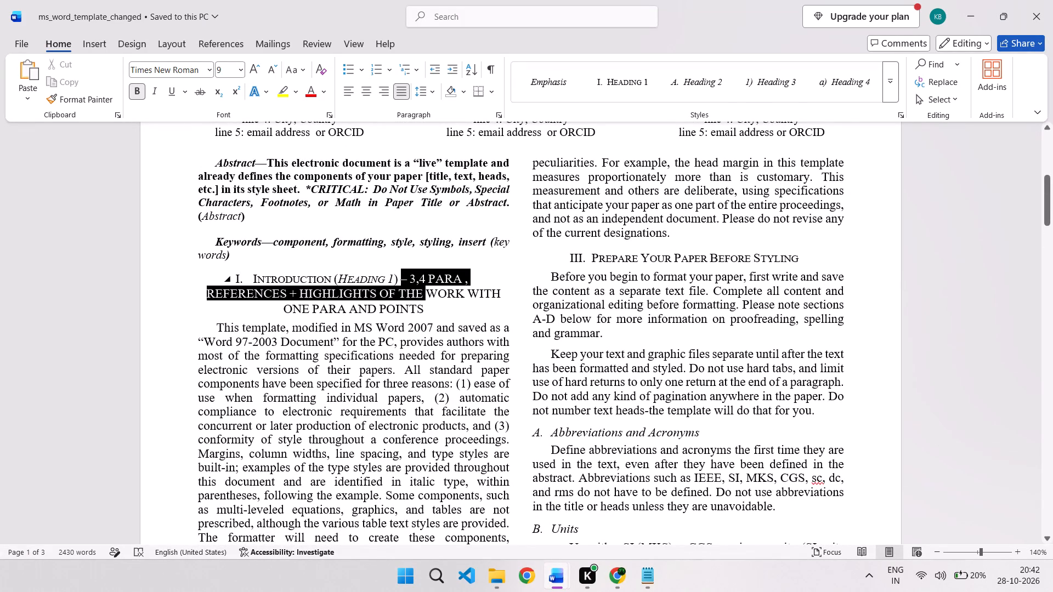
drag(427, 299, 428, 303)
key(BackSpace)
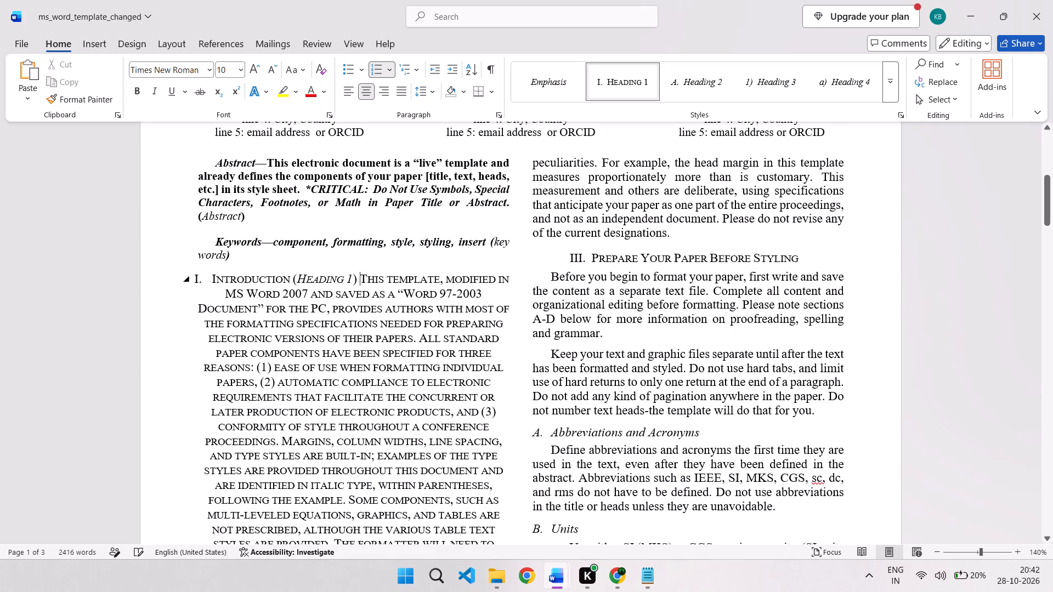
key(Return)
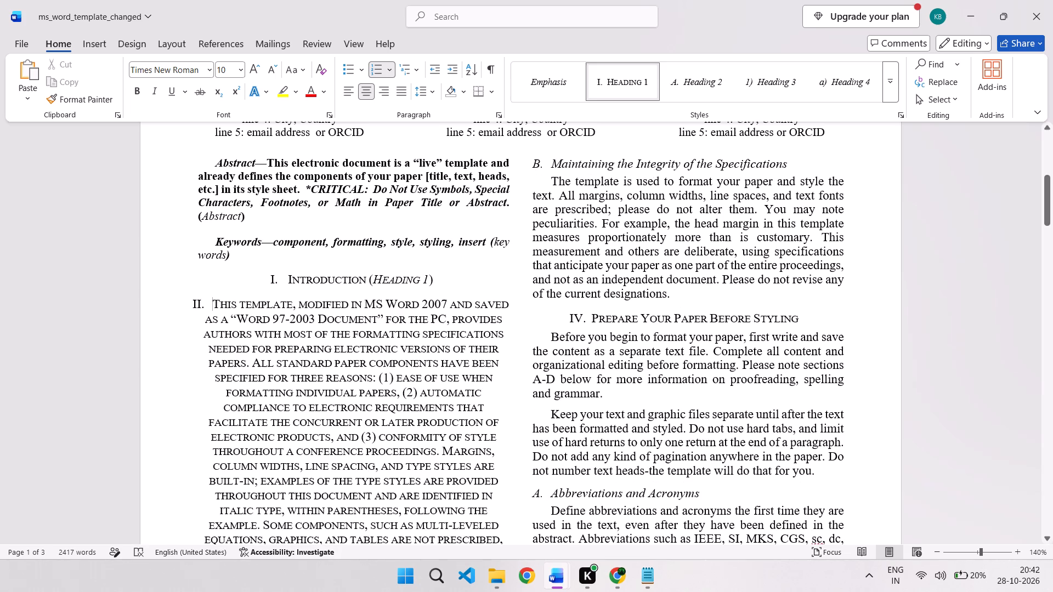
Check the paragraph indent and spacing settings from the template's Keywords through the start of the Introduction text.
drag(273, 242, 335, 331)
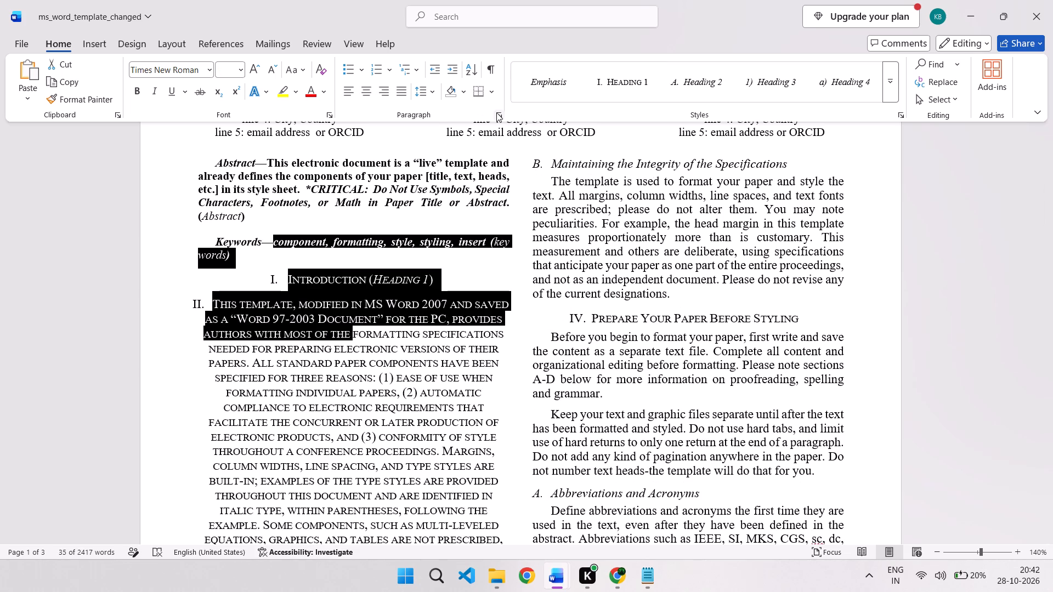
click(497, 113)
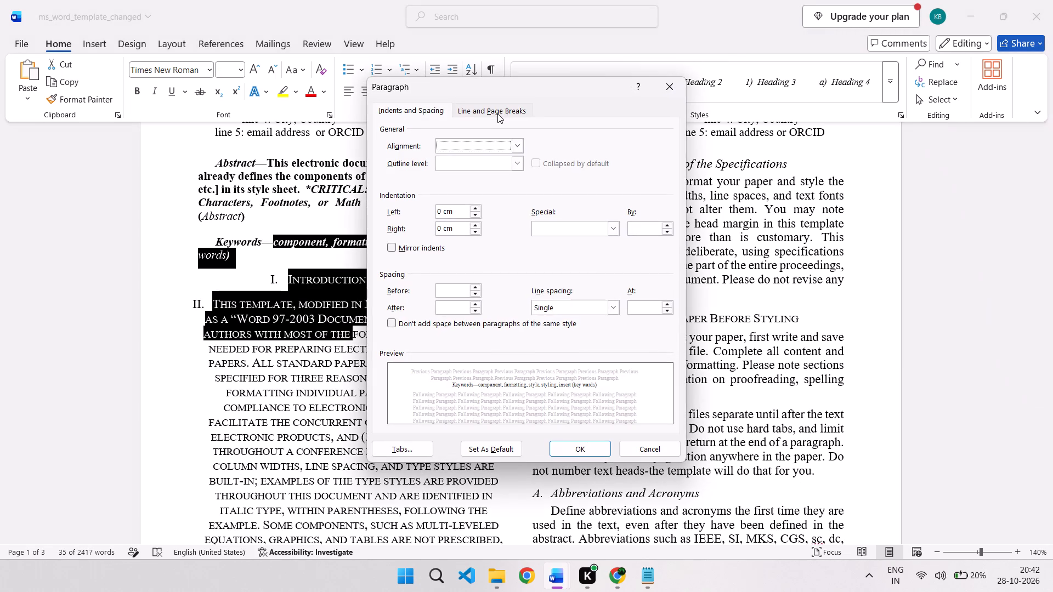
click(256, 227)
click(569, 441)
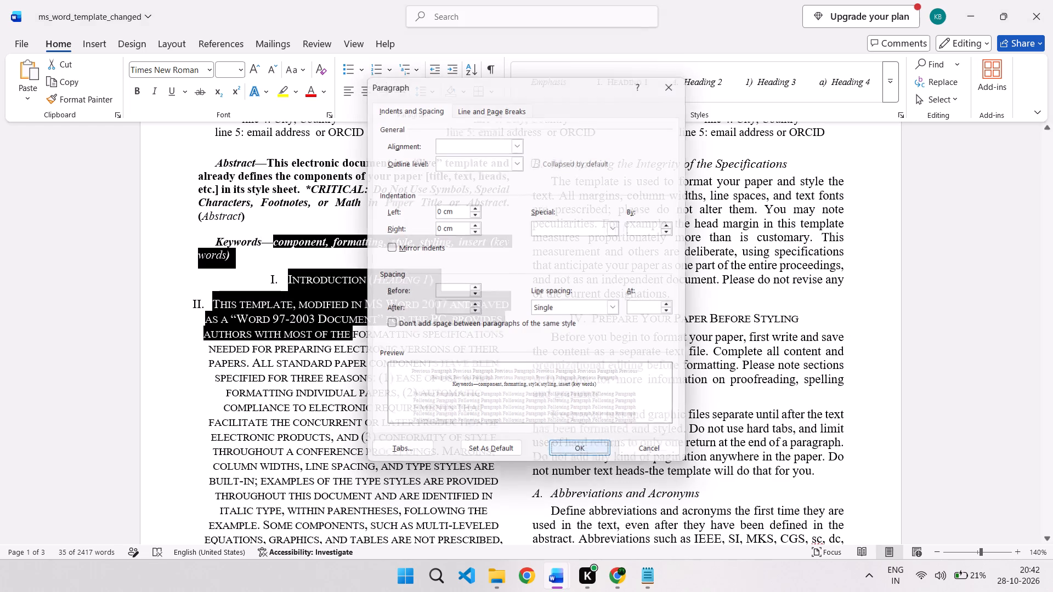
Switch back to the conference half done document.
click(377, 506)
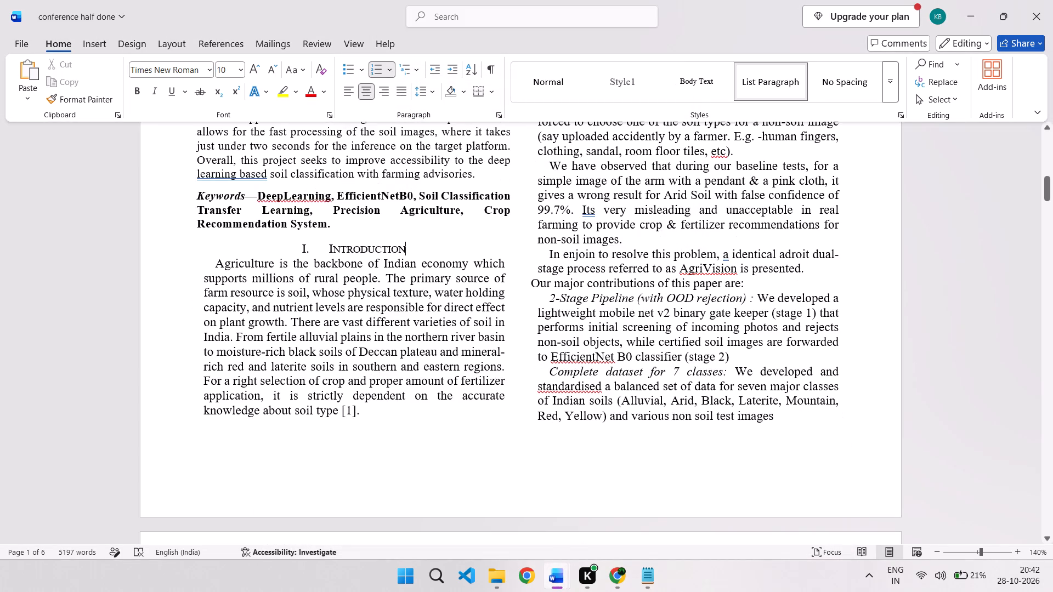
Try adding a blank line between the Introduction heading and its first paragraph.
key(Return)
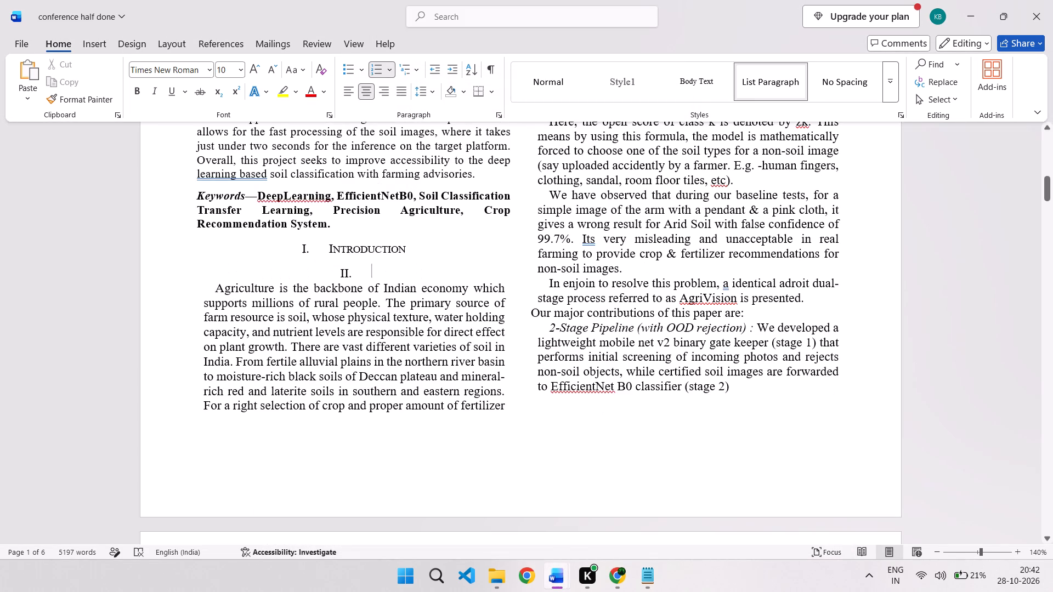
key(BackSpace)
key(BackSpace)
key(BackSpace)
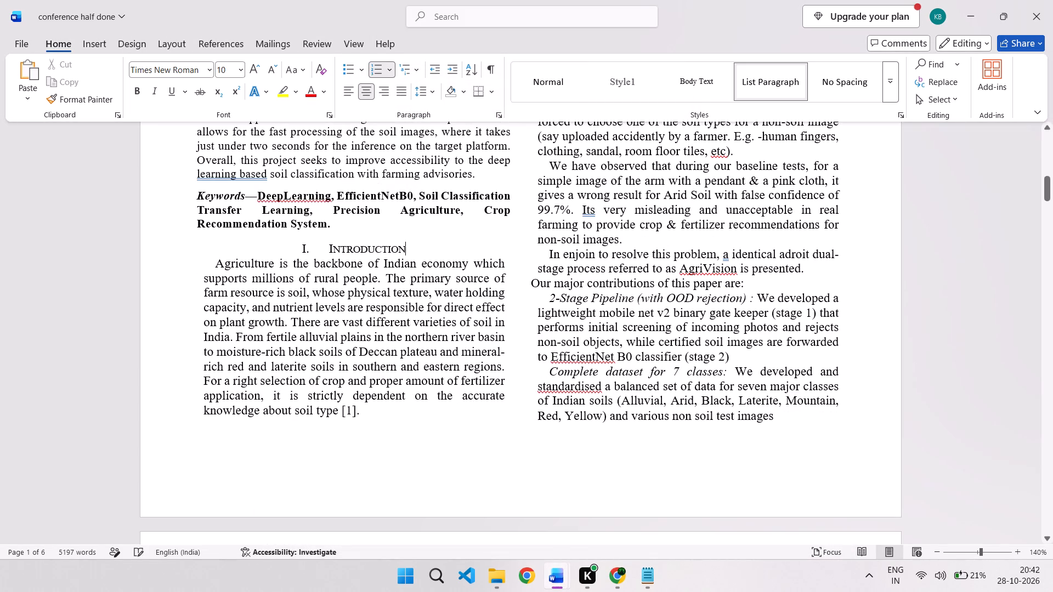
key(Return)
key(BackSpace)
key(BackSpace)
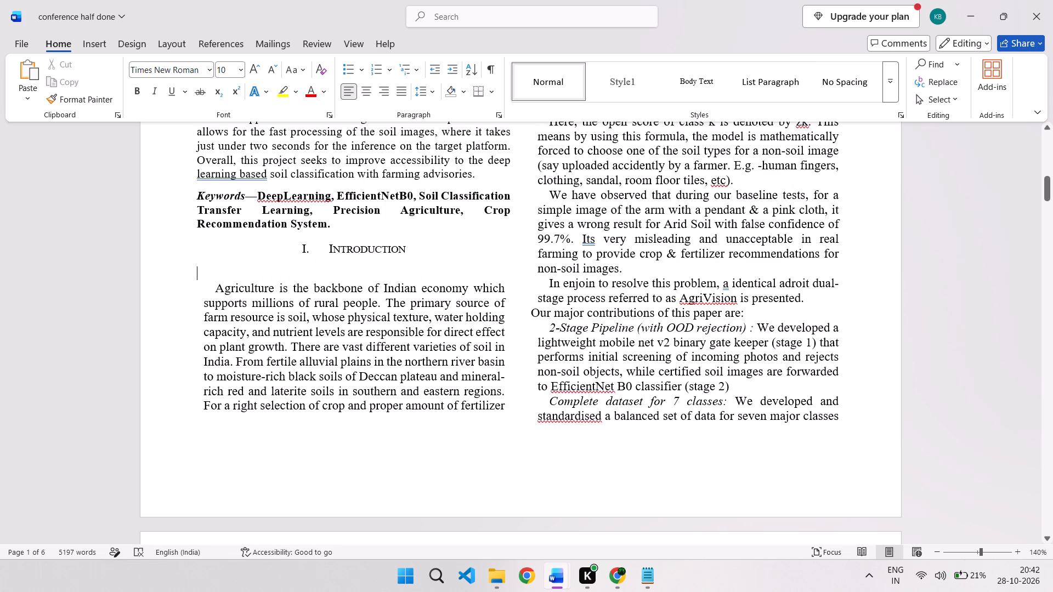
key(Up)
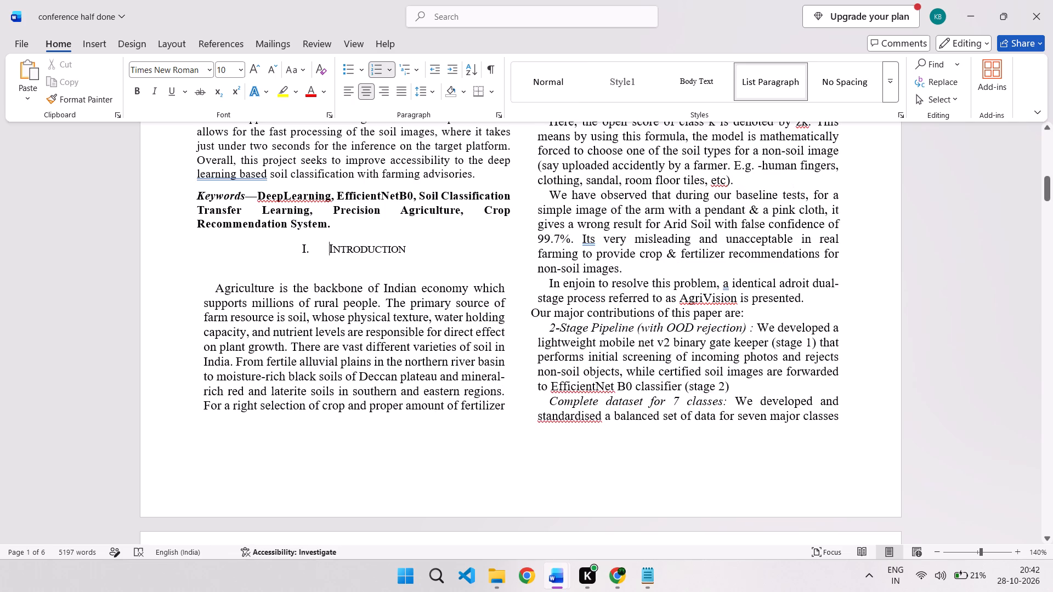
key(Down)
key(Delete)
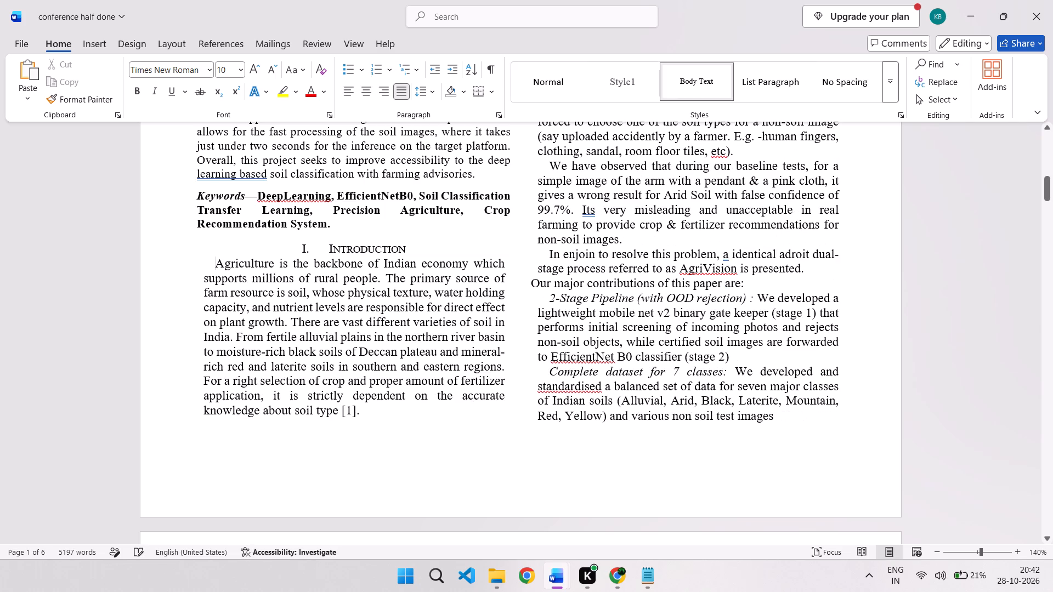
Set the spacing before and after to 0 pt for the Keywords paragraph, Introduction heading and first Introduction paragraph.
drag(324, 222, 350, 261)
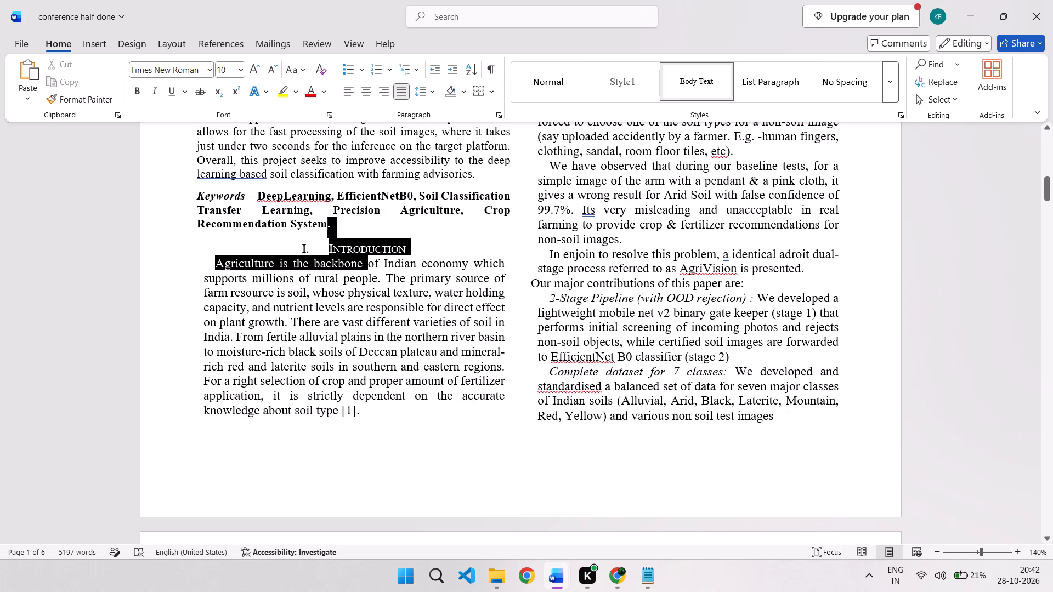
drag(350, 261, 359, 263)
click(500, 113)
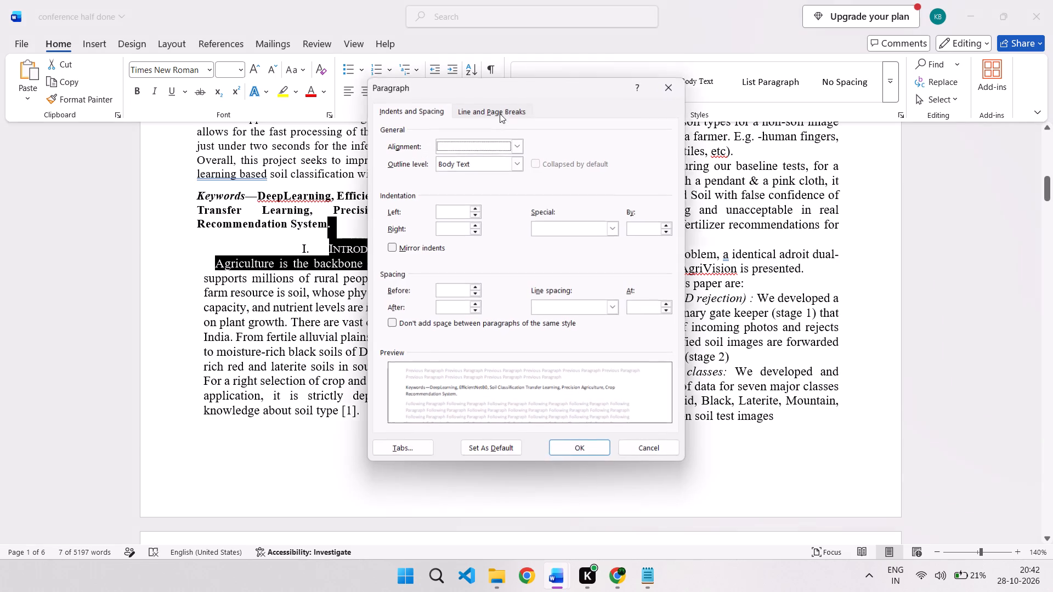
click(475, 304)
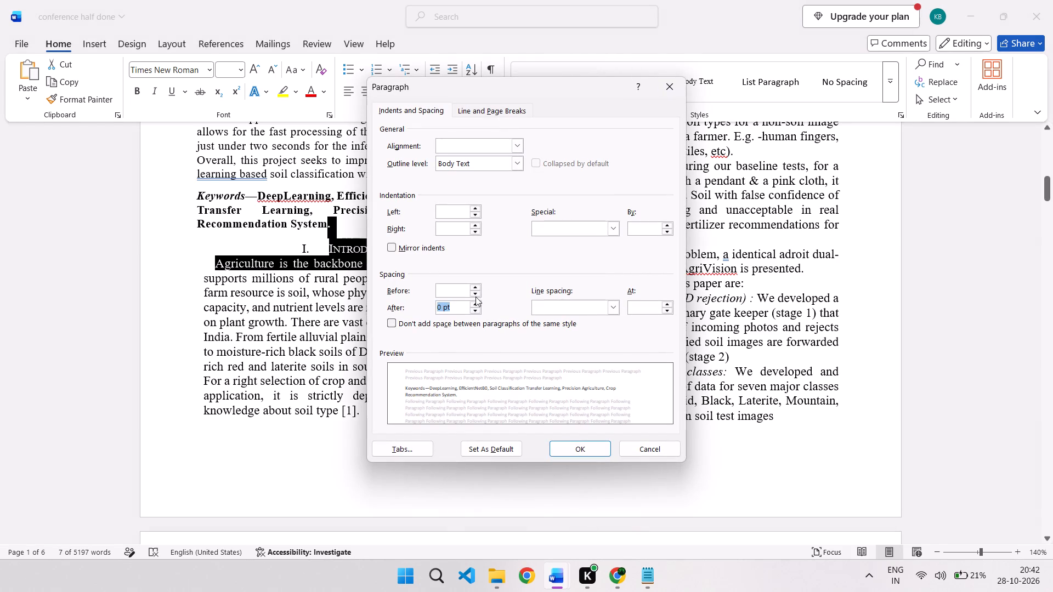
click(475, 287)
click(579, 438)
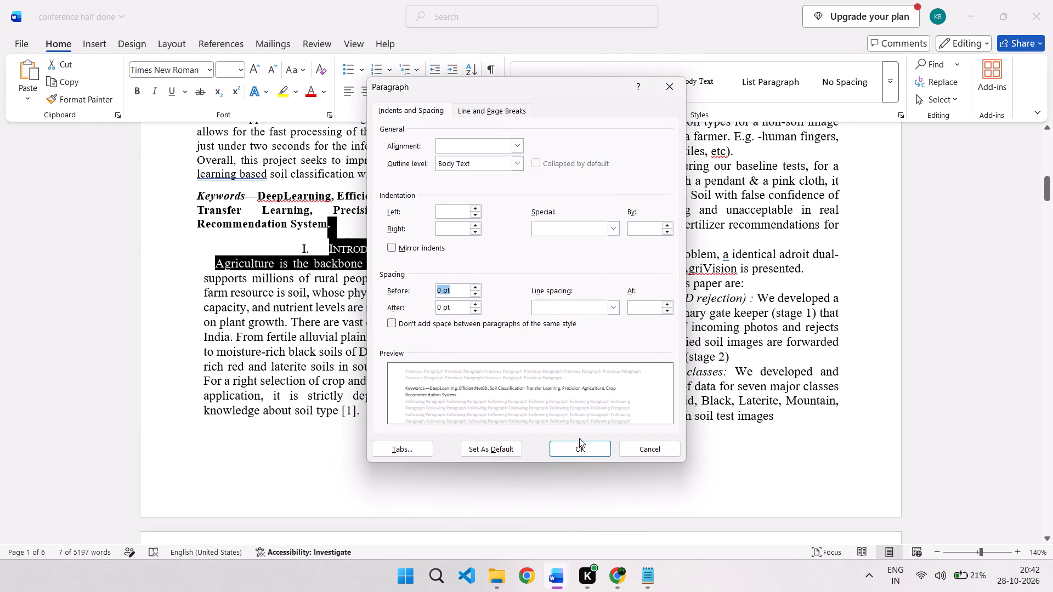
click(579, 442)
click(373, 229)
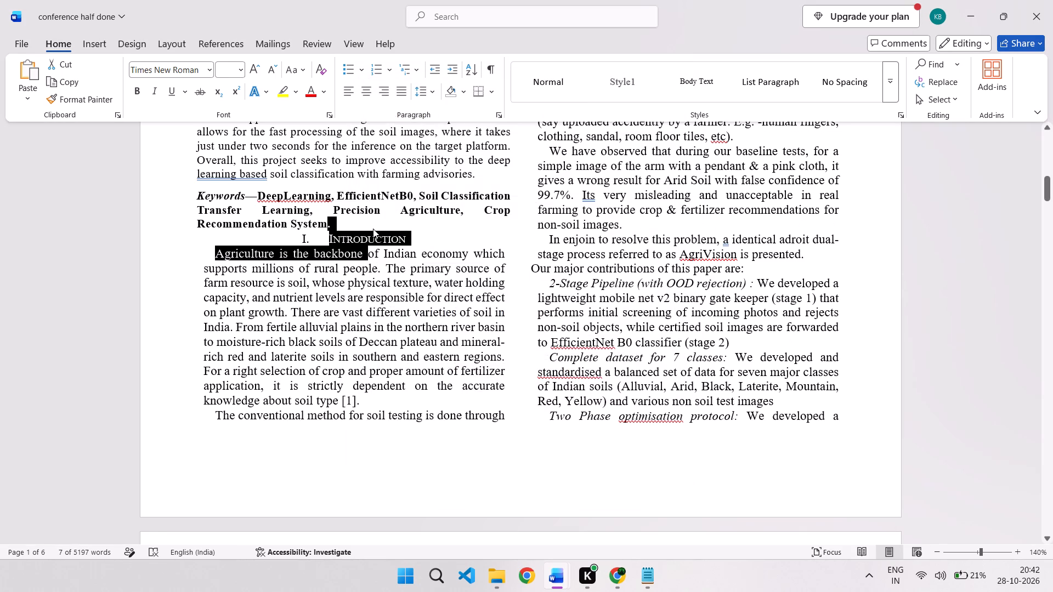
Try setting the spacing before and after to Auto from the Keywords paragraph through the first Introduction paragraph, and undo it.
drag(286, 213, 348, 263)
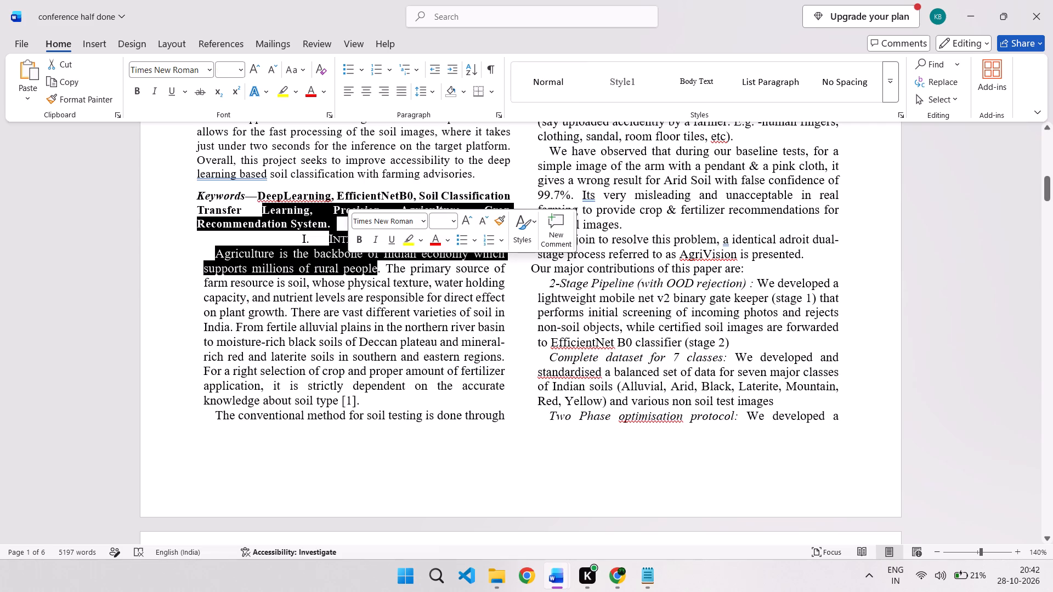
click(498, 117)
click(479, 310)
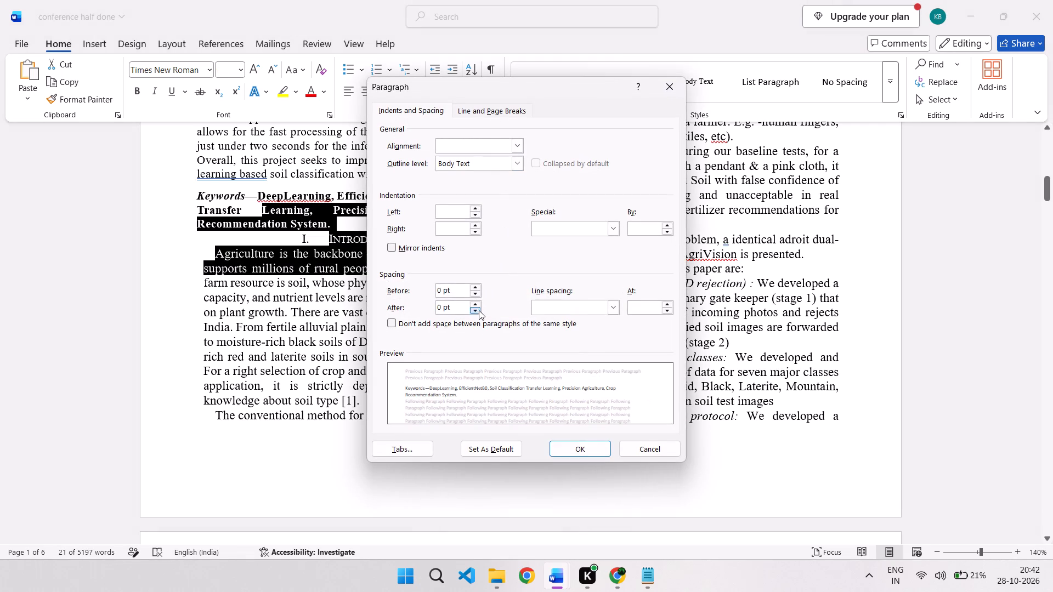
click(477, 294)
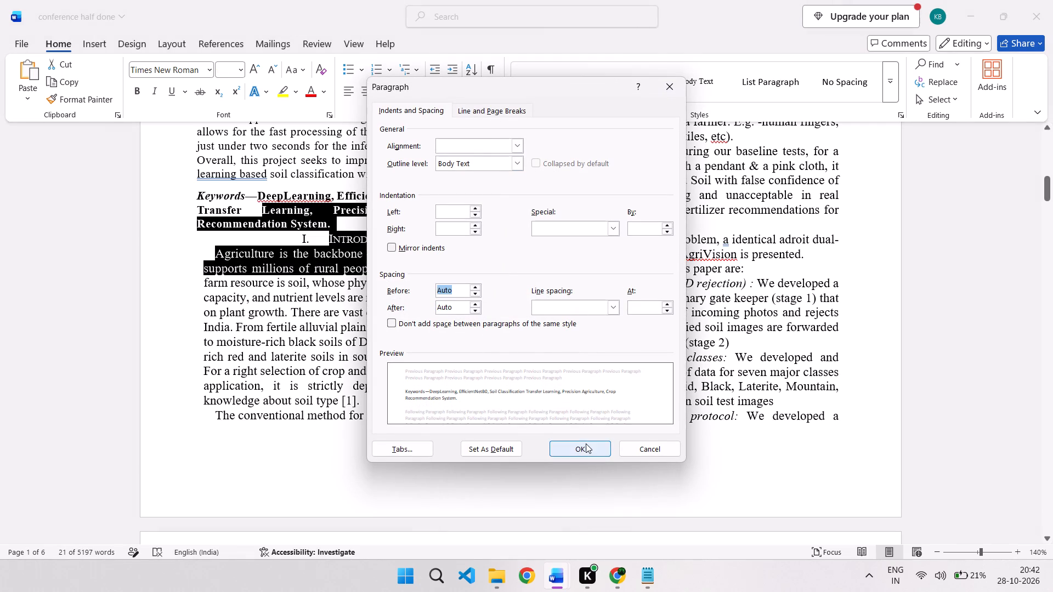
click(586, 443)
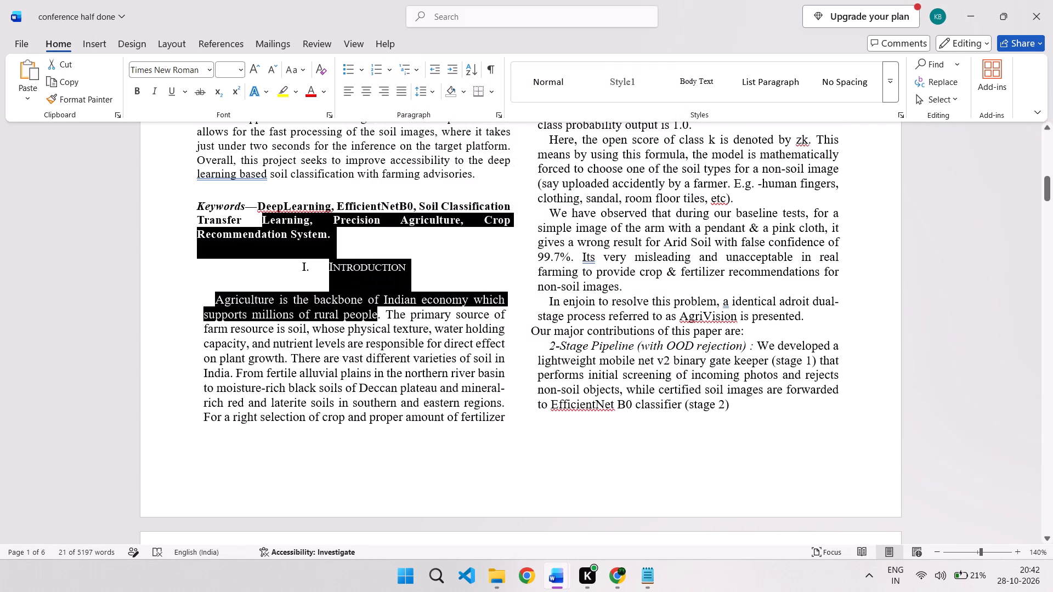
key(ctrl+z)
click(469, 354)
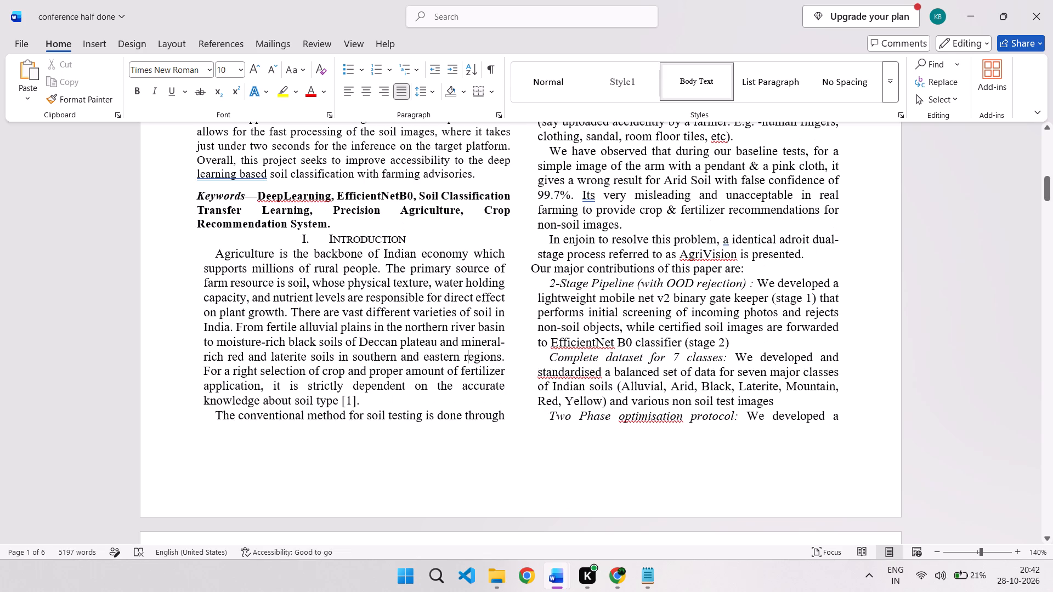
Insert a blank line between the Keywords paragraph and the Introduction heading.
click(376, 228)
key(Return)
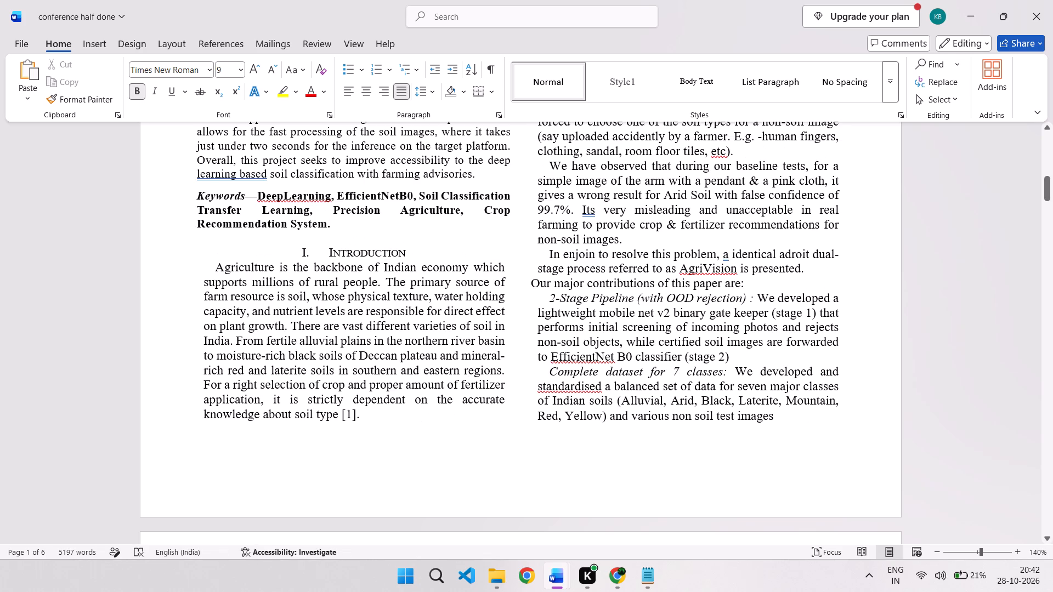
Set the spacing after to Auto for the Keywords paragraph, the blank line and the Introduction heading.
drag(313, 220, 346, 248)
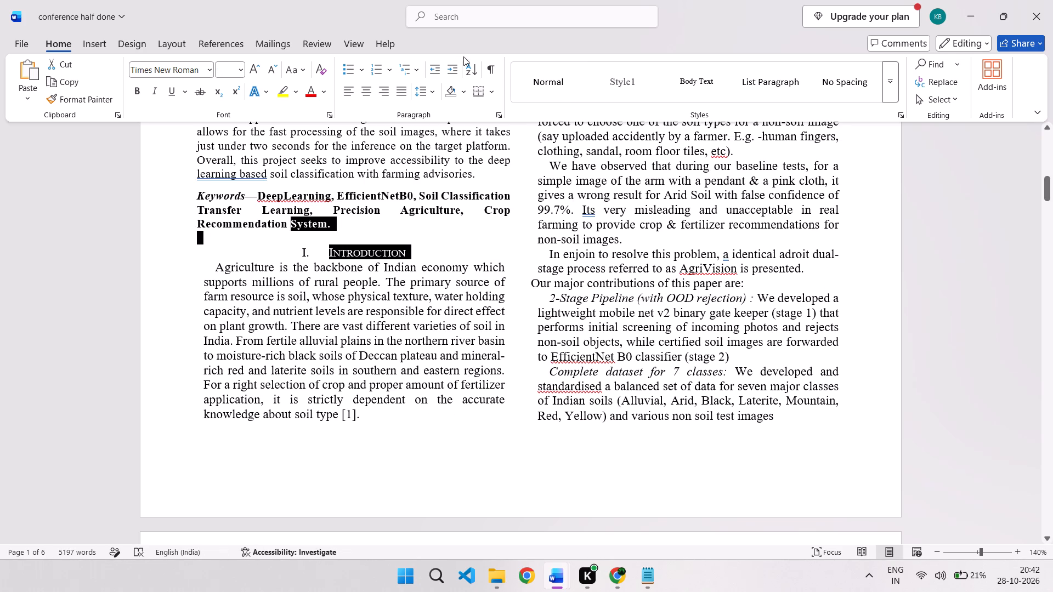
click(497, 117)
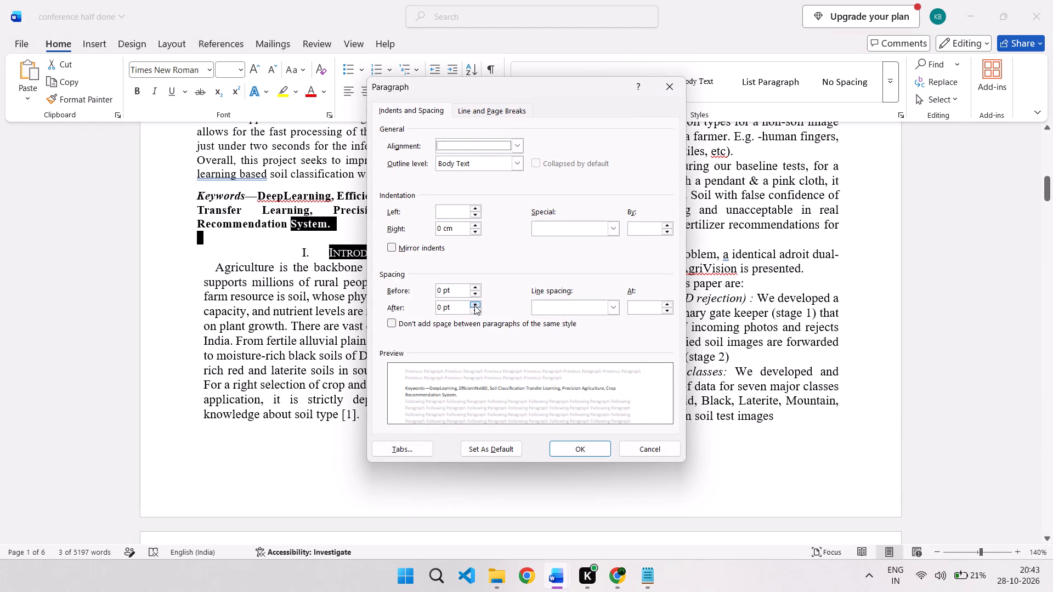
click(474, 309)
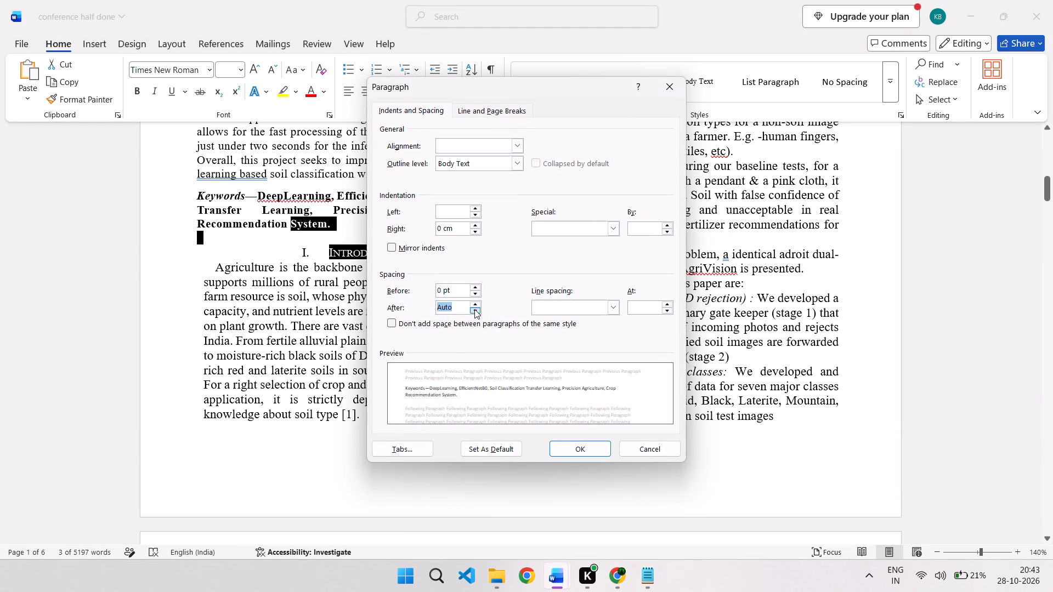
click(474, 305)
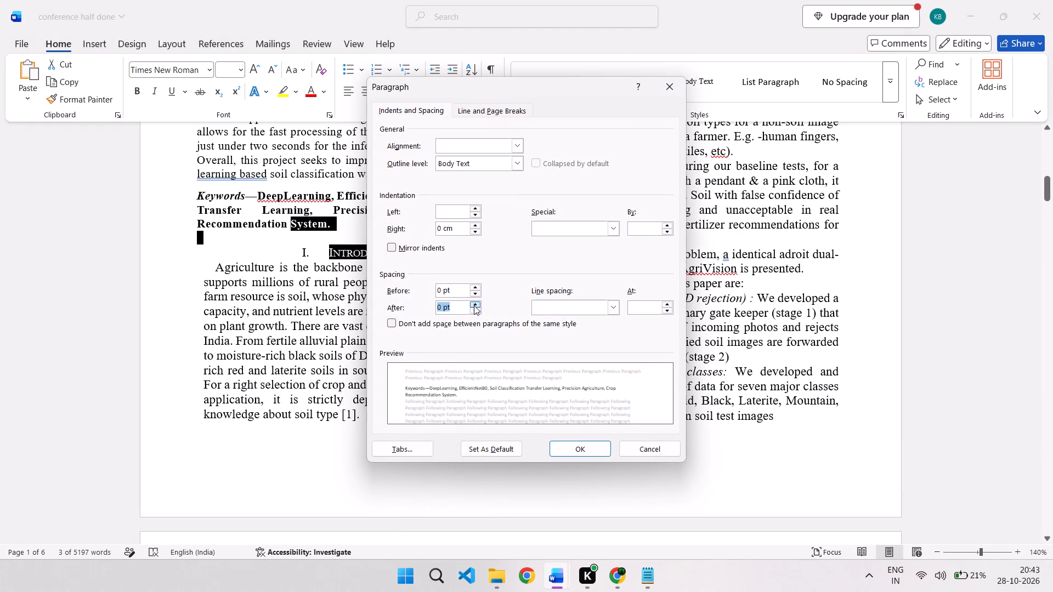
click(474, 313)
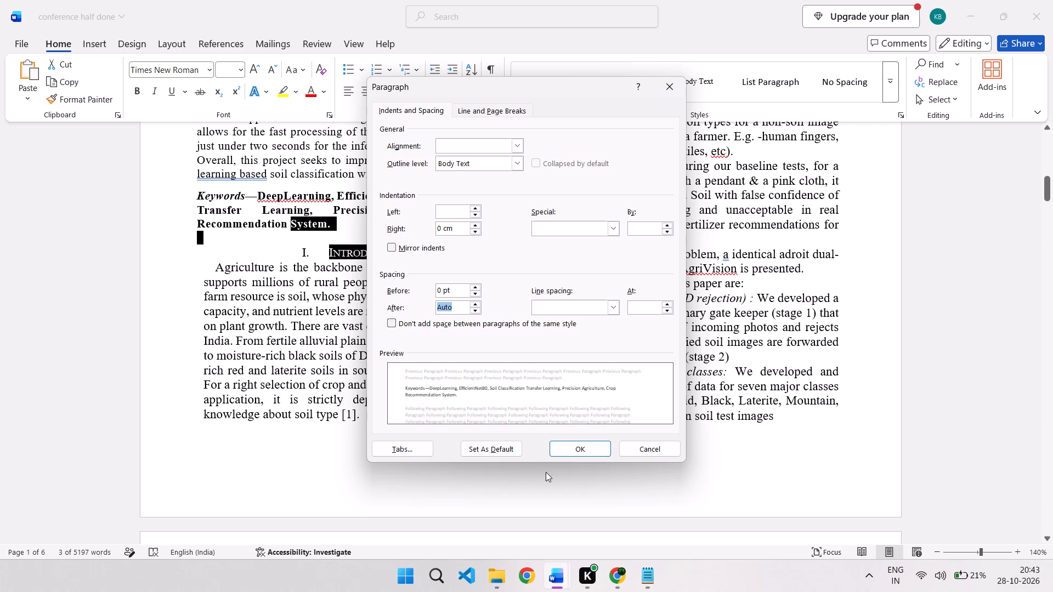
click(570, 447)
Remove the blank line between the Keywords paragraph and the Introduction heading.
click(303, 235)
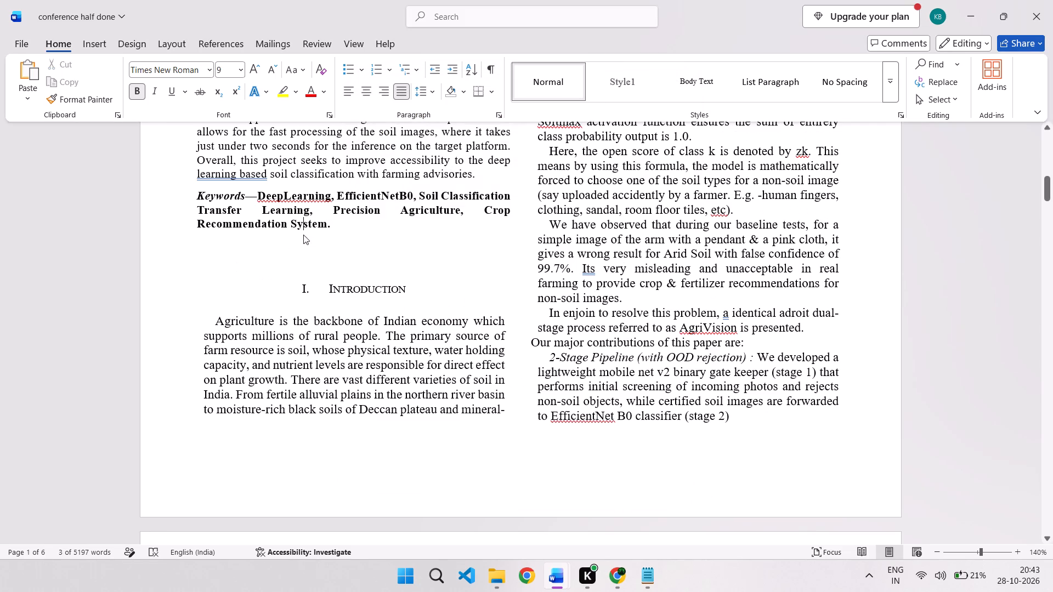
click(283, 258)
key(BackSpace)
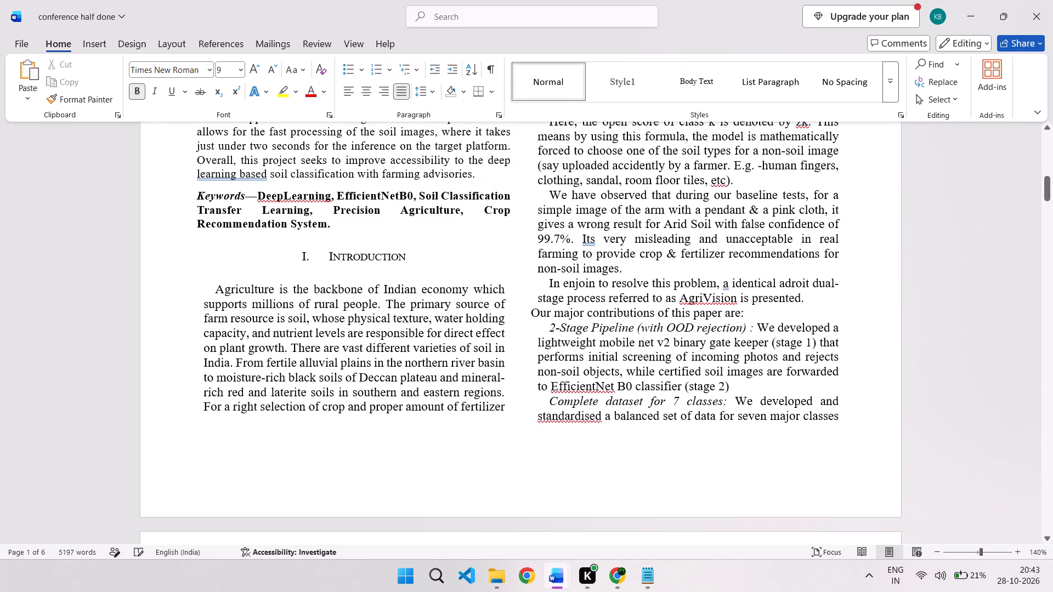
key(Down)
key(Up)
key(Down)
Set the spacing after to 6 pt for the Keywords paragraph and the Introduction heading.
drag(228, 223, 345, 255)
click(497, 113)
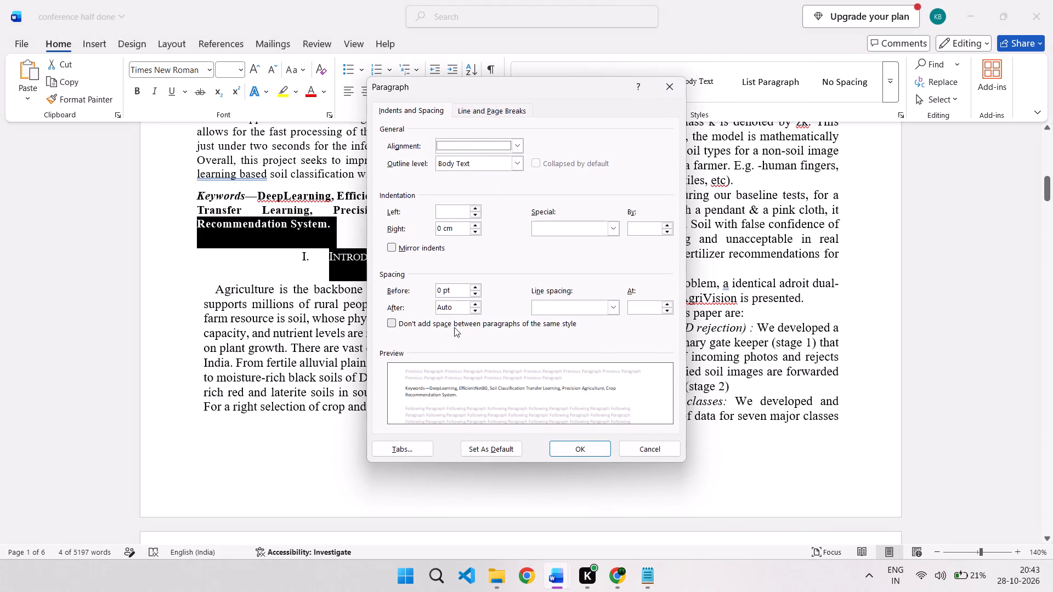
click(479, 310)
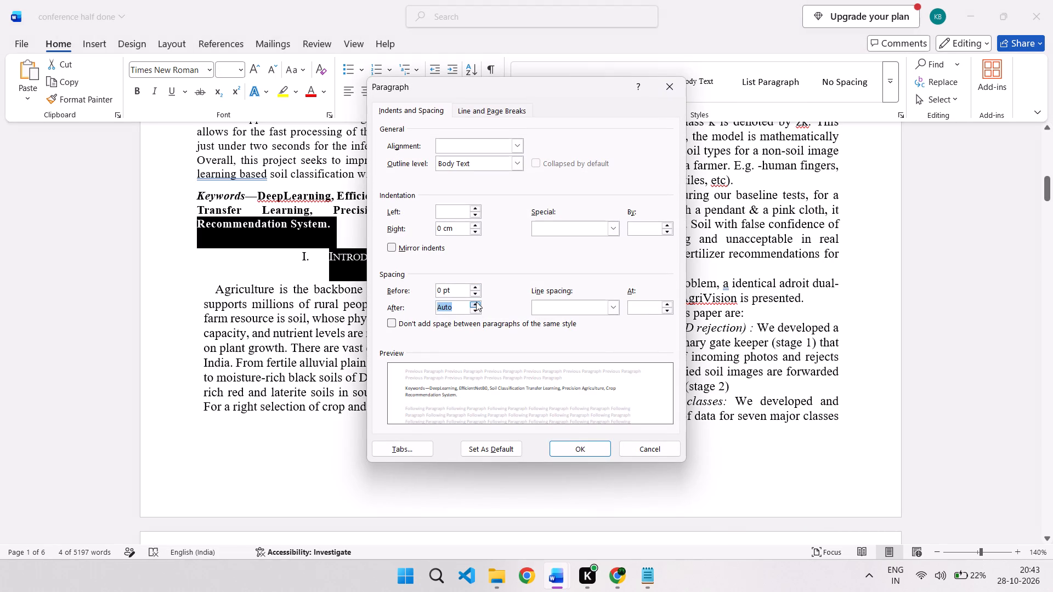
click(476, 301)
click(476, 301)
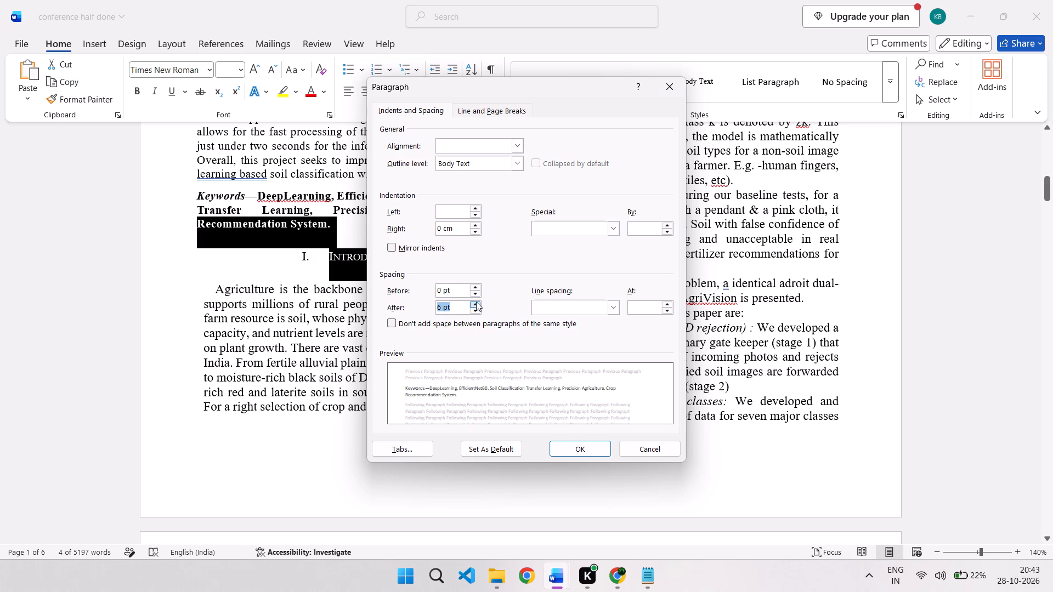
click(576, 455)
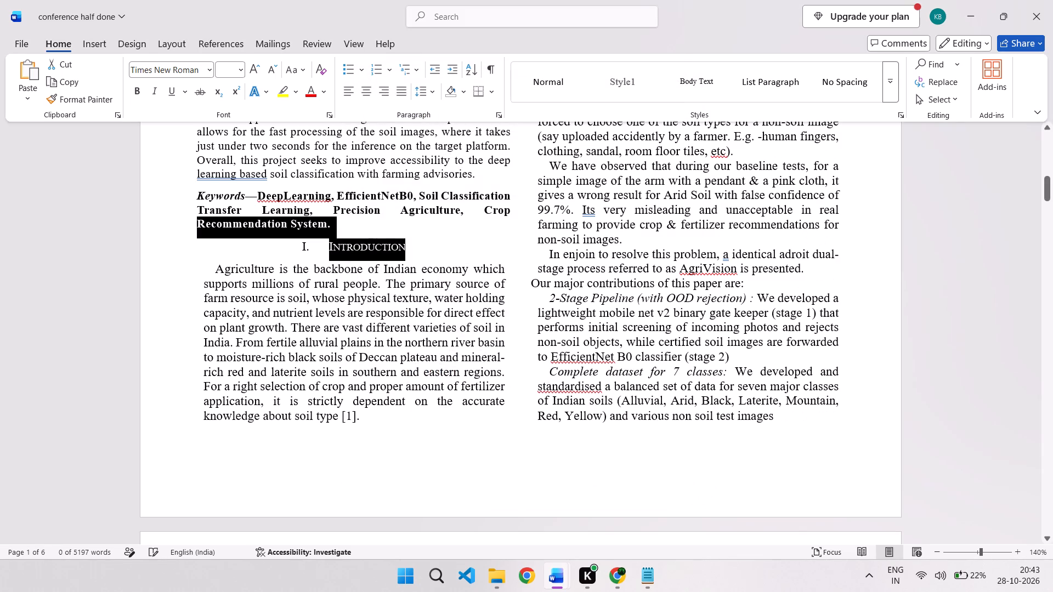
click(422, 269)
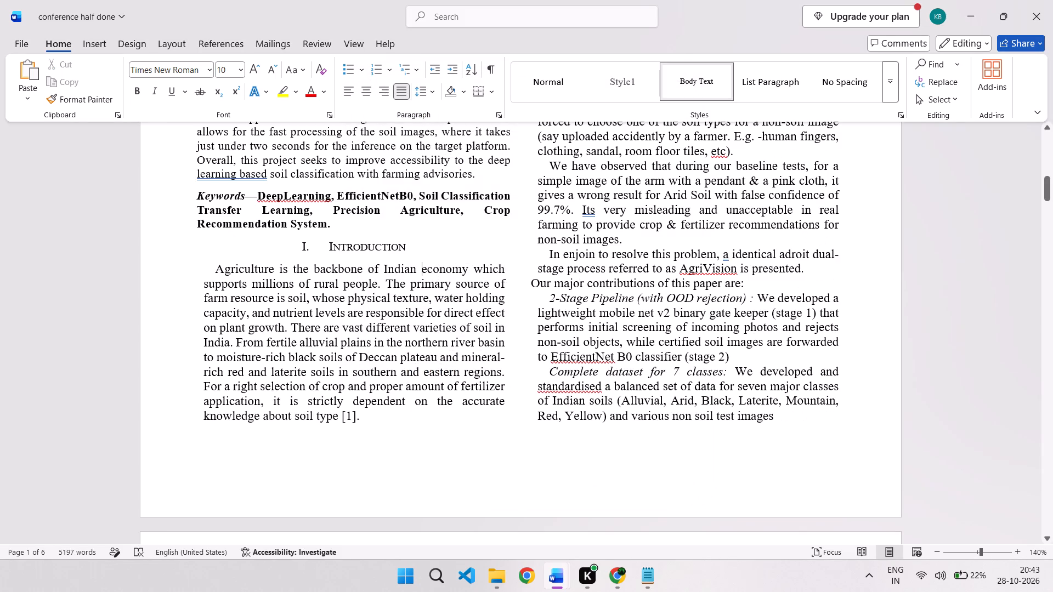
drag(308, 216, 343, 240)
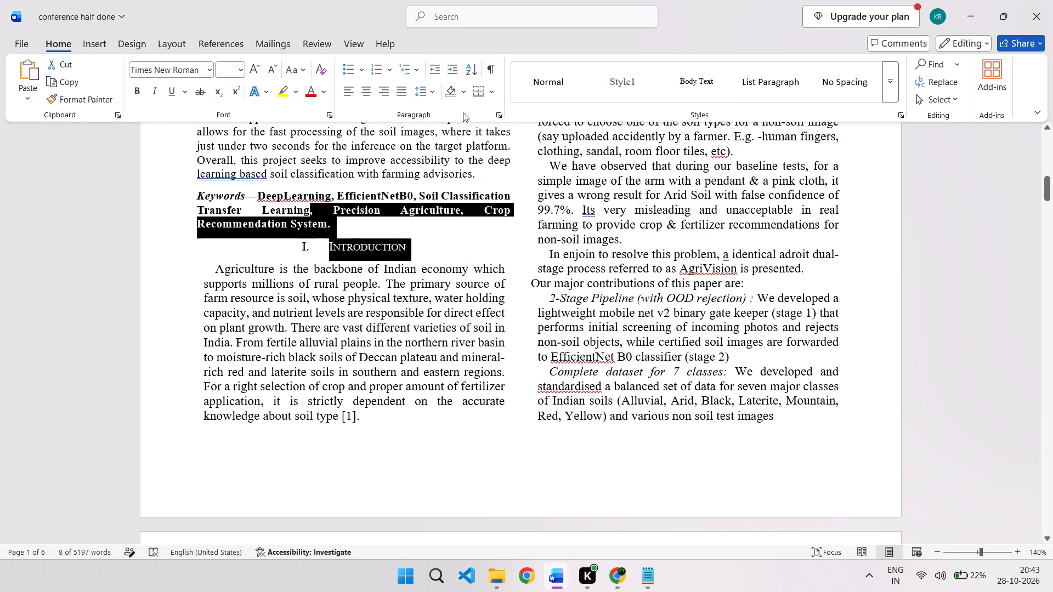
click(495, 116)
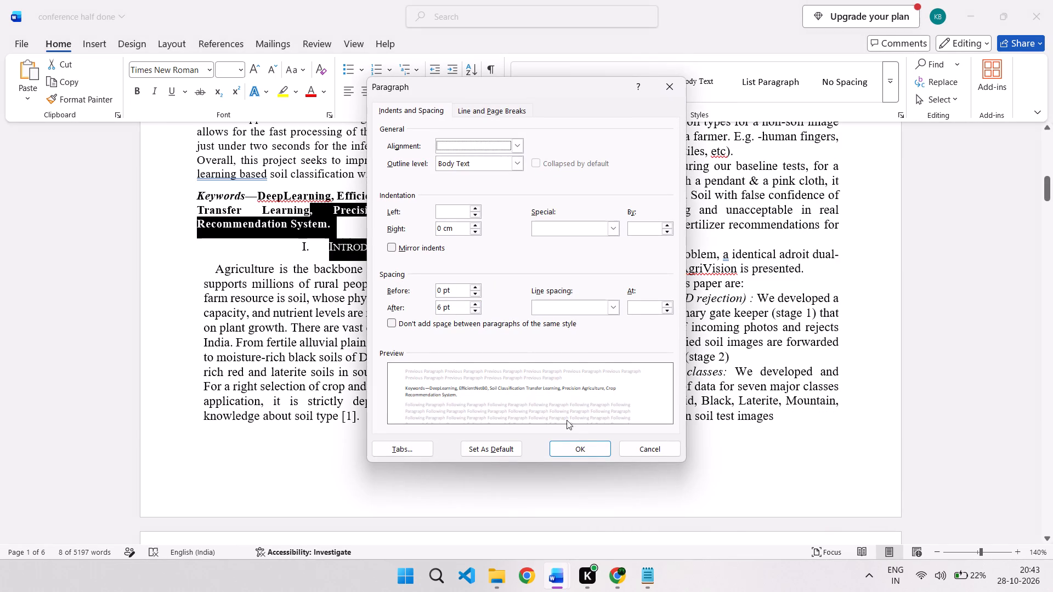
click(580, 446)
click(385, 325)
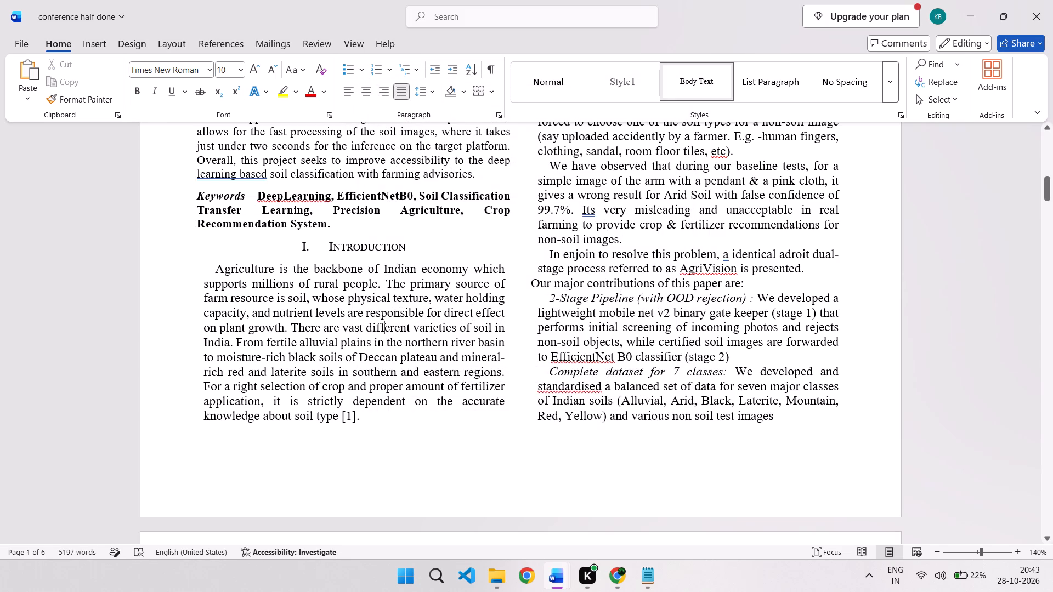
Review the first page's layout and spacing, from the title and author block through the Abstract, Keywords and Introduction text.
scroll(391, 379, up, 2)
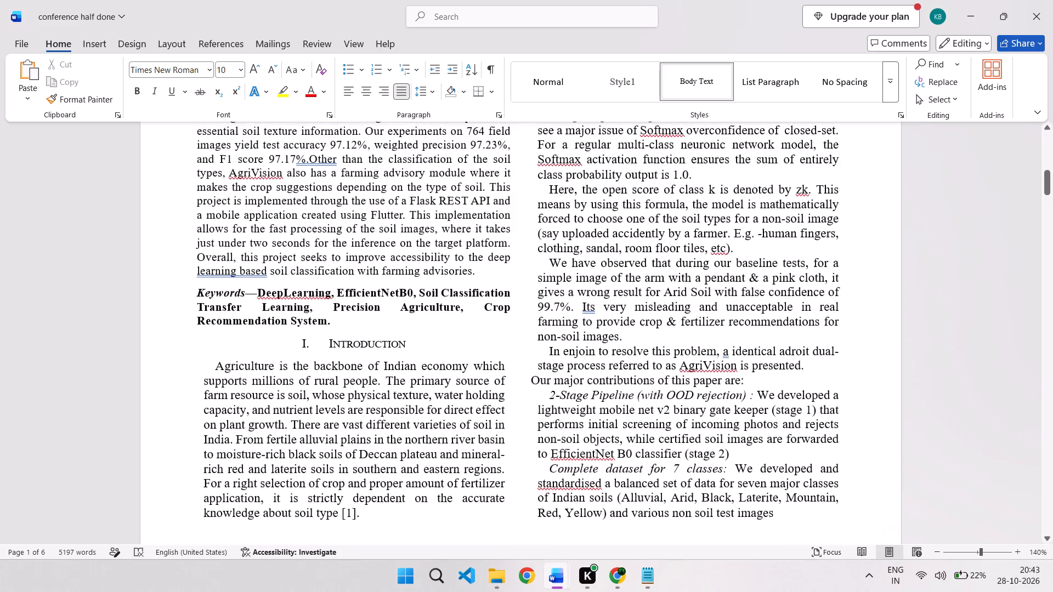
scroll(391, 379, up, 1)
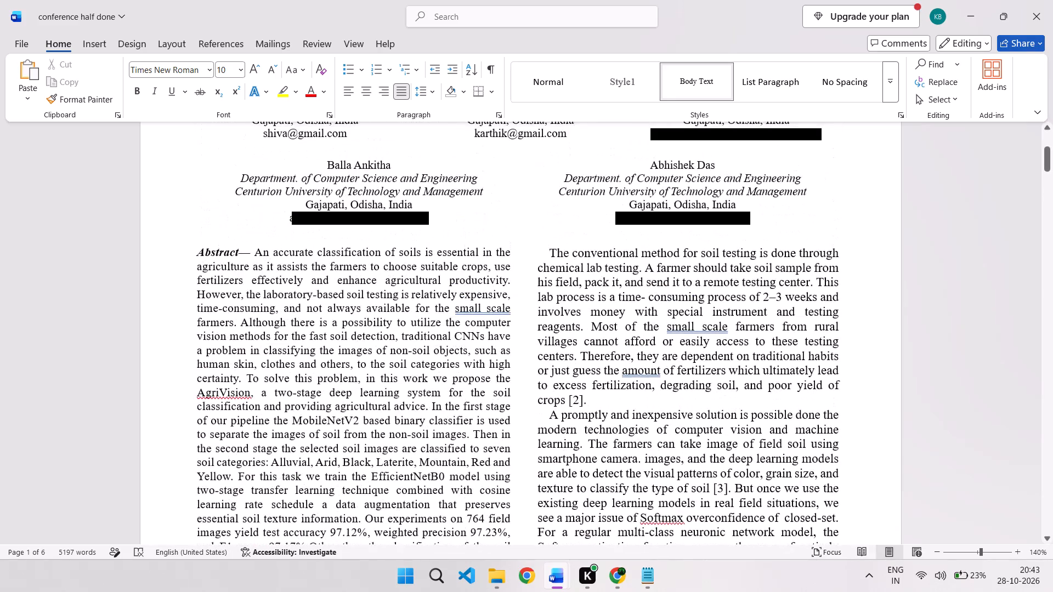
scroll(744, 290, down, 1)
scroll(664, 284, up, 1)
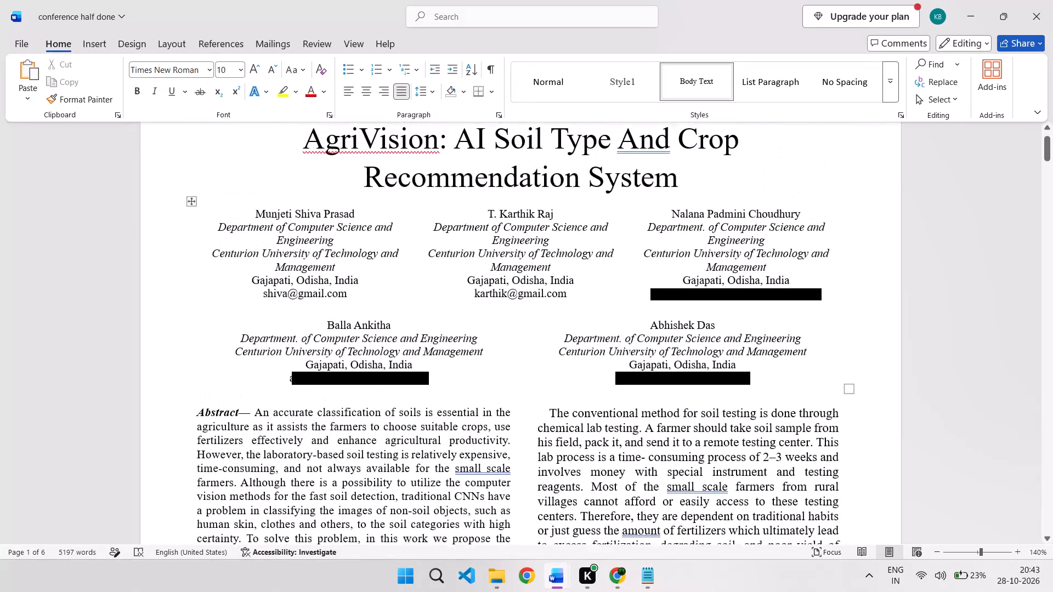
scroll(664, 284, up, 1)
scroll(664, 284, down, 1)
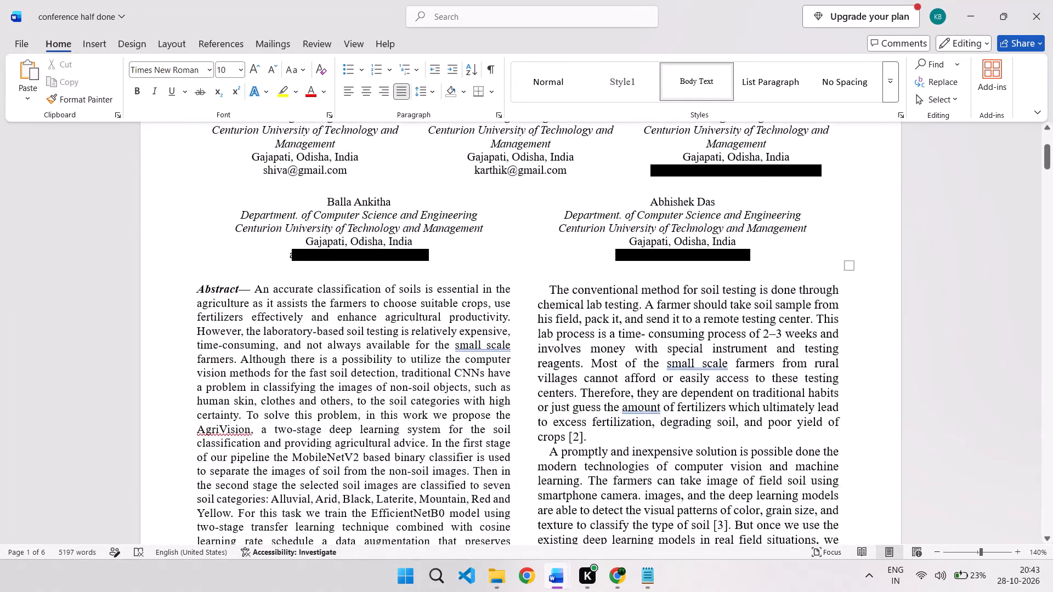
scroll(664, 327, up, 1)
scroll(664, 327, down, 1)
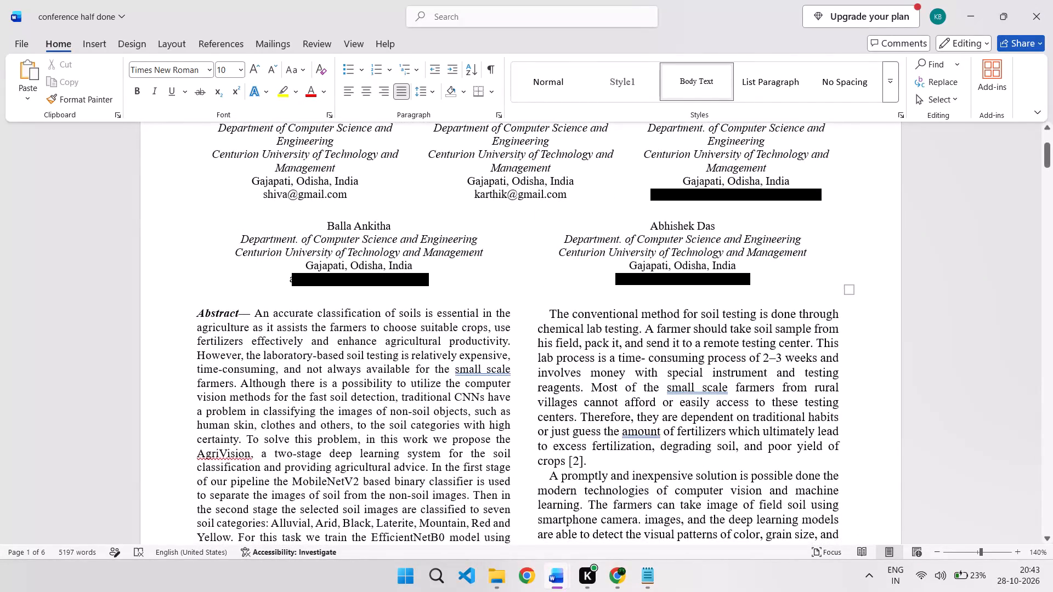
scroll(664, 327, down, 3)
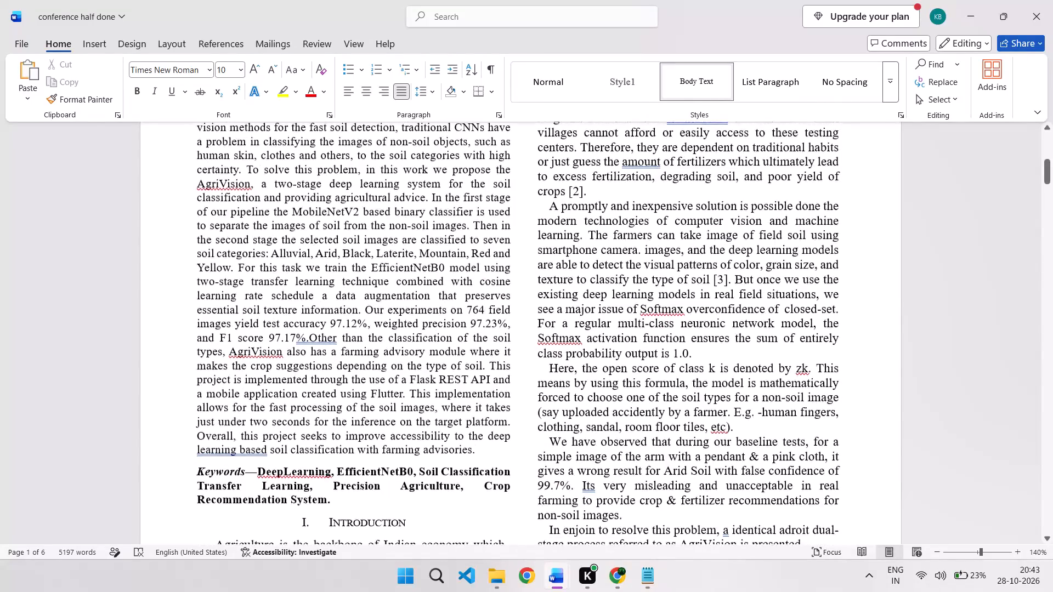
scroll(664, 367, down, 1)
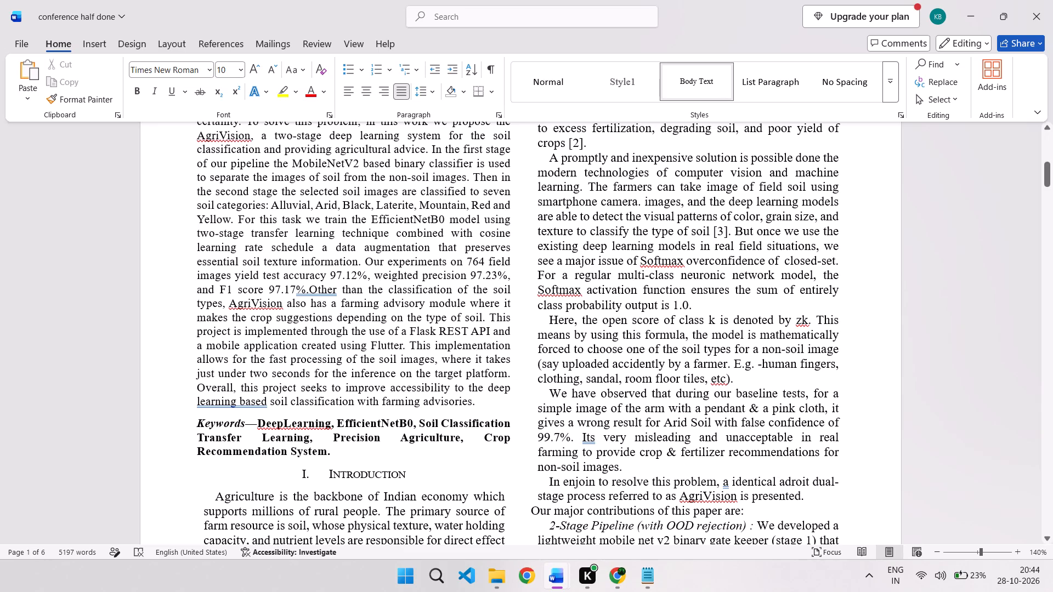
drag(615, 238, 705, 373)
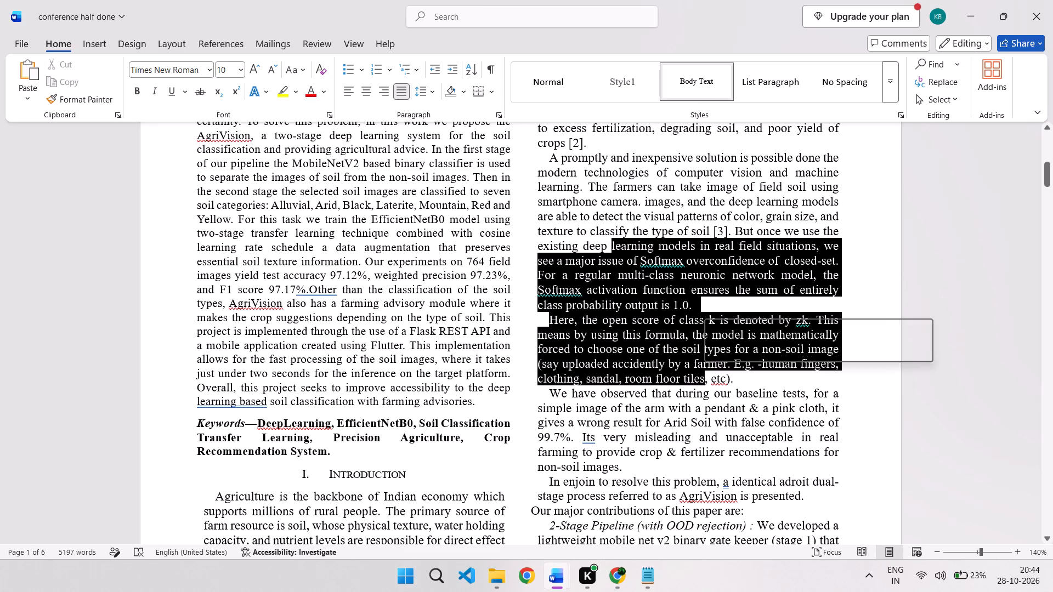
click(705, 373)
scroll(705, 373, down, 1)
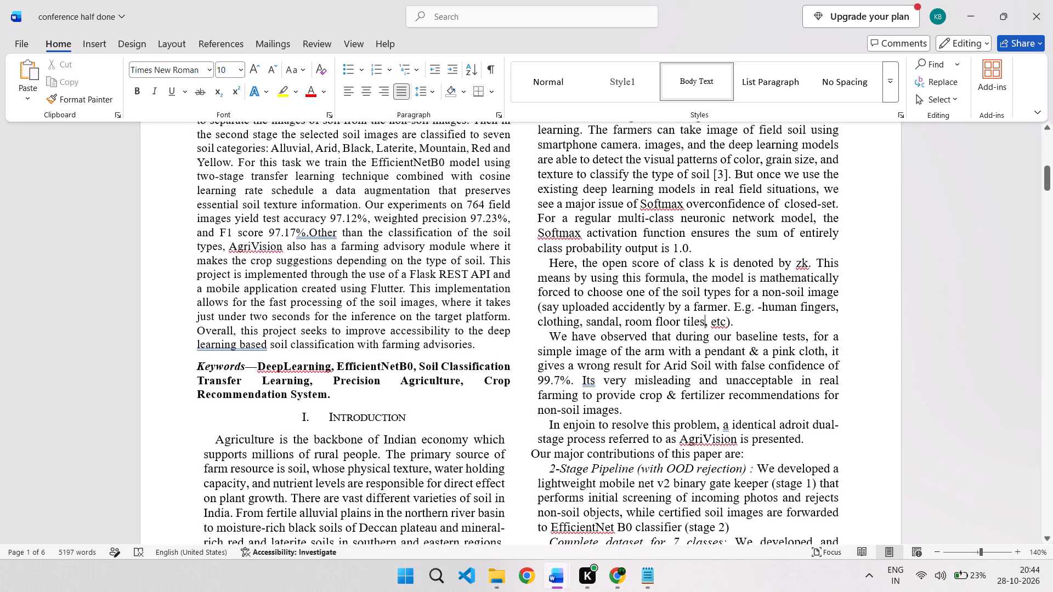
scroll(692, 315, down, 1)
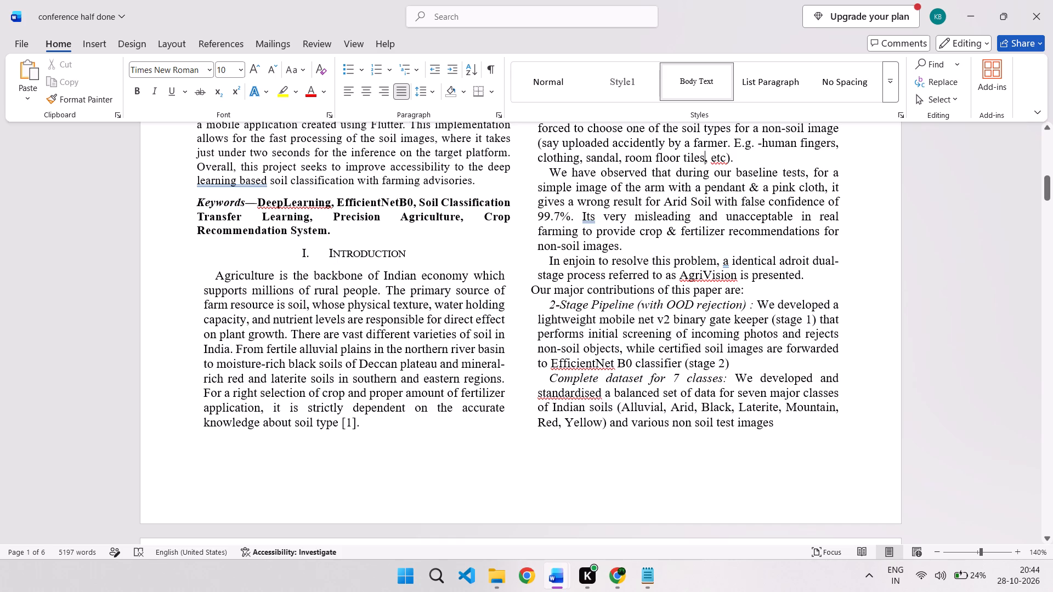
scroll(608, 303, up, 1)
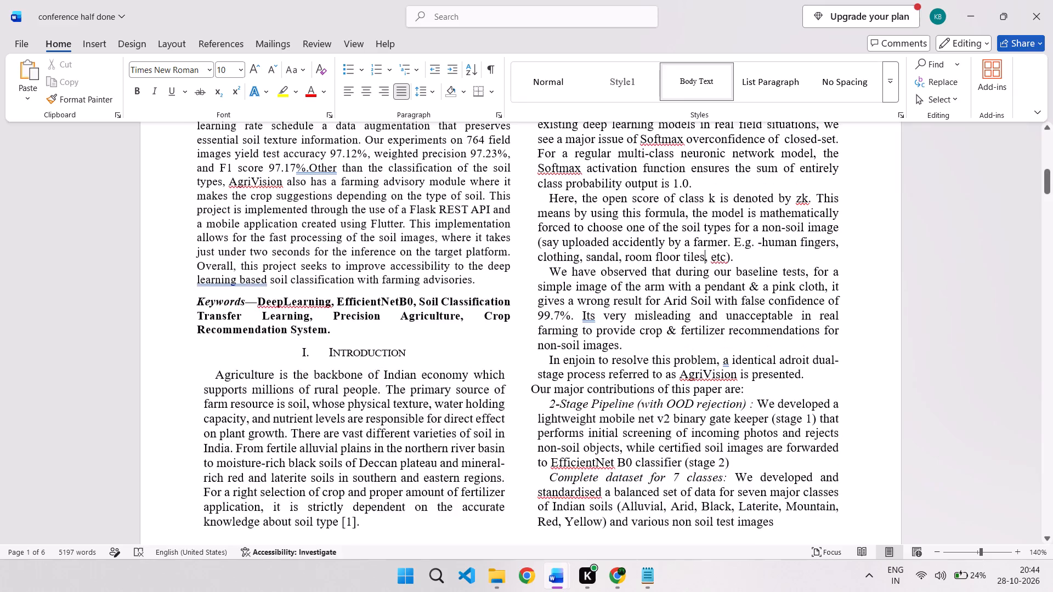
scroll(608, 303, up, 2)
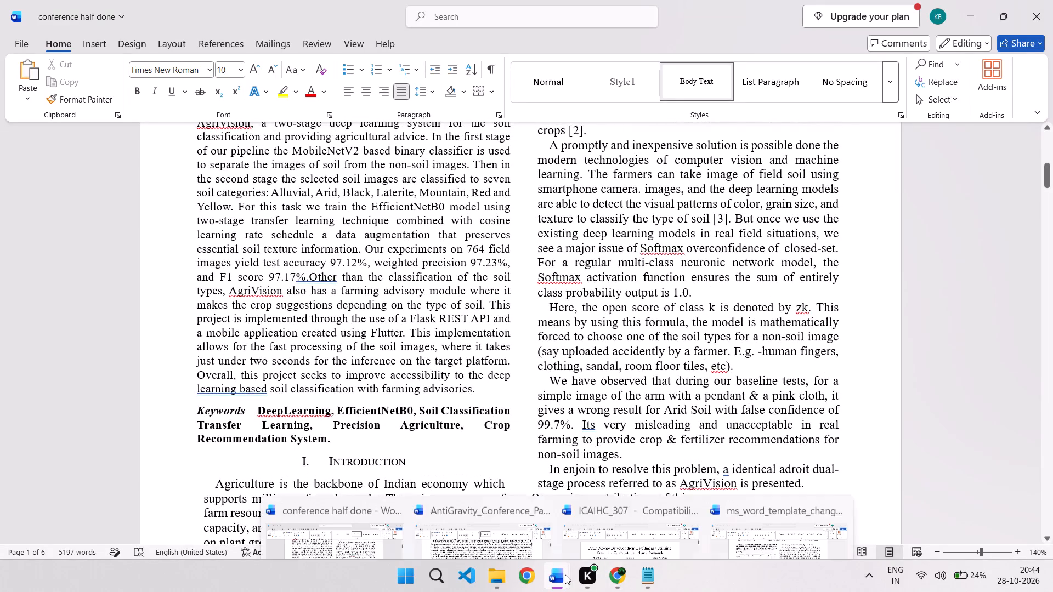
Switch to the ICAIHC_307 reference paper and examine the formatting of its Abstract, Keywords, Introduction, bulleted objectives and Literature Survey heading.
click(631, 513)
scroll(596, 419, down, 2)
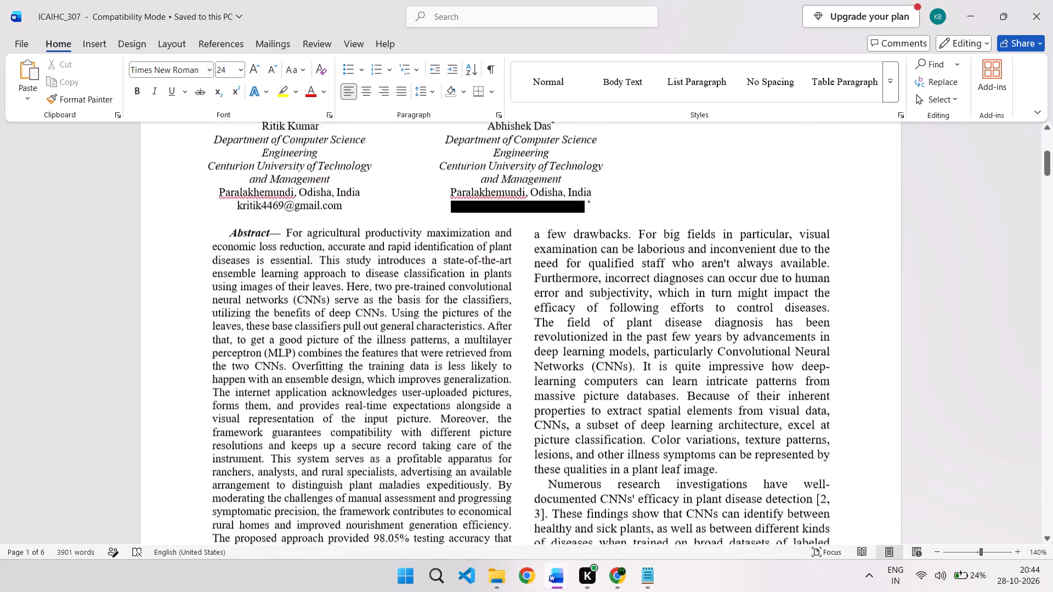
scroll(596, 419, down, 2)
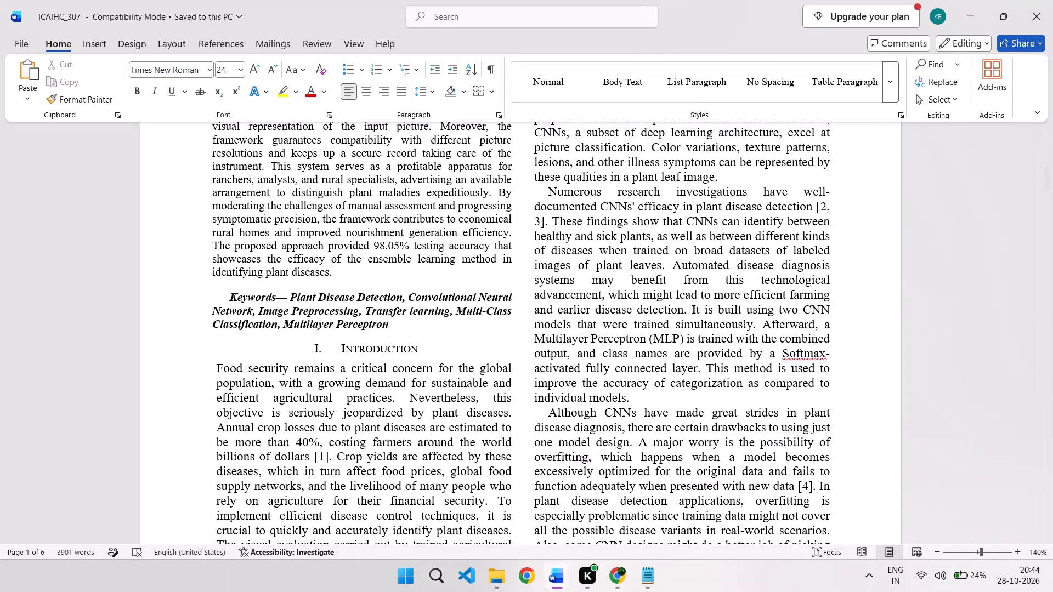
scroll(577, 362, down, 1)
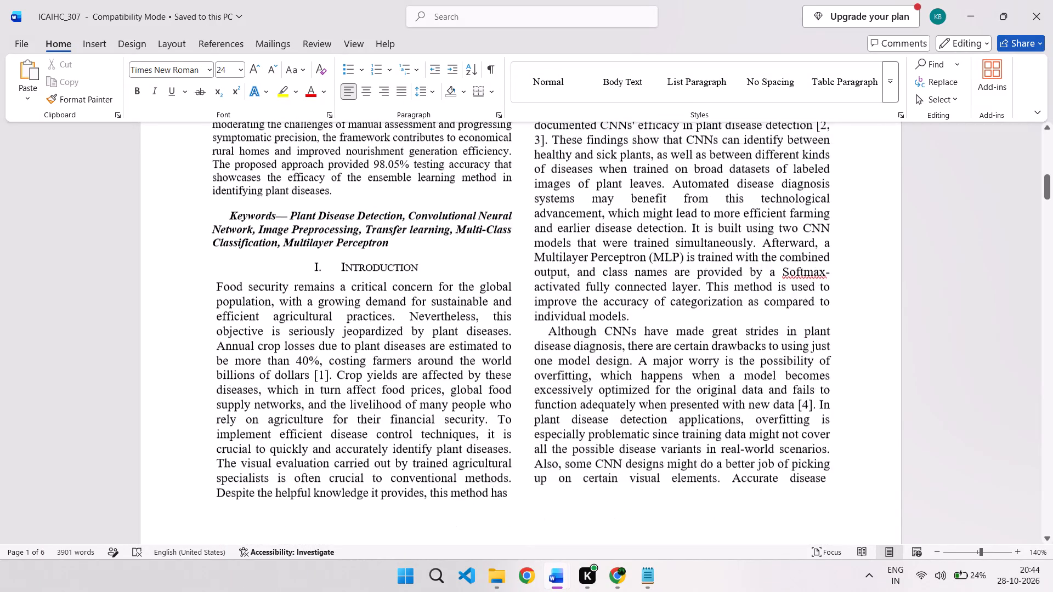
scroll(577, 362, down, 3)
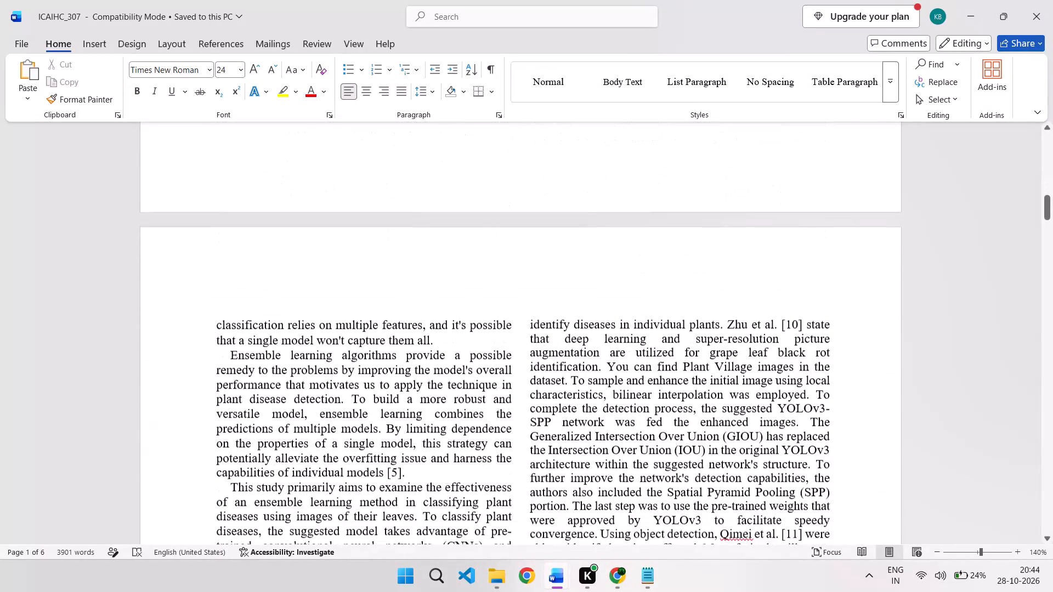
scroll(574, 377, down, 1)
scroll(356, 326, down, 1)
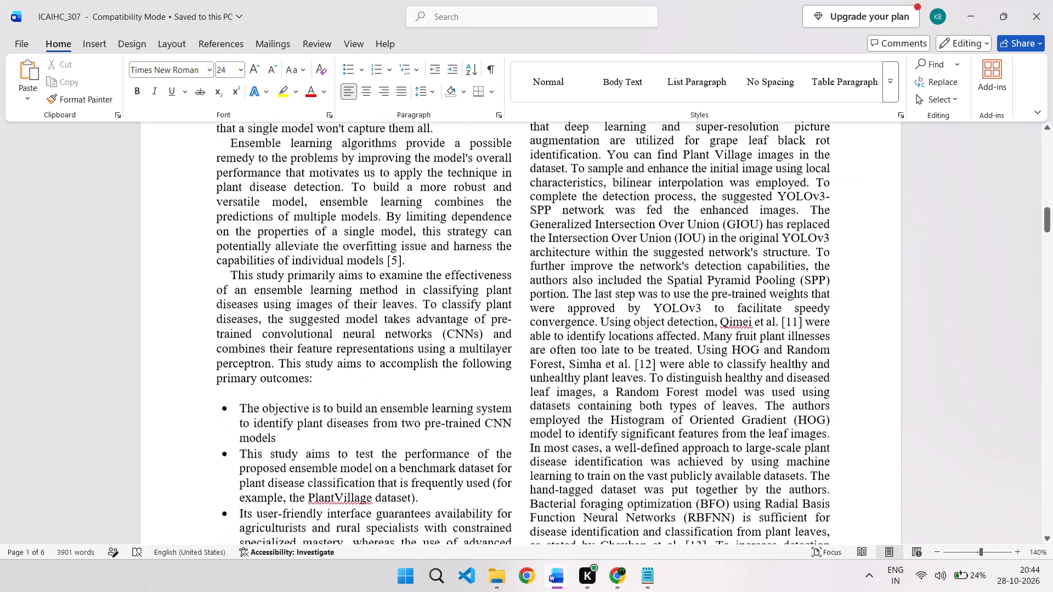
scroll(360, 335, down, 1)
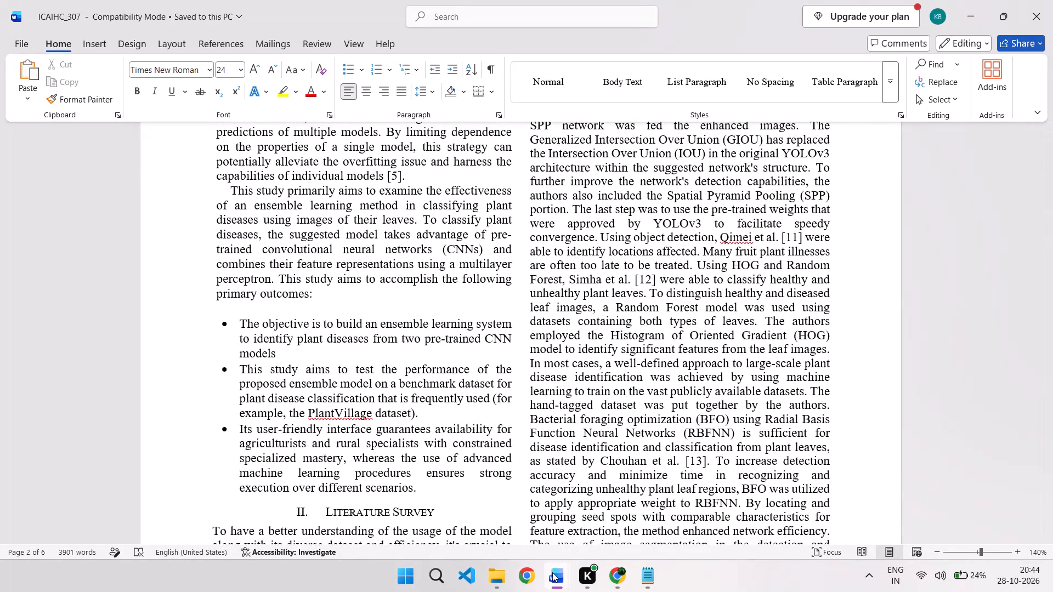
Switch back to the conference half done document and delete the Introduction paragraph beginning "Here, the open score of class k".
click(370, 505)
scroll(438, 410, up, 1)
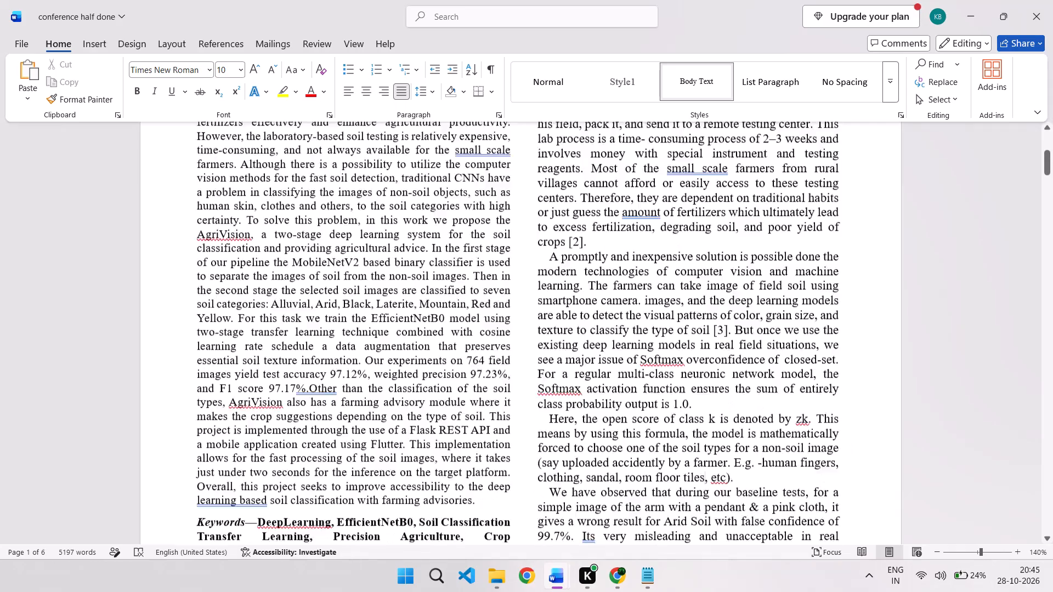
scroll(438, 410, up, 1)
scroll(605, 341, down, 1)
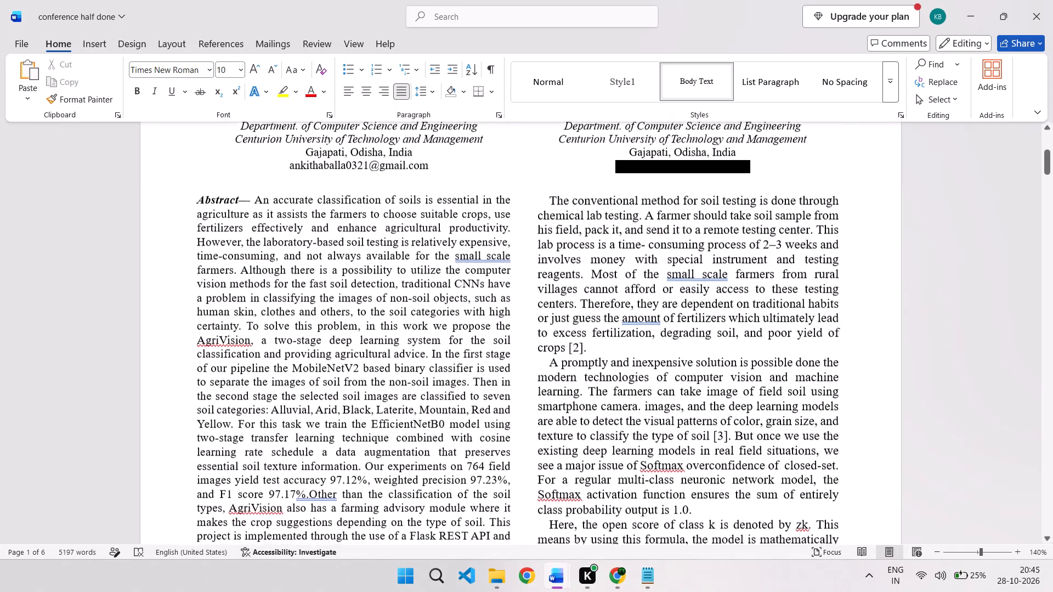
scroll(605, 341, down, 1)
scroll(655, 352, down, 2)
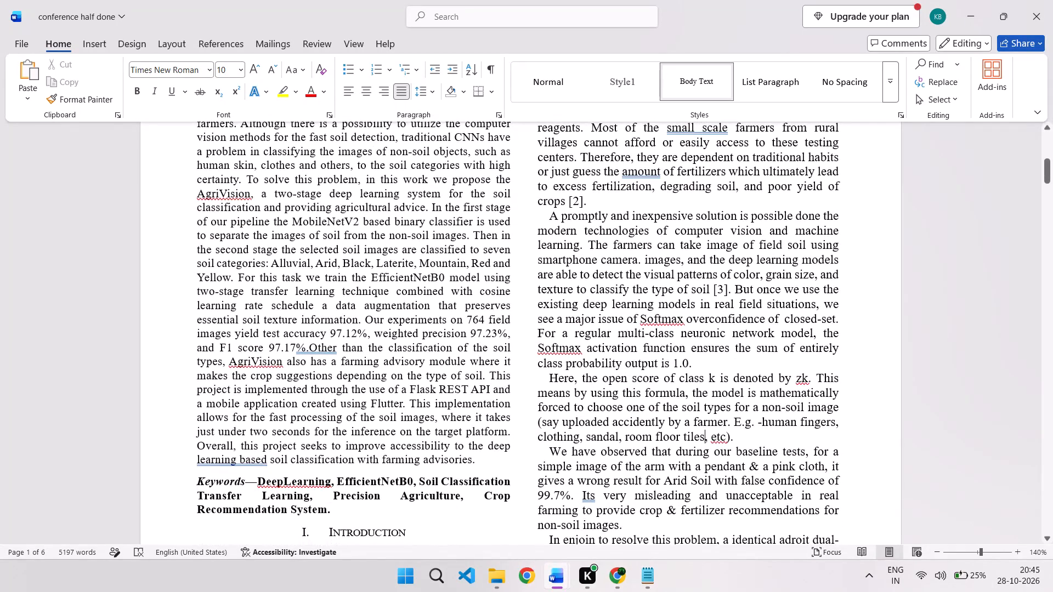
scroll(693, 362, down, 1)
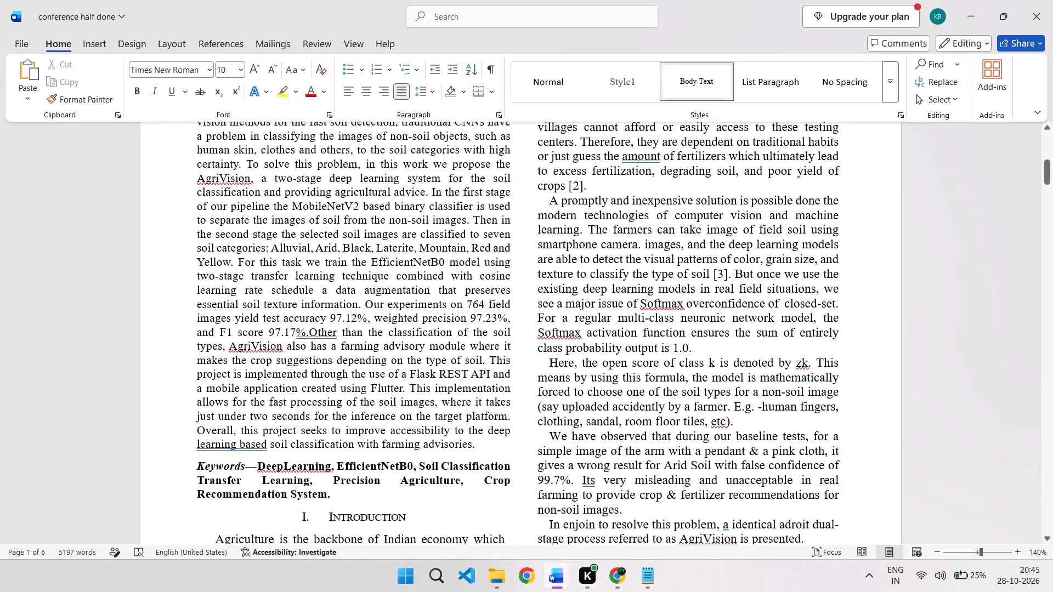
scroll(679, 367, down, 1)
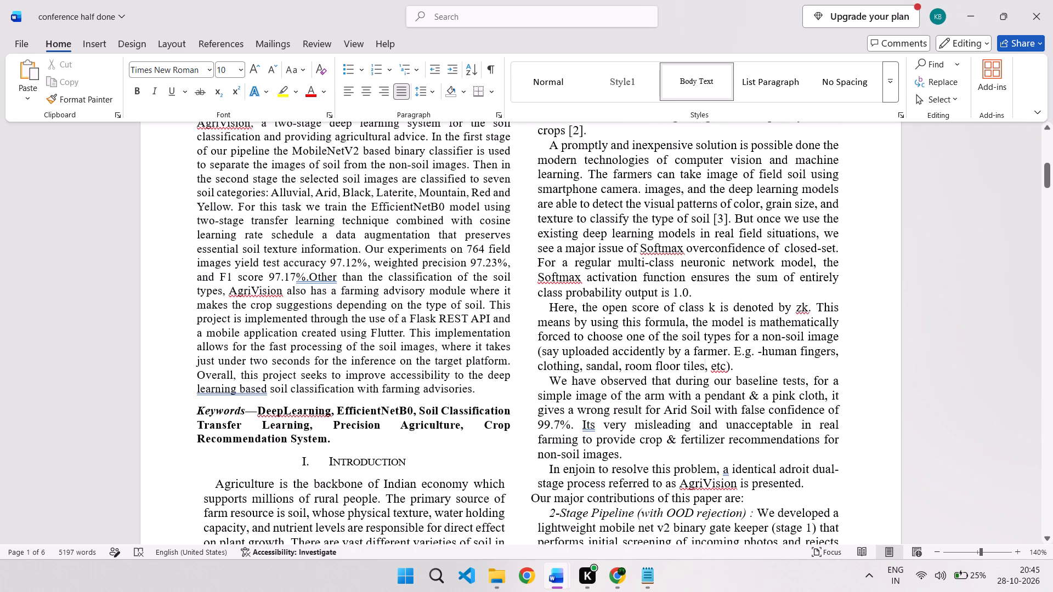
drag(744, 368, 562, 310)
key(BackSpace)
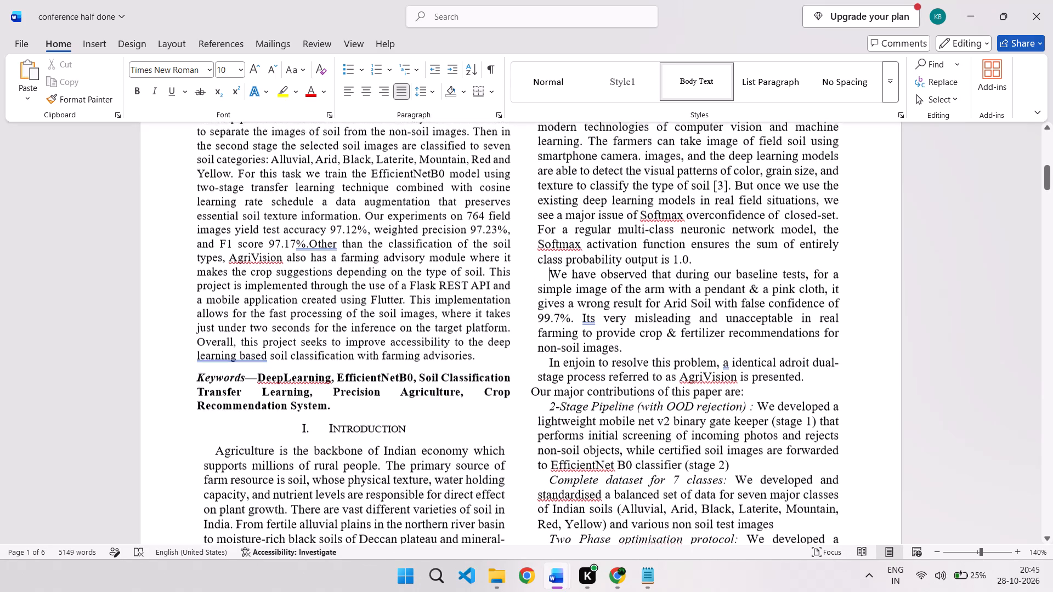
Add a period after "test images" at the end of the Two Phase optimisation protocol contribution.
scroll(649, 312, down, 1)
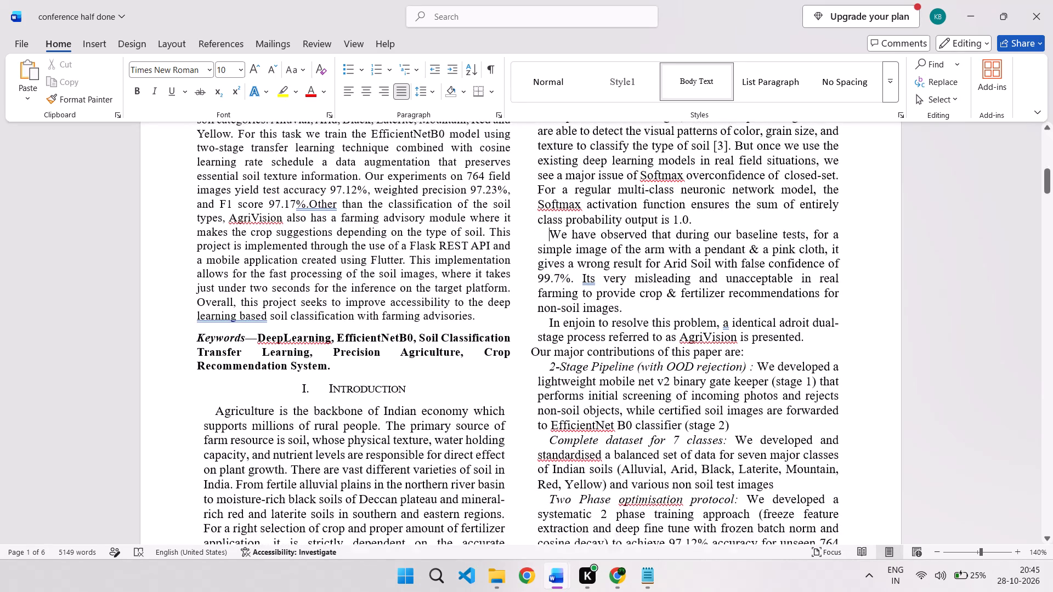
scroll(649, 312, down, 1)
scroll(687, 349, down, 2)
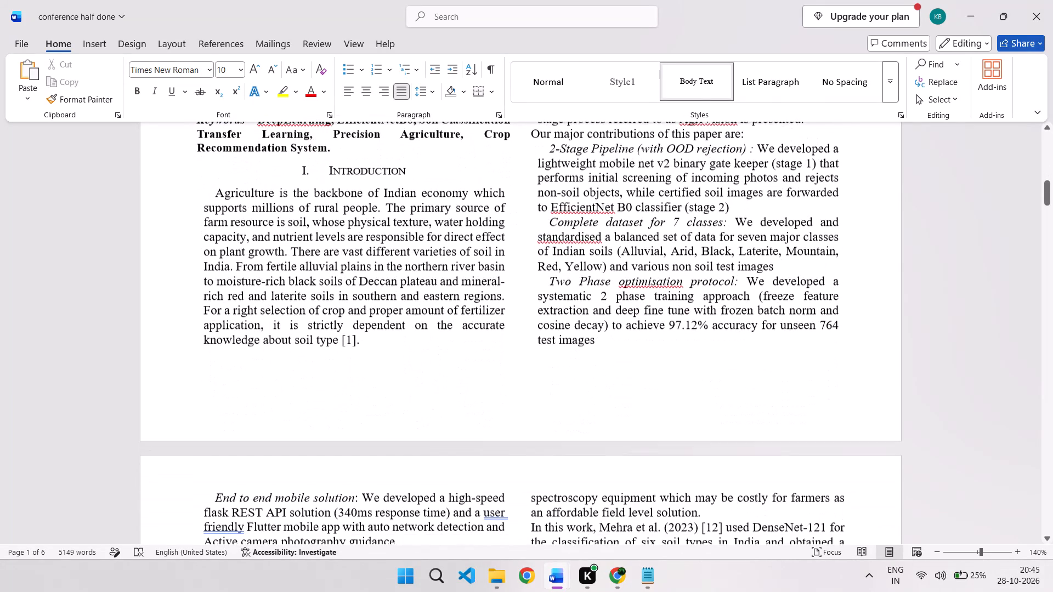
click(613, 339)
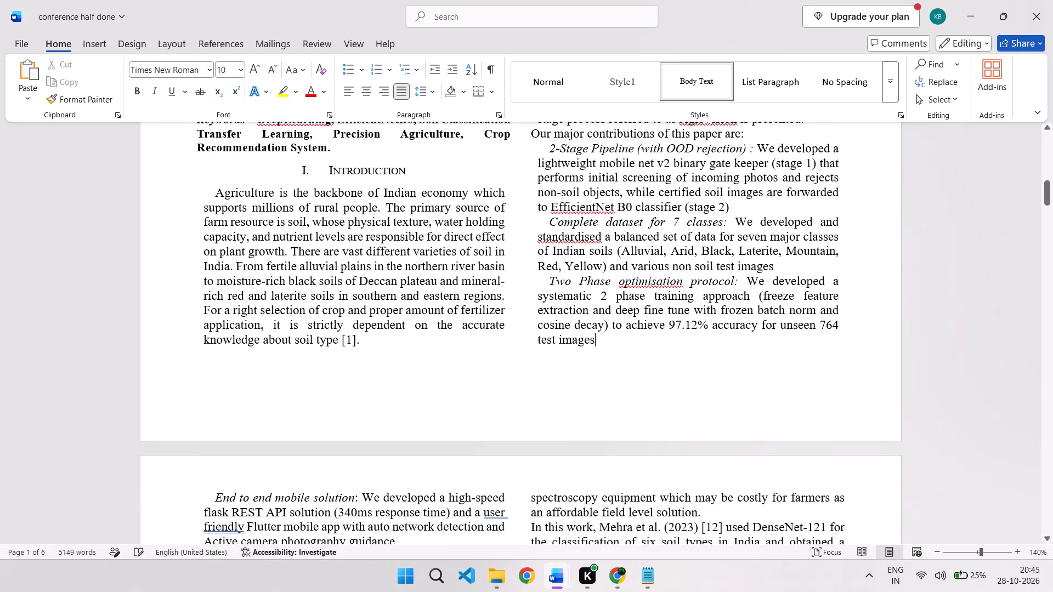
key(period)
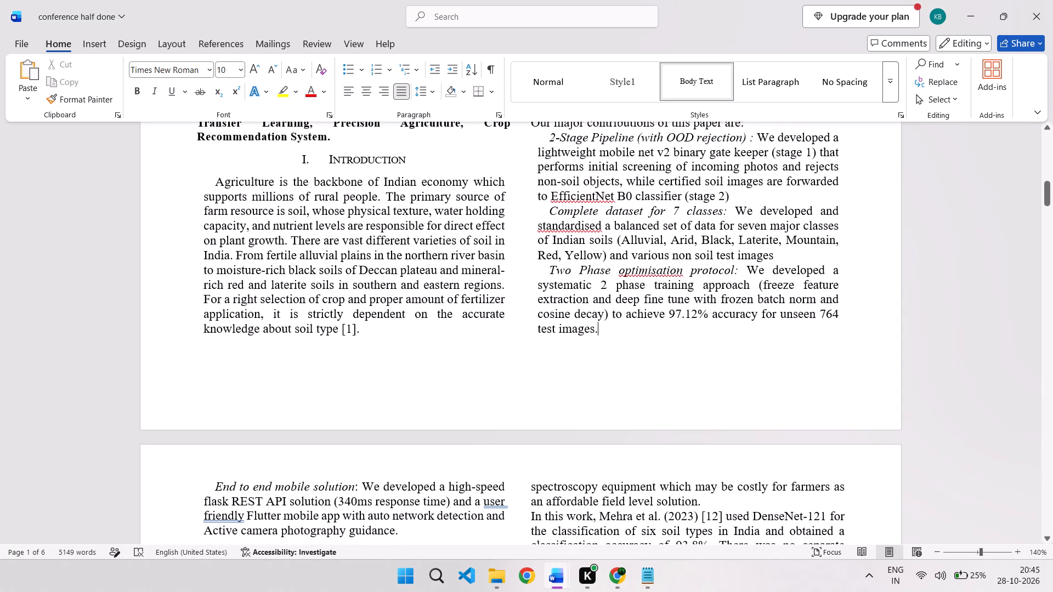
drag(576, 272, 672, 269)
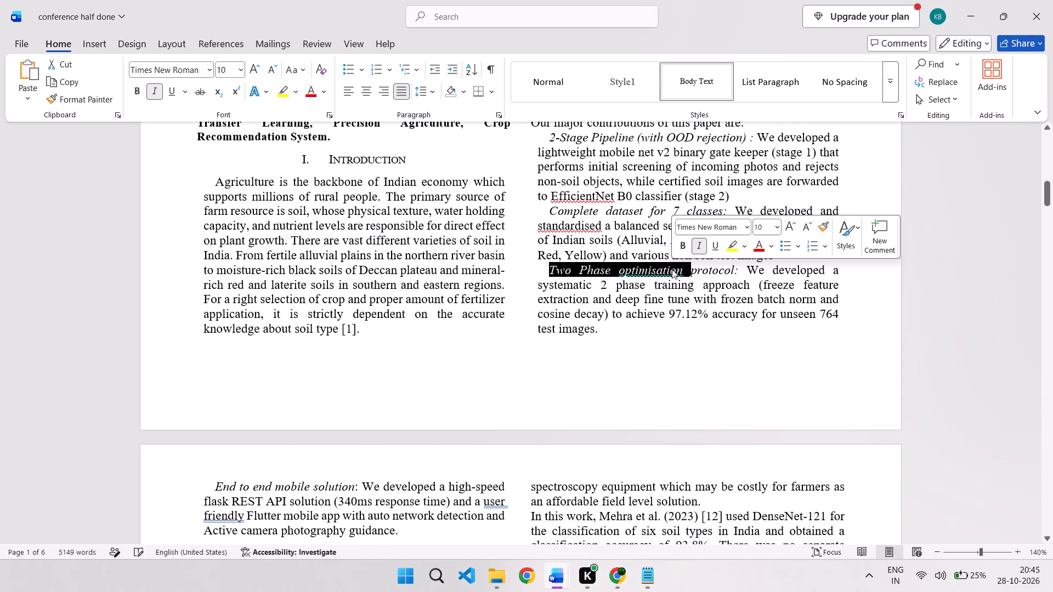
Set the spacing after to 6 pt for the End to end mobile solution paragraph and the Literature Survey heading.
scroll(613, 333, down, 1)
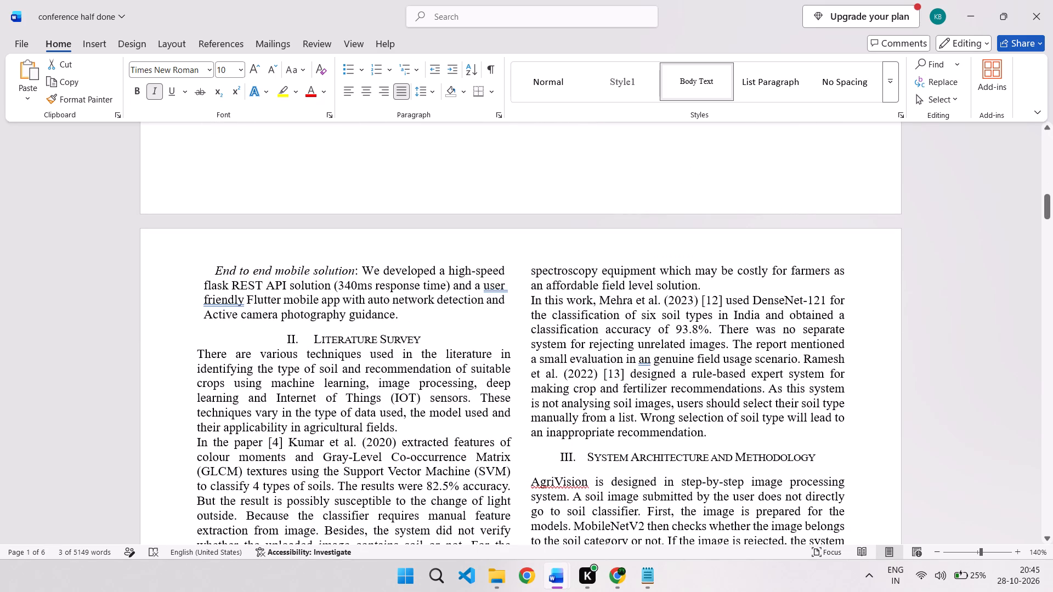
scroll(370, 305, down, 1)
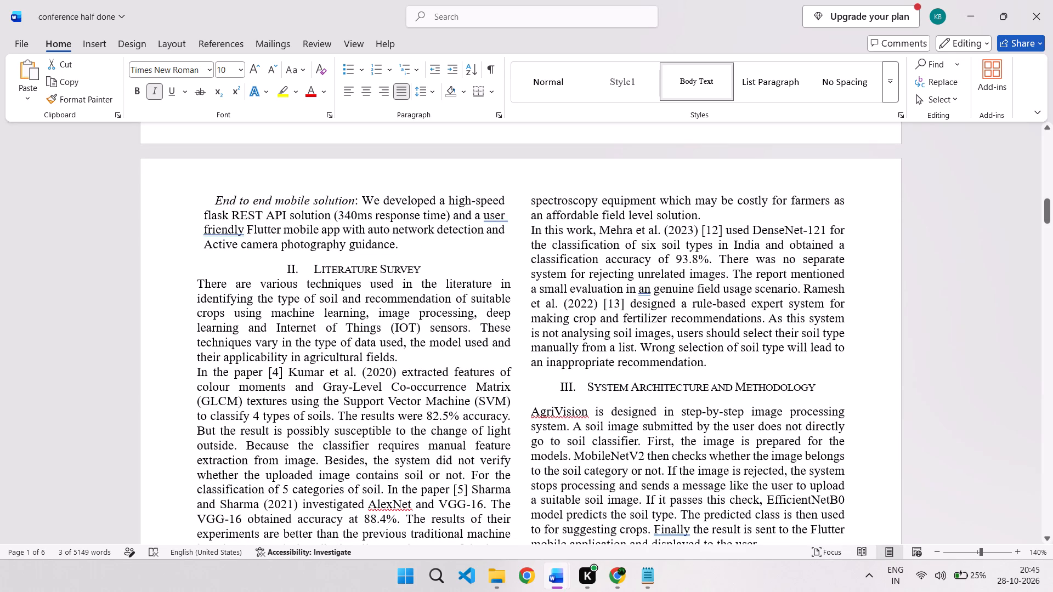
click(454, 260)
drag(346, 242, 381, 265)
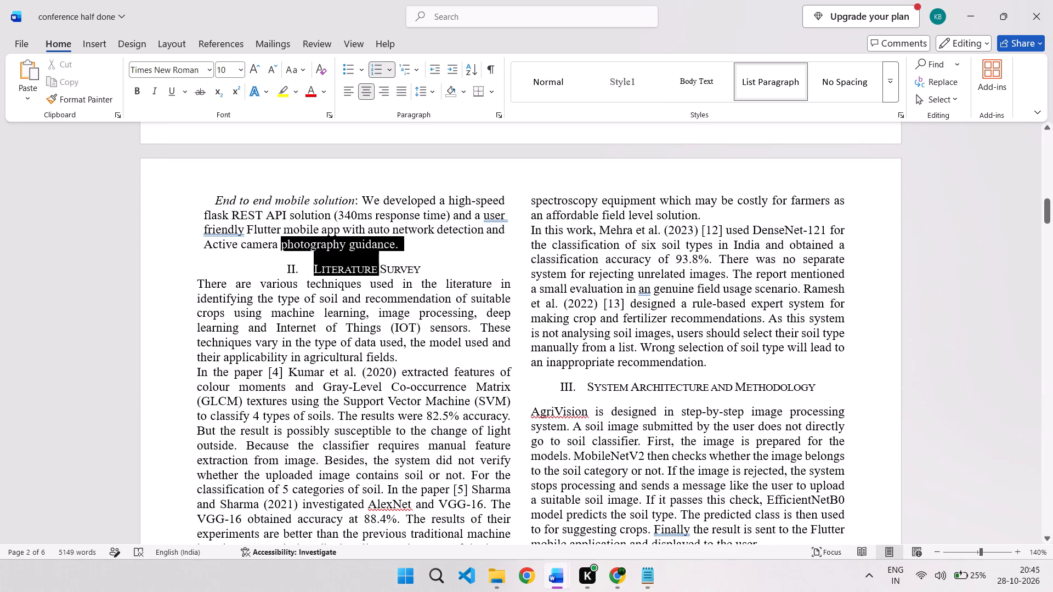
drag(381, 265, 381, 265)
click(501, 116)
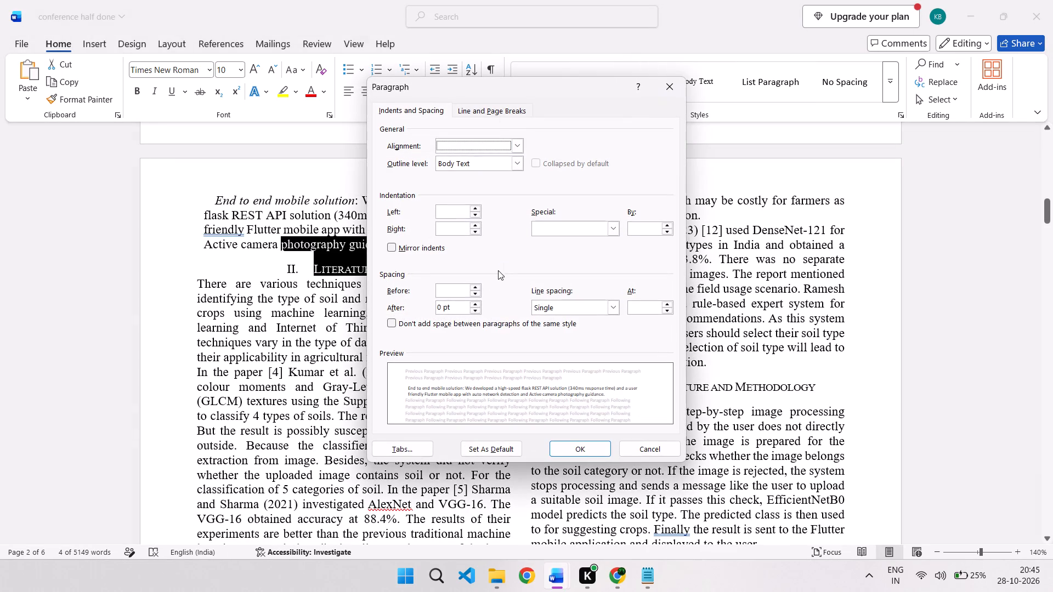
click(477, 309)
click(477, 309)
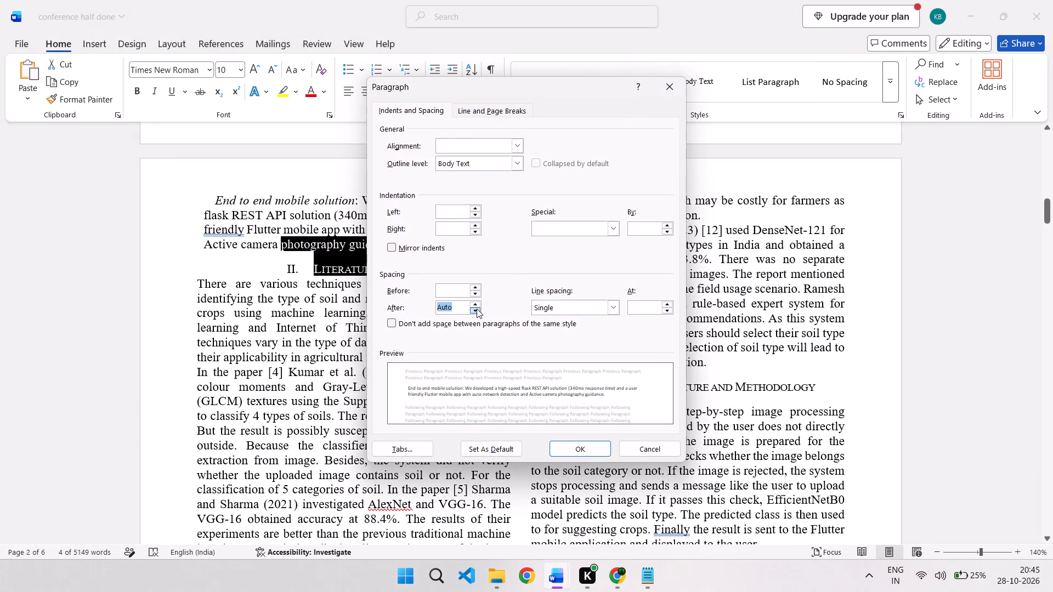
double_click(477, 307)
click(574, 451)
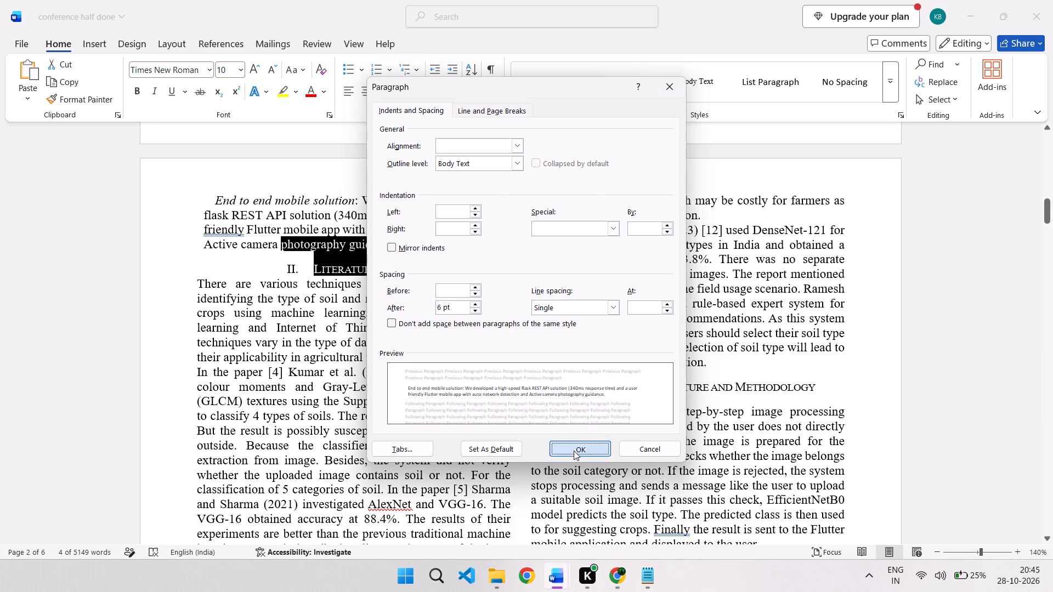
click(463, 348)
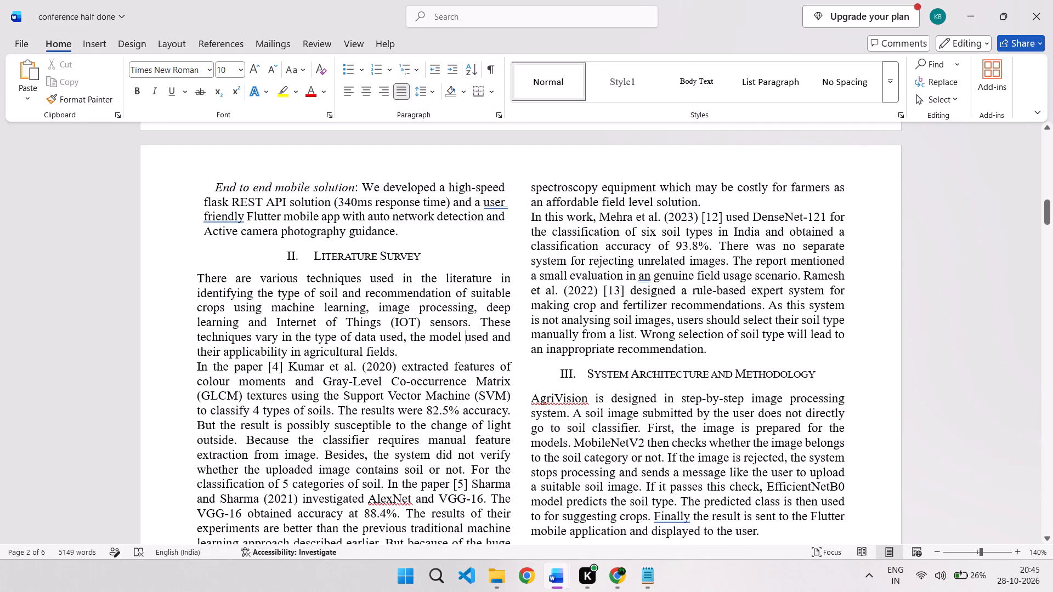
scroll(426, 303, down, 1)
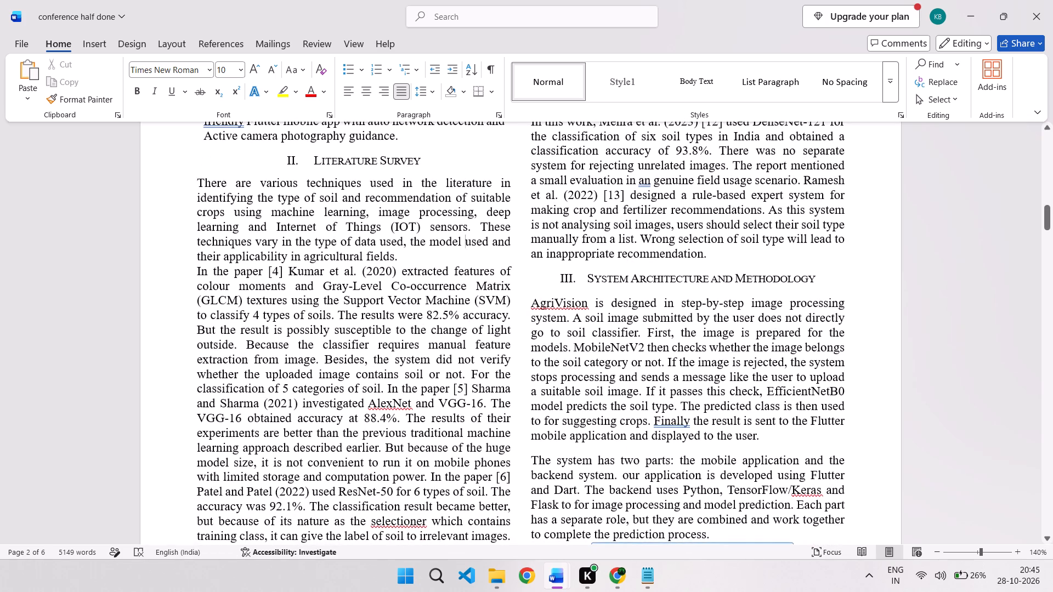
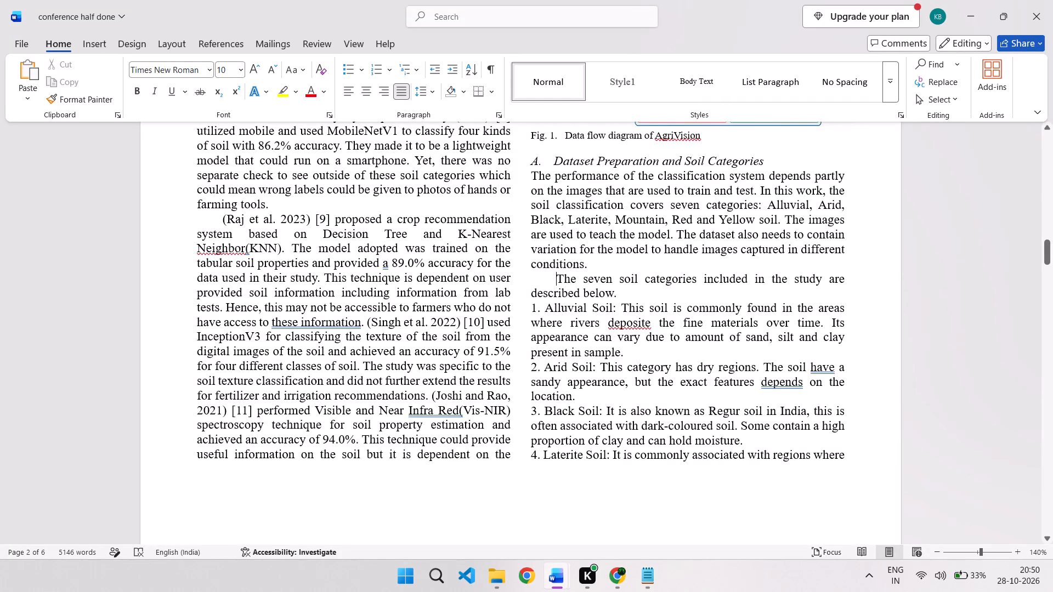
Italicise the labels "1. Alluvial Soil" and "2. Arid Soil:" in the Dataset Preparation and Soil Categories section.
drag(613, 306, 540, 309)
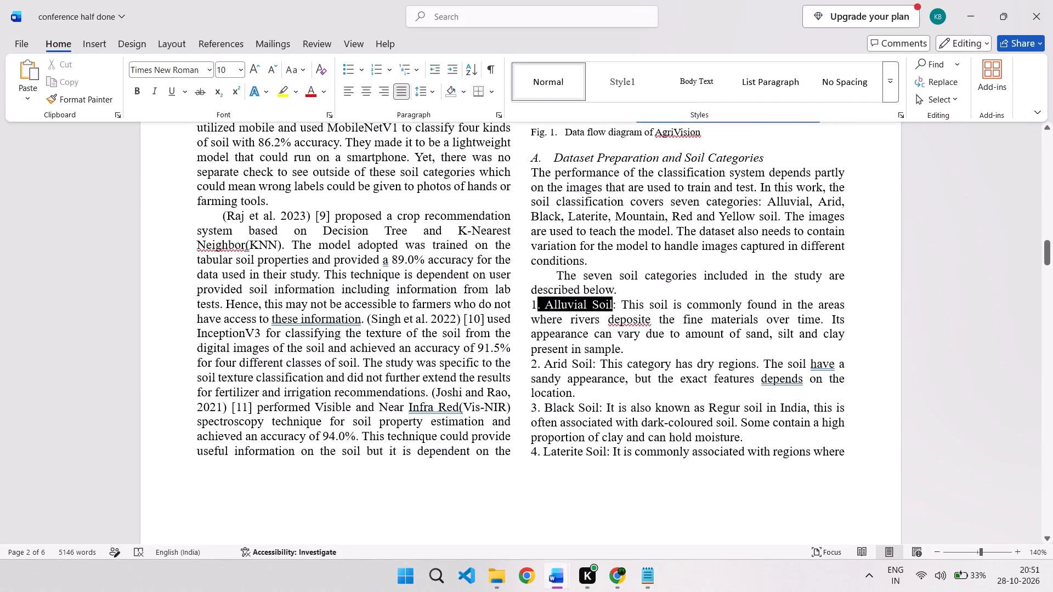
drag(540, 309, 531, 309)
click(557, 284)
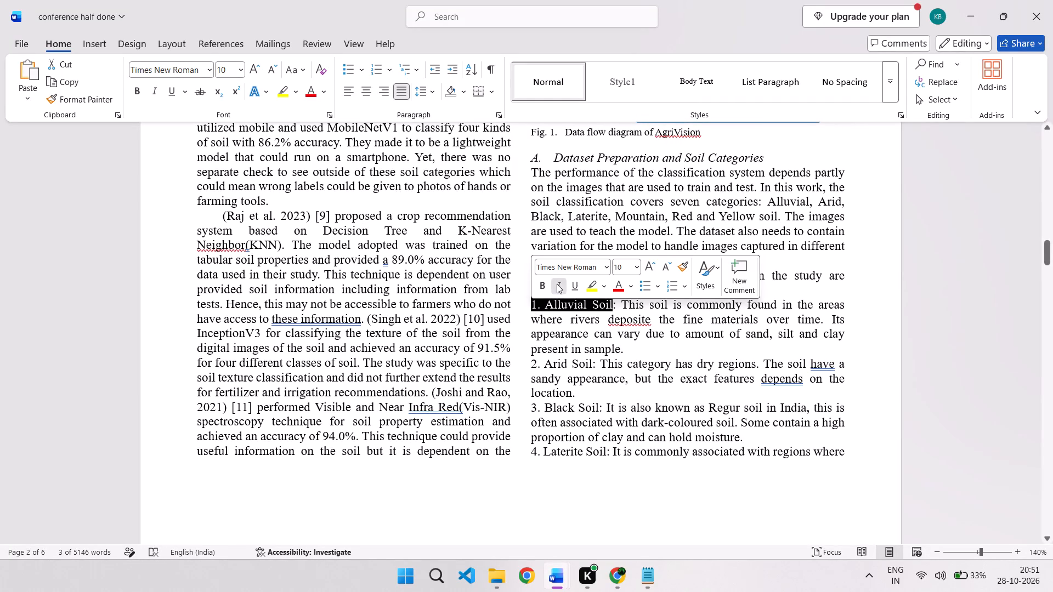
click(580, 339)
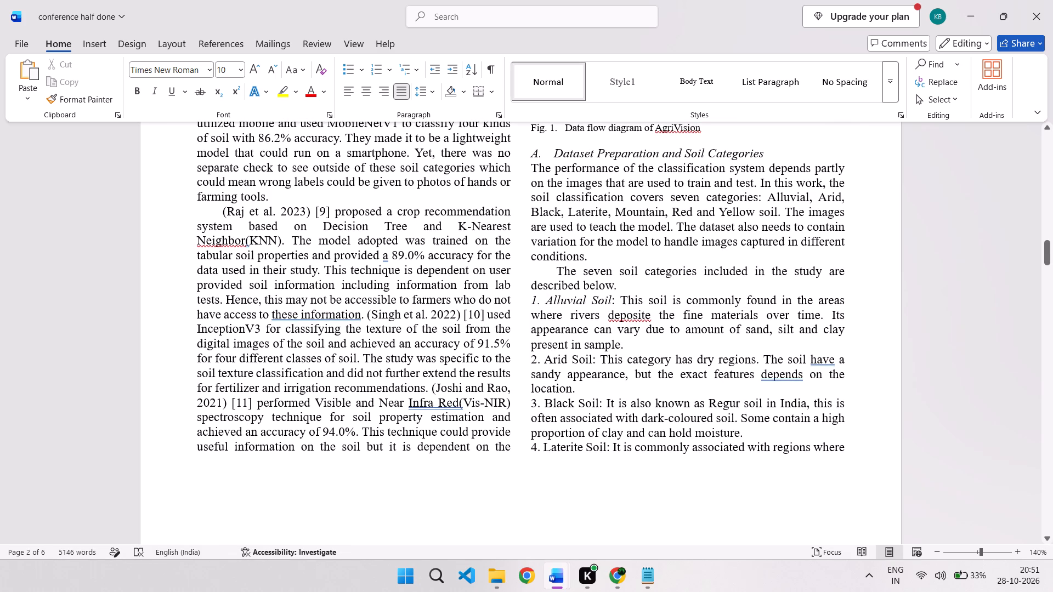
drag(597, 356, 536, 358)
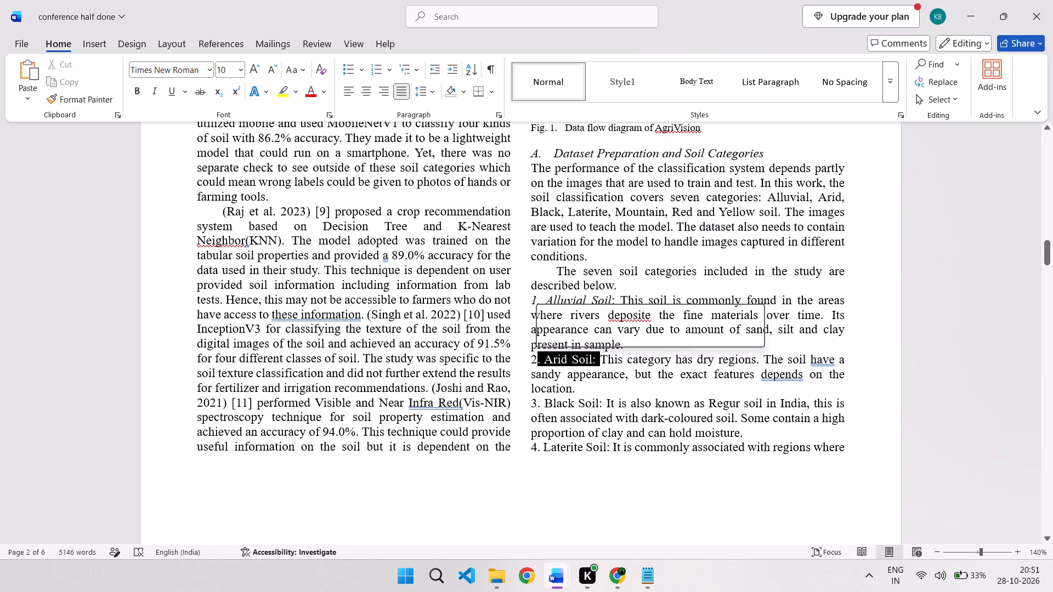
drag(530, 359, 586, 364)
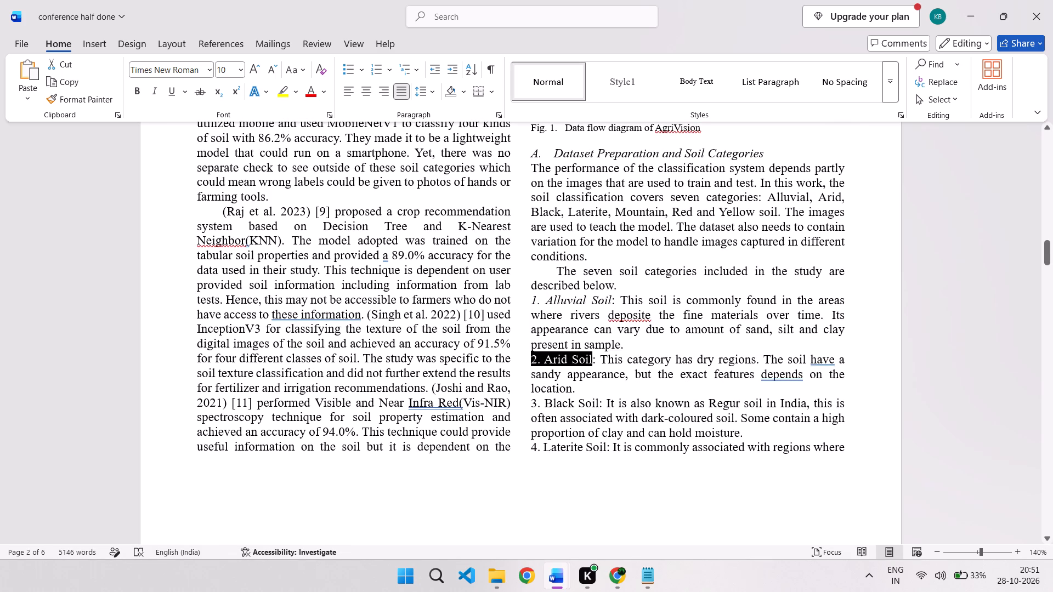
drag(586, 364, 595, 361)
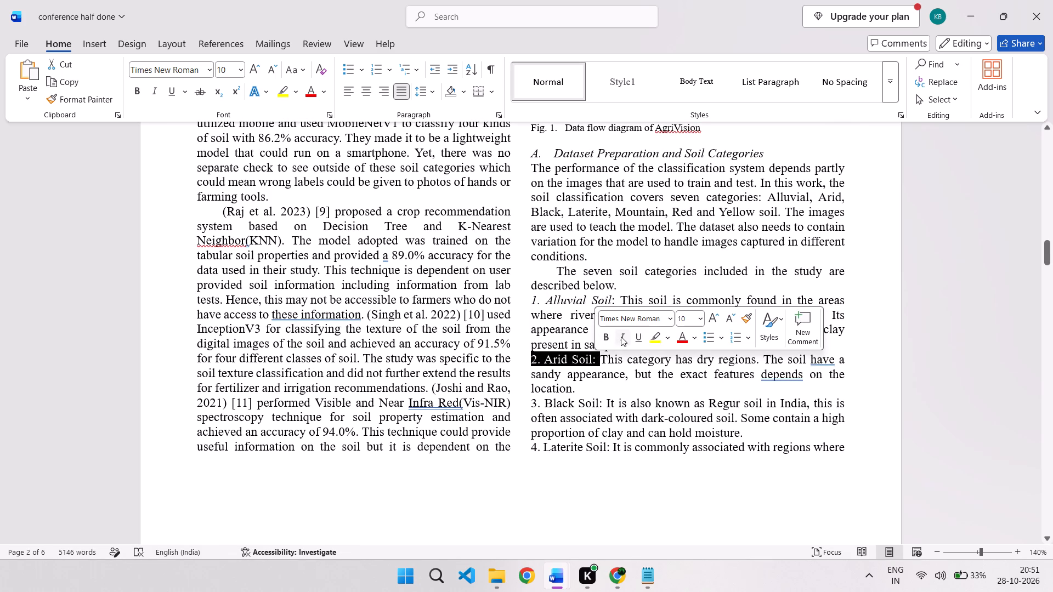
click(621, 337)
Italicise the labels "3. Black Soil:" and "4. Laterite Soil:" in the list of soil categories.
drag(601, 403, 561, 403)
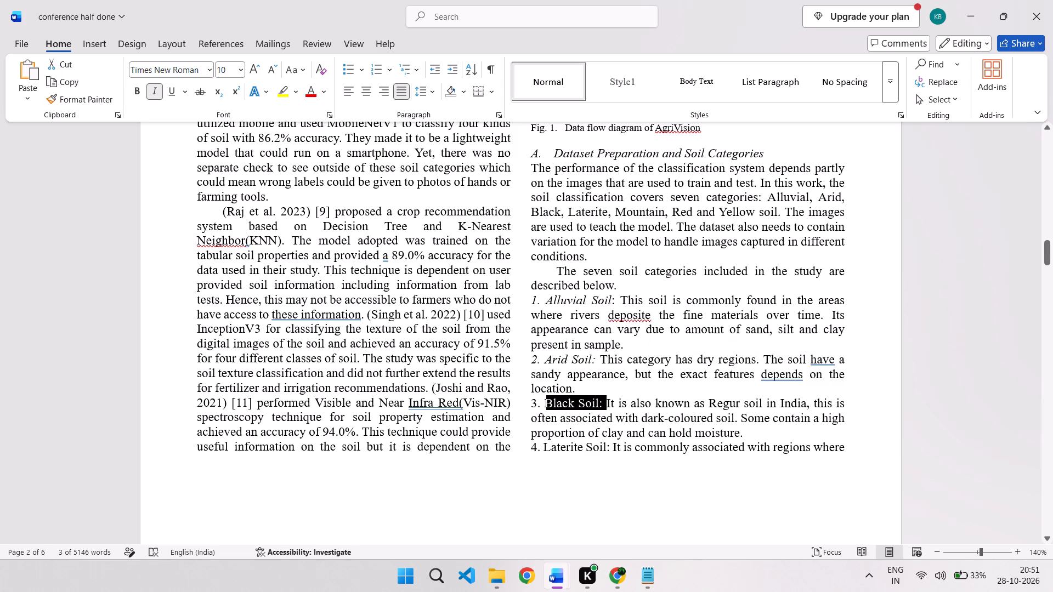
drag(561, 403, 533, 405)
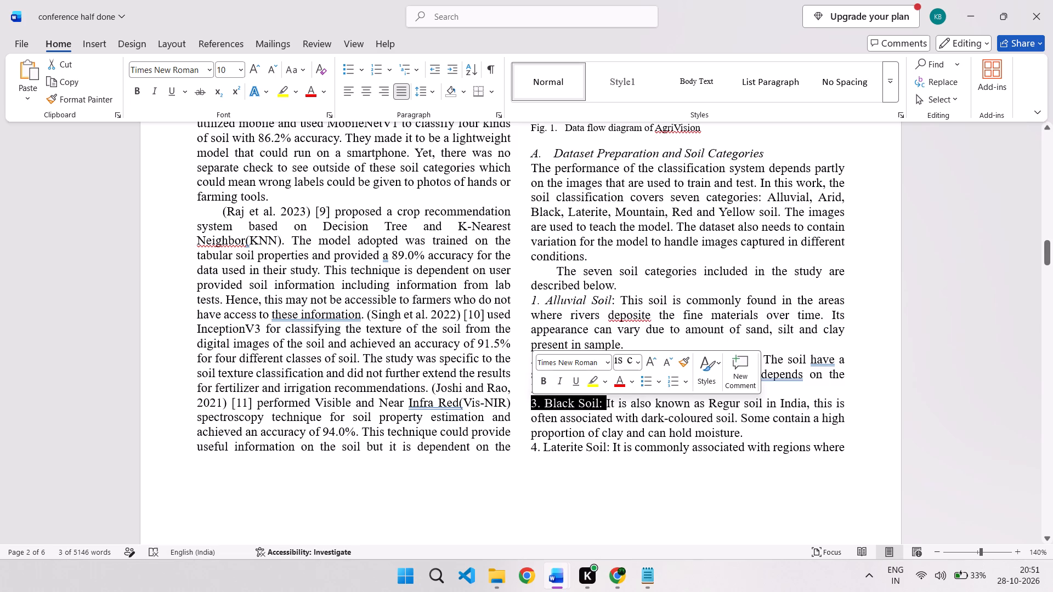
click(564, 381)
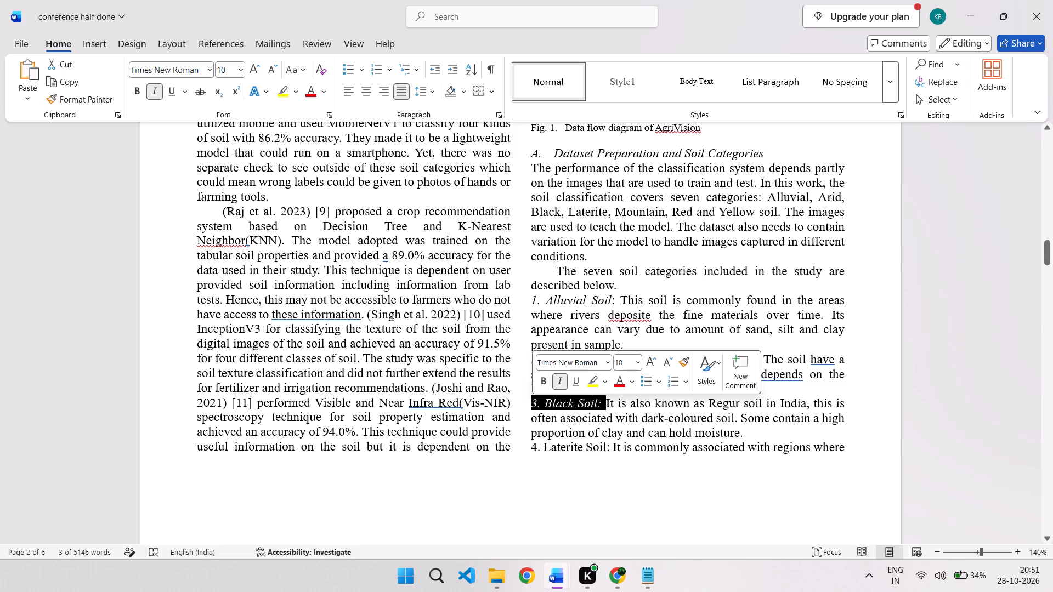
drag(607, 447, 535, 449)
click(534, 450)
drag(534, 450, 545, 449)
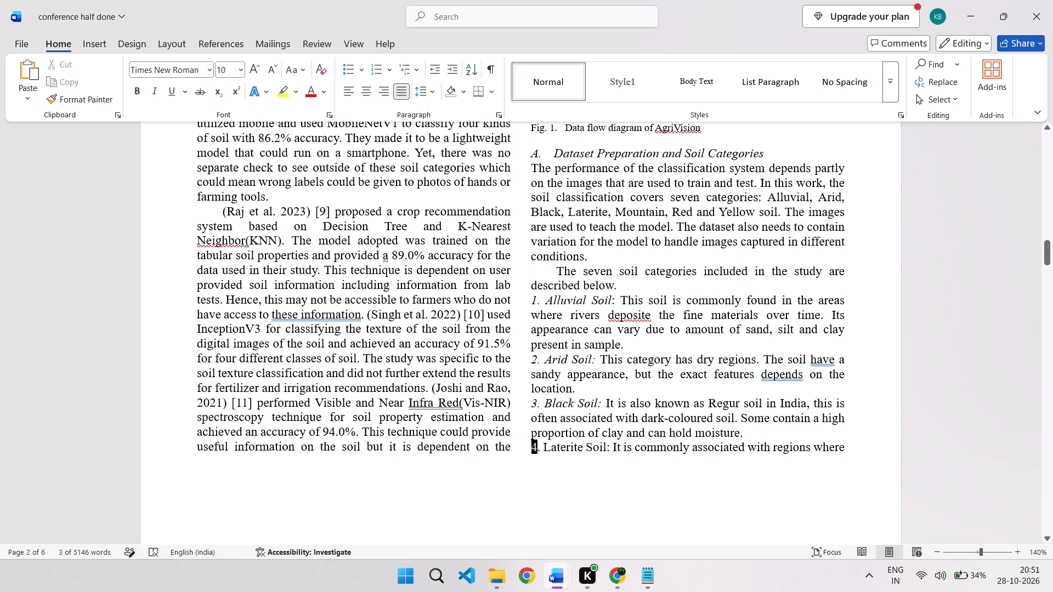
drag(545, 449, 609, 448)
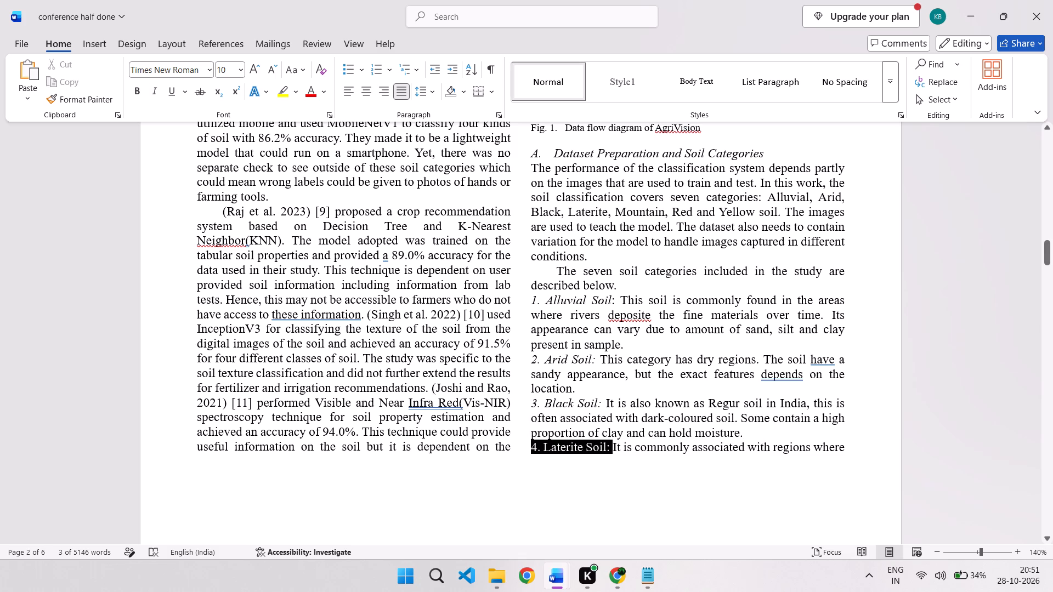
drag(609, 448, 609, 449)
click(636, 420)
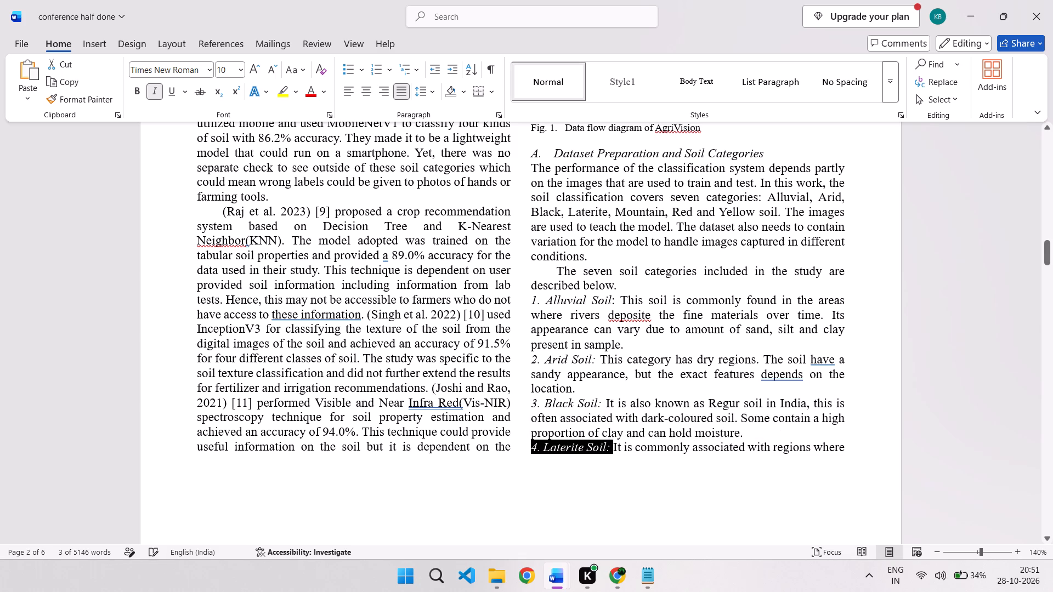
click(615, 458)
Italicise the labels "5. Mountain Soil:", "6. Red Soil:" and "7. Yellow Soil:" in the list of soil categories.
scroll(615, 458, down, 3)
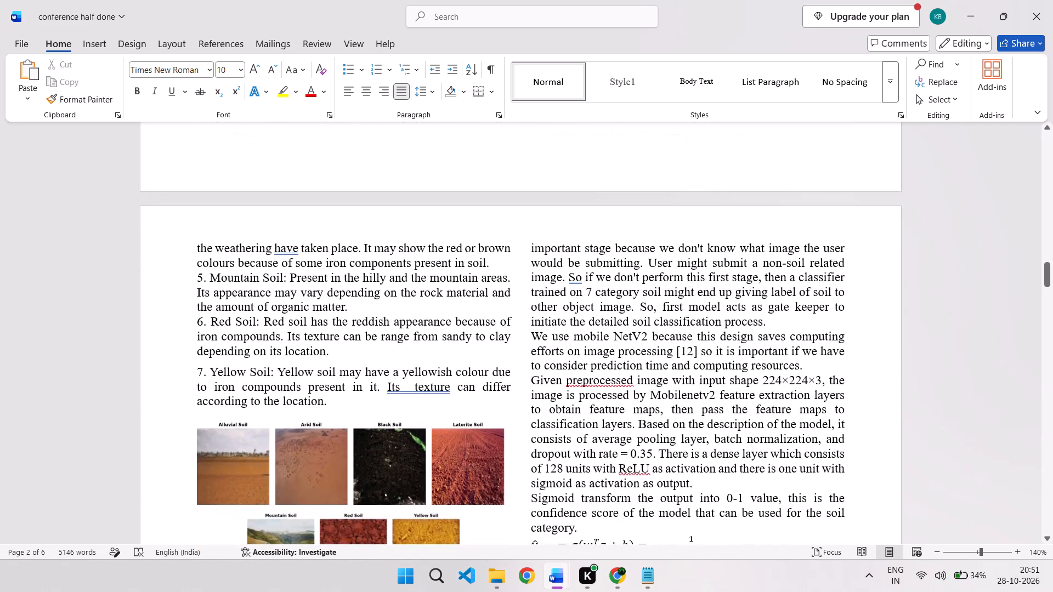
drag(288, 278, 214, 275)
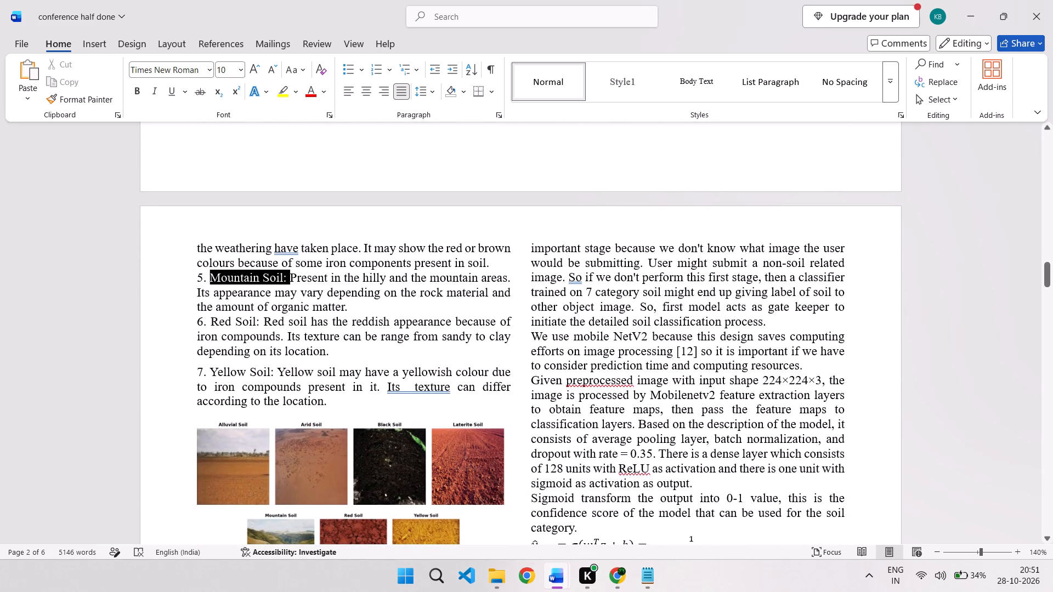
drag(214, 275, 196, 275)
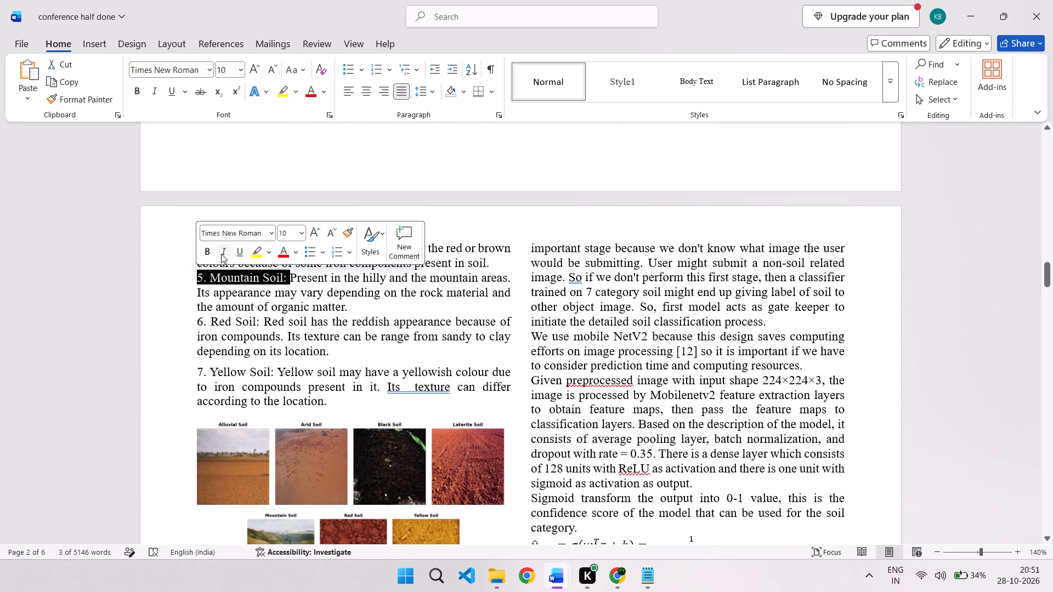
click(221, 254)
drag(258, 323, 193, 322)
click(219, 301)
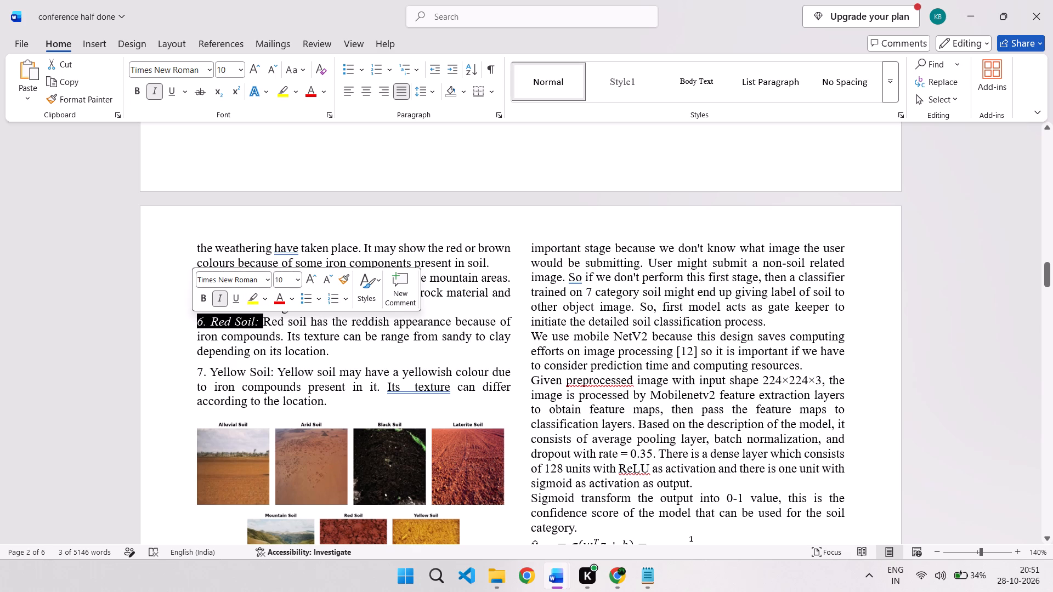
drag(272, 372, 196, 360)
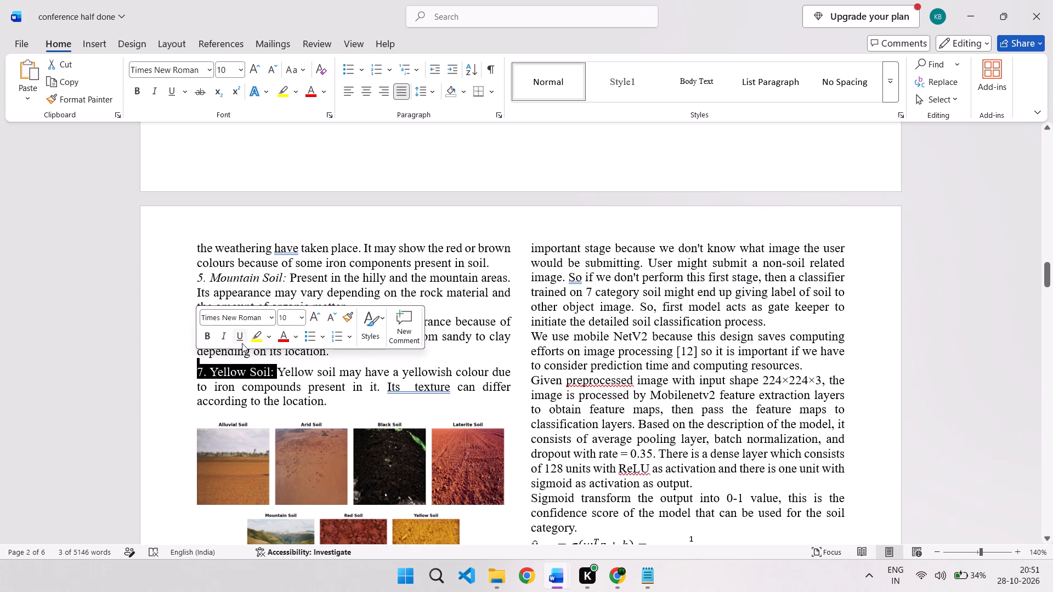
click(222, 340)
click(236, 368)
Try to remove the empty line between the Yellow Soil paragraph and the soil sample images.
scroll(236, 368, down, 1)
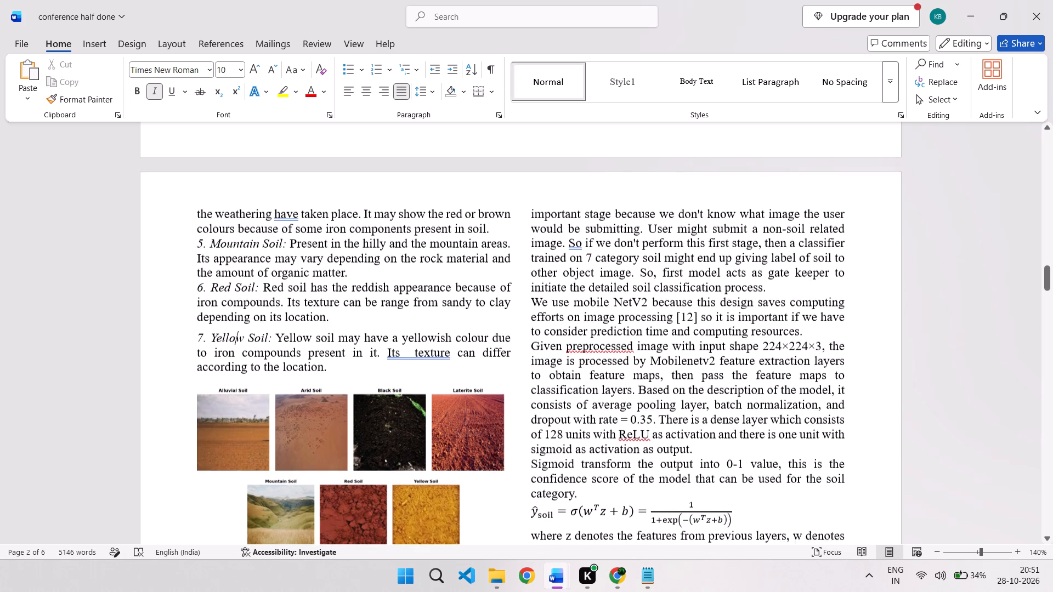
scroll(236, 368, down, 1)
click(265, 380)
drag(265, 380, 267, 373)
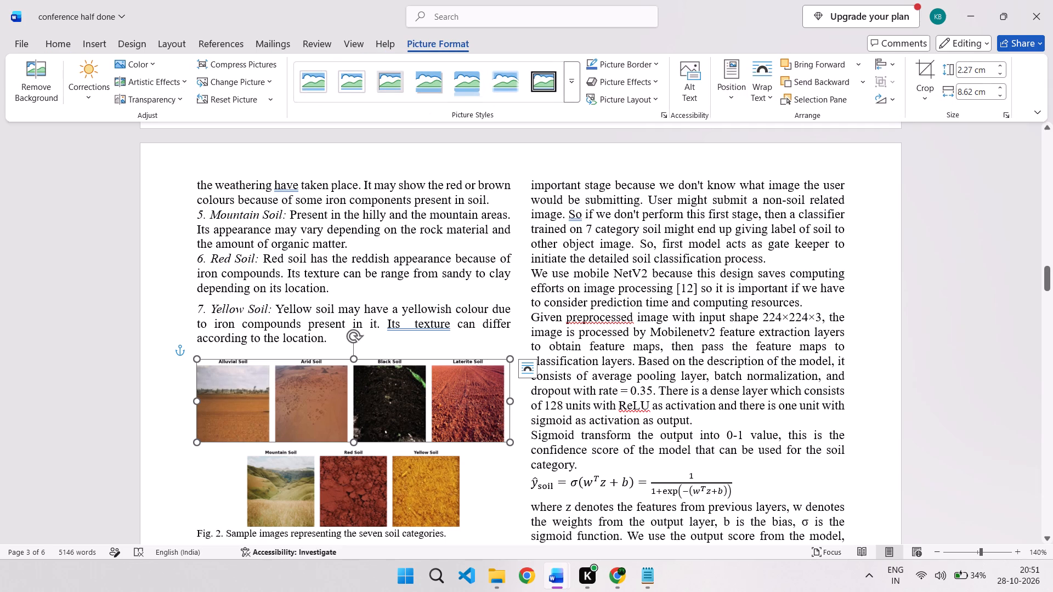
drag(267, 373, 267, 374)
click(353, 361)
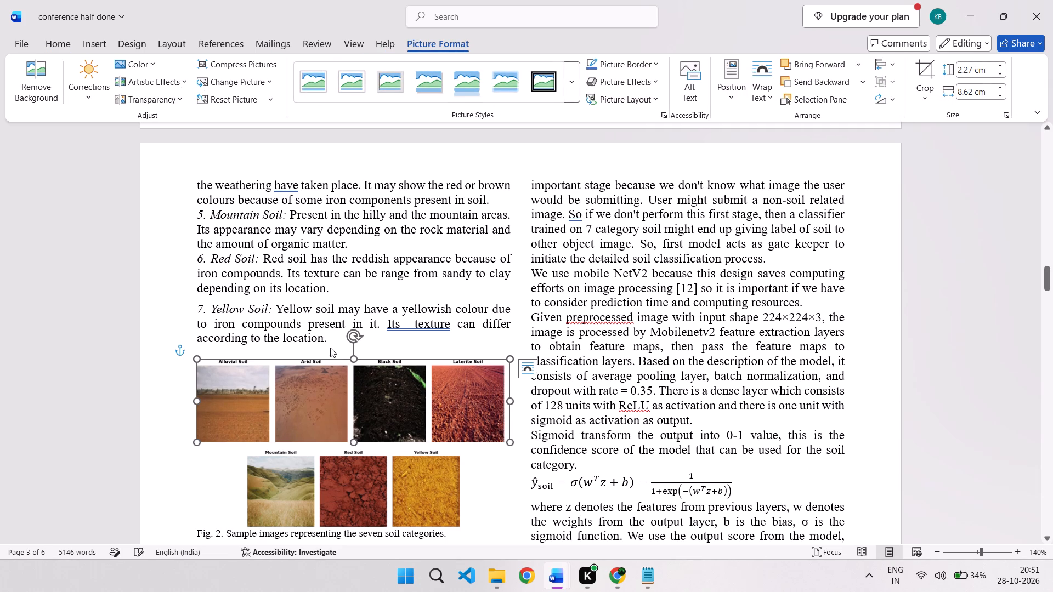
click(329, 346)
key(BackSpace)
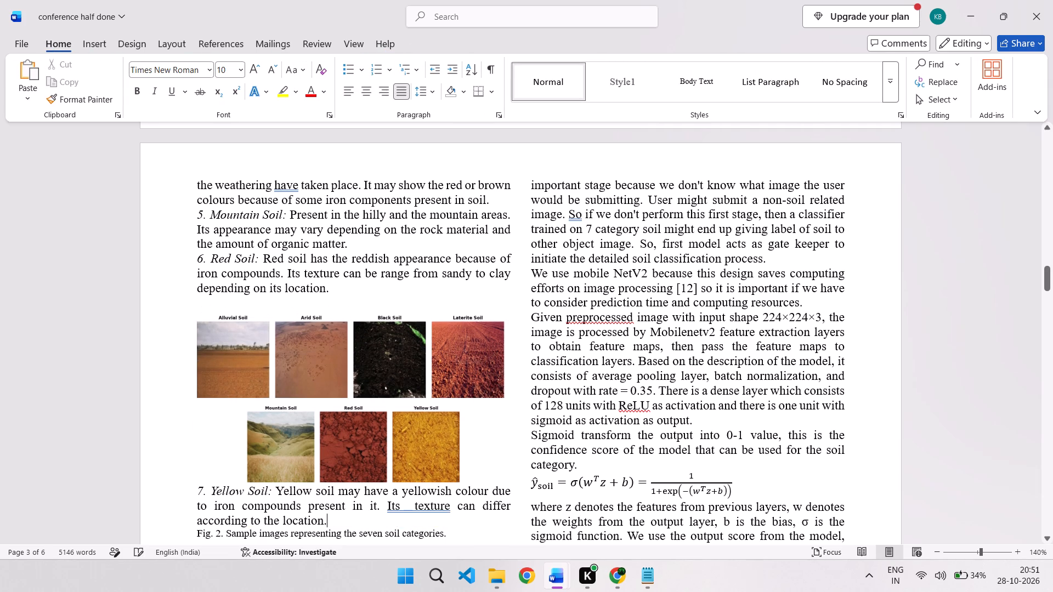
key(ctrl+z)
Stretch the Mountain, Red and Yellow Soil image slightly downward, towards the Fig. 2 caption.
scroll(331, 387, down, 1)
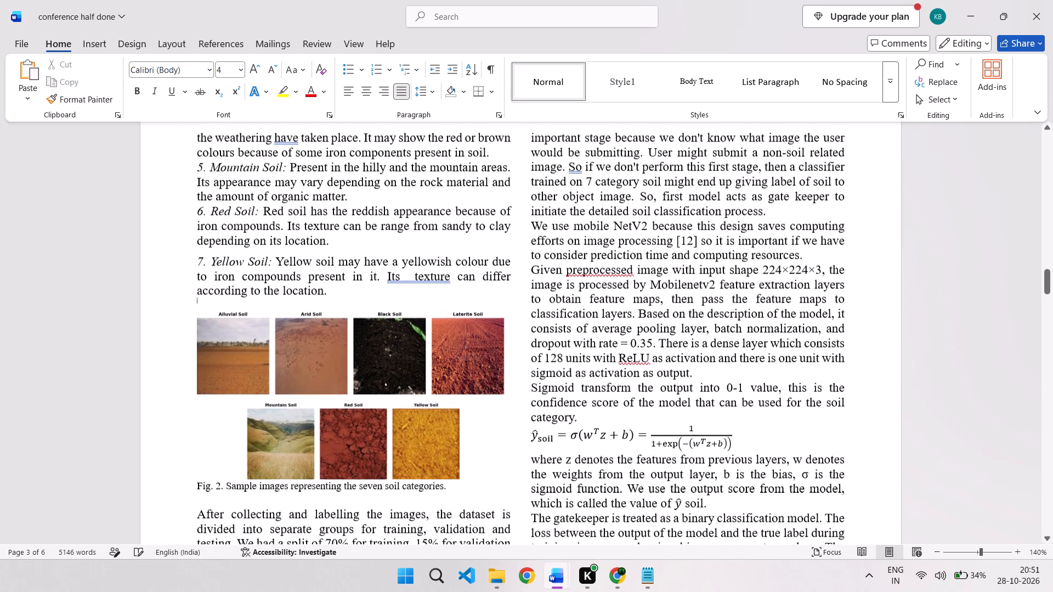
click(341, 420)
scroll(341, 420, down, 1)
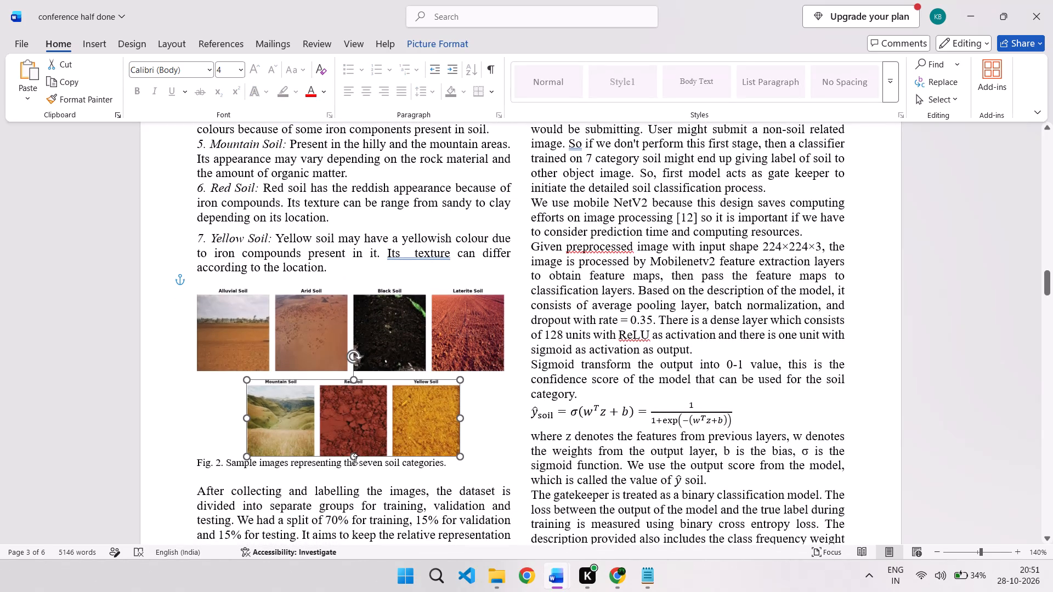
click(355, 459)
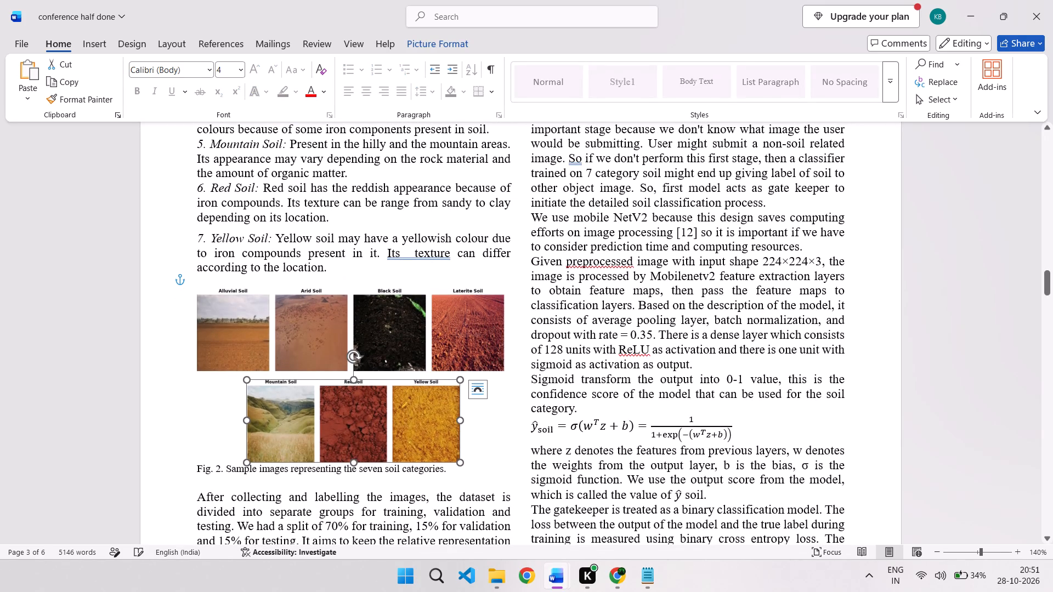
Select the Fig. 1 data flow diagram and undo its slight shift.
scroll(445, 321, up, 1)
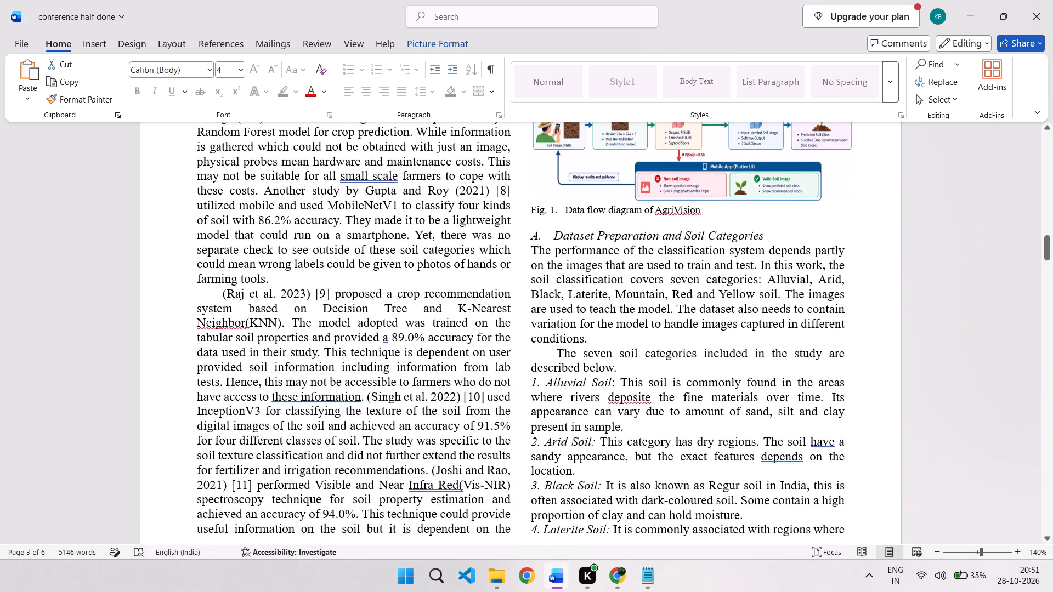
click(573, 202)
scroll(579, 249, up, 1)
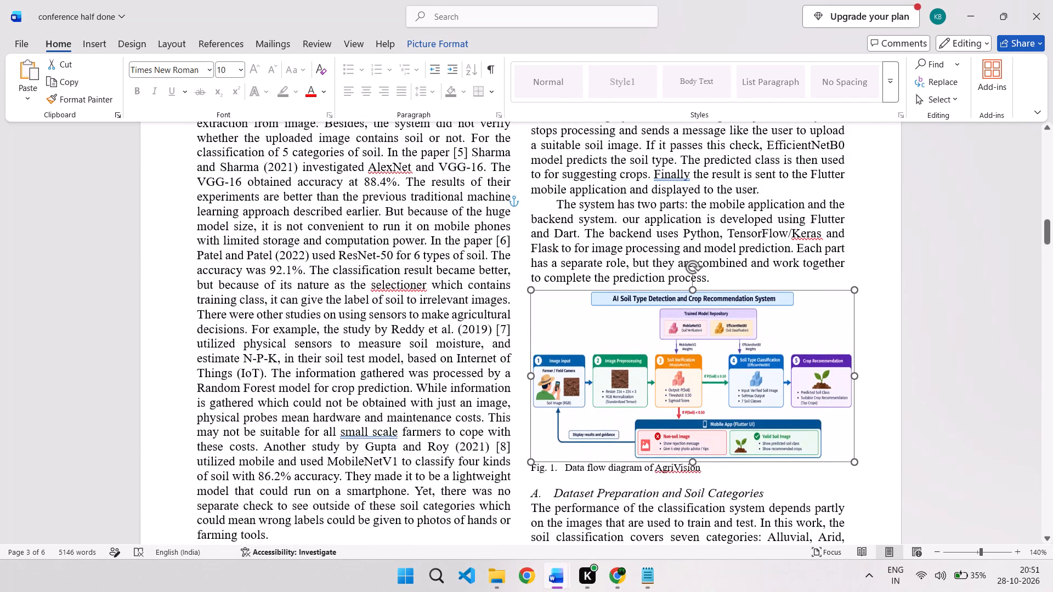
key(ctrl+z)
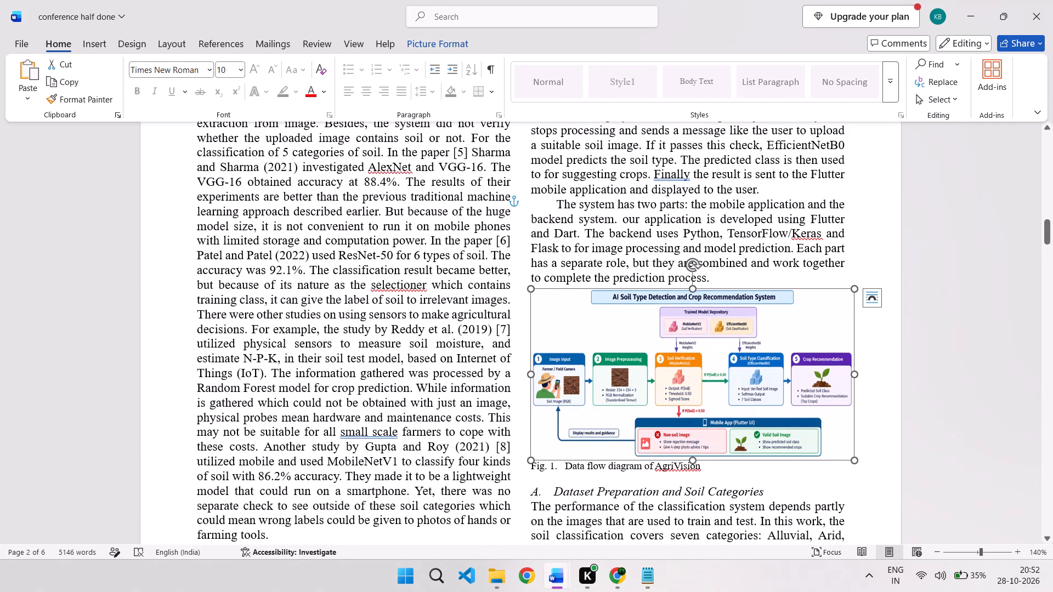
Check the Fig. 1 caption's formatting and add two more spaces after "Fig. 2." in the soil sample caption to match it.
double_click(627, 471)
double_click(620, 468)
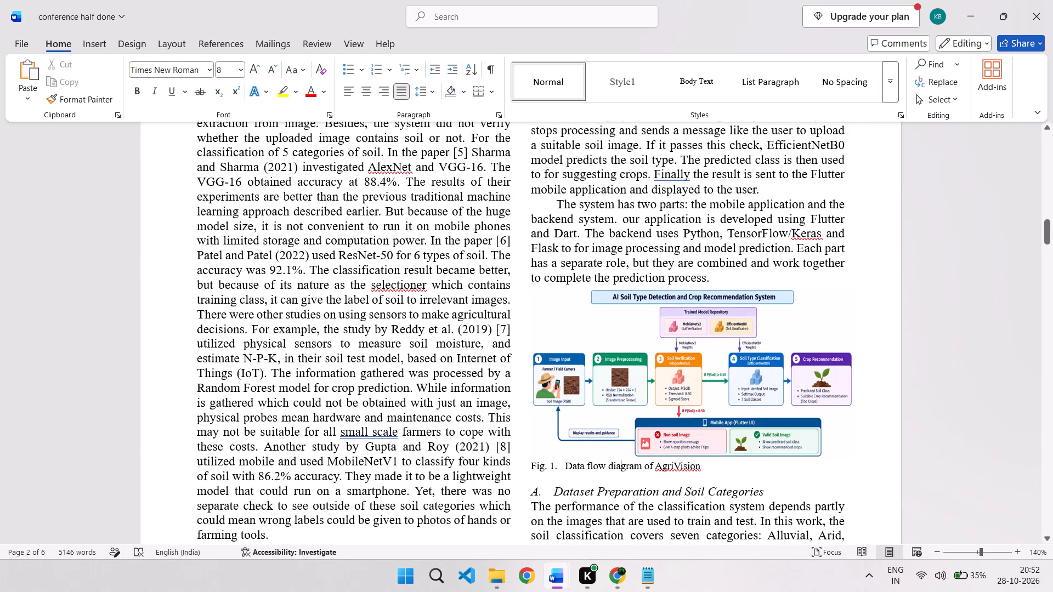
double_click(620, 468)
double_click(620, 468)
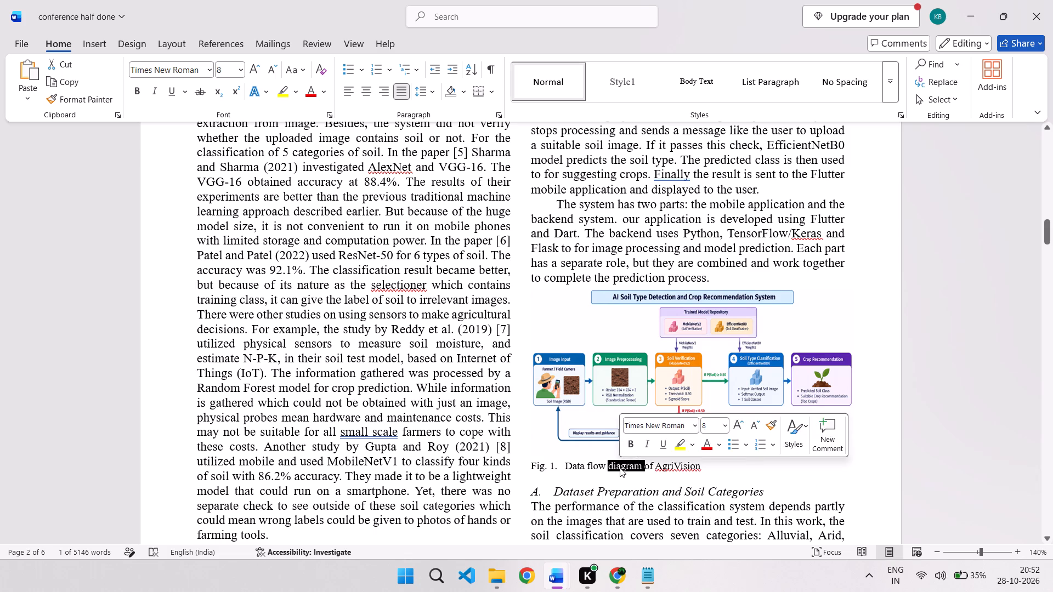
scroll(620, 468, down, 3)
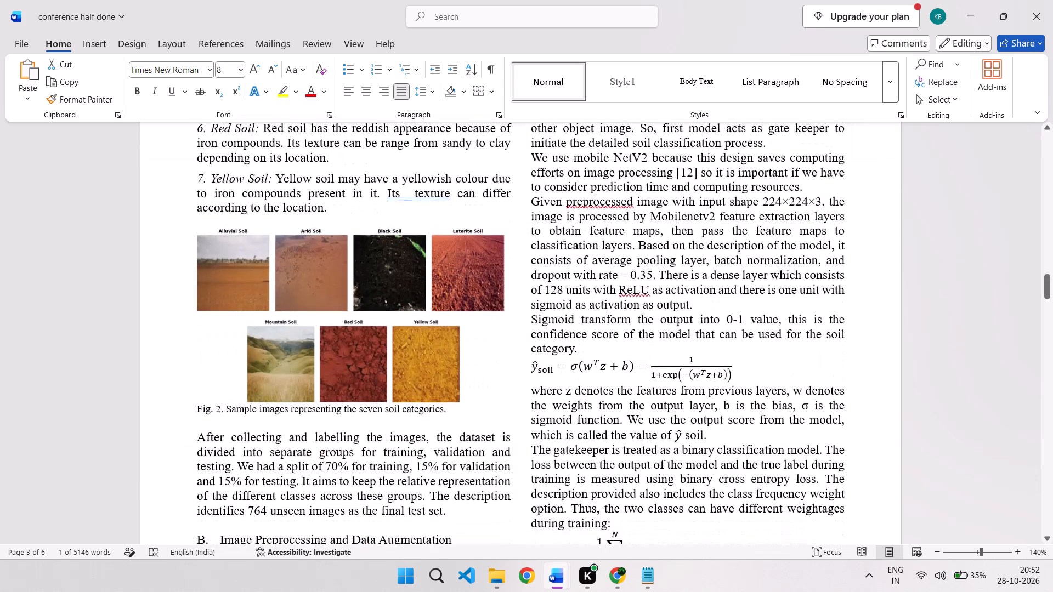
triple_click(299, 408)
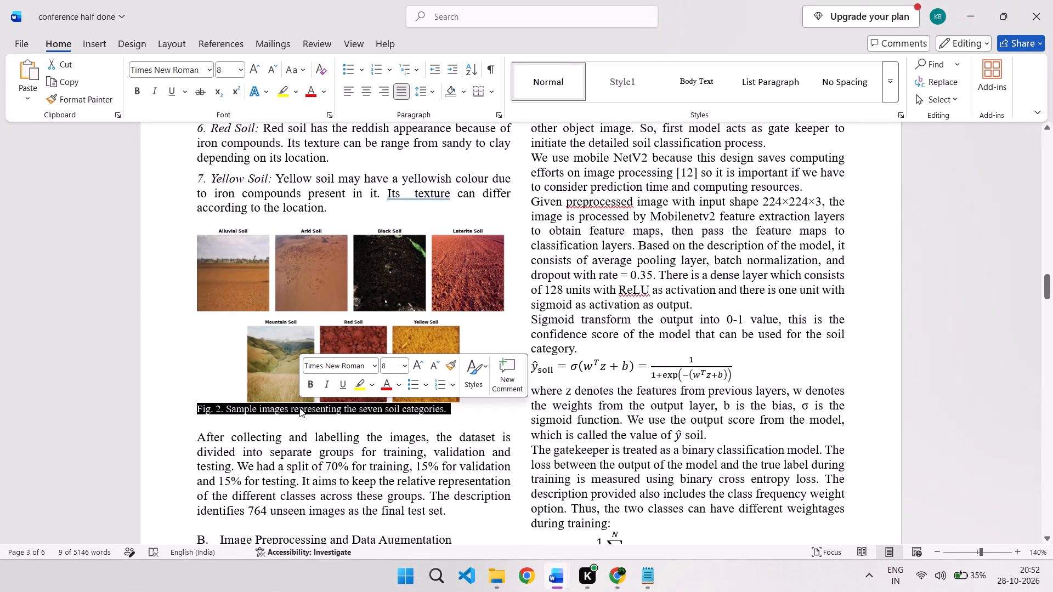
click(227, 412)
key(space)
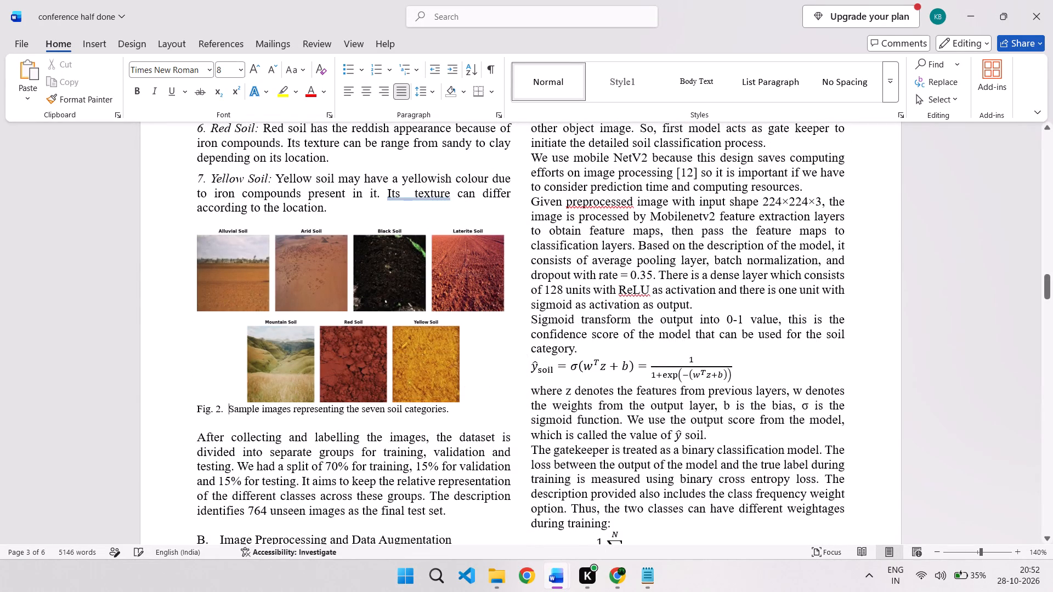
key(space)
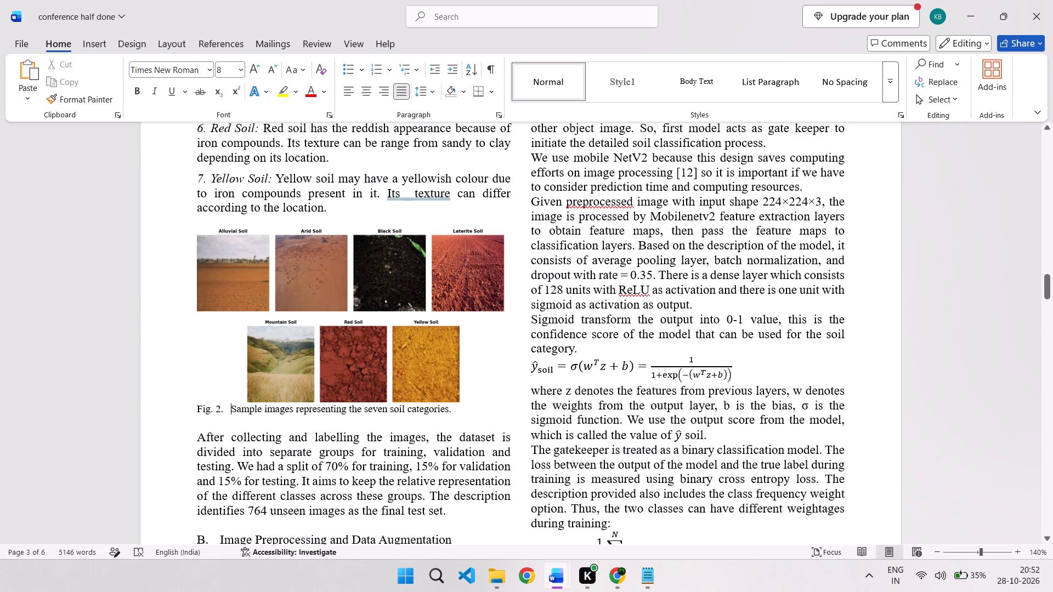
Change "images" to "image" in the Fig. 2 caption.
click(291, 411)
key(Delete)
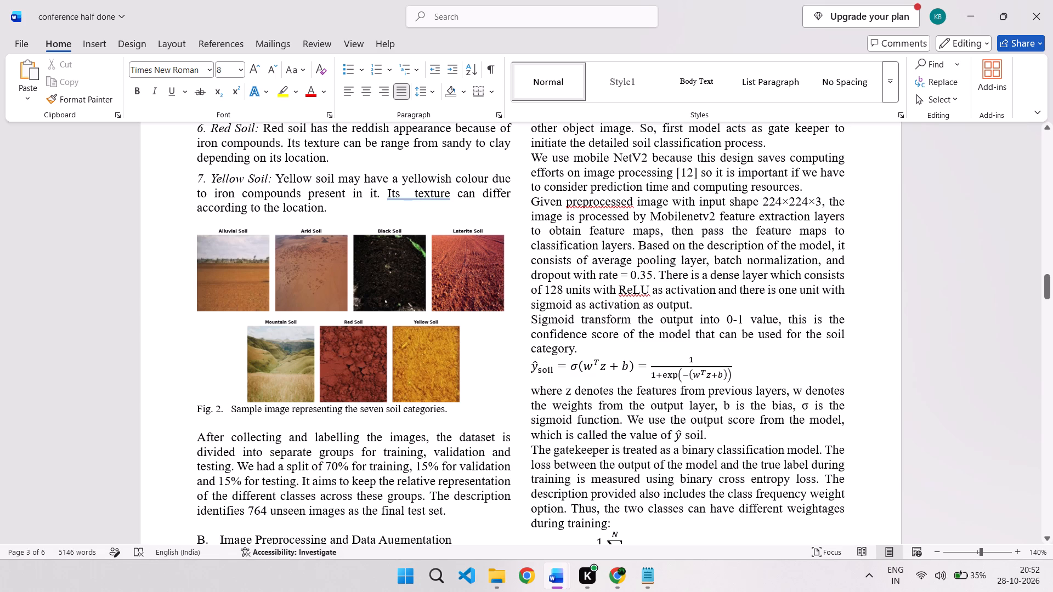
Delete the blank line between the Fig. 2 caption and the paragraph starting "After collecting and labelling".
click(277, 422)
scroll(277, 422, down, 1)
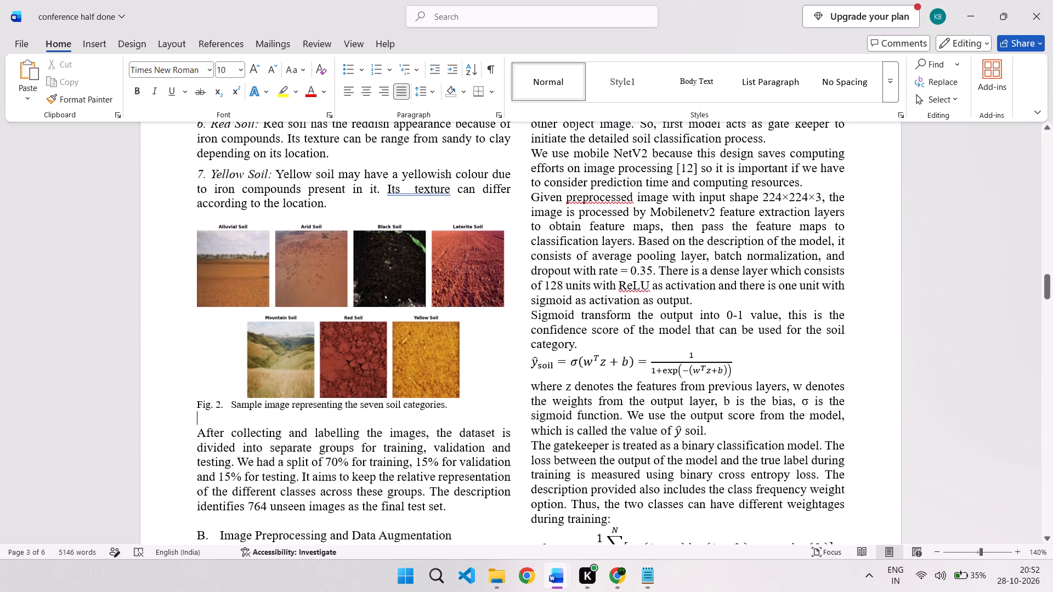
key(BackSpace)
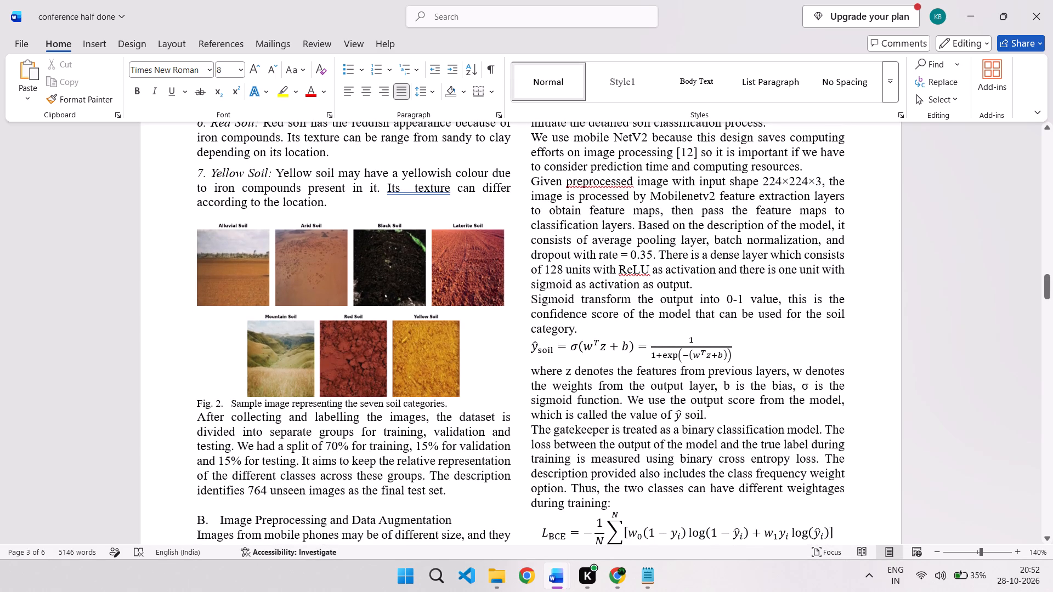
Indent the first line of the "After collecting and labelling the images" paragraph with eight spaces.
click(195, 419)
key(space)
key(space)
key(space)
key(space)
key(space)
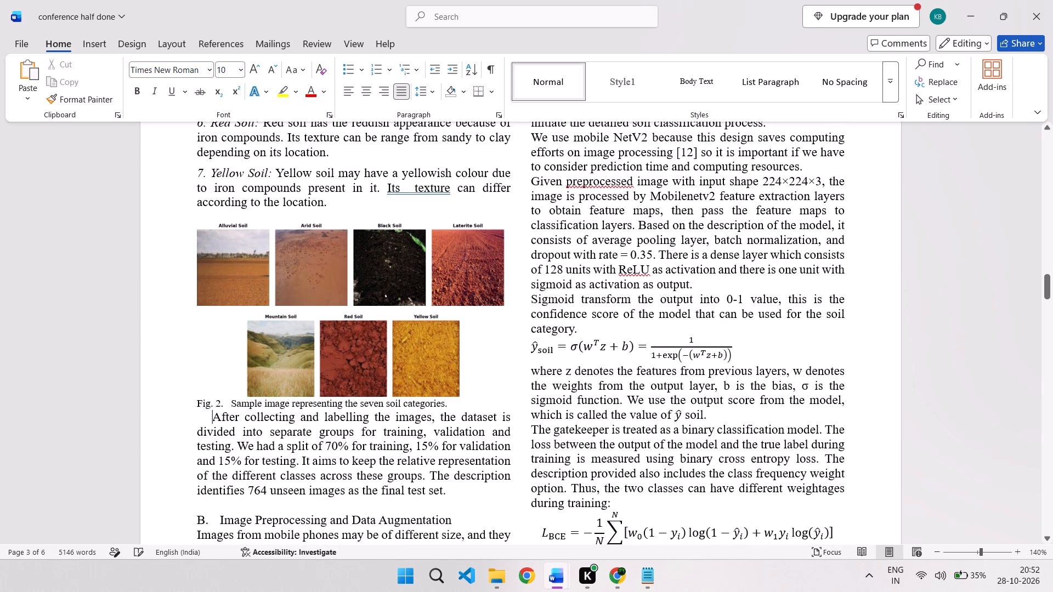
key(space)
key(space)
key(space)
Italicise the heading "Image Preprocessing and Data Augmentation" of subsection B.
scroll(195, 419, up, 1)
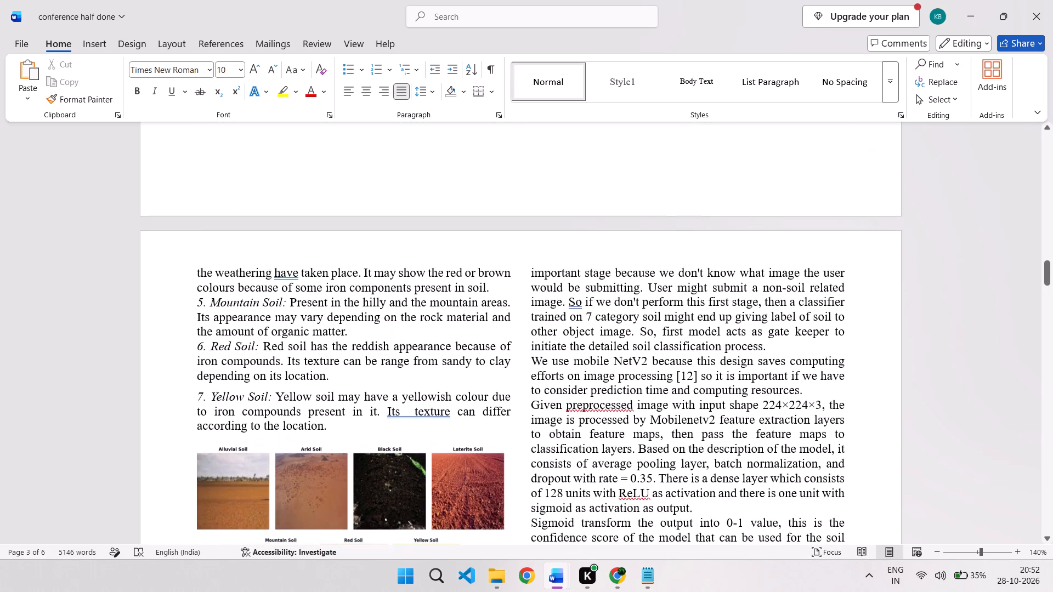
scroll(195, 419, up, 1)
scroll(195, 419, down, 2)
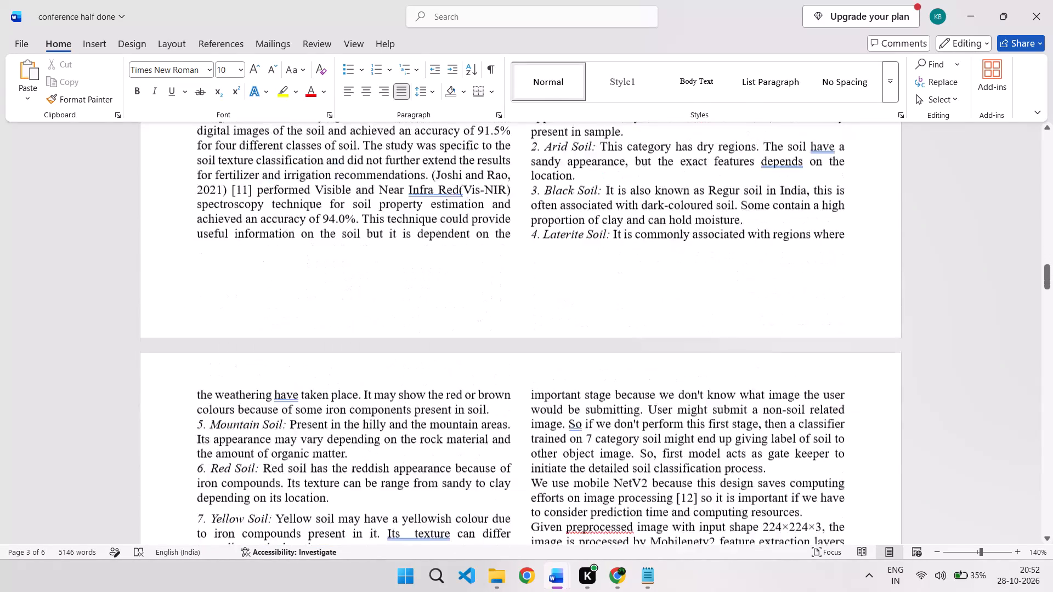
scroll(195, 419, down, 3)
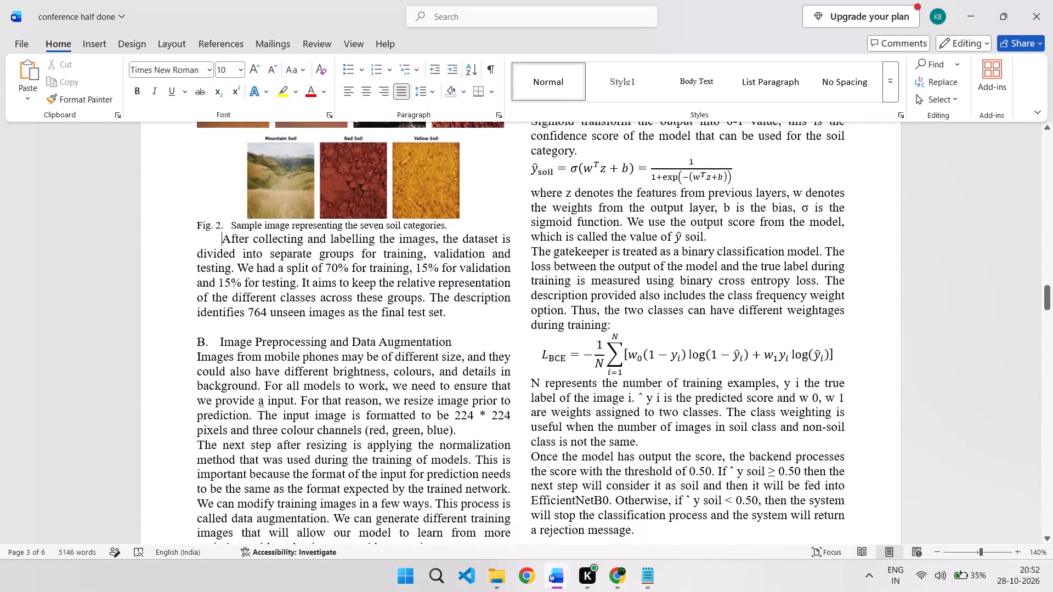
triple_click(261, 342)
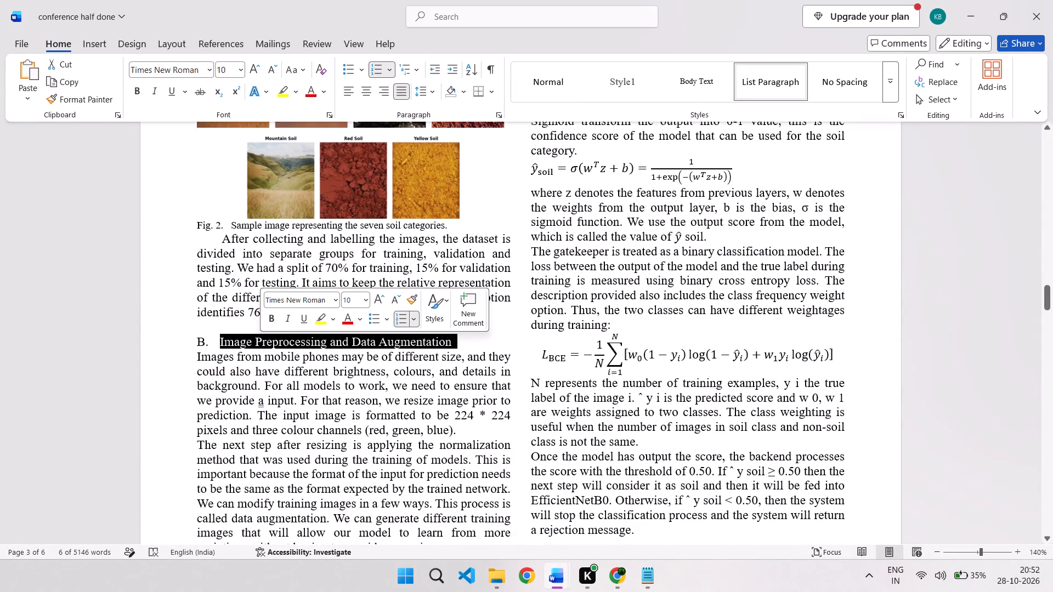
click(282, 319)
click(280, 342)
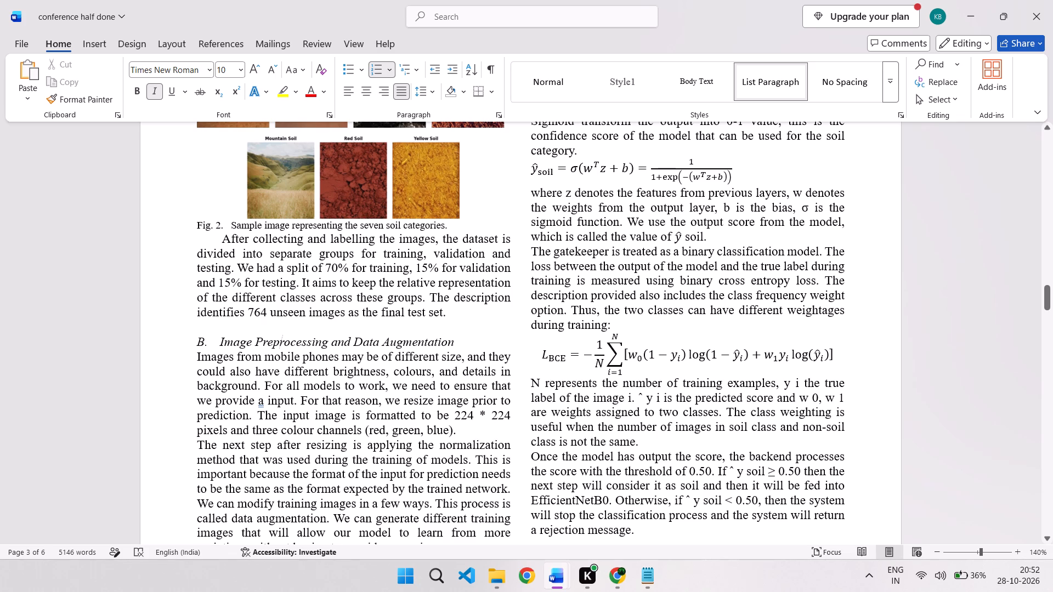
Indent the first line of the "The next step after resizing" paragraph in subsection B with eight spaces.
scroll(279, 328, down, 1)
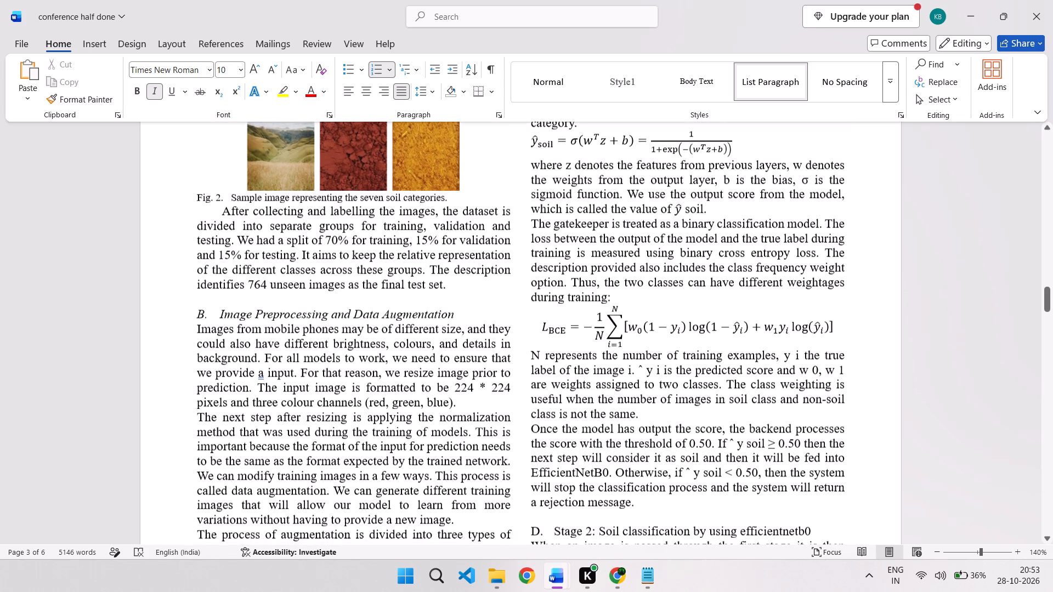
scroll(392, 335, down, 1)
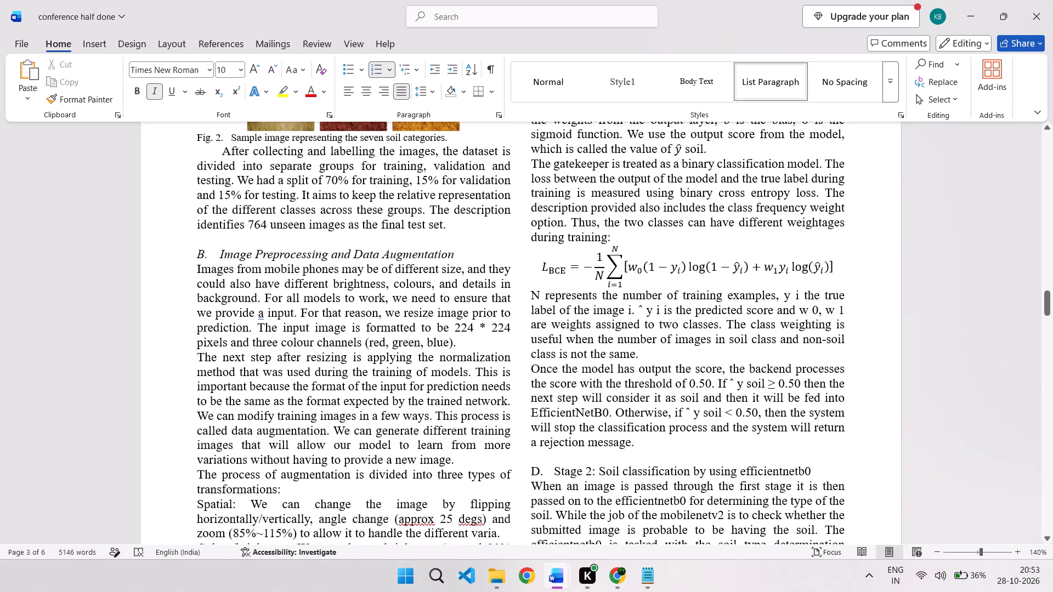
click(199, 354)
key(space)
key(space)
key(space)
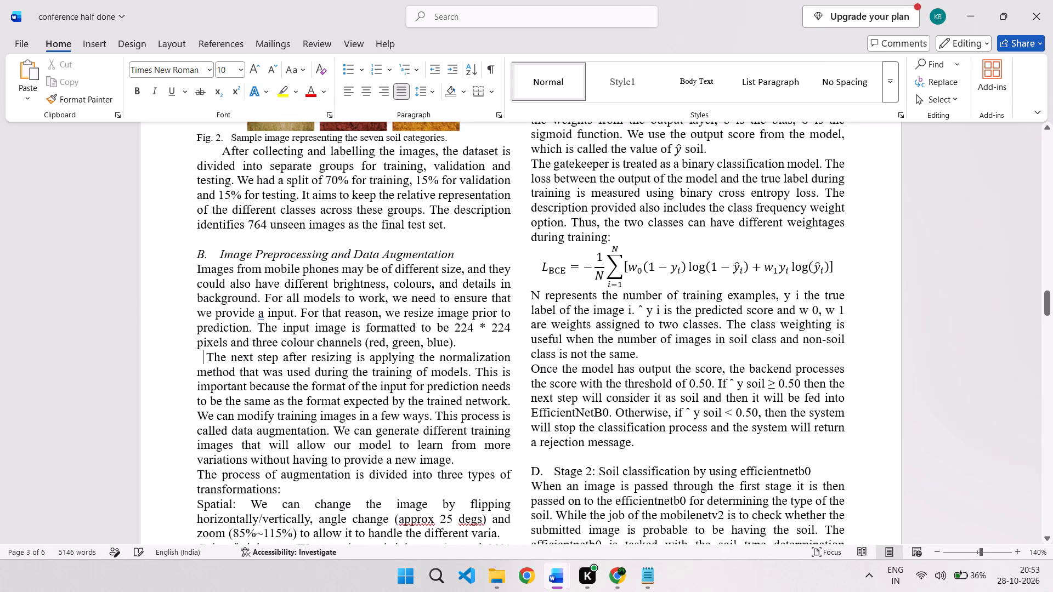
key(space)
key(space)
key(space)
key(space)
key(space)
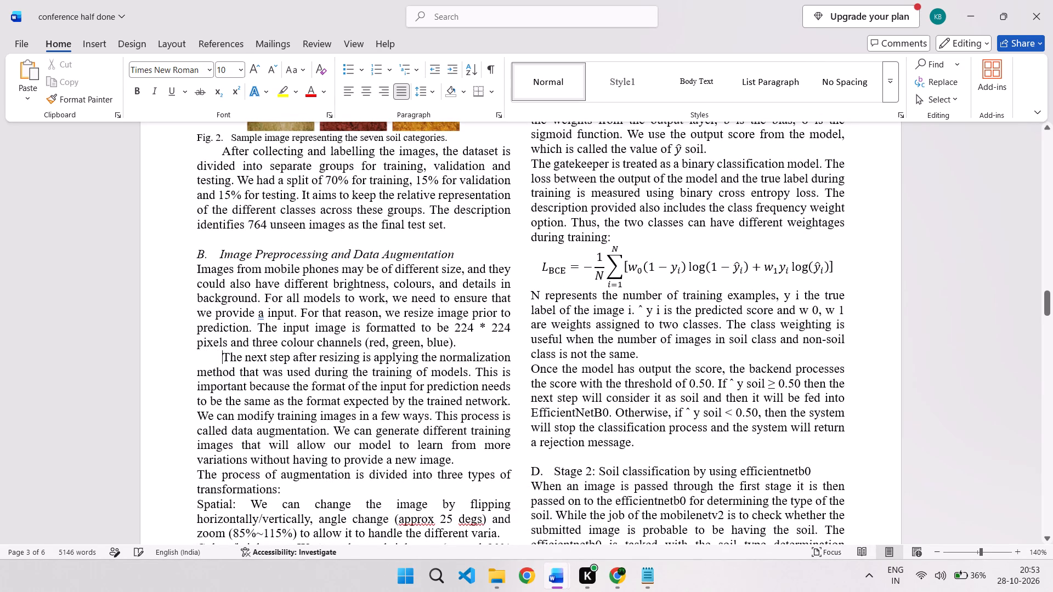
Indent the first line of the "The process of augmentation" paragraph with eight spaces.
scroll(199, 354, down, 1)
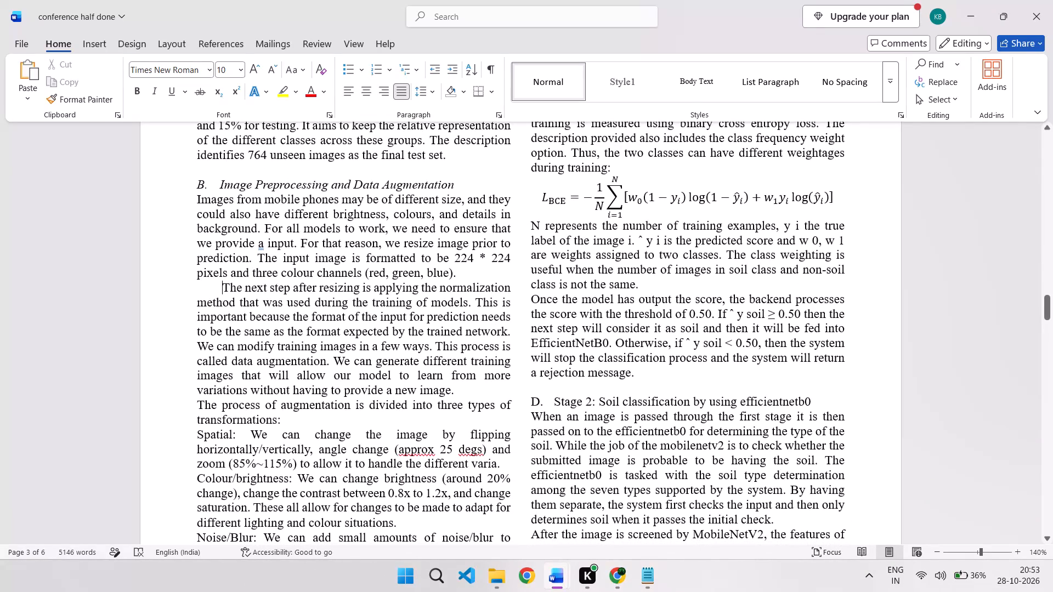
scroll(225, 369, down, 1)
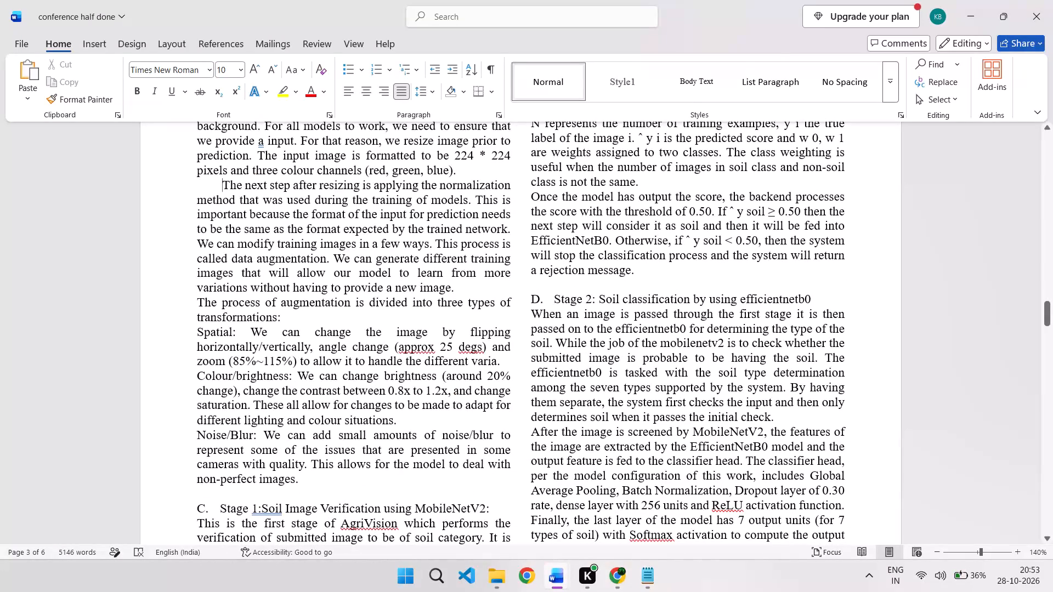
click(201, 291)
click(198, 308)
key(space)
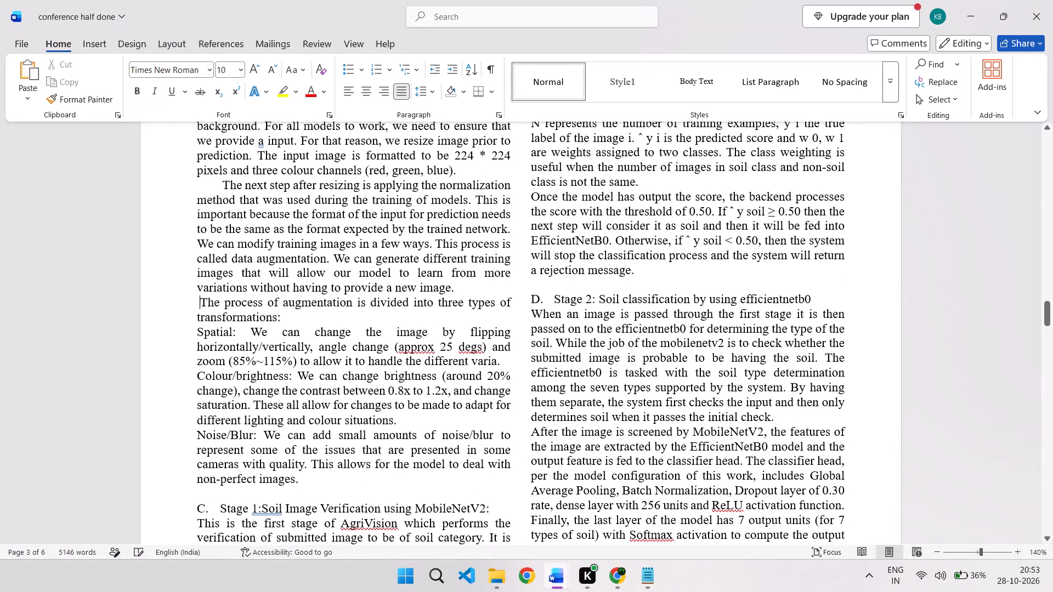
key(space)
key(space)
key(space)
key(space)
key(space)
key(space)
key(space)
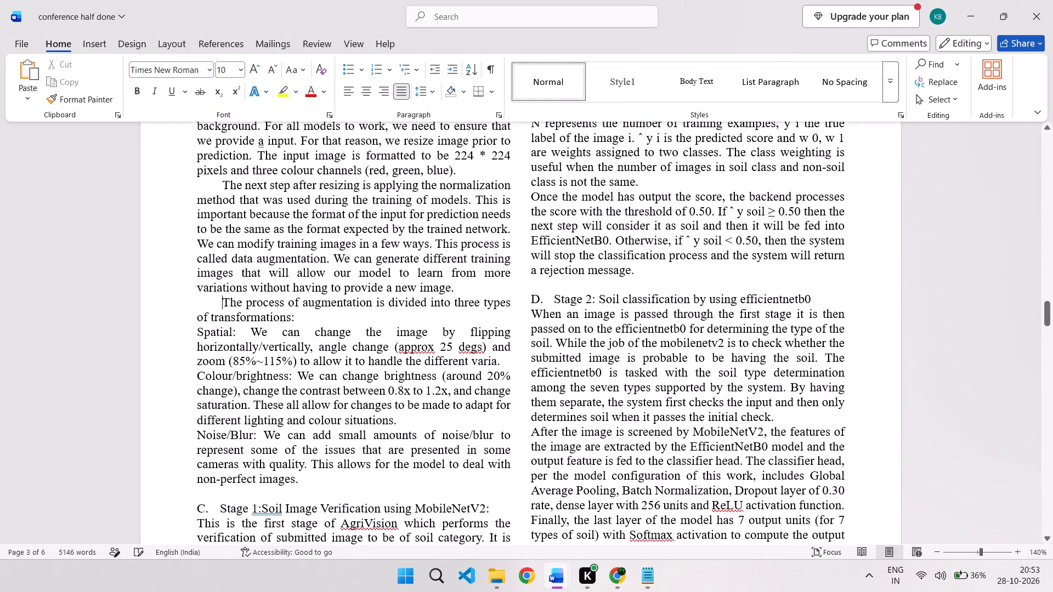
Italicise the augmentation type labels "Spatial:", "Colour/brightness:" and "Noise/Blur:" at the start of their paragraphs.
drag(236, 333, 207, 330)
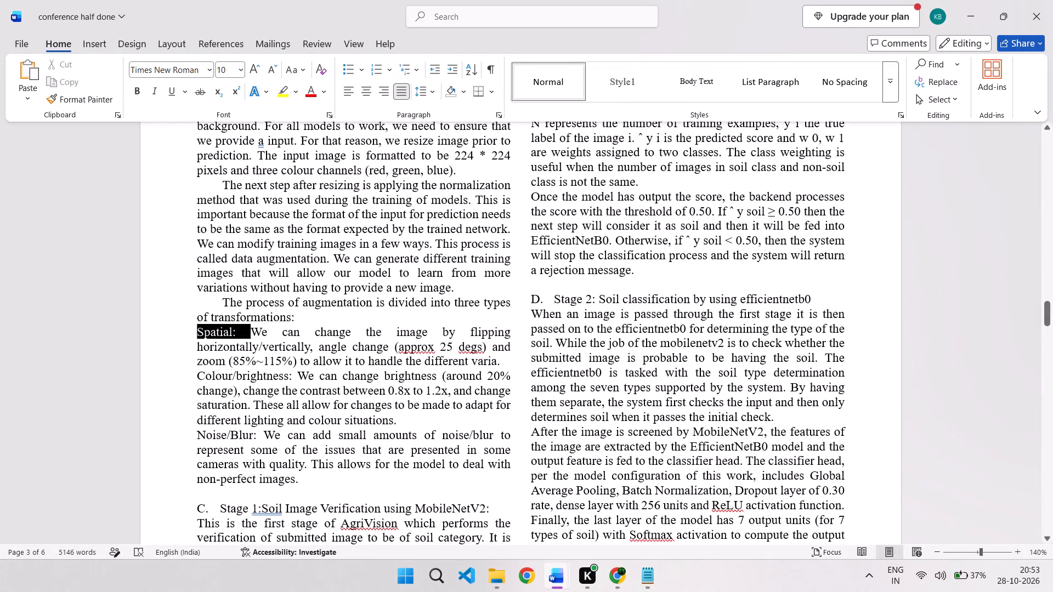
drag(207, 330, 207, 330)
click(232, 306)
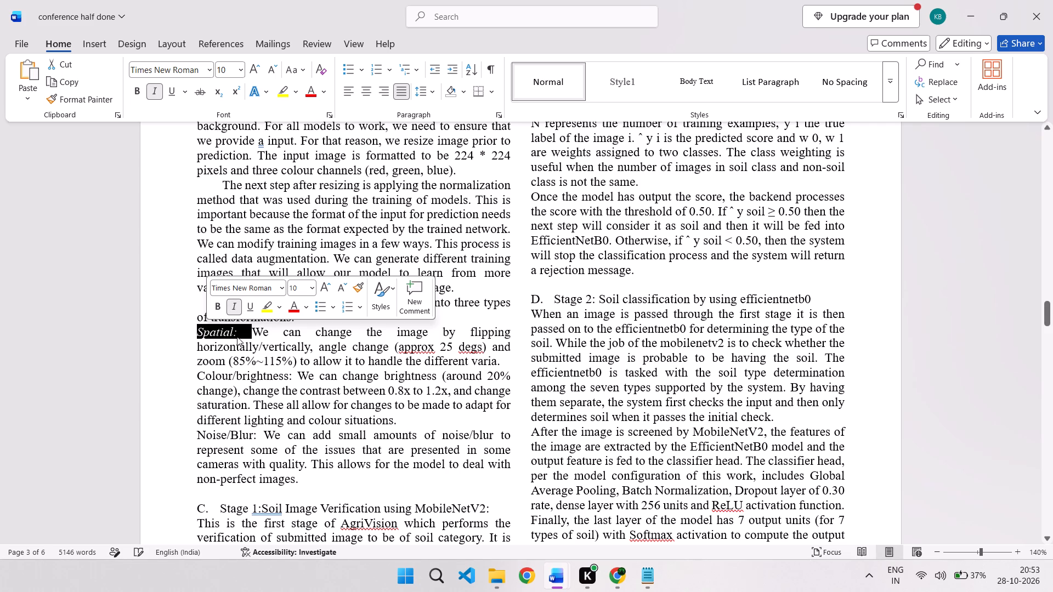
drag(293, 378, 217, 373)
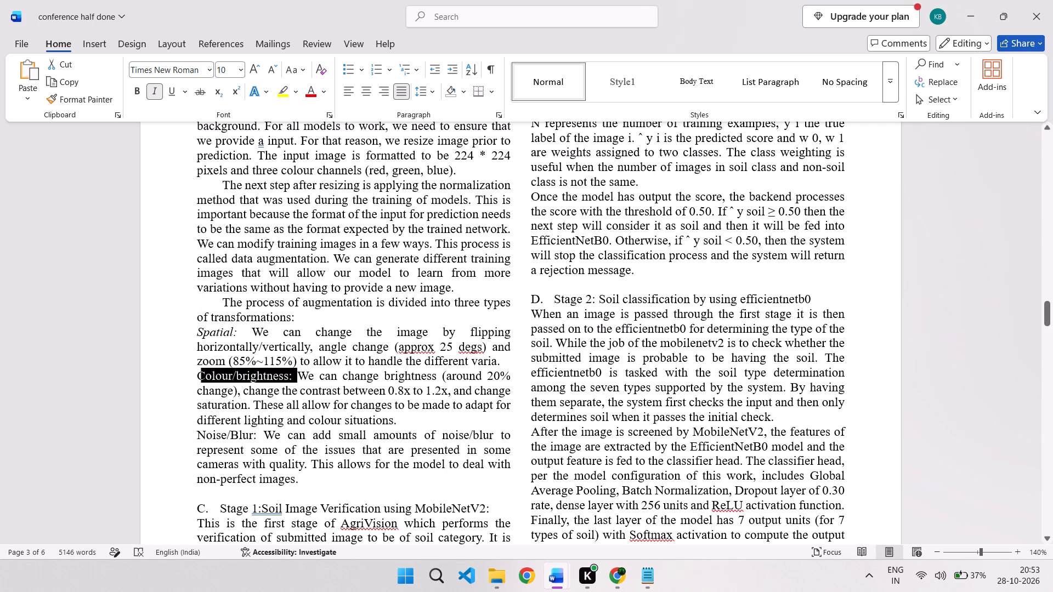
drag(217, 373, 200, 371)
click(231, 346)
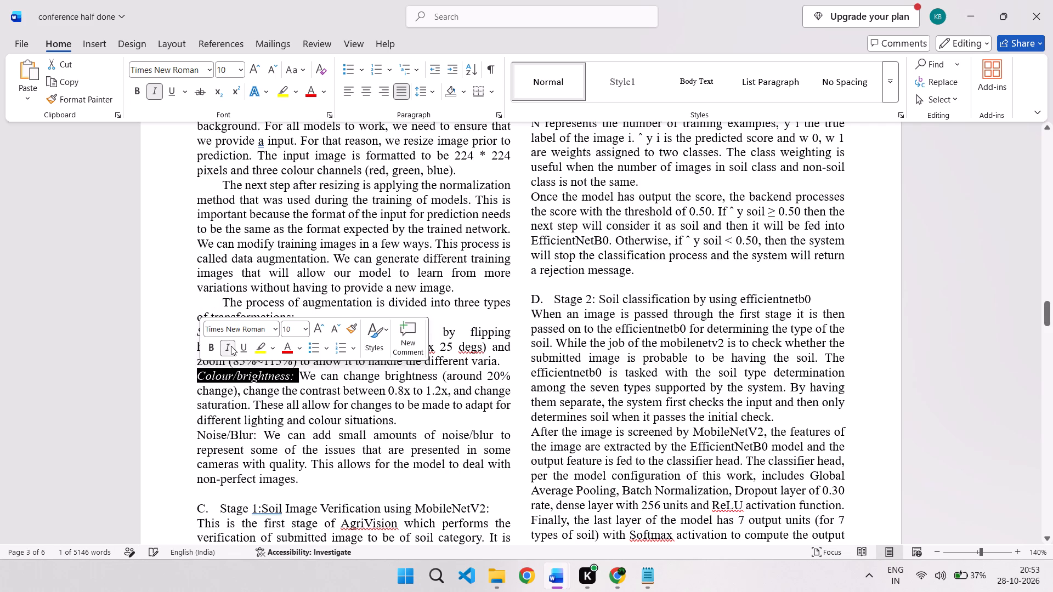
drag(260, 434, 207, 430)
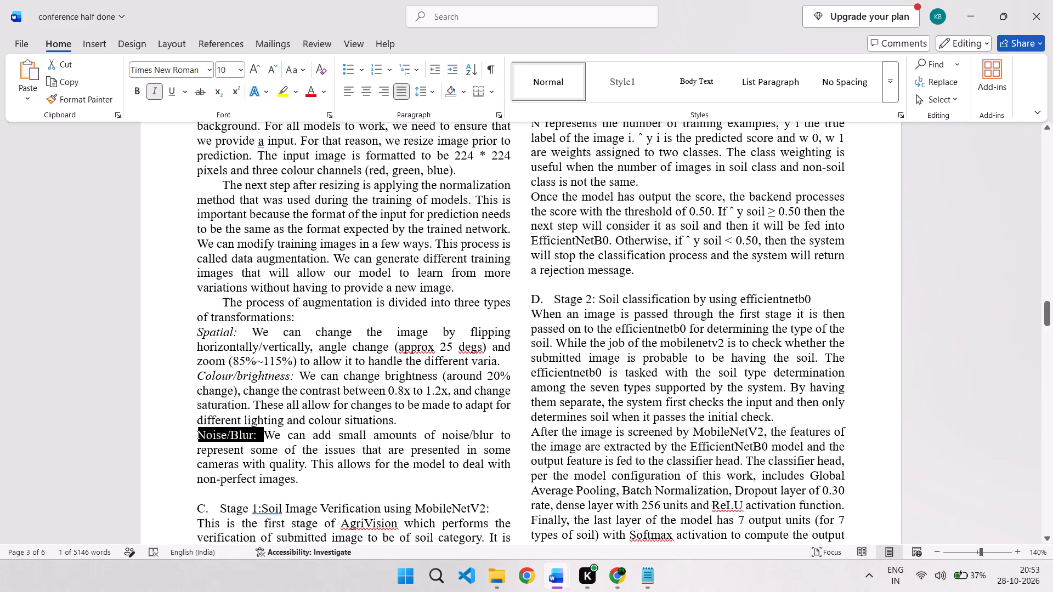
drag(207, 430, 206, 430)
click(232, 410)
click(252, 449)
Replace the colon after "Stage 1" in the subsection C heading with a hyphen and a space.
scroll(252, 449, down, 1)
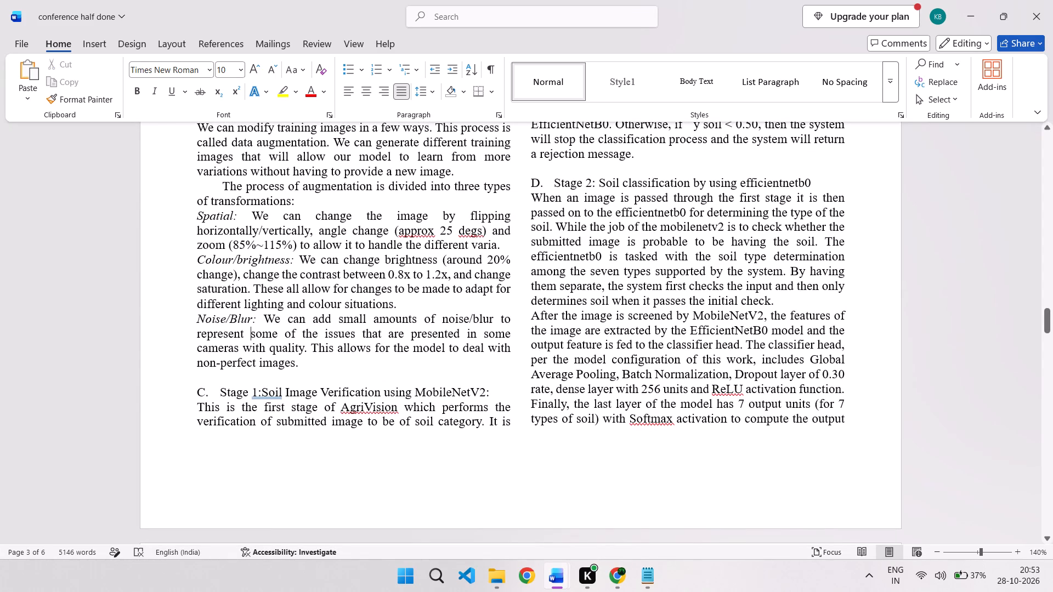
click(261, 389)
key(BackSpace)
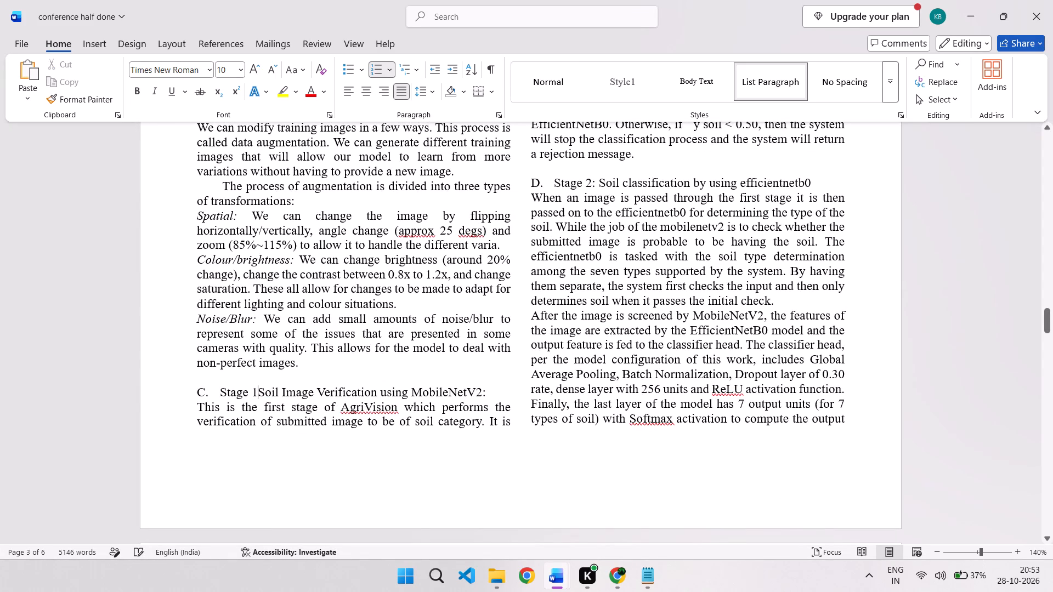
text(-)
key(space)
key(BackSpace)
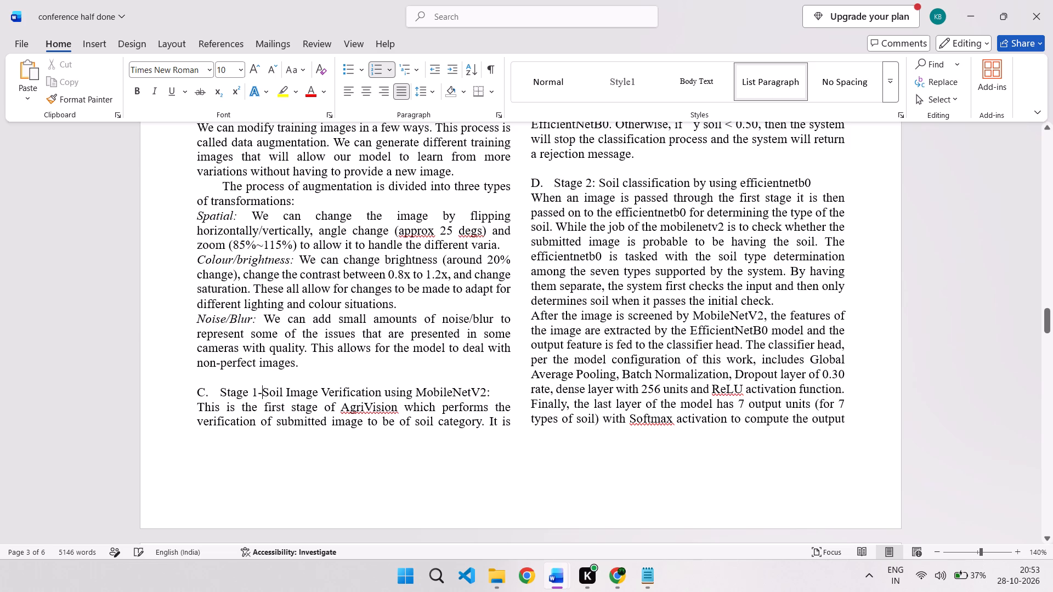
key(space)
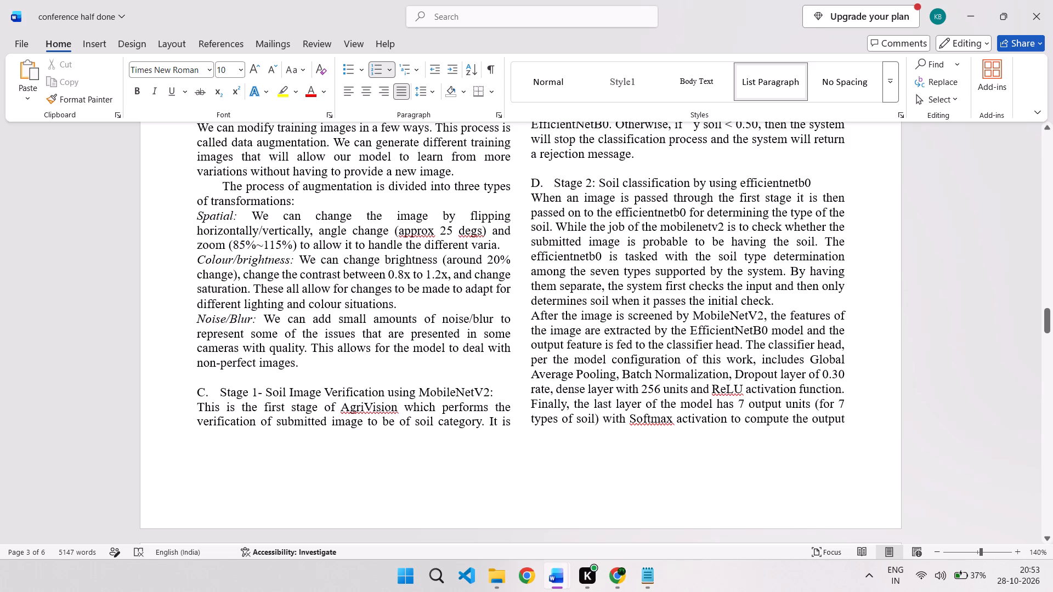
Italicise the subsection C heading "Stage 1- Soil Image Verification using MobileNetV2:".
drag(500, 393, 205, 388)
click(228, 368)
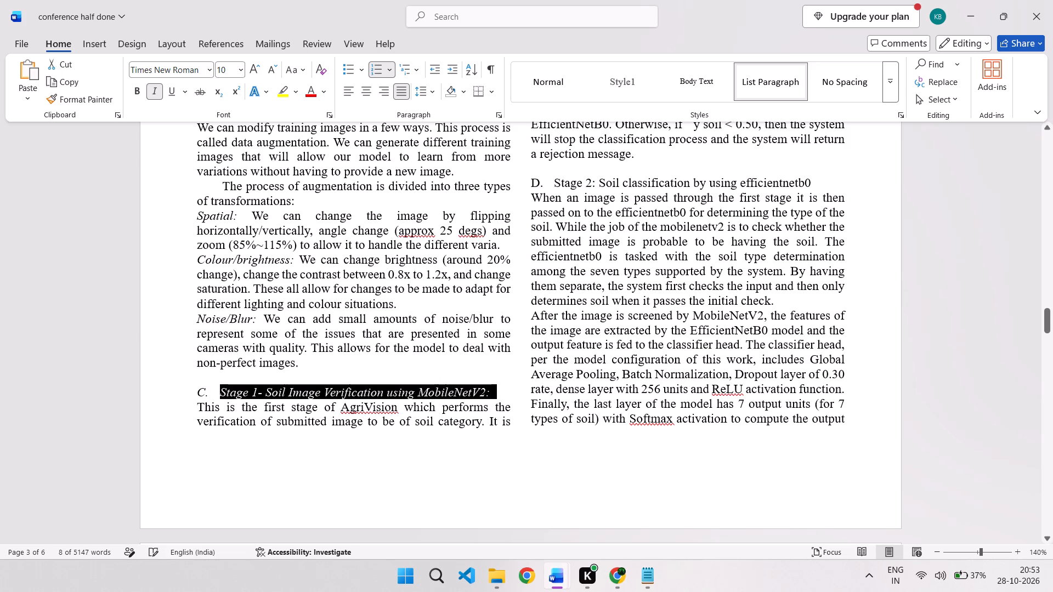
click(236, 409)
Go to the sigmoid equation in subsection C, and switch to the conference template document to search it for "eq".
scroll(236, 409, up, 1)
scroll(236, 409, right, 1)
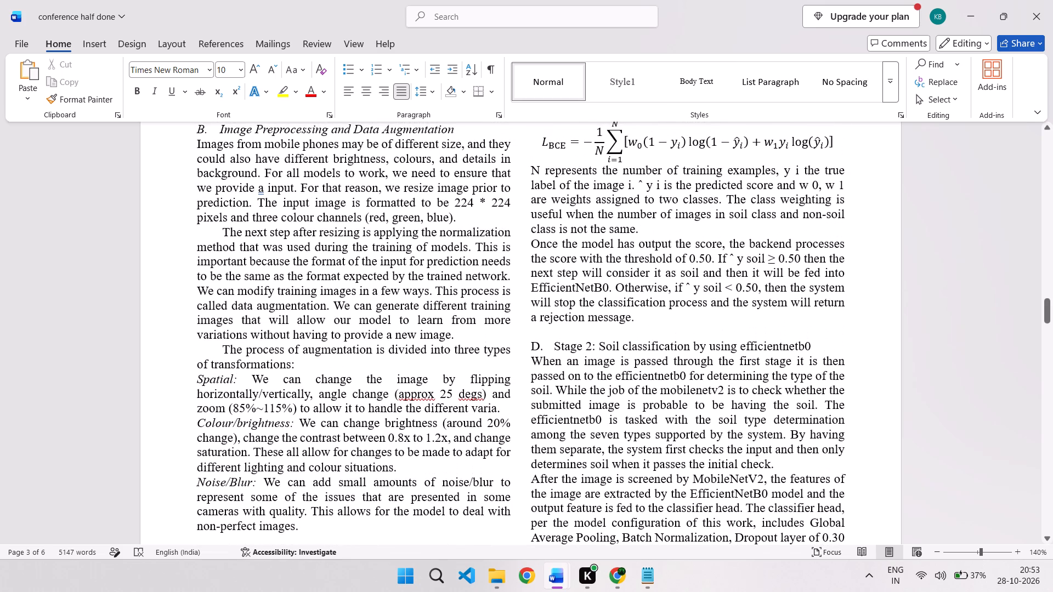
scroll(318, 311, up, 2)
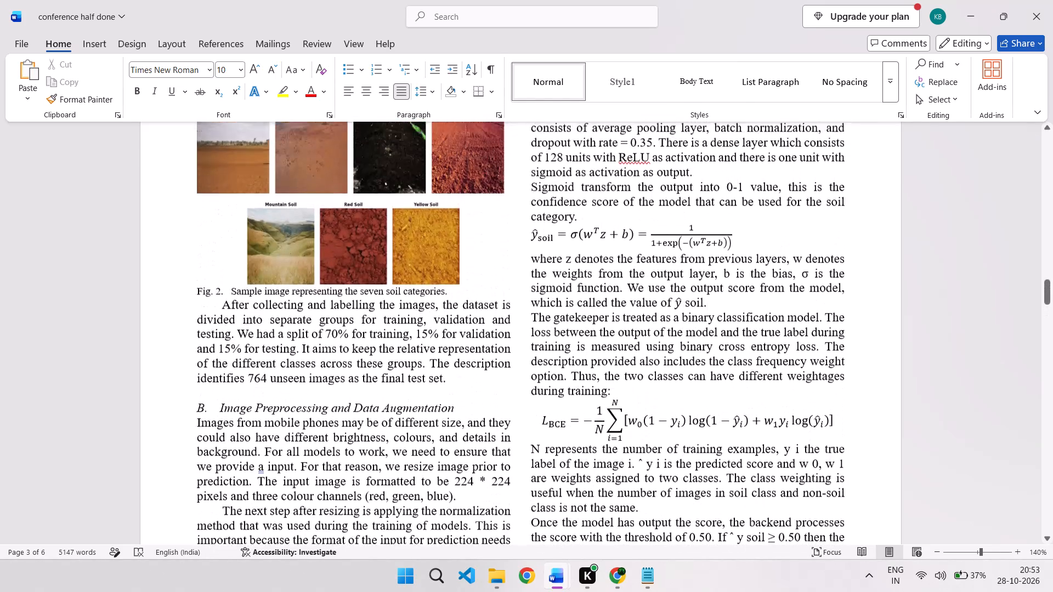
scroll(318, 311, up, 1)
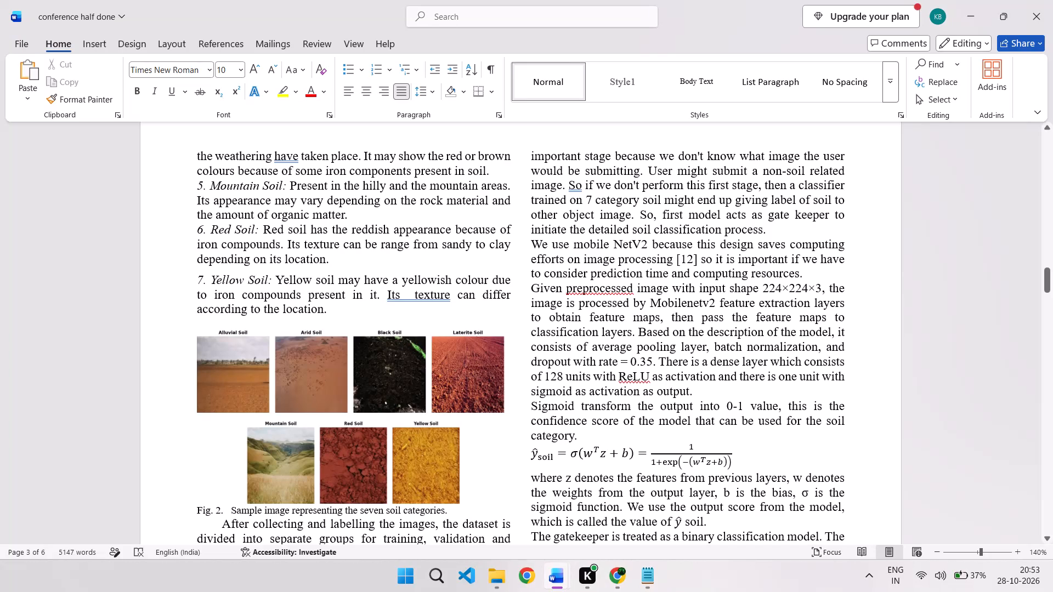
click(559, 443)
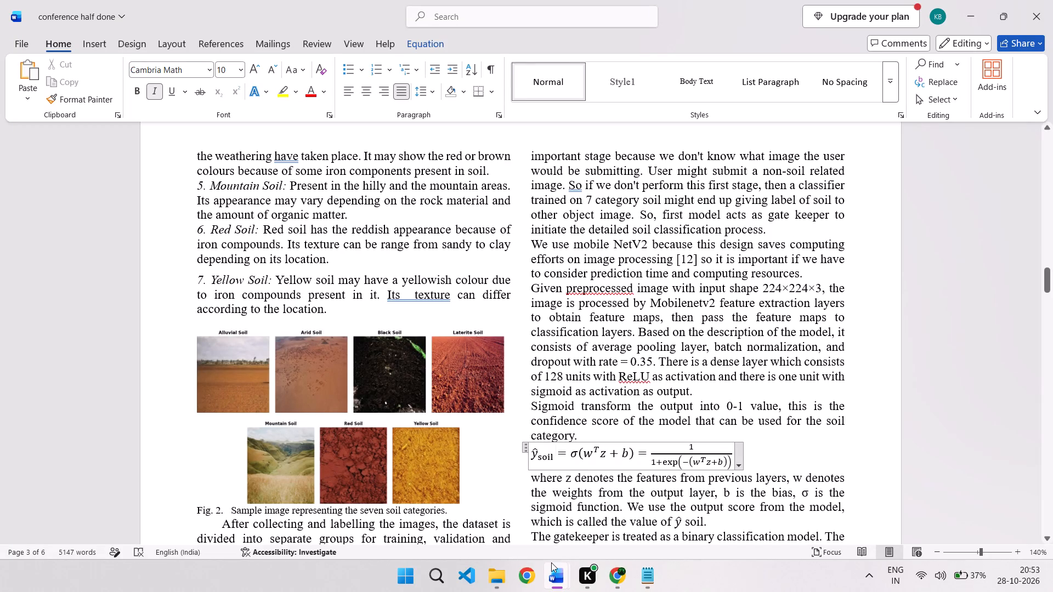
click(795, 502)
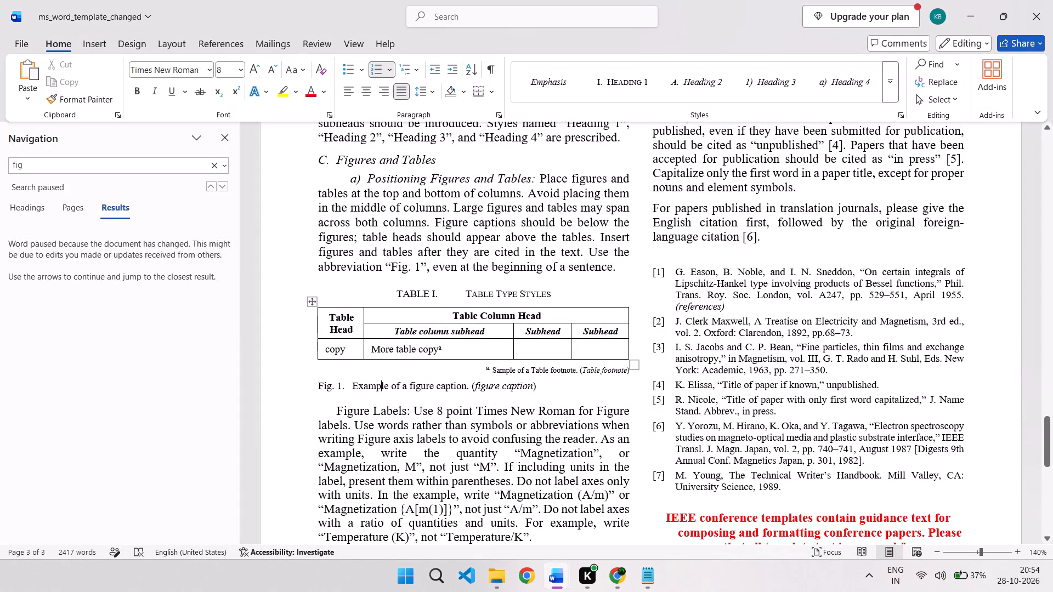
double_click(104, 164)
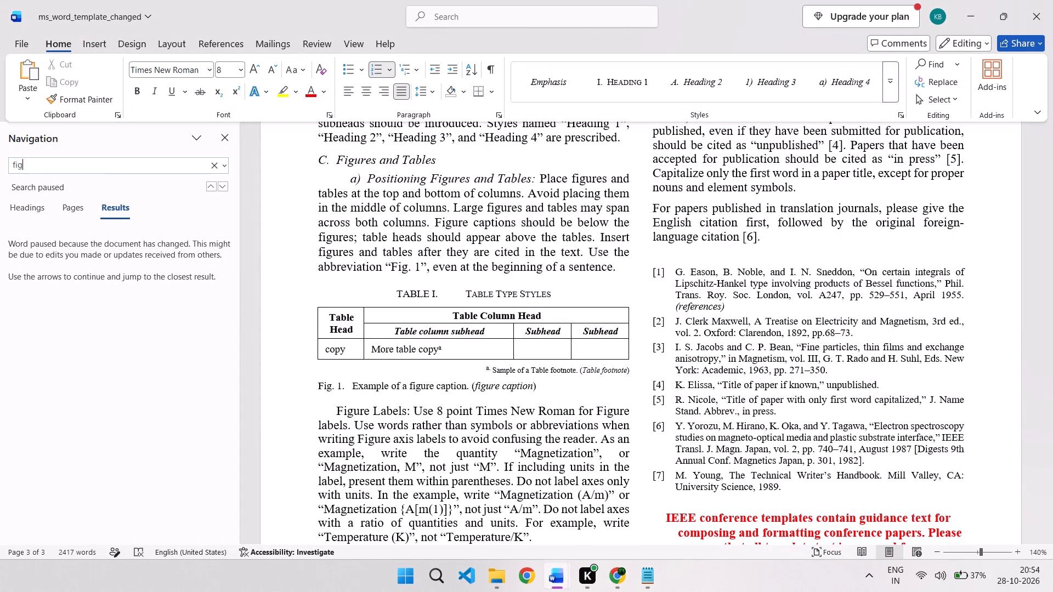
double_click(104, 164)
click(104, 164)
double_click(104, 164)
text(eq)
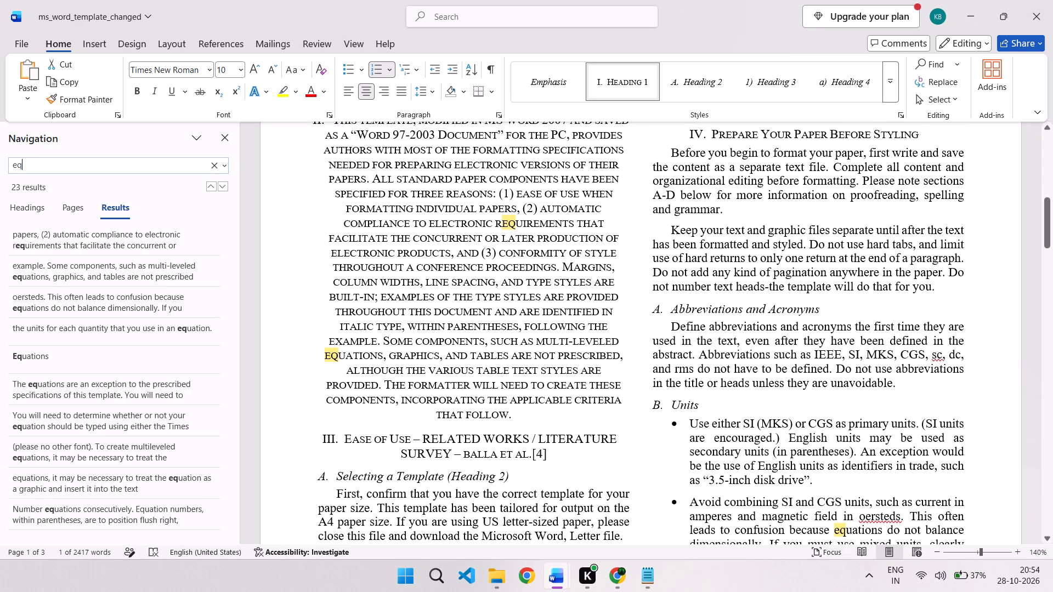
Search the conference template for "equations" and go to its Equations subsection.
text(uations)
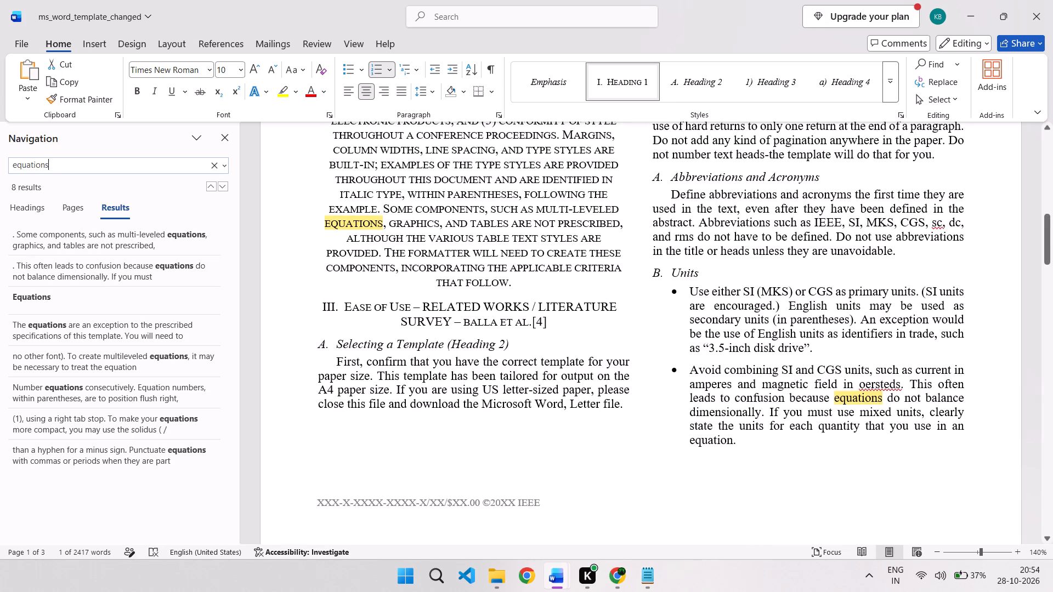
click(110, 295)
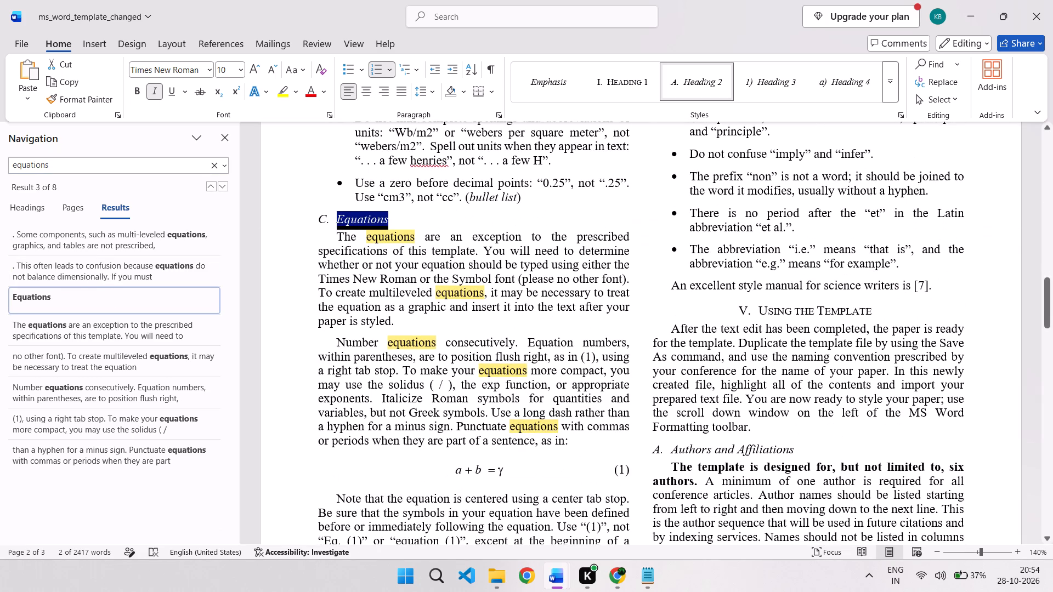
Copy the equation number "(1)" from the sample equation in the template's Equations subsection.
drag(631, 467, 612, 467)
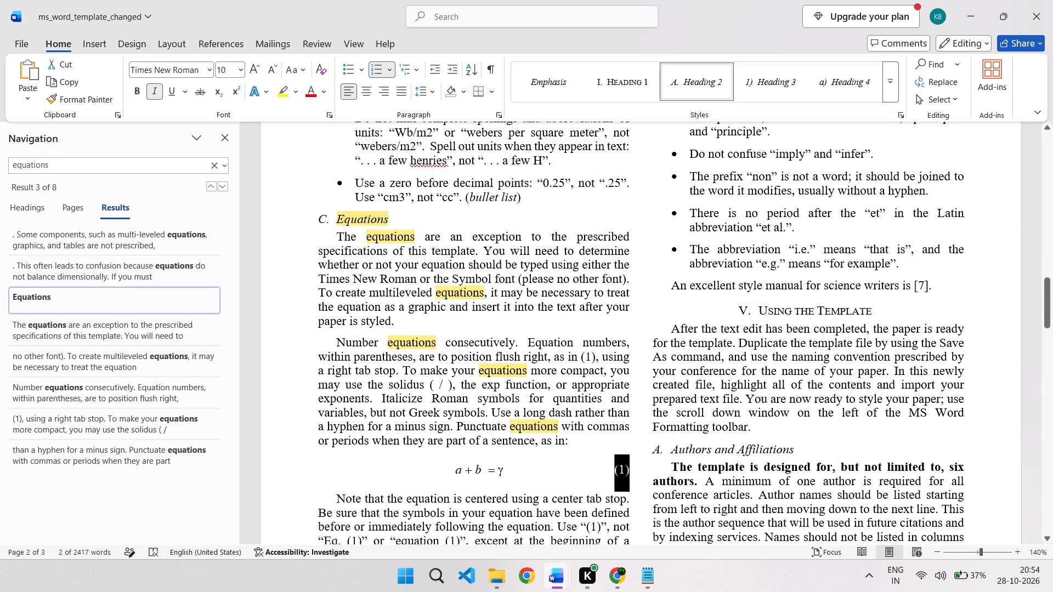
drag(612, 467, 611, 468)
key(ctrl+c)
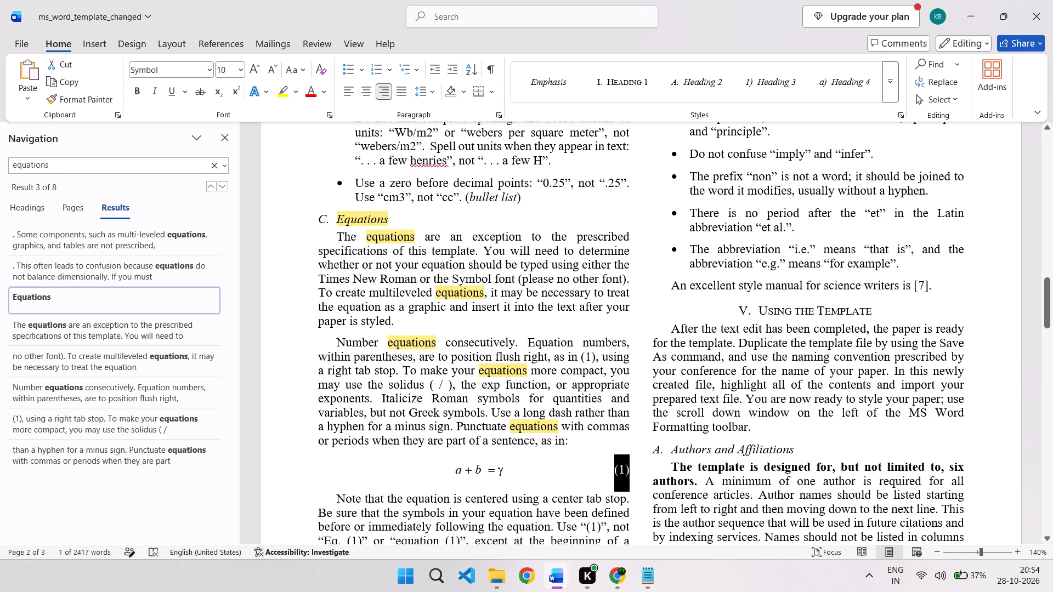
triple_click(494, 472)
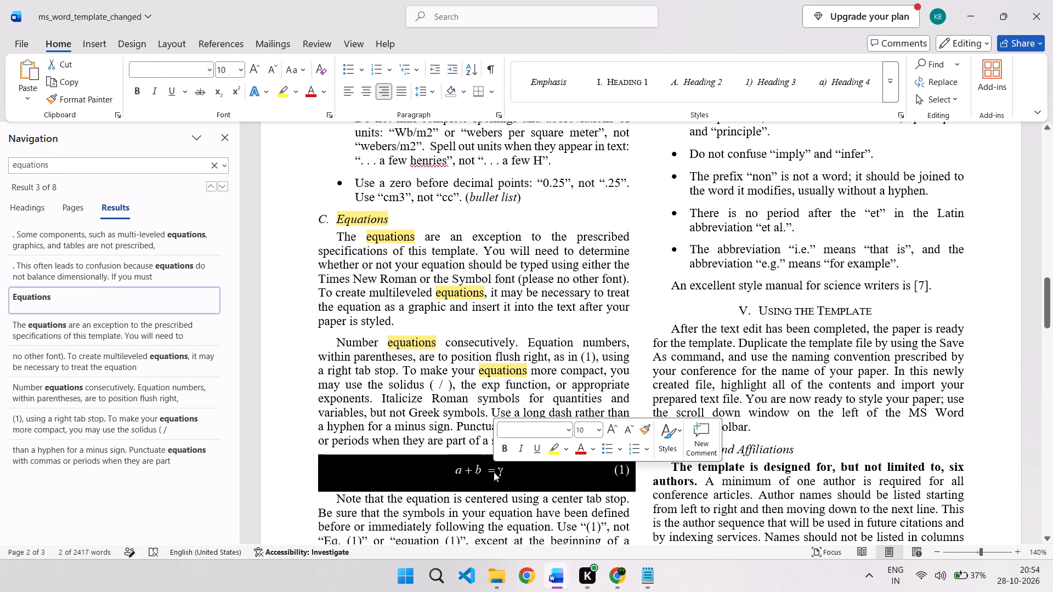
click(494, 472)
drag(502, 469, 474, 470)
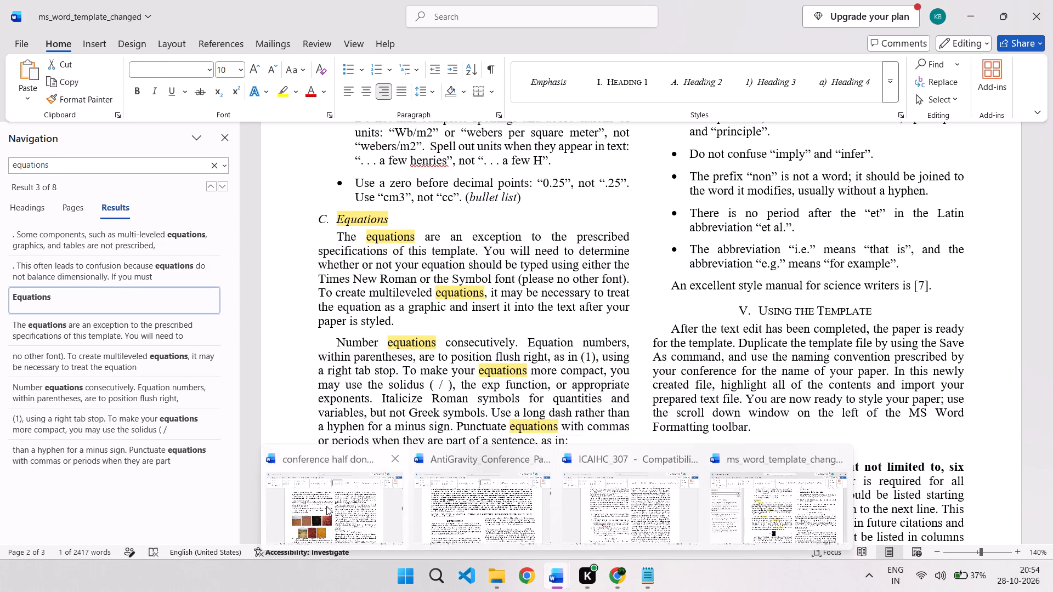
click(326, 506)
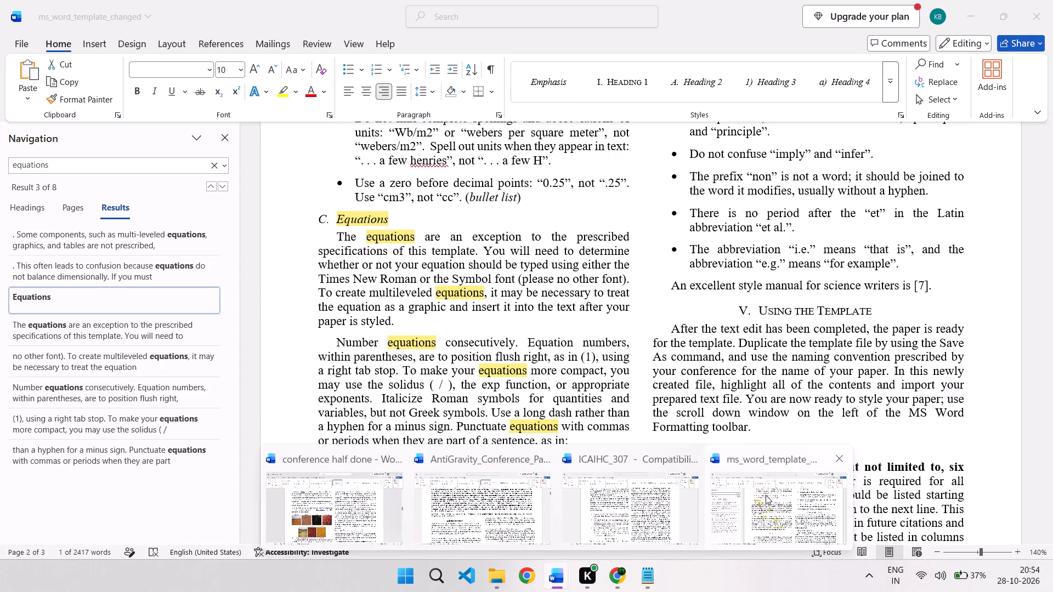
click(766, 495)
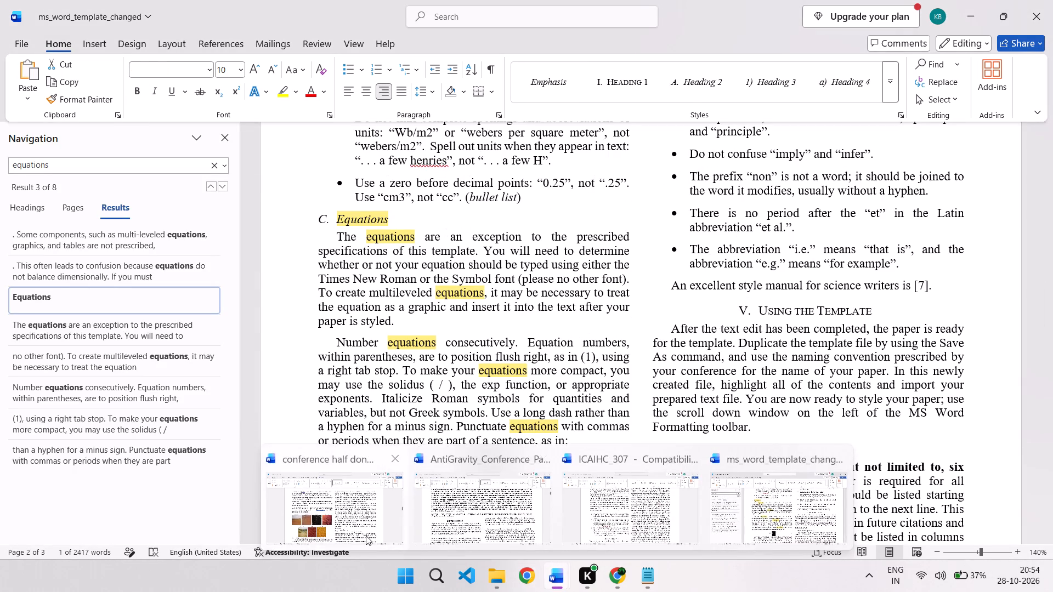
In the "conference half done" paper, centre the sigmoid equation in subsection C and add an empty line below it.
click(366, 536)
scroll(604, 392, down, 1)
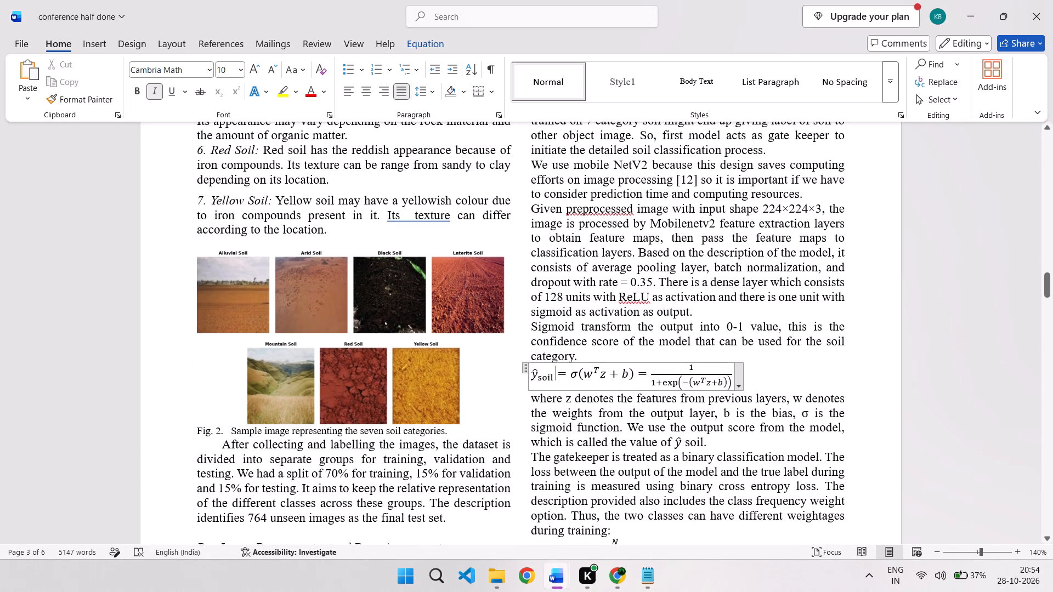
click(364, 83)
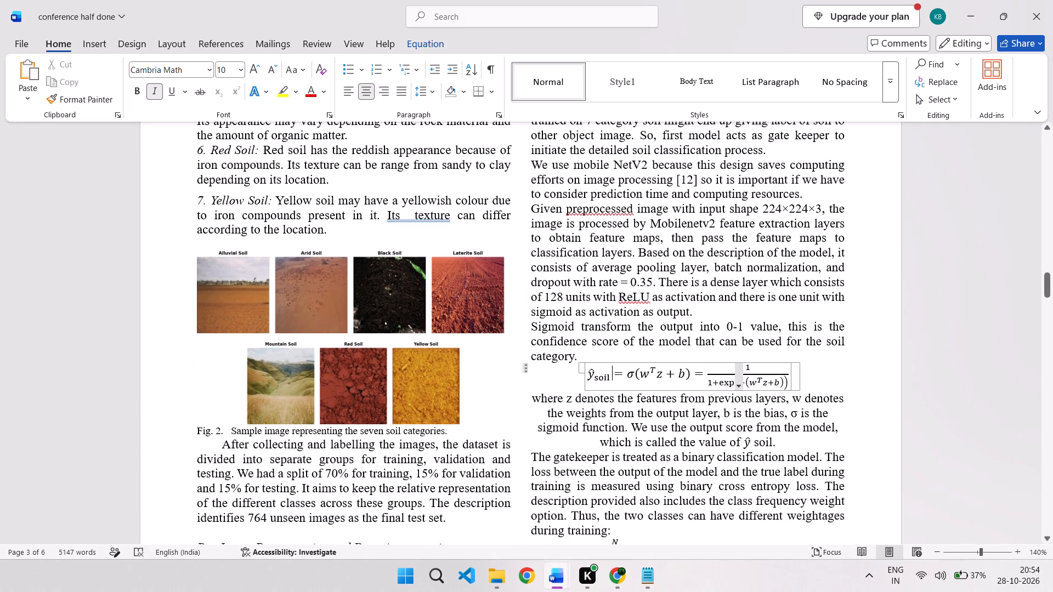
click(812, 373)
key(Return)
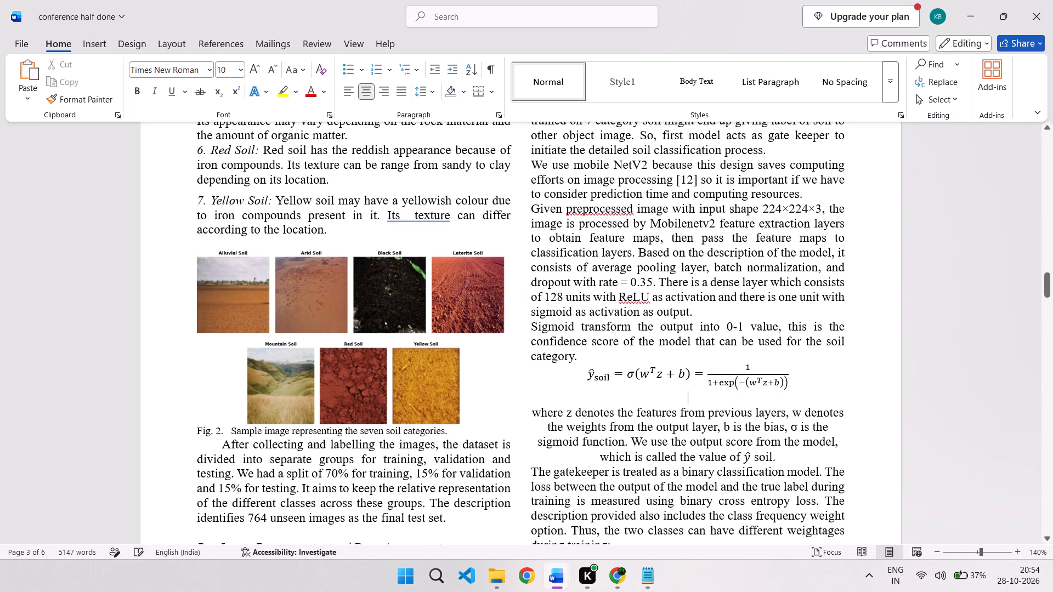
Add the equation number "(1)" after the sigmoid equation, on the same line.
click(814, 360)
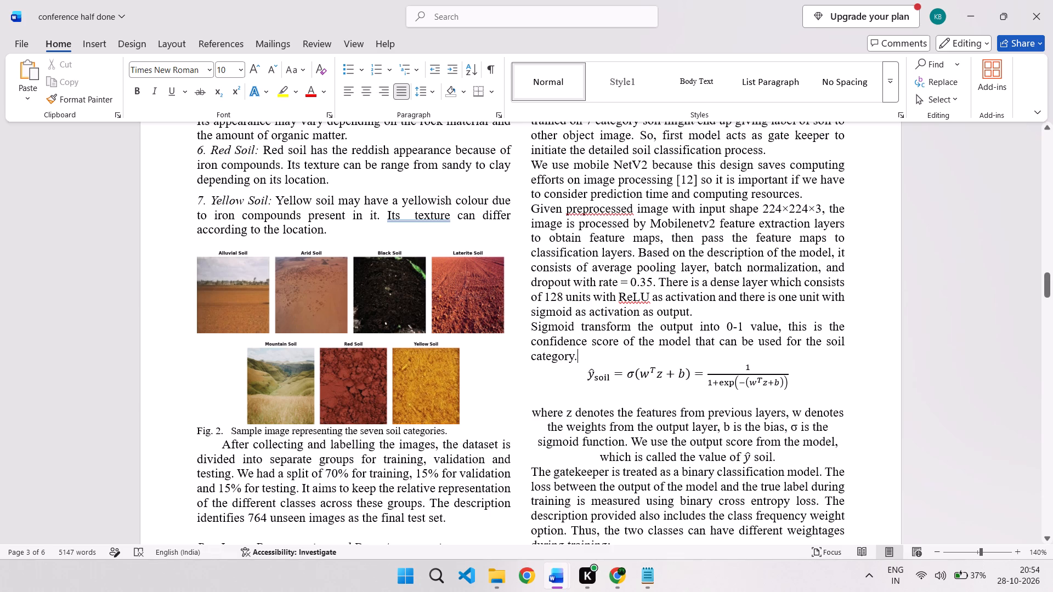
click(796, 369)
key(ctrl+v)
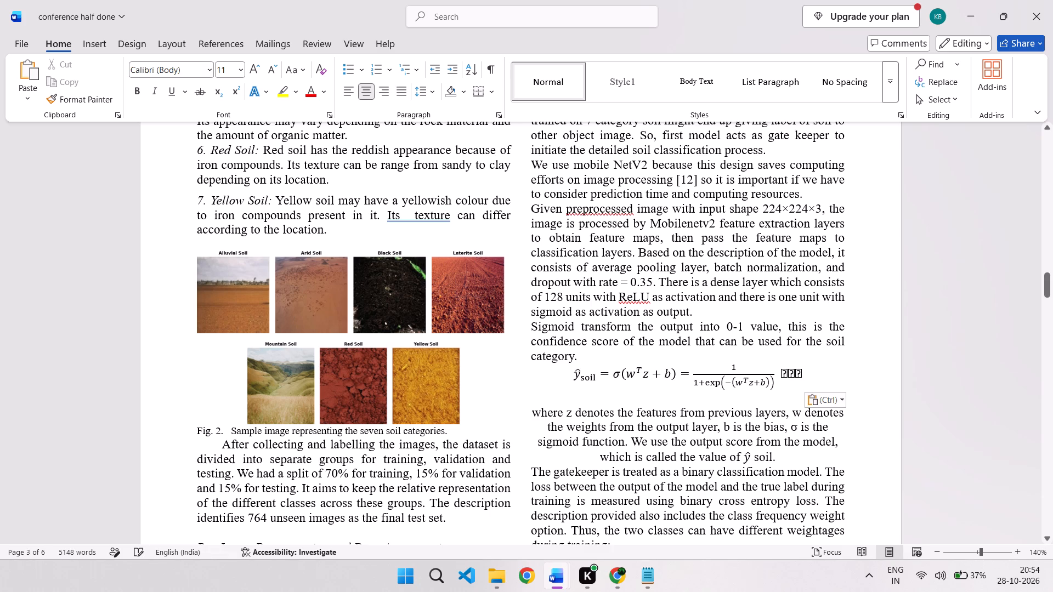
key(ctrl+z)
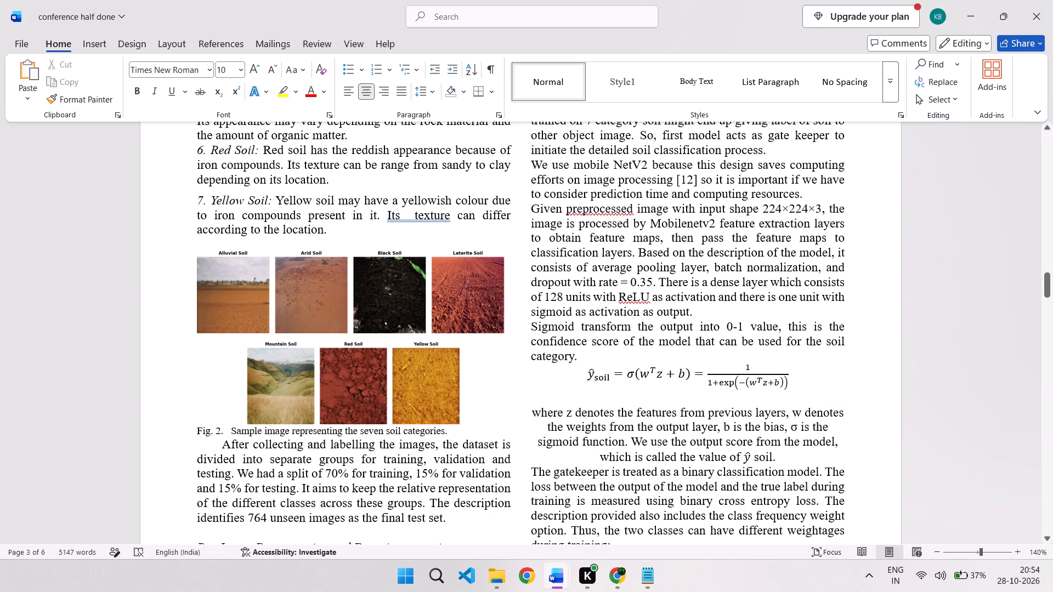
text((1)
key(shift+parenright)
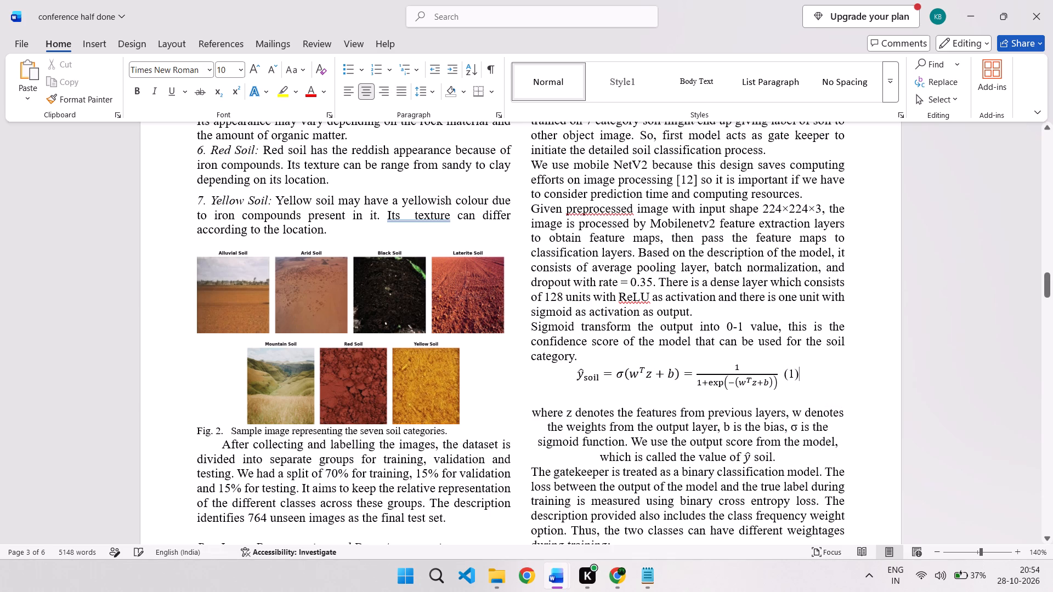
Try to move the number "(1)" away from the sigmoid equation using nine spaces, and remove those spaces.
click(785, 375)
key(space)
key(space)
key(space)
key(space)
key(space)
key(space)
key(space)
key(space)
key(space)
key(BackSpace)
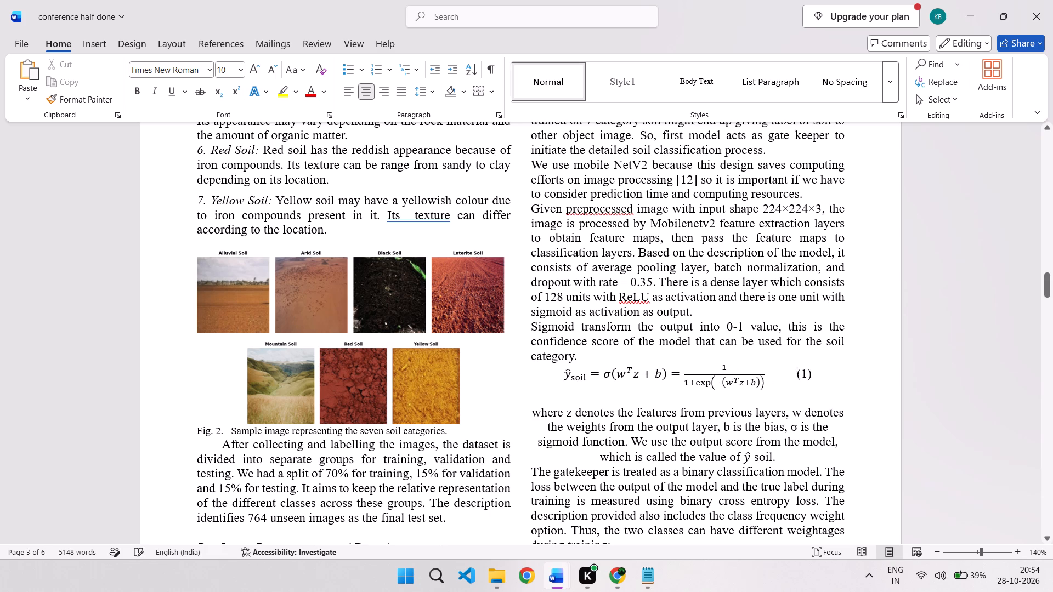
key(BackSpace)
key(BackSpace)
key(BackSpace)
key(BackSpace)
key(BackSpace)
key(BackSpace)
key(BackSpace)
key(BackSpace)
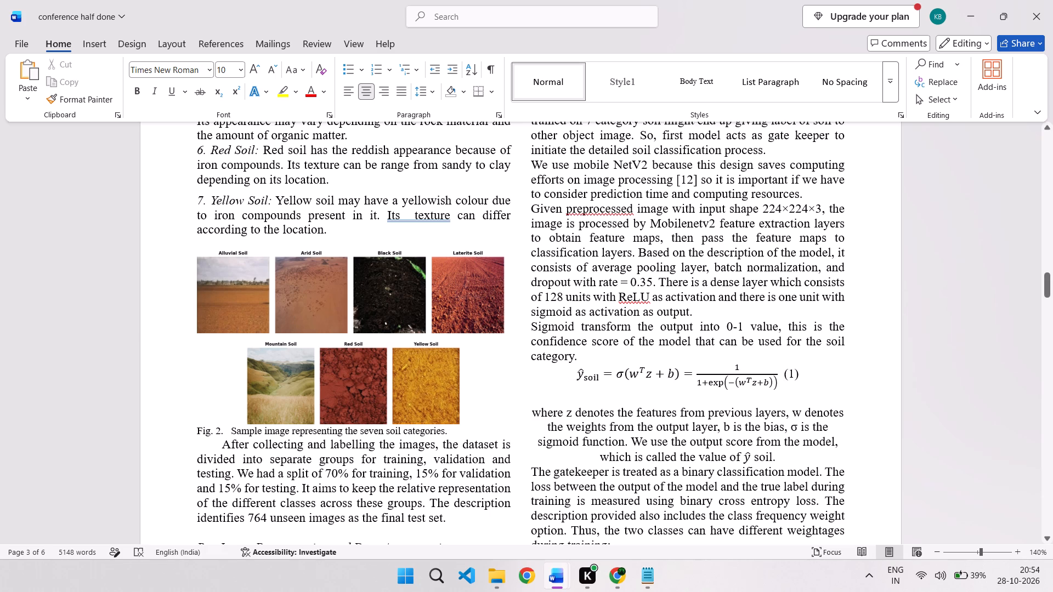
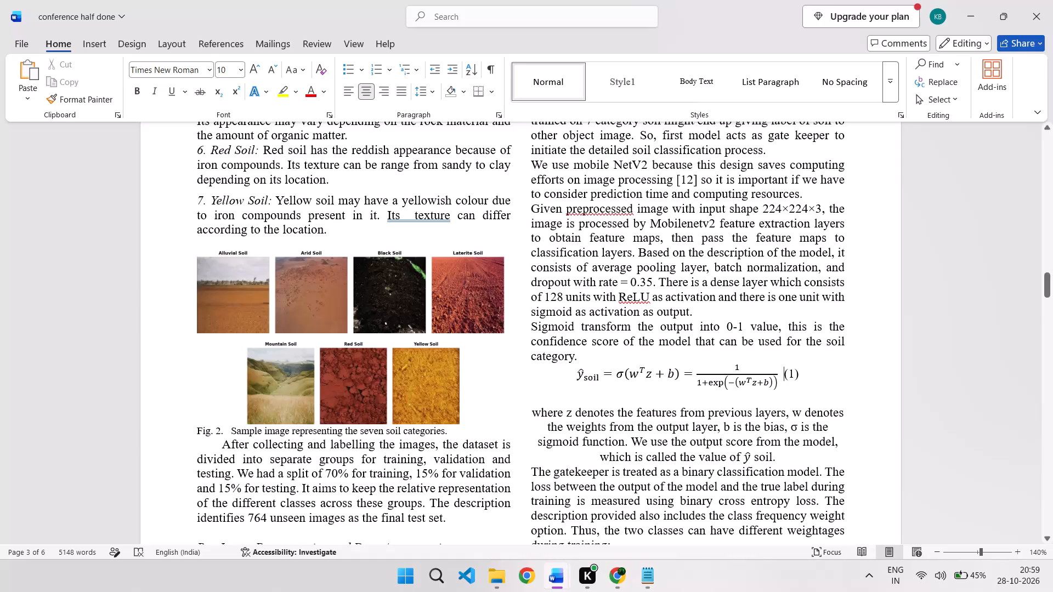
Justify the line with the sigmoid equation and its number "(1)".
triple_click(752, 375)
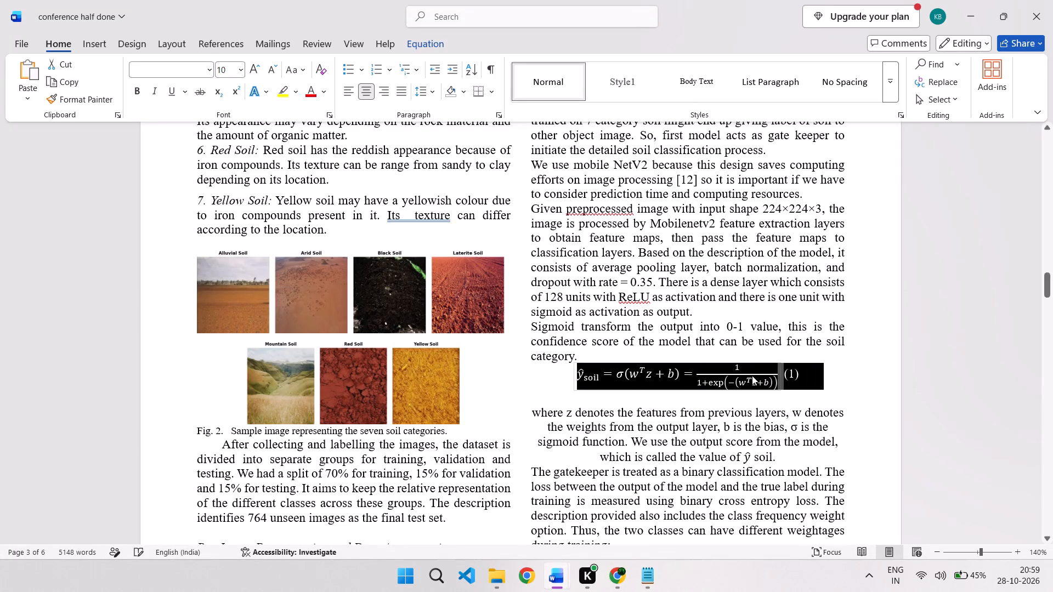
click(774, 373)
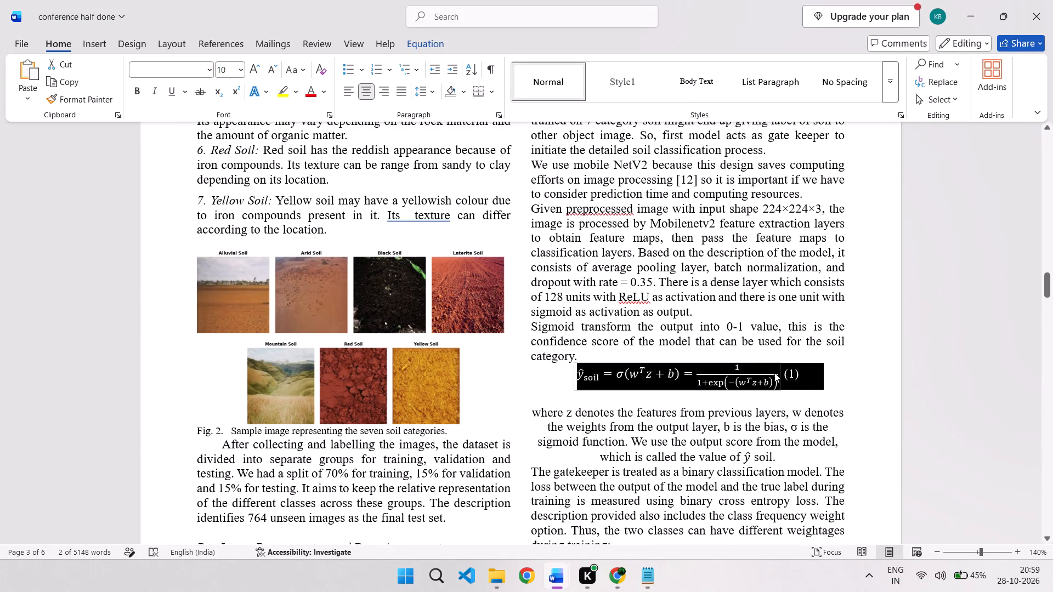
click(800, 374)
drag(800, 374, 783, 373)
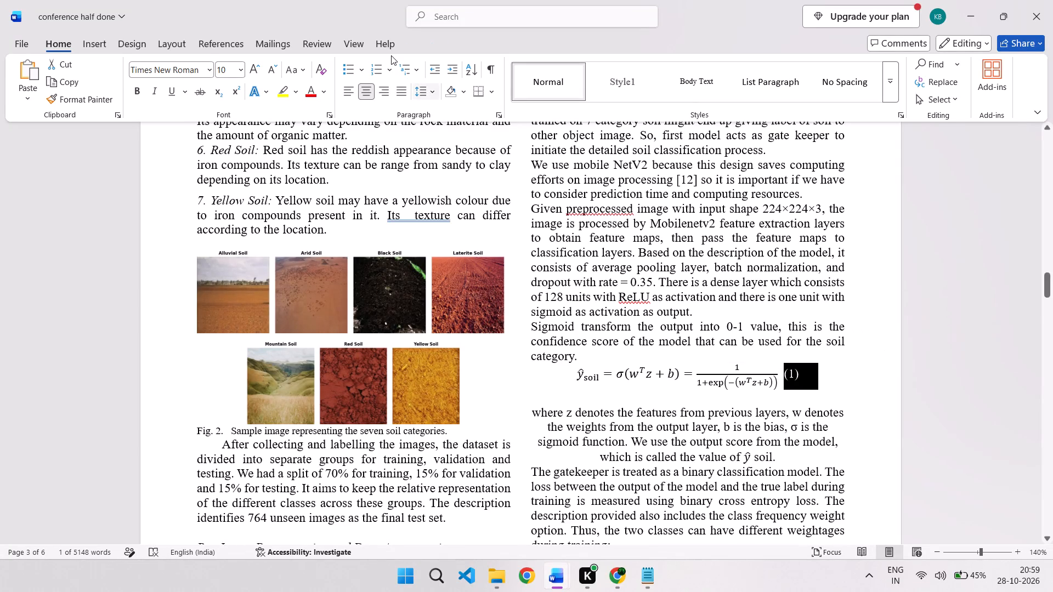
click(407, 87)
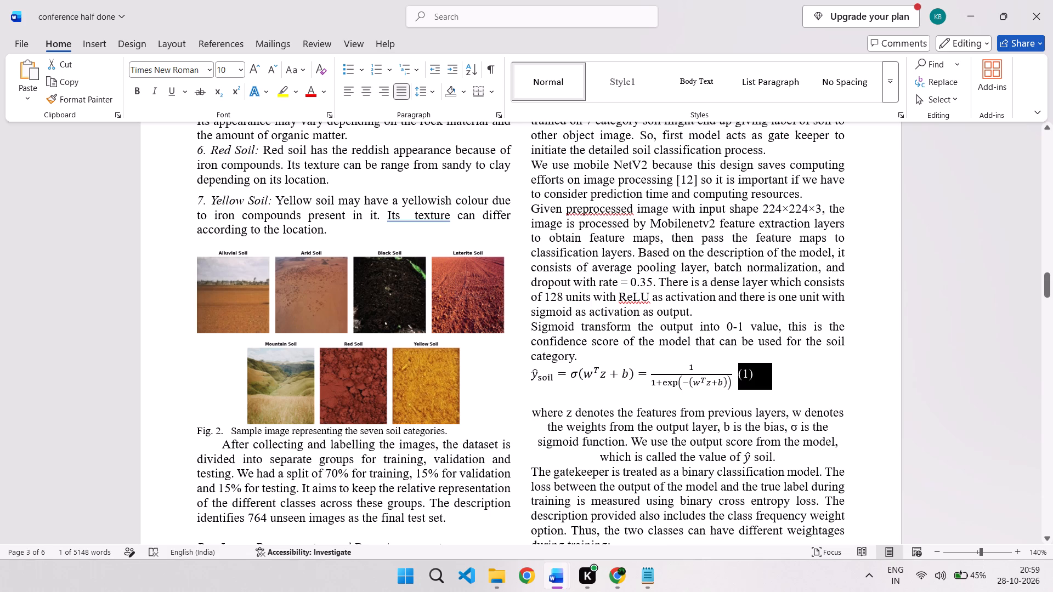
Insert spaces between the sigmoid equation and "(1)" to push the number to the column's right edge.
click(735, 376)
key(space)
key(space)
key(space)
key(space)
key(space)
key(space)
key(space)
key(space)
key(space)
key(space)
key(space)
key(space)
key(space)
key(space)
key(space)
key(space)
key(space)
key(space)
key(space)
key(space)
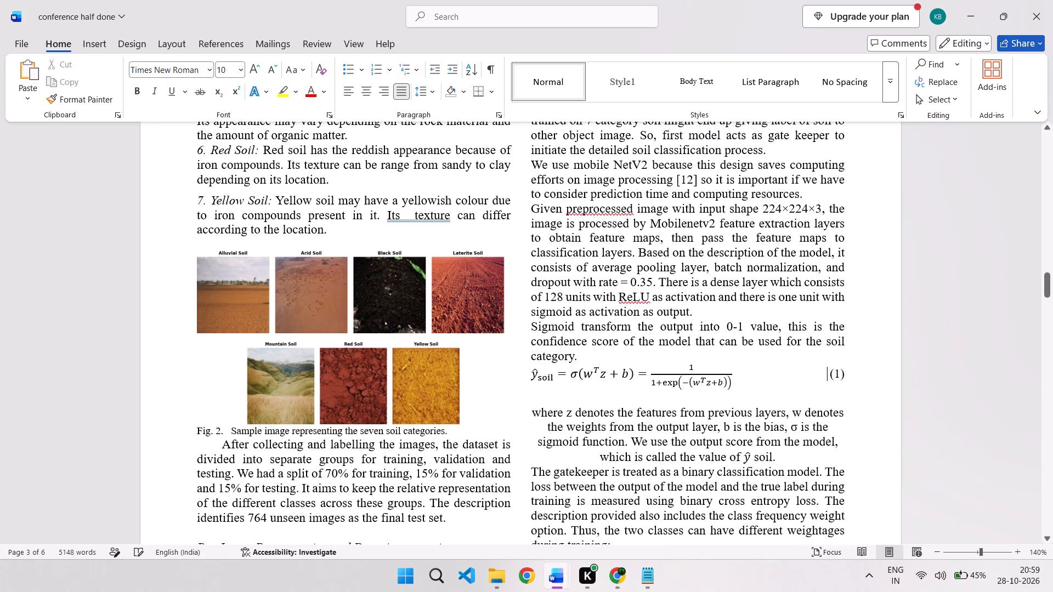
key(space)
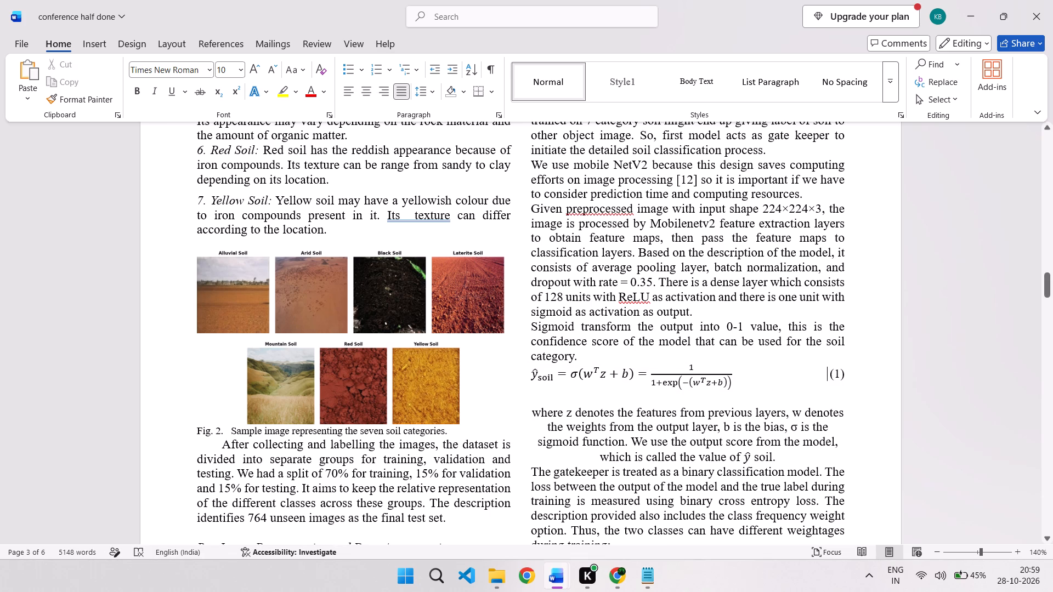
Indent the sigmoid equation toward the column's centre with seven leading spaces.
click(527, 379)
key(space)
key(space)
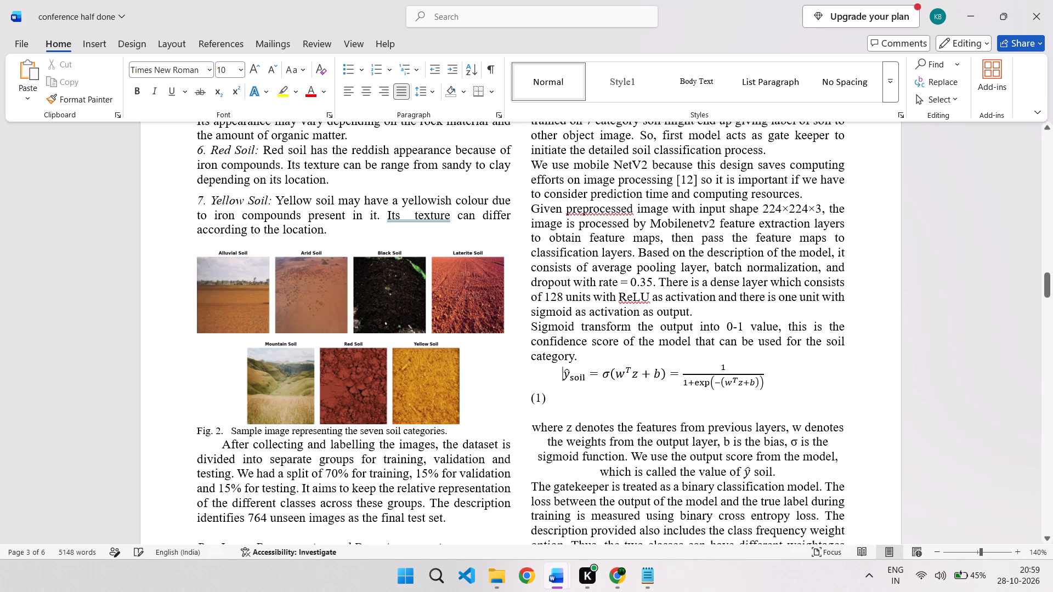
key(space)
key(space)
key(space)
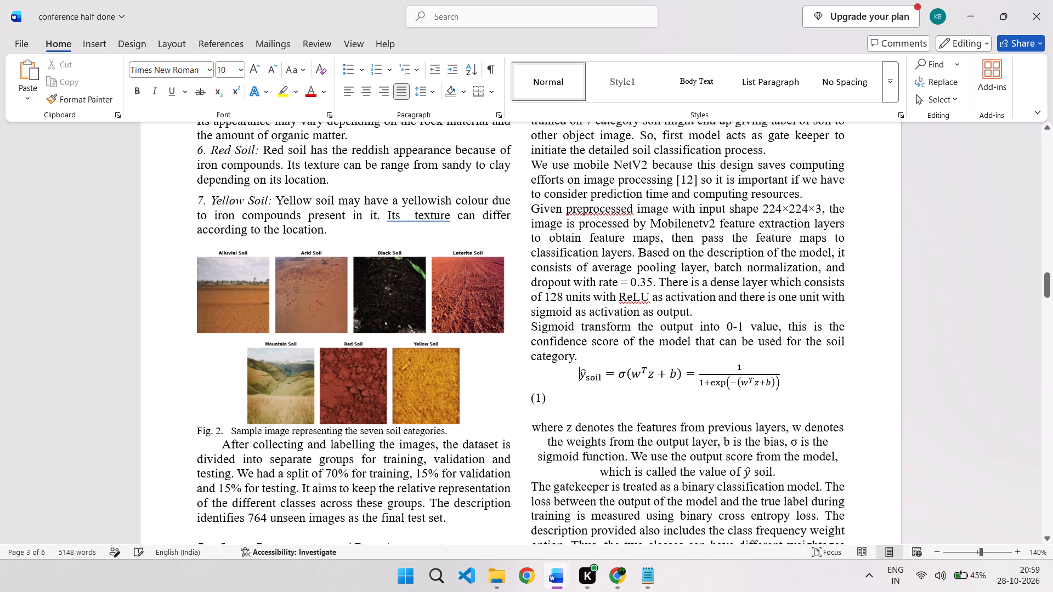
key(space)
key(space)
Remove surplus spaces between the sigmoid equation and "(1)" so the number sits on the same line near the right edge.
click(653, 370)
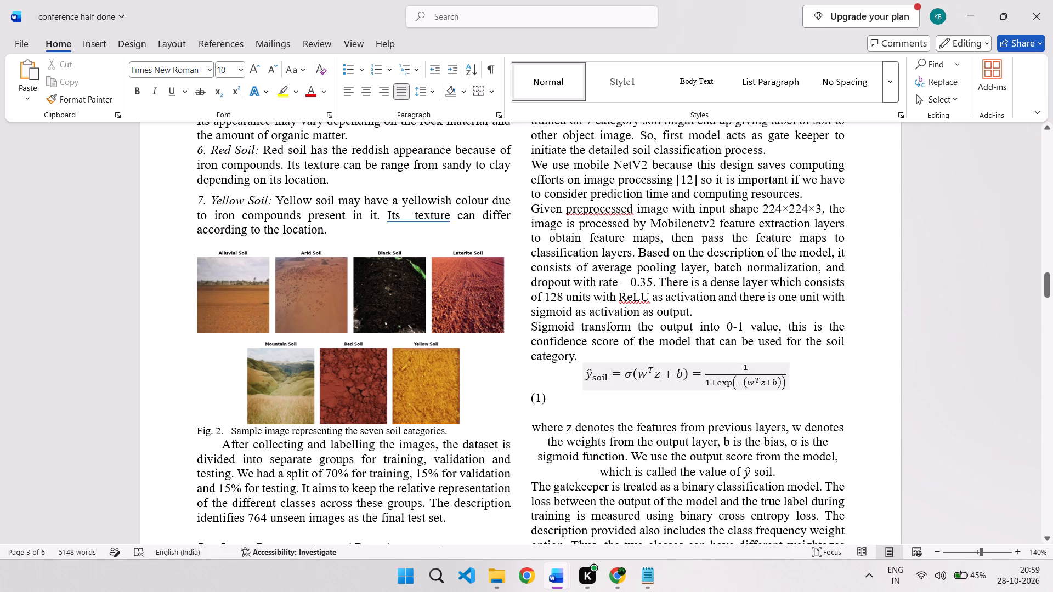
click(785, 383)
click(851, 355)
drag(839, 370, 814, 376)
key(BackSpace)
key(BackSpace)
key(BackSpace)
key(BackSpace)
key(BackSpace)
key(BackSpace)
key(BackSpace)
key(BackSpace)
click(525, 402)
key(BackSpace)
key(BackSpace)
key(BackSpace)
key(BackSpace)
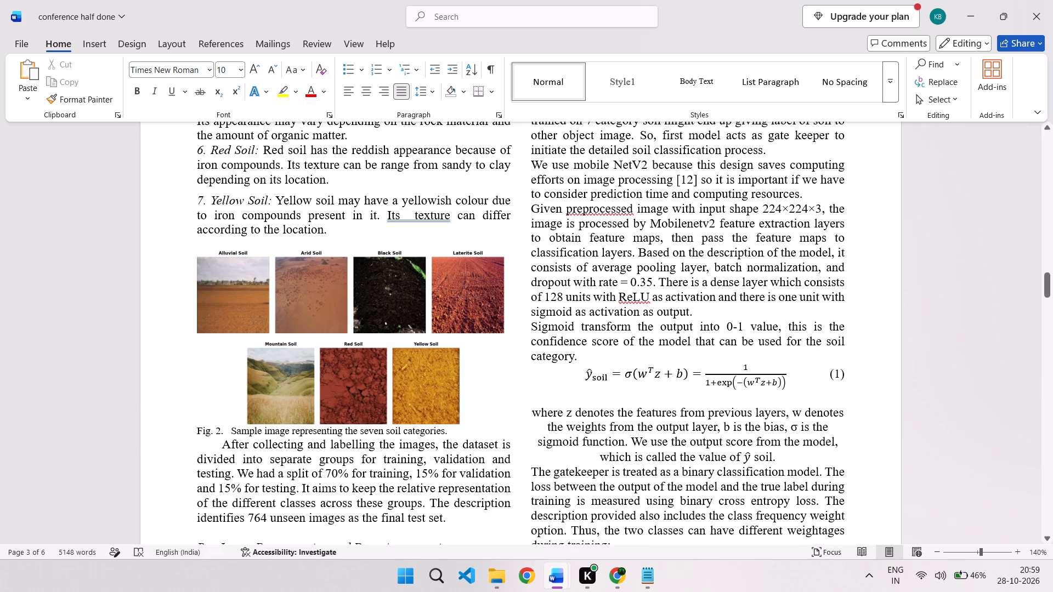
key(BackSpace)
key(BackSpace)
key(BackSpace)
Fine-tune the sigmoid equation's centring by removing three spaces before "(1)" and adding three leading spaces.
click(798, 378)
click(798, 378)
drag(798, 378, 807, 379)
click(807, 379)
key(BackSpace)
key(BackSpace)
key(BackSpace)
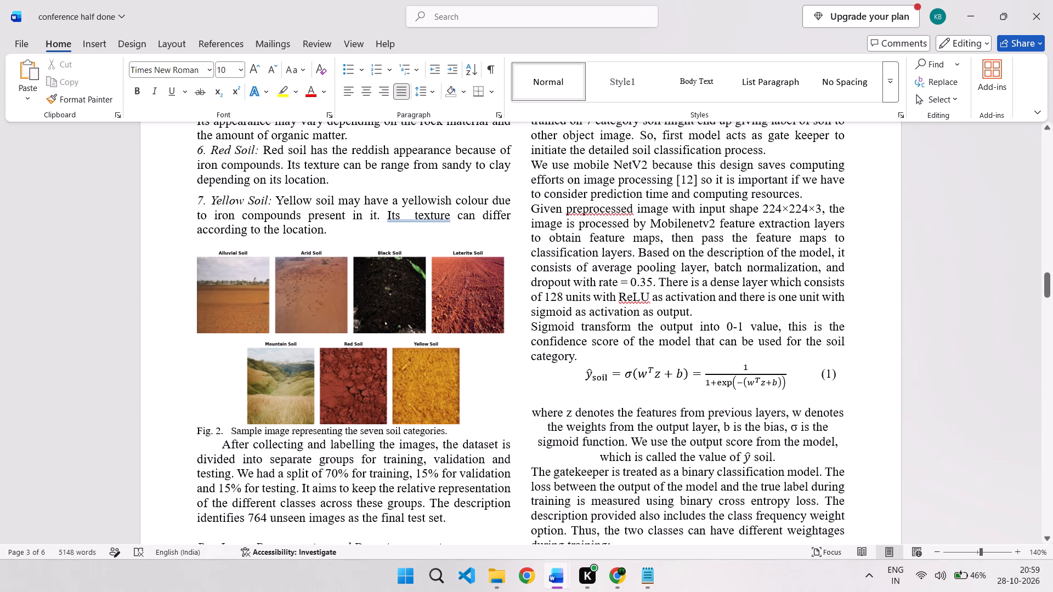
click(537, 371)
key(space)
key(space)
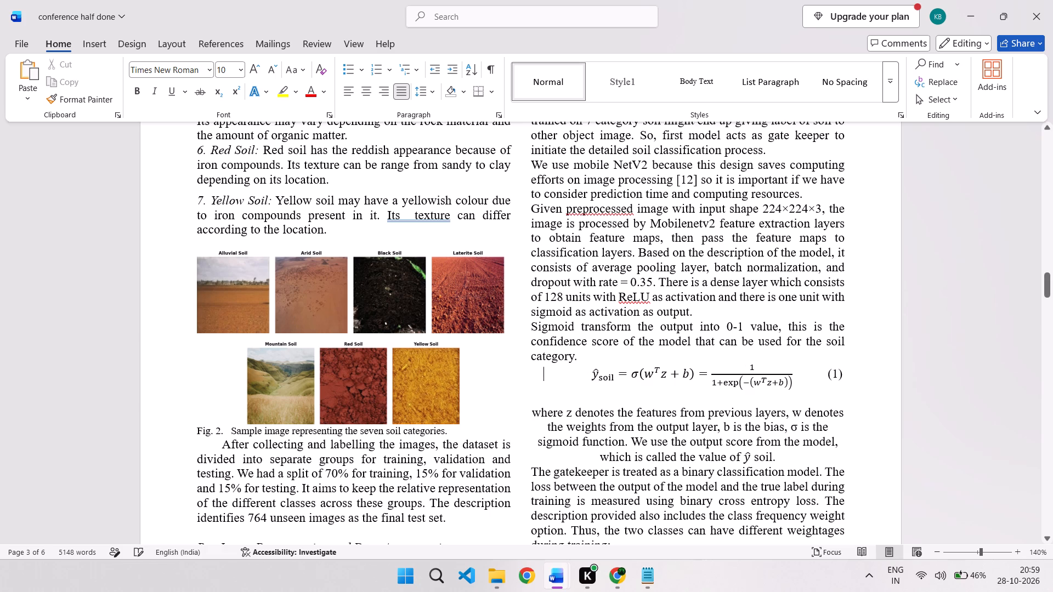
key(space)
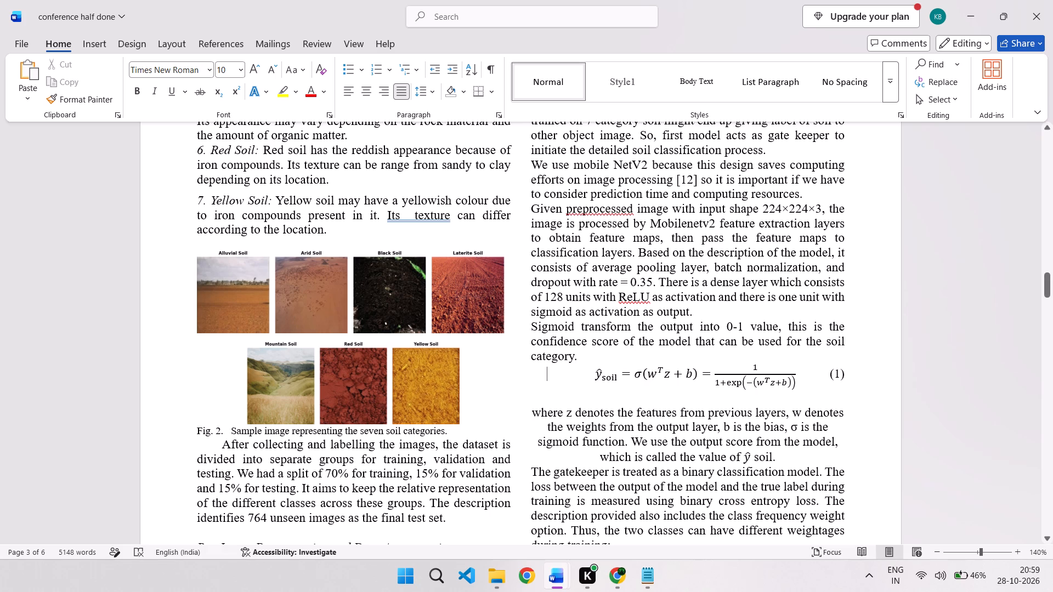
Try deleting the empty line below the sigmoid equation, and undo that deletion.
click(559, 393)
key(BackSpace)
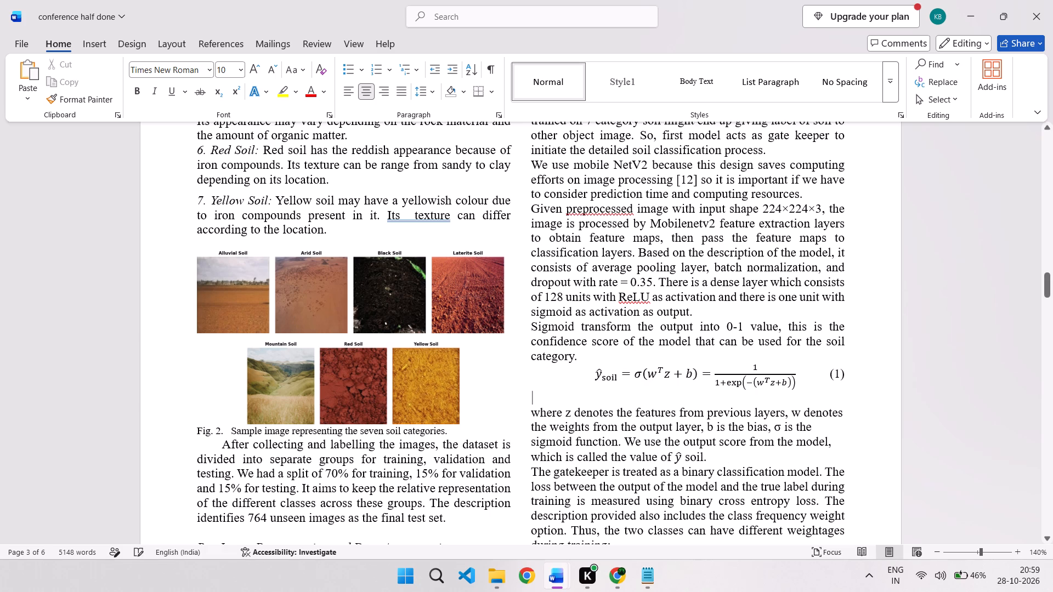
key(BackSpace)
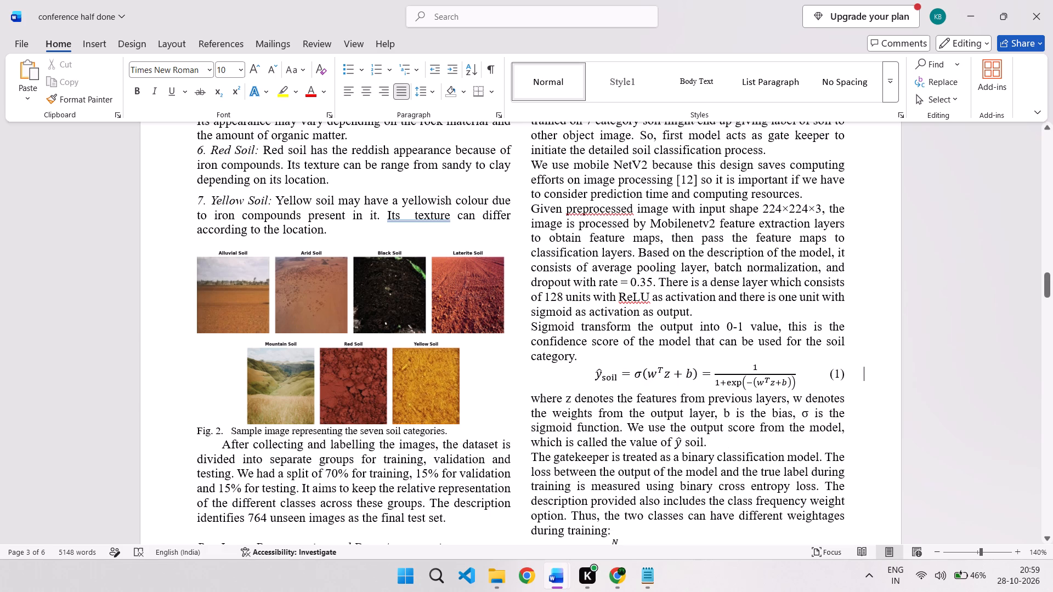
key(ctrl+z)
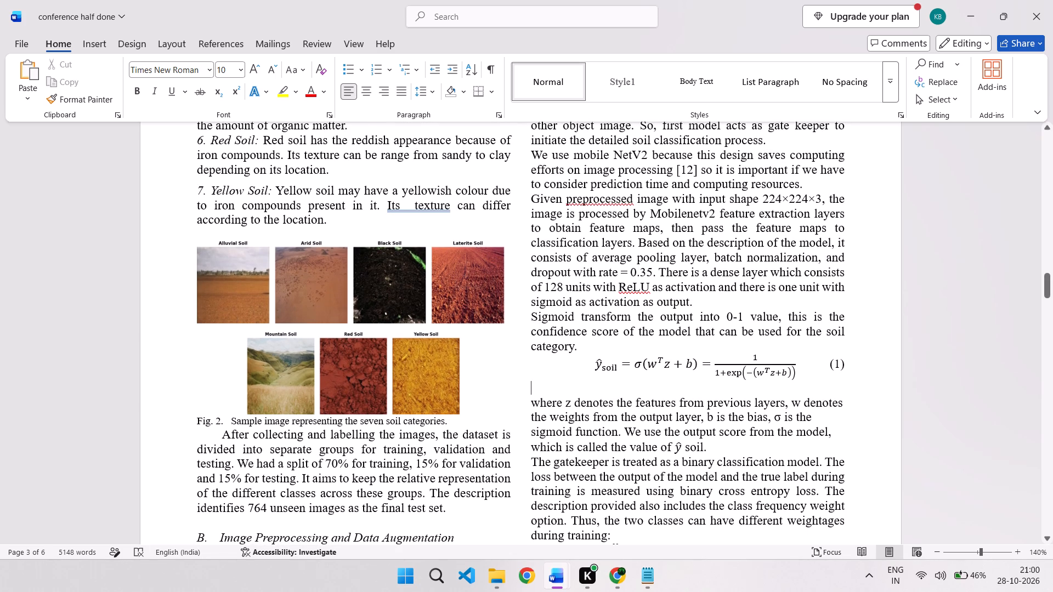
Justify the "where z denotes the features" and "The gatekeeper is treated" paragraphs below the sigmoid equation.
drag(532, 398, 671, 489)
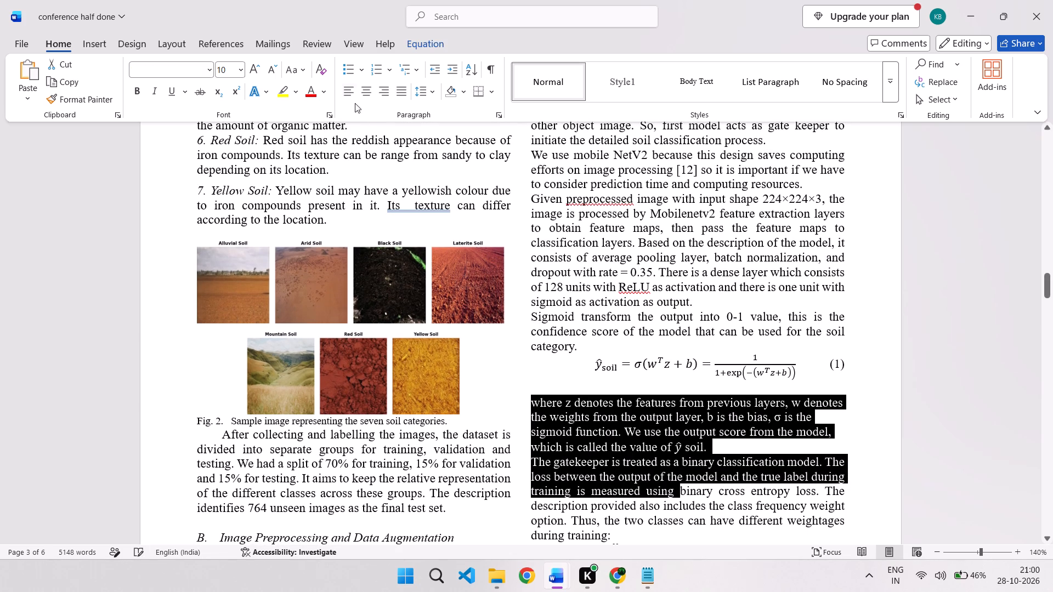
click(404, 95)
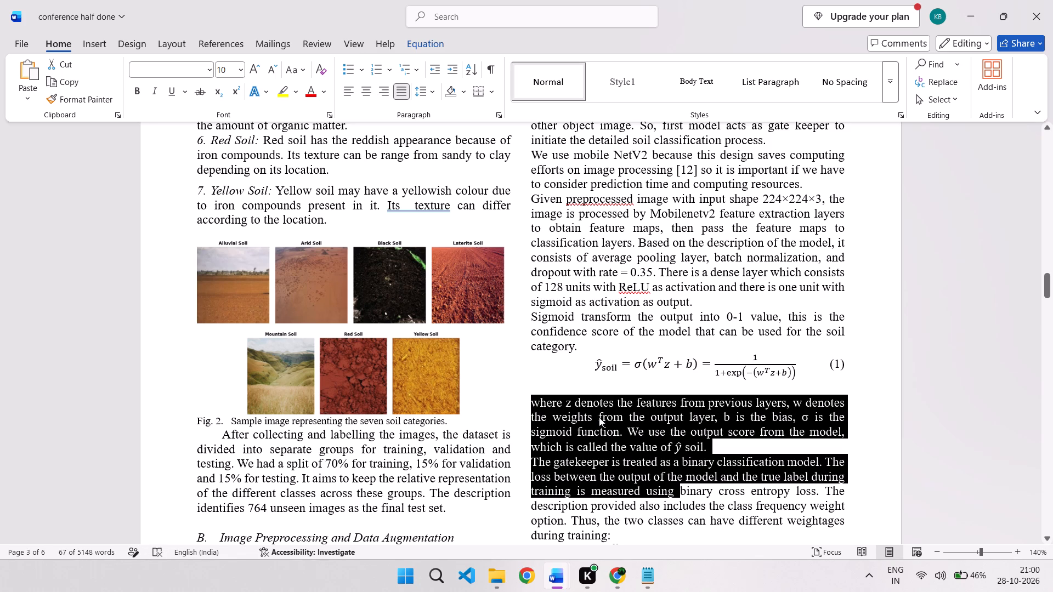
click(599, 422)
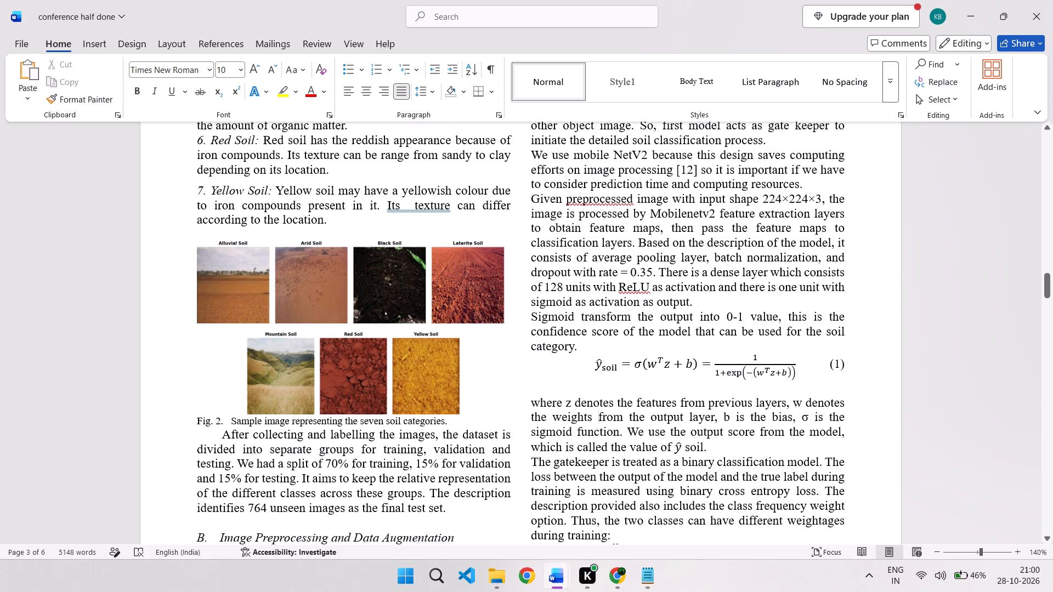
Indent the first line of the paragraph starting "The gatekeeper is treated" with eight spaces.
scroll(599, 422, down, 1)
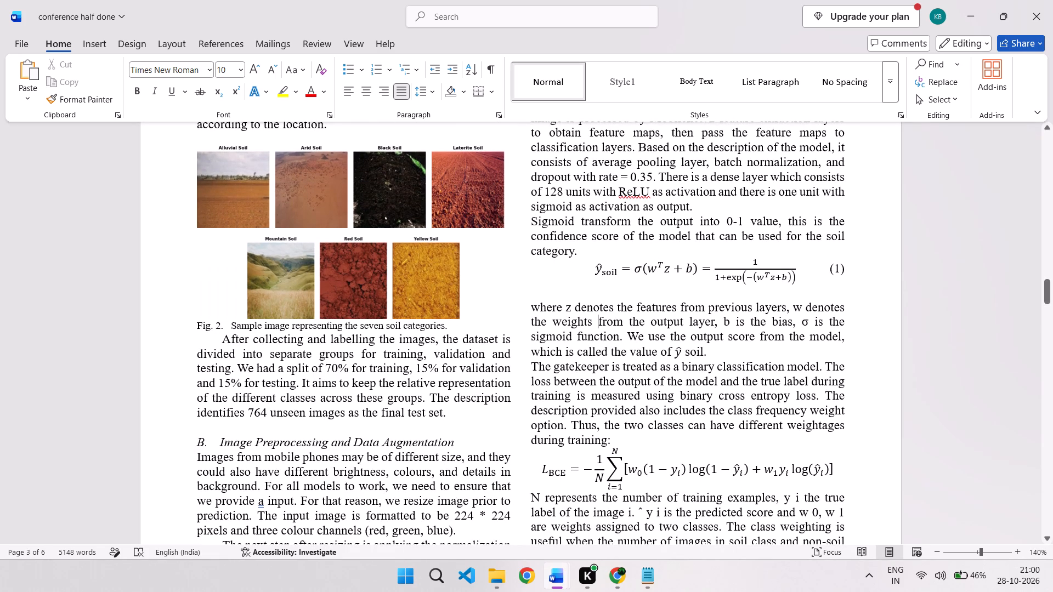
click(530, 367)
key(space)
key(space)
key(space)
key(space)
key(space)
key(space)
key(space)
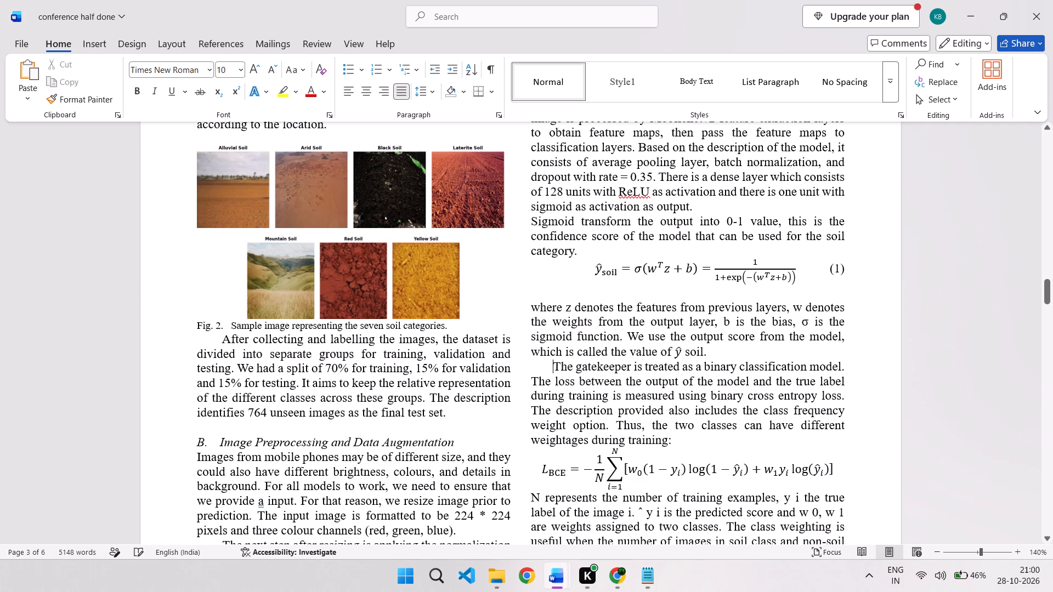
key(space)
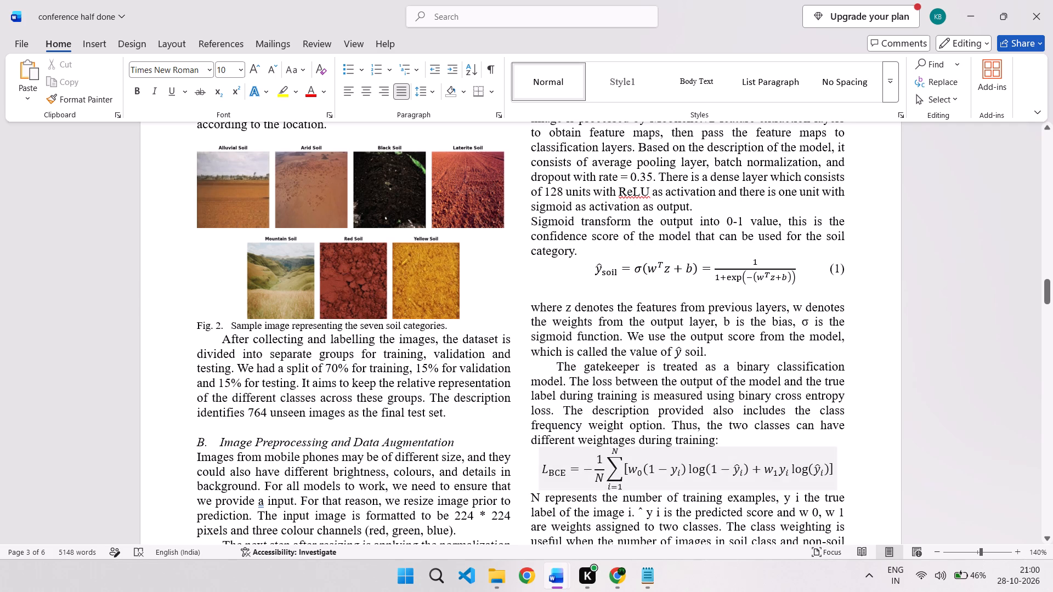
Add the equation number "(2)" directly after the L_BCE loss equation, on the same line.
drag(824, 272, 841, 272)
click(841, 272)
drag(843, 272, 828, 270)
click(842, 465)
key(shift+parenleft)
key(2)
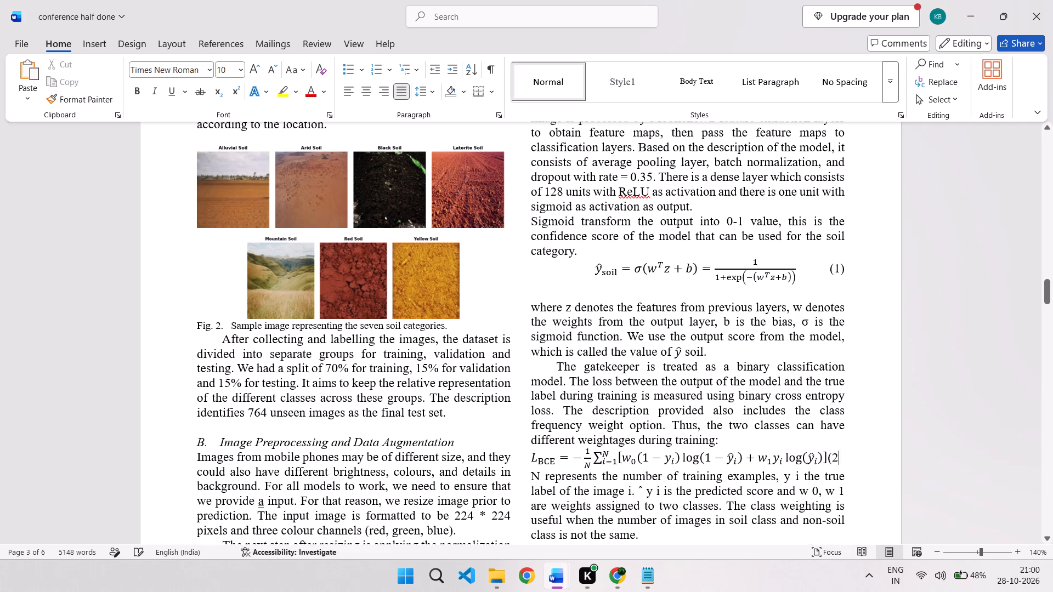
key(shift+parenright)
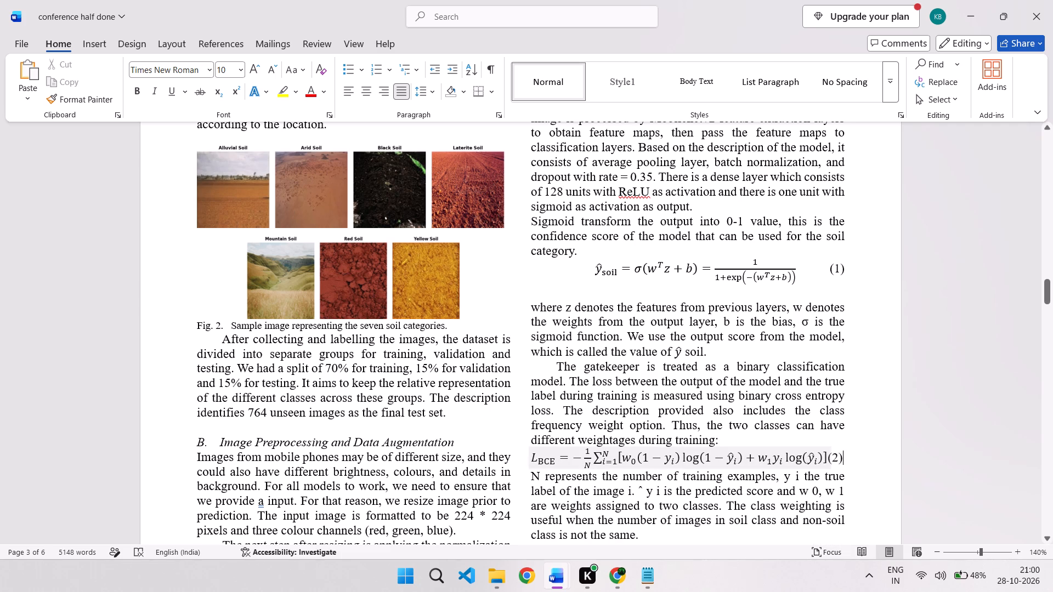
click(827, 464)
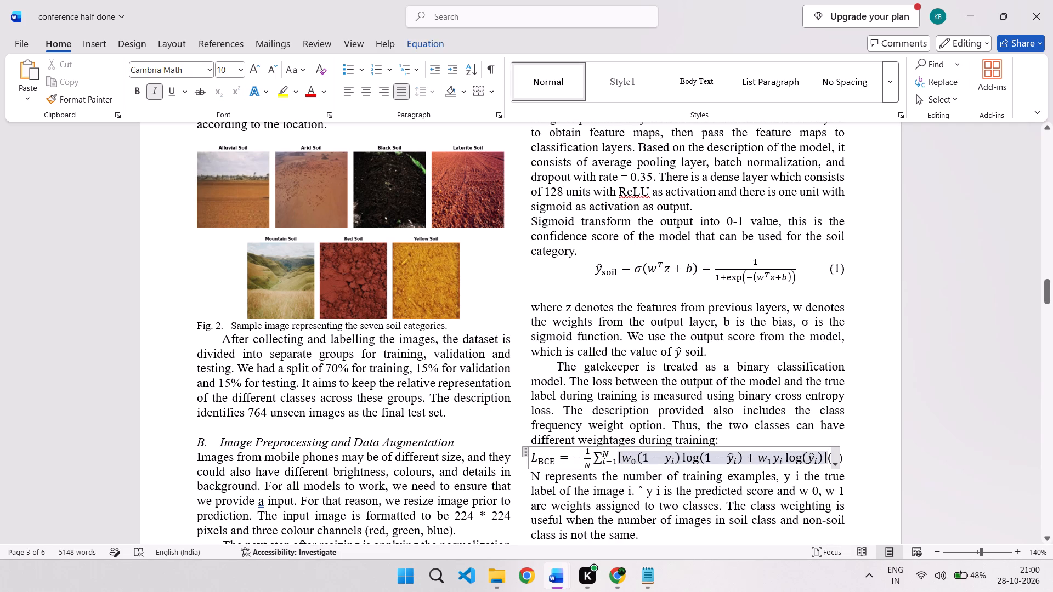
Compare the layout of the numbered sigmoid equation line with the sample equation line in the conference template.
triple_click(660, 272)
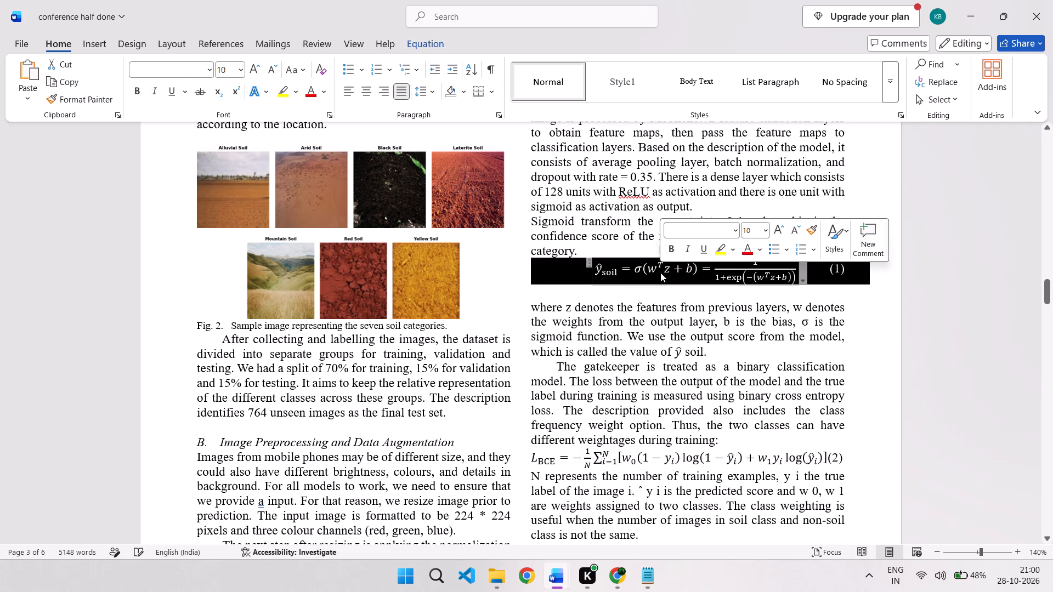
click(746, 510)
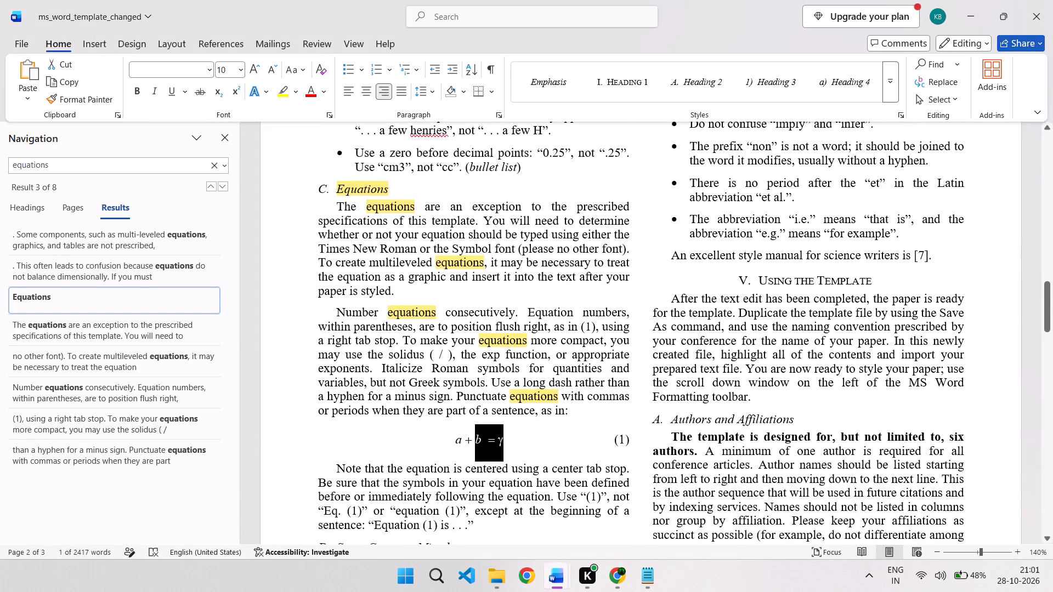
click(516, 343)
triple_click(478, 445)
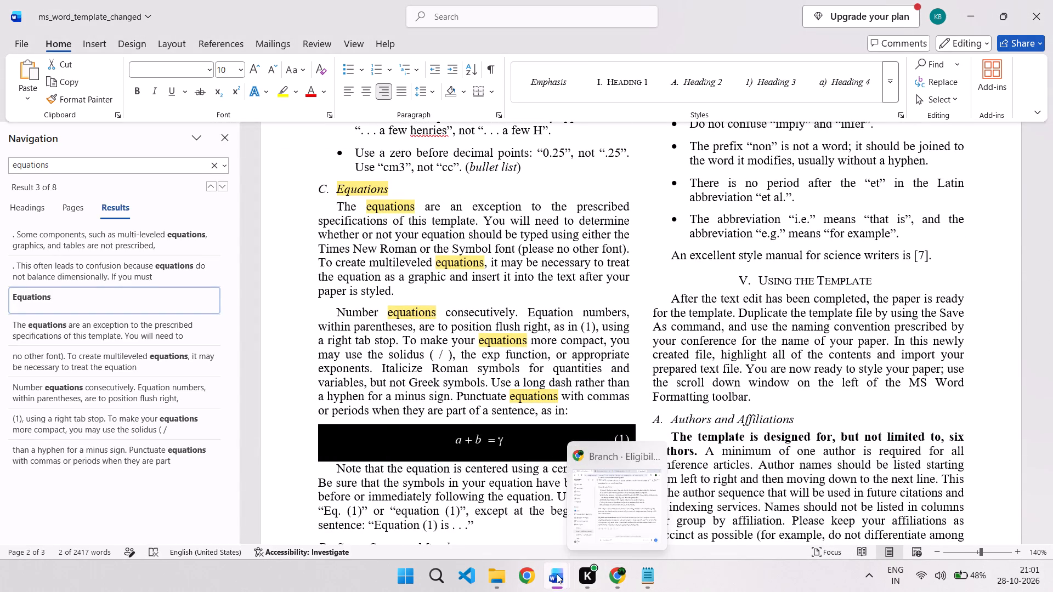
click(309, 515)
click(610, 396)
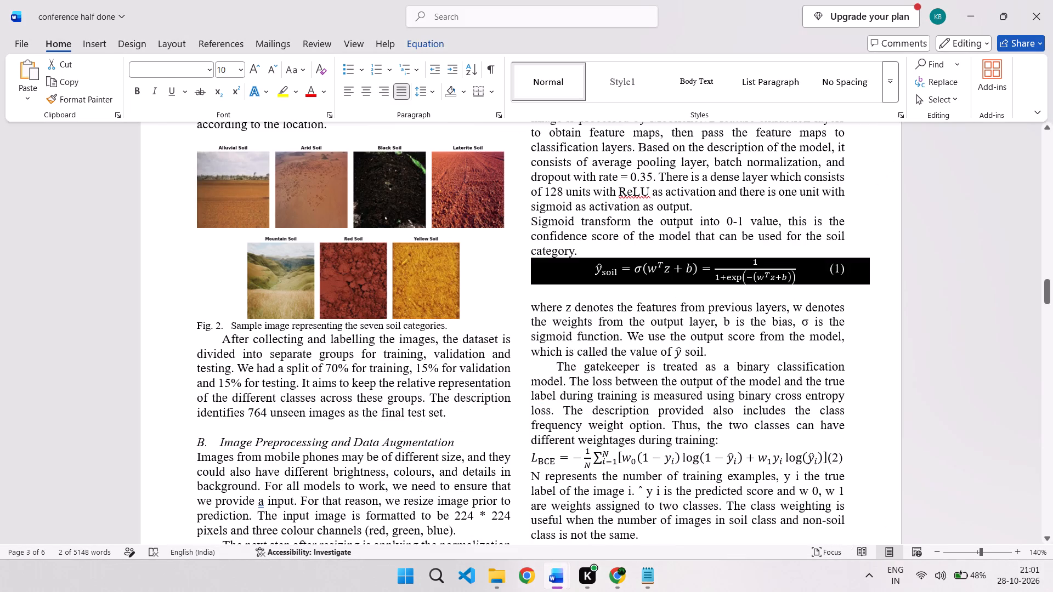
Reduce the font size of the L_BCE loss equation to 9.
scroll(609, 385, down, 2)
scroll(609, 385, up, 1)
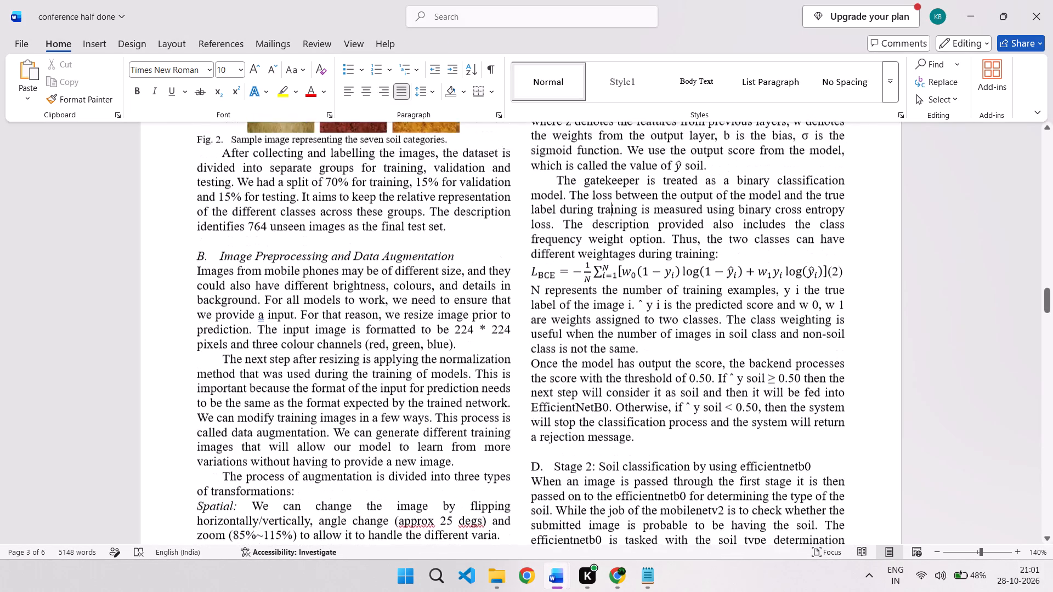
scroll(609, 385, up, 1)
drag(532, 350, 816, 353)
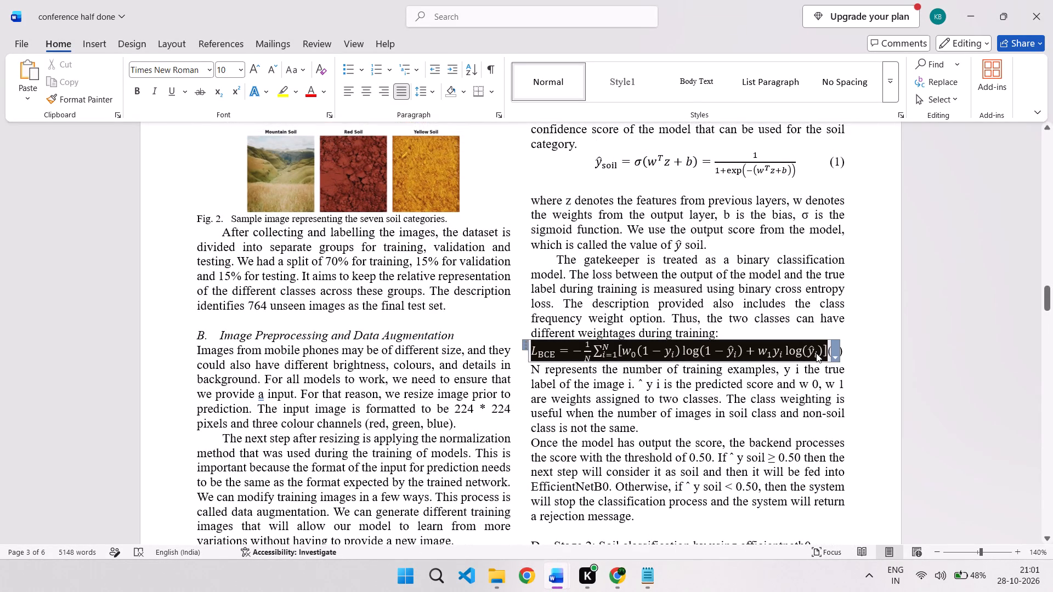
click(270, 66)
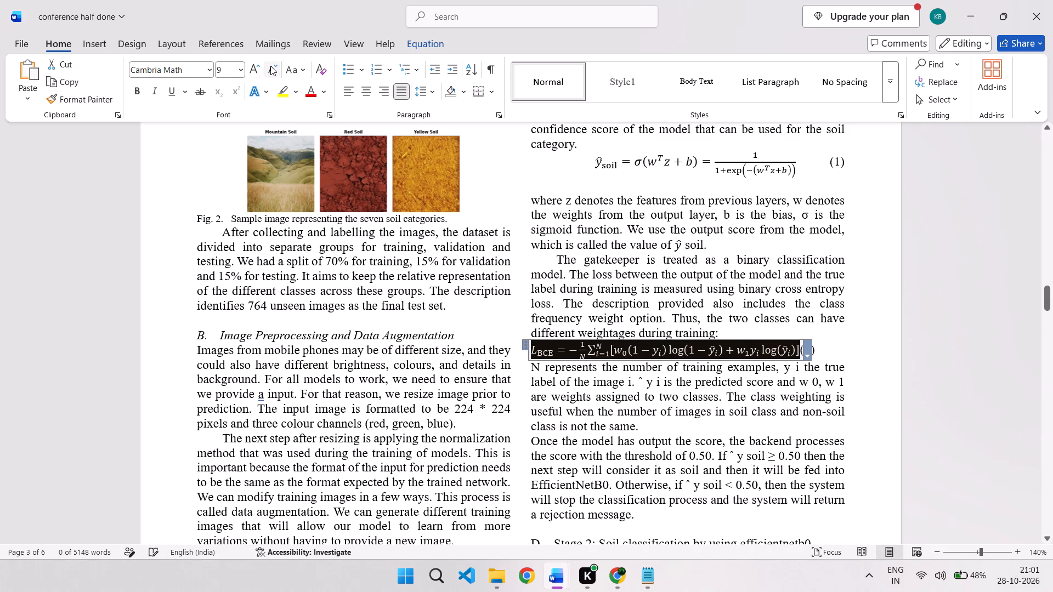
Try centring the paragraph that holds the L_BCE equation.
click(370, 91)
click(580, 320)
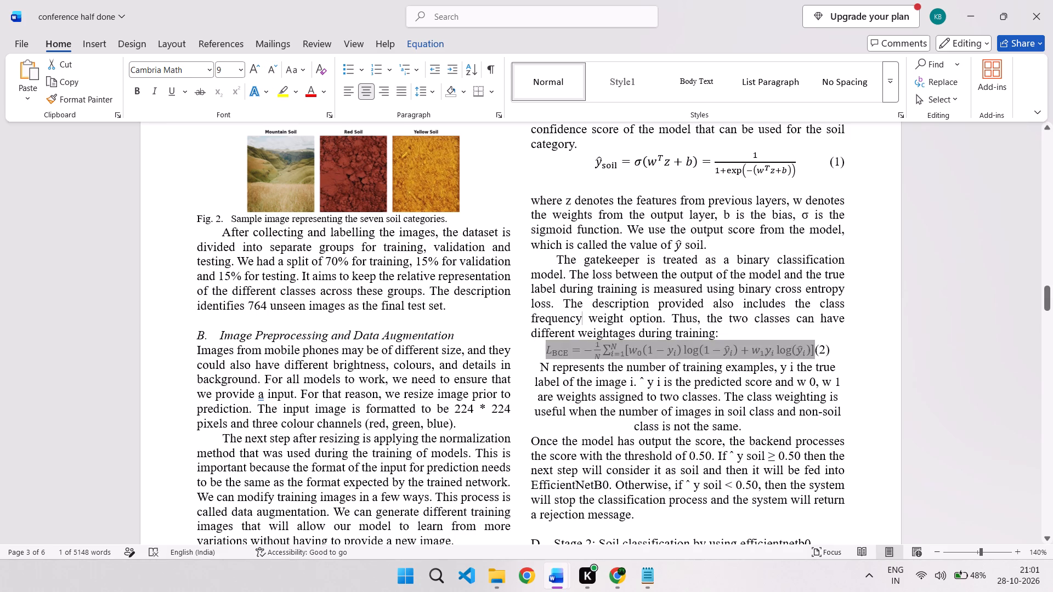
Add a space between the L_BCE equation and its number (2), and set the paragraph's alignment to justified.
click(816, 351)
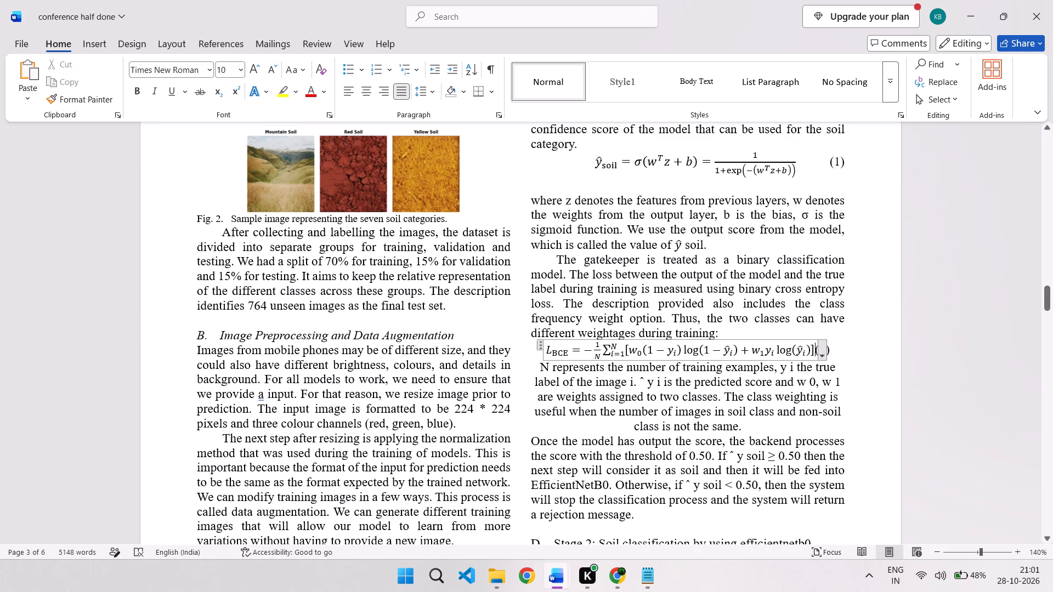
key(space)
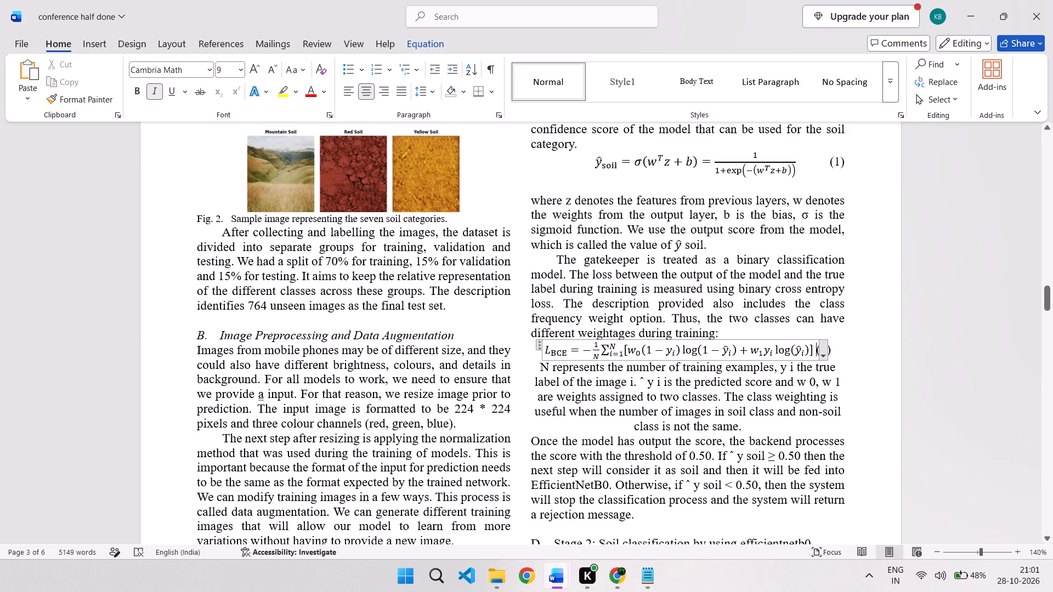
click(402, 91)
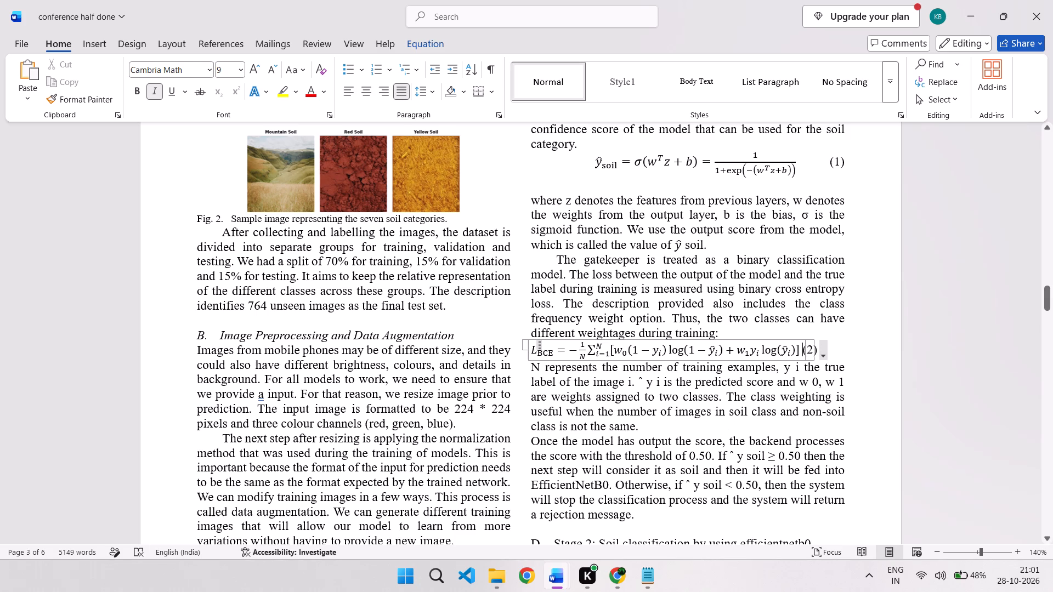
click(837, 348)
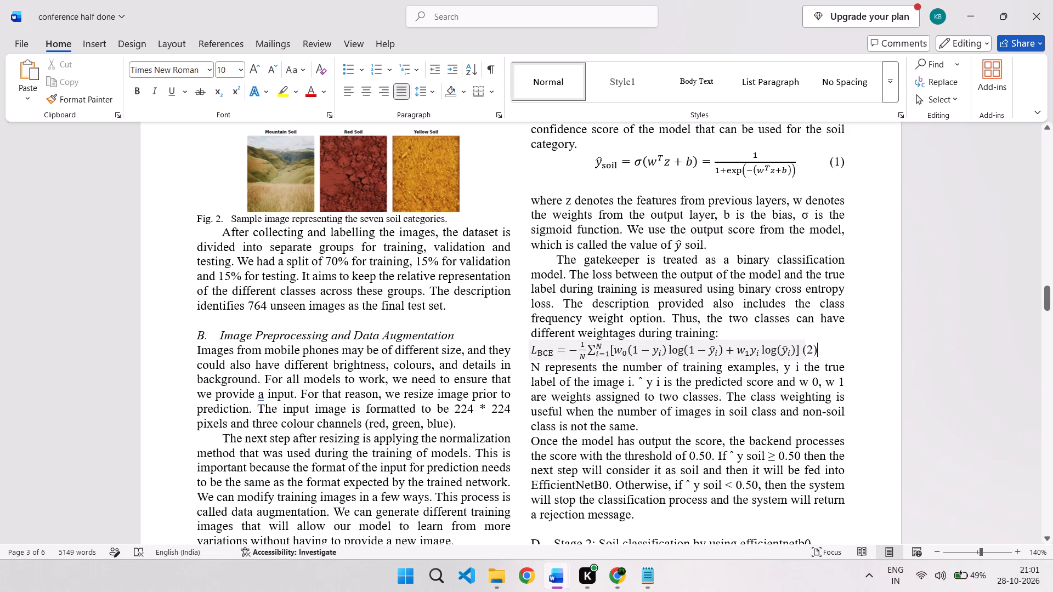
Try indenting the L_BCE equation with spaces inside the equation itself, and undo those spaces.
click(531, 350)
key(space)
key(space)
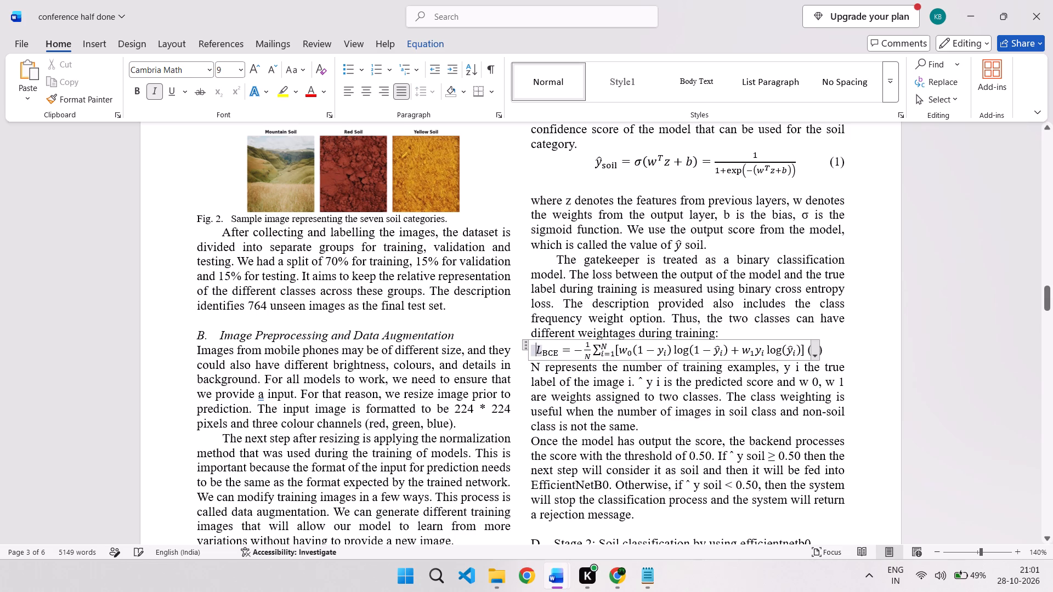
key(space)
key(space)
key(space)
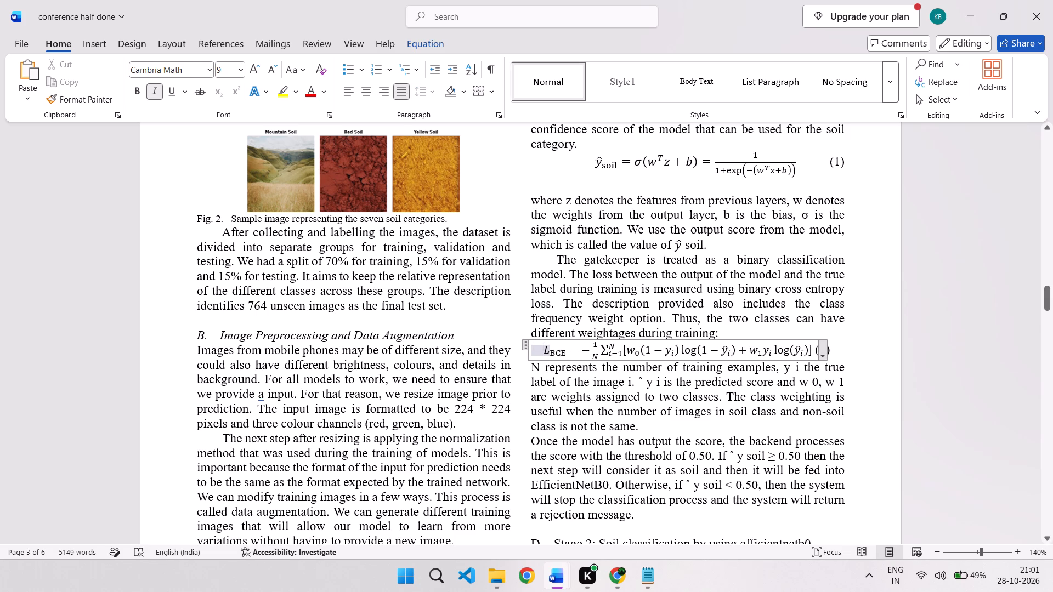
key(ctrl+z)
Indent the L_BCE equation line with six spaces placed before the equation.
click(522, 352)
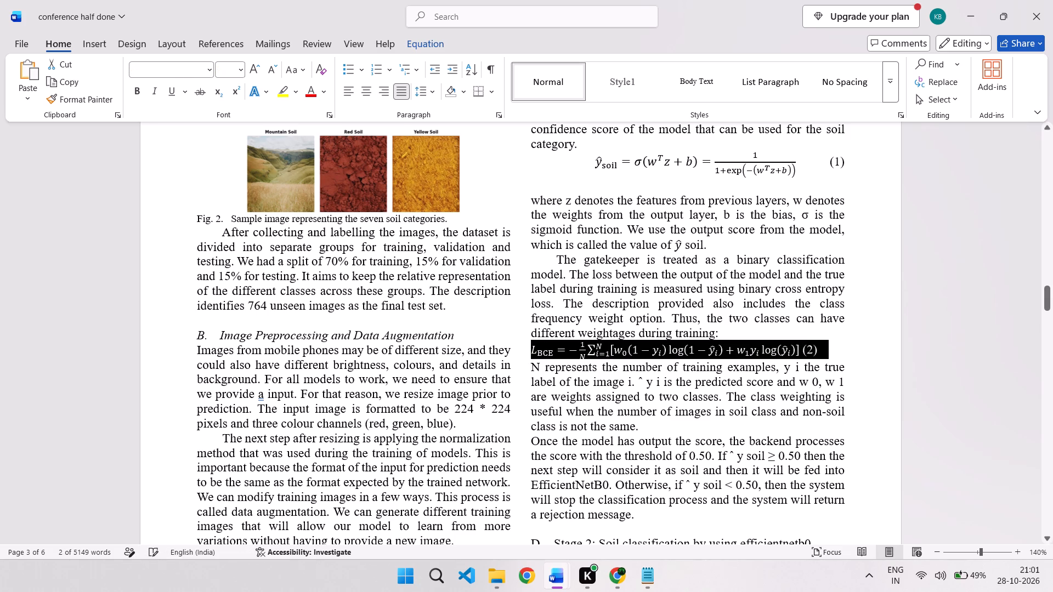
click(524, 354)
click(524, 354)
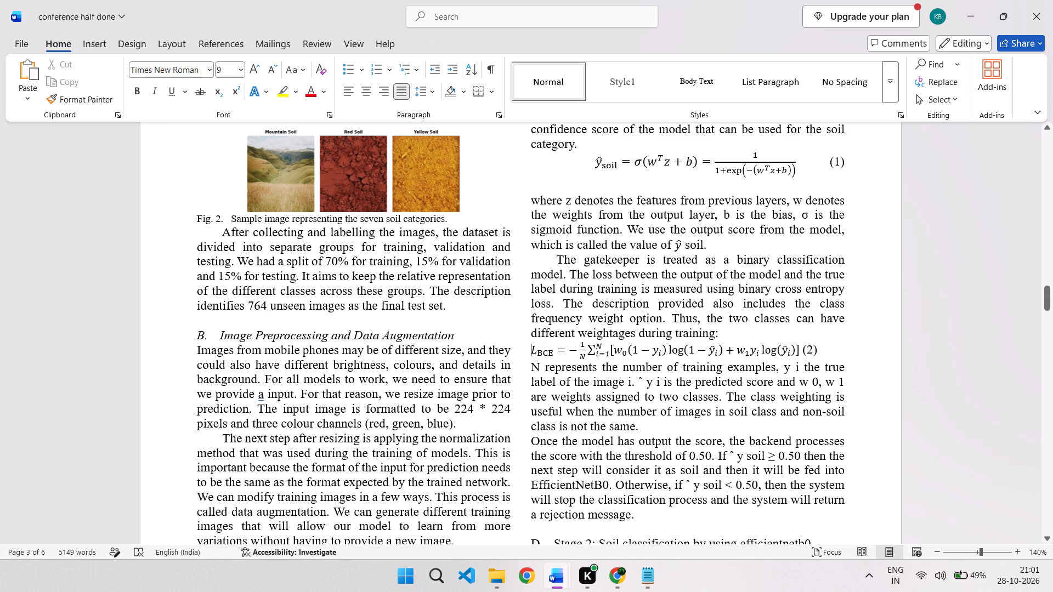
key(space)
key(space)
key(space)
key(space)
key(space)
key(space)
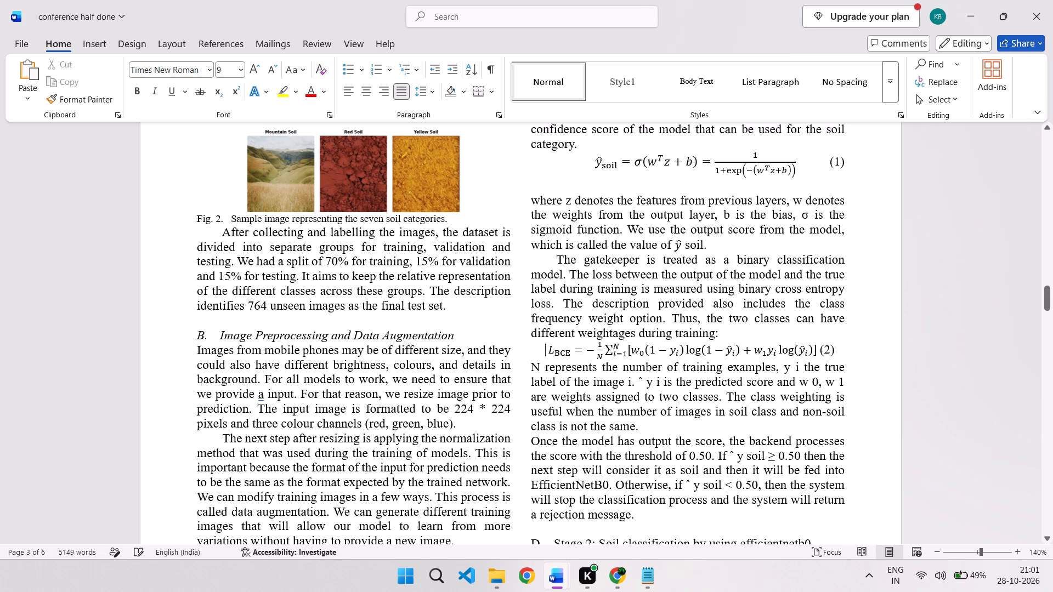
Widen the gap between the L_BCE equation and its number (2) with spaces, moving the number towards the text column's right edge.
click(819, 346)
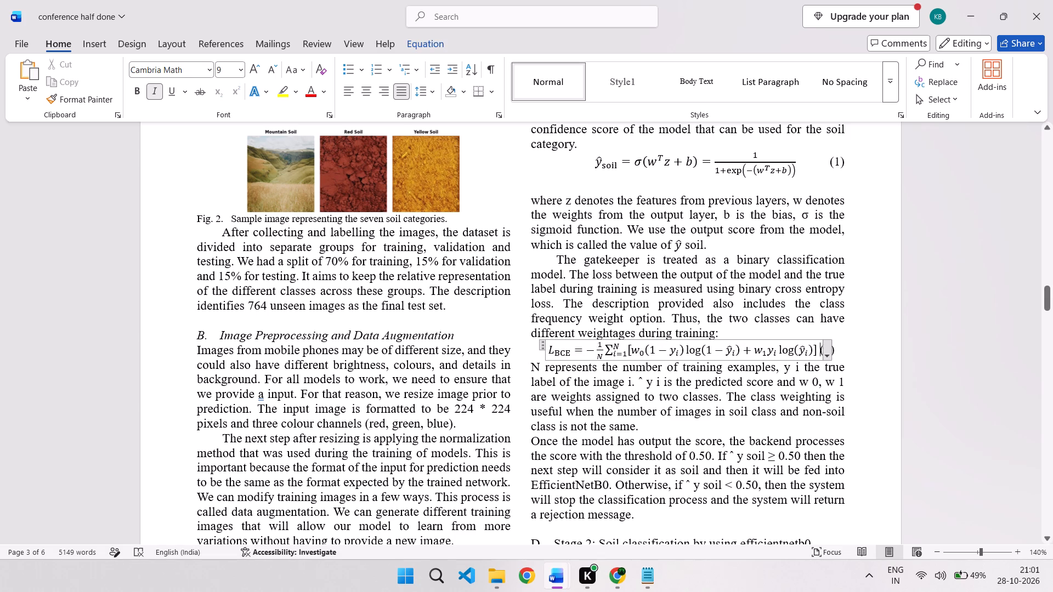
click(819, 346)
key(space)
key(space)
key(space)
key(space)
key(BackSpace)
click(841, 313)
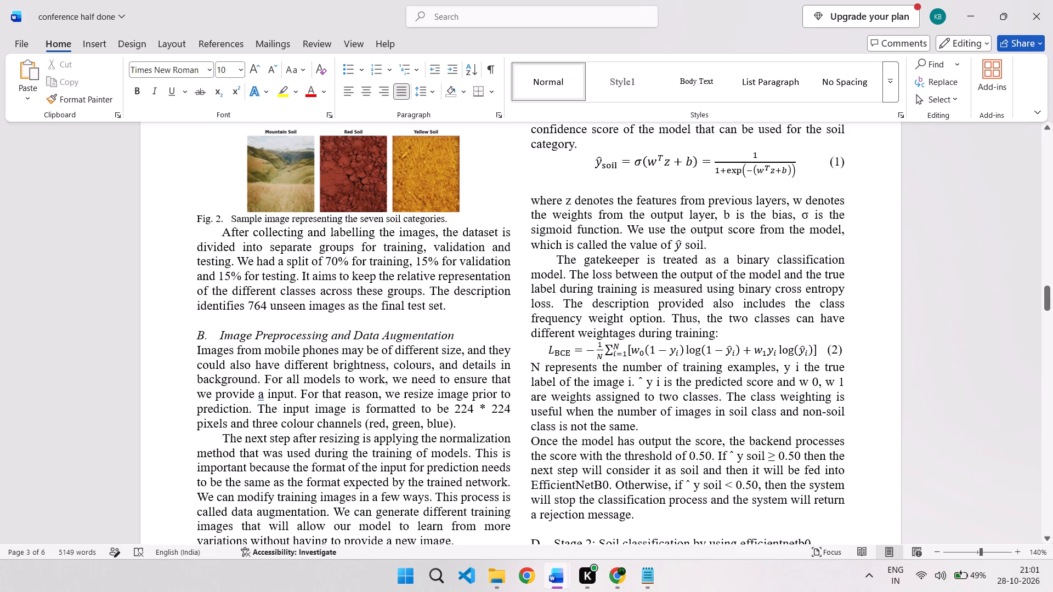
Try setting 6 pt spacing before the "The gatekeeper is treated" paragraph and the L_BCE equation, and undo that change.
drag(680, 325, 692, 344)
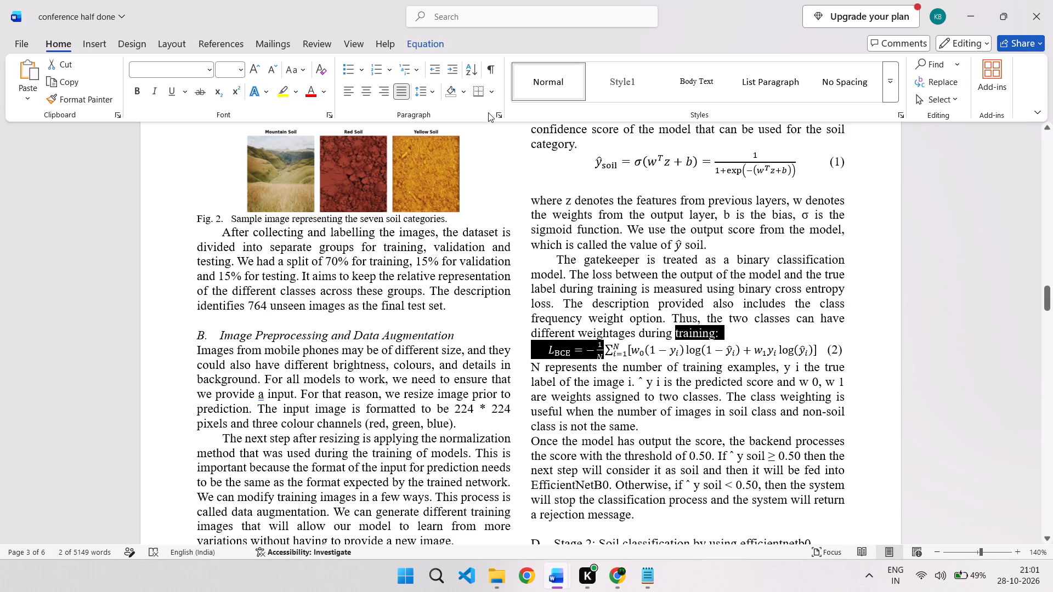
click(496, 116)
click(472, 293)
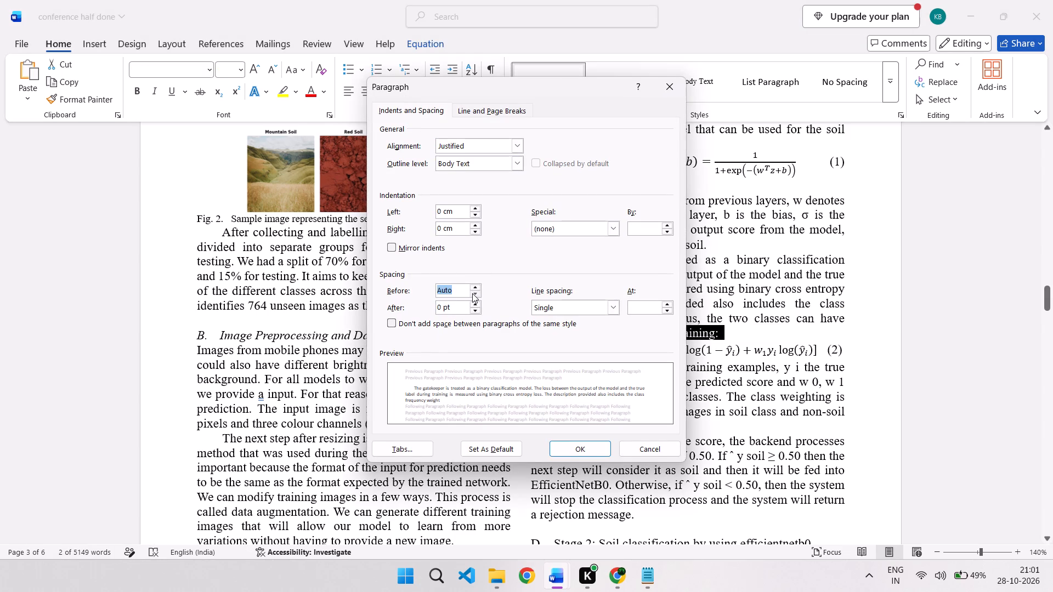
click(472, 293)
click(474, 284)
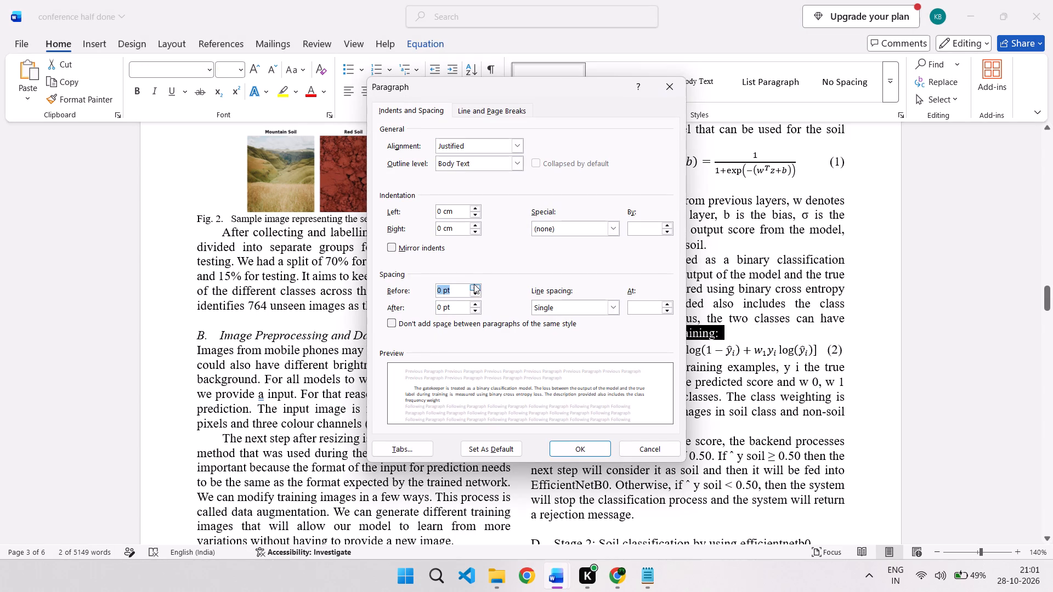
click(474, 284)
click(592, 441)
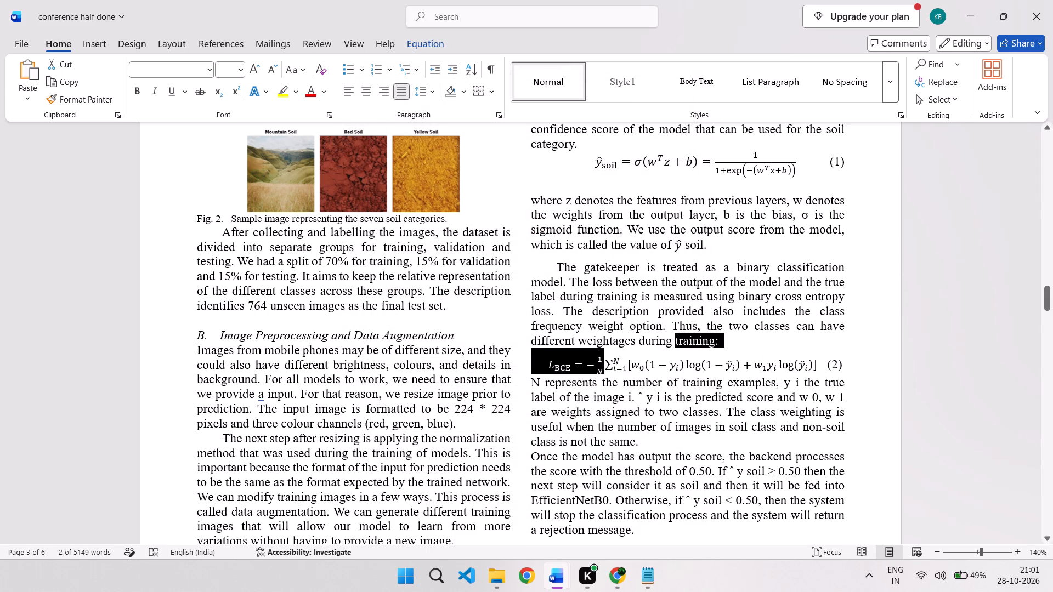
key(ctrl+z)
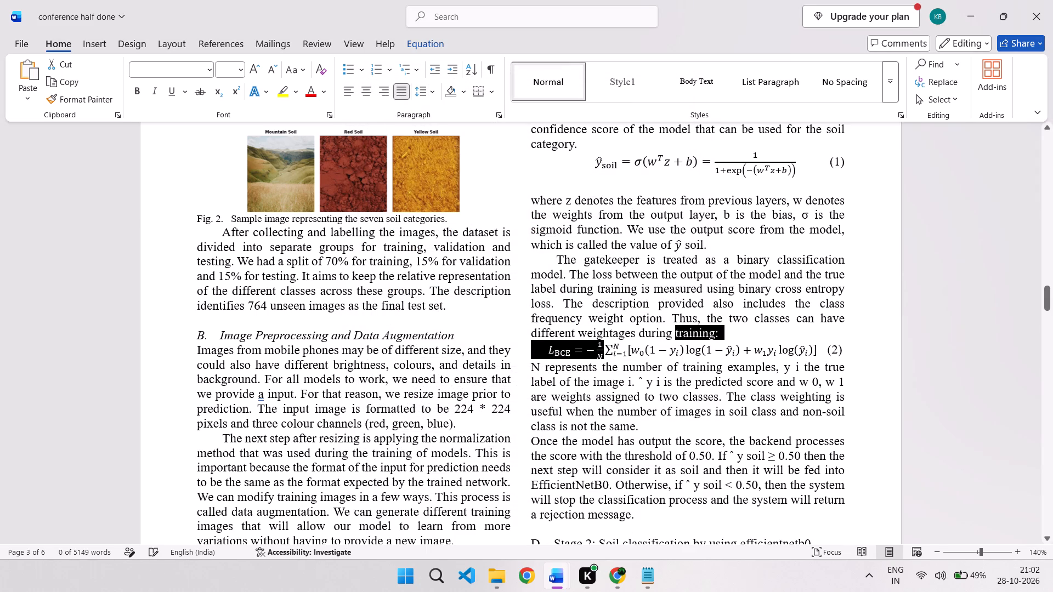
Set the spacing before to 6 pt from the "The gatekeeper is treated" paragraph through the L_BCE equation and the "N represents" text.
click(704, 395)
drag(701, 328, 713, 357)
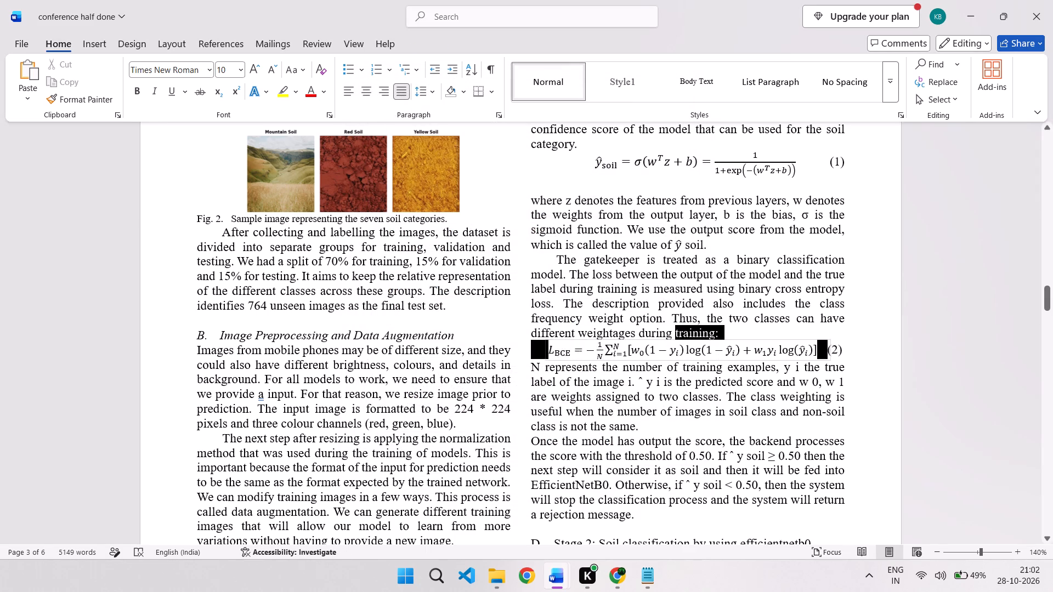
drag(713, 357, 714, 367)
click(501, 109)
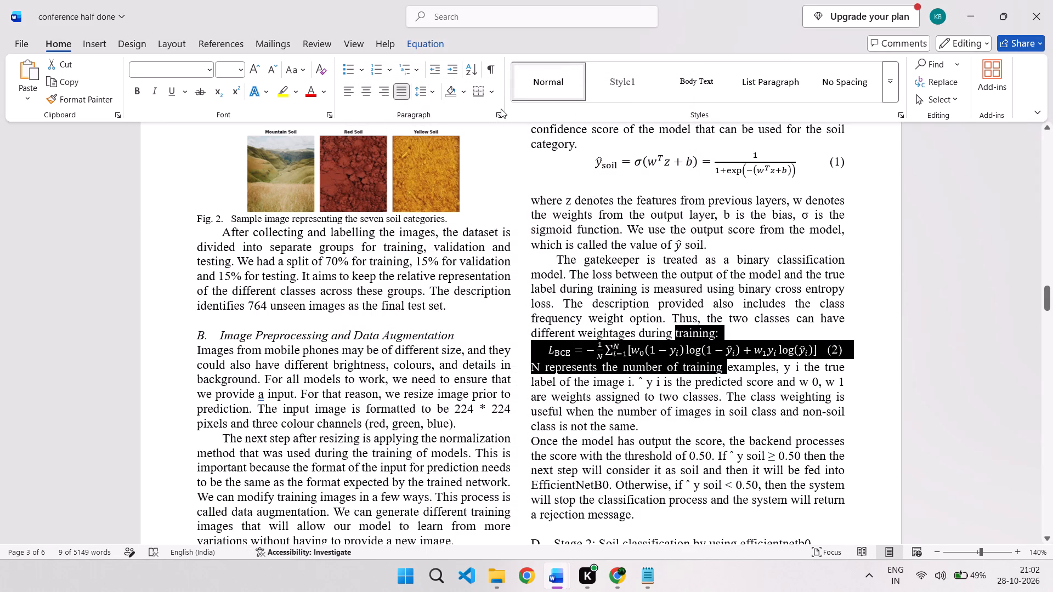
click(500, 112)
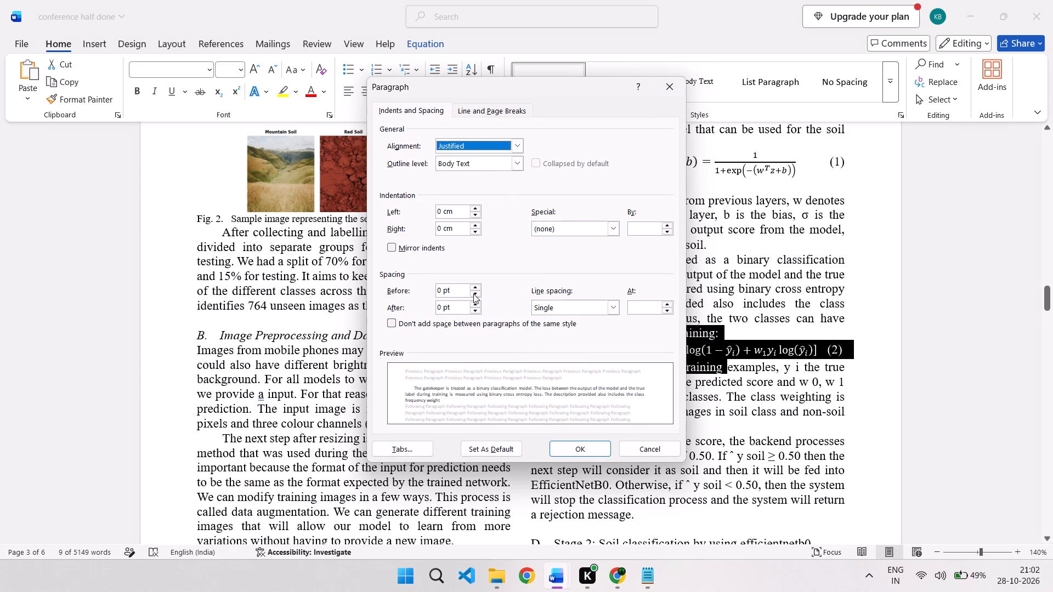
click(472, 287)
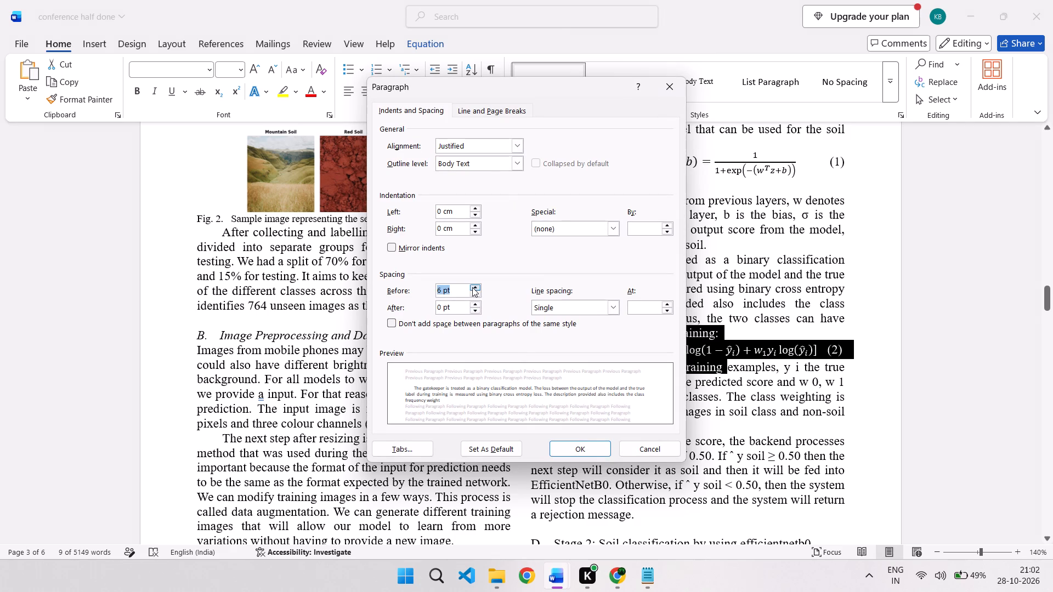
click(473, 292)
click(473, 282)
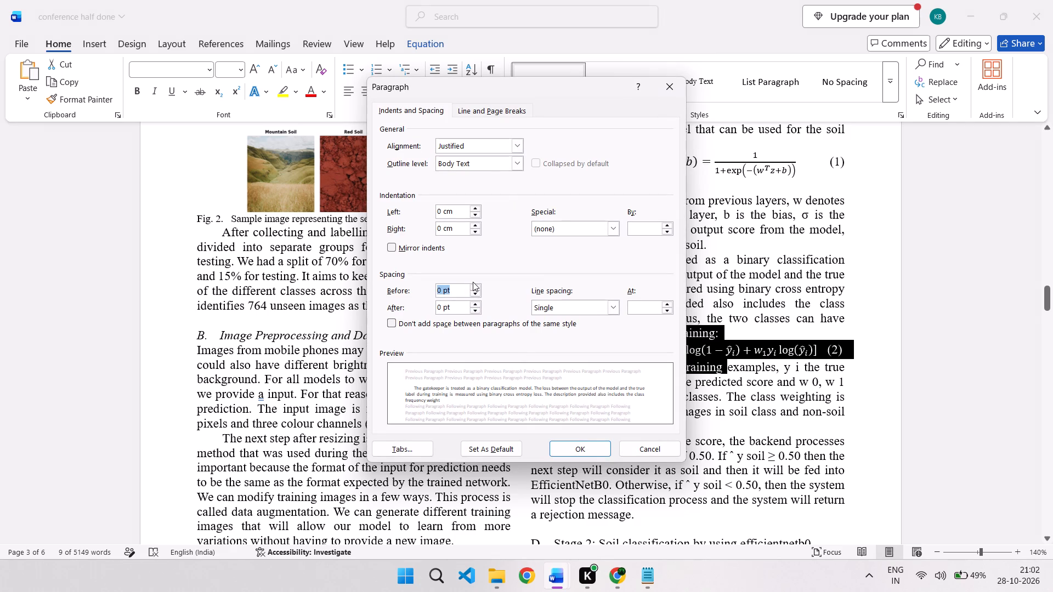
click(474, 289)
click(585, 451)
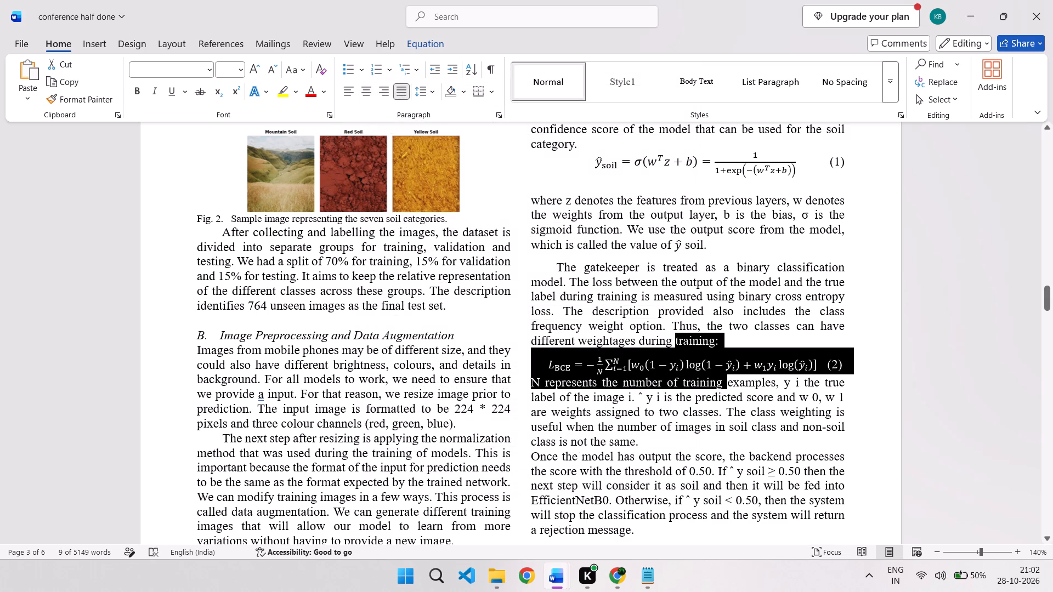
Undo the 6 pt spacing before applied around the L_BCE equation.
key(ctrl+z)
click(622, 421)
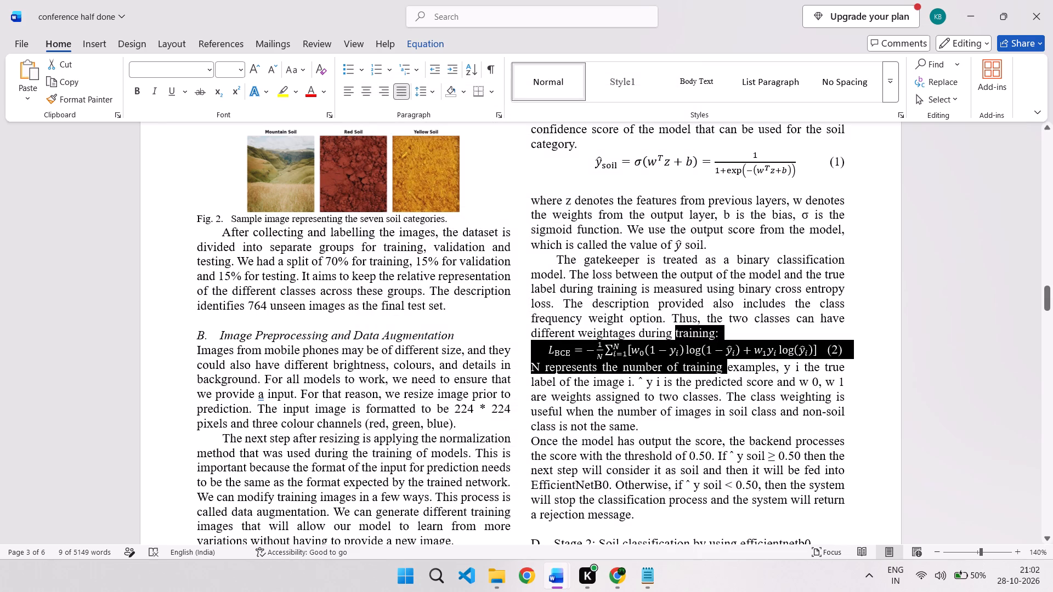
Set the spacing after to 6 pt for the L_BCE equation line and the "N represents" paragraph.
drag(724, 372, 686, 353)
click(494, 112)
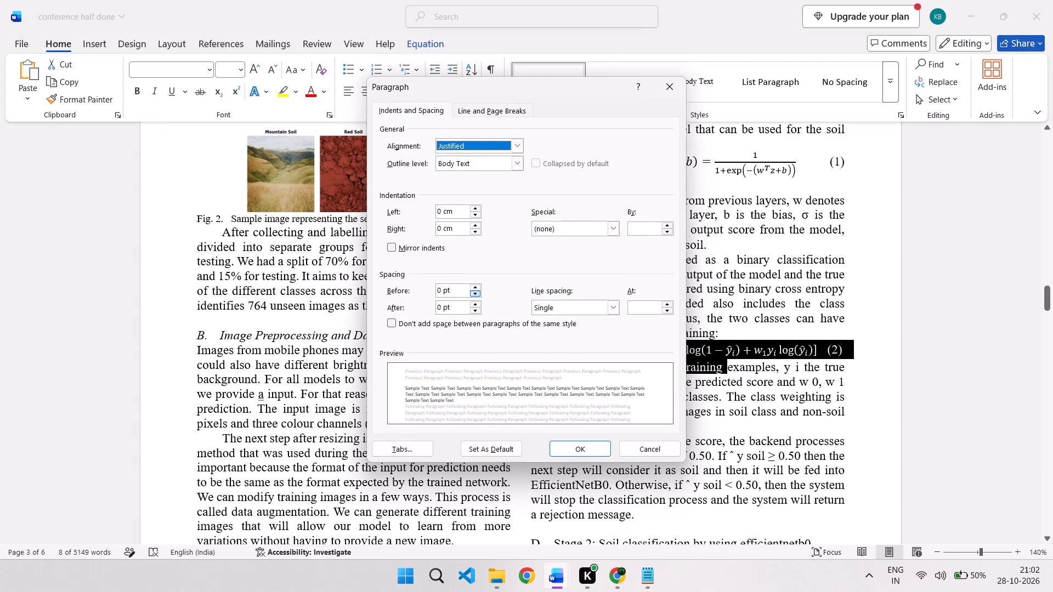
click(477, 303)
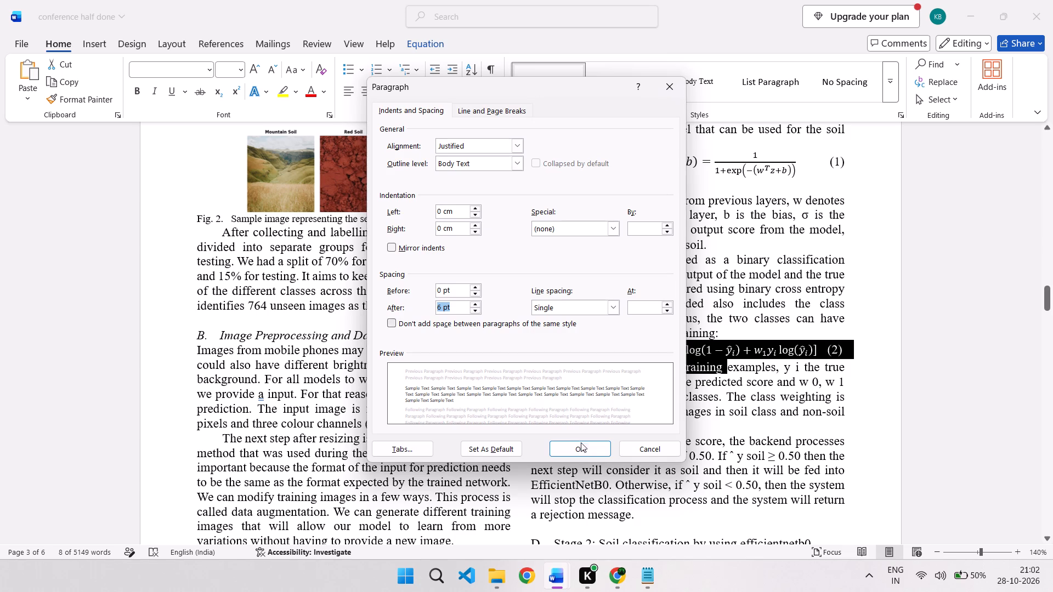
click(584, 446)
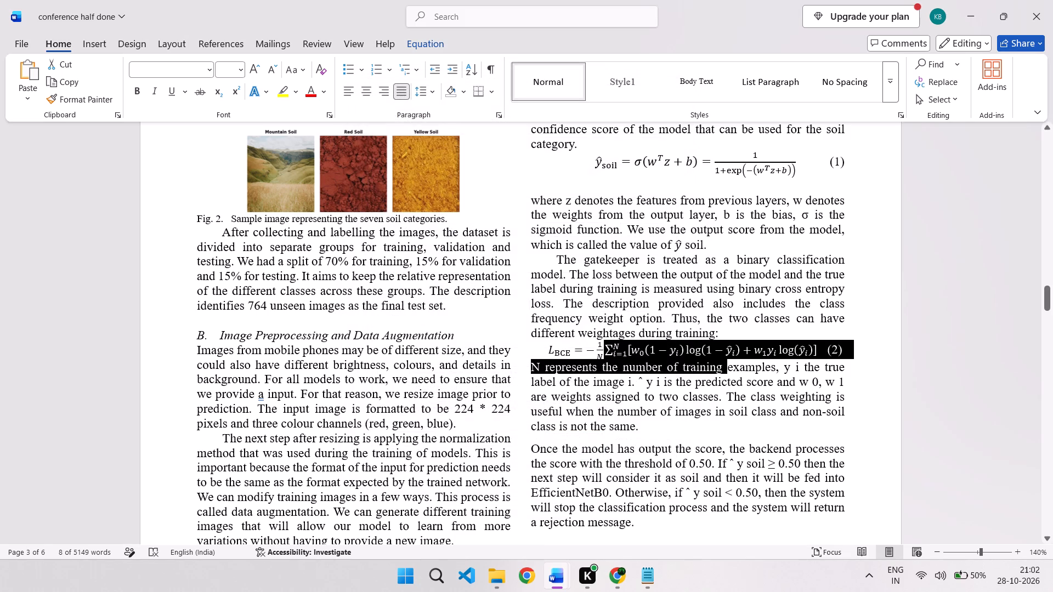
click(671, 399)
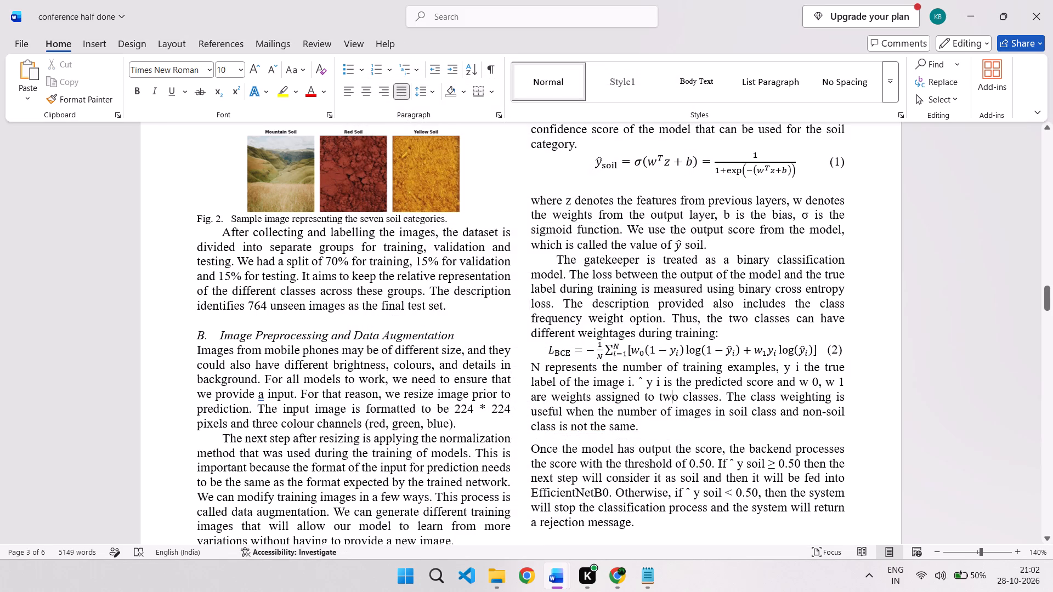
Insert one blank line below and one blank line above the L_BCE equation.
click(850, 349)
key(Return)
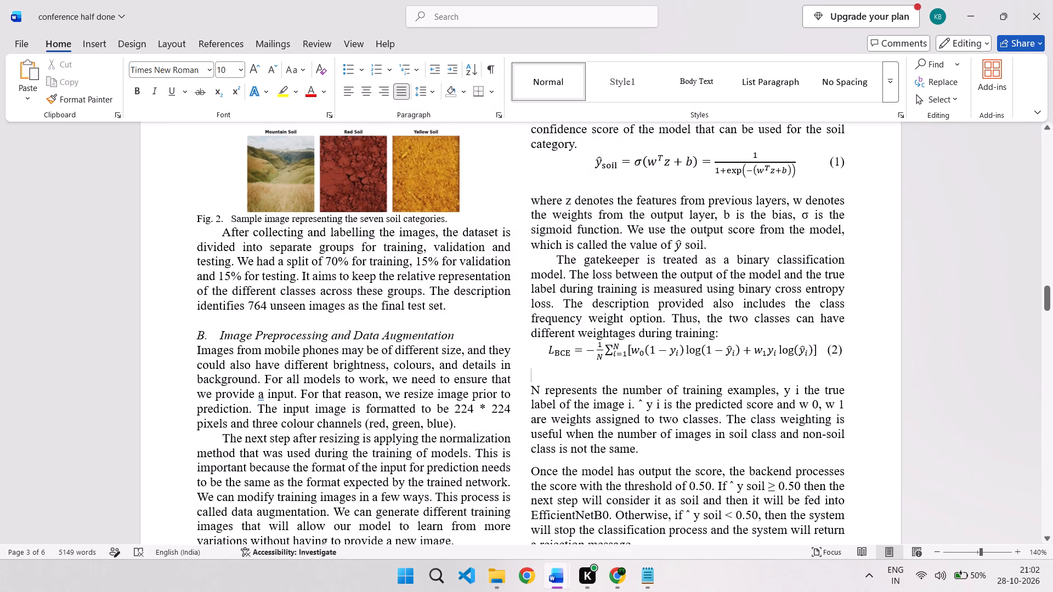
click(802, 331)
key(Return)
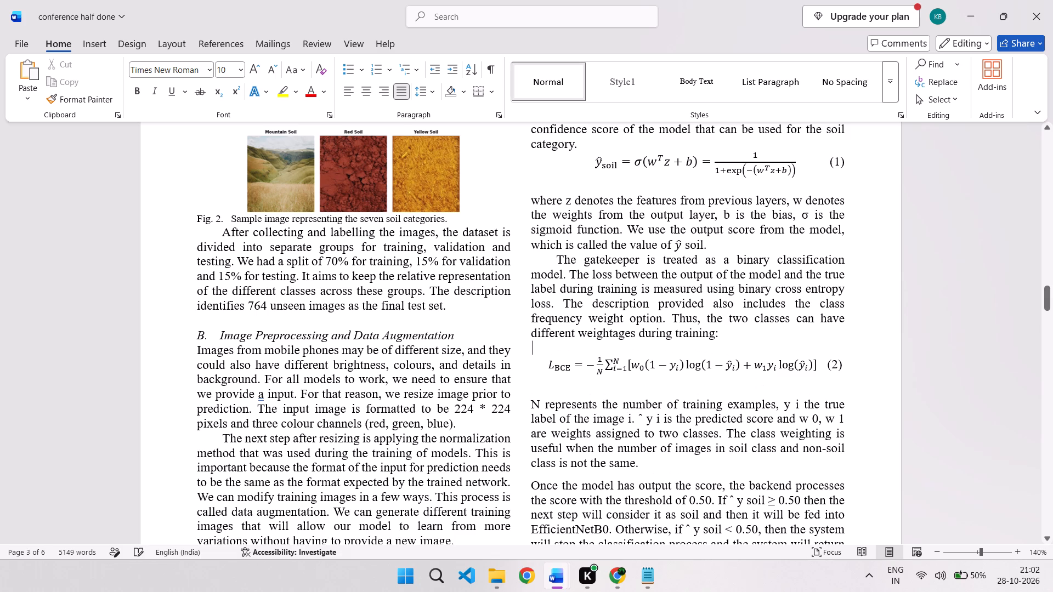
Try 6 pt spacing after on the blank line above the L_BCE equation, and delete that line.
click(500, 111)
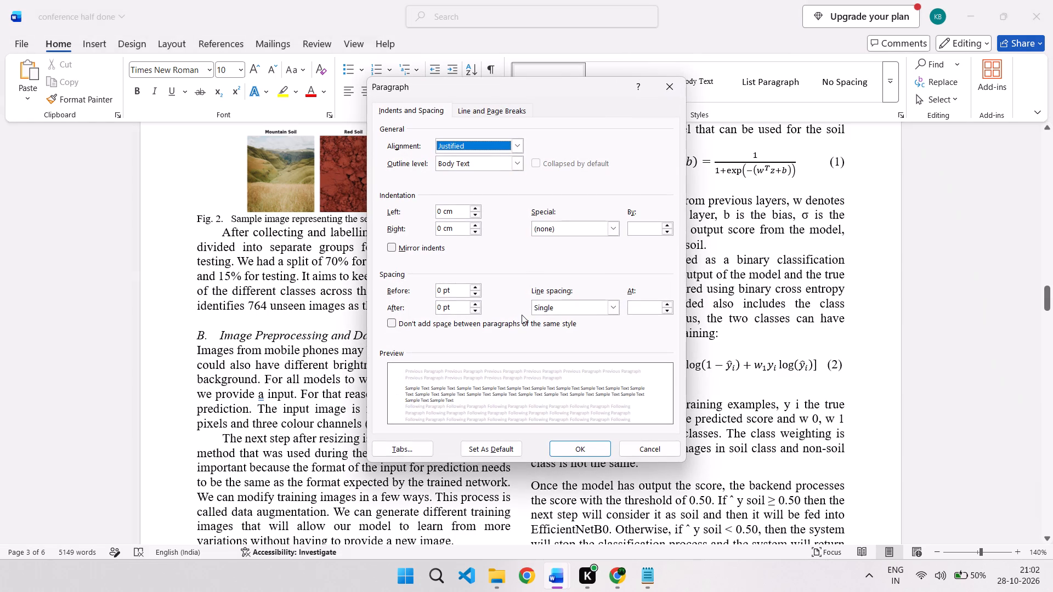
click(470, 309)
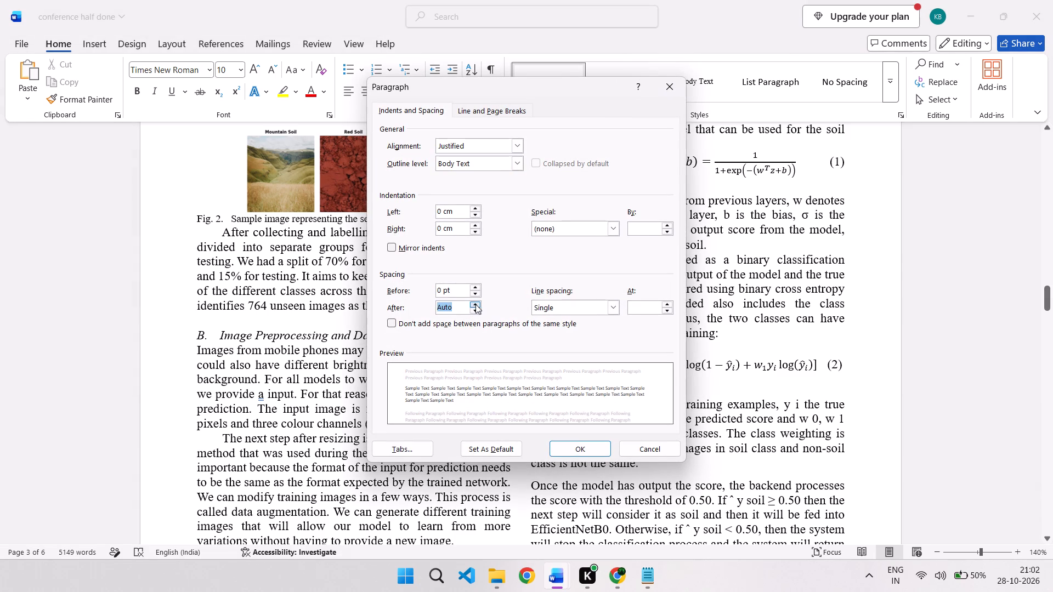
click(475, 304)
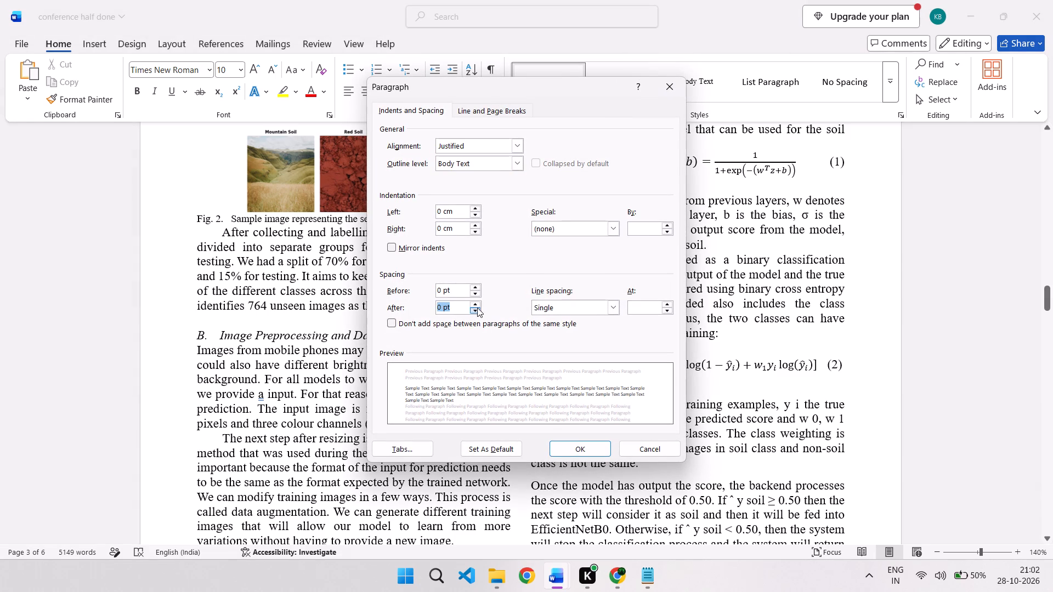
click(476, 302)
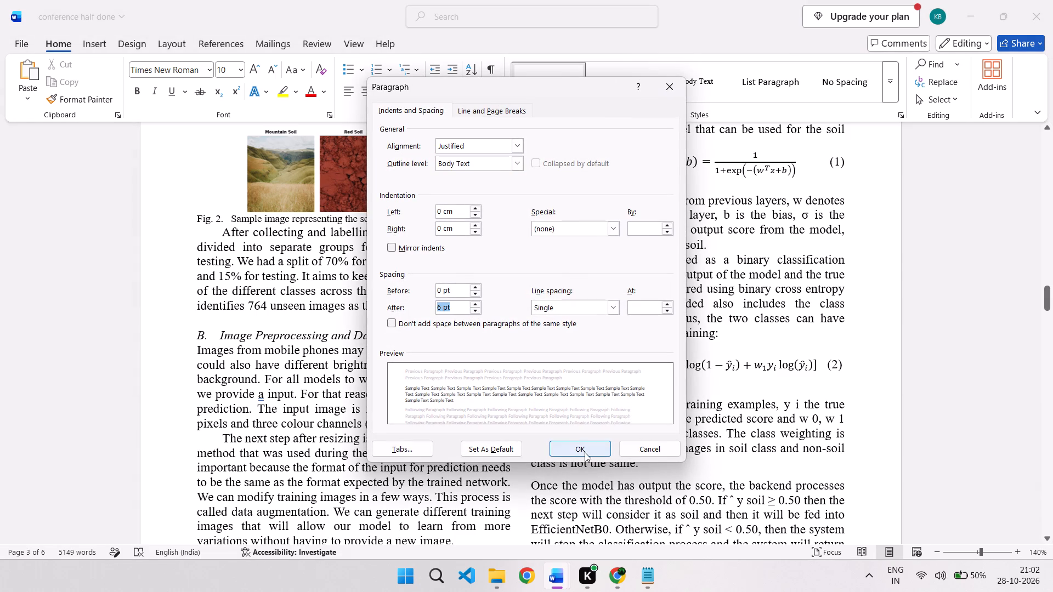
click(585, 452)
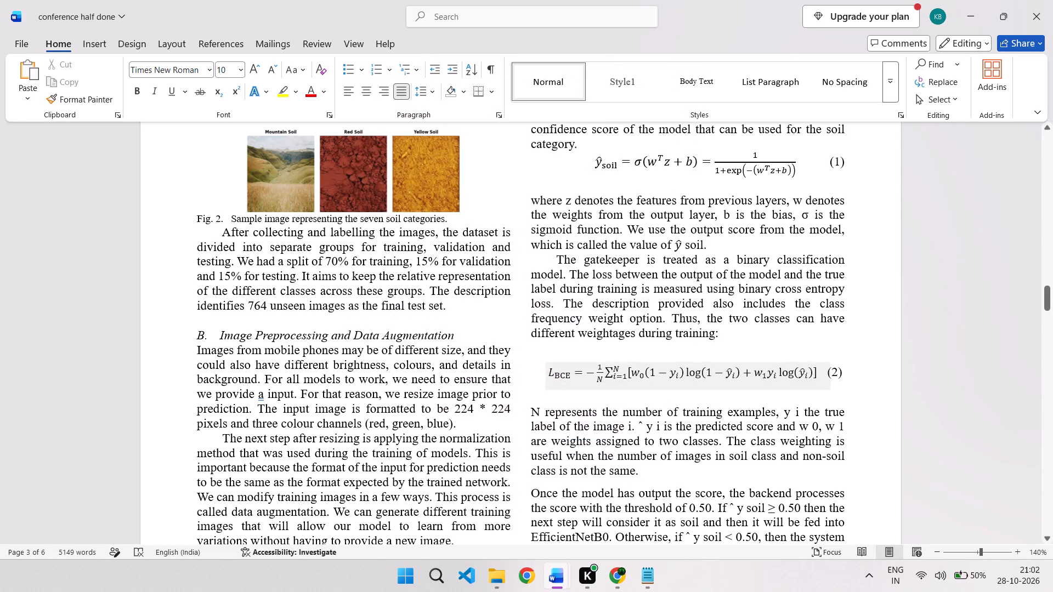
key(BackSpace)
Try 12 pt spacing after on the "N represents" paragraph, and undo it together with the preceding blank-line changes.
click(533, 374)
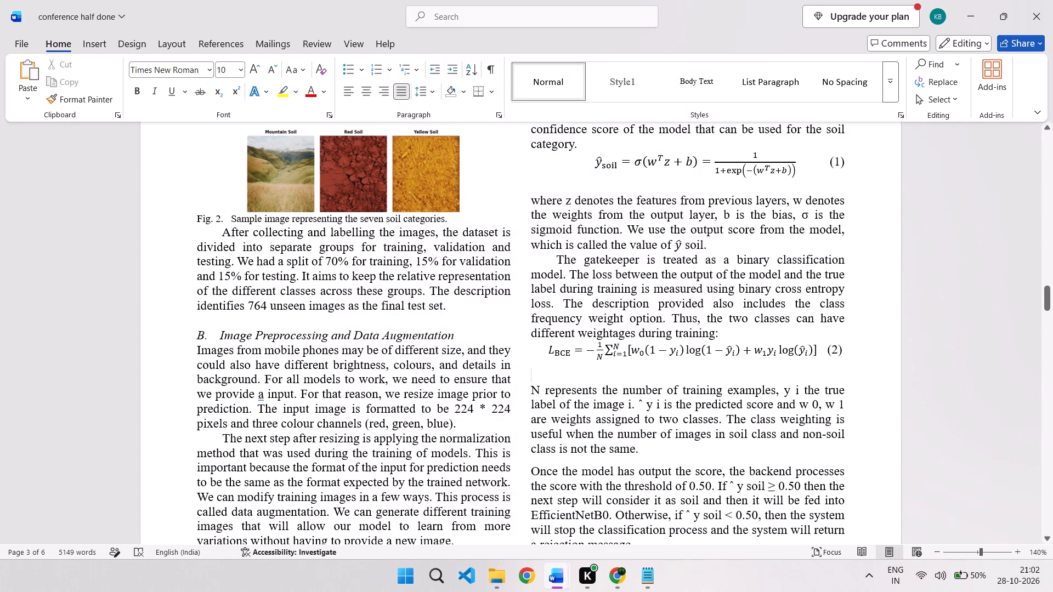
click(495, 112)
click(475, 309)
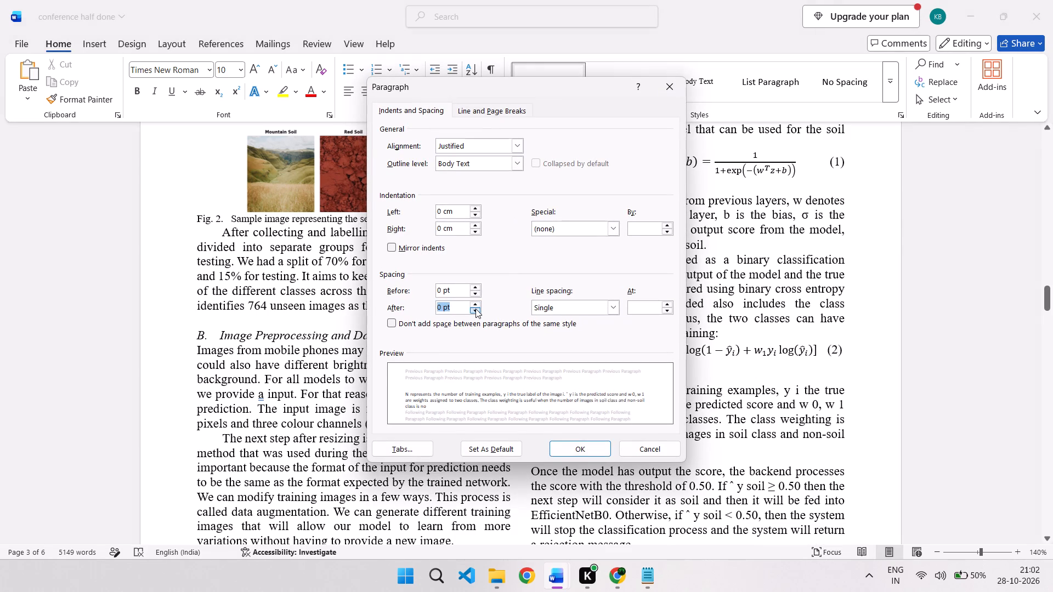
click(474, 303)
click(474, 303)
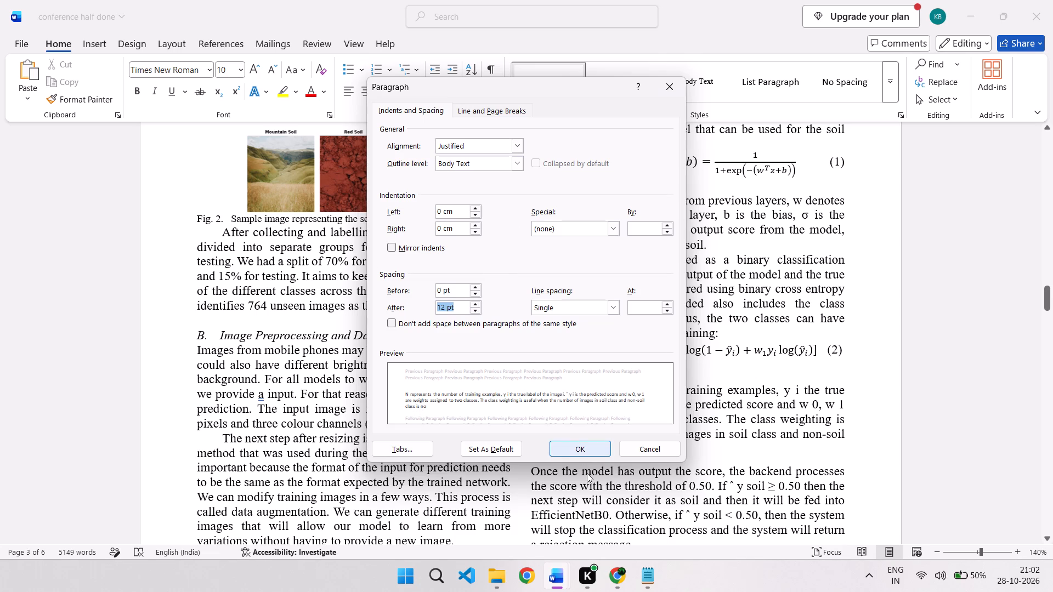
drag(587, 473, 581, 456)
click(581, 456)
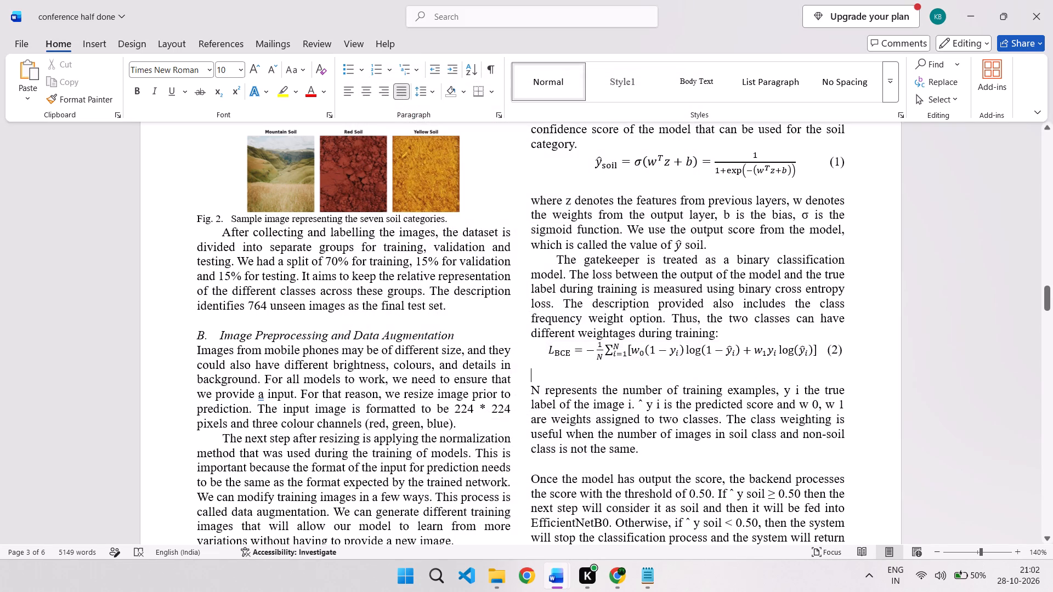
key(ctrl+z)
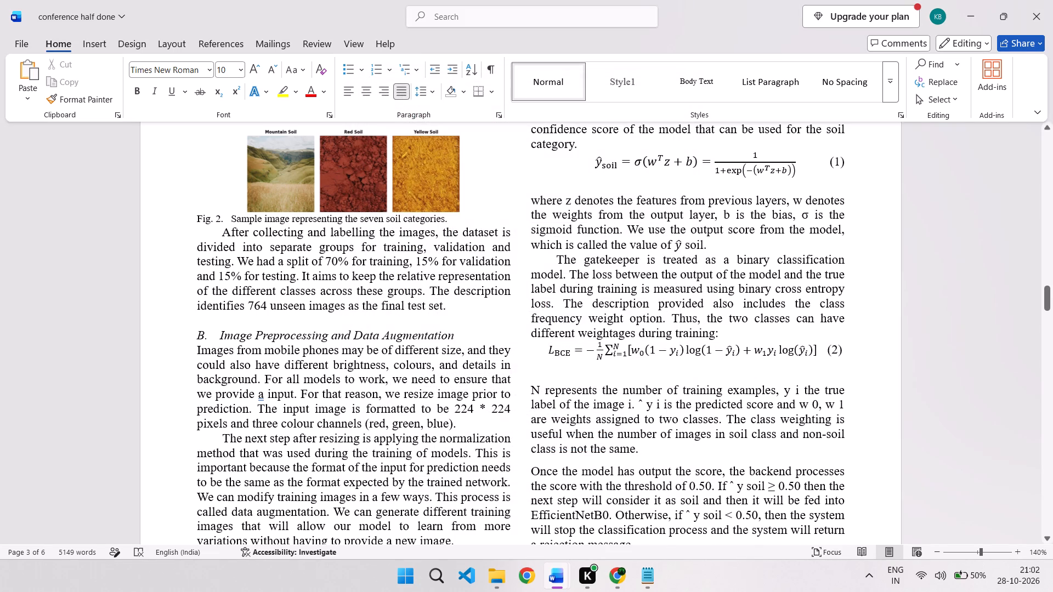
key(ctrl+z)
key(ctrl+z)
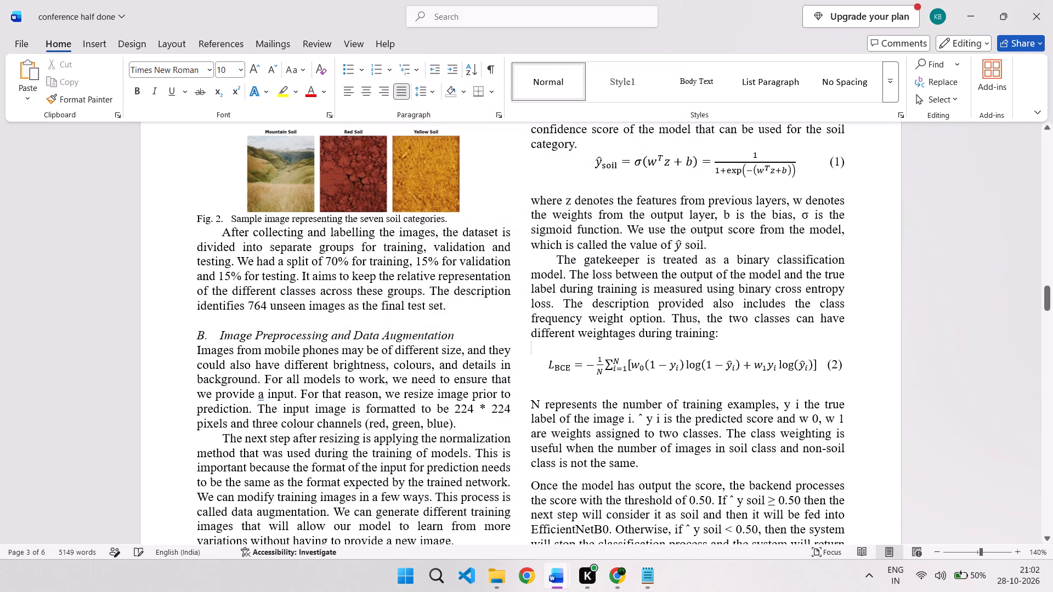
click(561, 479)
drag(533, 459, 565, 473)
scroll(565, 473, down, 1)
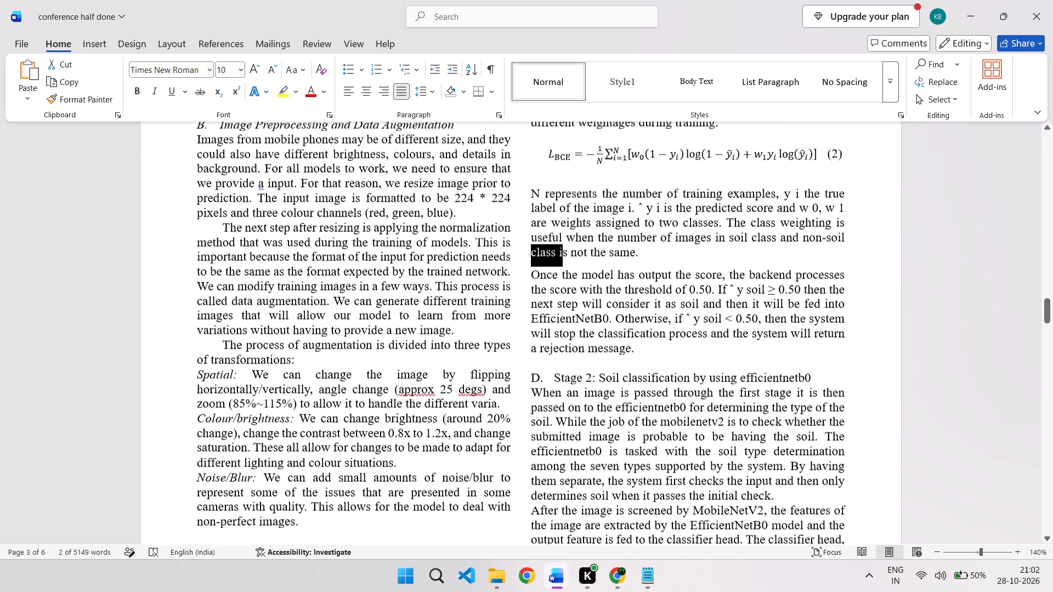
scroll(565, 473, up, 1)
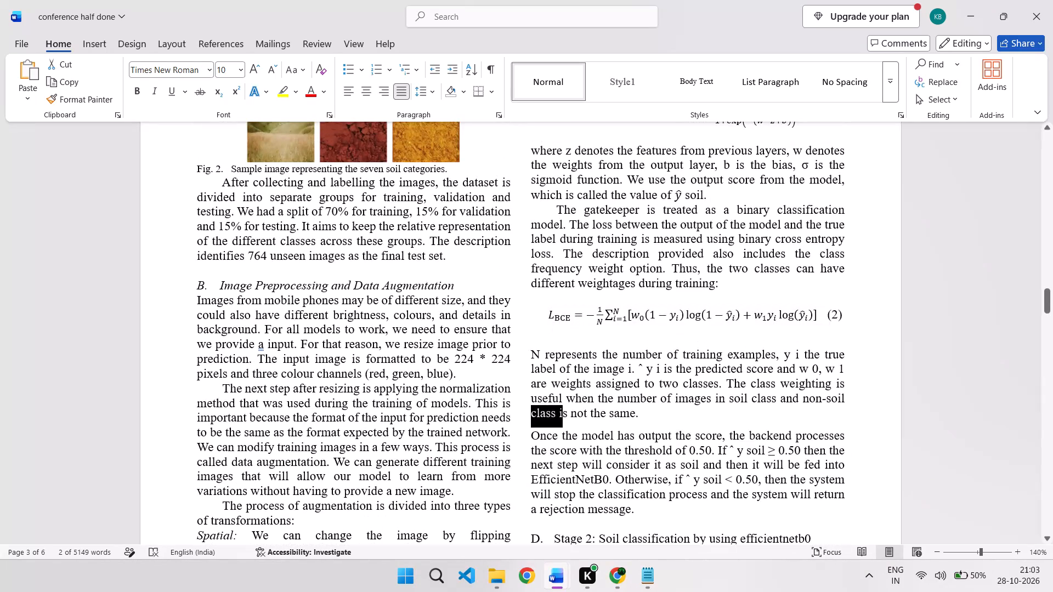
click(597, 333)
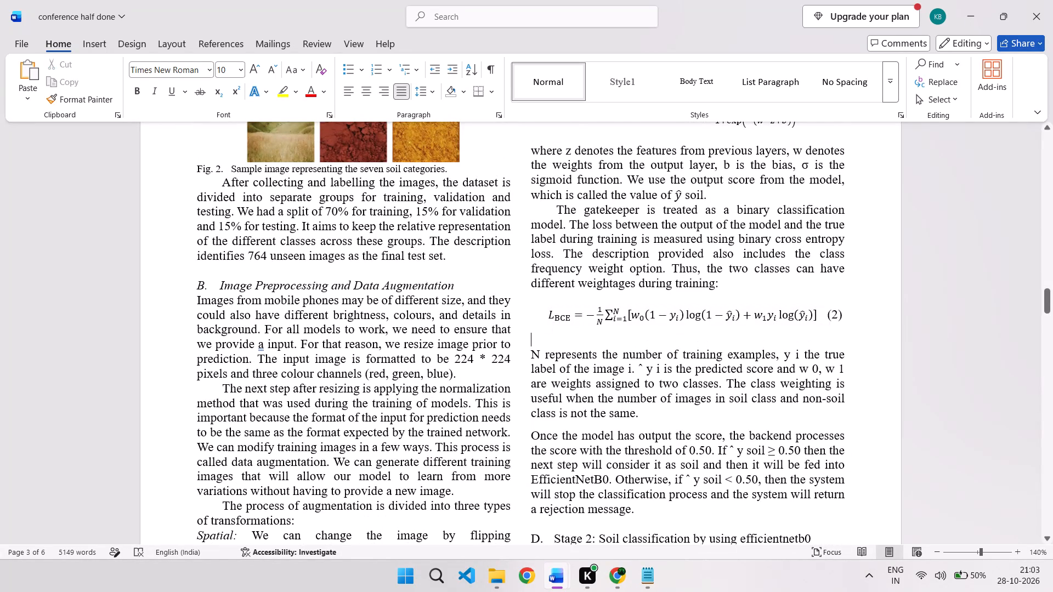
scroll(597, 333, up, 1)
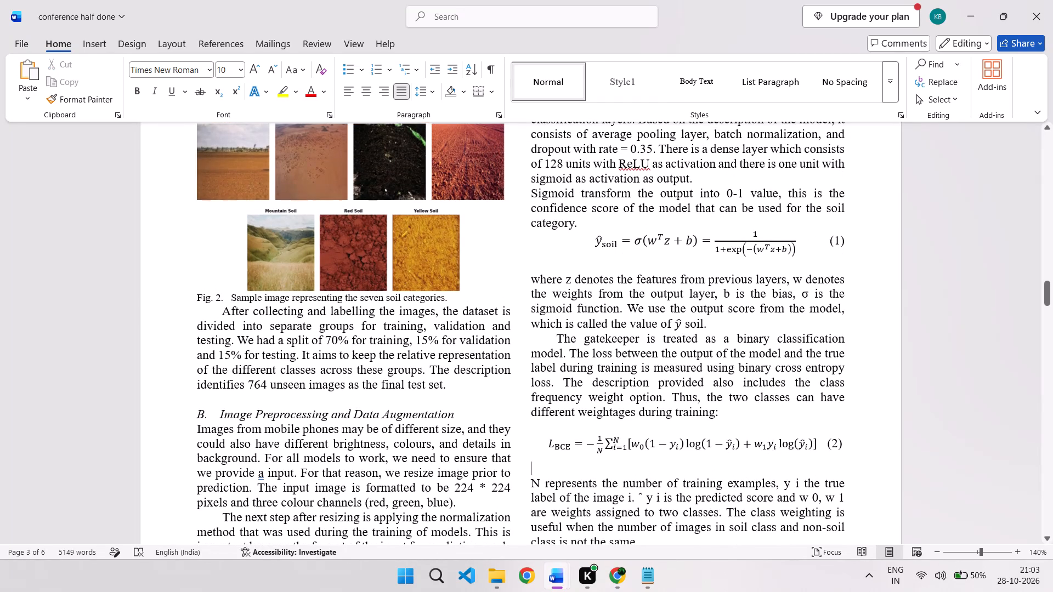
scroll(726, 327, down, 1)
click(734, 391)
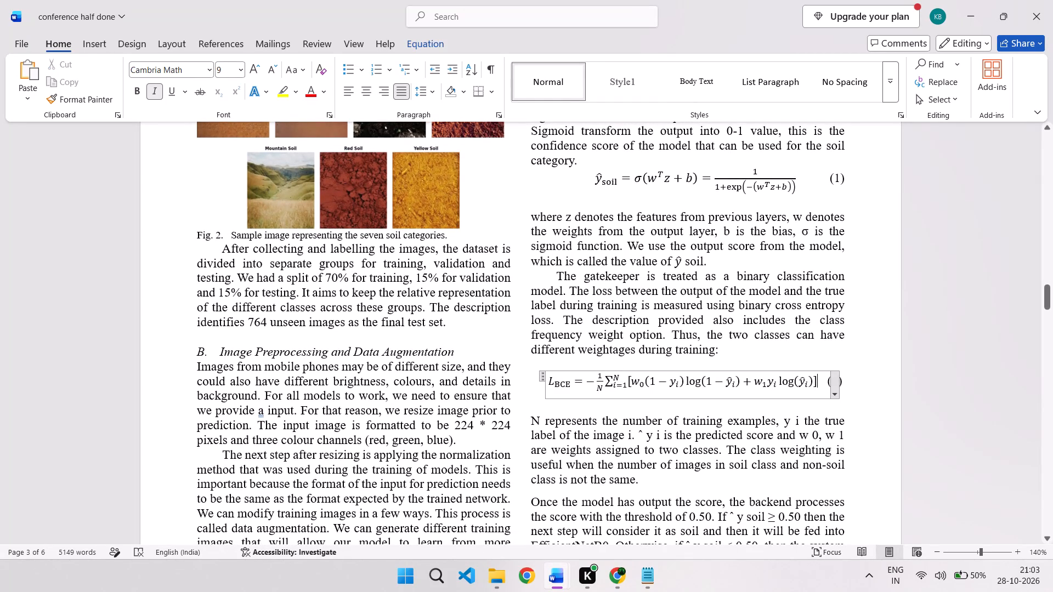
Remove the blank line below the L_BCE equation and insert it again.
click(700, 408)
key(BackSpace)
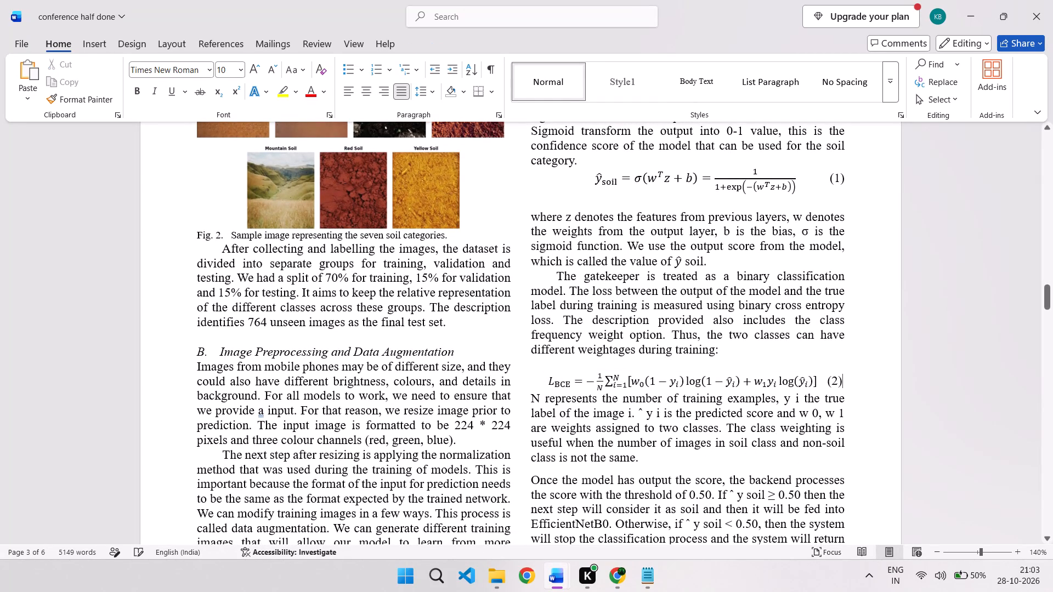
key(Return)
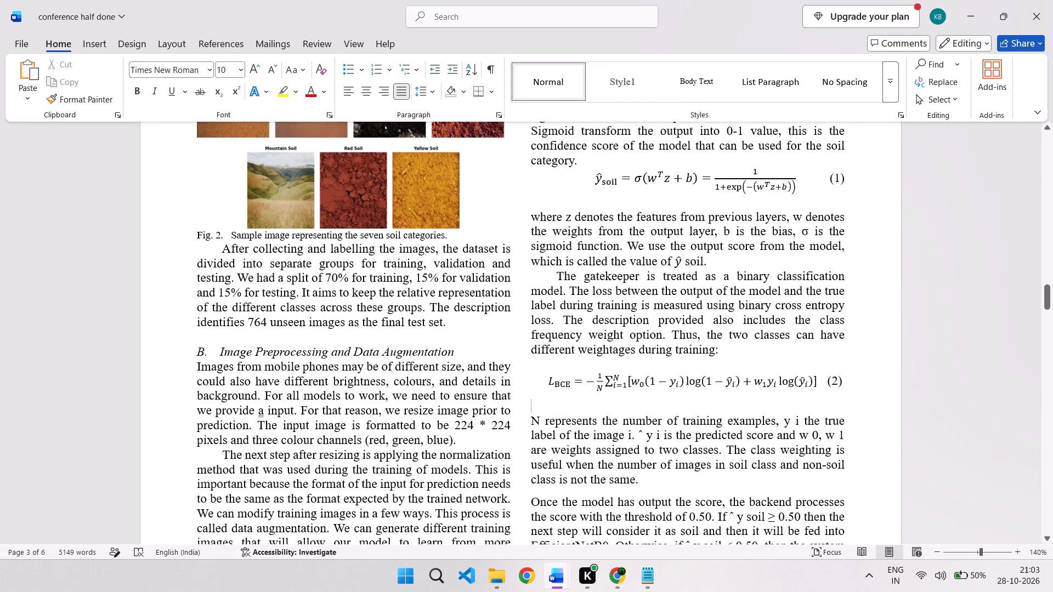
Set the spacing after to 0 pt for the "N represents" paragraph below the L_BCE equation.
click(504, 119)
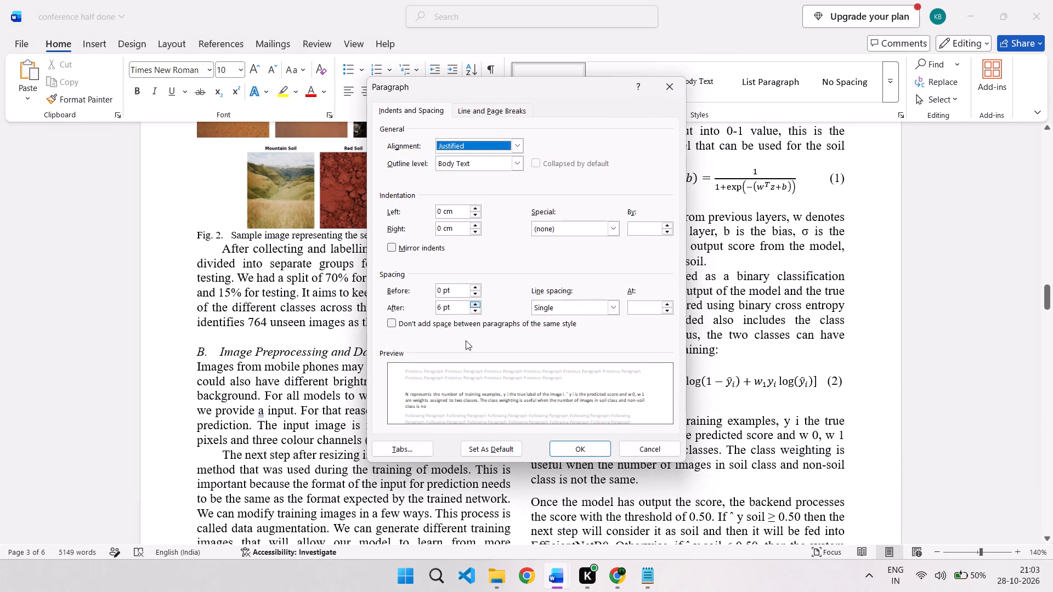
click(474, 311)
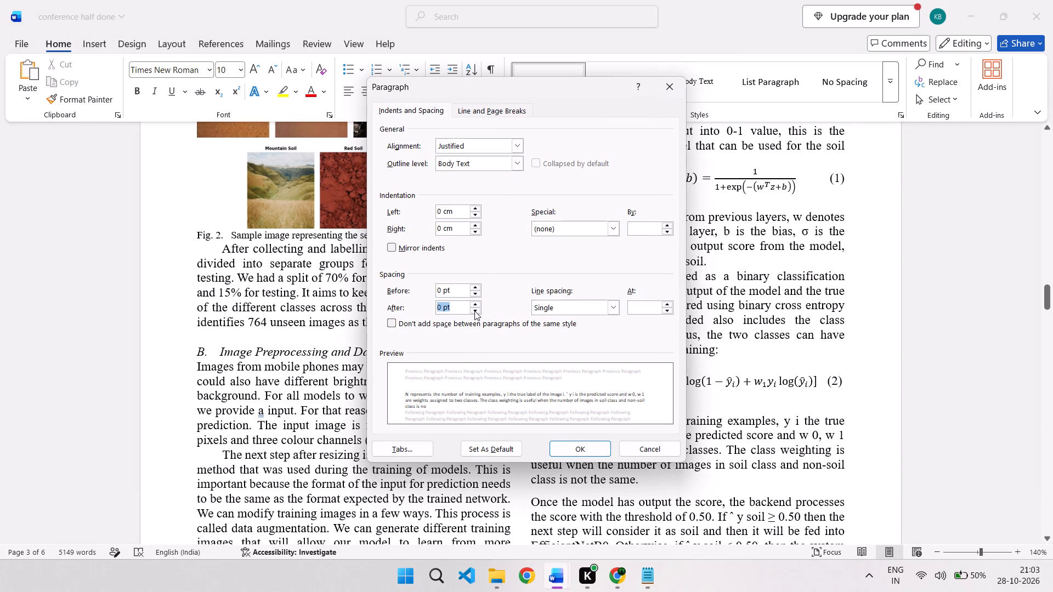
click(561, 442)
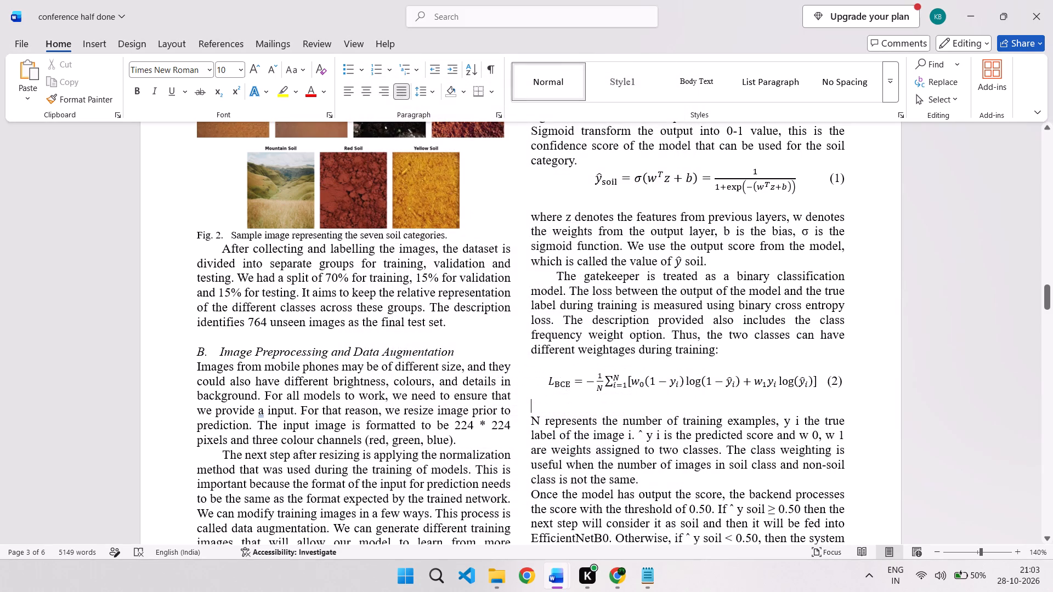
drag(546, 405, 535, 404)
click(535, 404)
Indent the first line of the "Once the model has output the score" paragraph with eight spaces.
scroll(535, 404, up, 1)
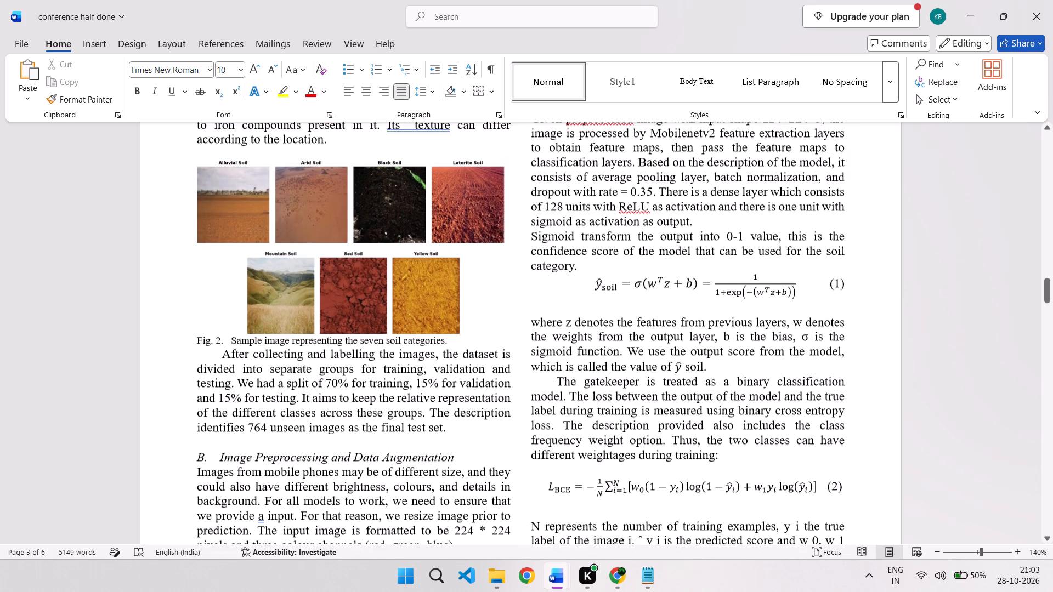
scroll(568, 320, down, 1)
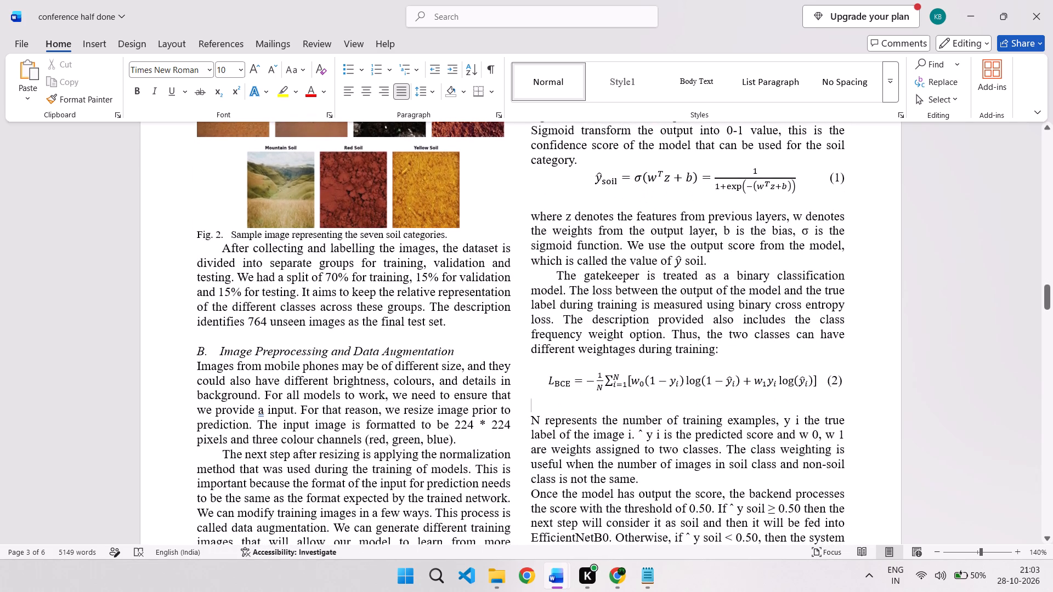
scroll(620, 406, down, 1)
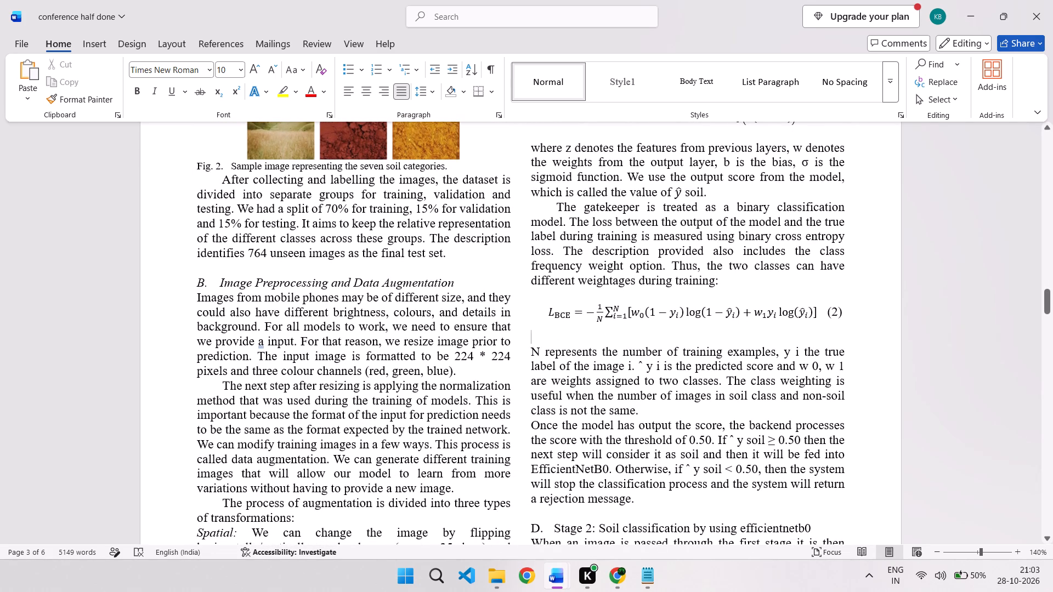
click(532, 428)
key(space)
key(space)
key(space)
key(space)
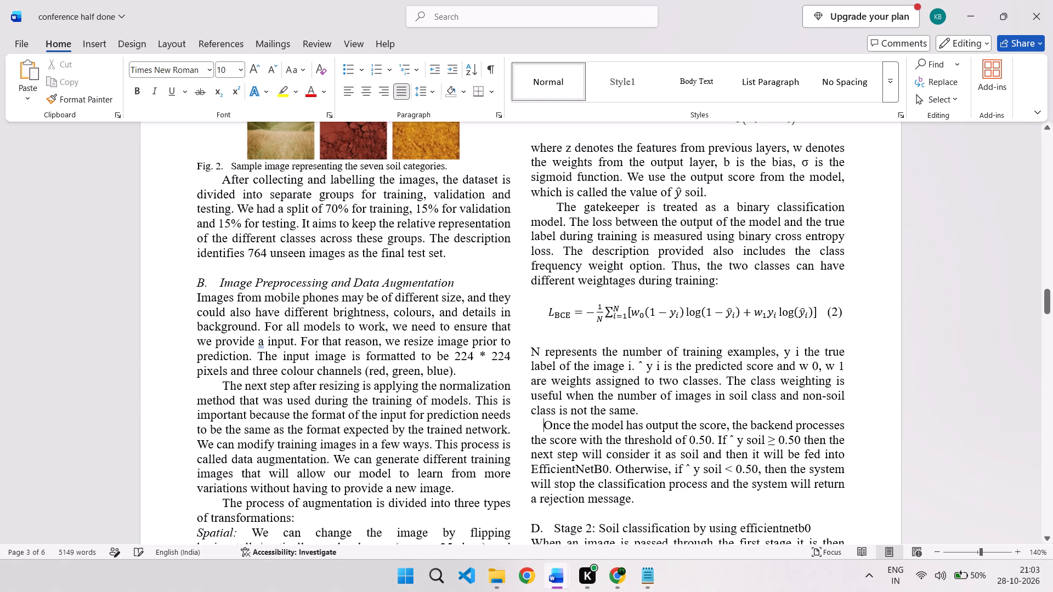
key(space)
key(space)
key(space)
key(space)
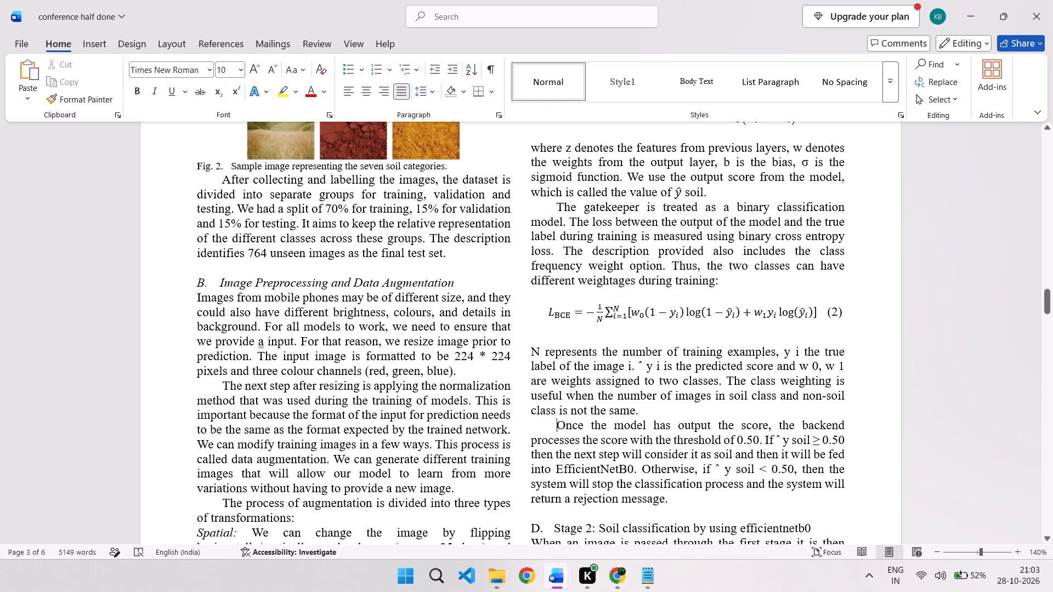
Italicize the section D heading "Stage 2: Soil classification by using efficientnetb0".
scroll(565, 431, down, 1)
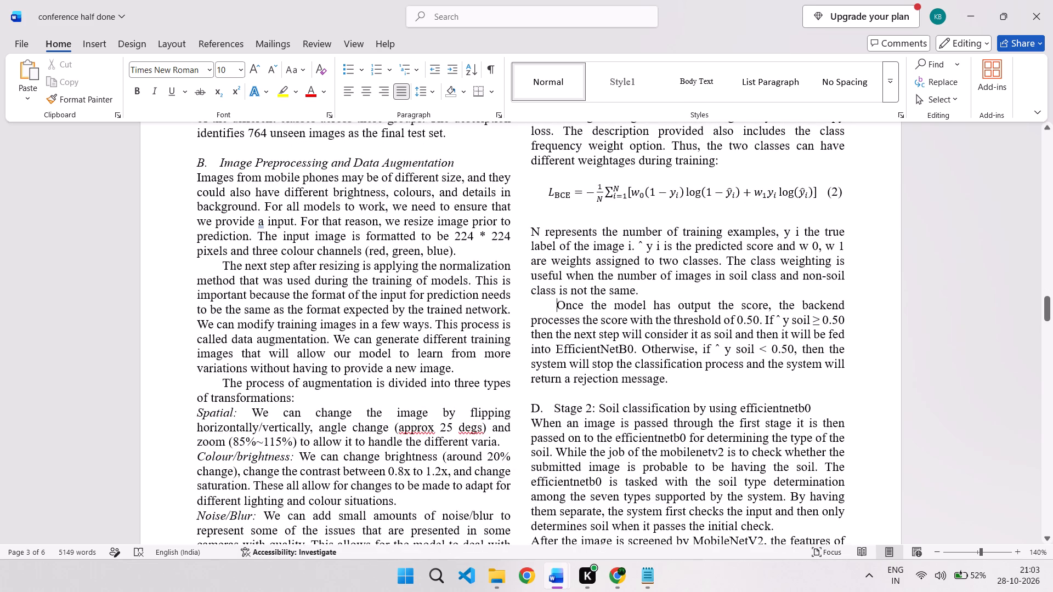
scroll(576, 407, up, 2)
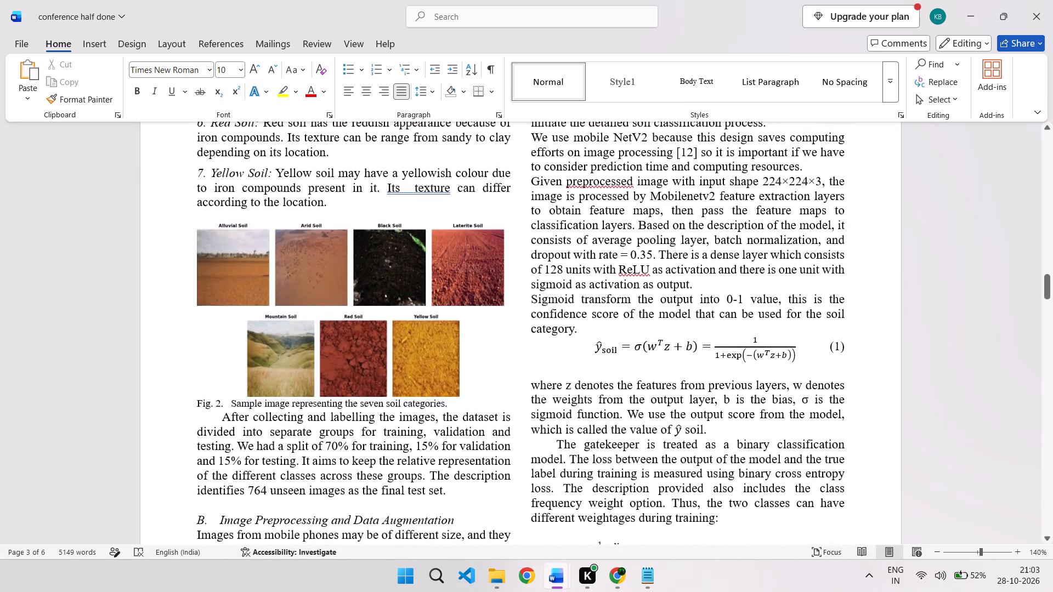
scroll(576, 407, up, 1)
scroll(576, 407, down, 3)
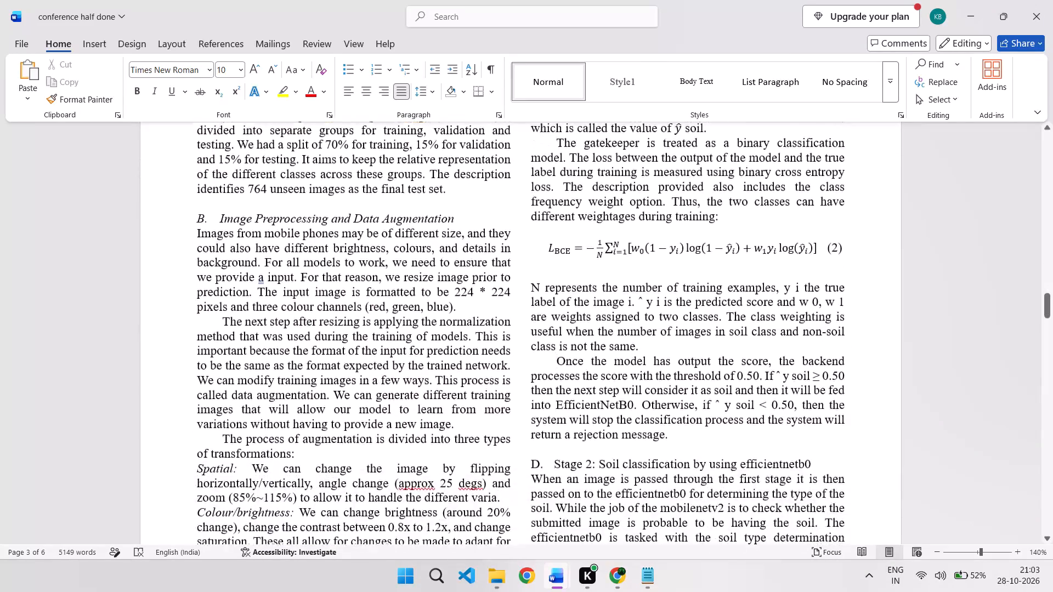
scroll(576, 407, down, 1)
right_click(576, 407)
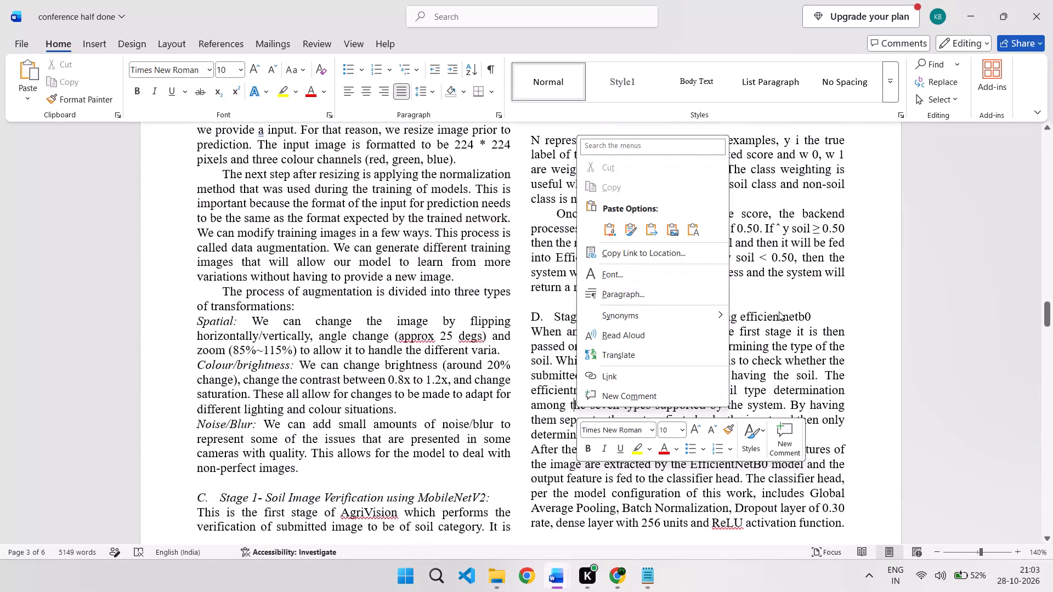
click(816, 312)
drag(809, 316, 722, 311)
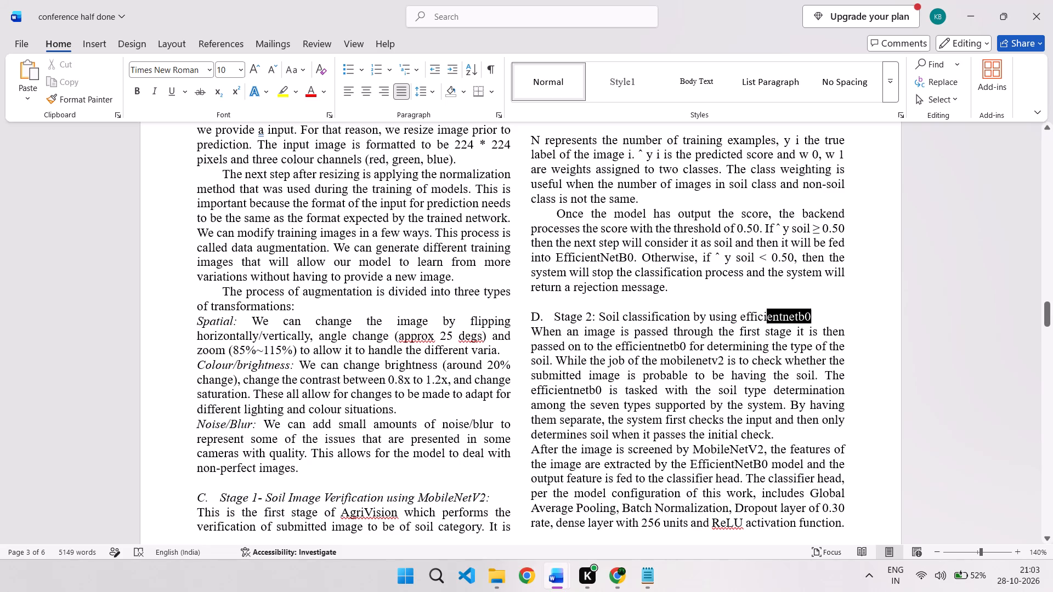
drag(722, 311, 534, 317)
scroll(699, 314, left, 1)
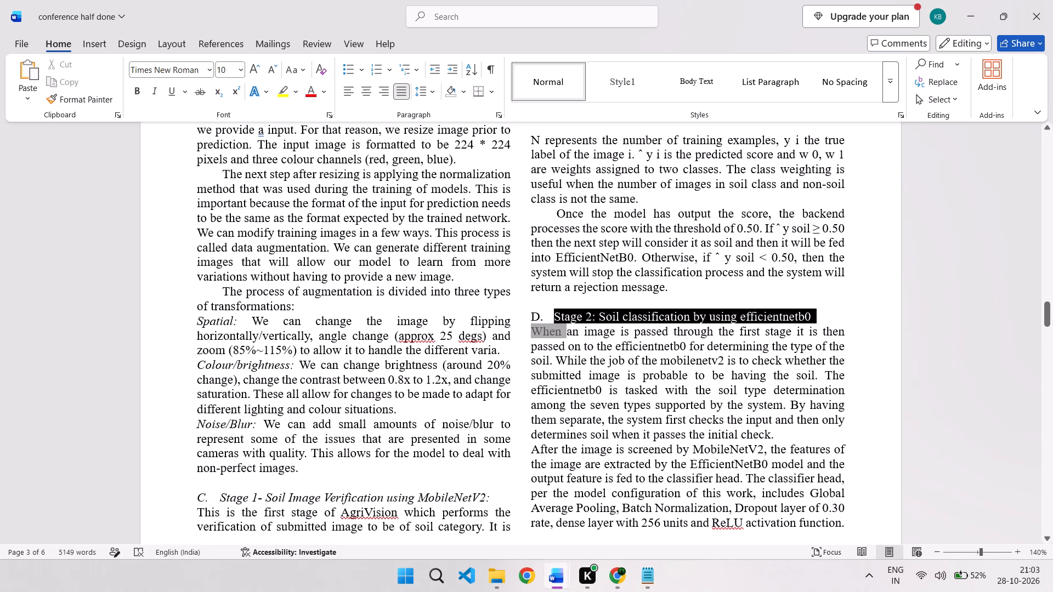
drag(534, 317, 541, 317)
click(569, 291)
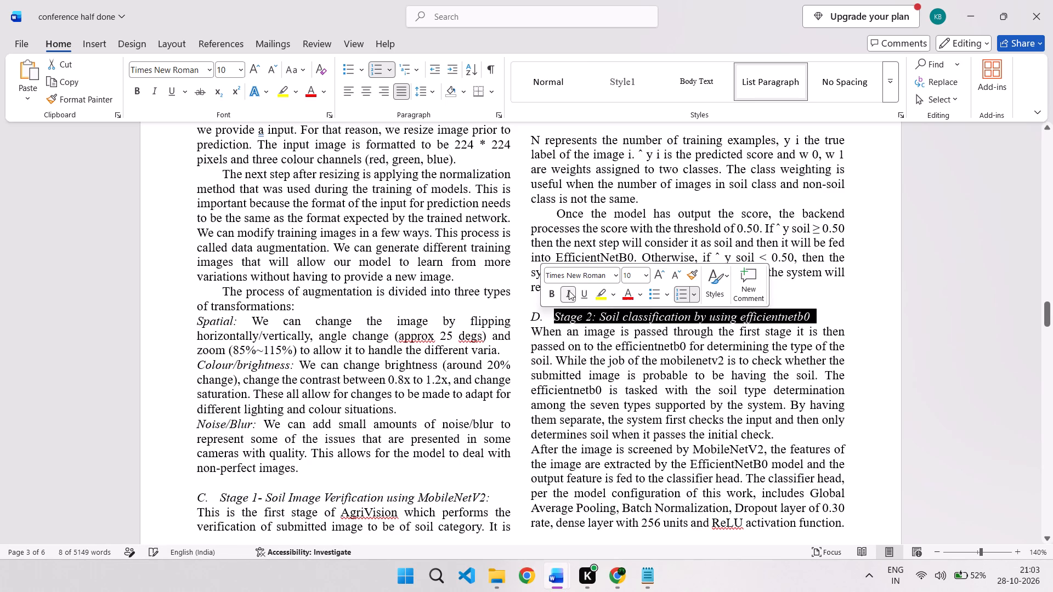
click(601, 336)
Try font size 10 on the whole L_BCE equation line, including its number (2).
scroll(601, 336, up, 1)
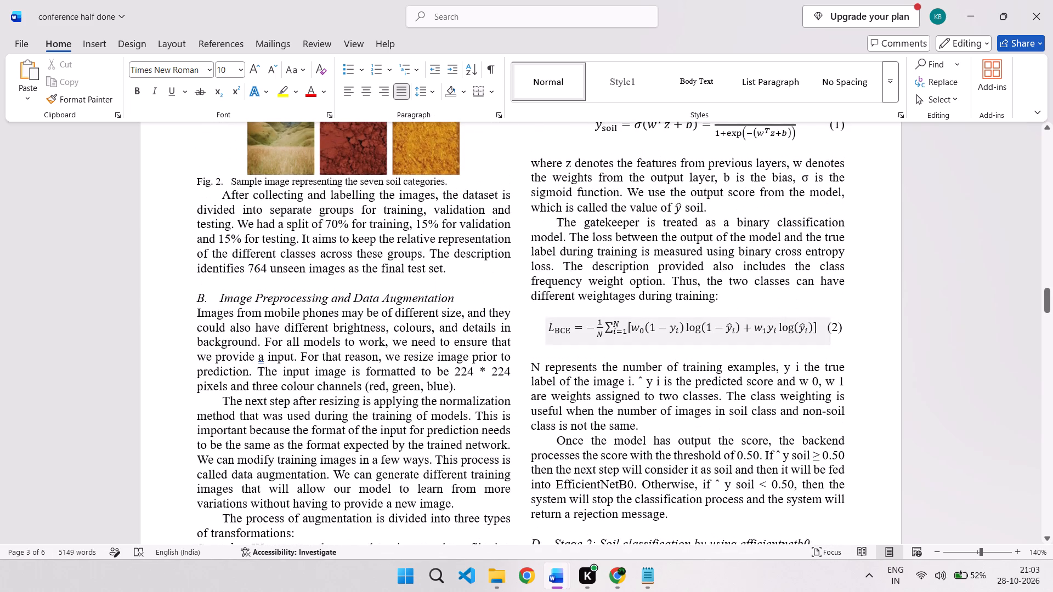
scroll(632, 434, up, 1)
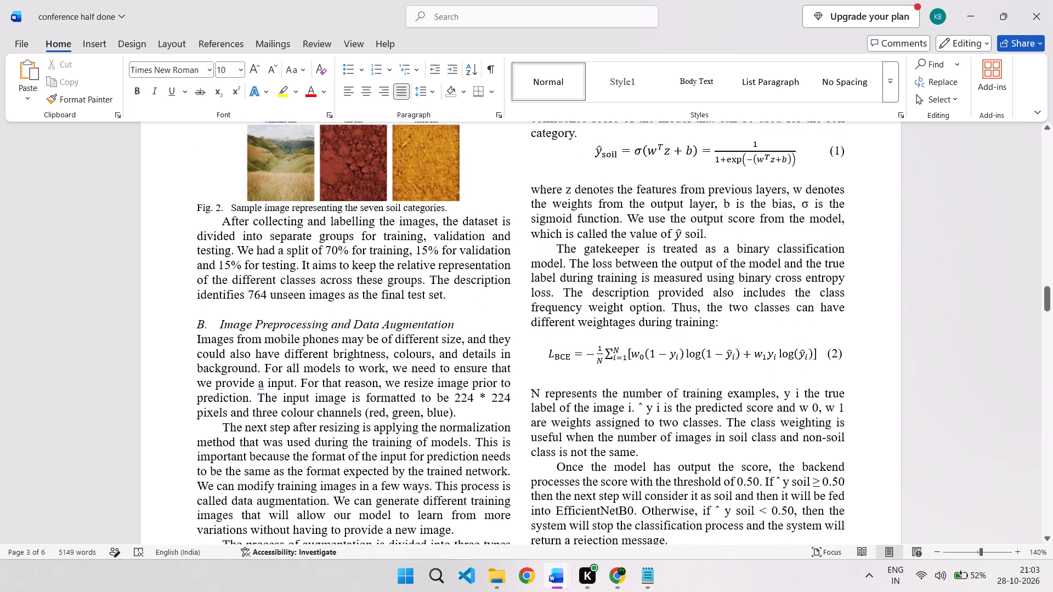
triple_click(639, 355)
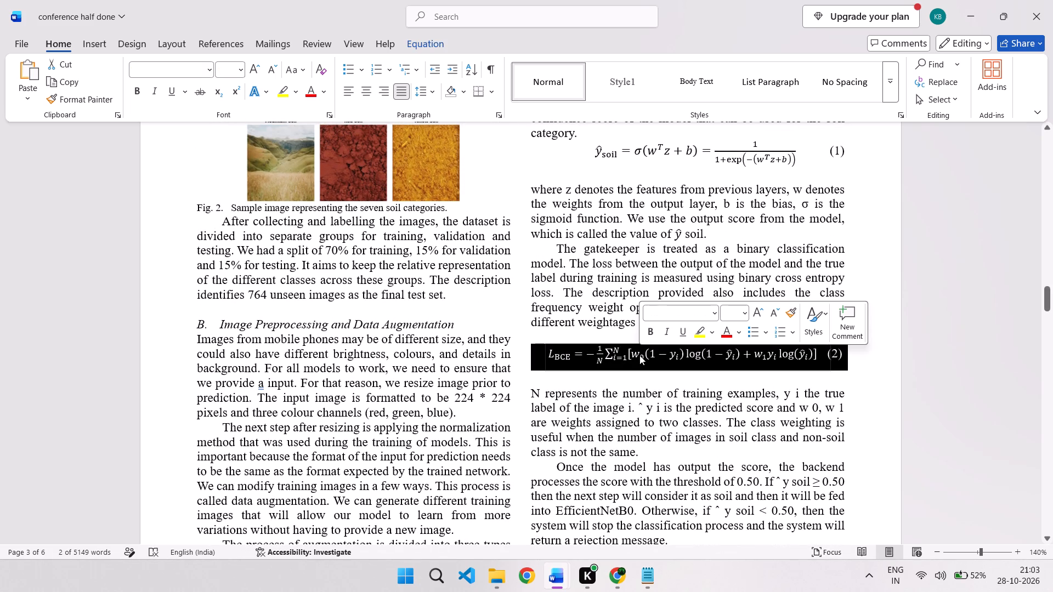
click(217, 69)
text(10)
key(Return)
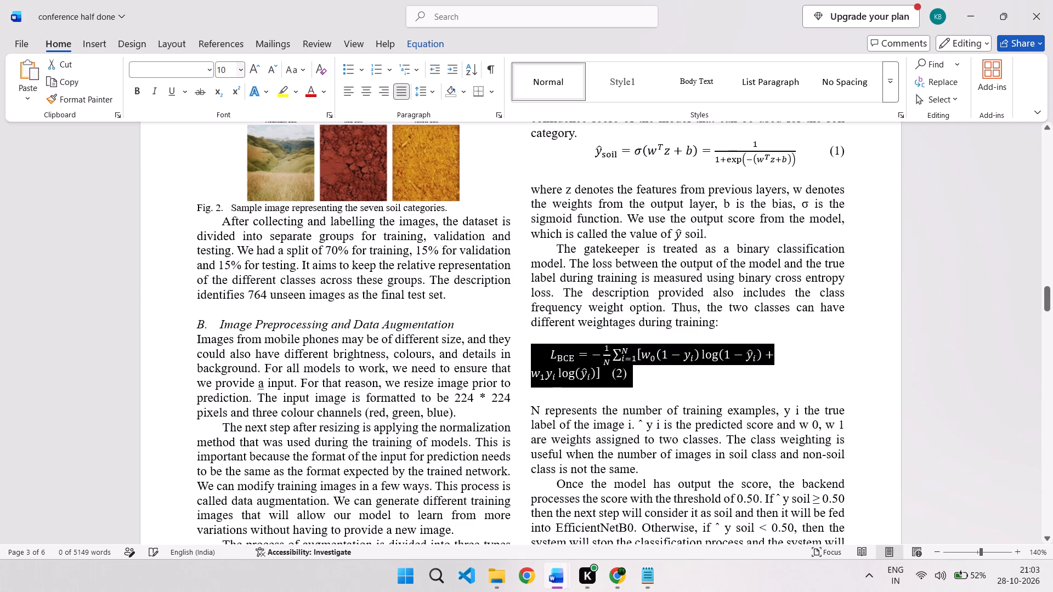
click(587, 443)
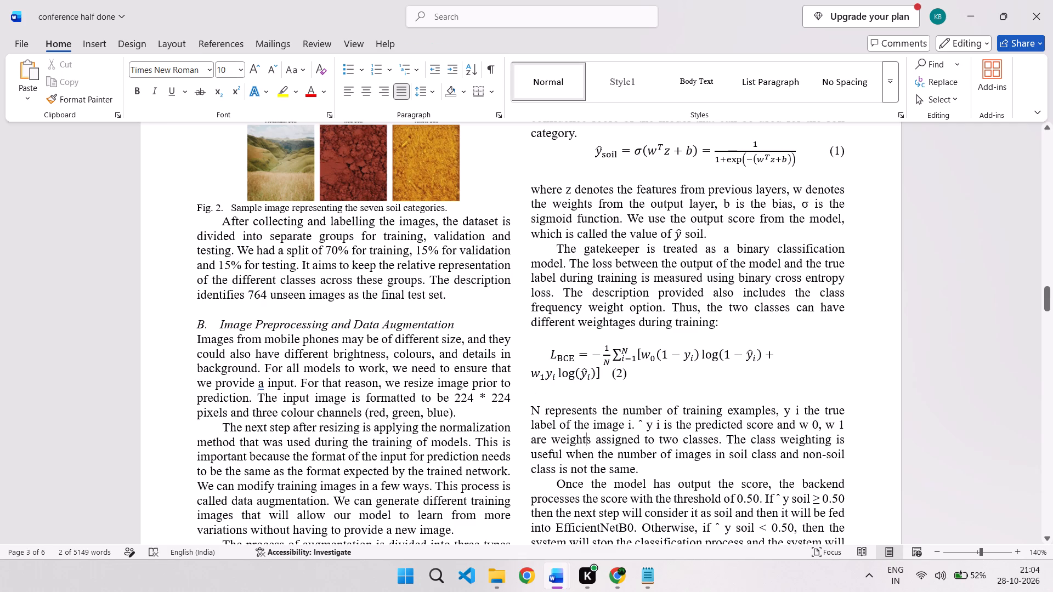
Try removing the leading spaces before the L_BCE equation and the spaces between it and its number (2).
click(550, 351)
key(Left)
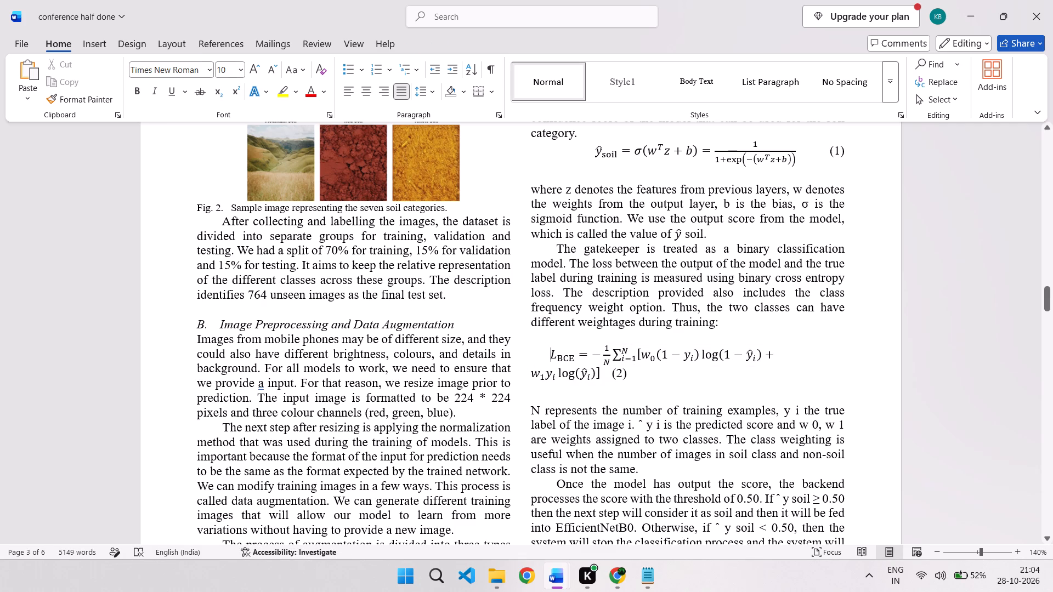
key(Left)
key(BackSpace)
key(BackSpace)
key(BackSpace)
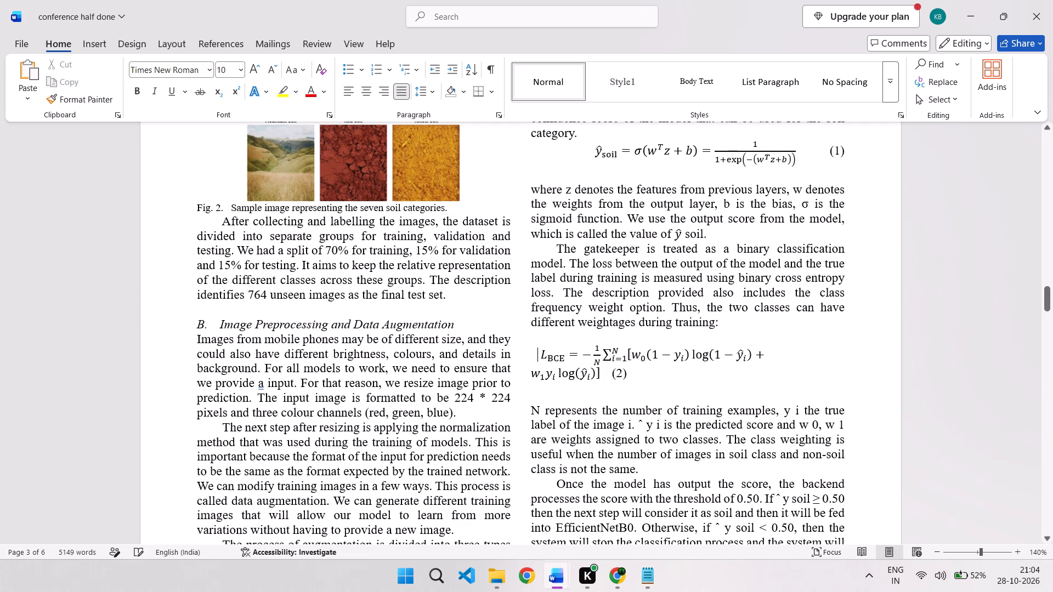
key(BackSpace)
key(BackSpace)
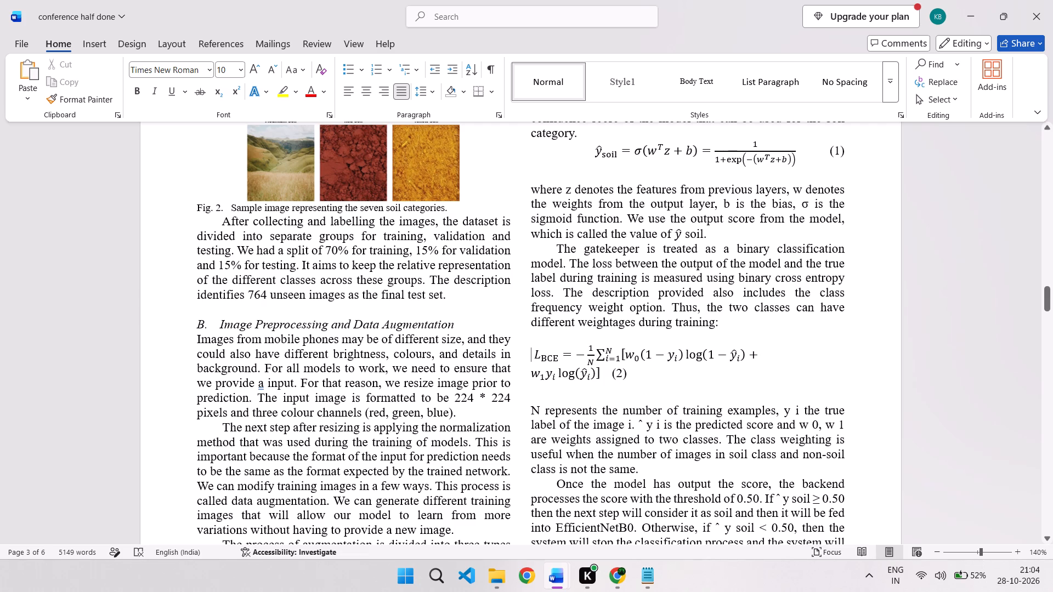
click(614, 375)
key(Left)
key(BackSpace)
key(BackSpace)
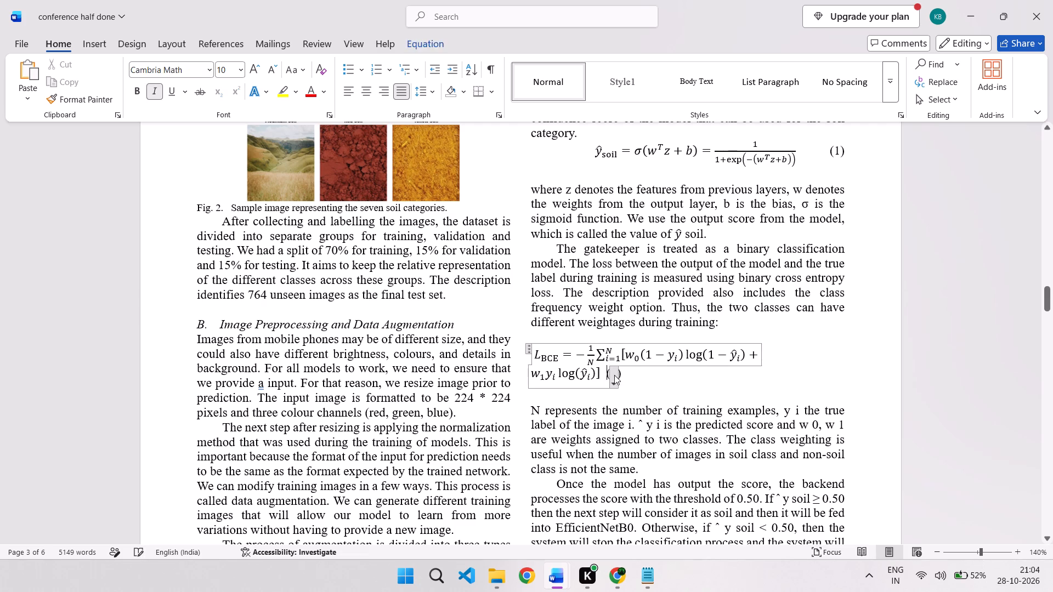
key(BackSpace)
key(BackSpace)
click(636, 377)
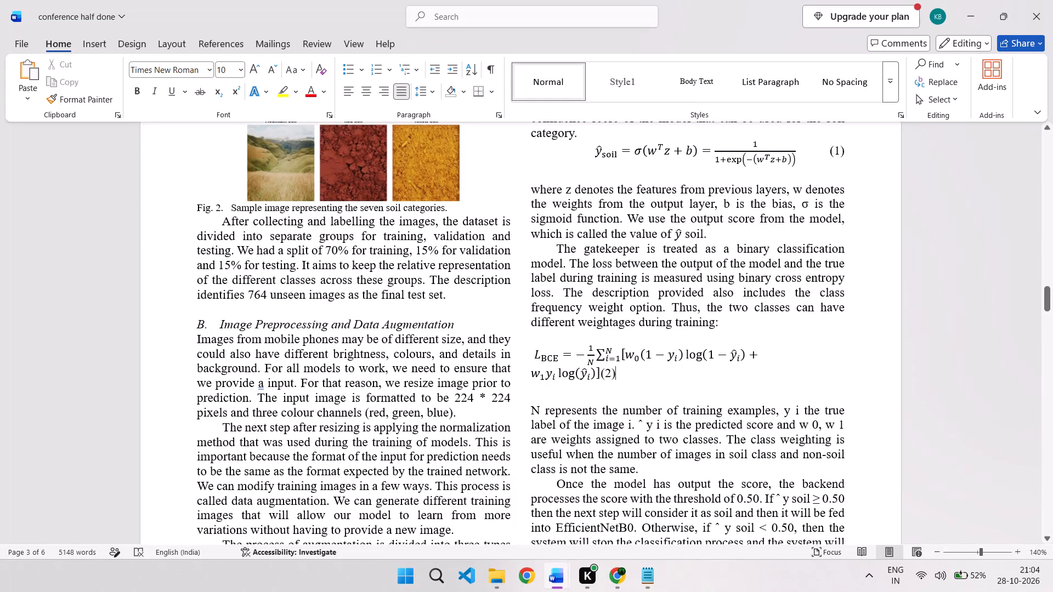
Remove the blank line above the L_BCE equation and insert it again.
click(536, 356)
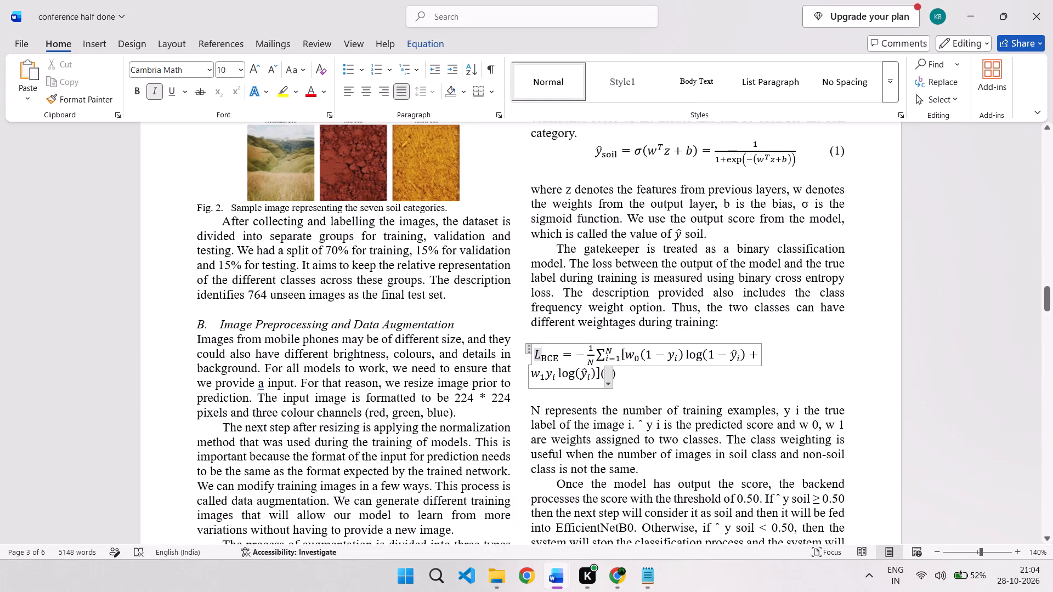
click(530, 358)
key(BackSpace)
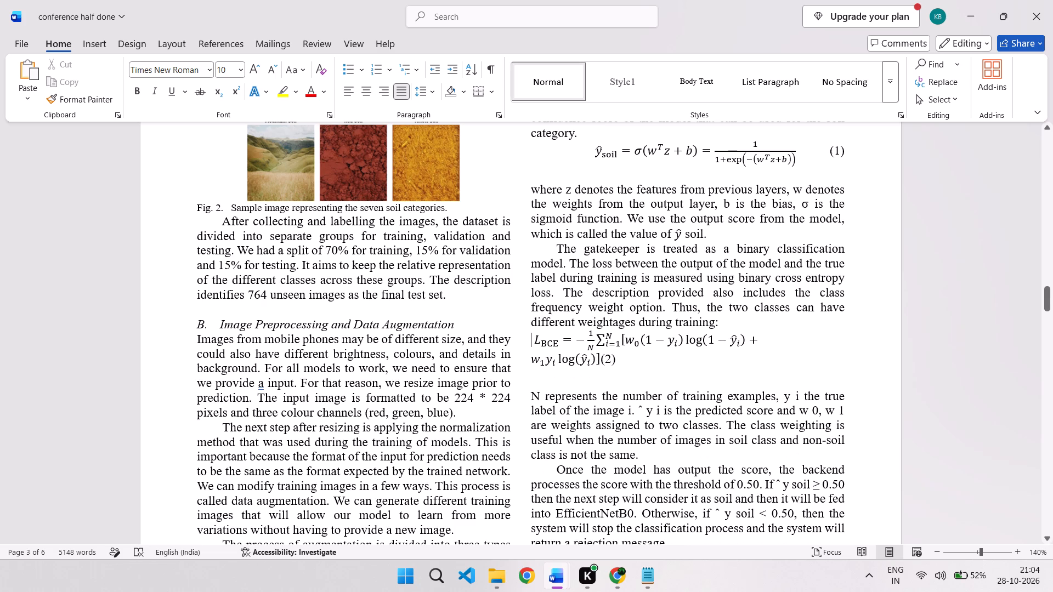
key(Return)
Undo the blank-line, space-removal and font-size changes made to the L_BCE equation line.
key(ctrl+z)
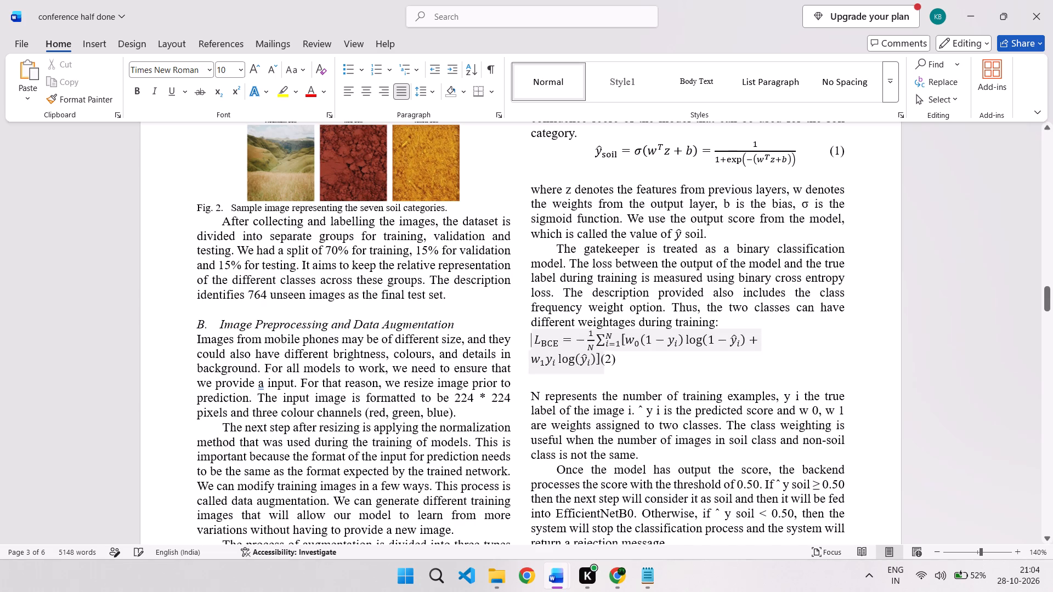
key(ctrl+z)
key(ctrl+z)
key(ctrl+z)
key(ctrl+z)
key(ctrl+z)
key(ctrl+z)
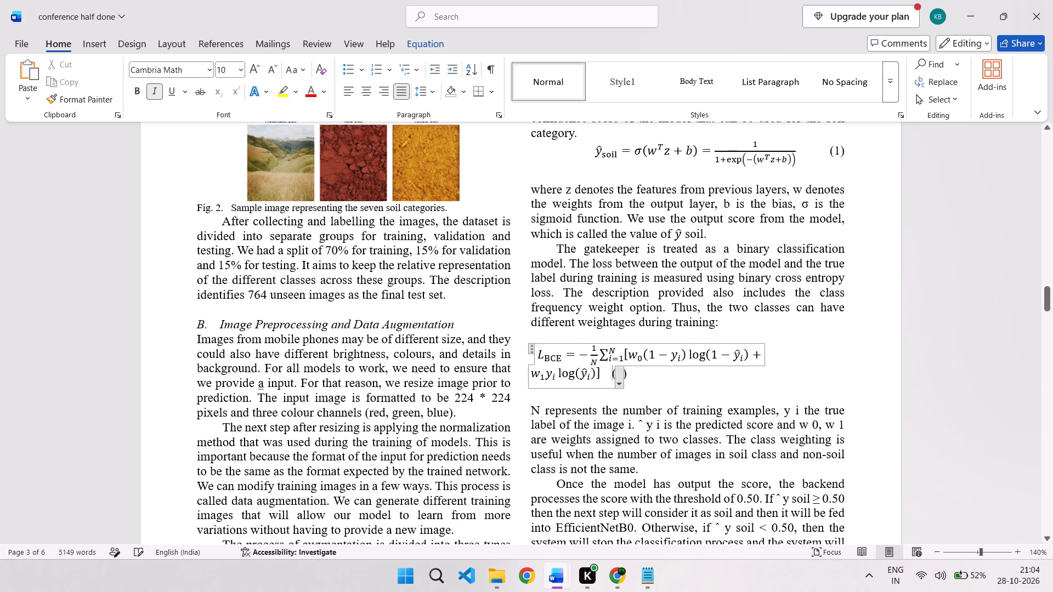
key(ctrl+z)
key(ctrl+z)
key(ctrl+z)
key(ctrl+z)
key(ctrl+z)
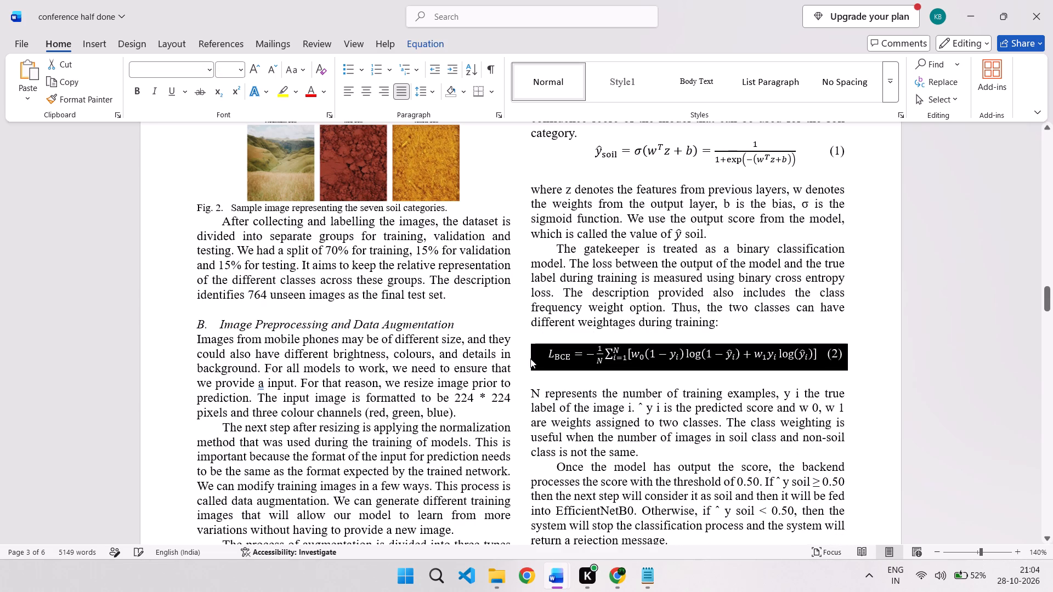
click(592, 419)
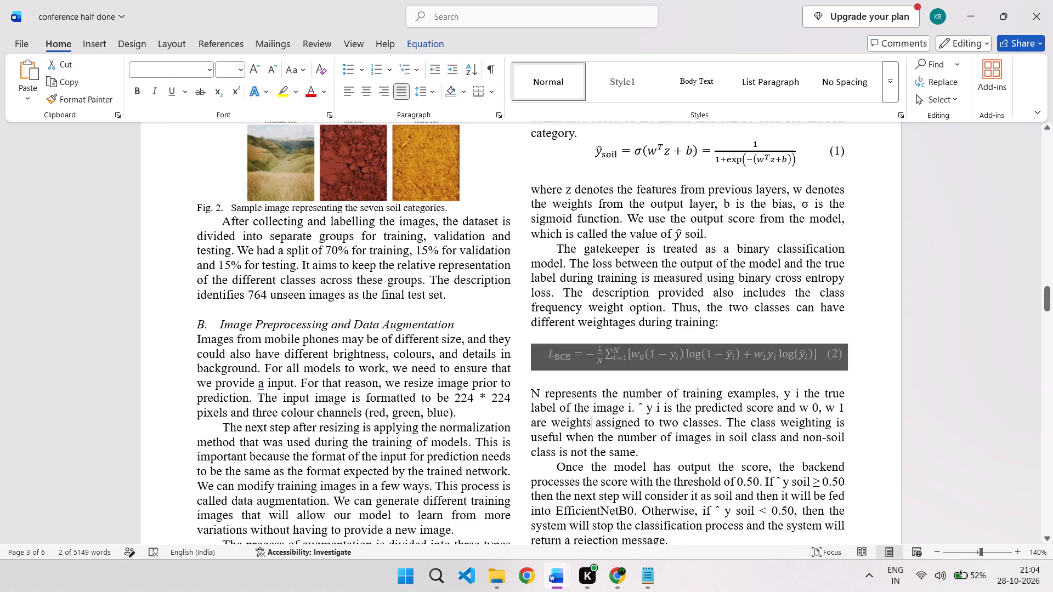
Switch to the ICAIHC_307 reference paper and examine how its equations, numbering, headings, figures, tables and references are laid out.
scroll(568, 395, down, 1)
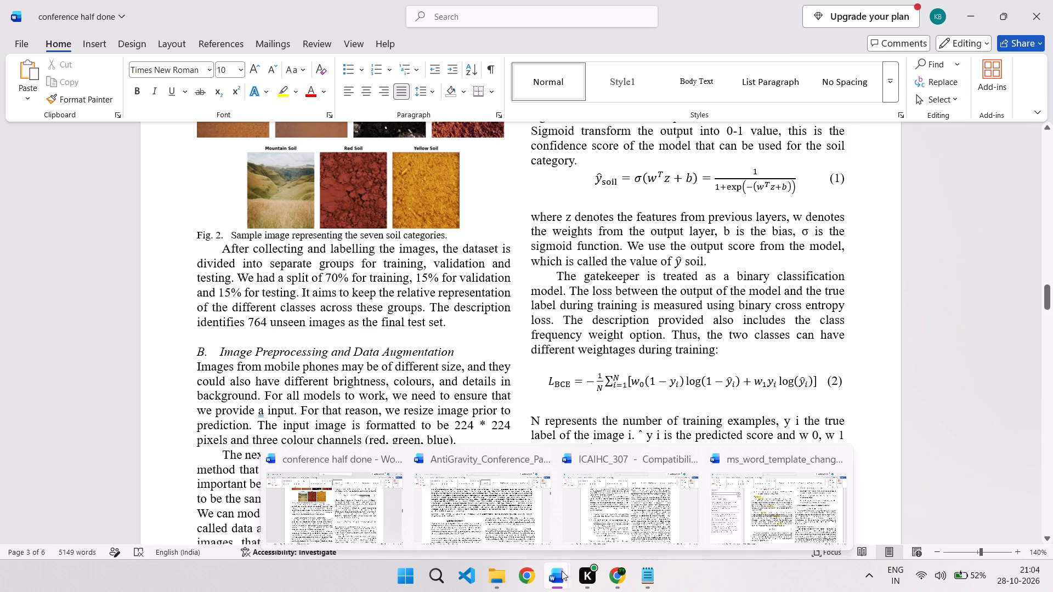
click(594, 530)
scroll(538, 329, down, 1)
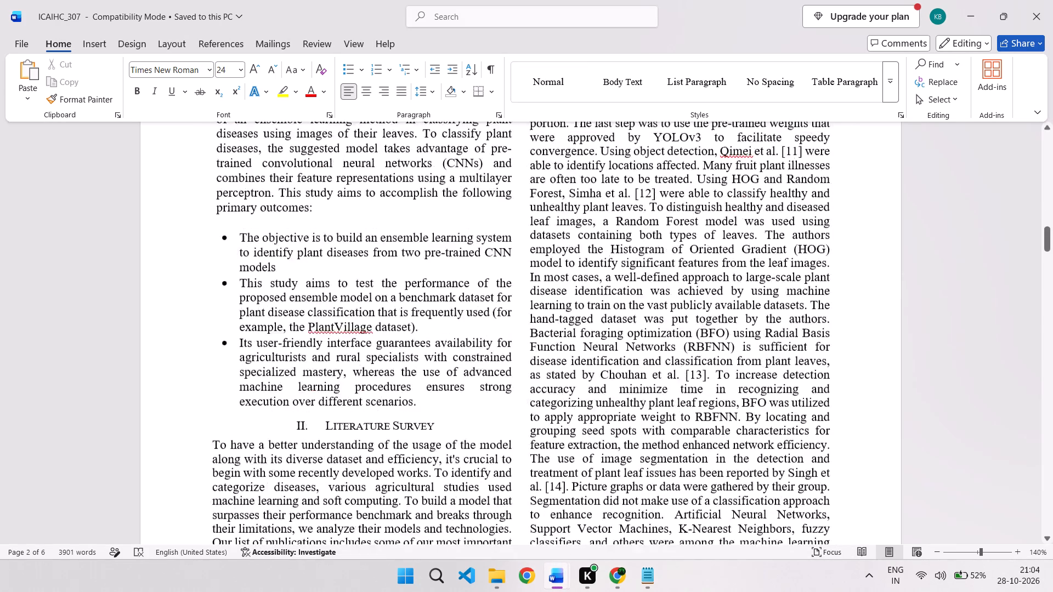
scroll(538, 329, down, 4)
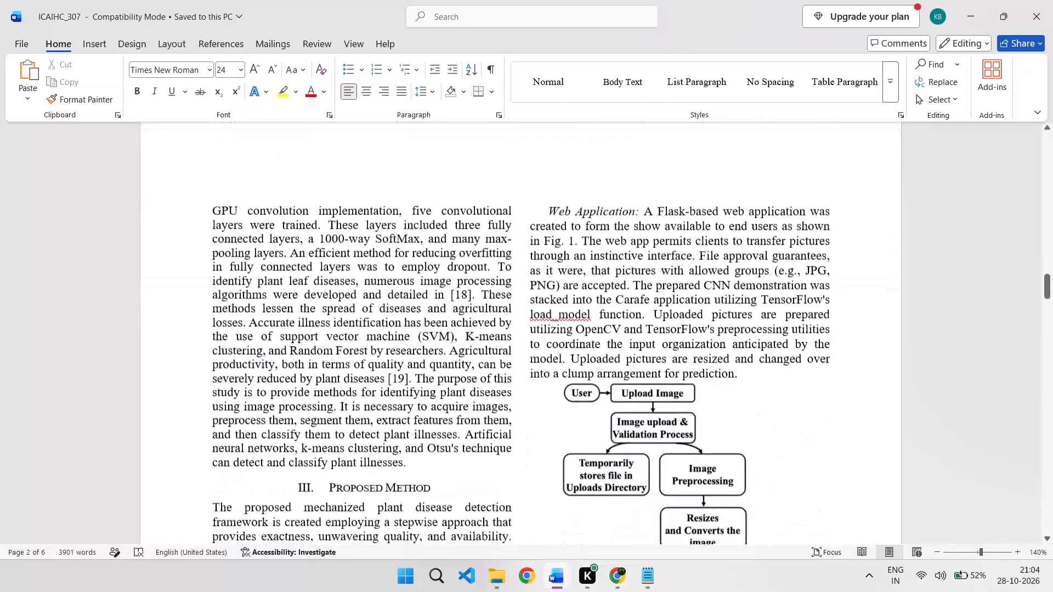
scroll(538, 329, down, 3)
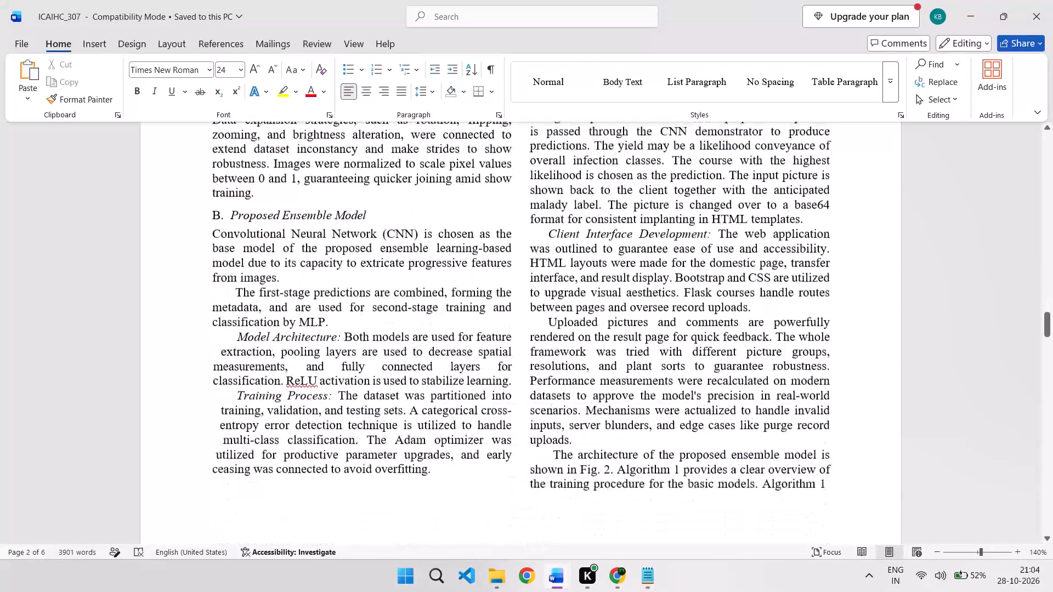
scroll(538, 329, down, 4)
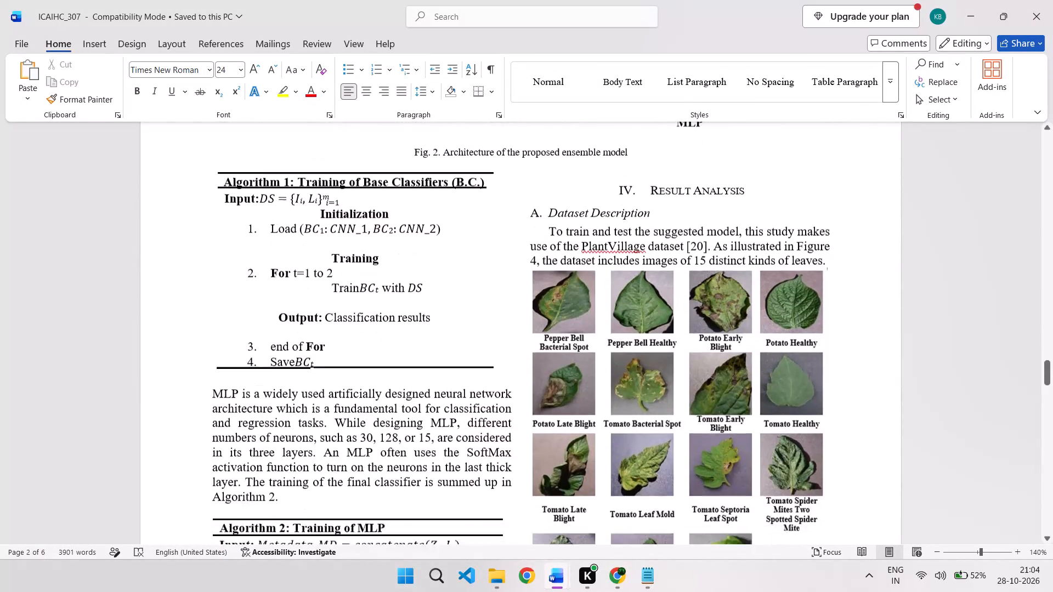
scroll(538, 329, down, 1)
scroll(538, 329, up, 1)
scroll(538, 329, down, 3)
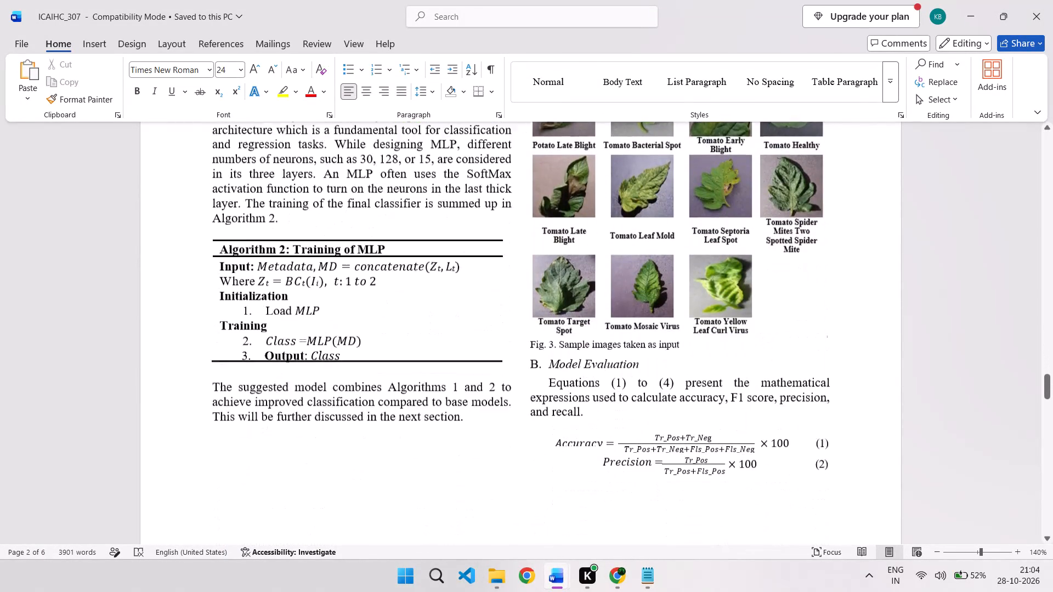
scroll(538, 329, down, 3)
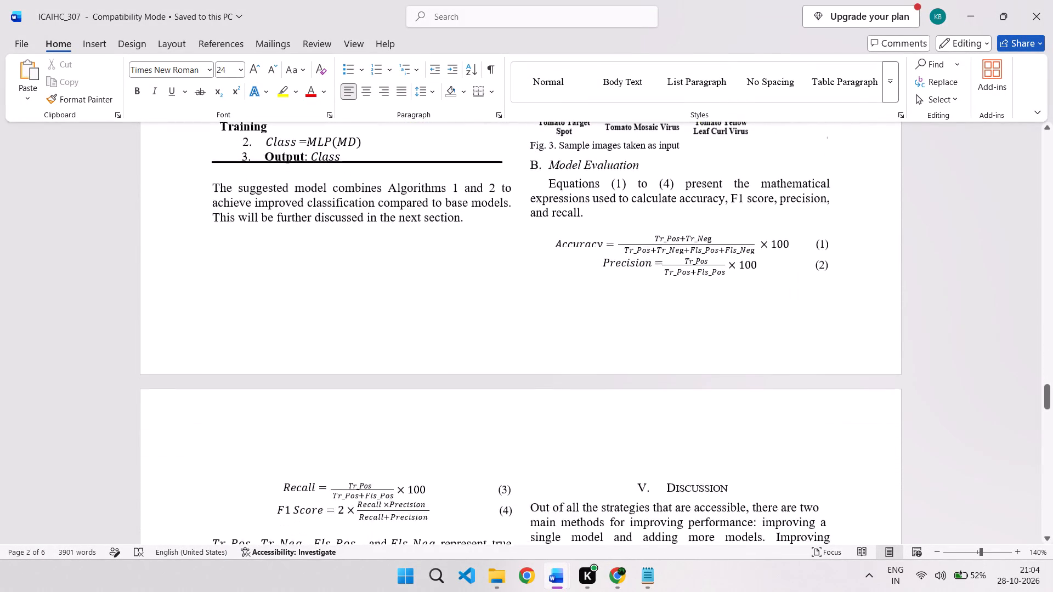
scroll(538, 329, down, 2)
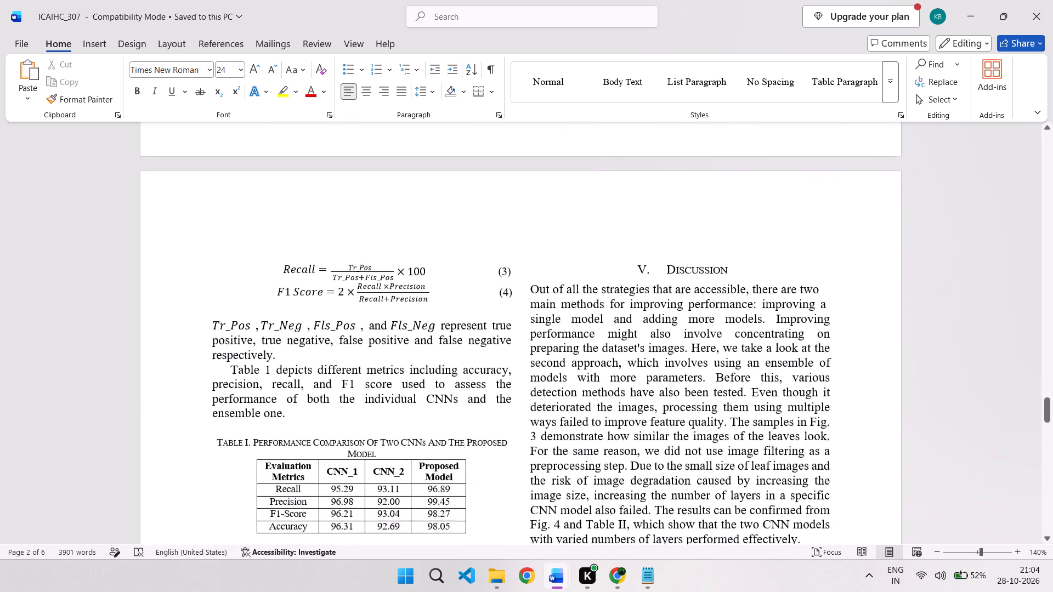
scroll(538, 329, down, 3)
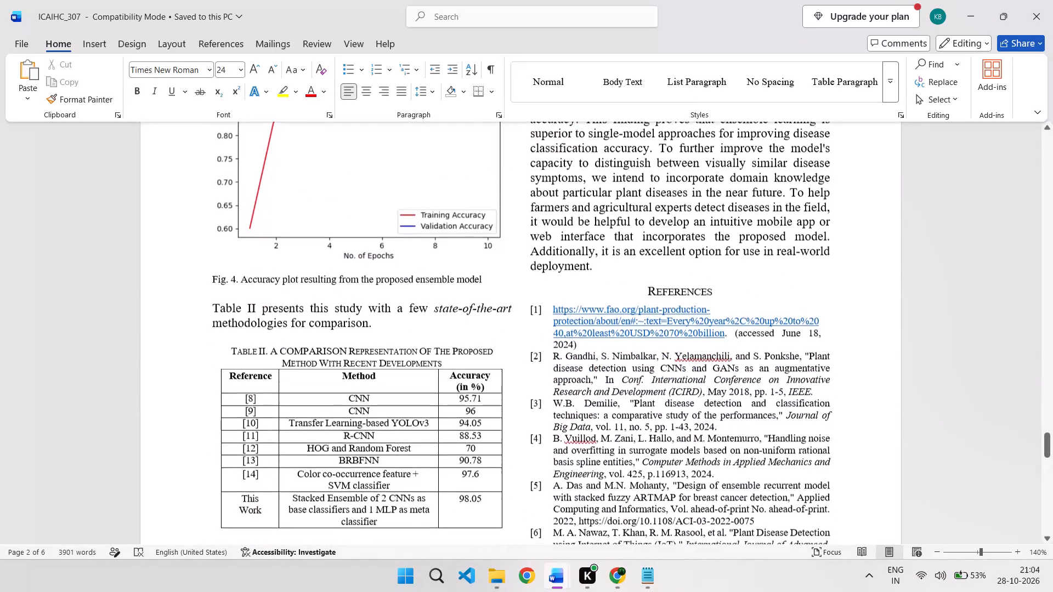
scroll(538, 329, down, 1)
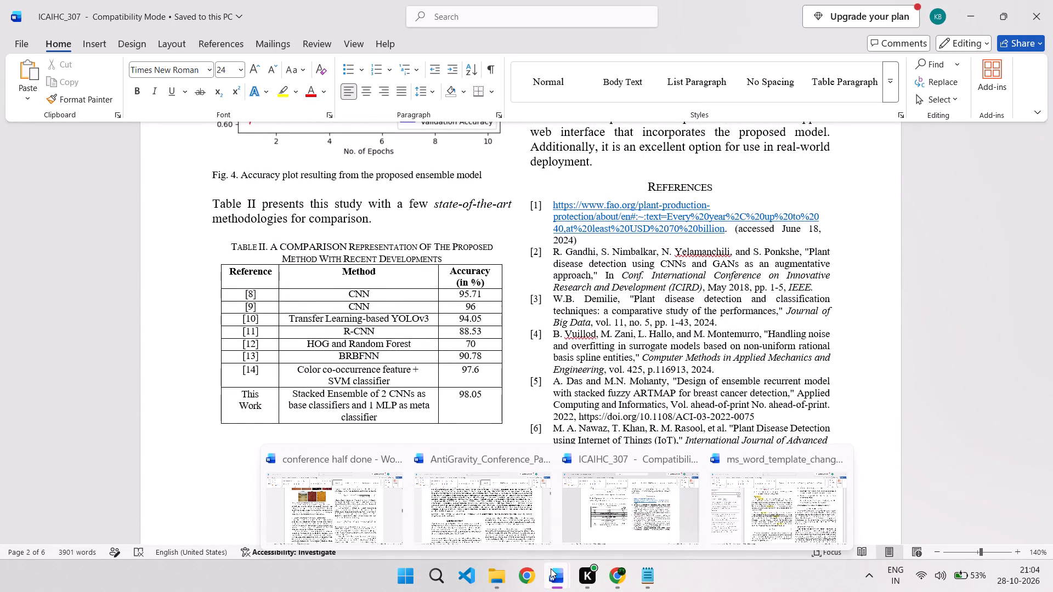
Switch to the conference half done document and stretch the Fig. 1 data flow diagram slightly taller by its lower edge.
click(359, 504)
scroll(633, 339, up, 1)
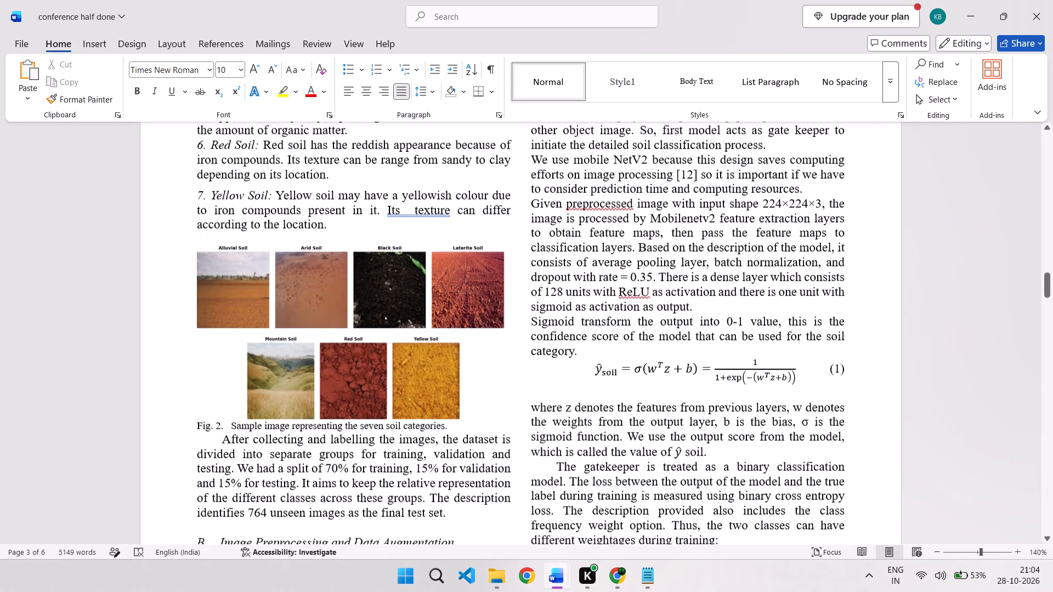
scroll(633, 339, up, 3)
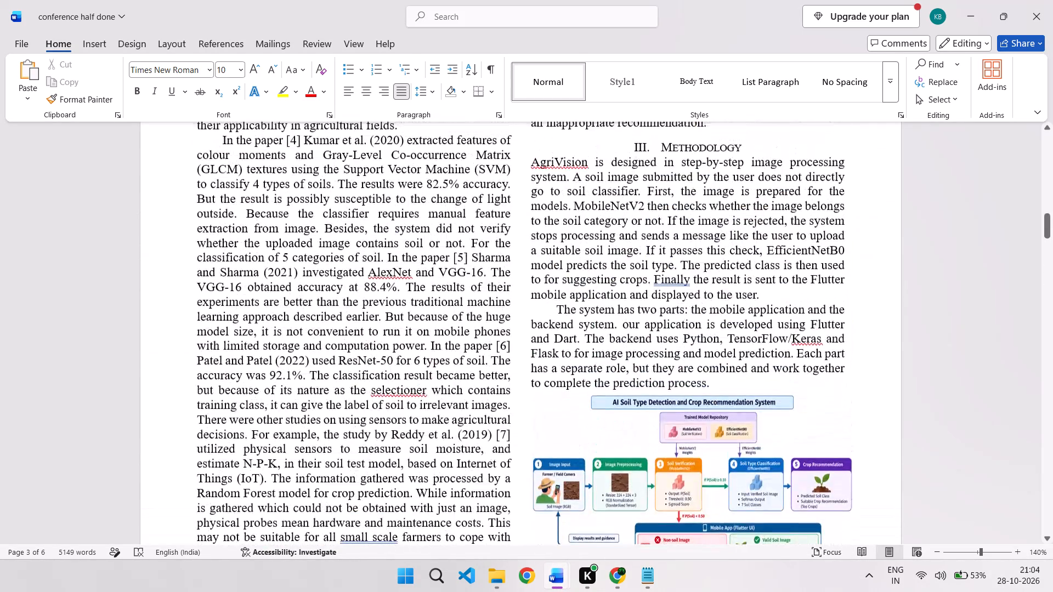
scroll(670, 449, down, 2)
scroll(670, 449, up, 1)
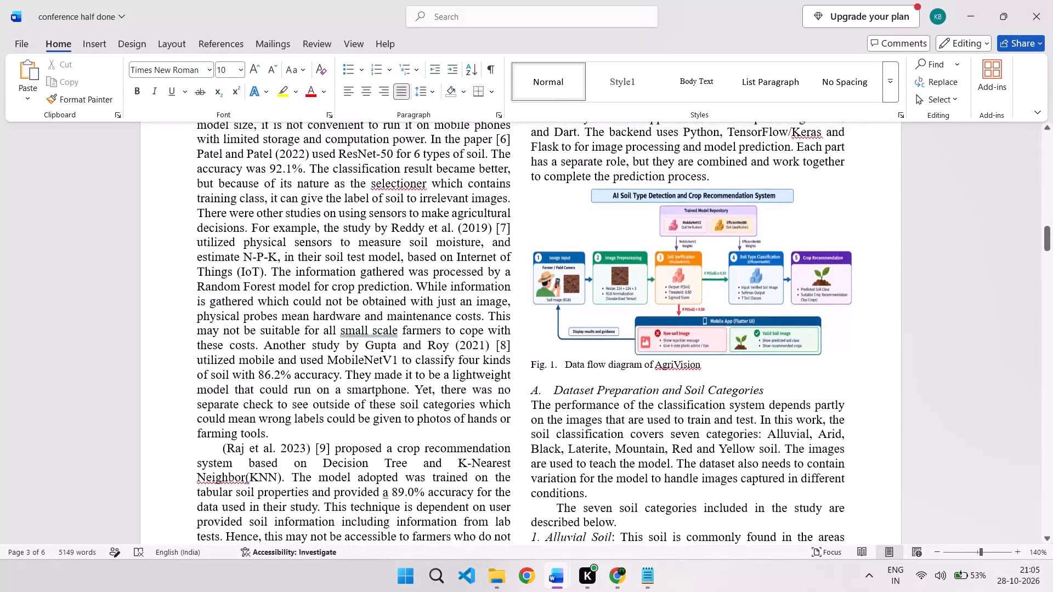
click(650, 320)
drag(694, 359, 697, 371)
scroll(697, 371, down, 2)
scroll(697, 371, up, 1)
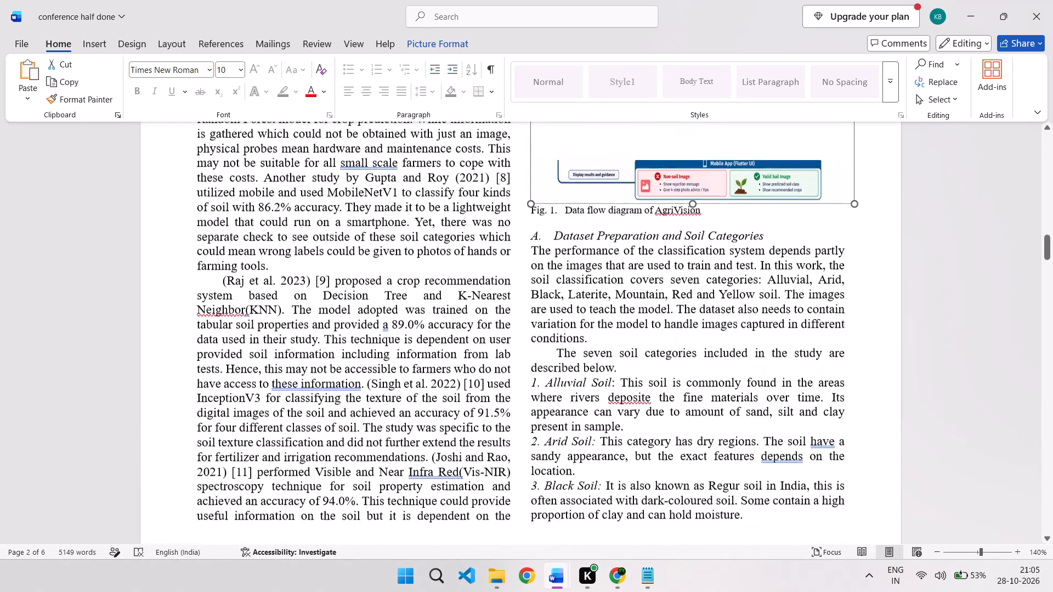
scroll(697, 371, up, 1)
scroll(697, 280, down, 1)
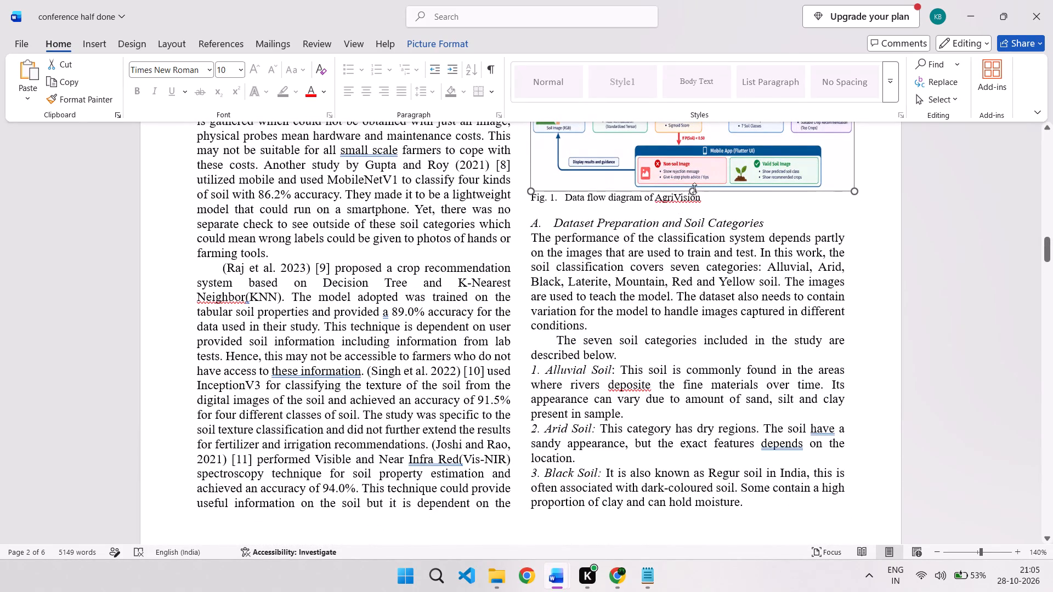
click(693, 190)
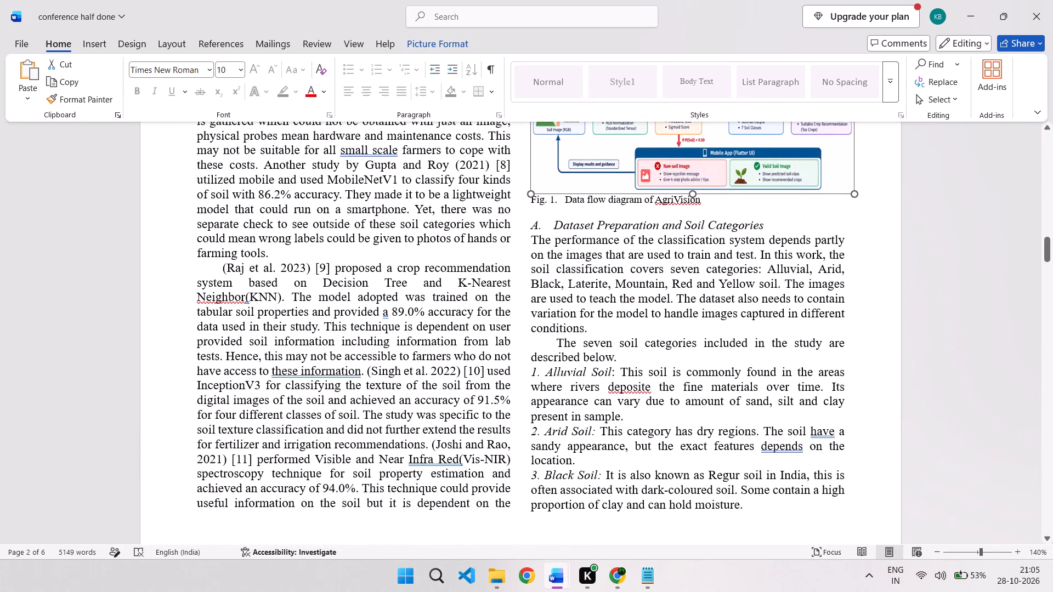
Insert a blank line between the Fig. 2 soil categories caption and the paragraph beginning "After collecting and labelling the images".
scroll(686, 286, down, 2)
scroll(655, 362, down, 1)
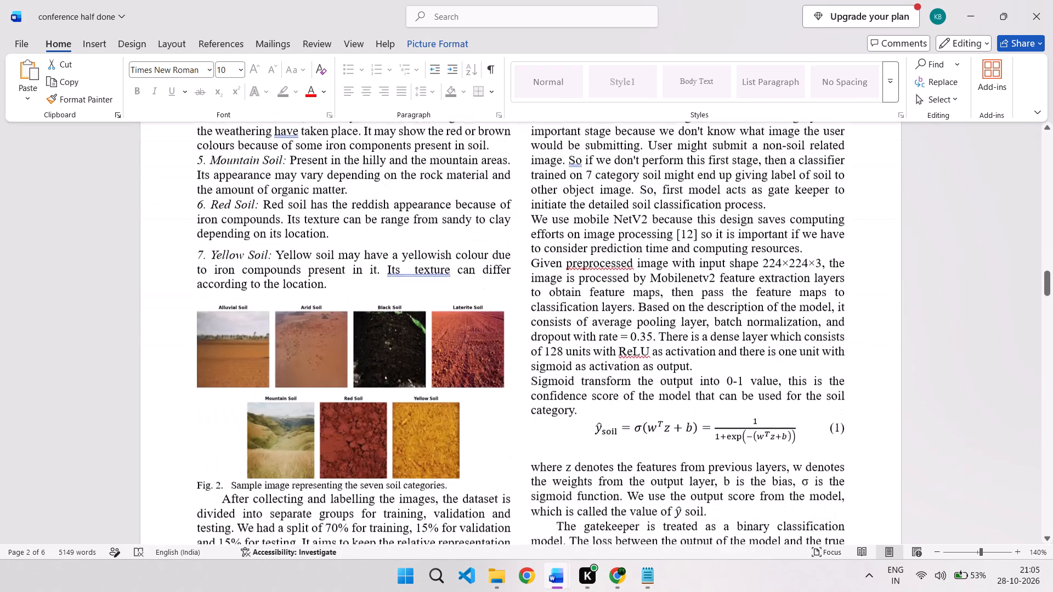
scroll(655, 362, down, 3)
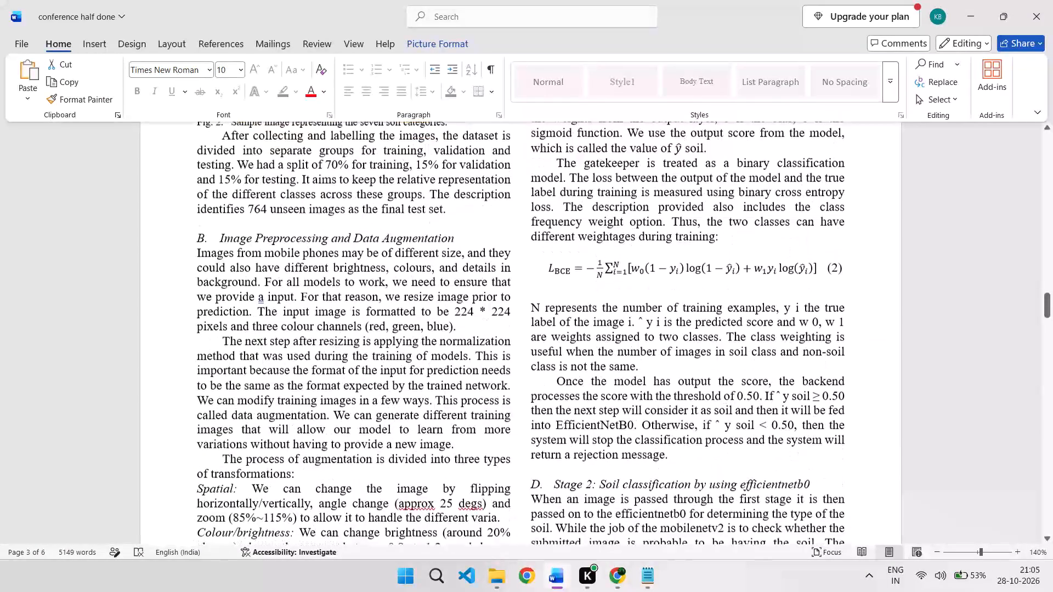
scroll(642, 400, down, 1)
scroll(611, 368, up, 1)
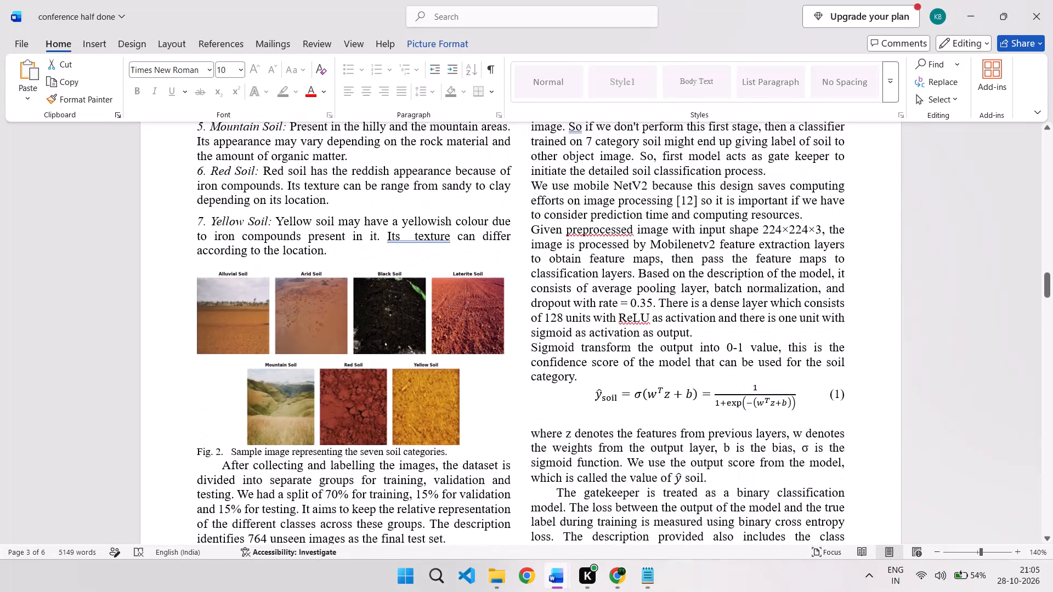
scroll(611, 368, down, 1)
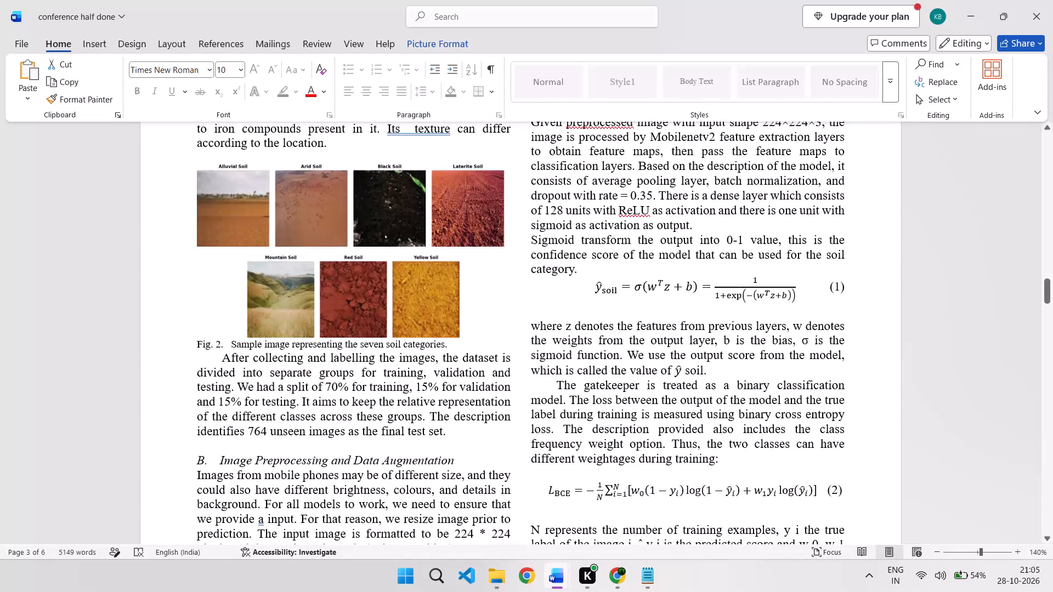
click(458, 349)
key(Return)
scroll(458, 349, up, 1)
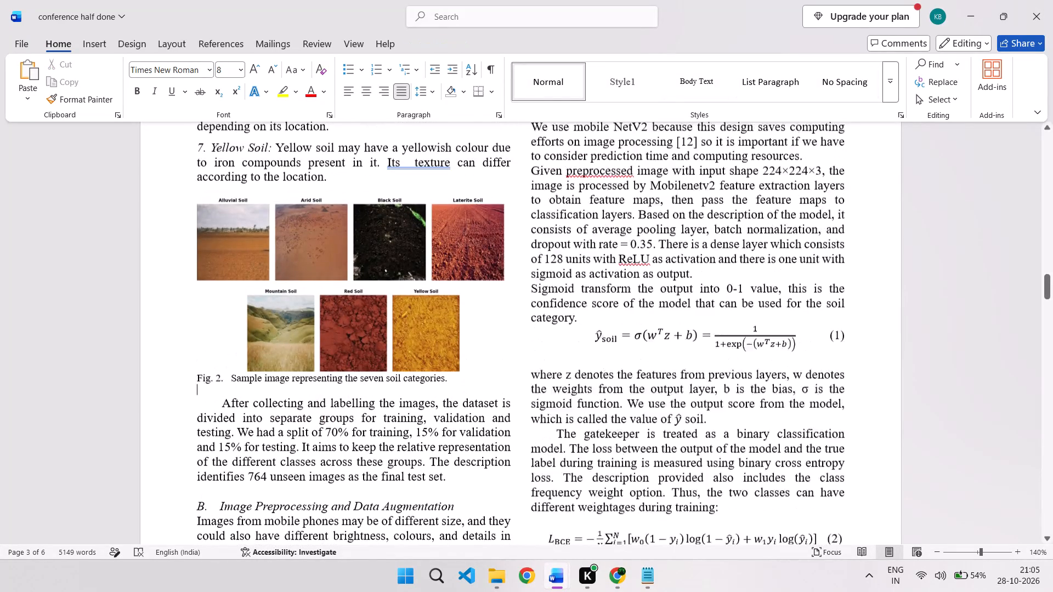
scroll(458, 349, up, 1)
scroll(492, 375, down, 1)
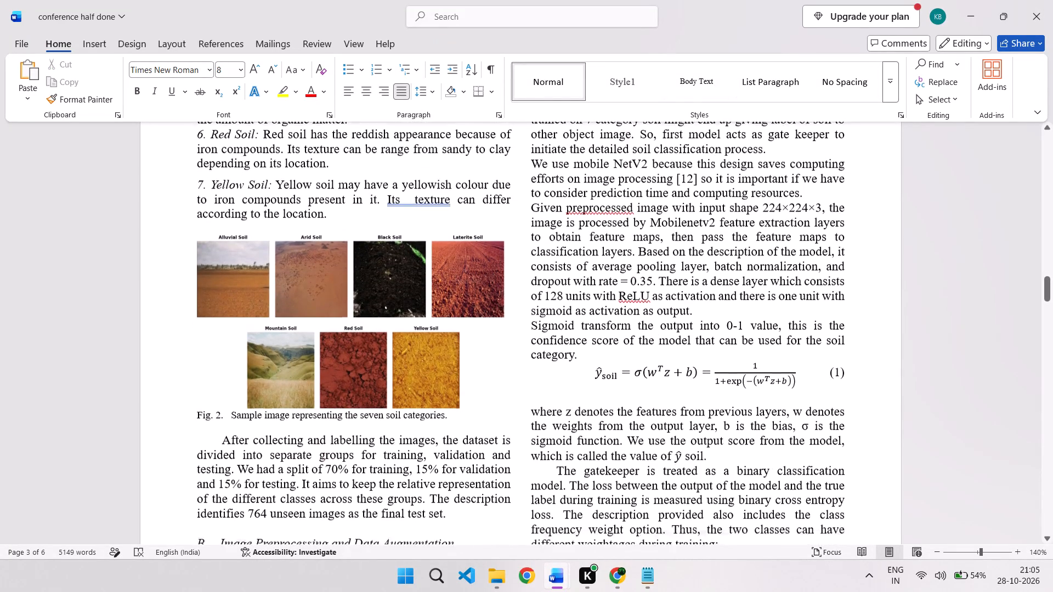
Replace the spacing between the L_BCE equation and its number (2) with five spaces, keeping both on one line.
scroll(492, 375, down, 1)
scroll(664, 316, down, 2)
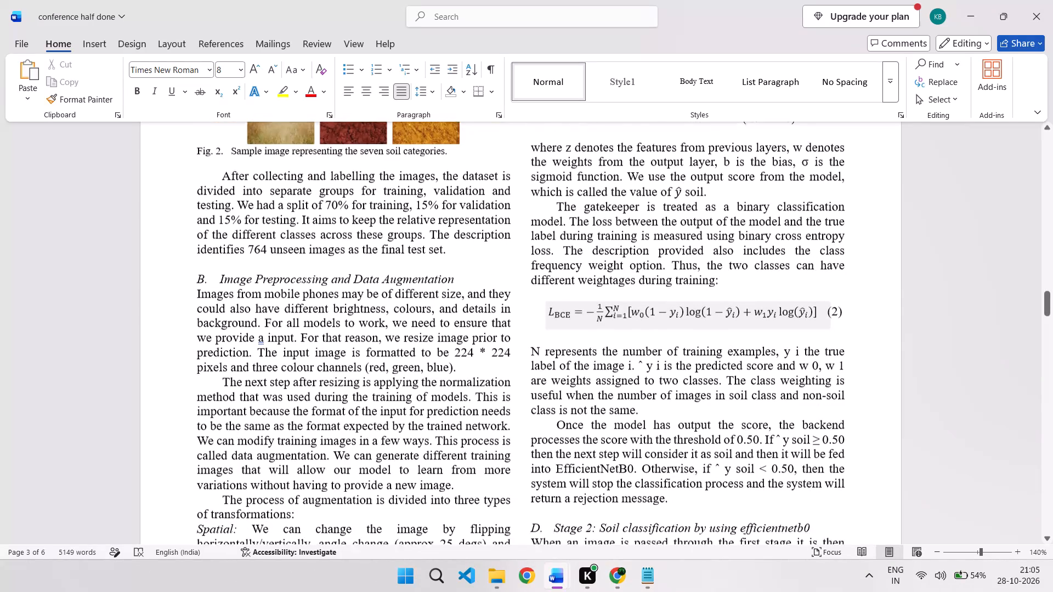
click(812, 298)
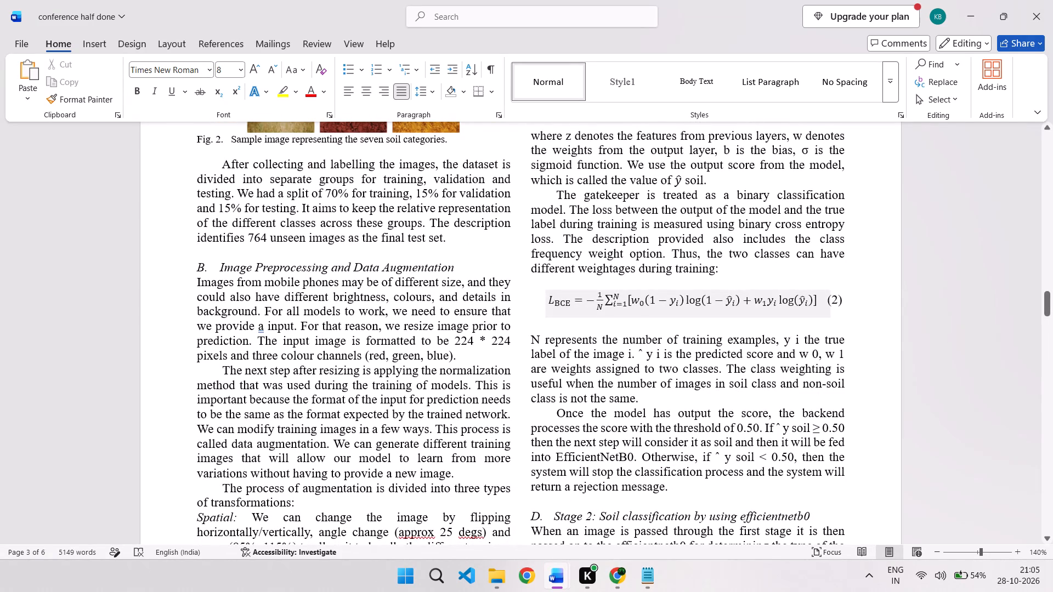
click(822, 299)
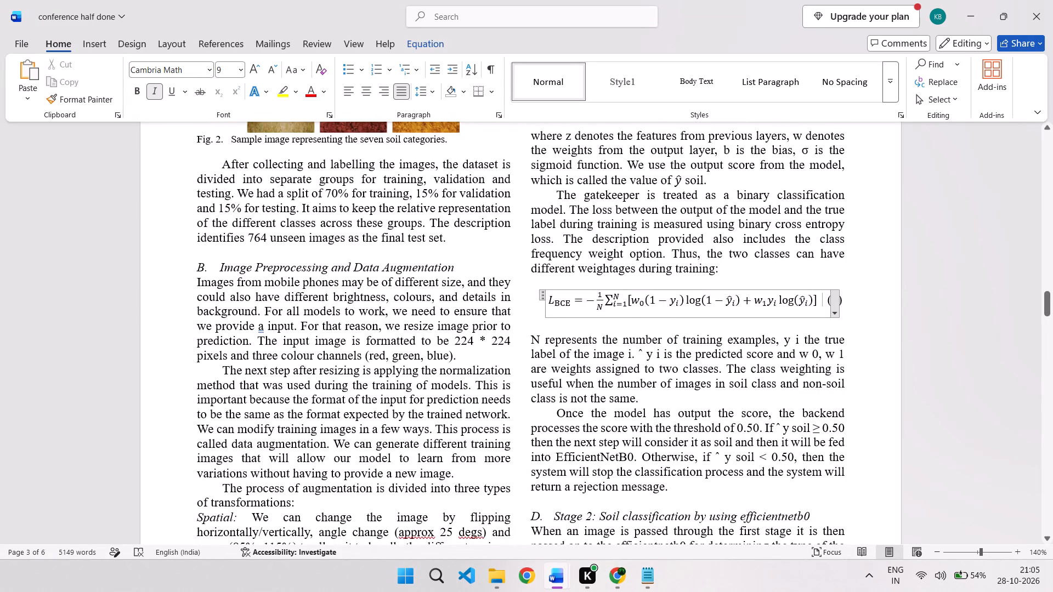
key(Delete)
key(Delete)
key(BackSpace)
key(BackSpace)
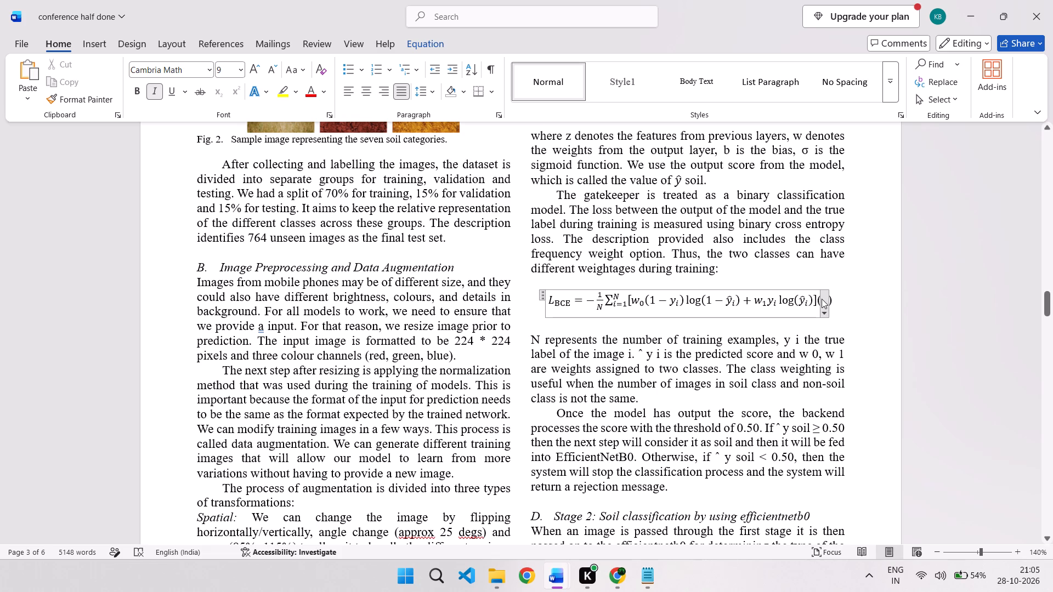
click(837, 299)
click(821, 298)
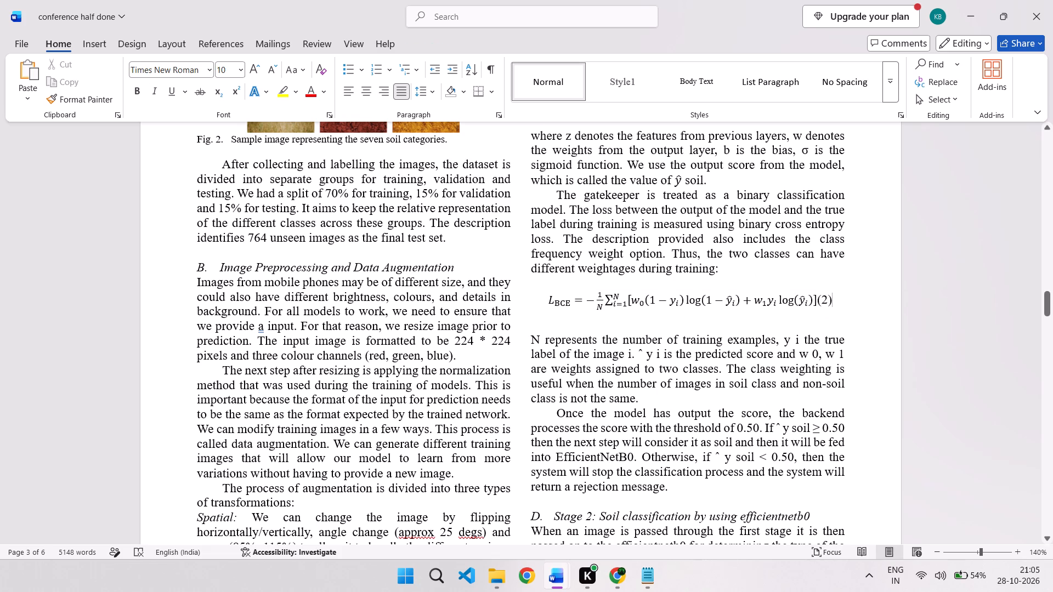
key(Left)
key(space)
key(space)
key(space)
key(space)
key(space)
key(space)
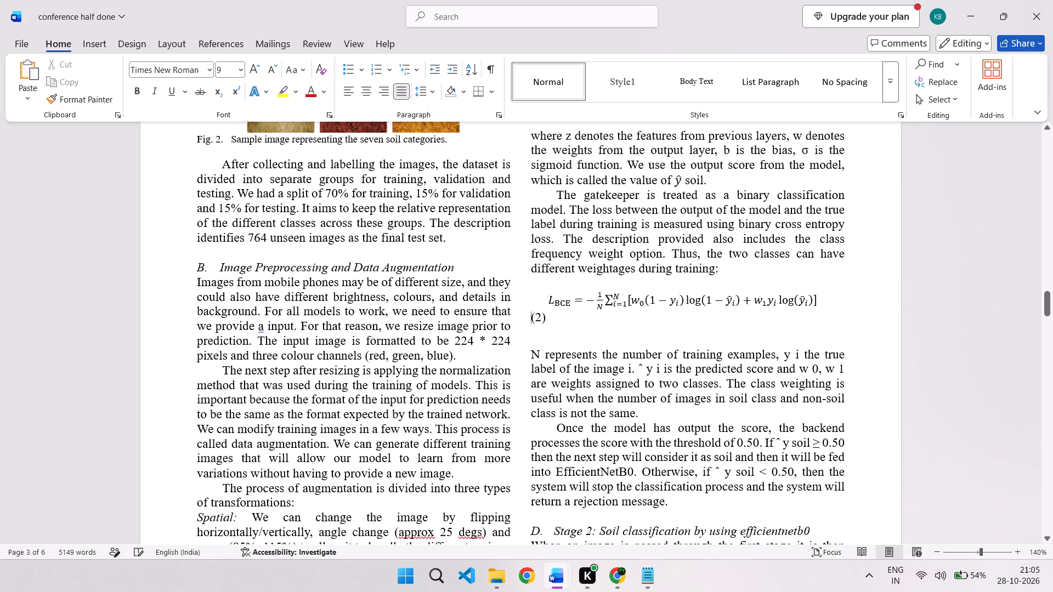
key(BackSpace)
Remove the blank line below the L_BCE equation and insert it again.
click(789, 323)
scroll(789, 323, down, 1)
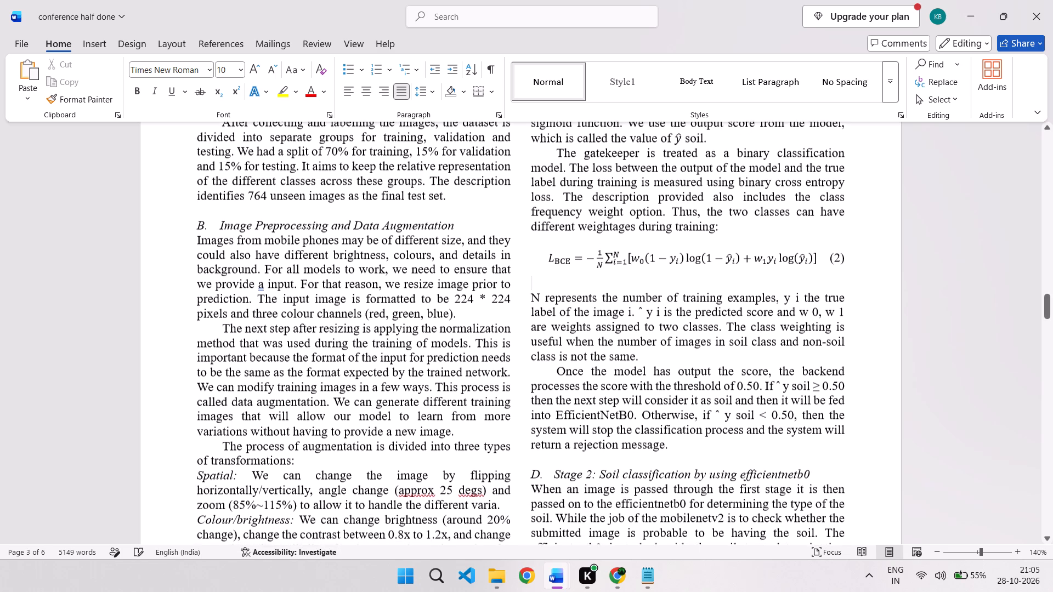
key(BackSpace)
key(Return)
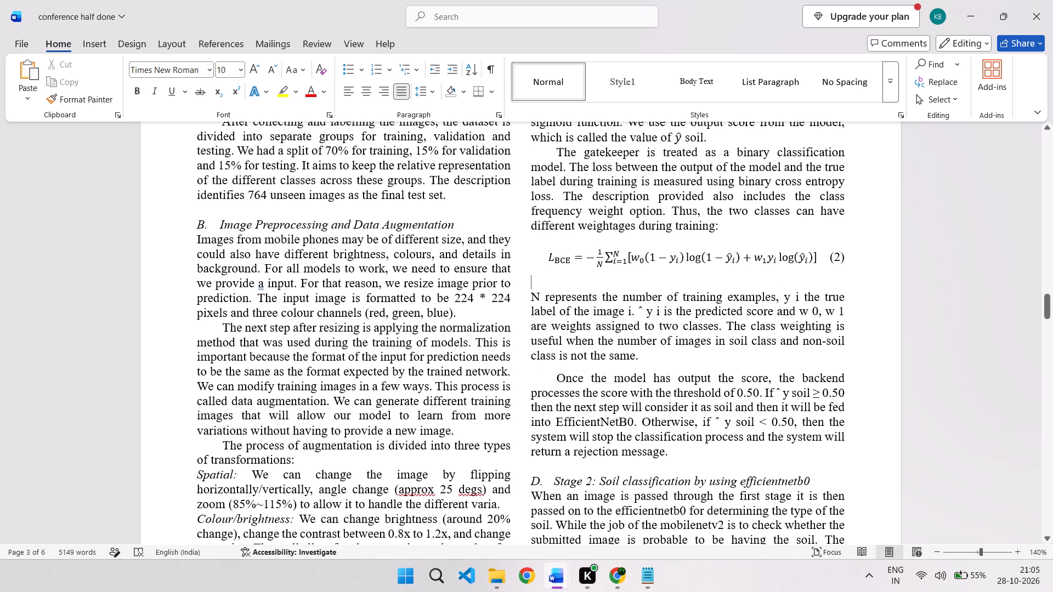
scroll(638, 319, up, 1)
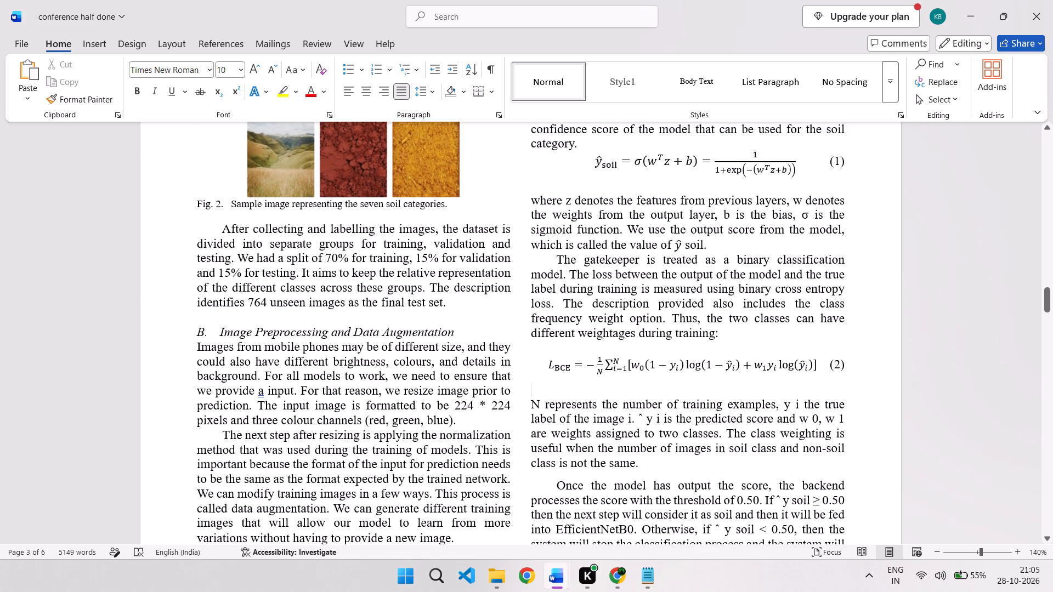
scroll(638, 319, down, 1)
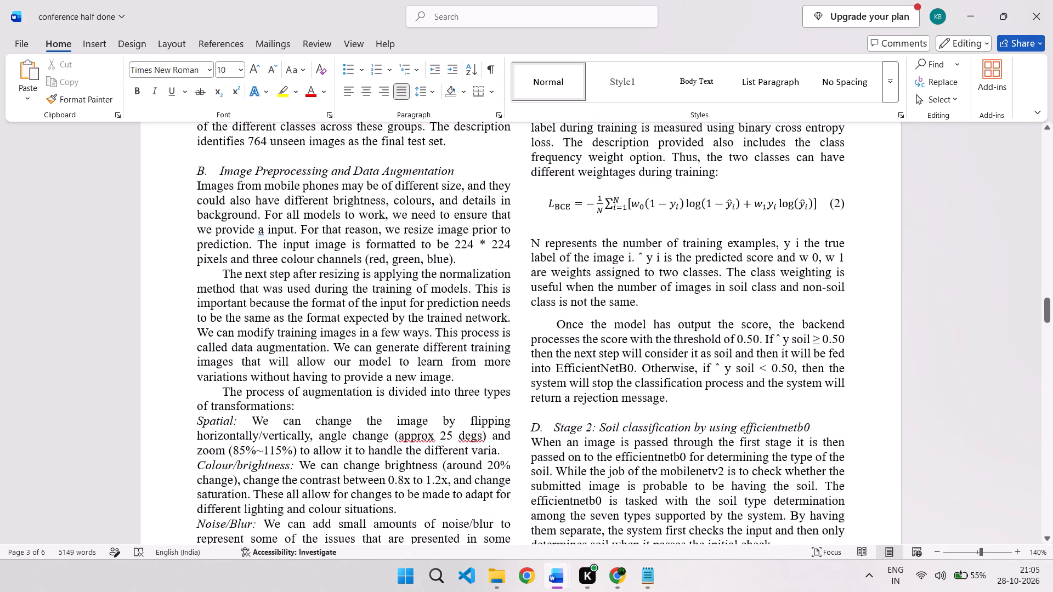
Set the spacing after to 0 pt for the "N represents the number of training examples" and "Once the model has output" paragraphs.
drag(552, 271, 634, 315)
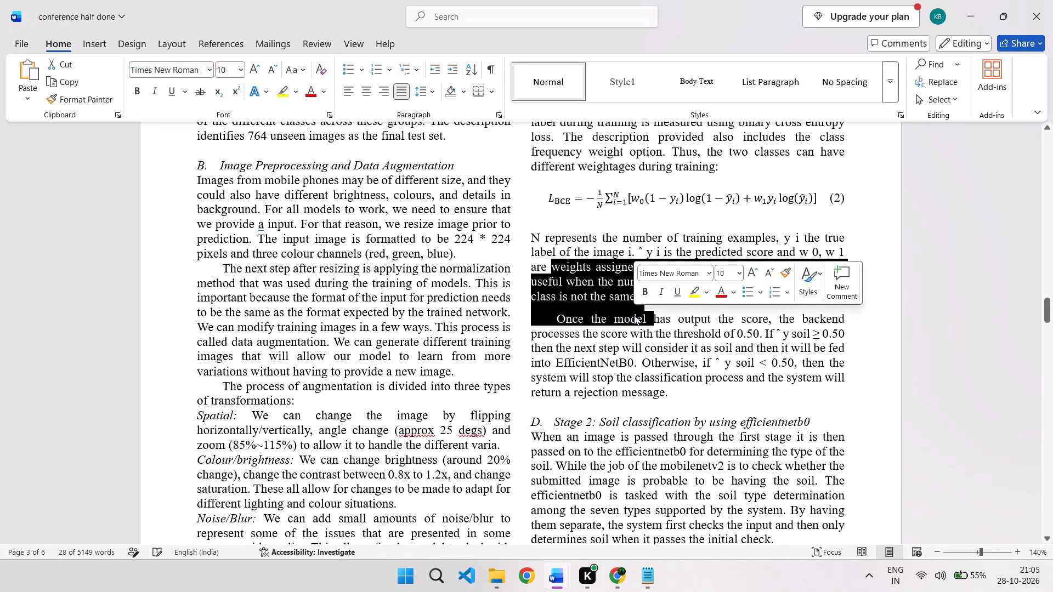
click(506, 113)
click(503, 113)
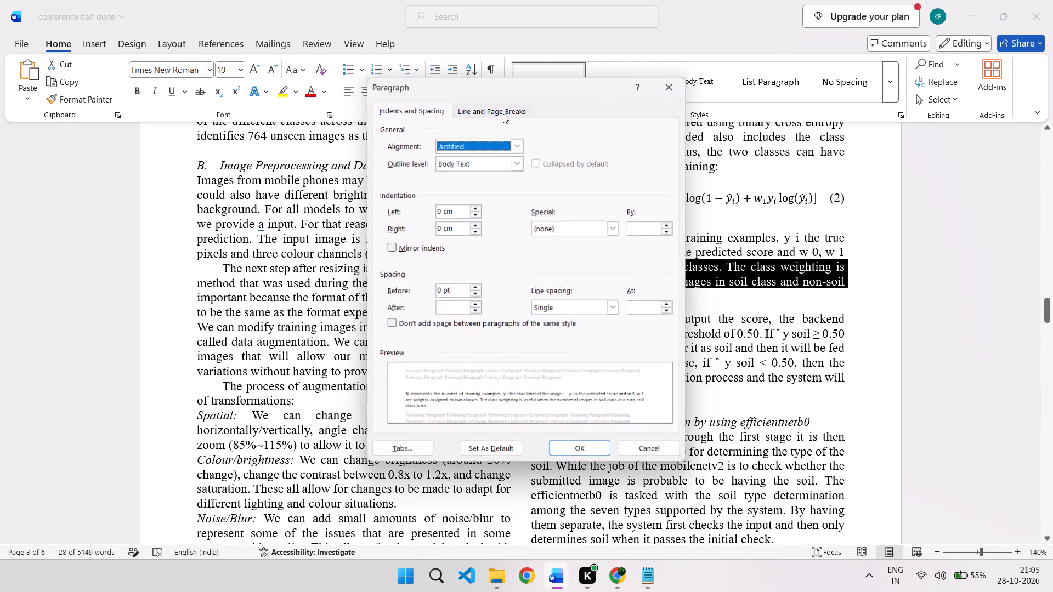
click(476, 306)
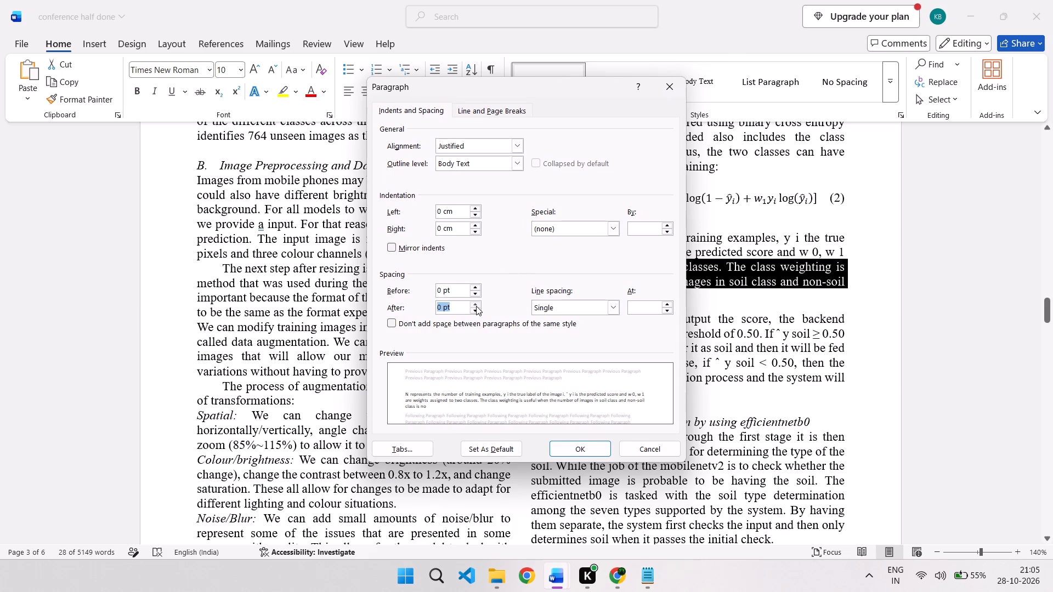
click(587, 451)
click(673, 374)
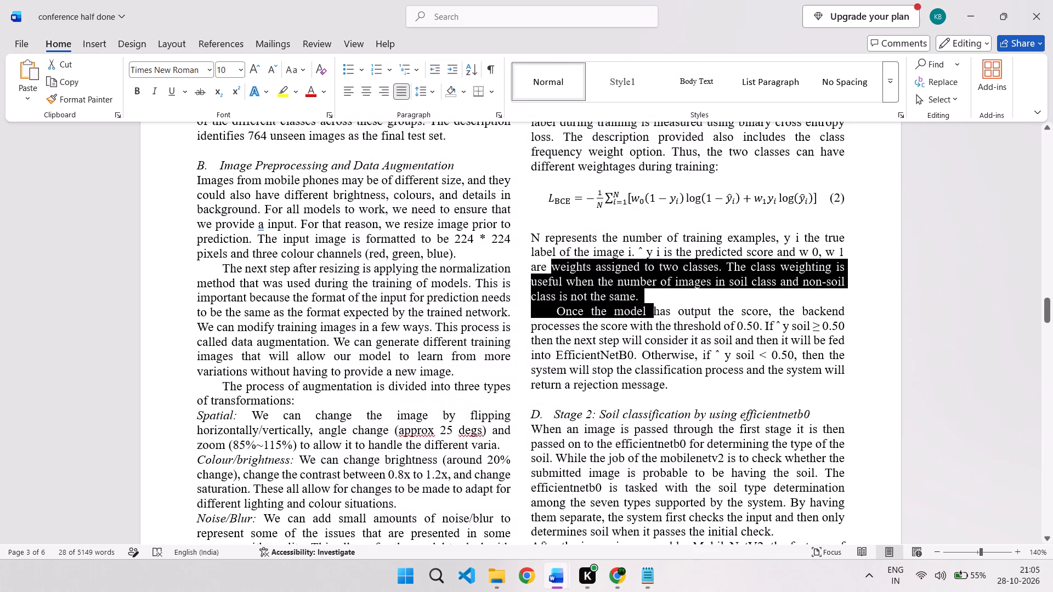
Indent the first line of the paragraph "After the image is screened by MobileNetV2" in section D with eight spaces.
scroll(673, 374, down, 1)
scroll(634, 408, down, 1)
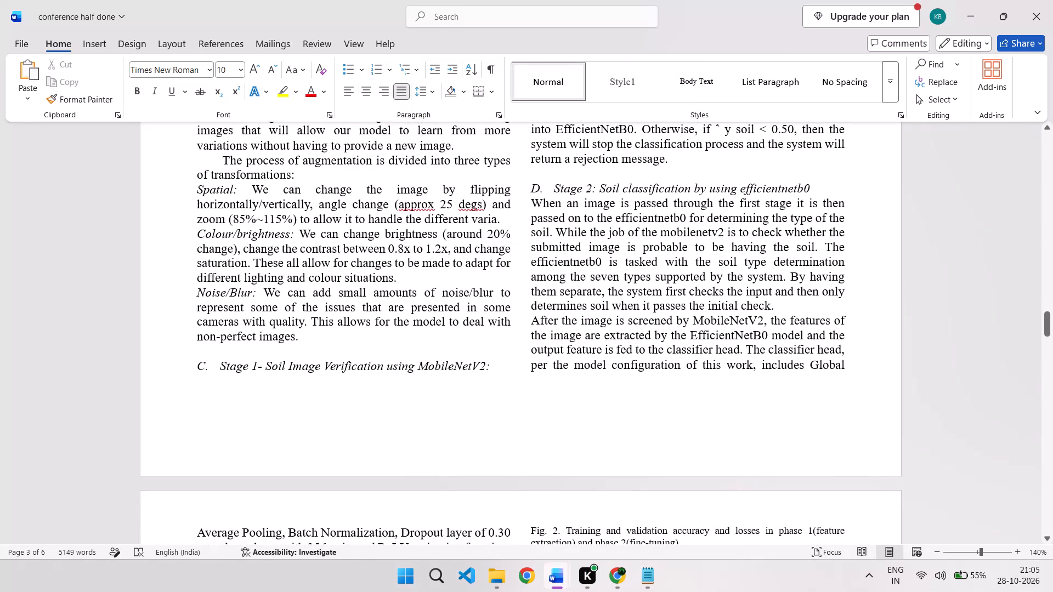
click(532, 322)
key(space)
key(space)
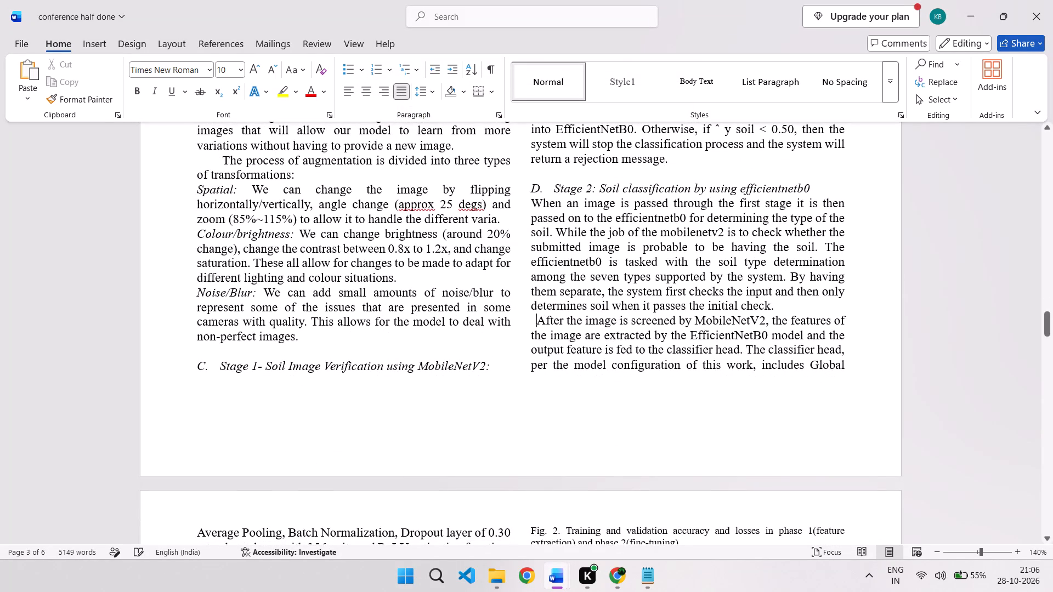
key(space)
key(space)
key(space)
key(space)
key(space)
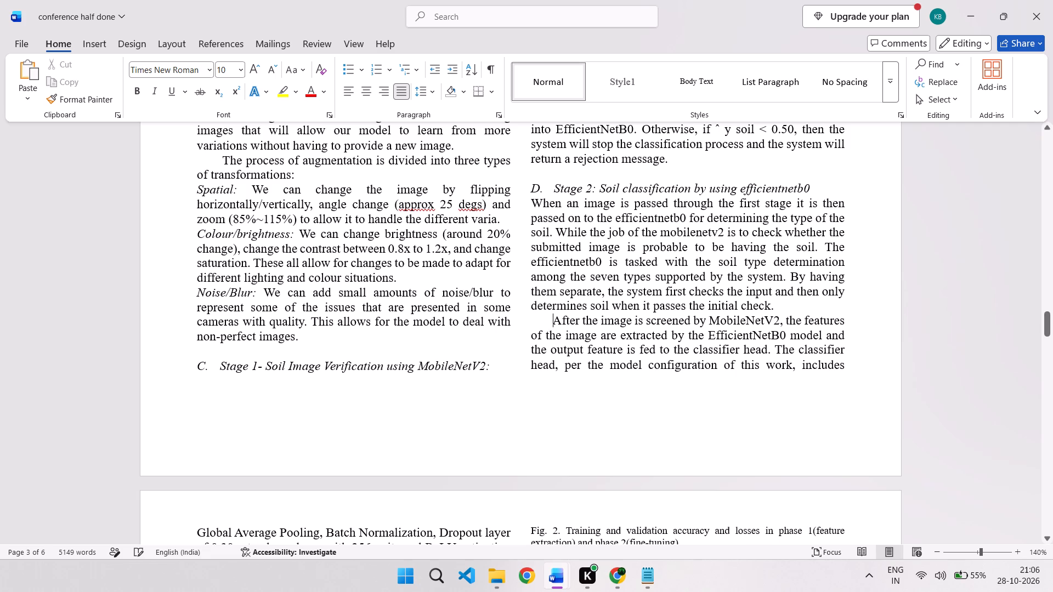
key(space)
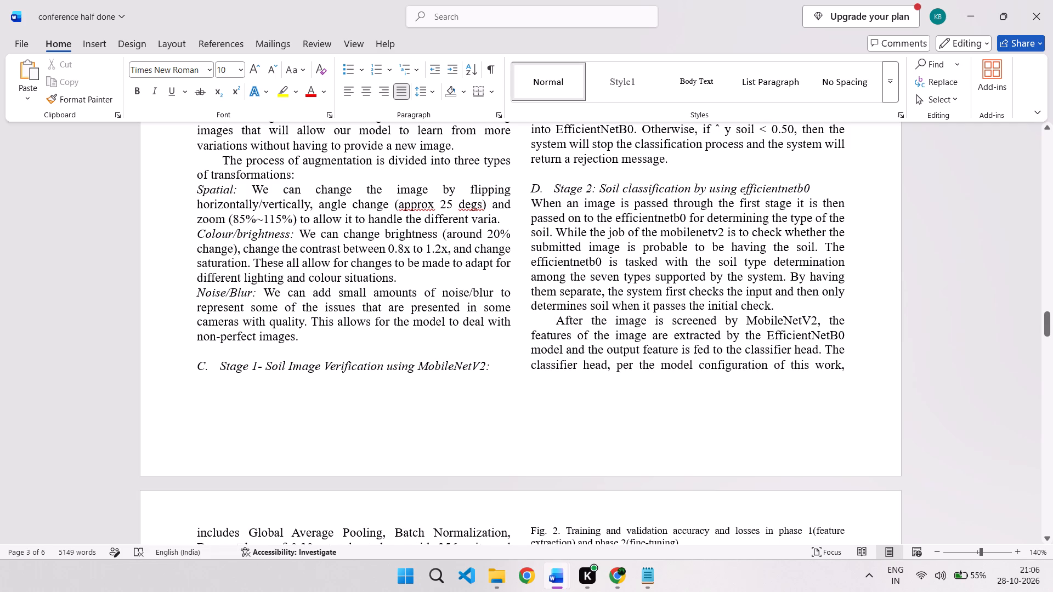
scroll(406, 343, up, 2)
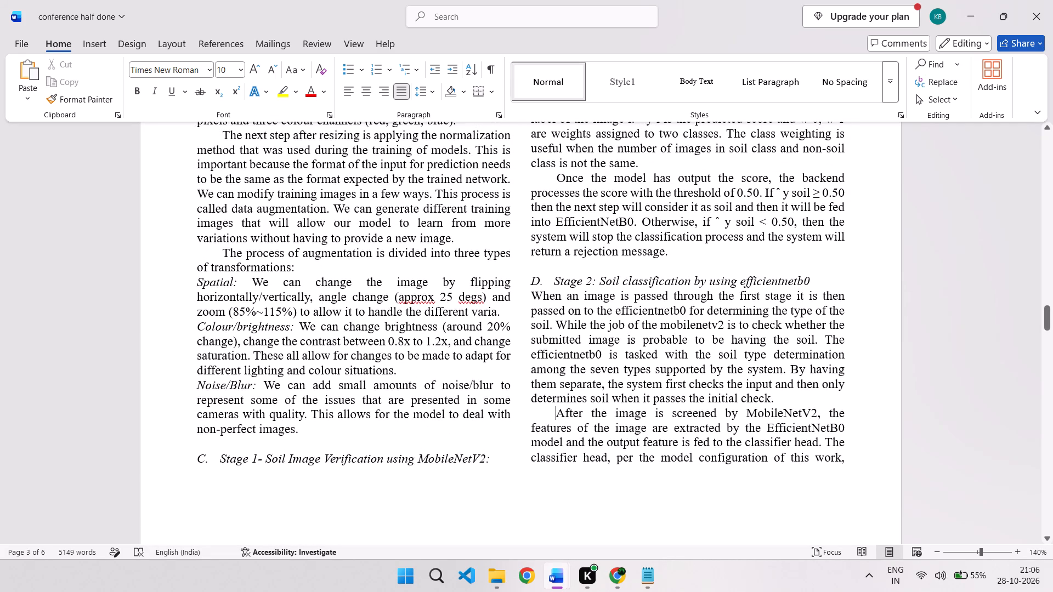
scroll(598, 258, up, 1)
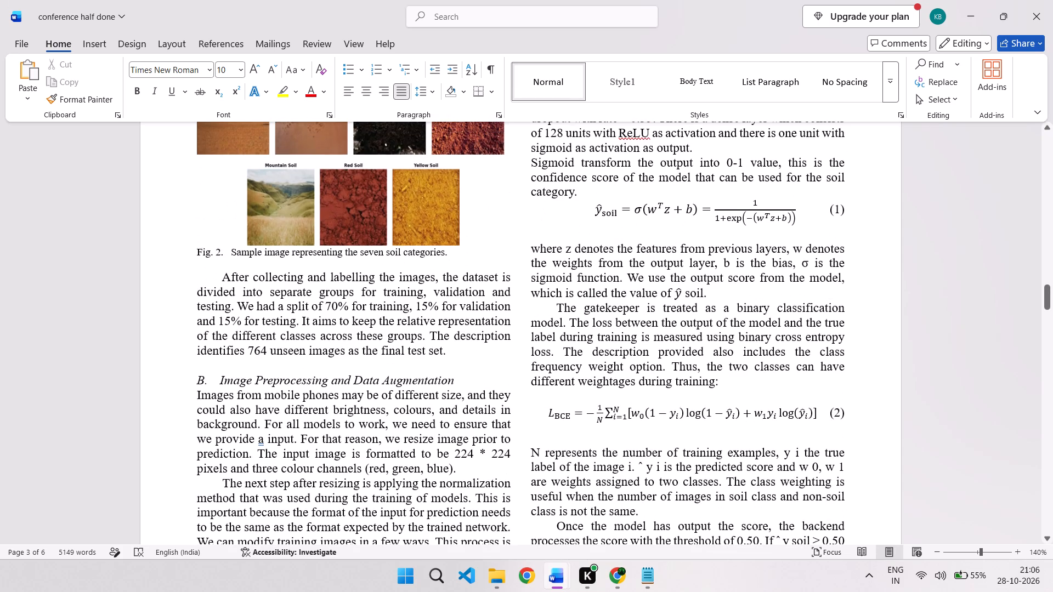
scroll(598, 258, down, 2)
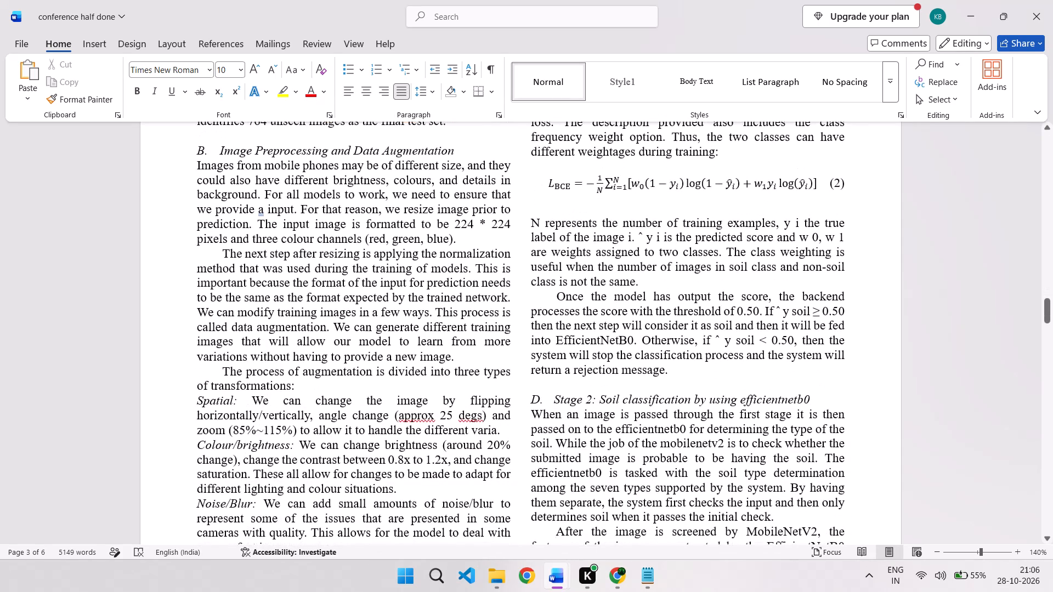
Examine paragraph indents, run-in headings and spacing in the ICAIHC_307 paper, and return to the conference half done document.
scroll(384, 298, down, 1)
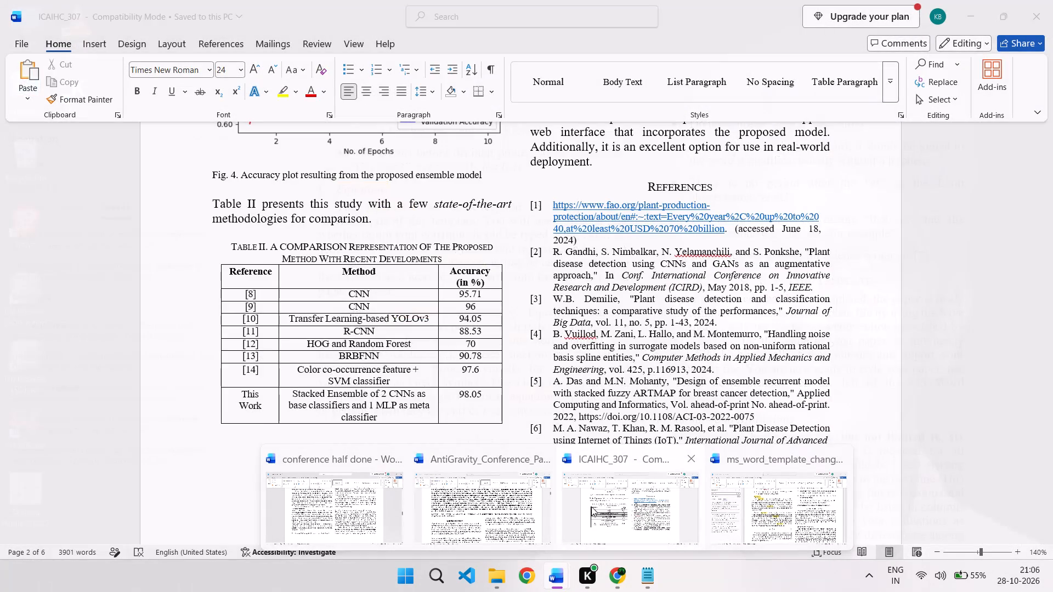
click(591, 506)
scroll(521, 388, up, 1)
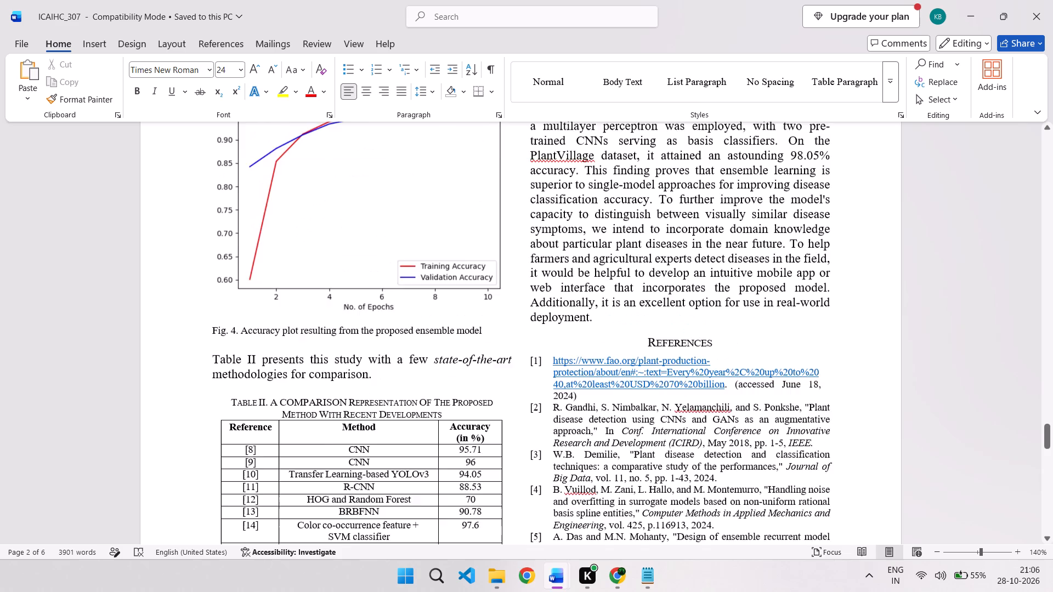
scroll(521, 388, up, 1)
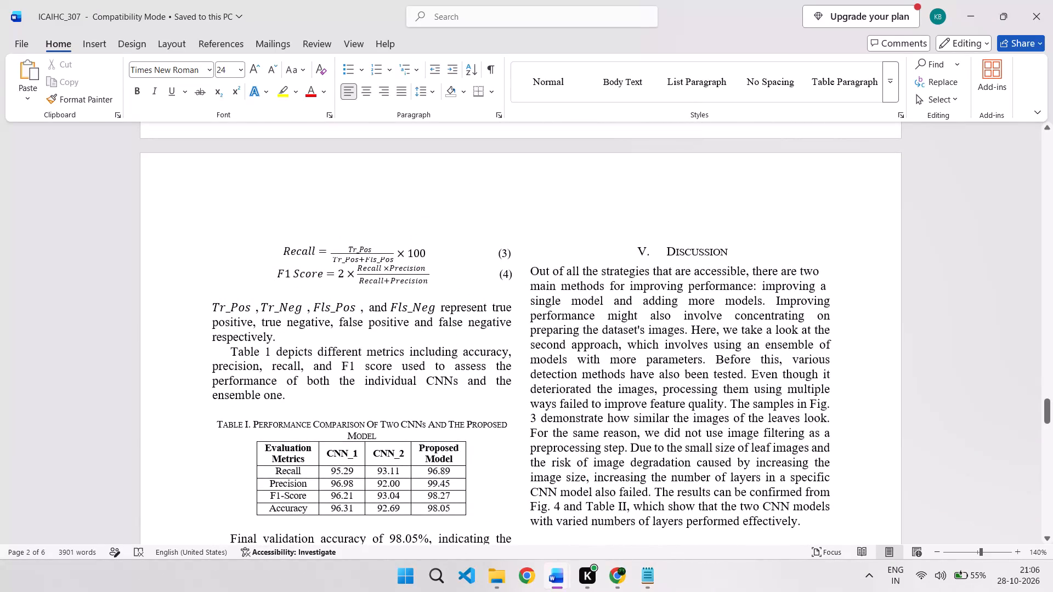
scroll(521, 388, up, 2)
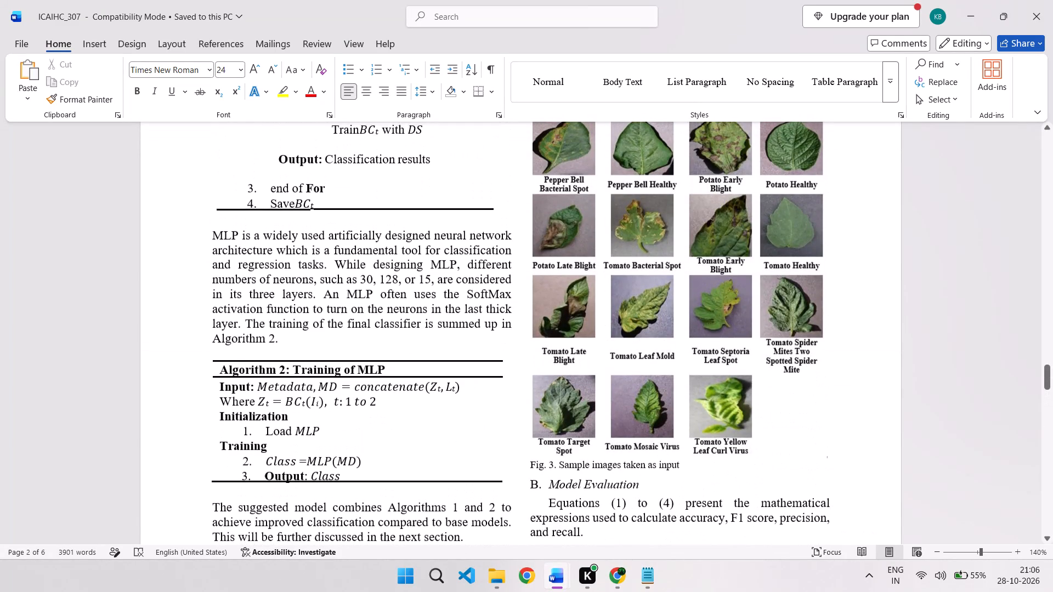
scroll(521, 388, up, 3)
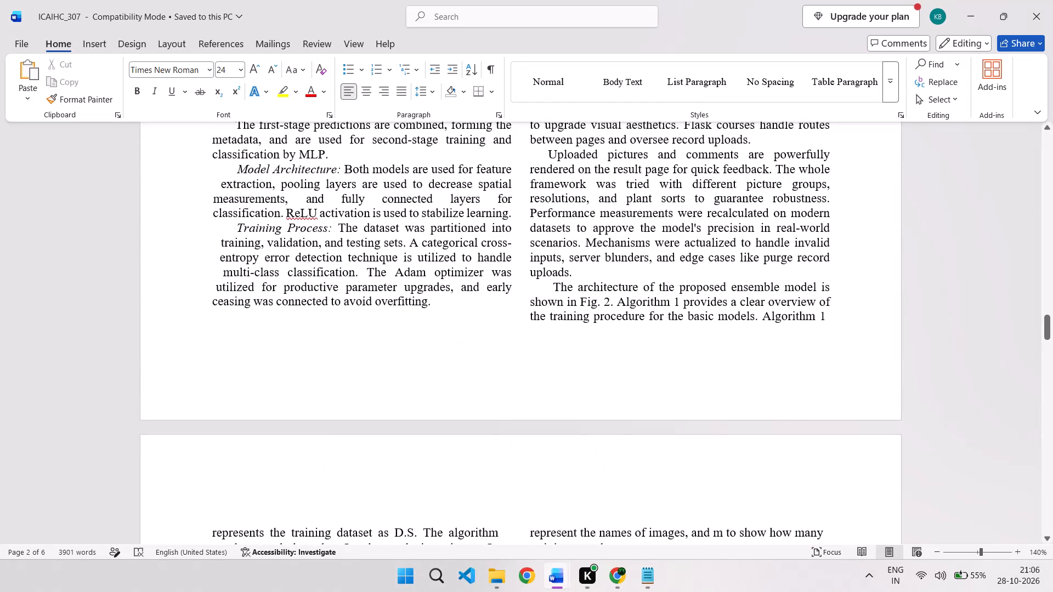
scroll(521, 388, up, 1)
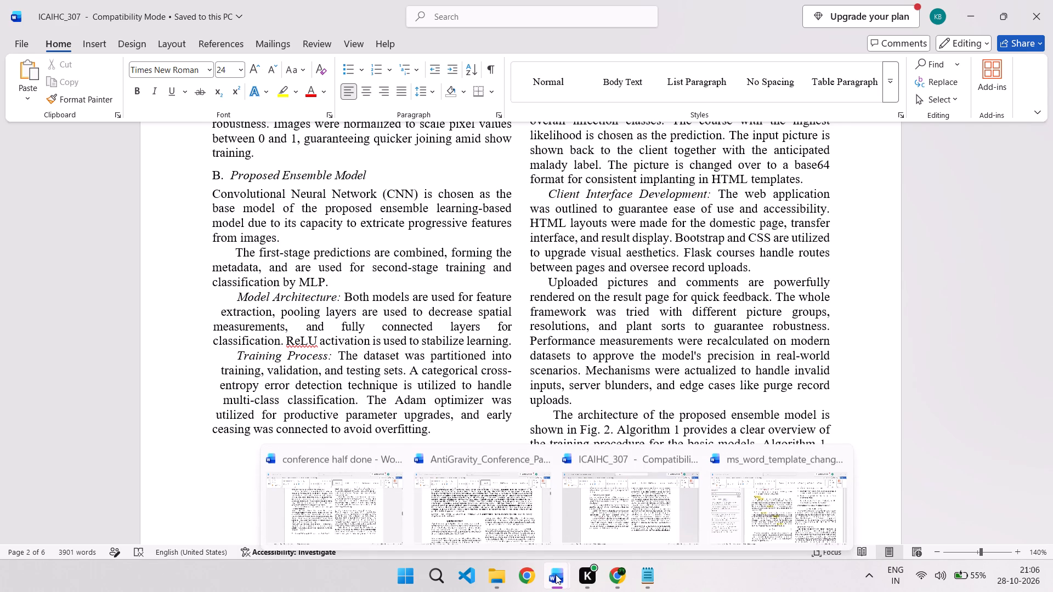
click(373, 508)
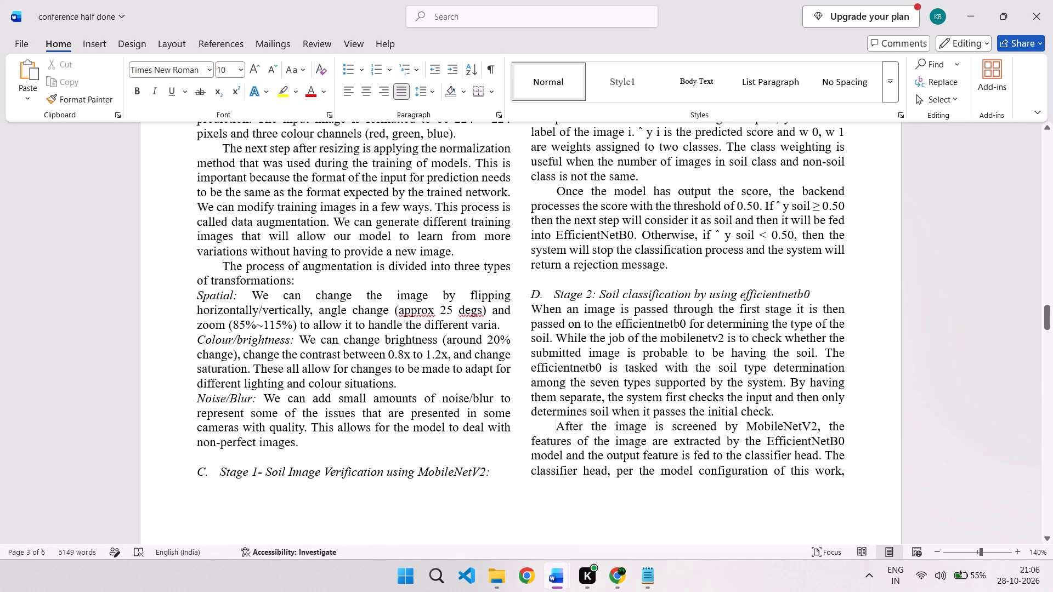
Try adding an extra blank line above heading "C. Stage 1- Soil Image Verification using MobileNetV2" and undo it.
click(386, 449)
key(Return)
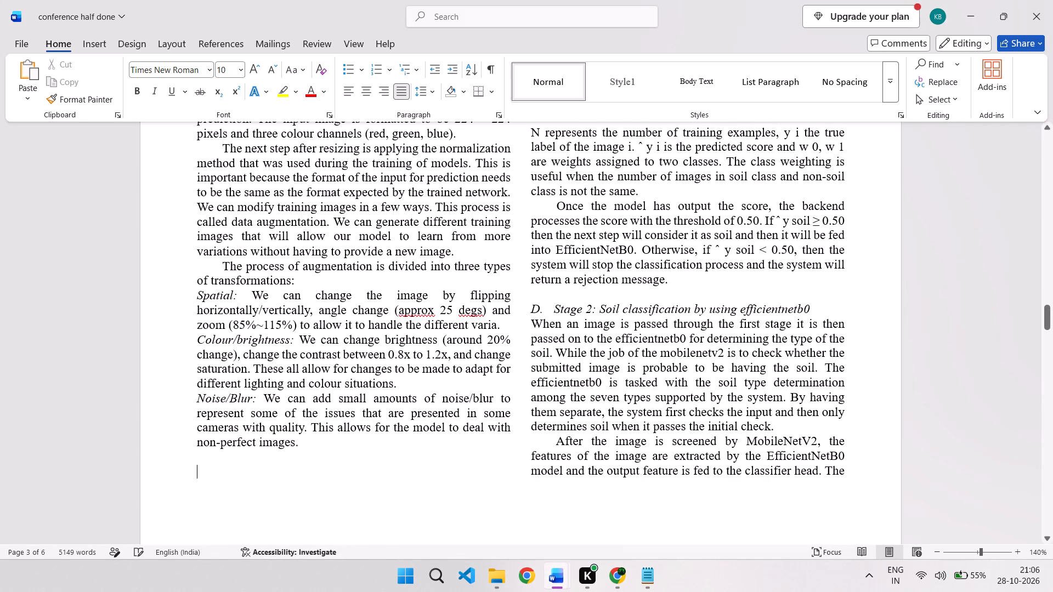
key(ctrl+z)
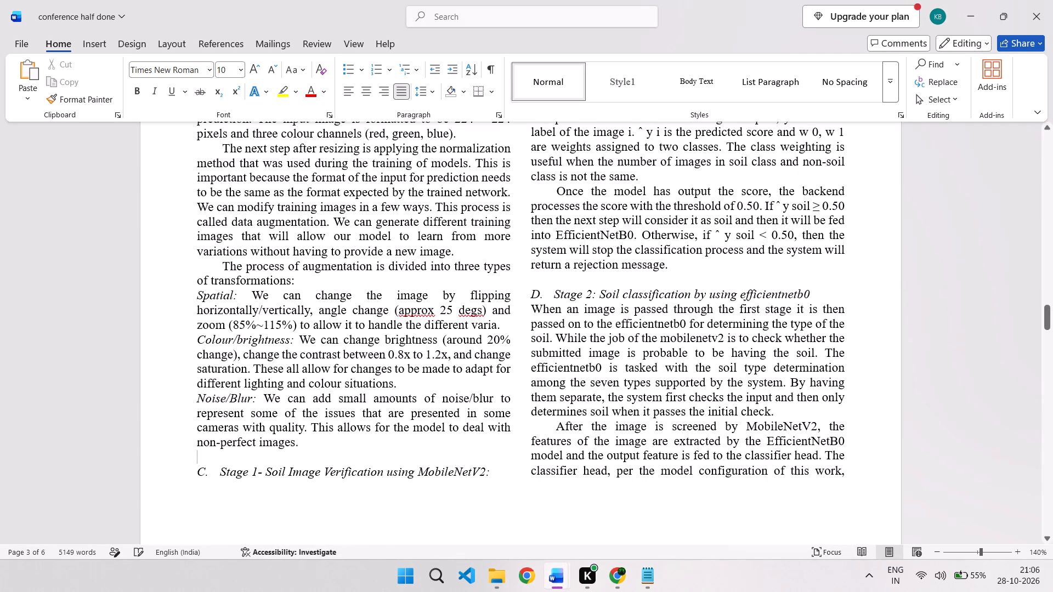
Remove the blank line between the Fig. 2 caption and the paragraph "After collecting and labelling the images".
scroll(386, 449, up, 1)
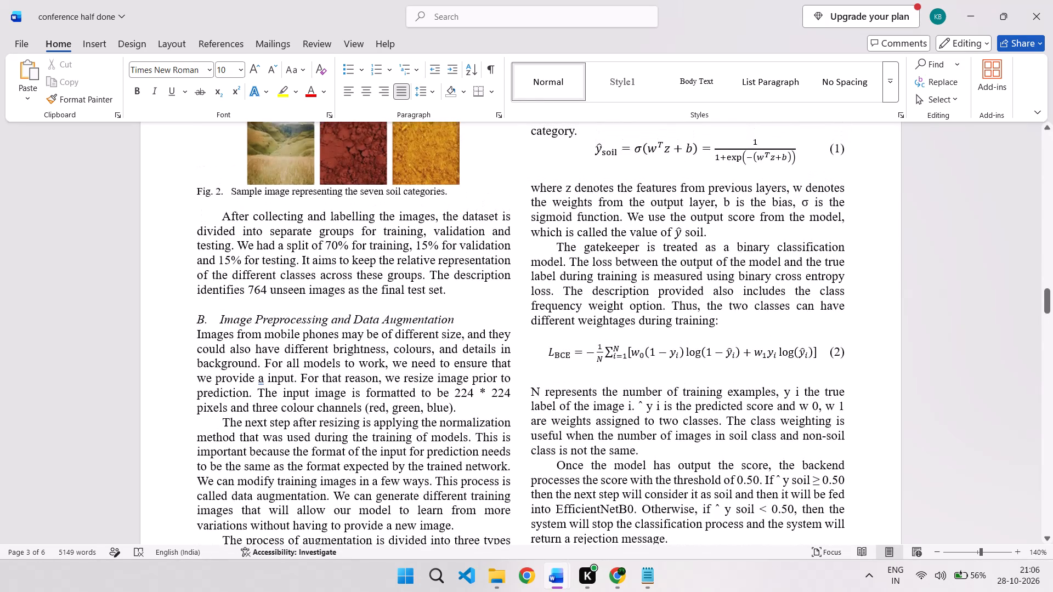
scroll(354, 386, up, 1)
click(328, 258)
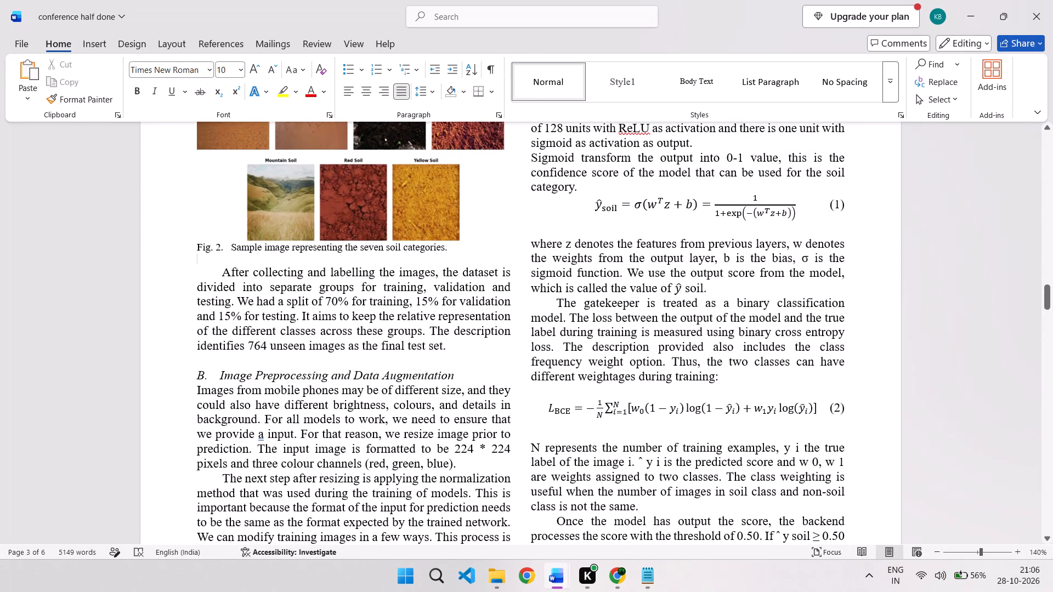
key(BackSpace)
Move both rows of Fig. 2 soil images slightly up, closer to the Yellow Soil paragraph.
scroll(328, 258, down, 1)
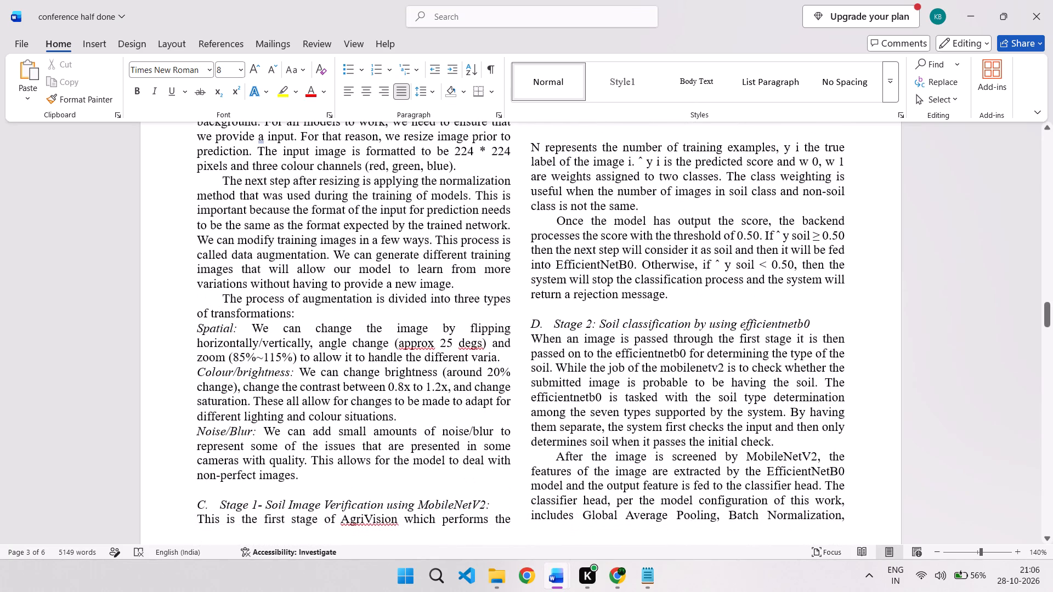
scroll(328, 258, down, 1)
scroll(328, 258, up, 2)
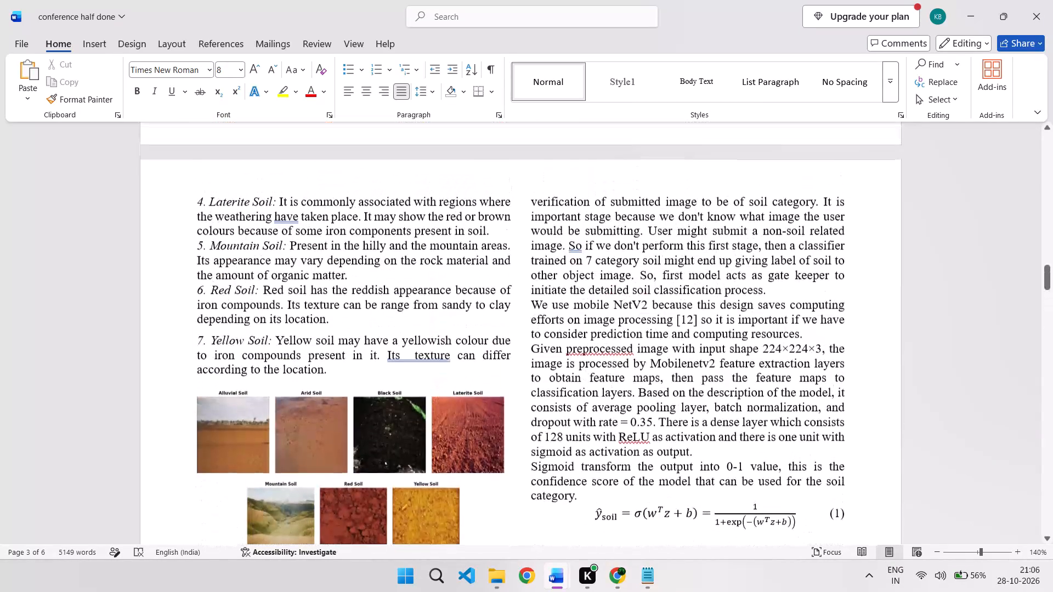
scroll(328, 258, down, 1)
click(312, 334)
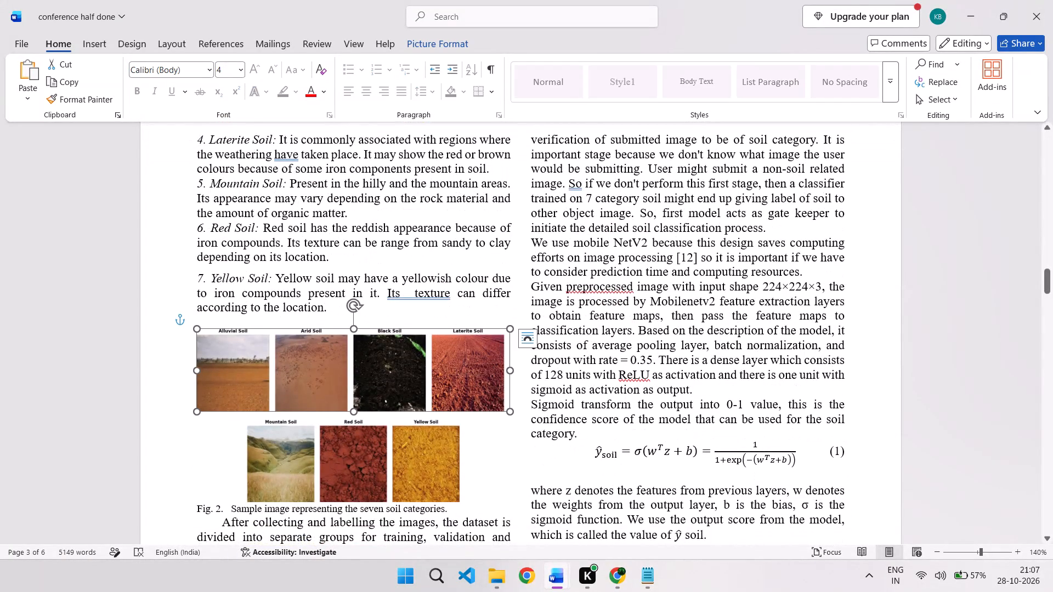
drag(312, 334, 312, 324)
click(325, 431)
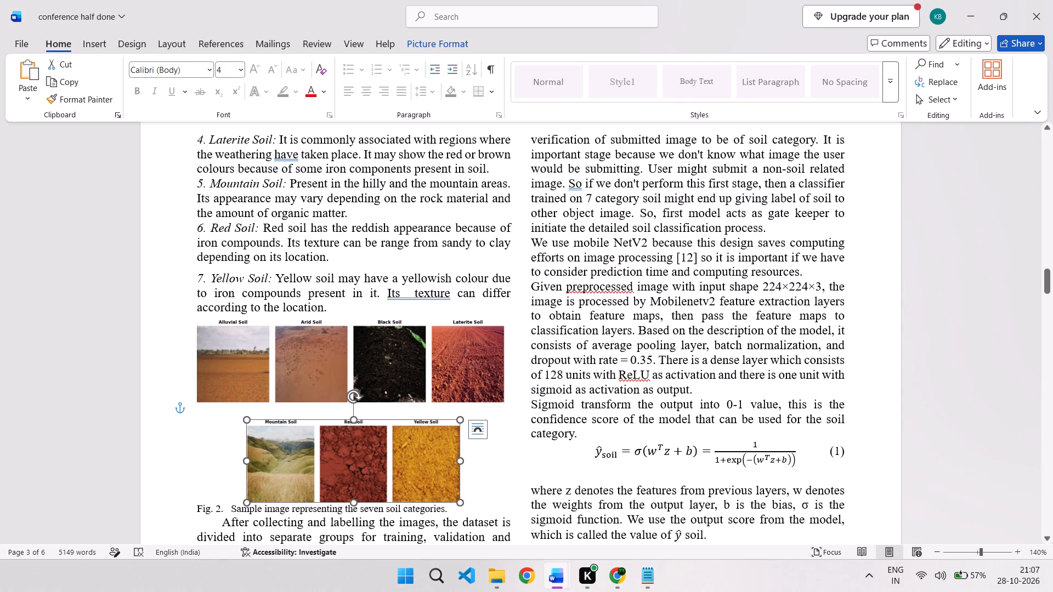
drag(325, 431, 324, 420)
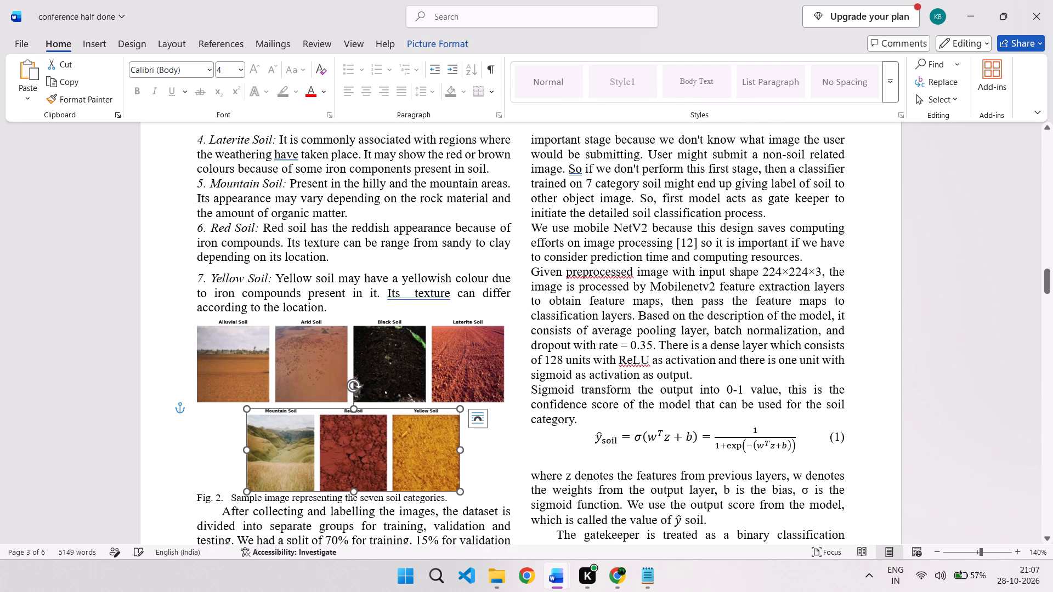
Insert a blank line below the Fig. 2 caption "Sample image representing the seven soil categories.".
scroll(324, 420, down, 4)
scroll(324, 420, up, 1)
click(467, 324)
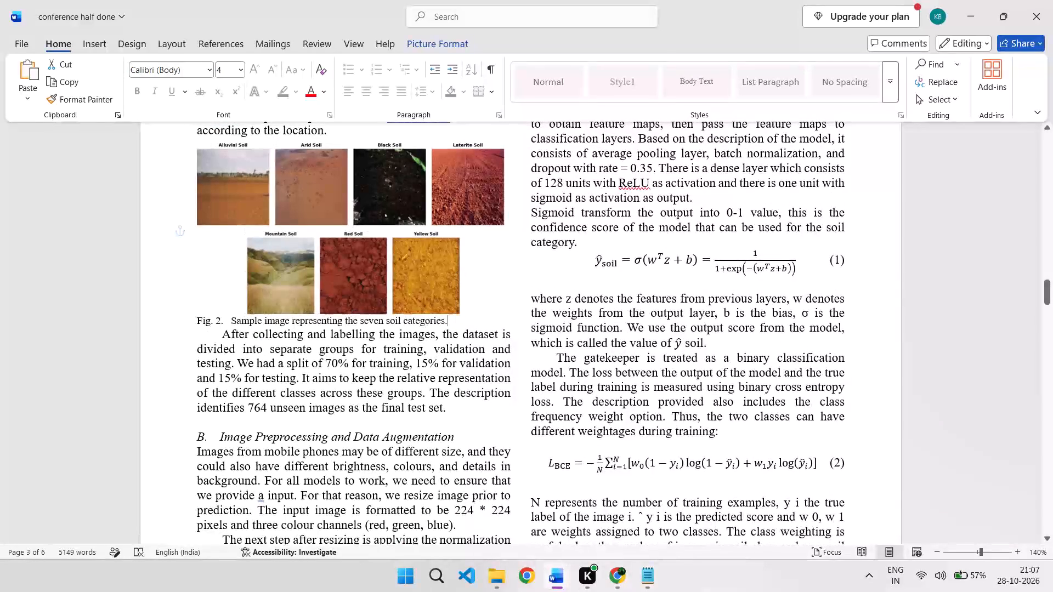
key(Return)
Review the layout of page 3 and the following page, including the Fig. 2 images and section spacing.
scroll(467, 324, up, 1)
scroll(763, 348, down, 2)
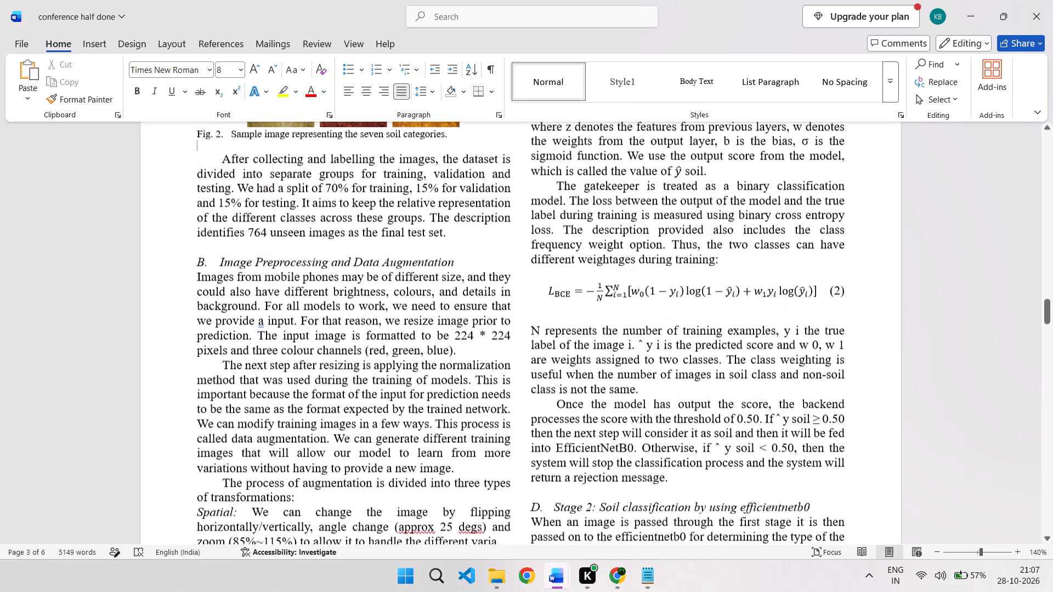
scroll(763, 348, down, 1)
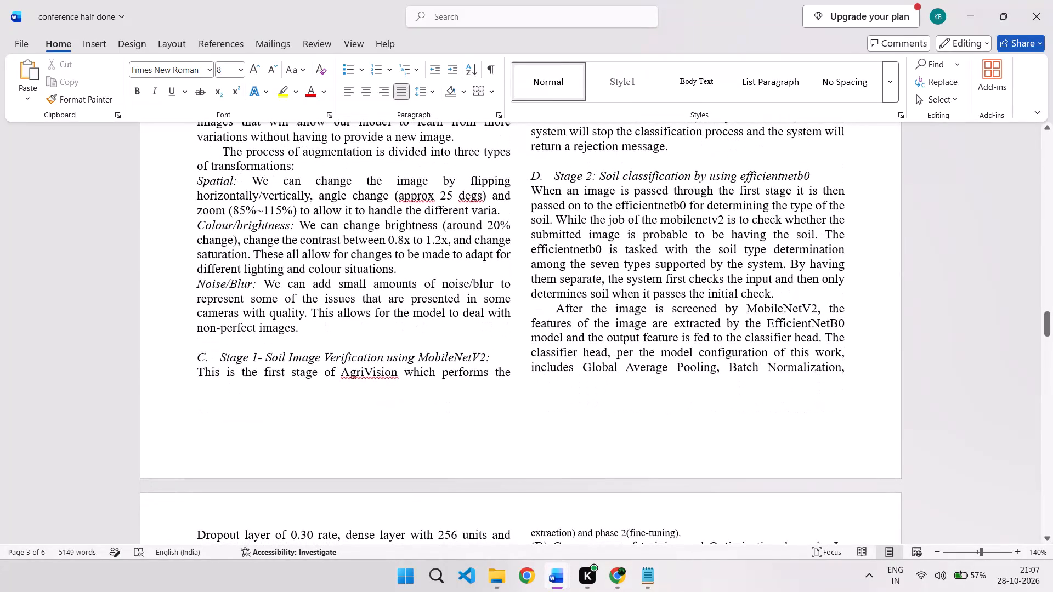
scroll(534, 354, up, 1)
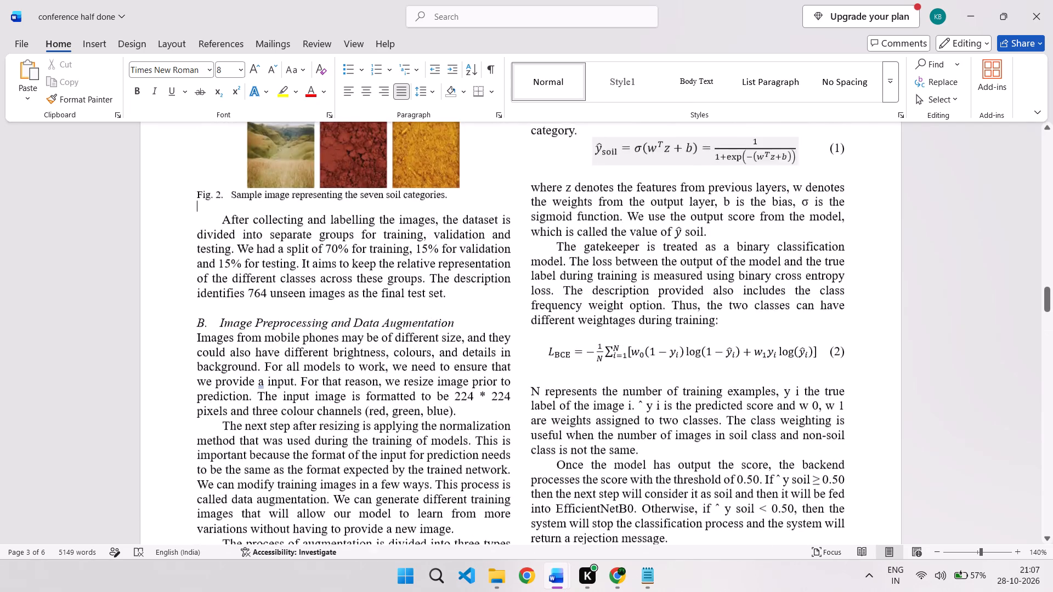
scroll(534, 354, up, 2)
scroll(534, 354, down, 2)
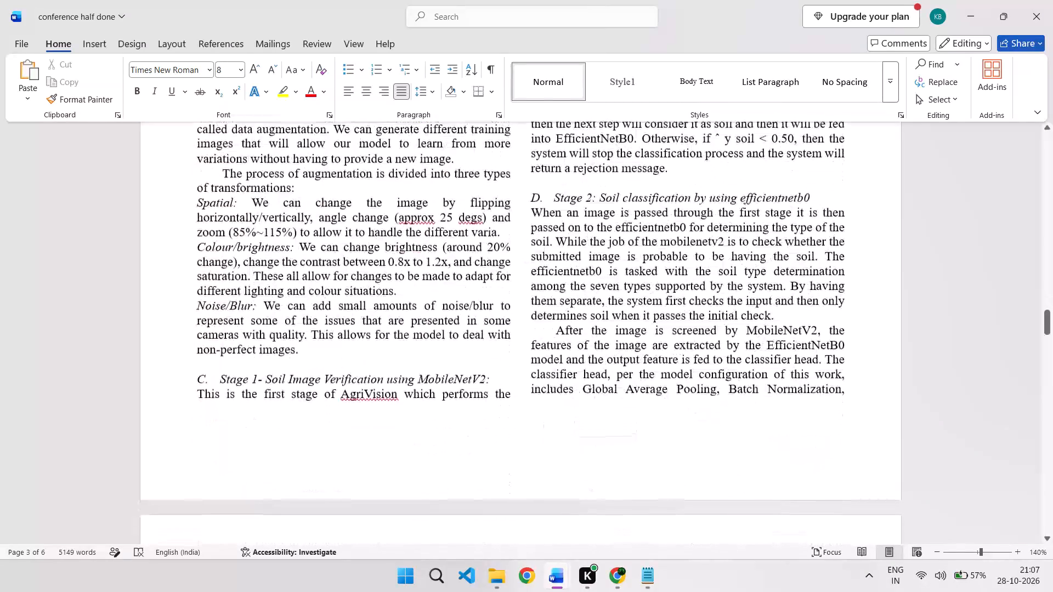
scroll(534, 354, down, 3)
scroll(534, 354, up, 1)
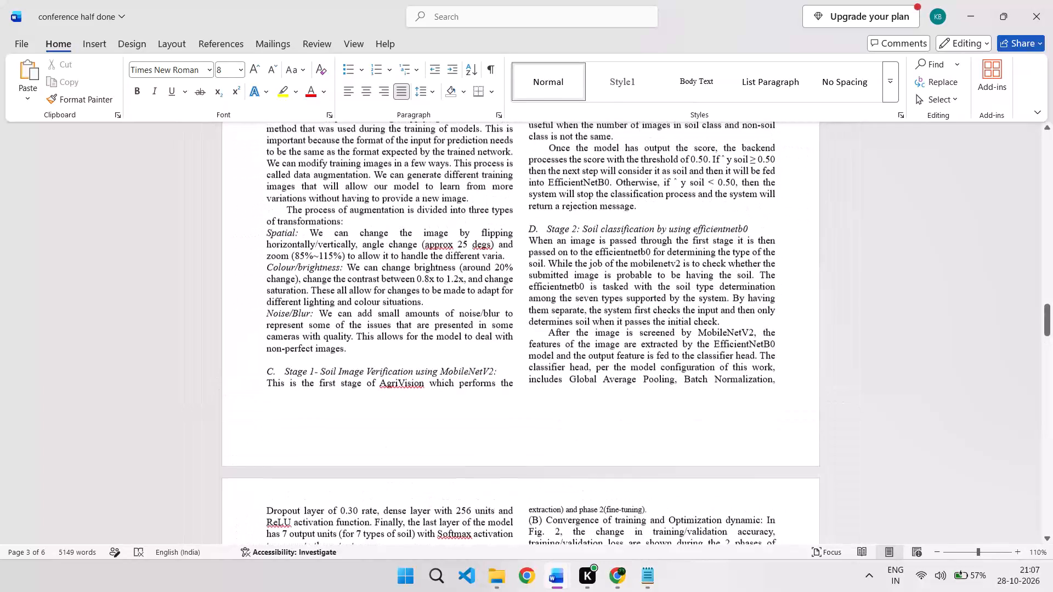
scroll(534, 354, up, 1)
ctrl+scroll(534, 354, down, 2)
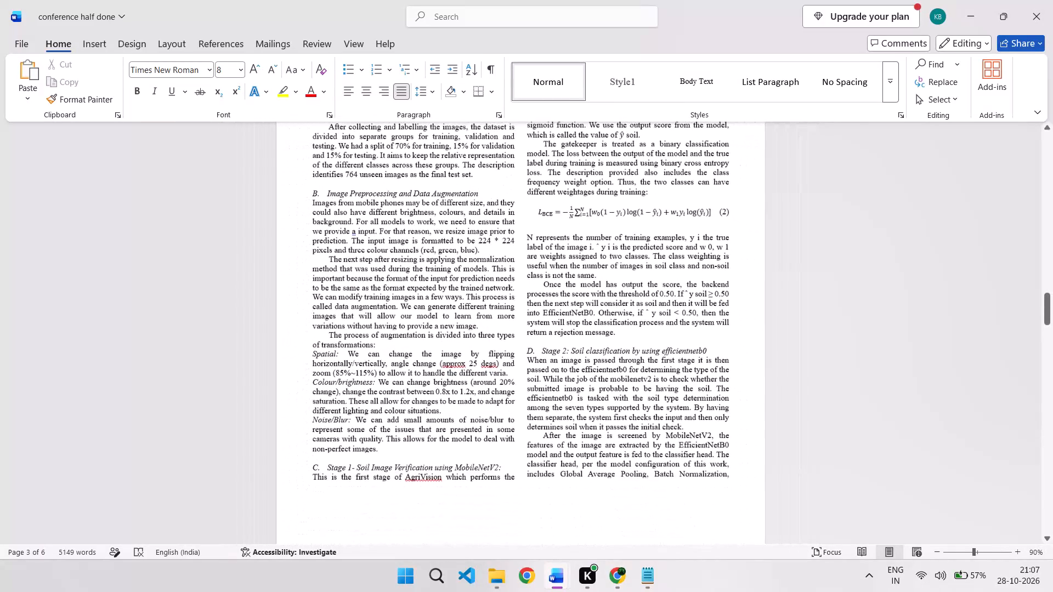
scroll(534, 354, up, 1)
scroll(534, 354, down, 1)
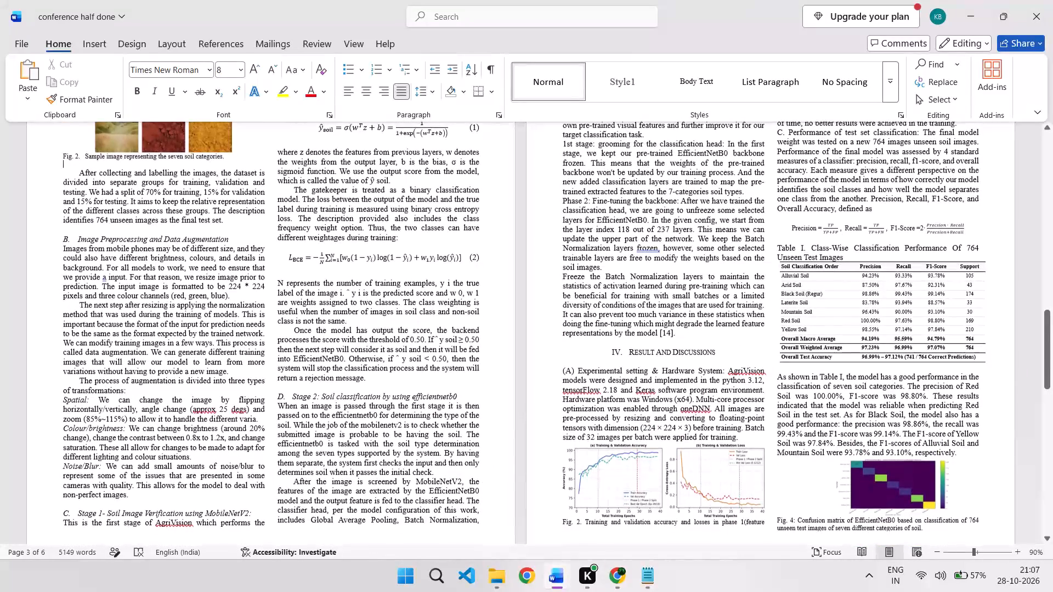
click(188, 148)
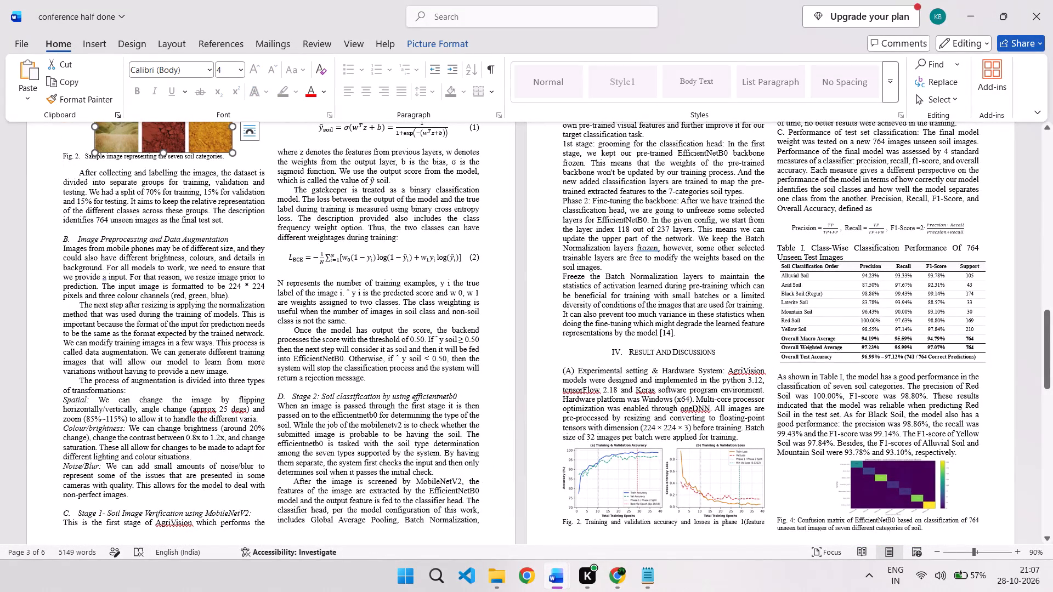
click(163, 151)
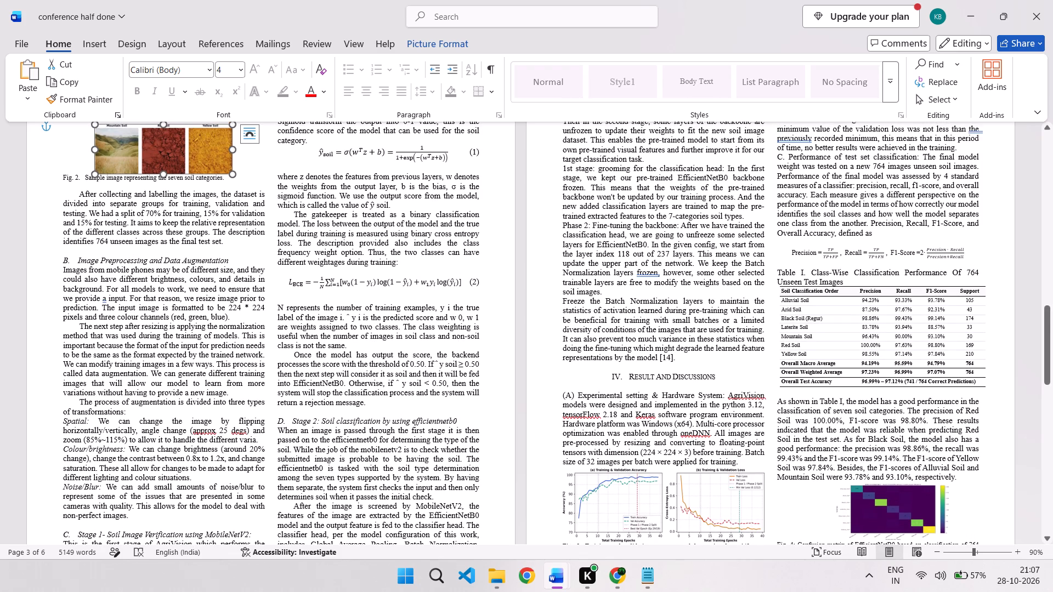
click(327, 226)
Italicize the section E heading "Training process and model optimization.".
scroll(327, 226, down, 1)
ctrl+scroll(327, 226, up, 3)
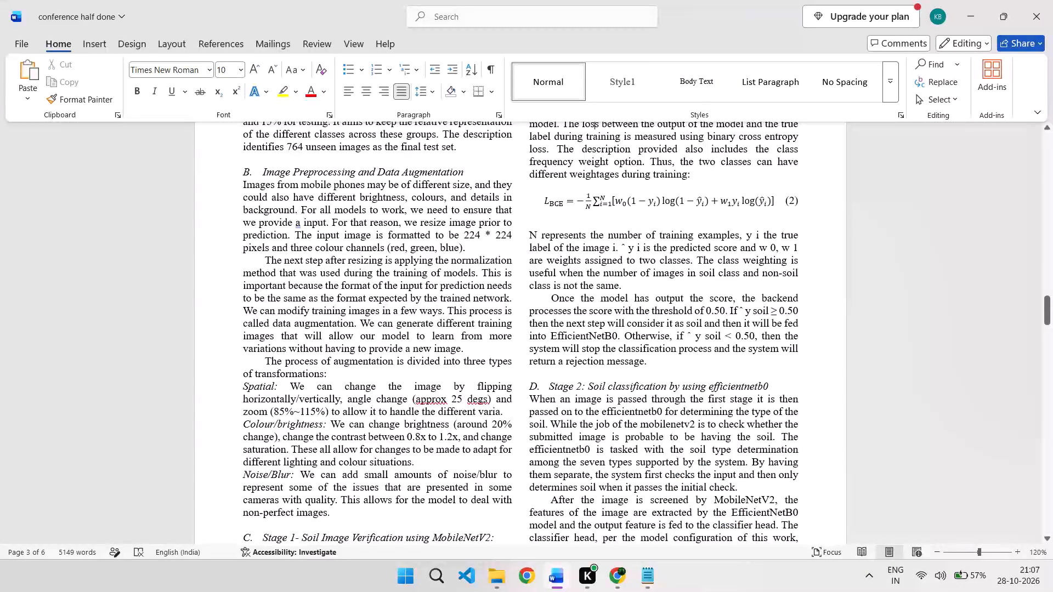
scroll(471, 276, down, 2)
scroll(548, 304, down, 1)
scroll(524, 340, down, 1)
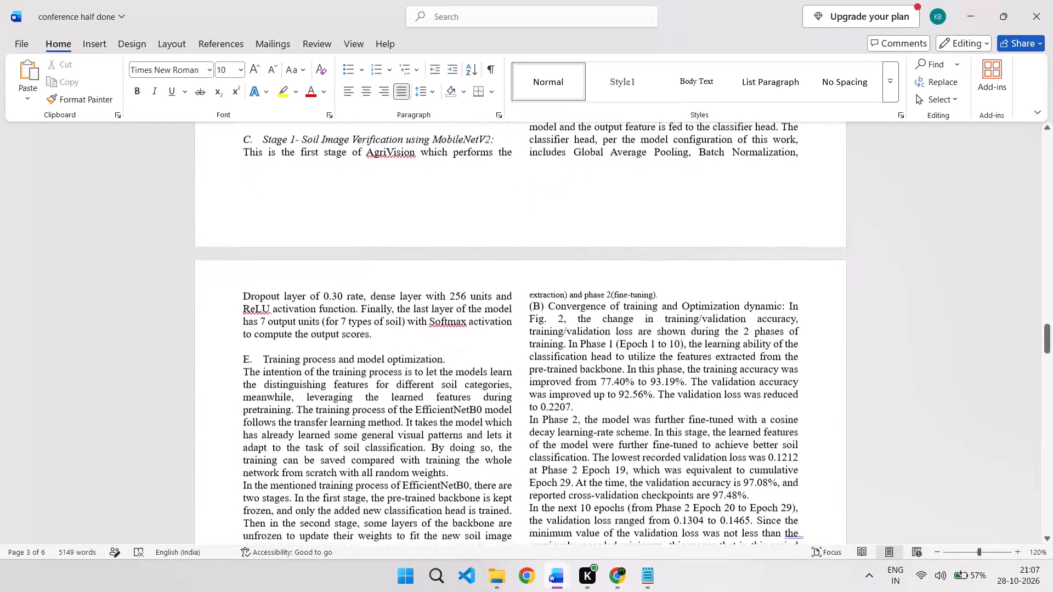
scroll(524, 340, down, 1)
scroll(404, 362, down, 1)
drag(451, 297, 252, 298)
key(ctrl+i)
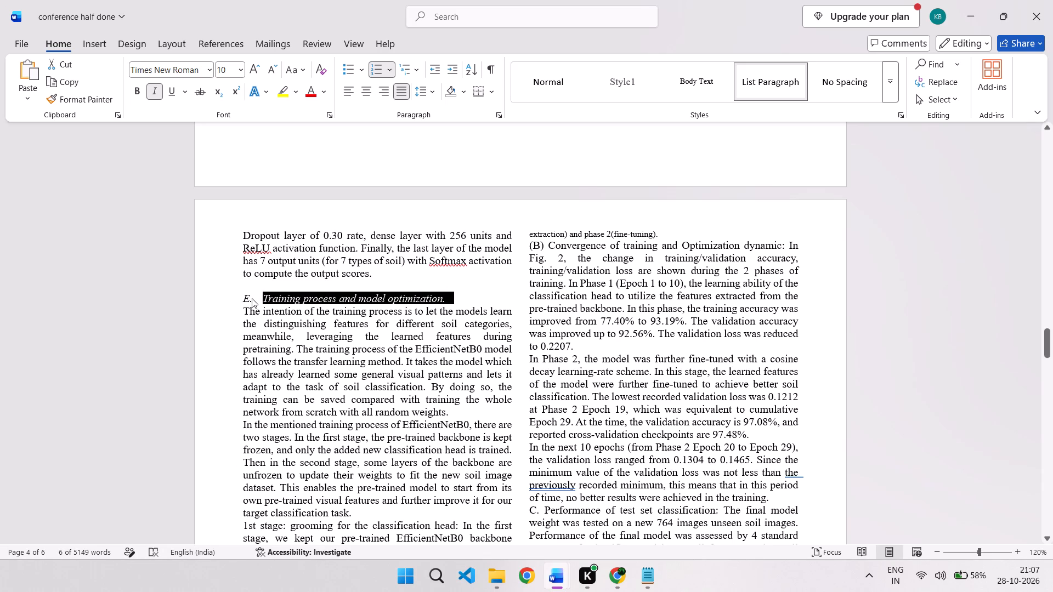
Indent the first line of the paragraph "In the mentioned training process of EfficientNetB0" in section E with eight spaces.
scroll(286, 311, down, 1)
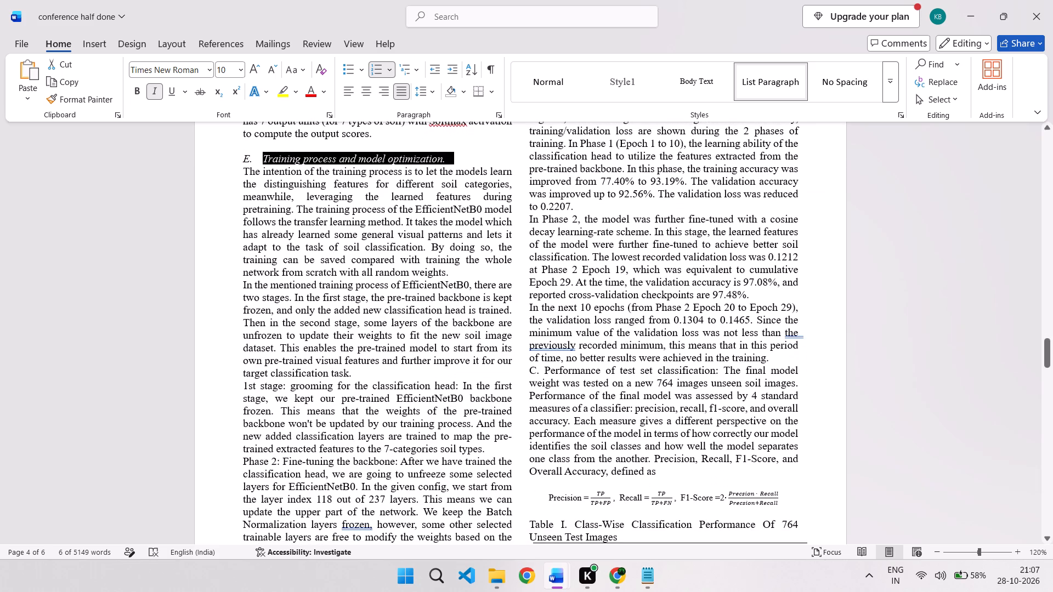
scroll(286, 311, down, 1)
scroll(319, 340, up, 1)
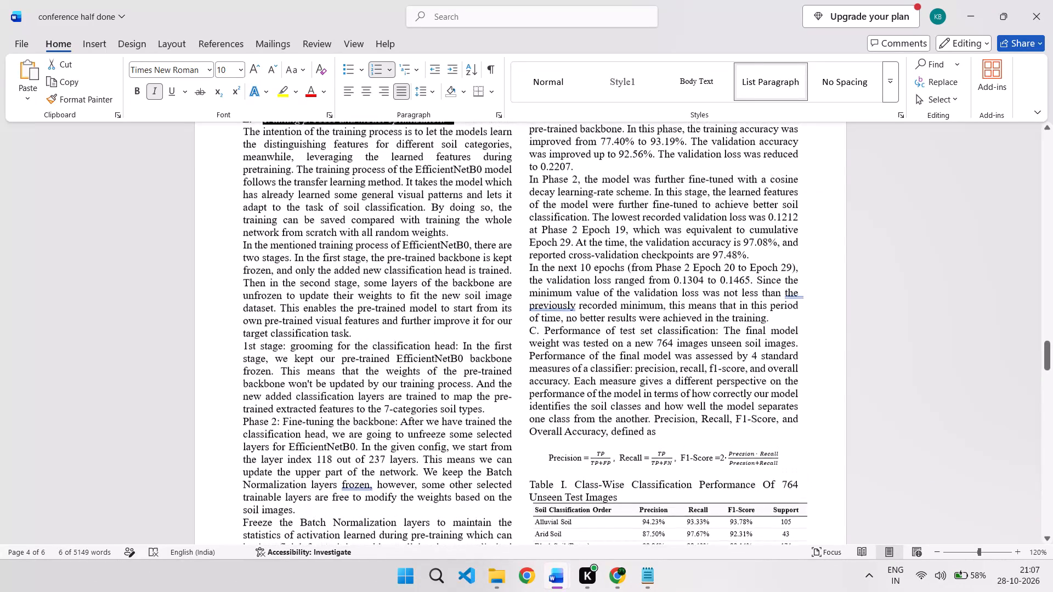
scroll(319, 340, up, 1)
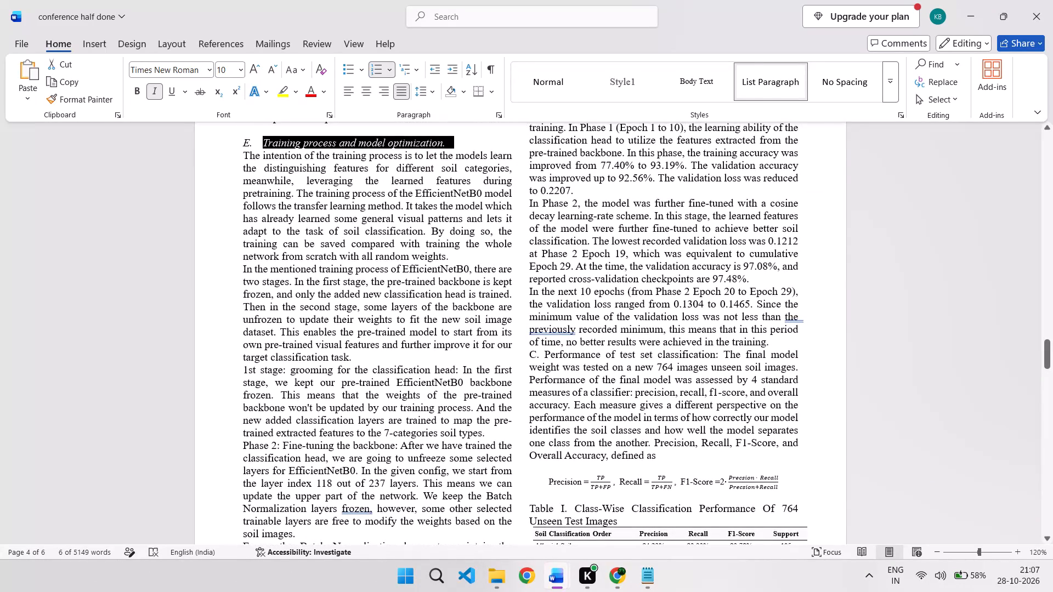
click(244, 270)
key(space)
key(space)
key(space)
key(space)
key(space)
key(space)
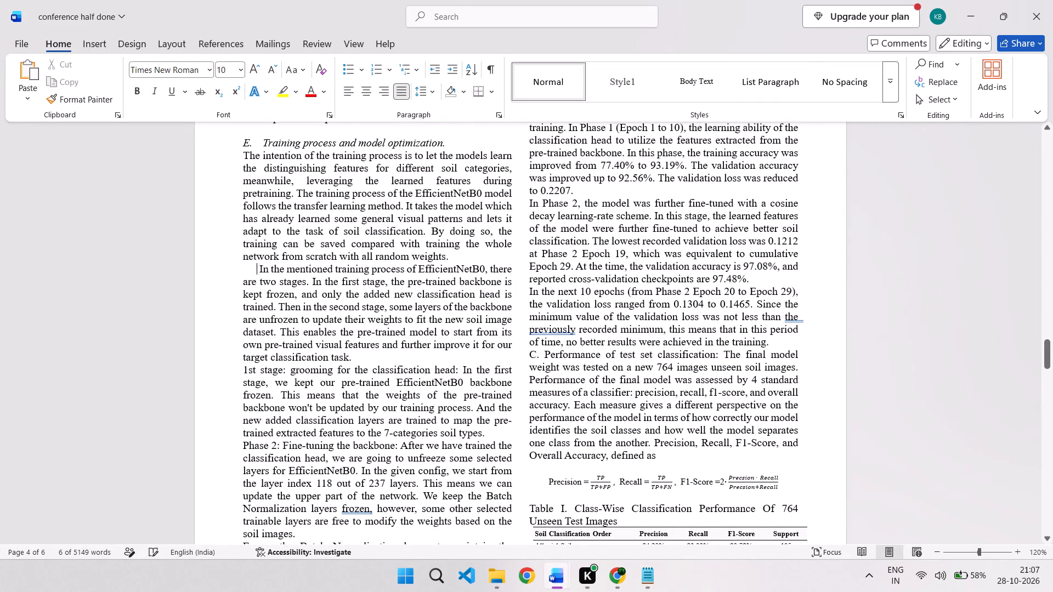
key(space)
key(space)
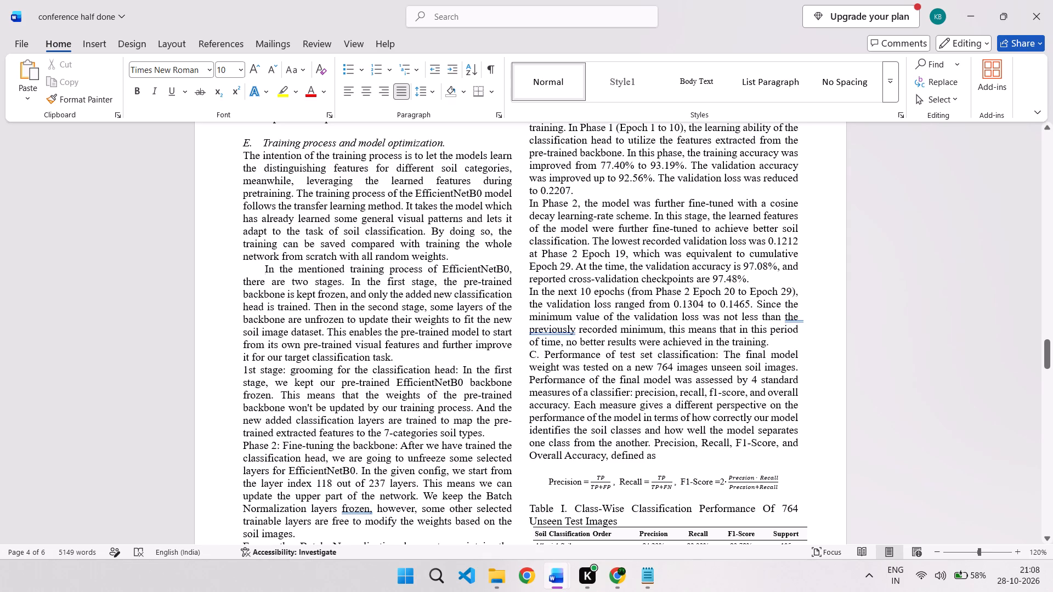
Indent the first line of the "1st stage: grooming for the classification head" paragraph in section E with eight spaces.
click(243, 372)
key(space)
key(space)
key(space)
key(space)
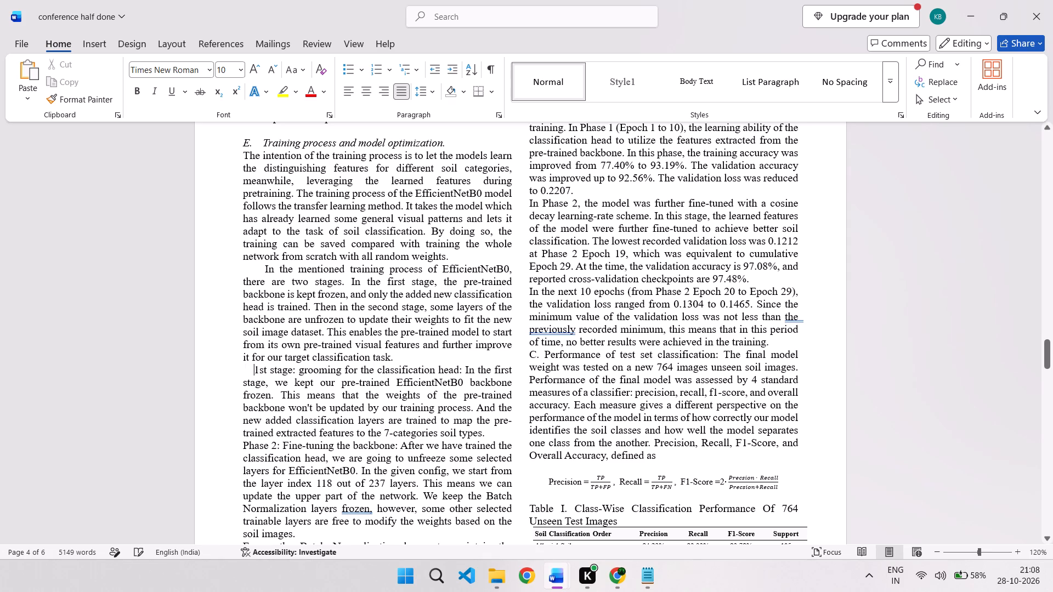
key(space)
key(space)
key(space)
key(space)
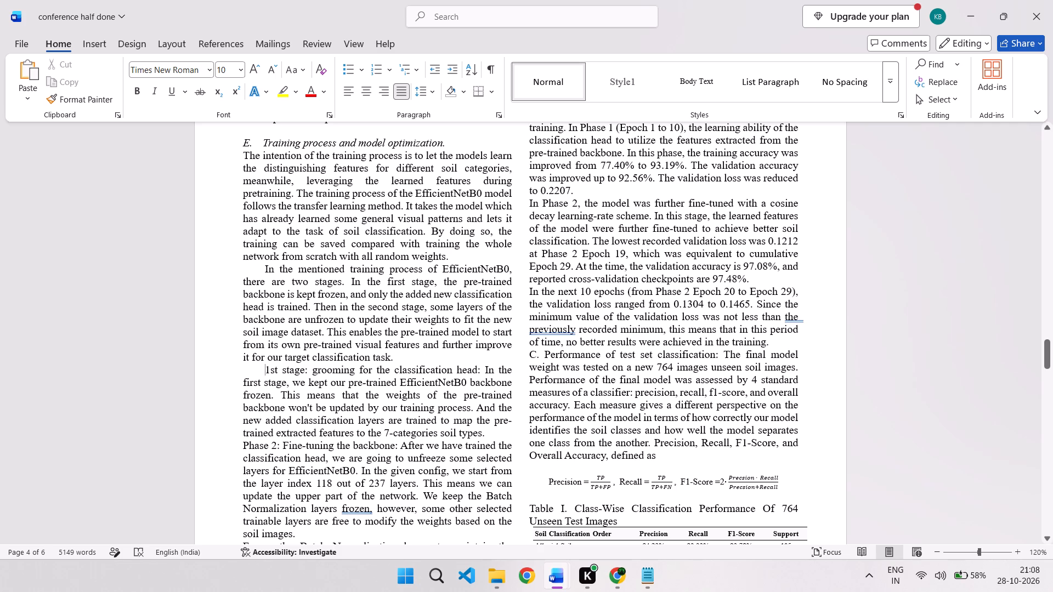
Replace the "1st stage" label at the start of the classification head paragraph with "Phase 1".
scroll(304, 371, down, 1)
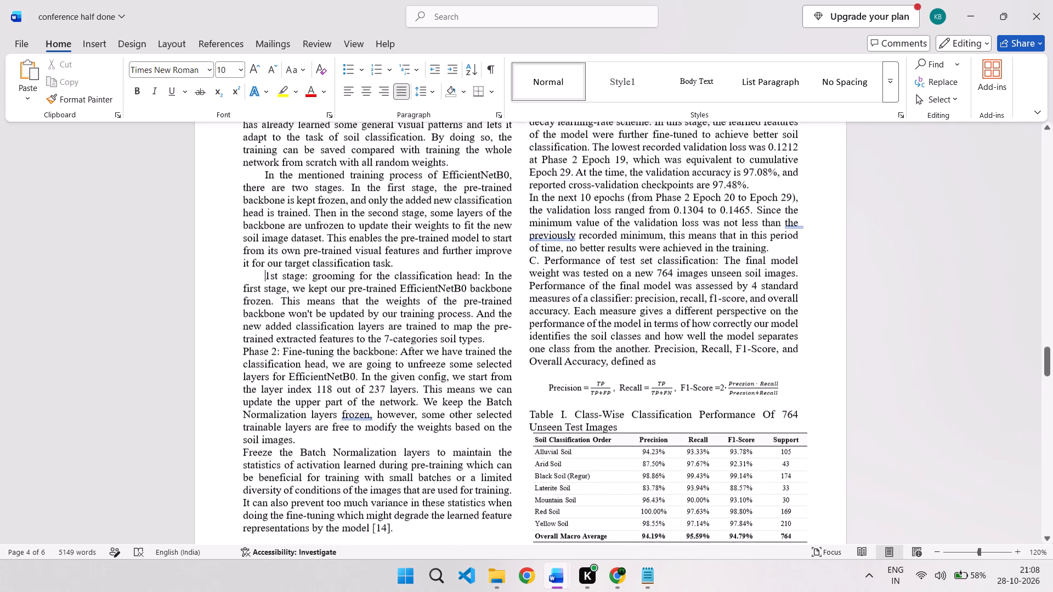
scroll(304, 371, down, 1)
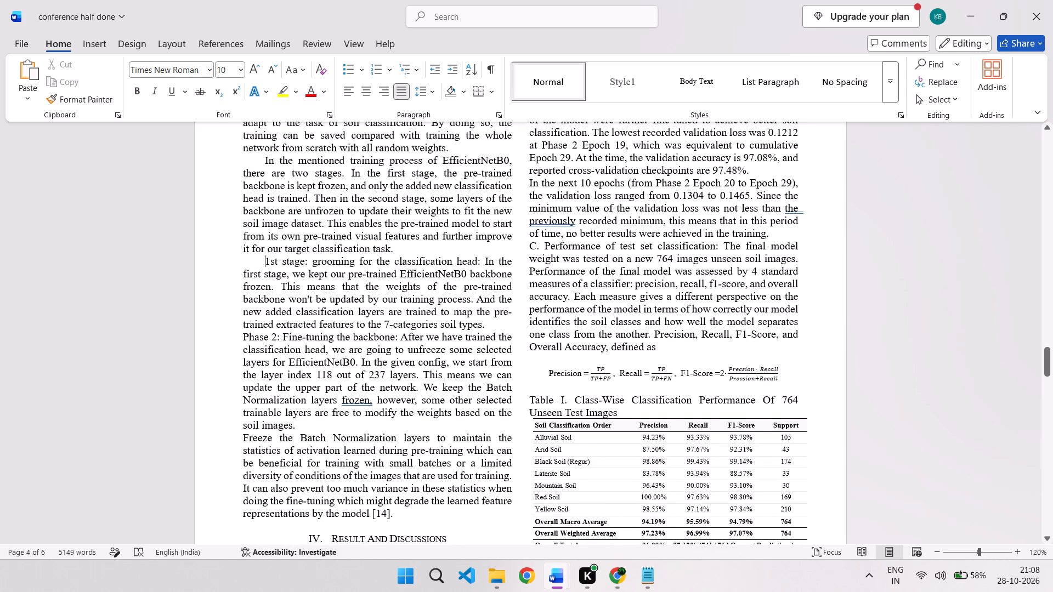
drag(304, 264, 264, 265)
text(phase)
key(space)
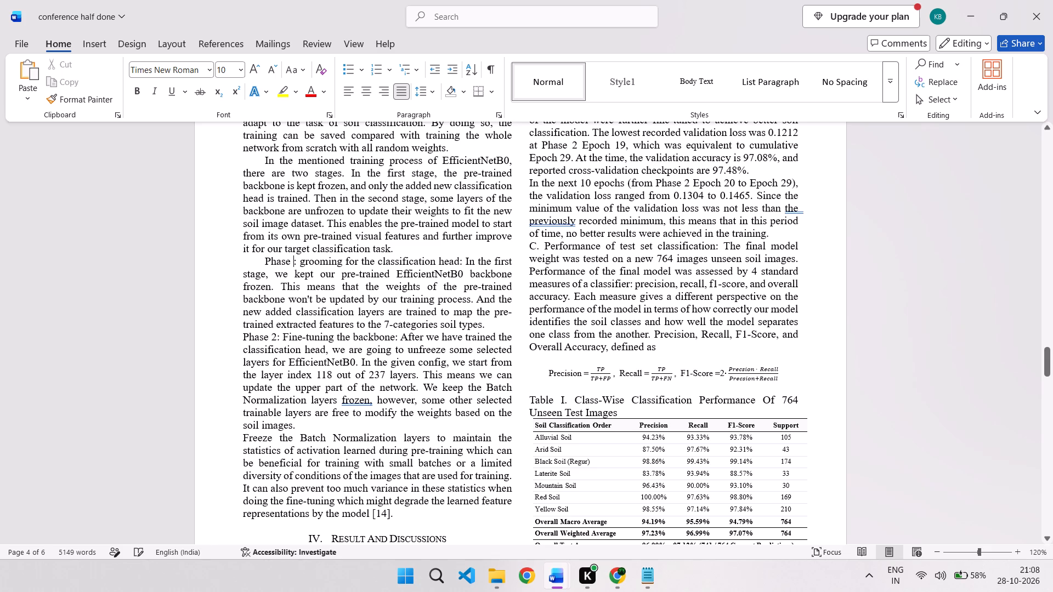
key(1)
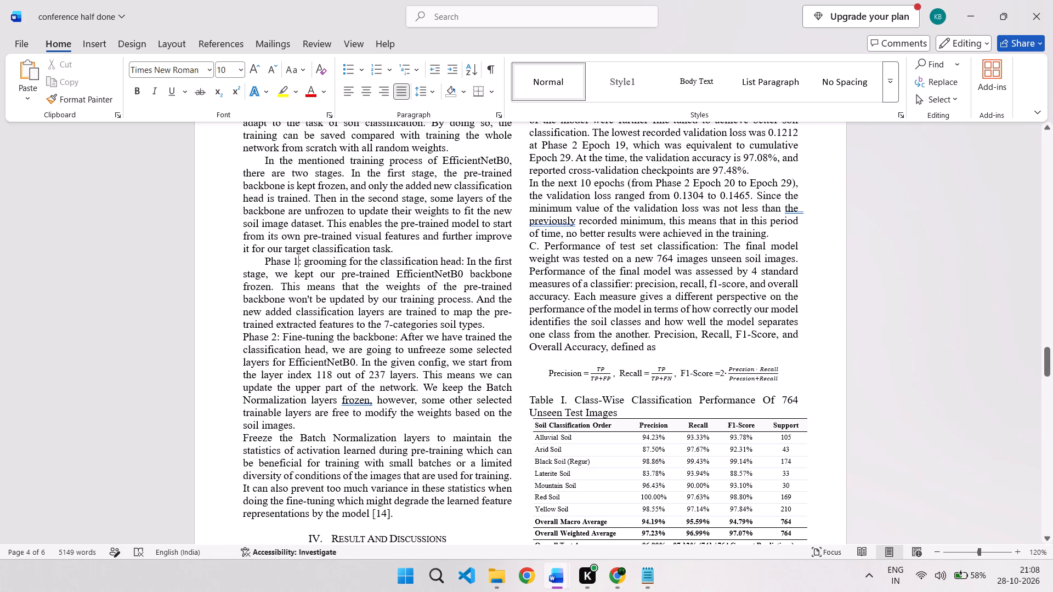
Indent the first line of the "Phase 2: Fine-tuning the backbone" paragraph with eight spaces.
click(244, 338)
key(space)
key(space)
key(space)
key(space)
key(space)
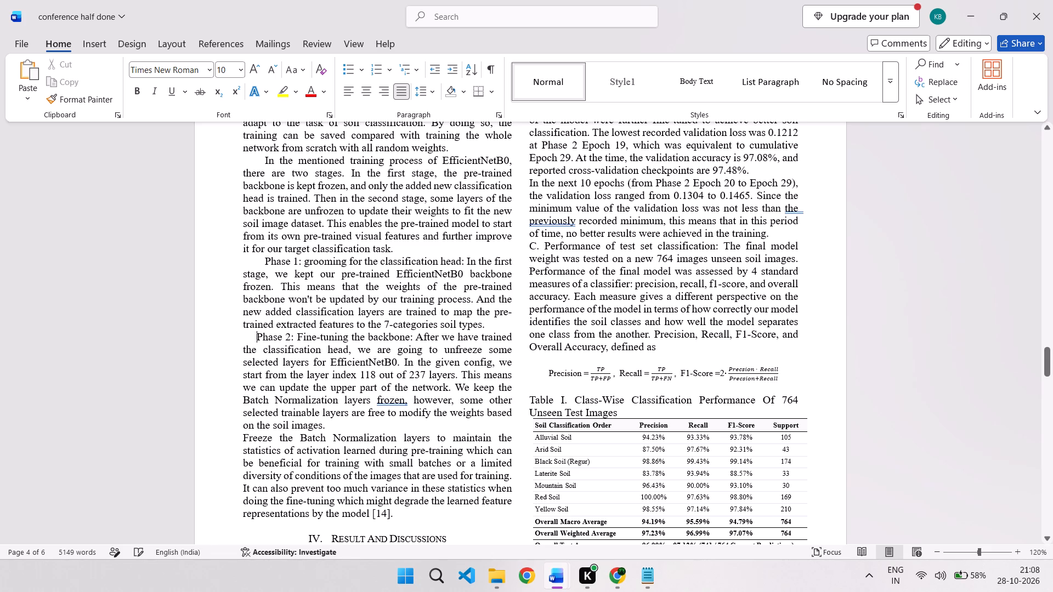
key(space)
key(space)
key(space)
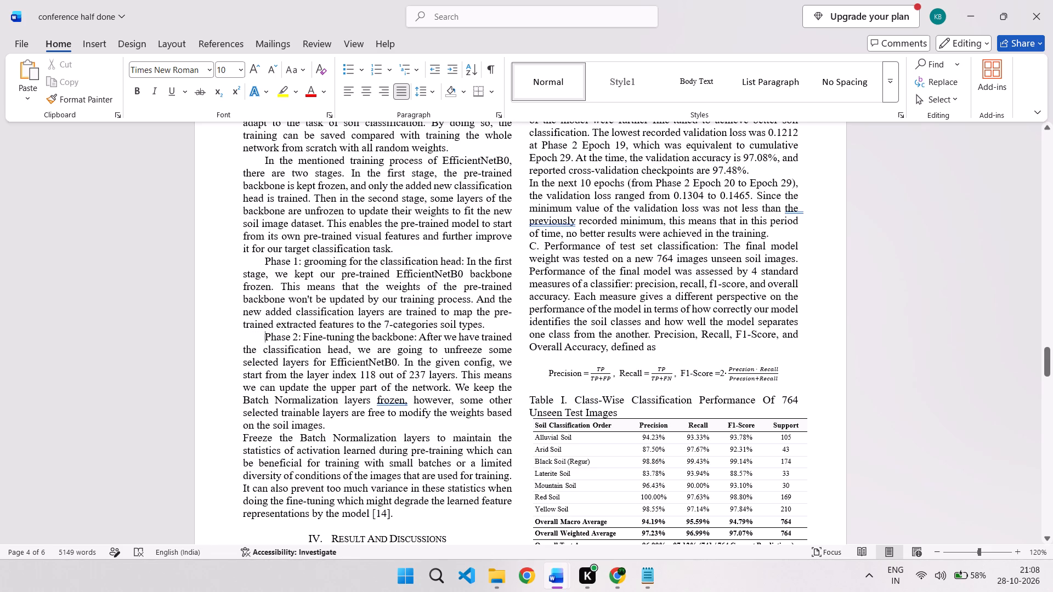
Italicize the "Phase 2:" and "Phase 1" labels that open the two training-stage paragraphs in section E.
drag(303, 335, 262, 334)
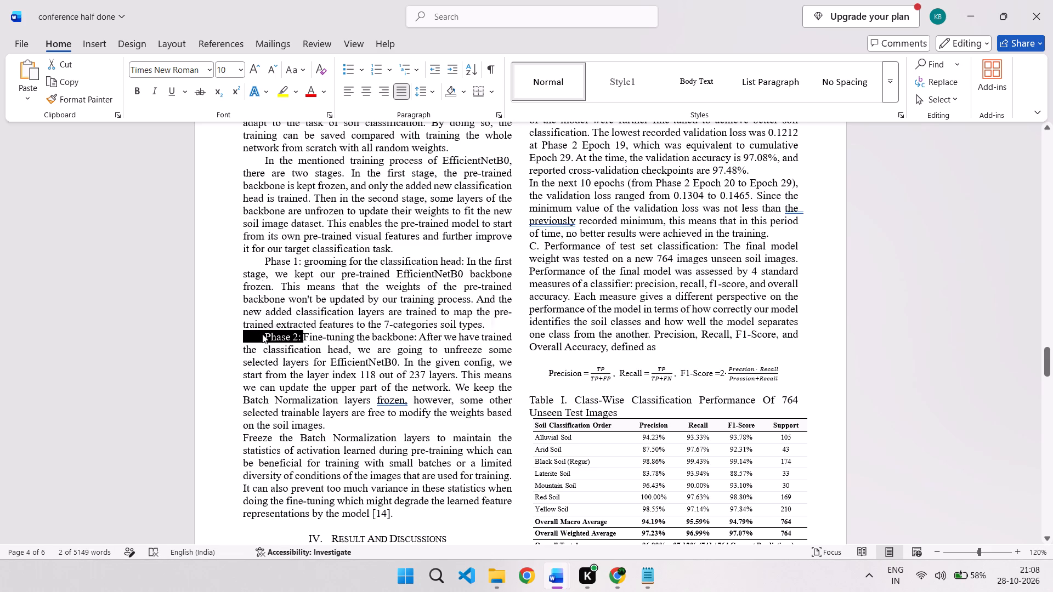
key(ctrl+i)
click(277, 352)
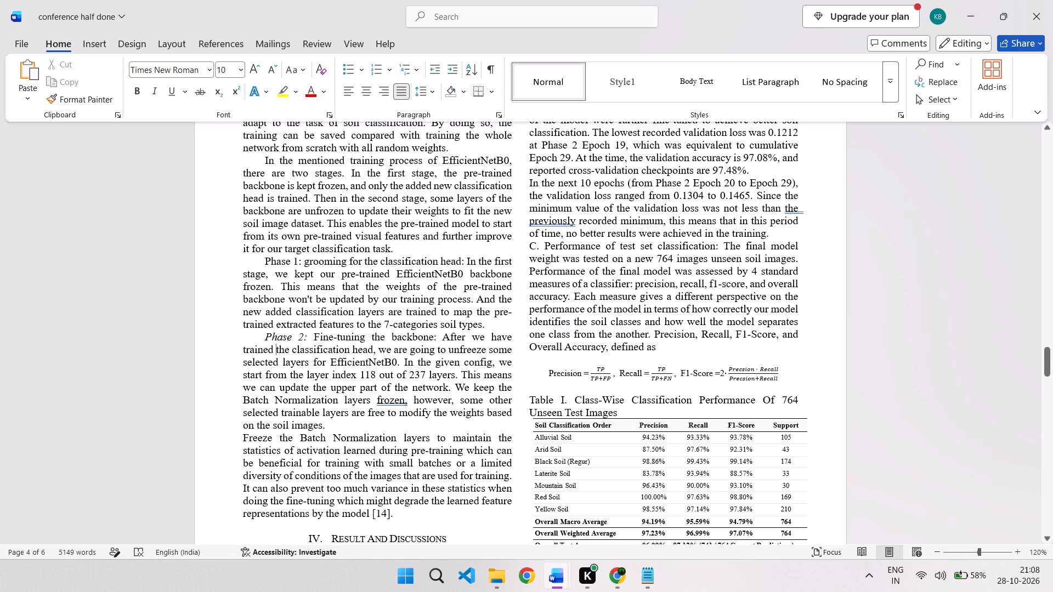
drag(299, 263, 272, 263)
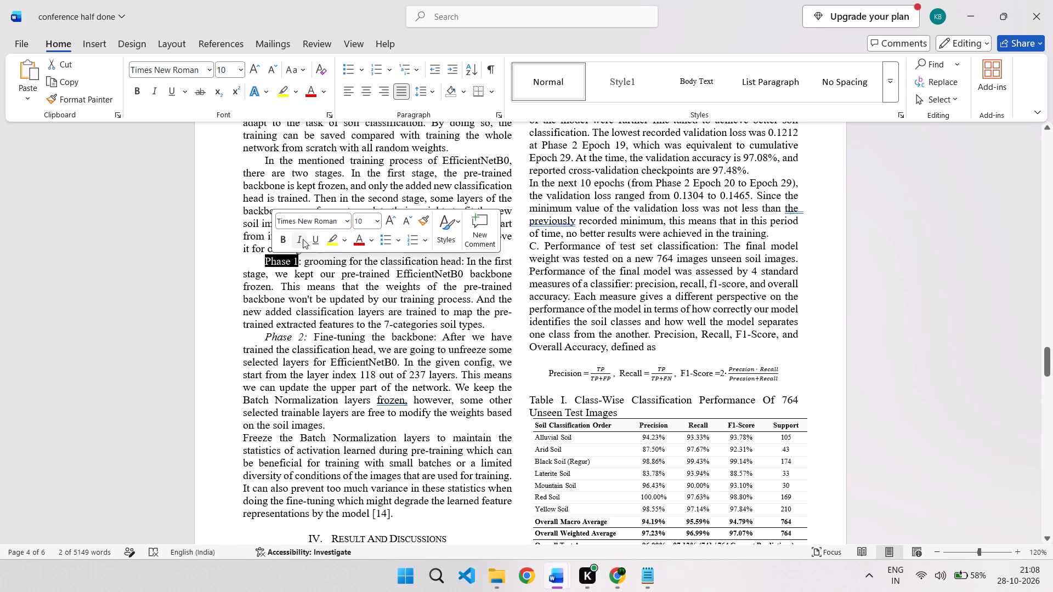
click(303, 239)
click(330, 301)
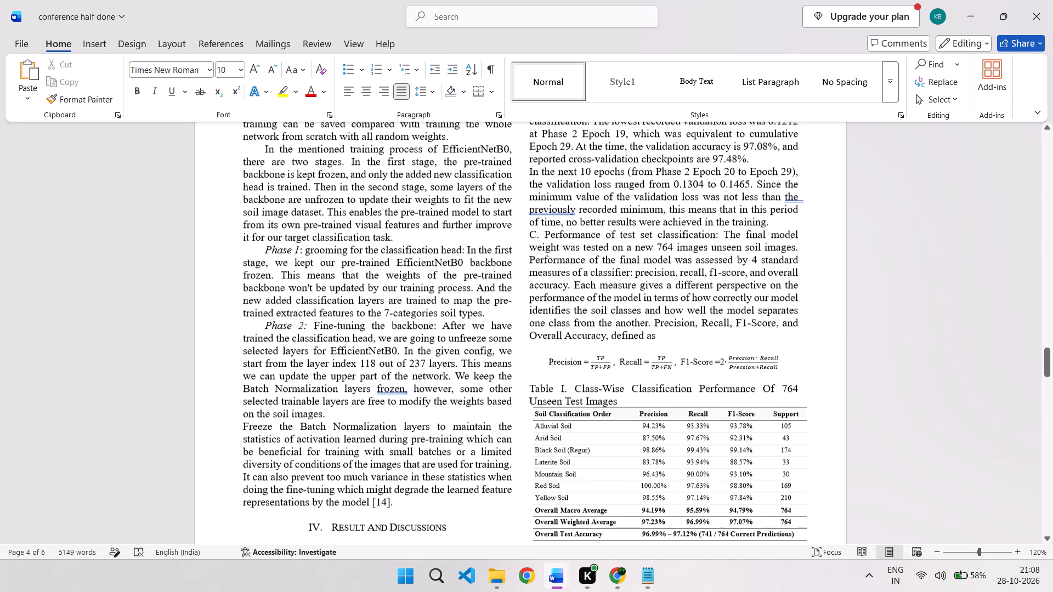
Indent the first line of the "Freeze the Batch Normalization layers" paragraph with eight spaces.
click(245, 425)
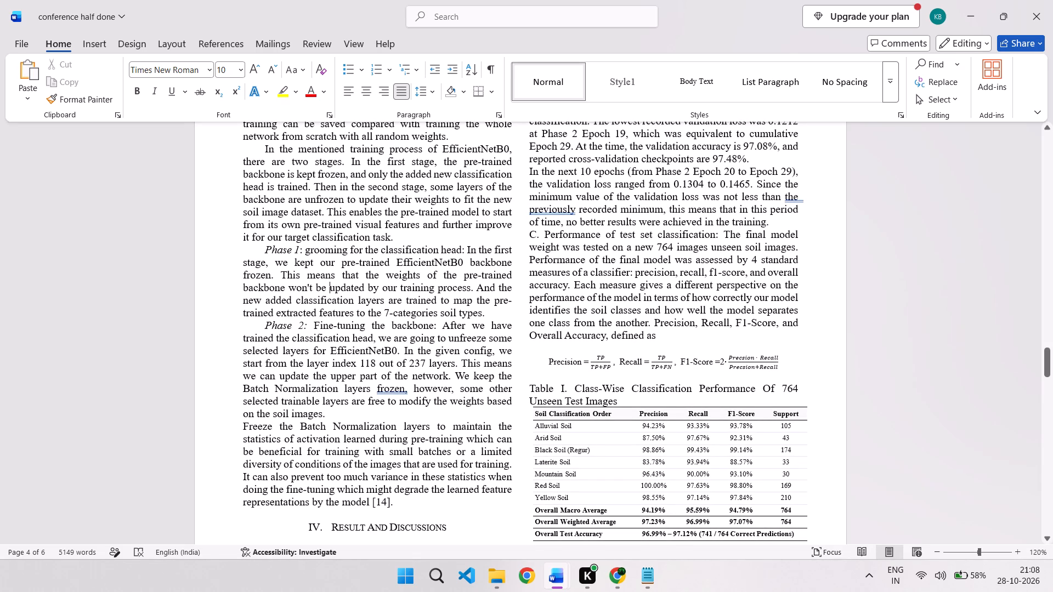
key(space)
key(space)
key(space)
key(space)
key(space)
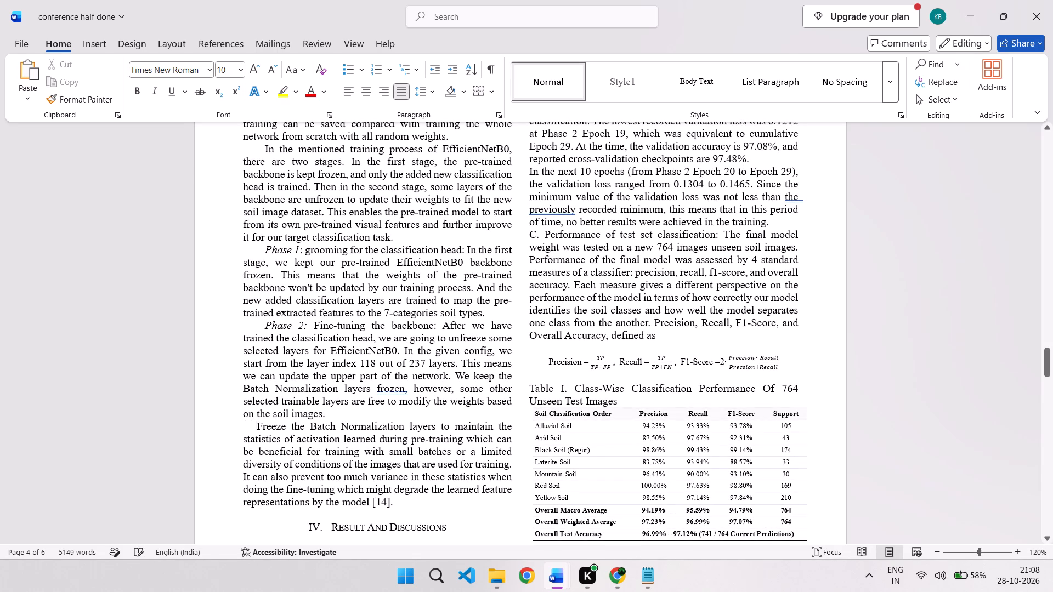
key(space)
key(space)
key(space)
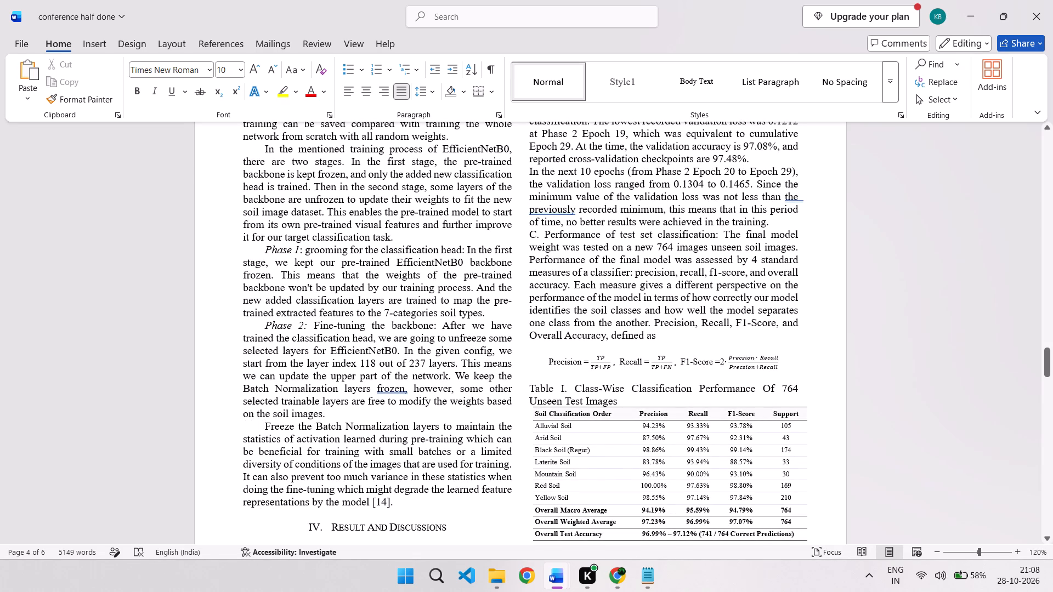
Split "(A) Experimental setting & Hardware System:" onto its own heading line, leaving the "AgriVision models" text below as an unnumbered, unindented paragraph.
scroll(245, 425, down, 1)
click(341, 301)
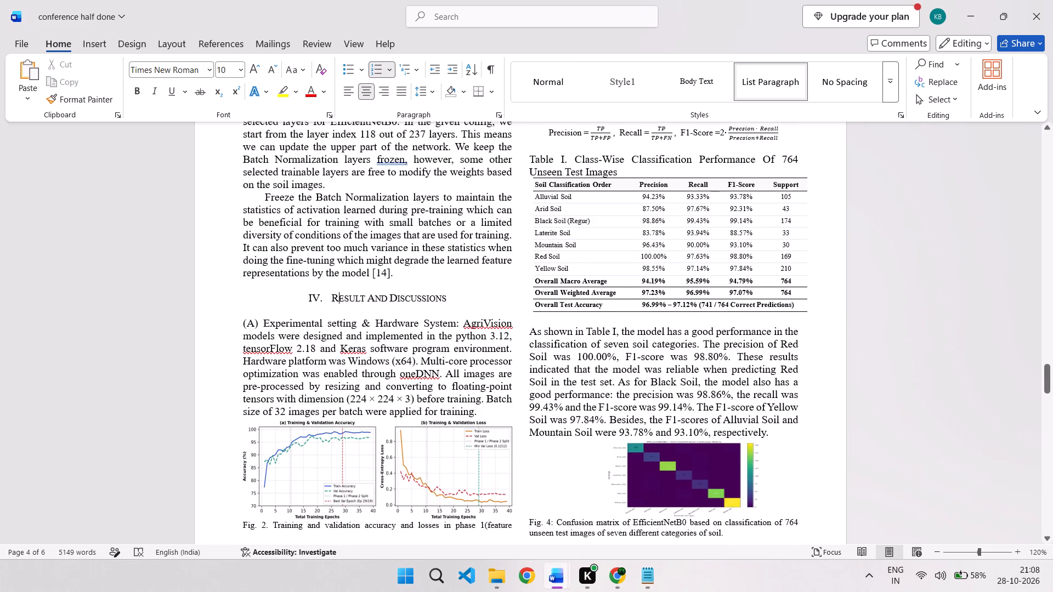
click(348, 332)
scroll(348, 332, down, 1)
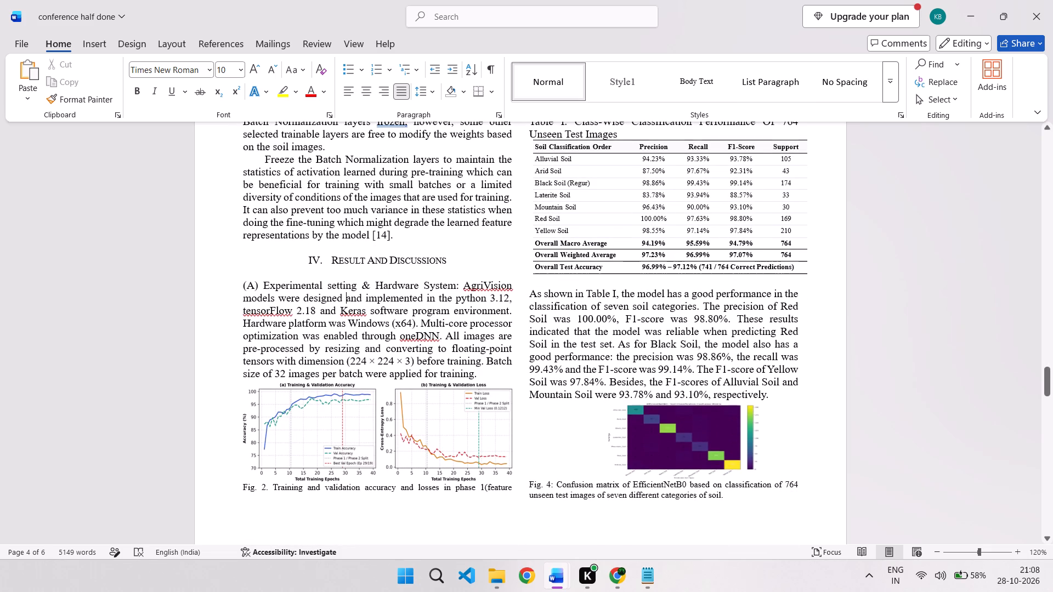
click(466, 287)
key(Return)
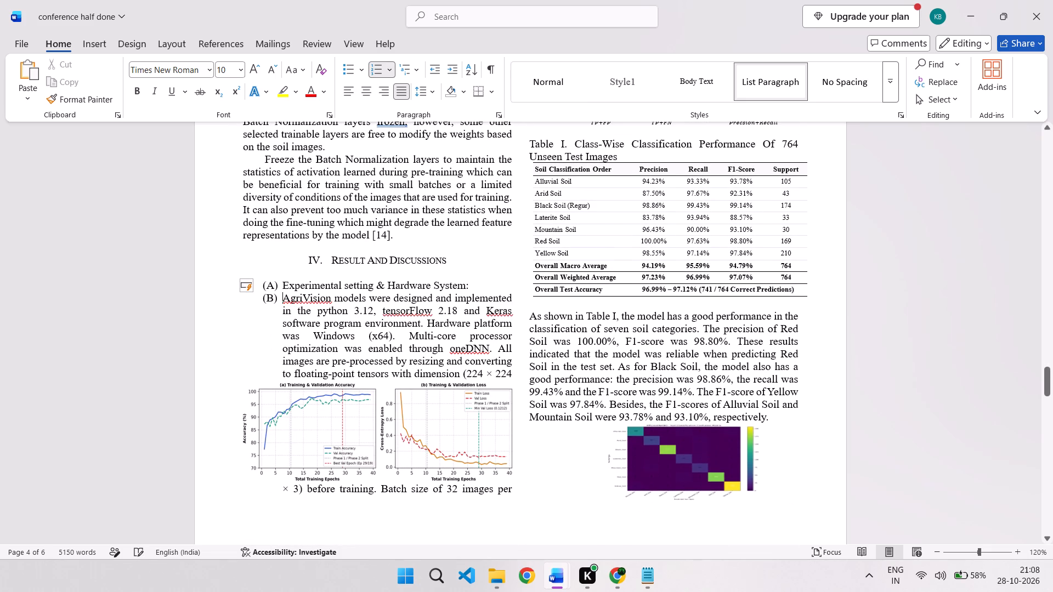
key(BackSpace)
key(BackSpace)
key(BackSpace)
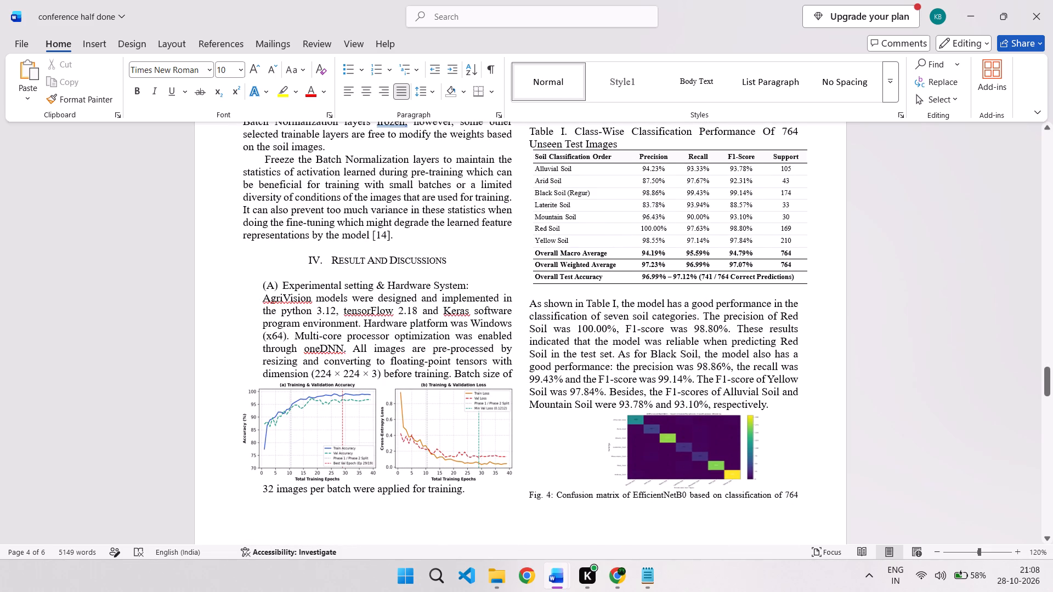
Left-align the "(A) Experimental setting & Hardware System:" heading and set its left indentation to 0 cm.
click(258, 283)
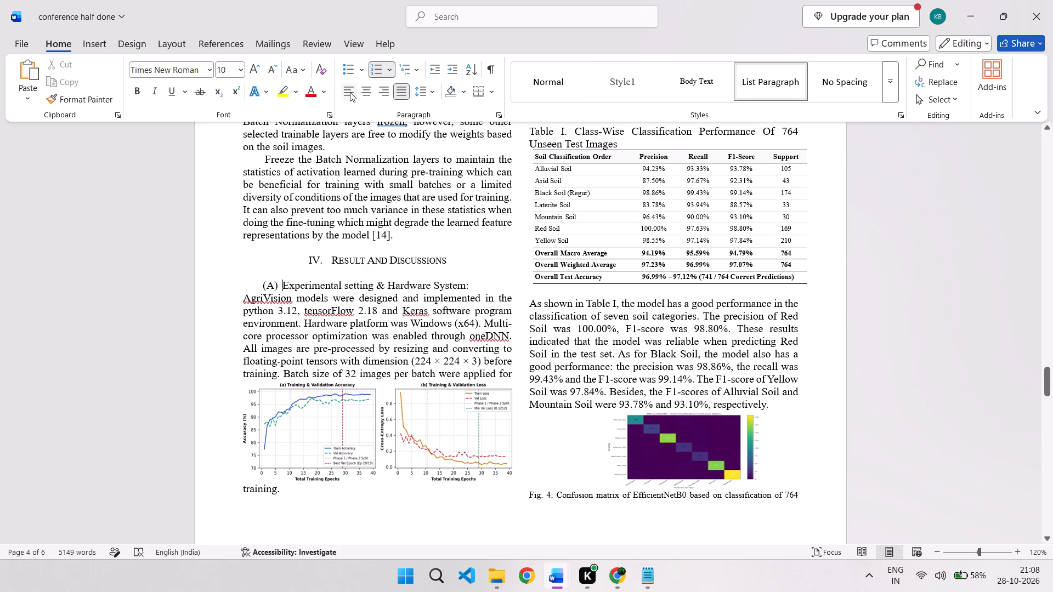
click(350, 92)
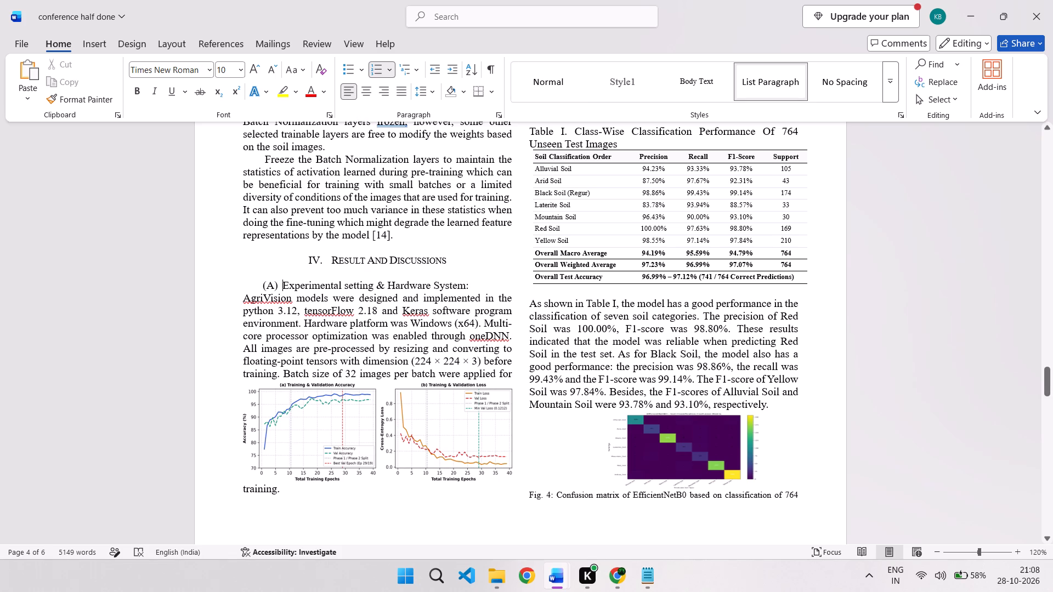
click(265, 284)
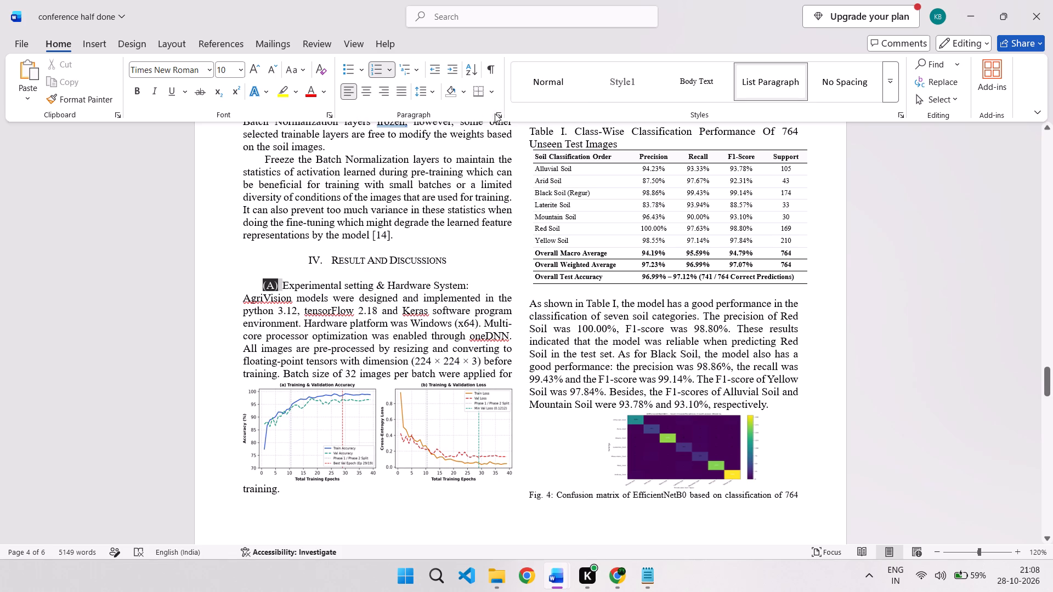
click(497, 114)
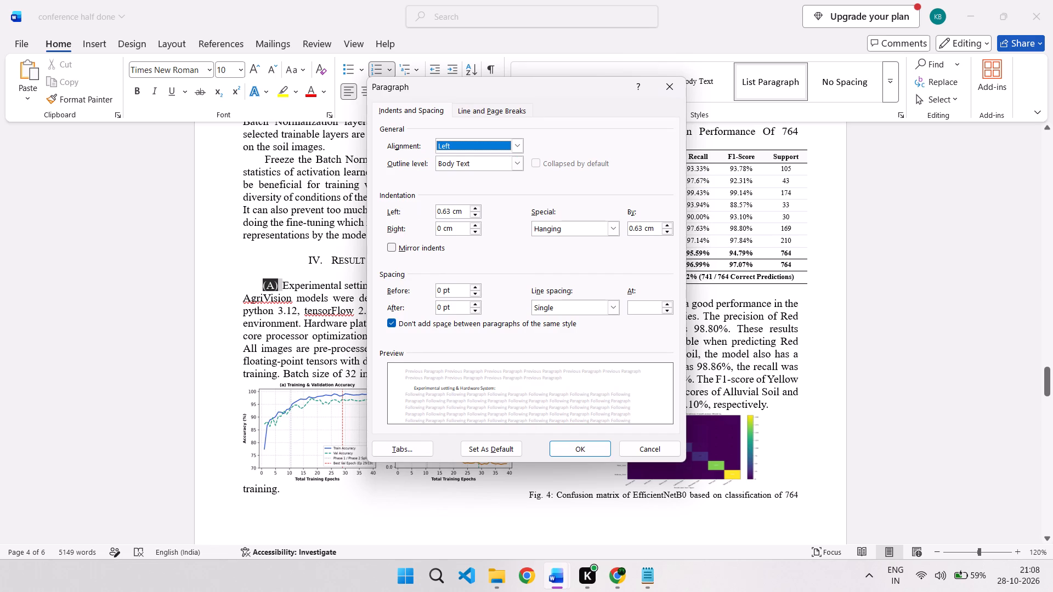
drag(452, 208, 438, 208)
key(BackSpace)
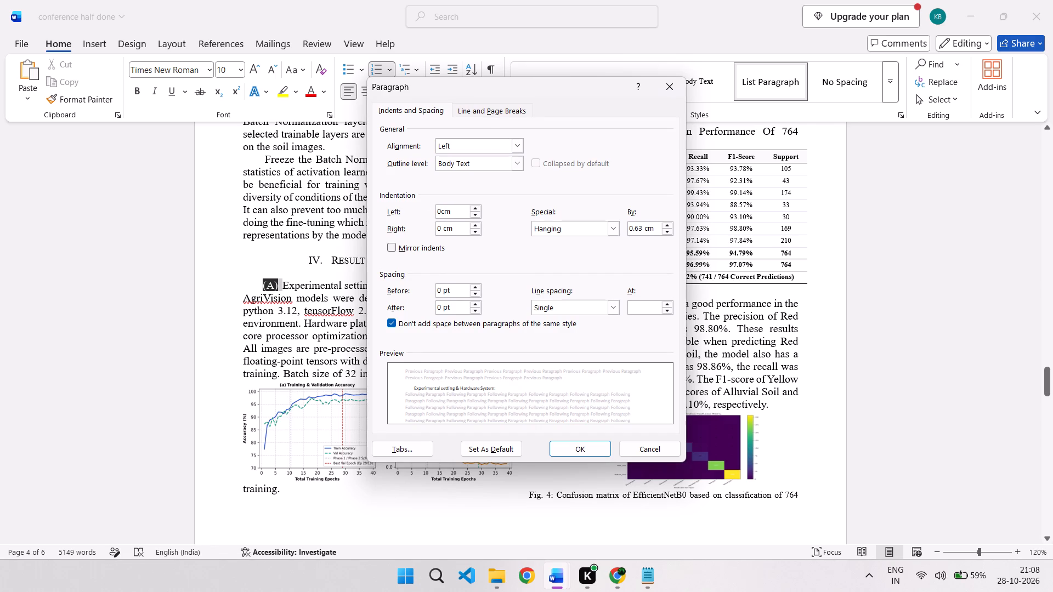
key(Return)
click(339, 282)
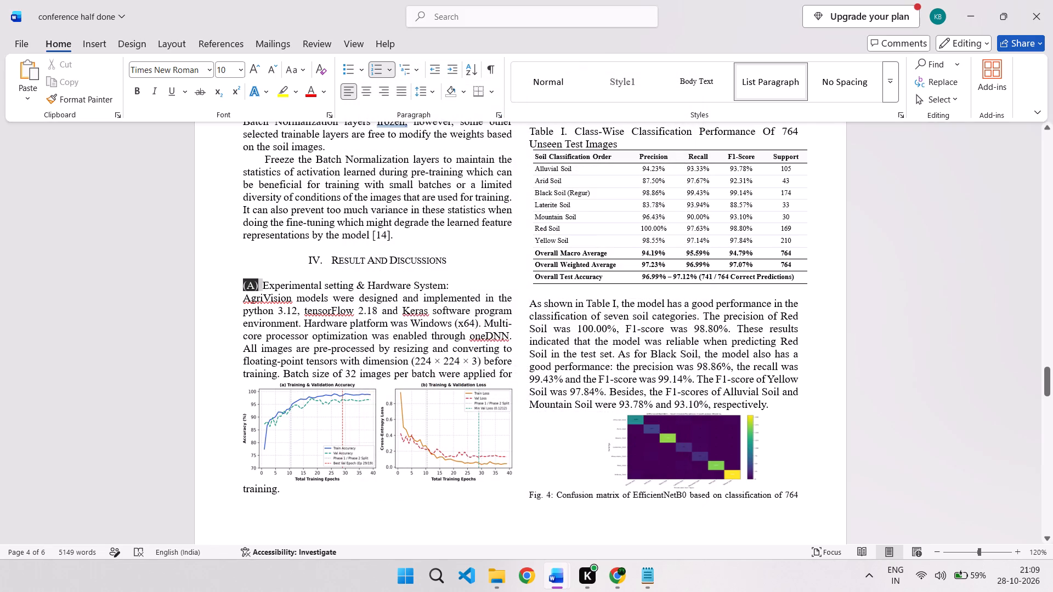
Italicize the "(A) Experimental setting & Hardware System:" heading under Result and Discussions.
drag(450, 288, 245, 278)
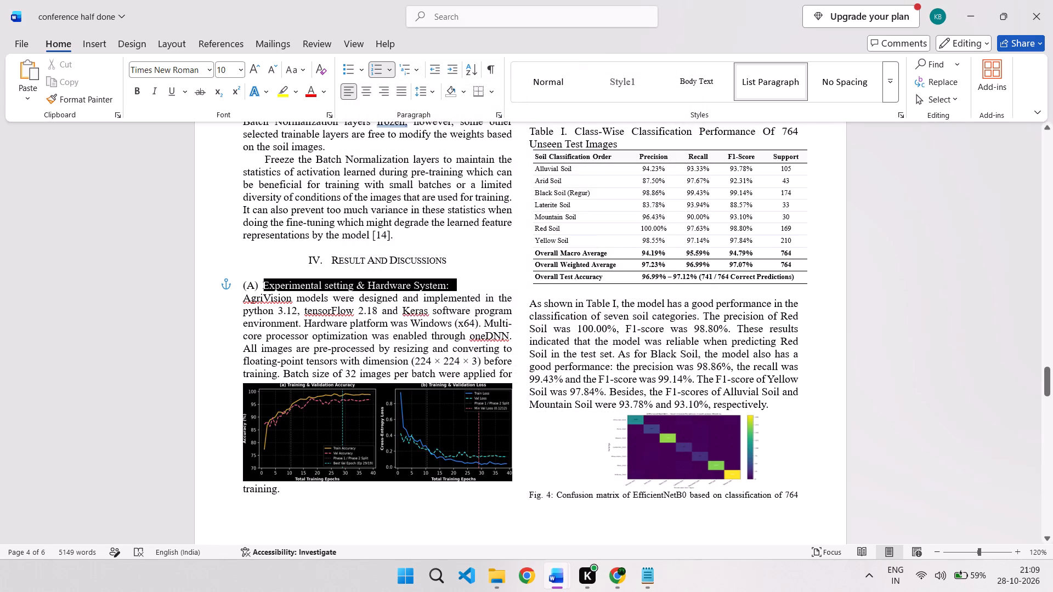
drag(245, 278, 275, 282)
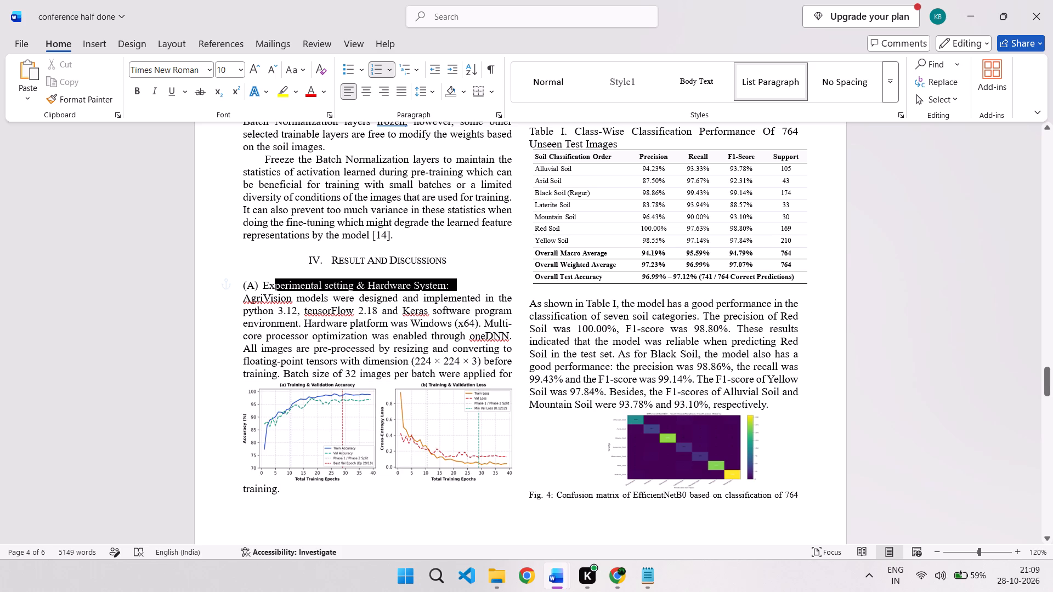
drag(275, 282, 270, 282)
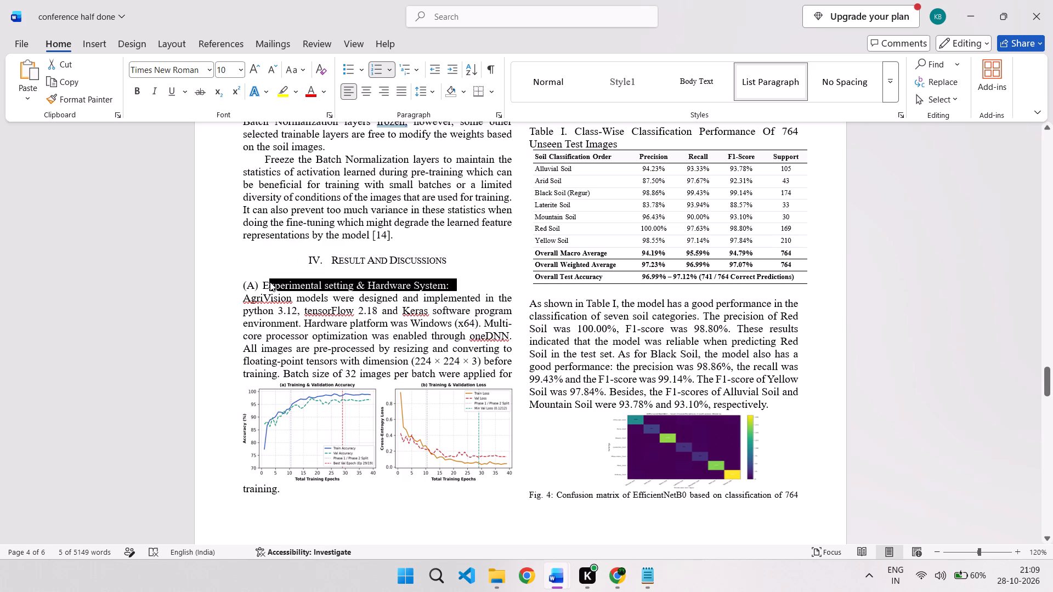
key(ctrl+i)
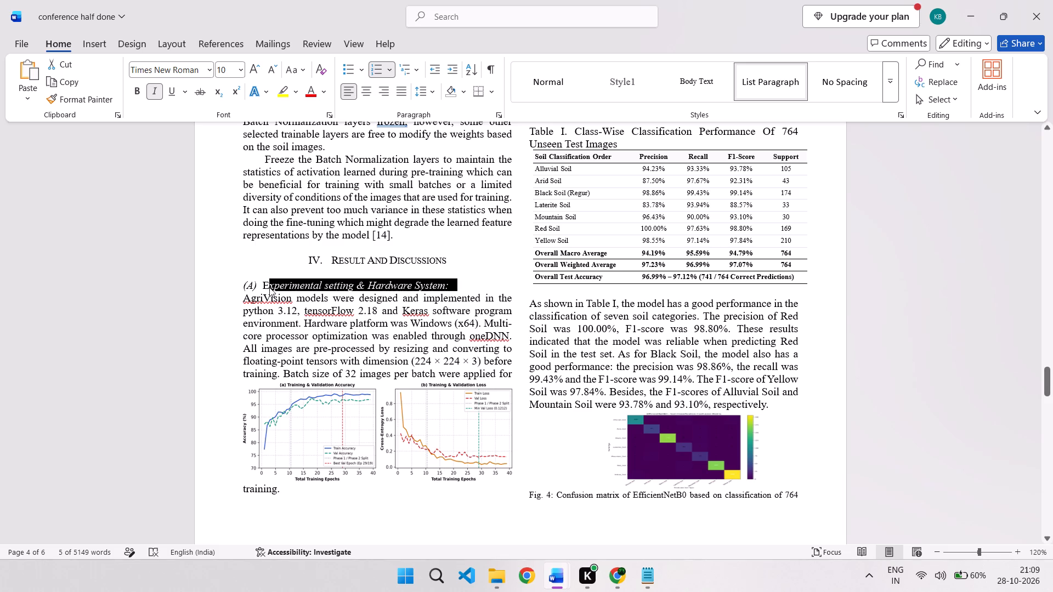
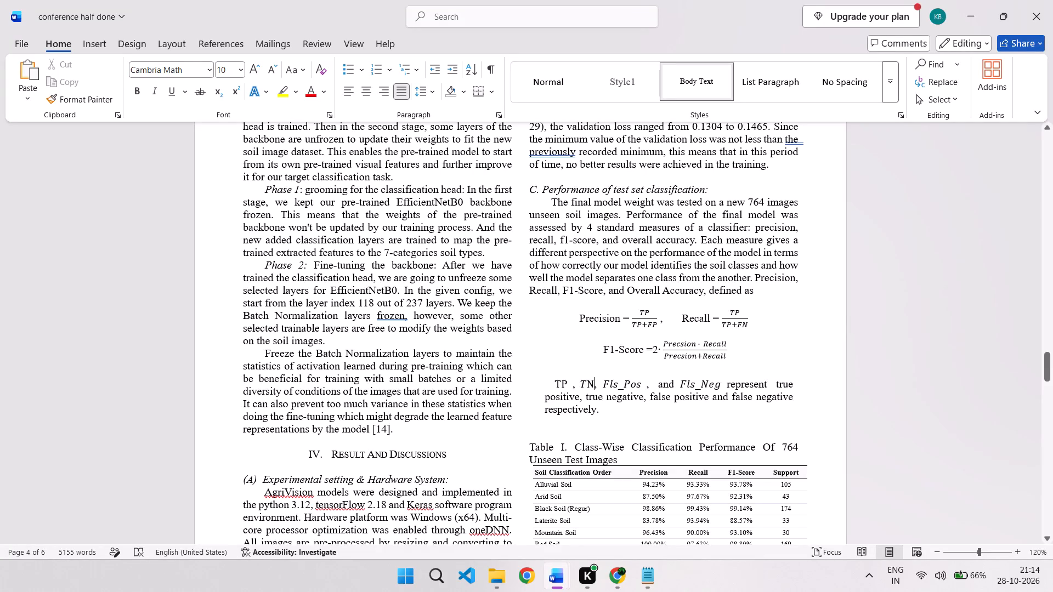
In the sentence below the F1-Score equation, delete TN and replace Fls_Pos with FP and Fls_Neg with FN, followed by a space.
key(BackSpace)
key(BackSpace)
key(BackSpace)
key(BackSpace)
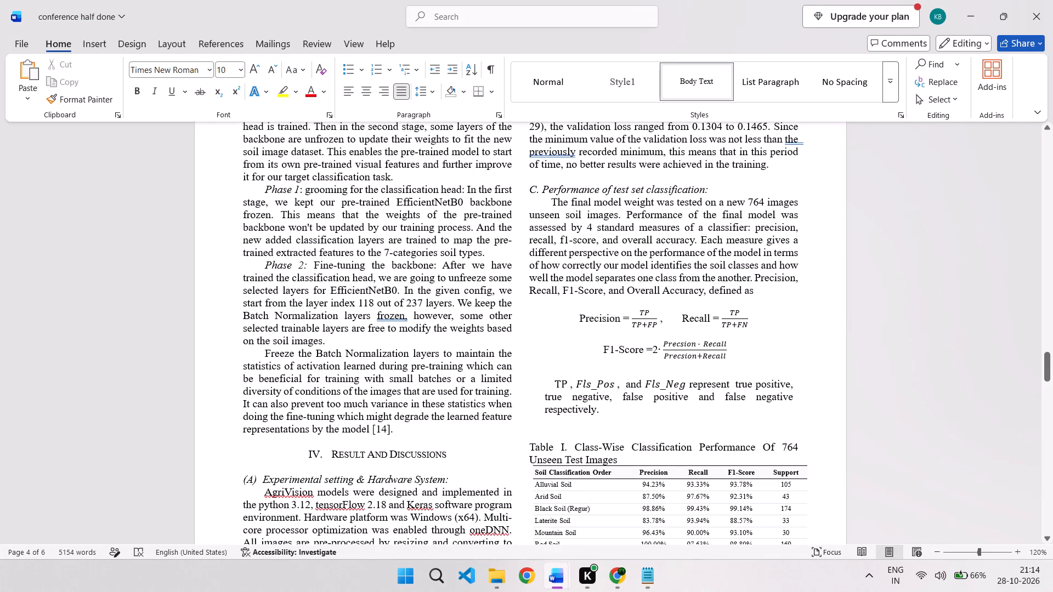
drag(616, 384, 584, 384)
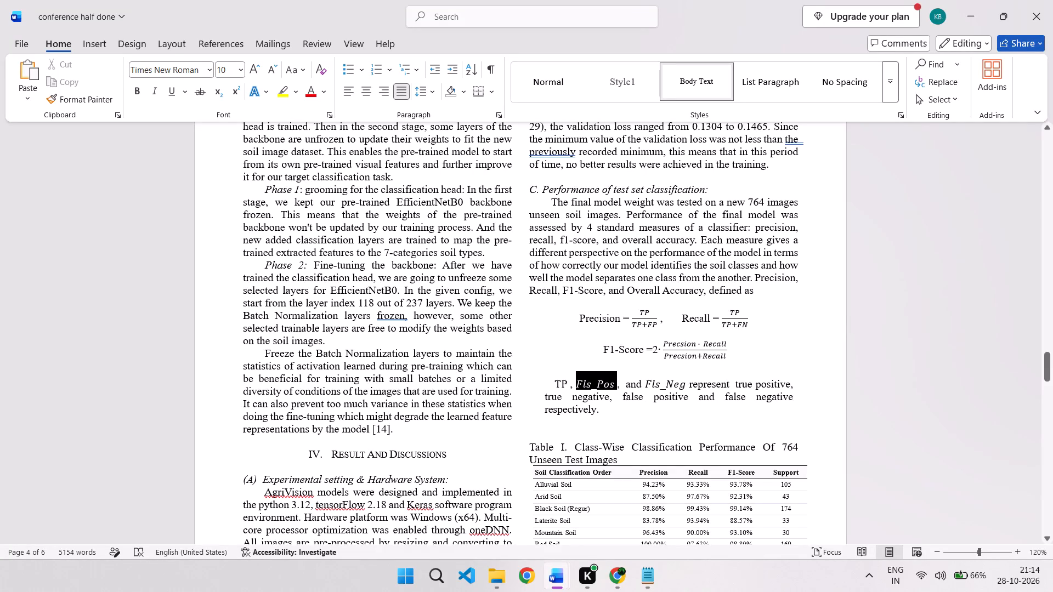
drag(584, 384, 582, 384)
text(FP)
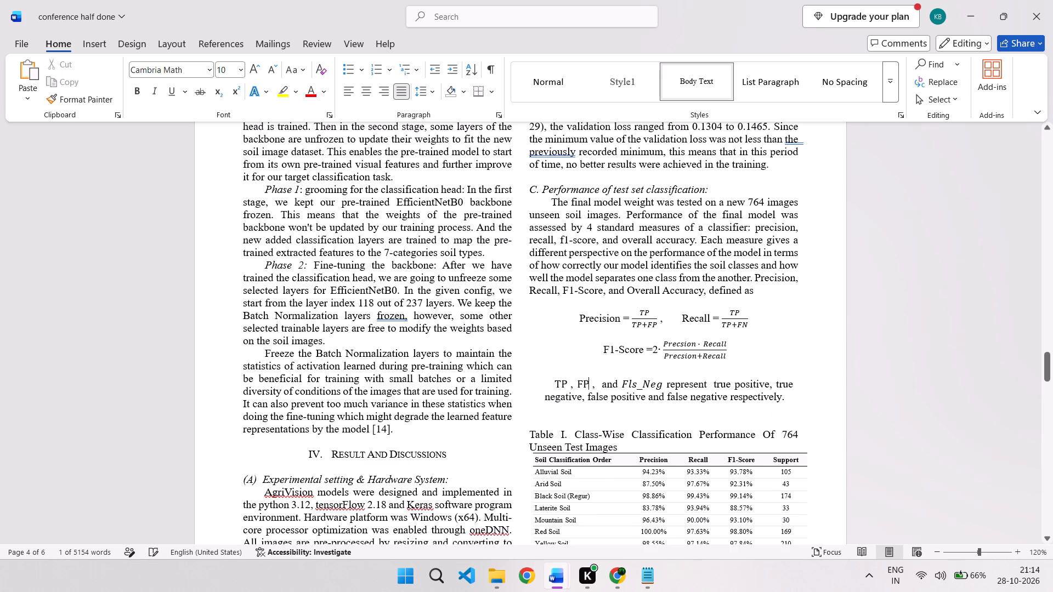
drag(661, 383, 634, 381)
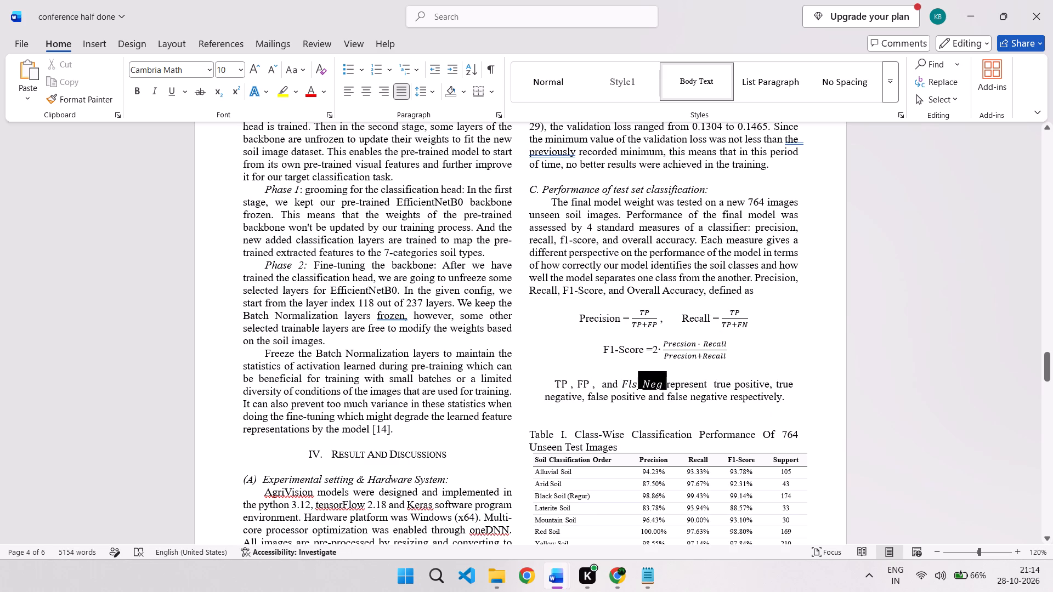
drag(634, 381, 621, 382)
text(FN)
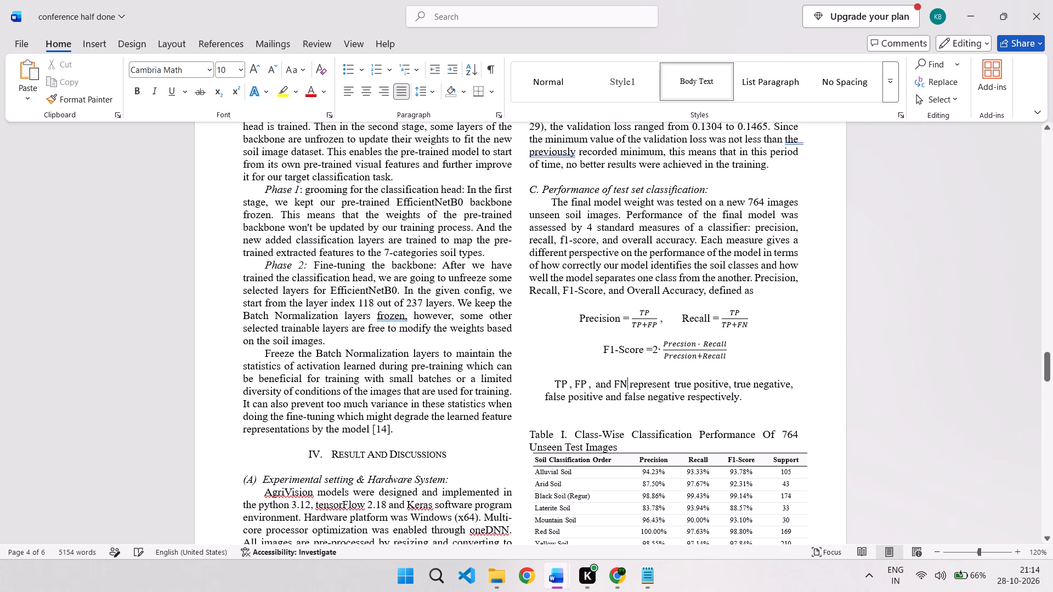
key(space)
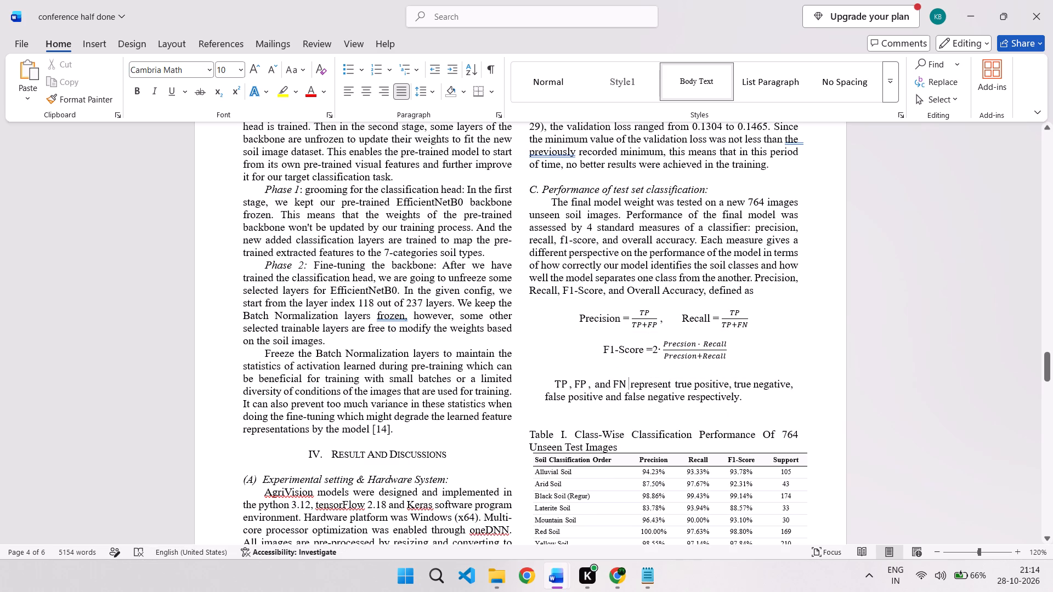
Remove the first-line indent and reduce the left indent of the "TP, FP, and FN represent" paragraph.
click(553, 385)
key(BackSpace)
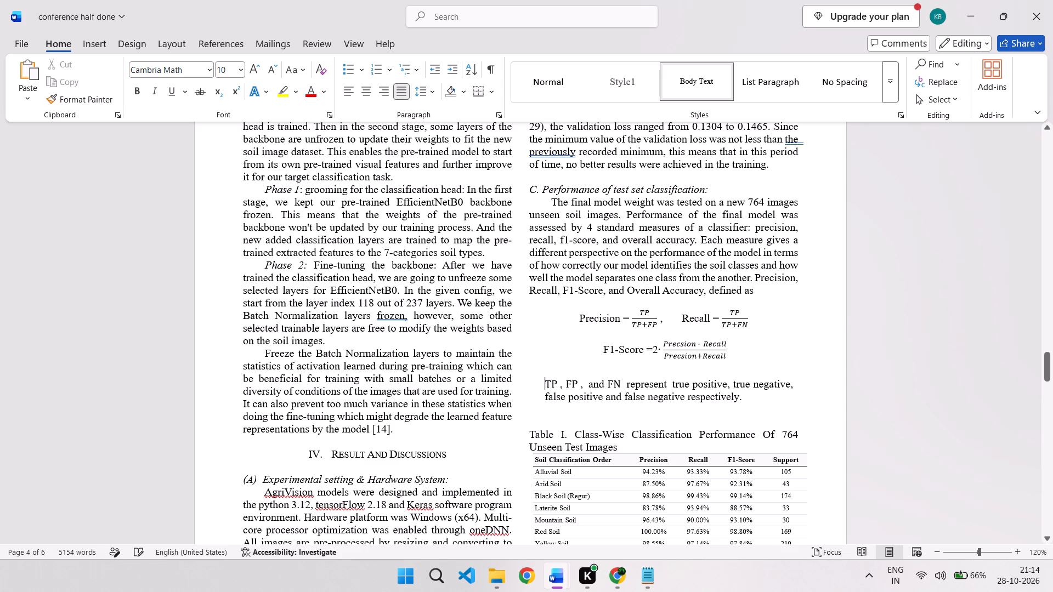
key(BackSpace)
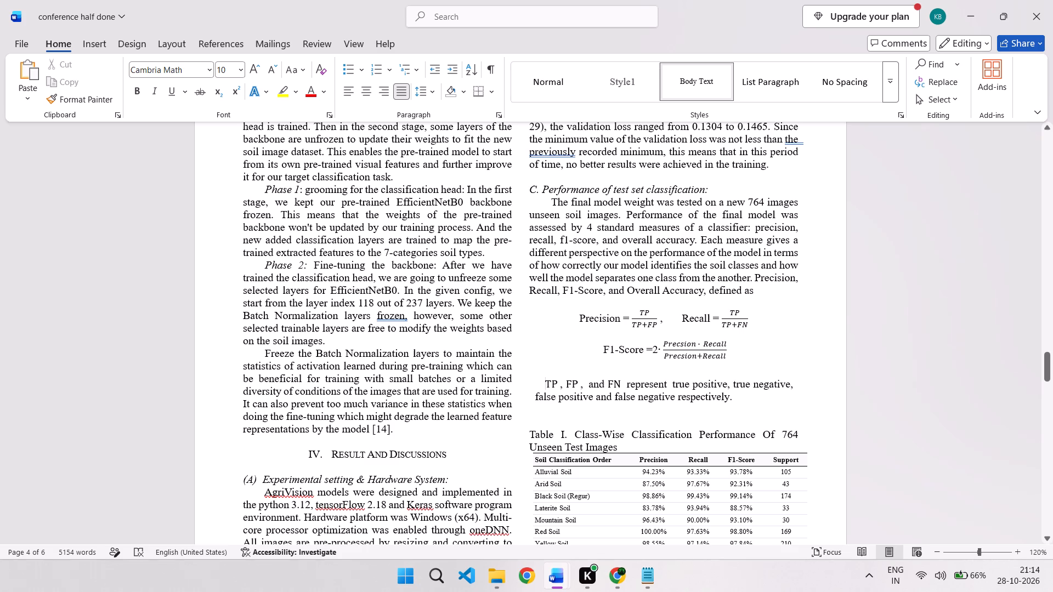
key(BackSpace)
Delete one blank line between the "TP, FP, and FN represent" paragraph and the Table I caption.
scroll(675, 369, down, 1)
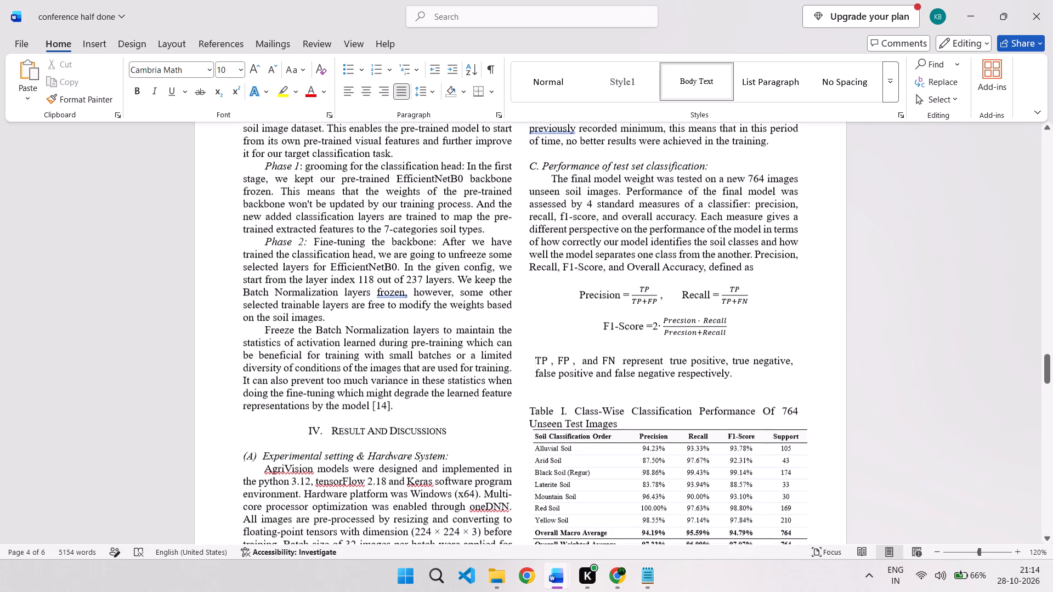
click(612, 389)
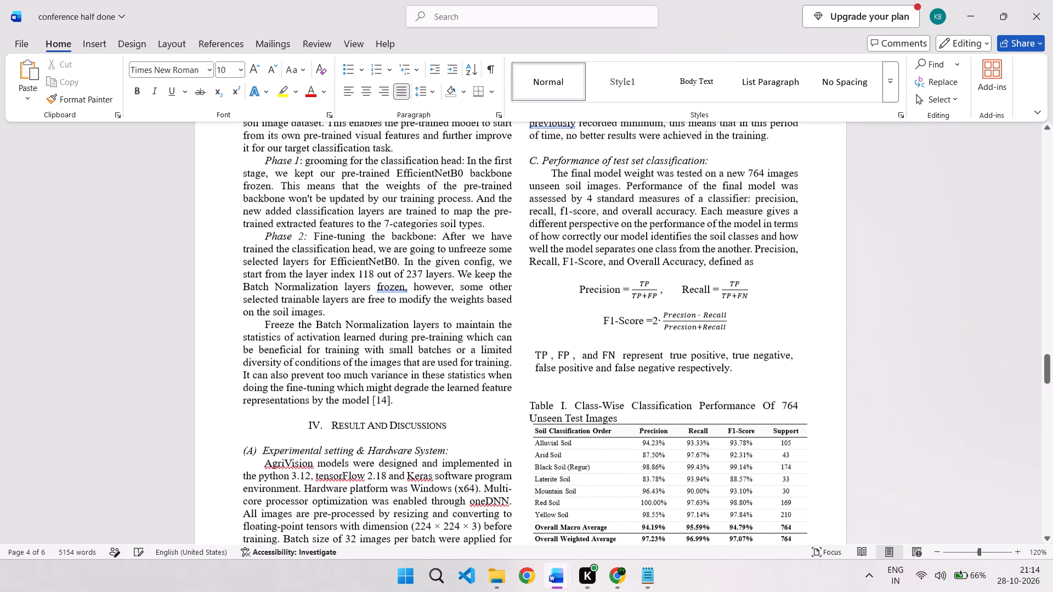
key(BackSpace)
Switch to the ICAIHC_307 paper and examine the formatting of its Table I caption.
scroll(612, 389, down, 1)
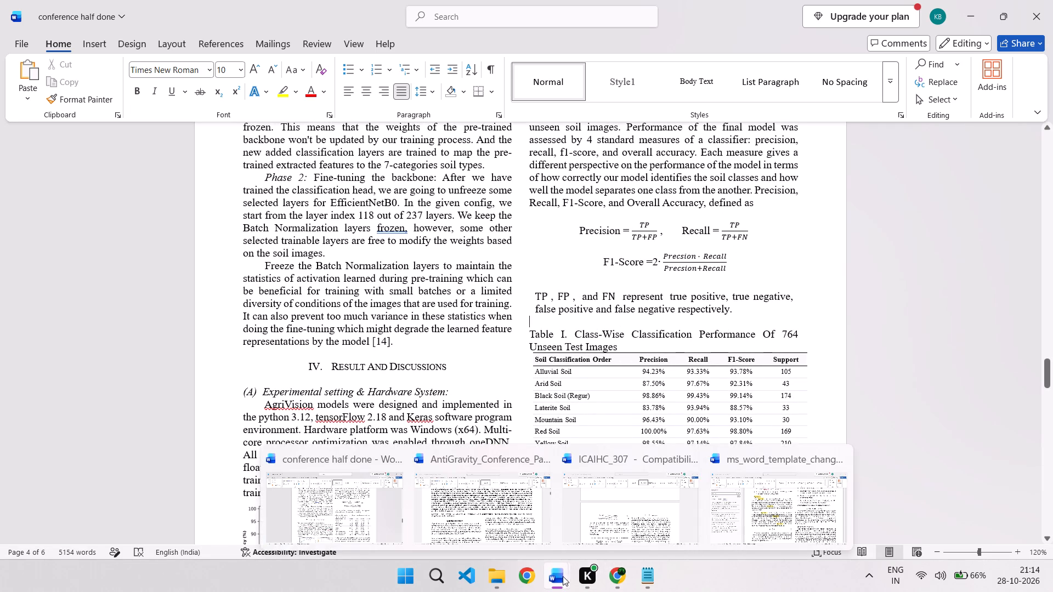
click(640, 491)
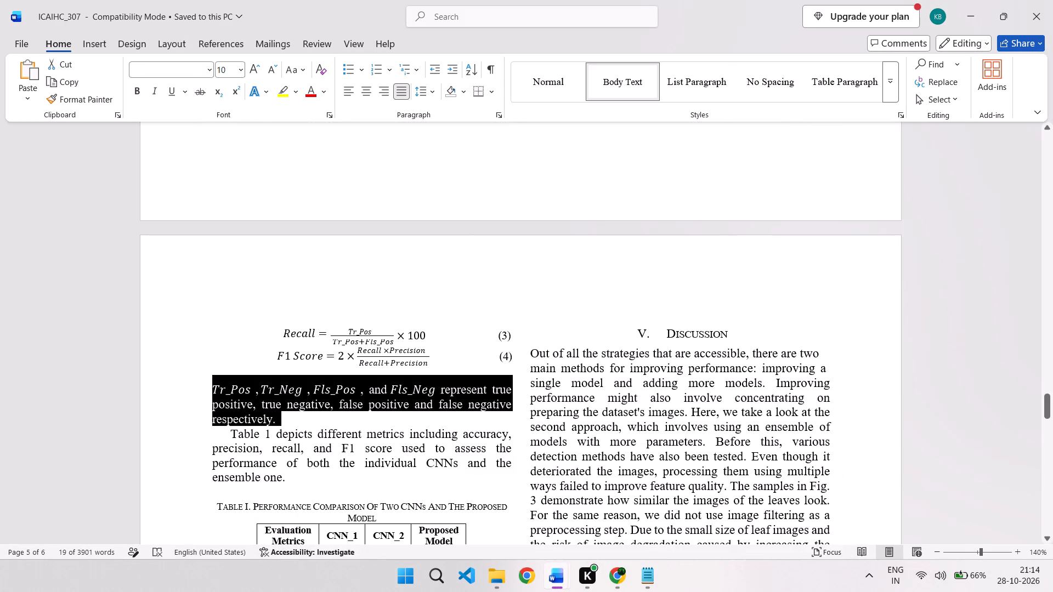
scroll(595, 418, down, 2)
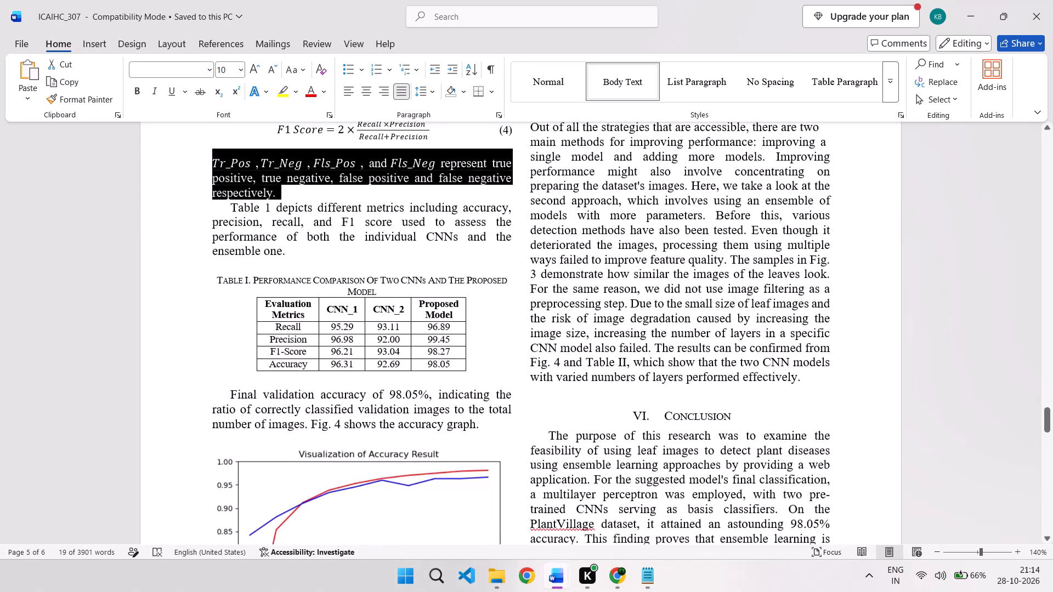
double_click(461, 278)
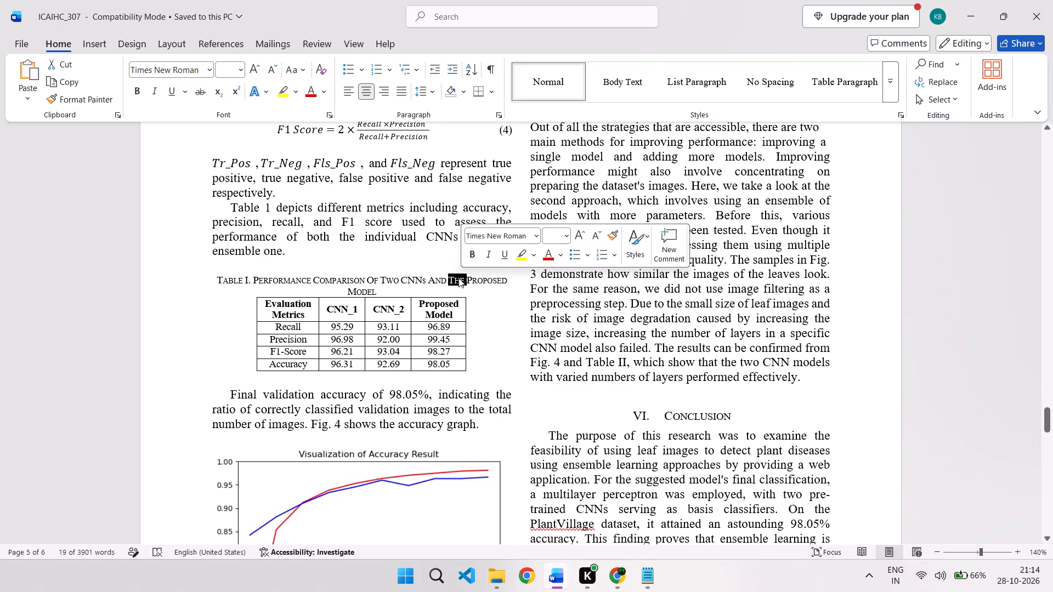
triple_click(452, 279)
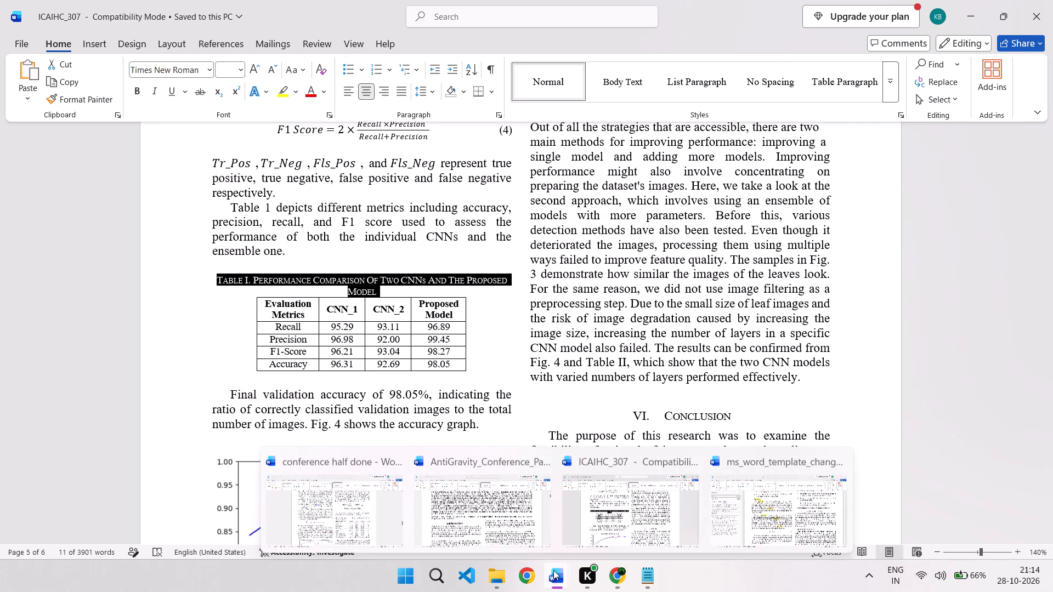
Switch to the ms_word_template_changed document and search it for TABLE to find the sample table.
click(775, 520)
scroll(557, 400, down, 1)
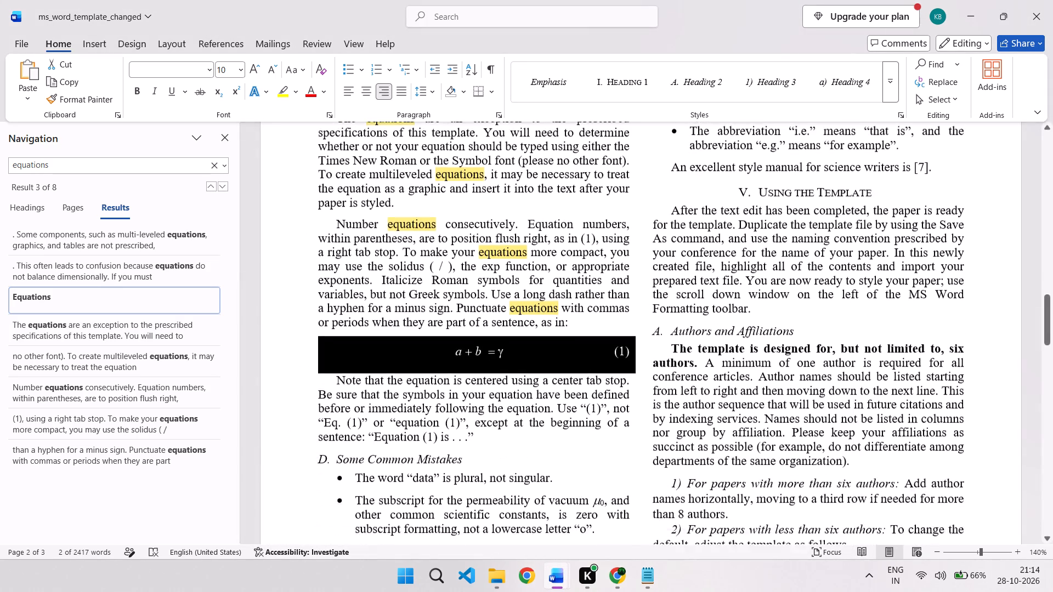
scroll(557, 400, down, 1)
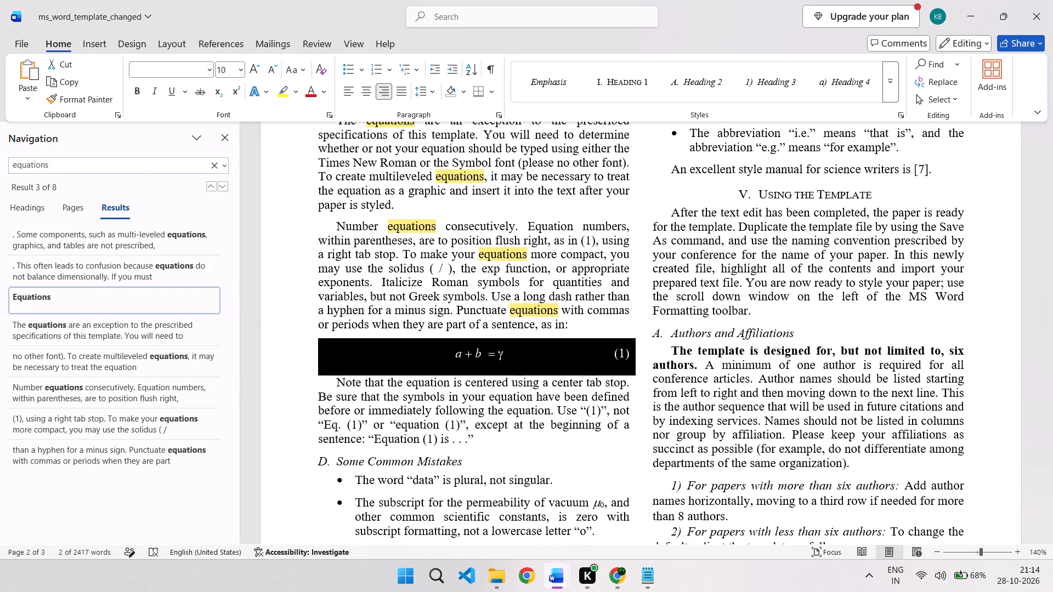
double_click(146, 166)
key(ctrl+a)
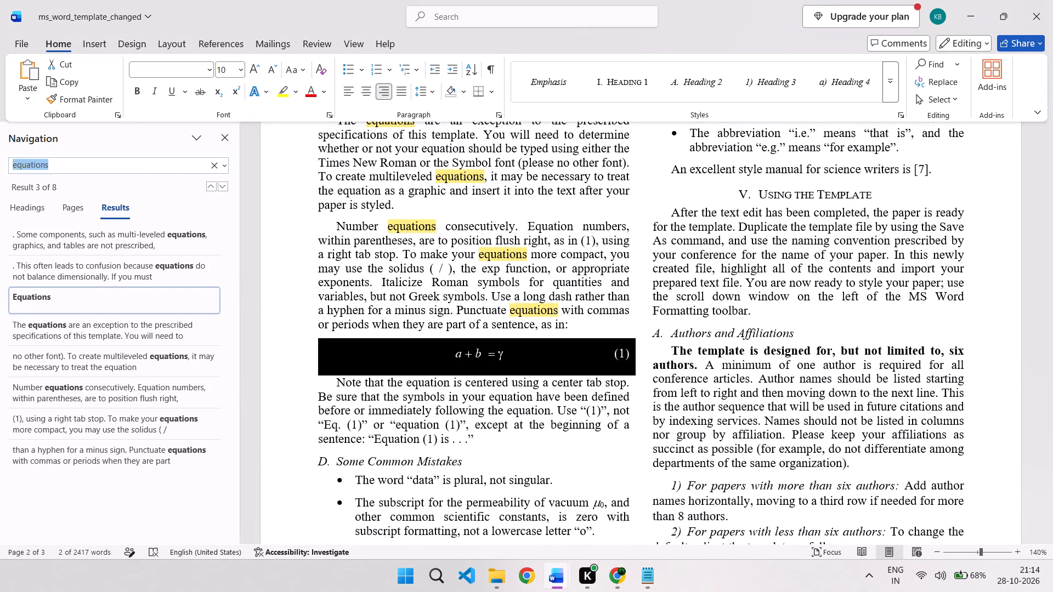
text(TA)
text(BLE)
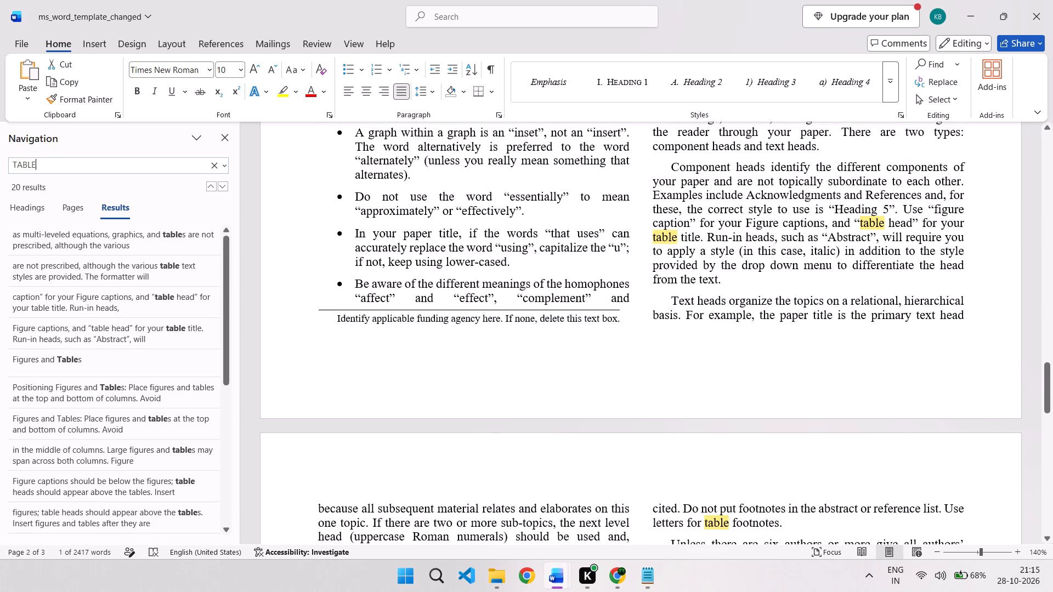
scroll(466, 287, down, 4)
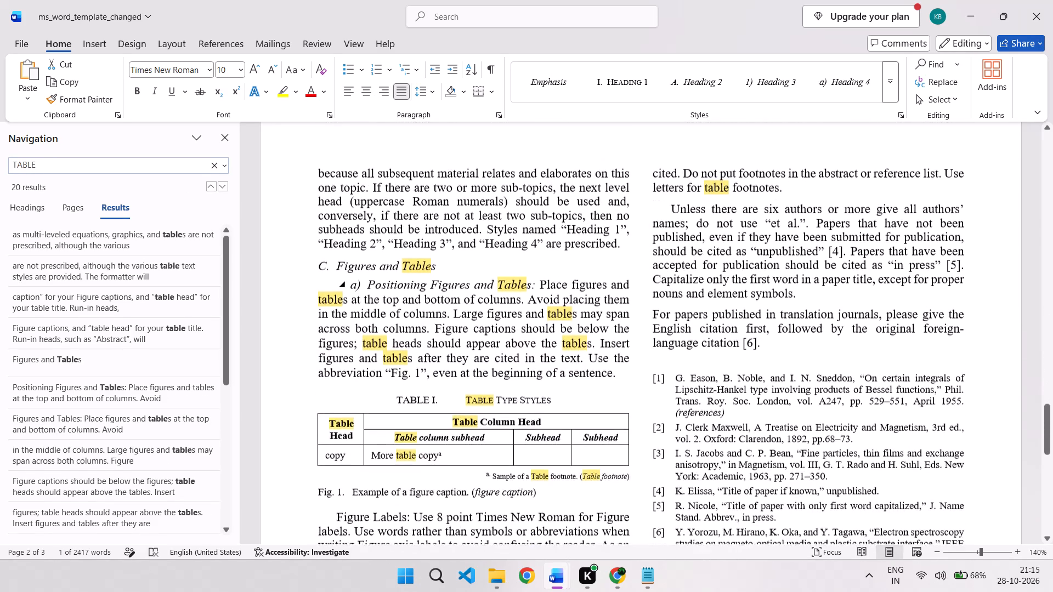
scroll(475, 351, down, 1)
Examine the formatting of the template's "Table Type Styles" heading, figure caption and sample table cells.
click(550, 305)
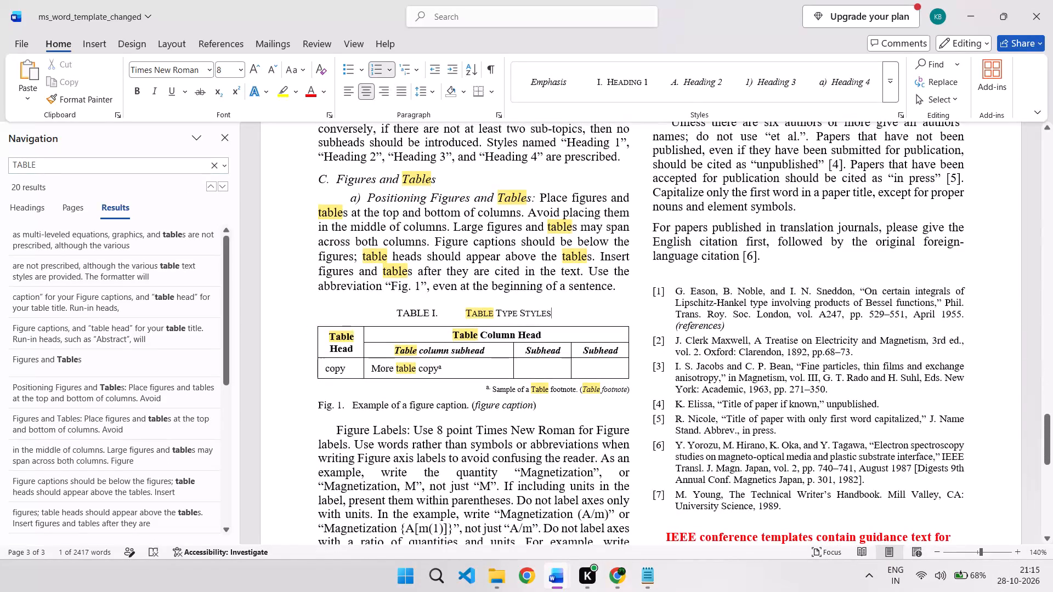
drag(560, 306, 473, 314)
click(473, 314)
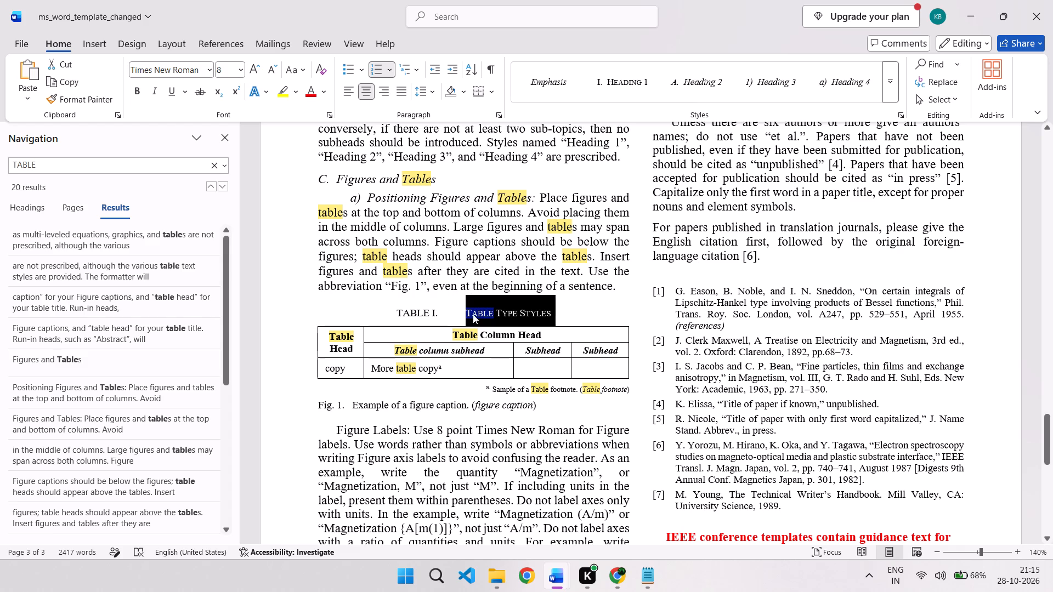
drag(473, 314, 534, 309)
click(534, 309)
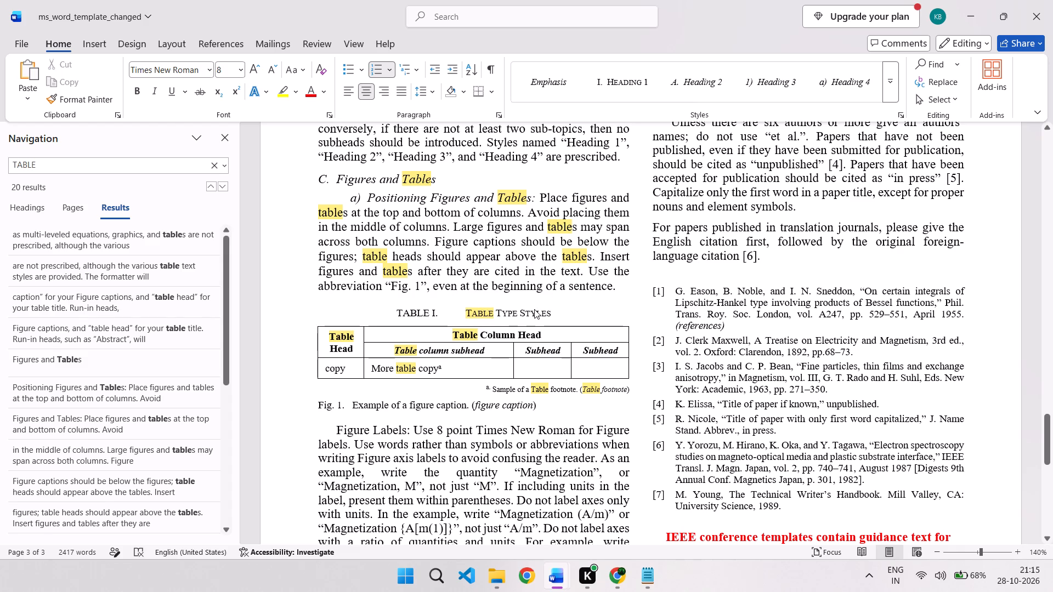
triple_click(401, 404)
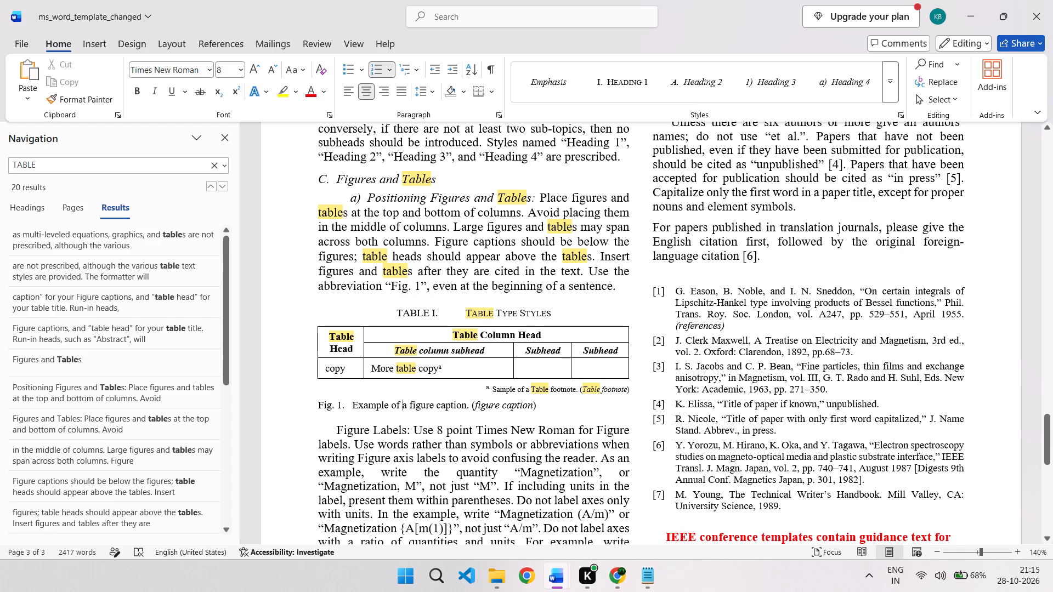
click(405, 414)
drag(386, 327, 483, 367)
click(483, 367)
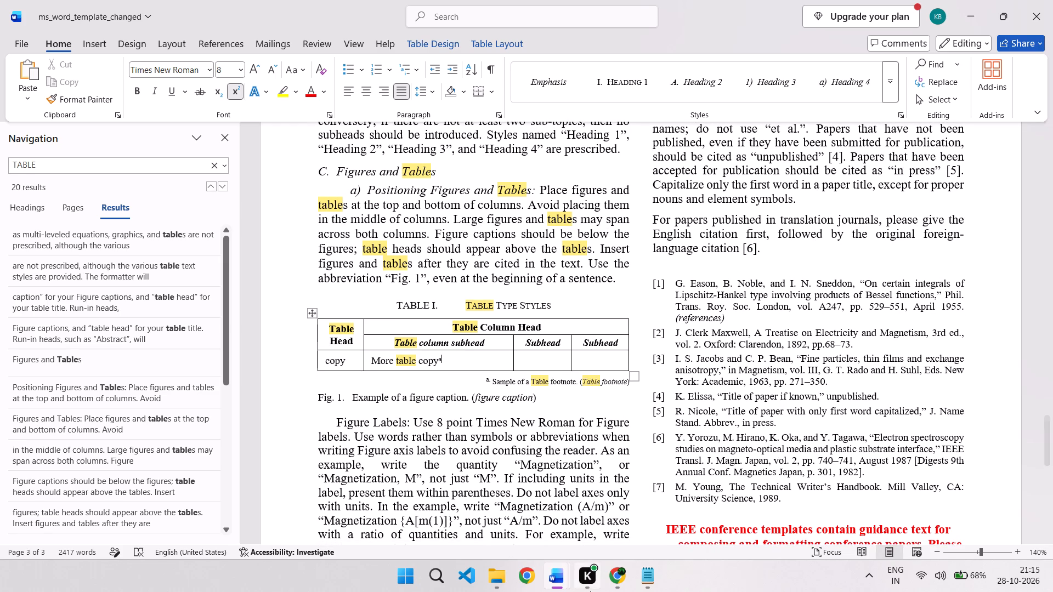
Copy the Table I caption from ICAIHC_307 and paste it on a new line above the class-wise performance caption in conference half done.
click(348, 501)
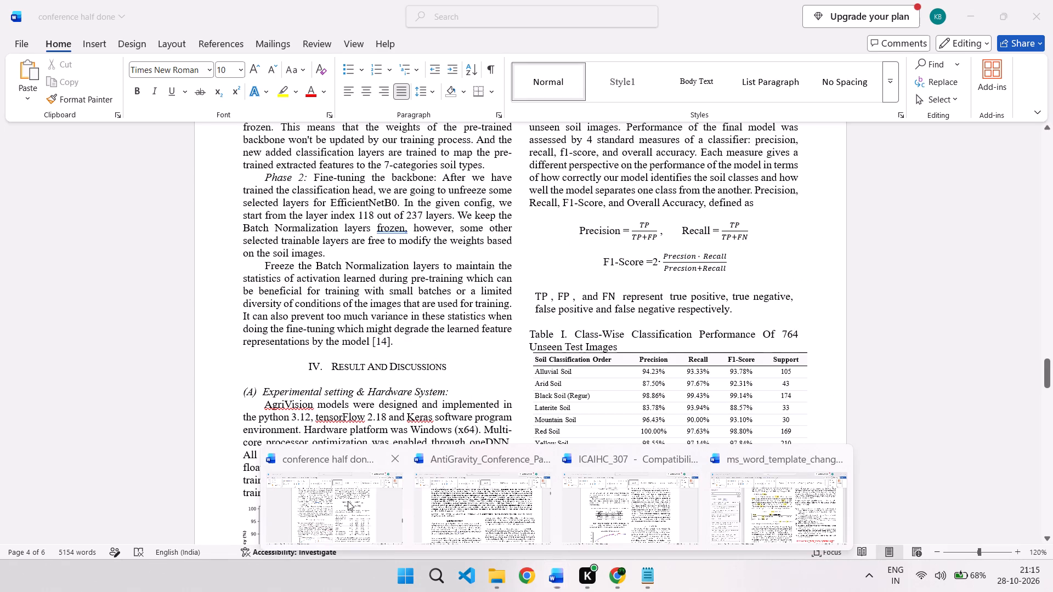
scroll(449, 372, down, 1)
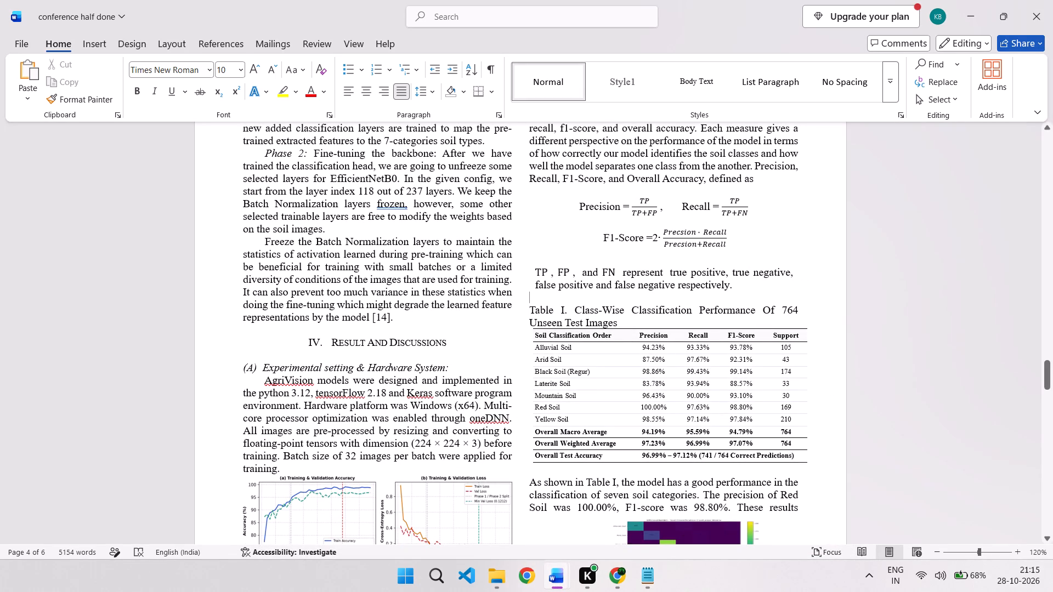
scroll(622, 320, down, 1)
scroll(622, 320, up, 1)
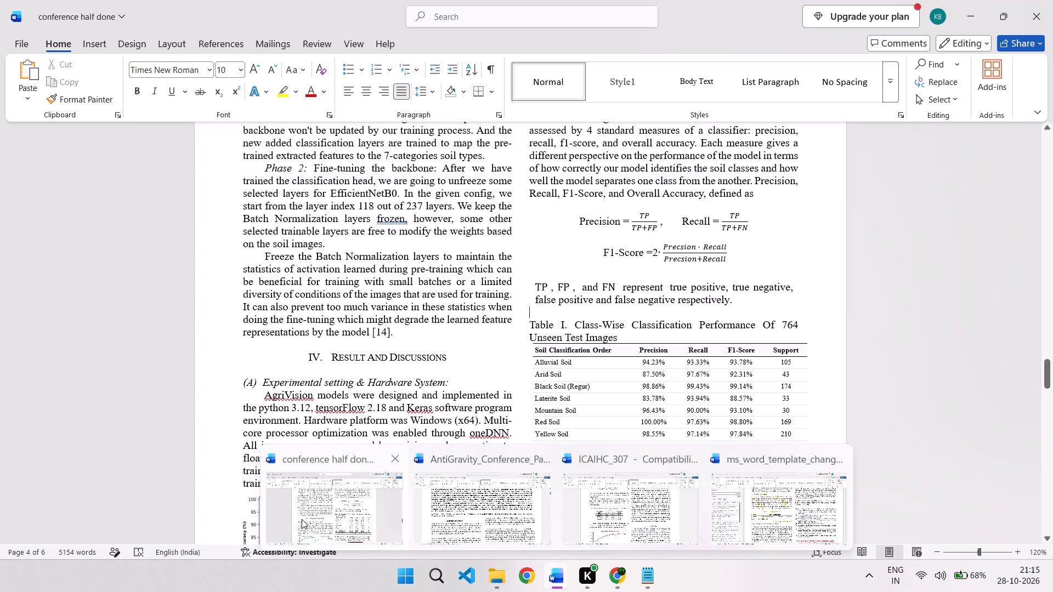
click(580, 509)
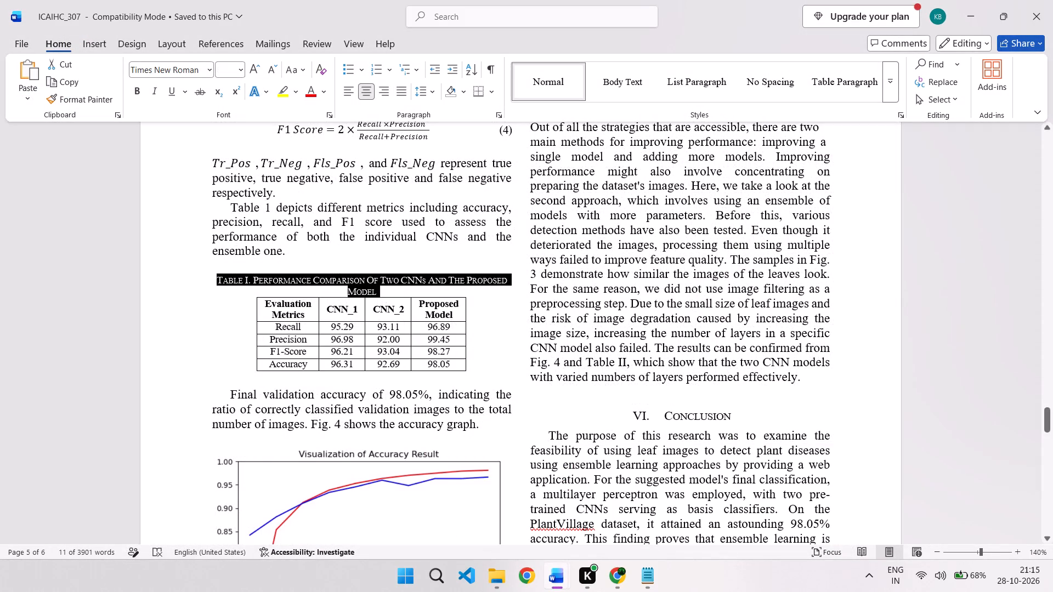
key(ctrl+c)
click(297, 489)
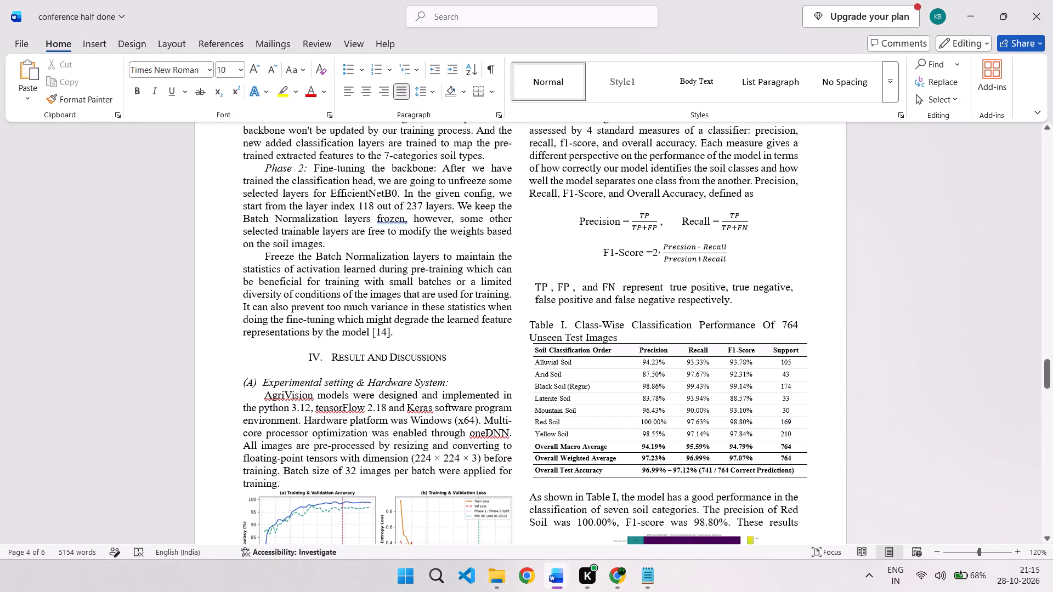
key(Return)
key(ctrl+v)
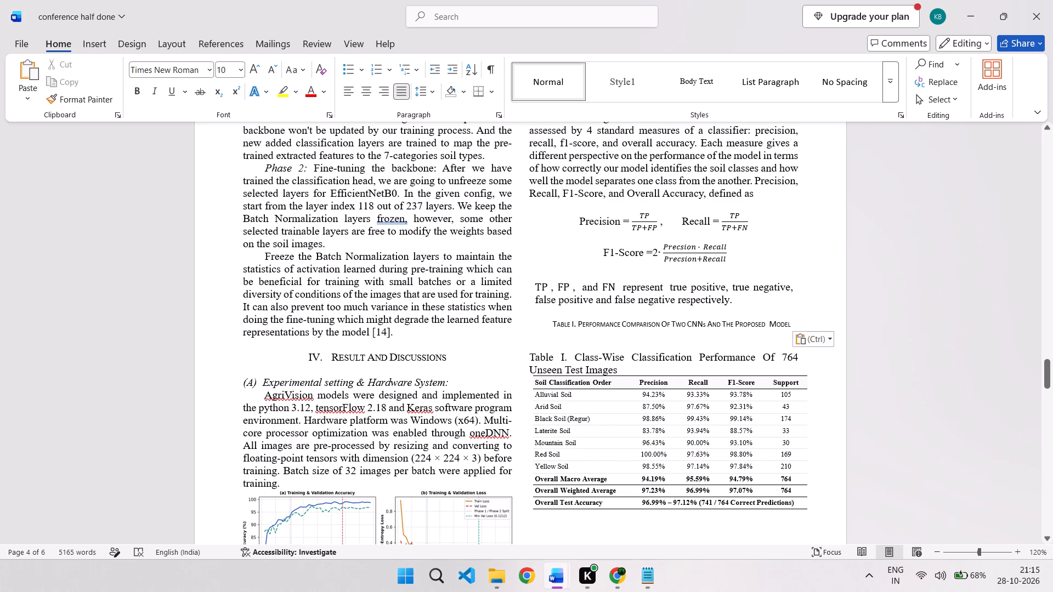
Select the pasted Table I caption in conference half done and compare its font and size with the original caption's words in ICAIHC_307.
triple_click(573, 321)
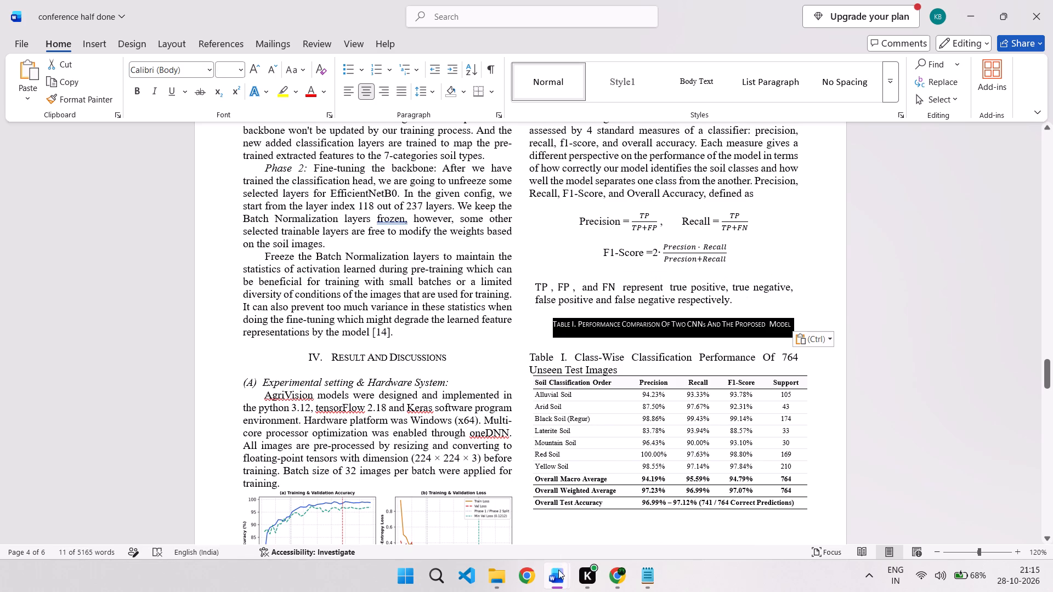
click(674, 532)
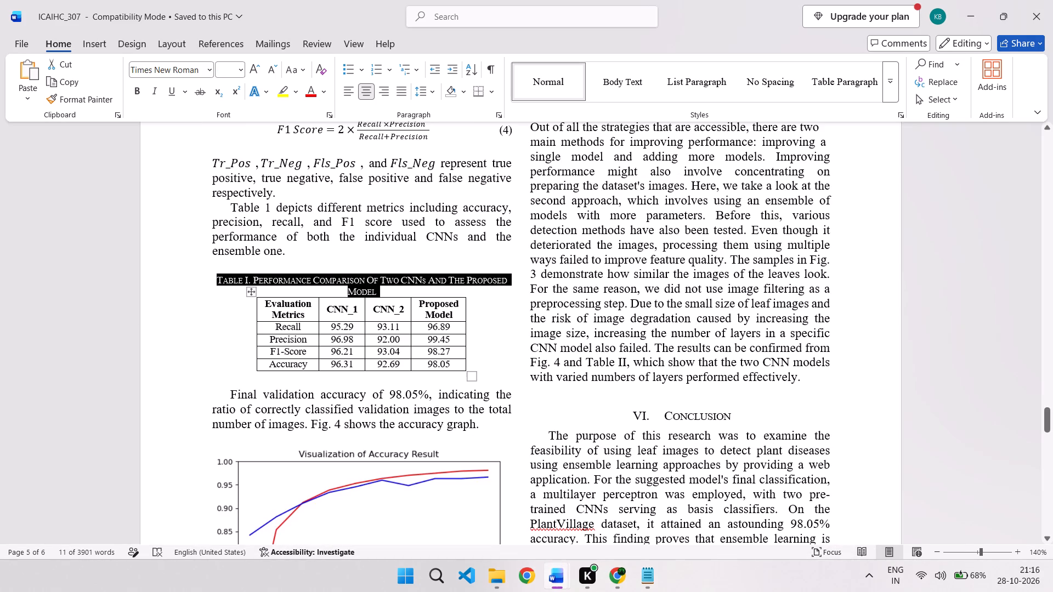
click(389, 284)
triple_click(380, 283)
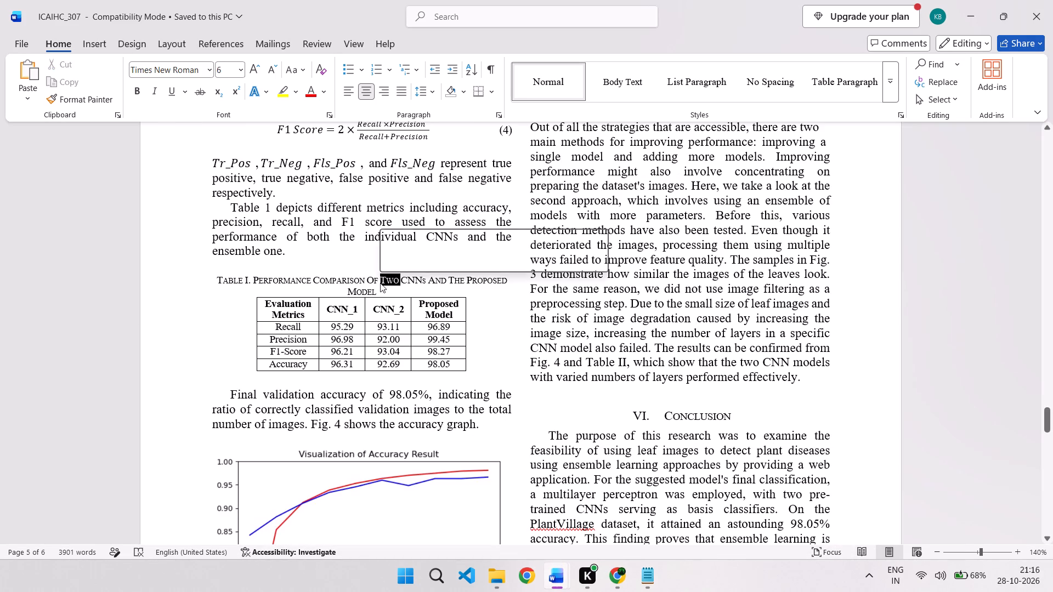
click(380, 283)
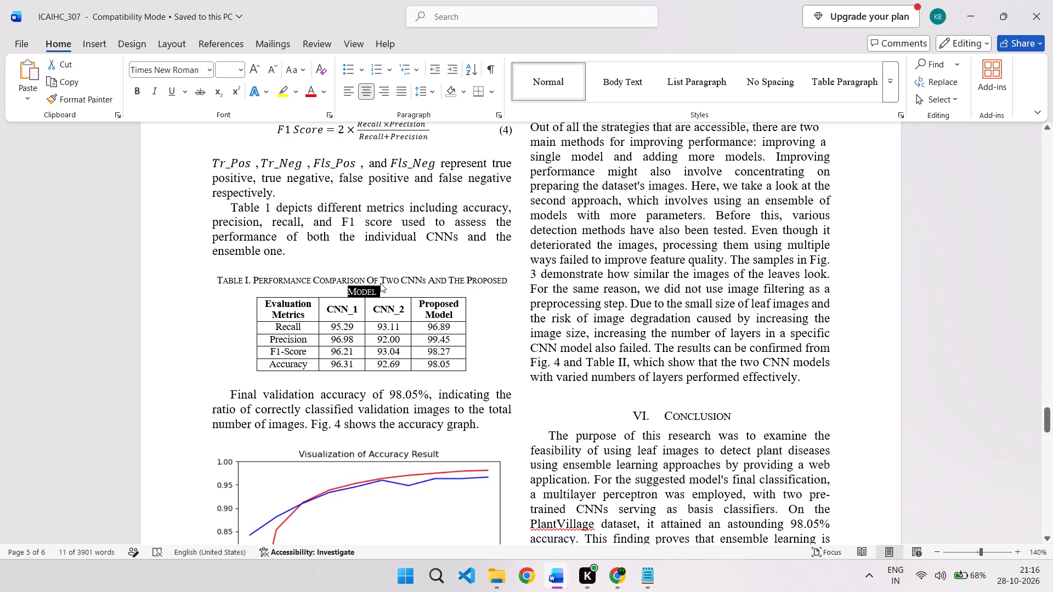
click(355, 282)
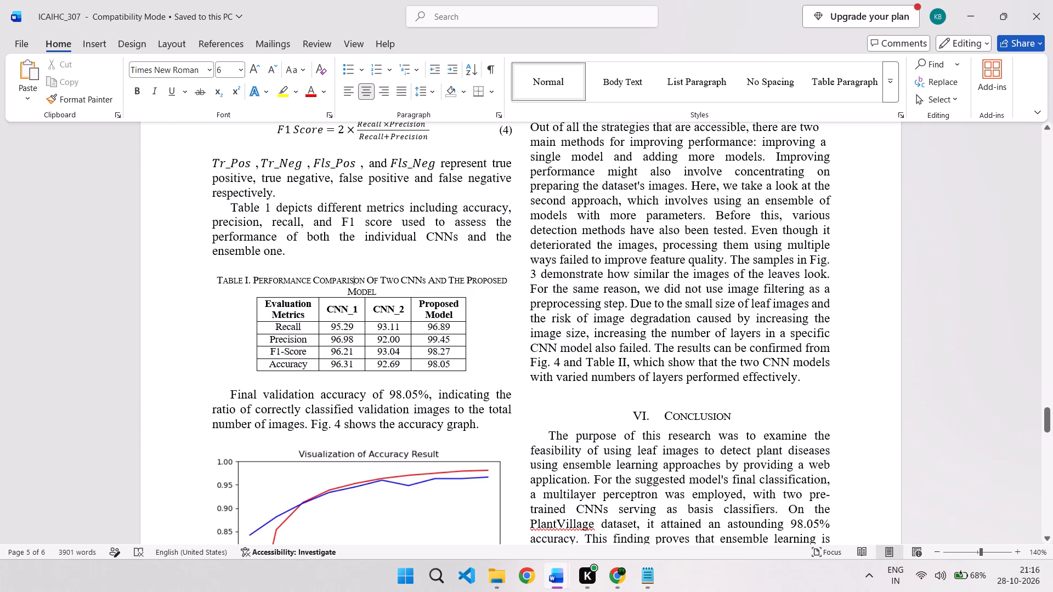
click(254, 281)
click(317, 277)
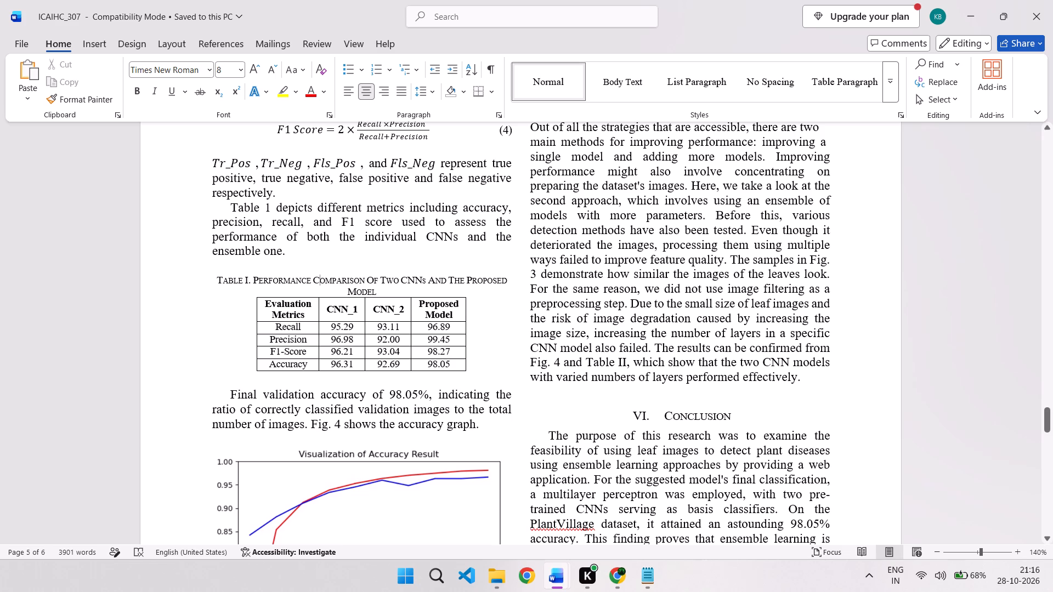
click(367, 288)
click(398, 276)
click(406, 276)
click(456, 286)
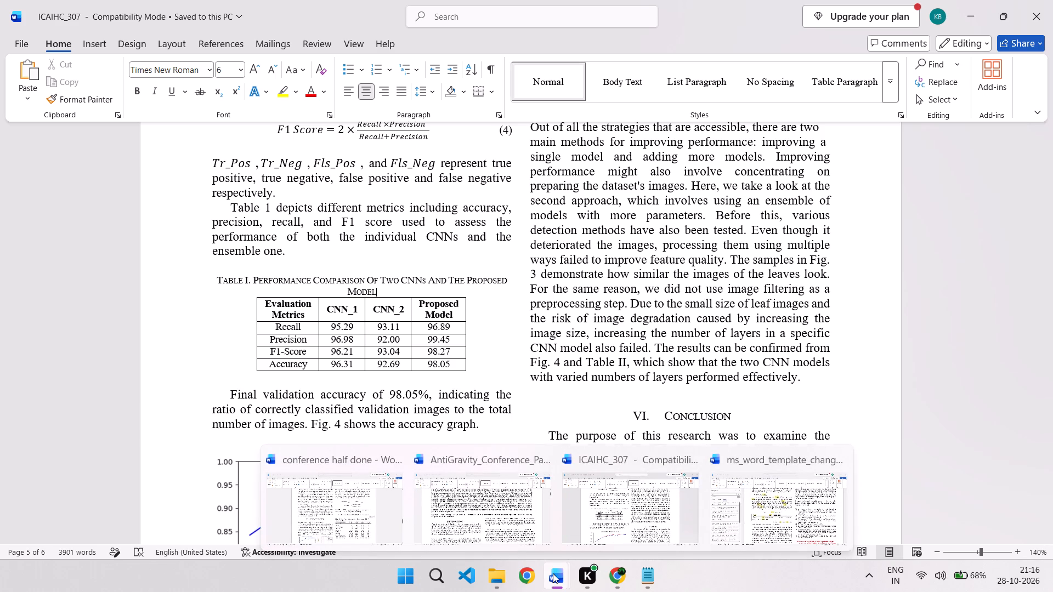
Copy the Conclusion heading text from ICAIHC_307 and return to conference half done.
double_click(683, 416)
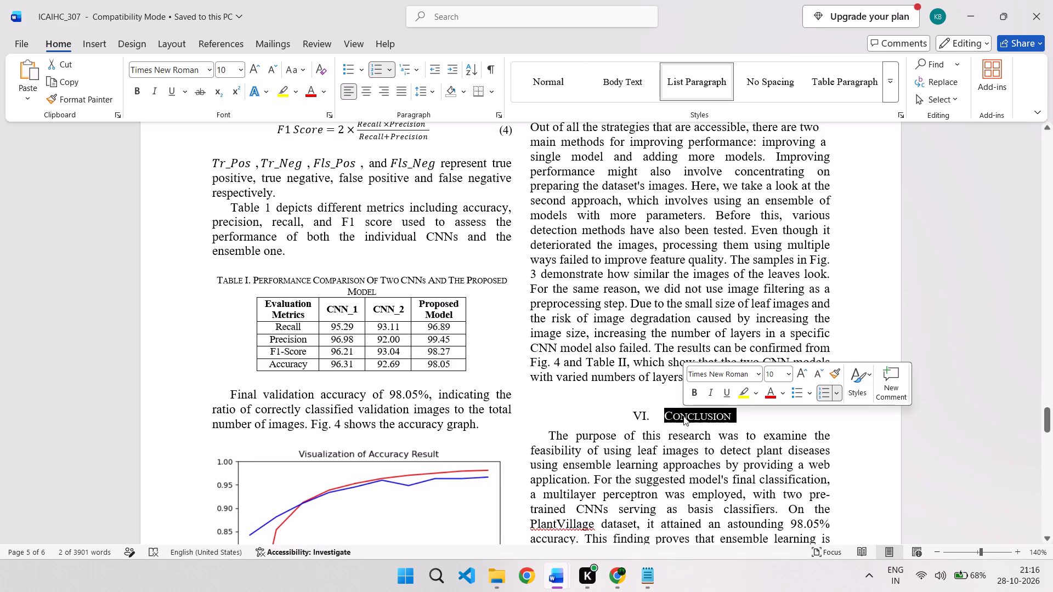
key(ctrl+c)
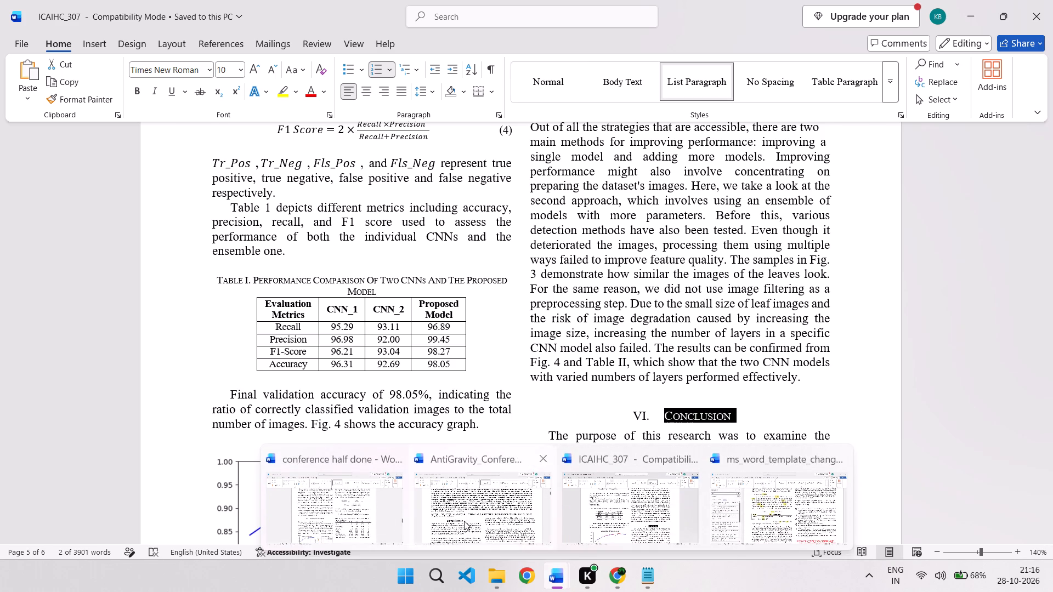
click(388, 514)
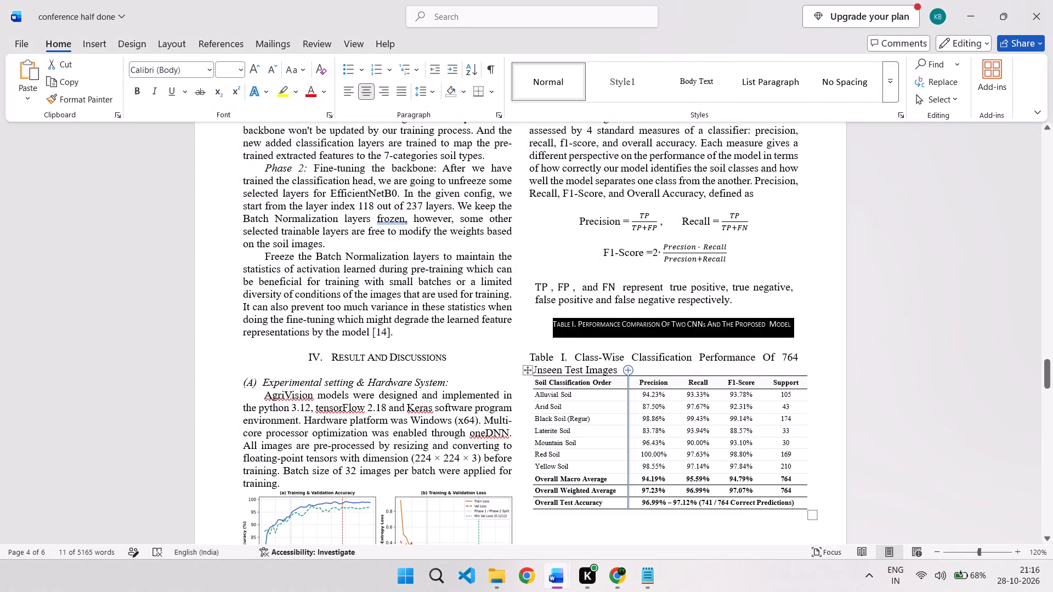
Delete the pasted "Table I. Performance Comparison Of Two CNNs And The Proposed Model" caption text, leaving its line empty.
click(657, 323)
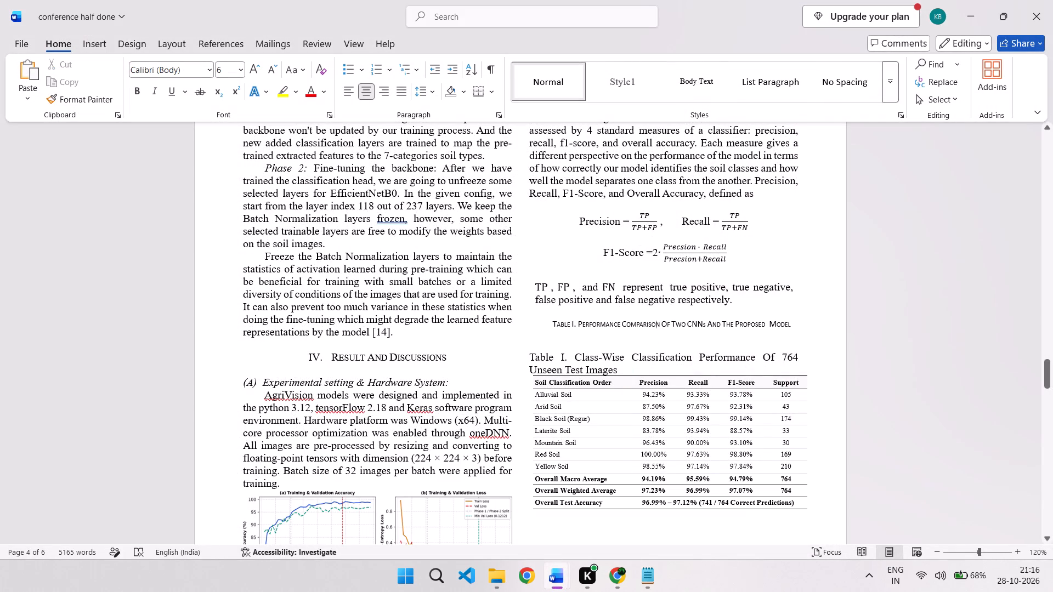
drag(790, 320, 610, 328)
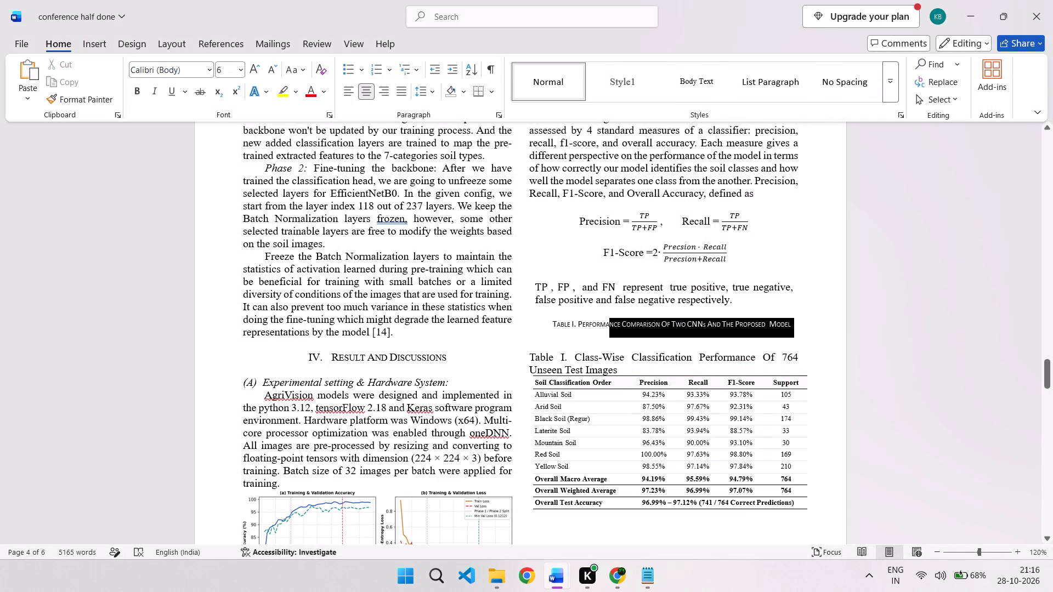
drag(610, 328, 602, 328)
key(BackSpace)
key(BackSpace)
key(BackSpace)
key(BackSpace)
key(BackSpace)
key(BackSpace)
key(BackSpace)
key(BackSpace)
key(BackSpace)
key(BackSpace)
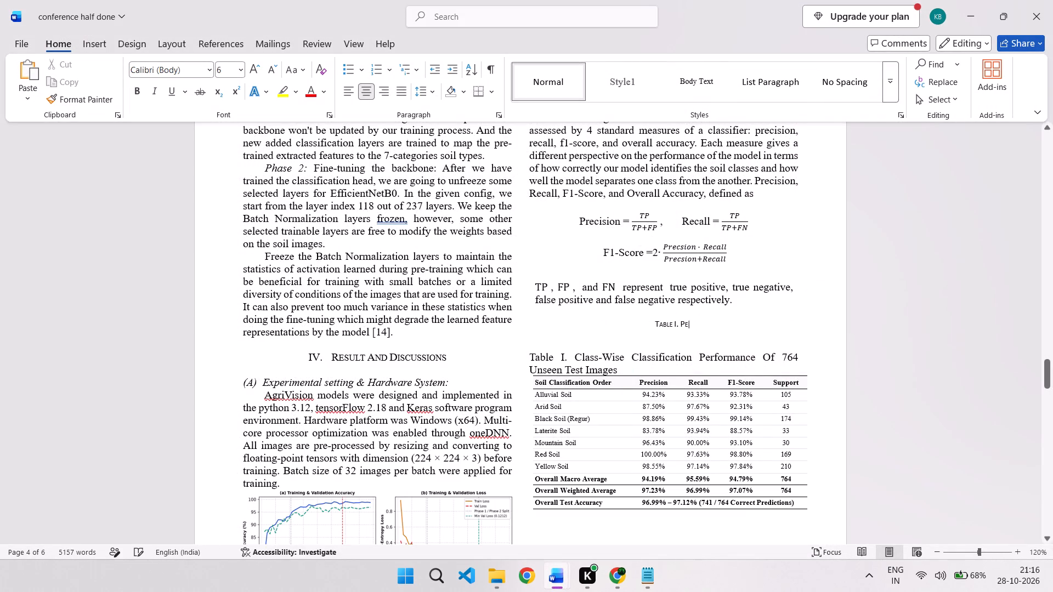
key(BackSpace)
key(BackSpace)
key(BackSpace)
key(BackSpace)
key(BackSpace)
key(BackSpace)
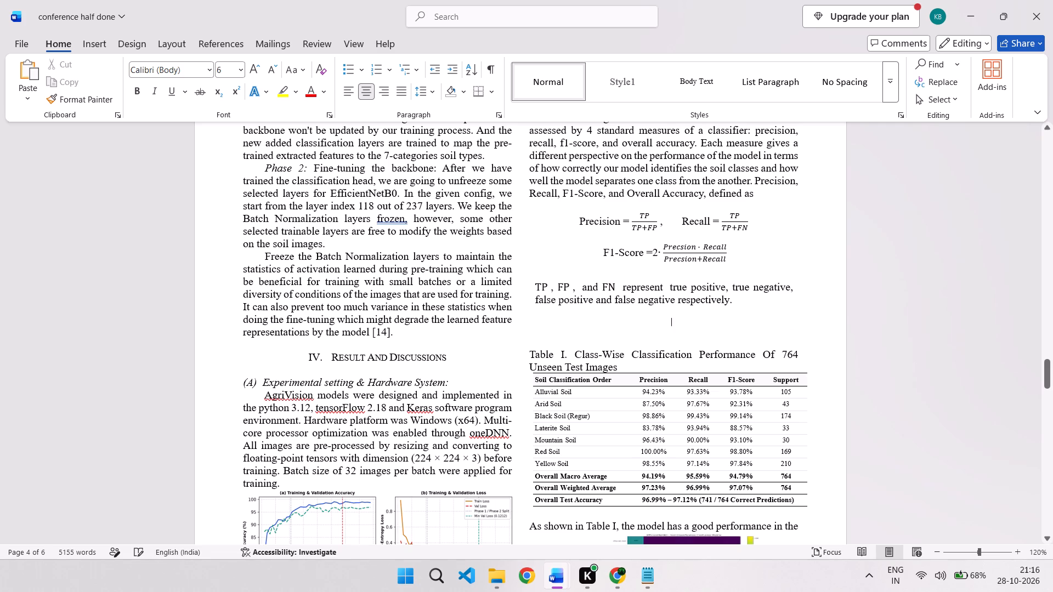
Paste the copied Conclusion heading on the empty line above the class-wise performance caption and remove its automatic numbering.
key(ctrl+v)
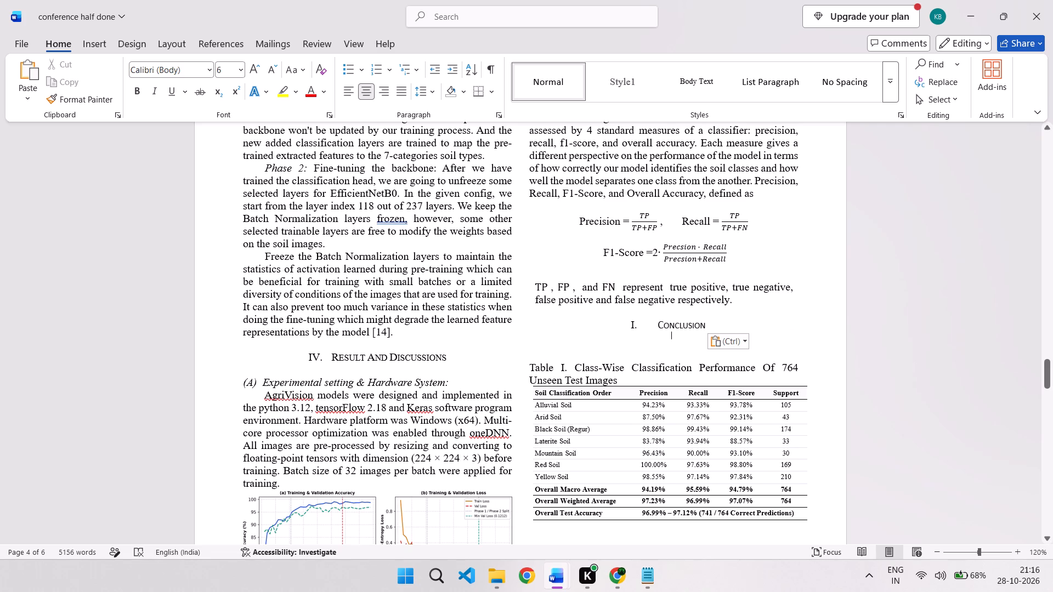
click(655, 322)
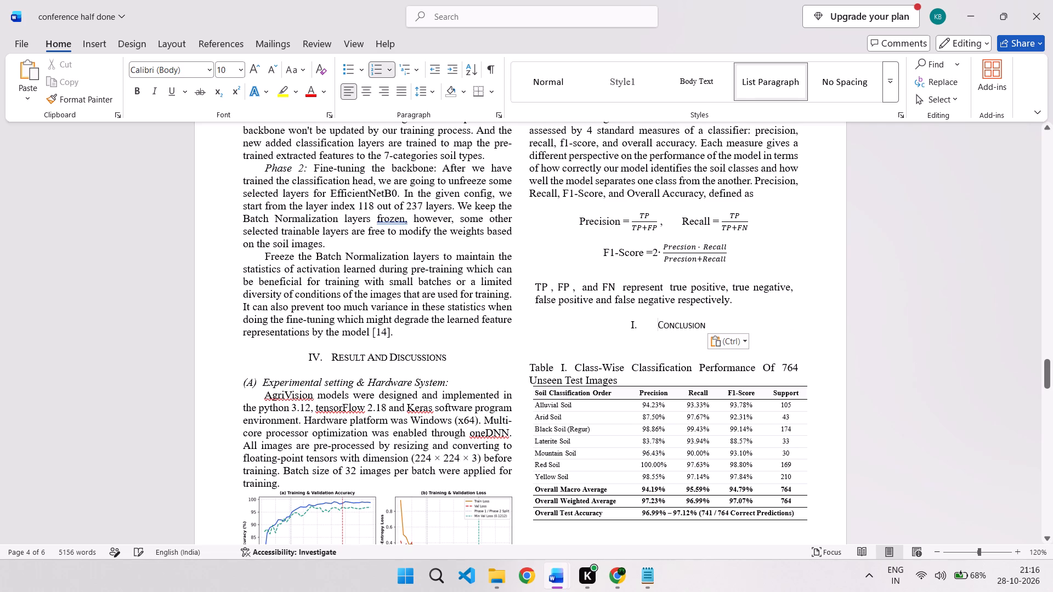
key(BackSpace)
Examine the Table I caption in ICAIHC_307 and the "TABLE I. Table Type Styles" heading in ms_word_template_changed for font and size.
click(586, 491)
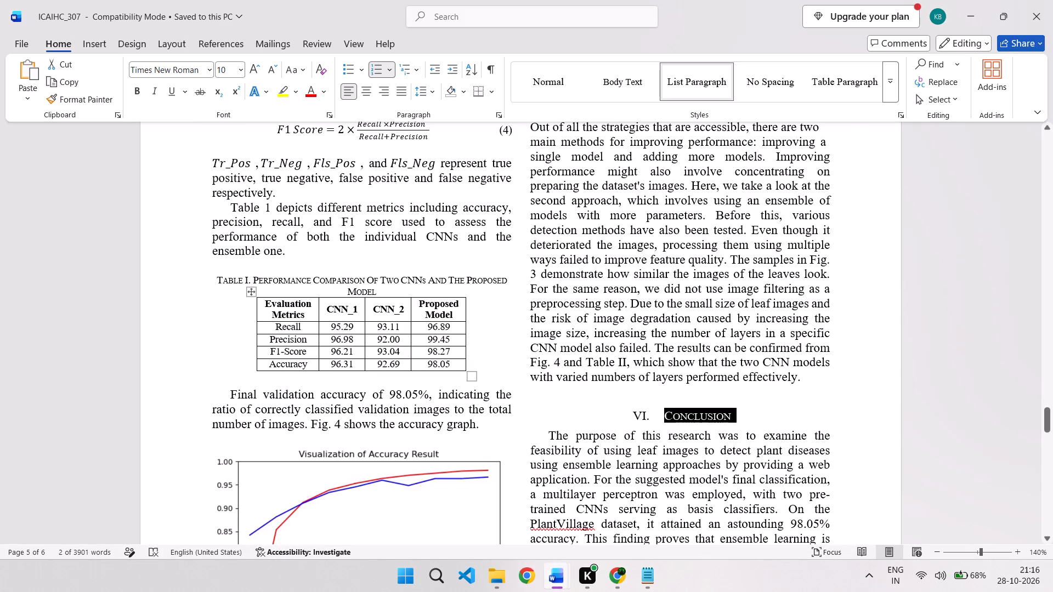
double_click(367, 283)
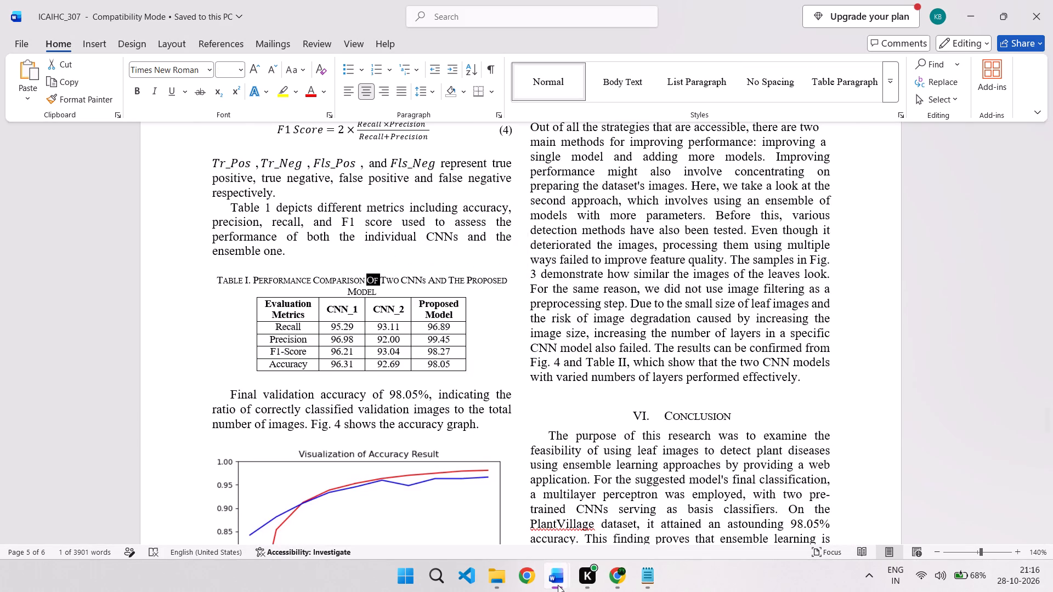
click(766, 504)
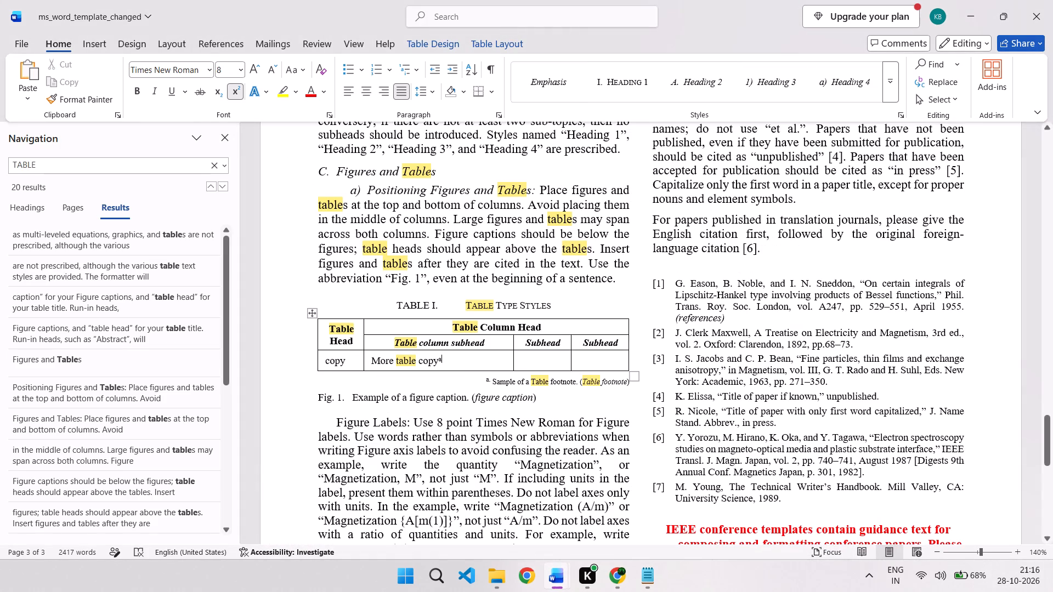
triple_click(535, 303)
click(535, 303)
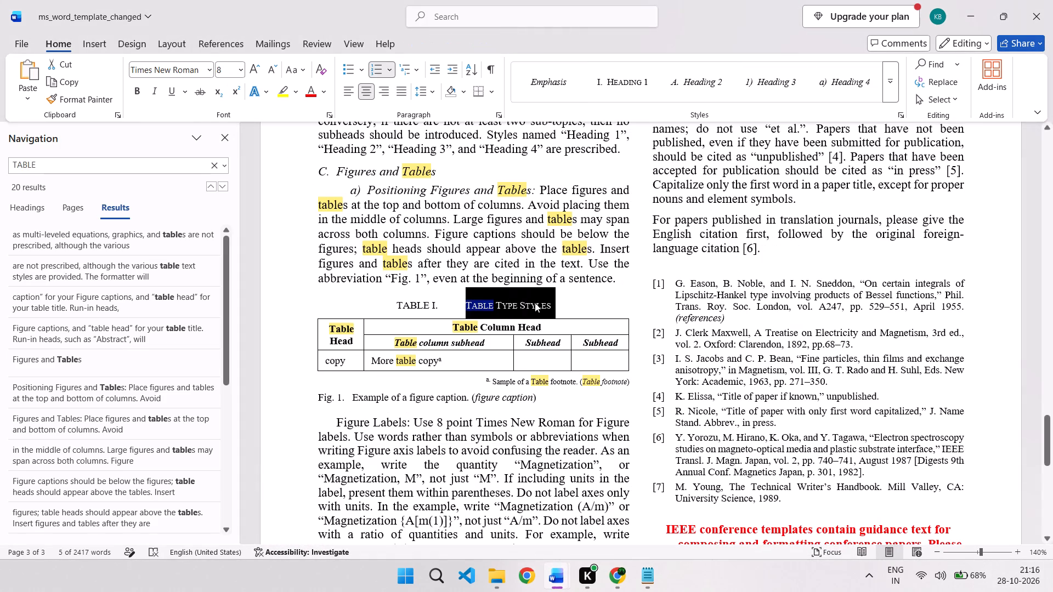
triple_click(421, 306)
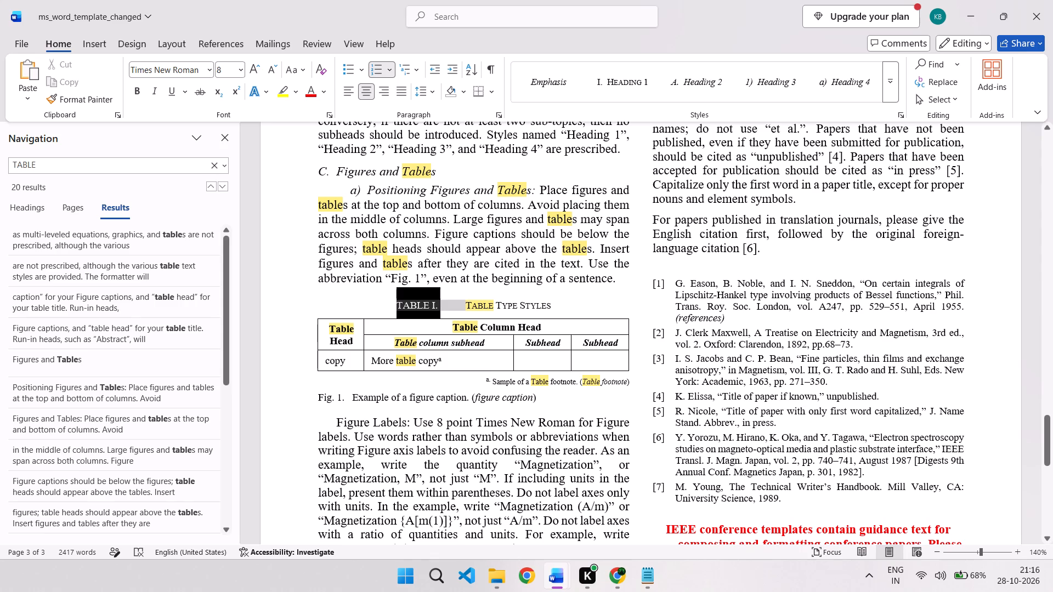
click(421, 306)
double_click(479, 306)
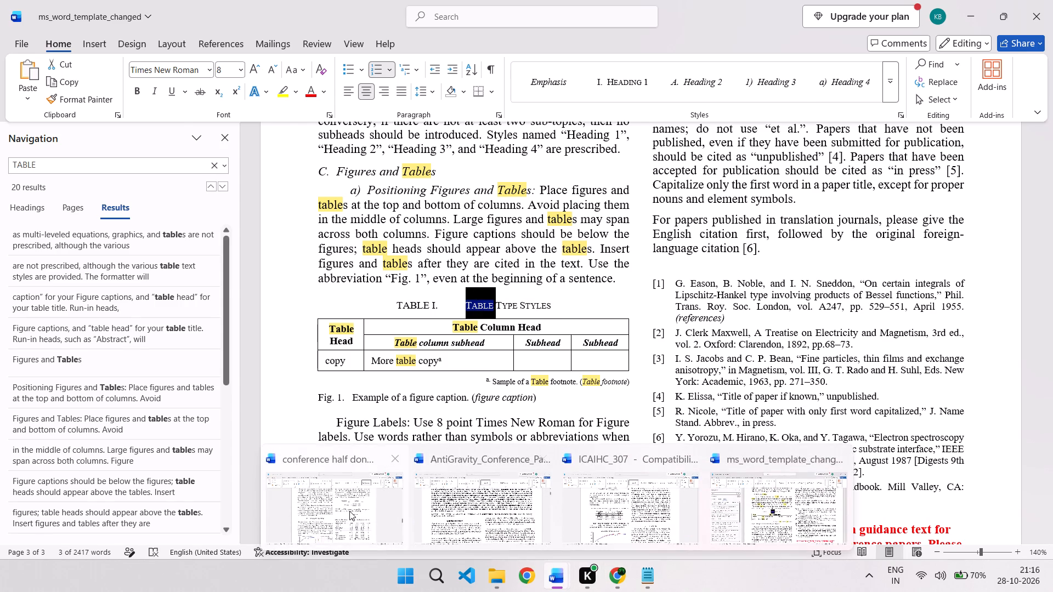
In conference half done, replace the pasted Conclusion text with "Table I." followed by a space.
click(349, 511)
drag(713, 324, 658, 325)
key(t)
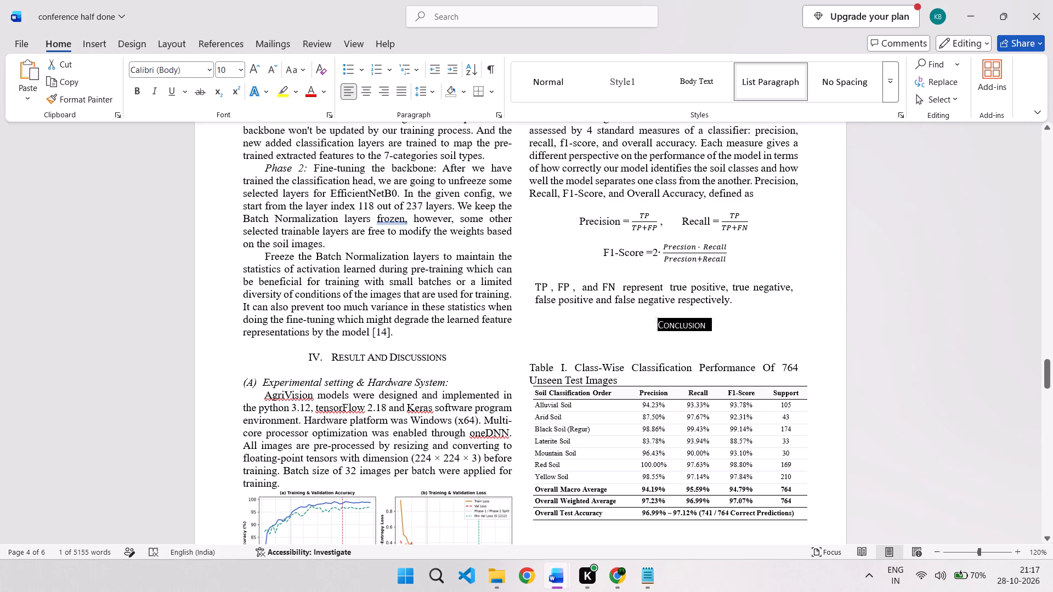
key(a)
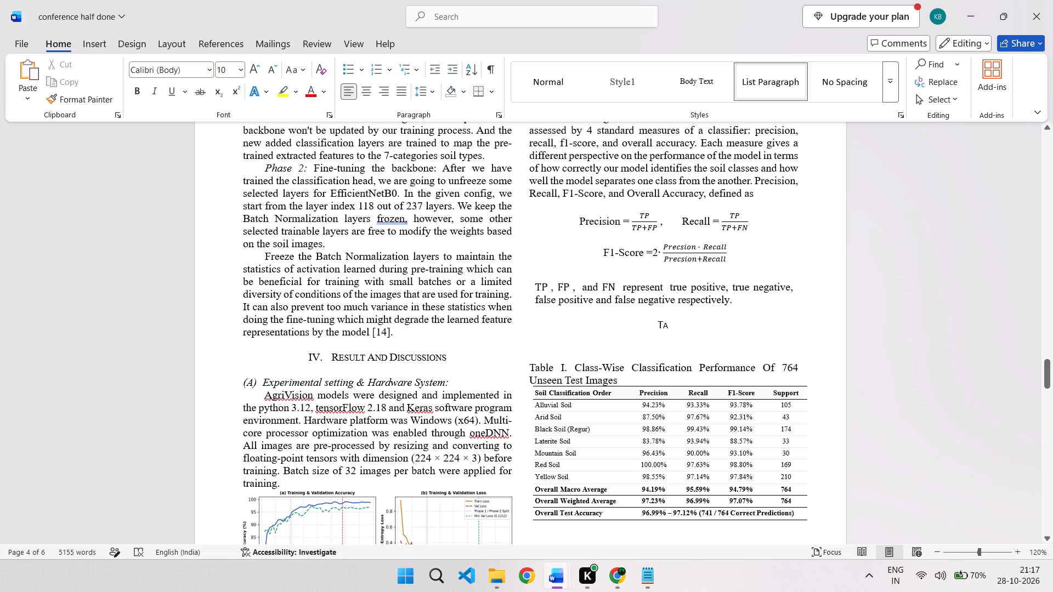
text(ble)
key(space)
text(1.)
key(space)
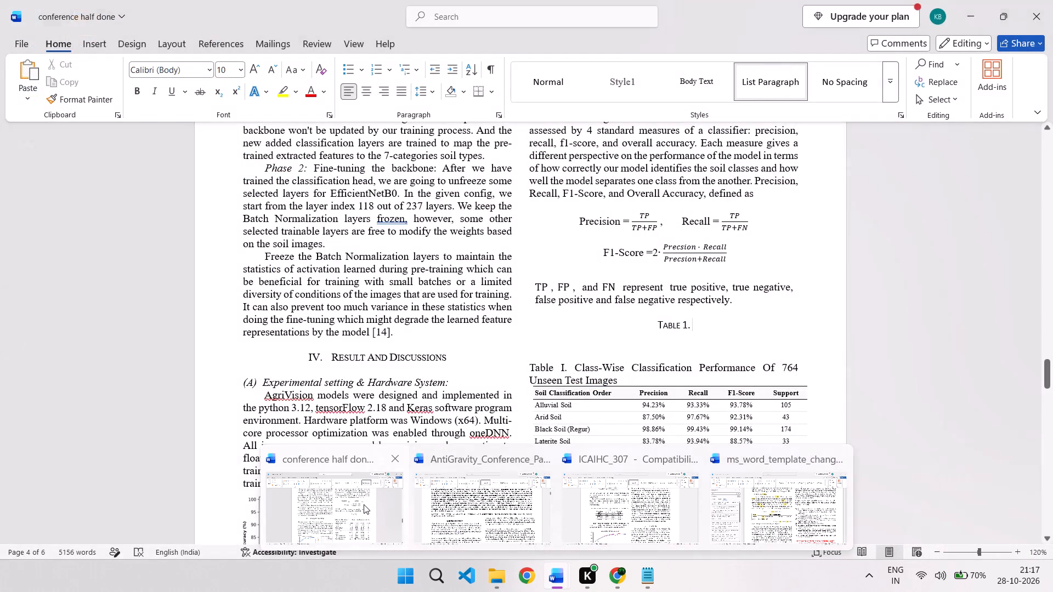
click(364, 504)
key(BackSpace)
key(BackSpace)
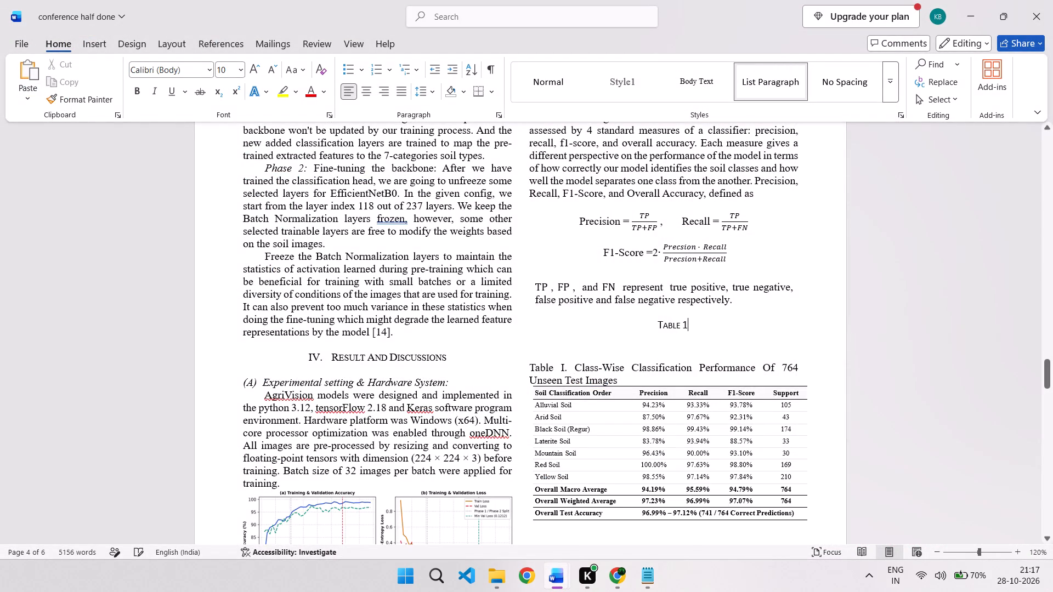
key(BackSpace)
key(i)
text(.)
key(space)
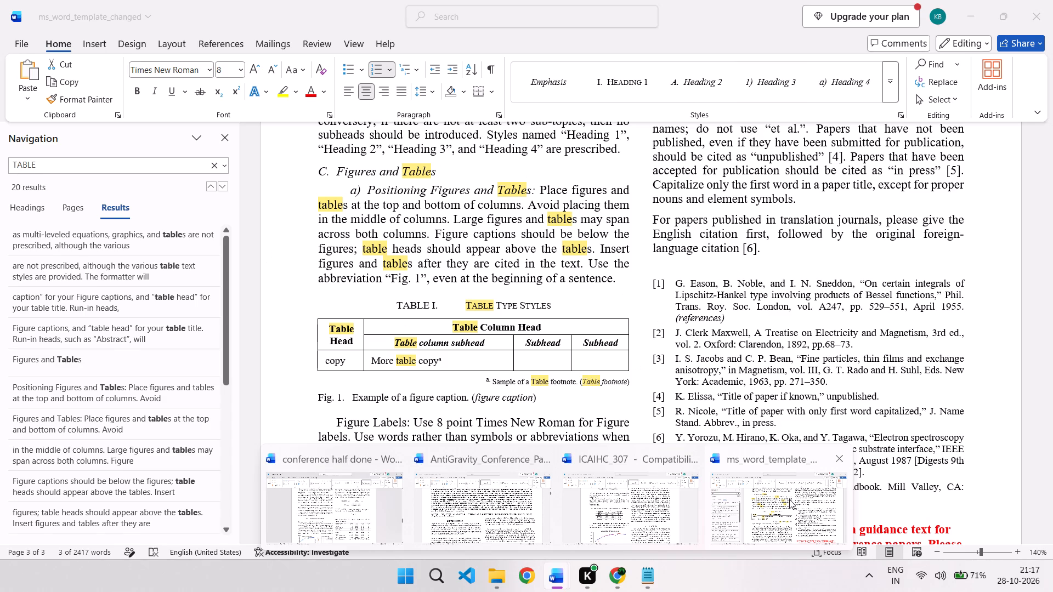
In conference half done, set the "Table I." label to Times New Roman 8 pt, then check it against the template's table heading.
click(381, 500)
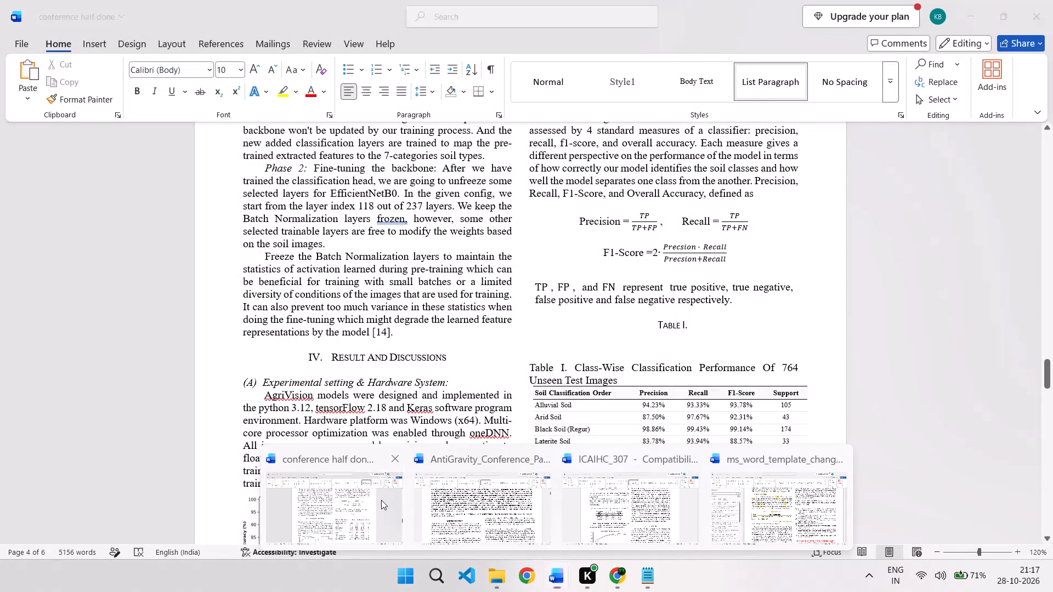
drag(691, 323, 653, 324)
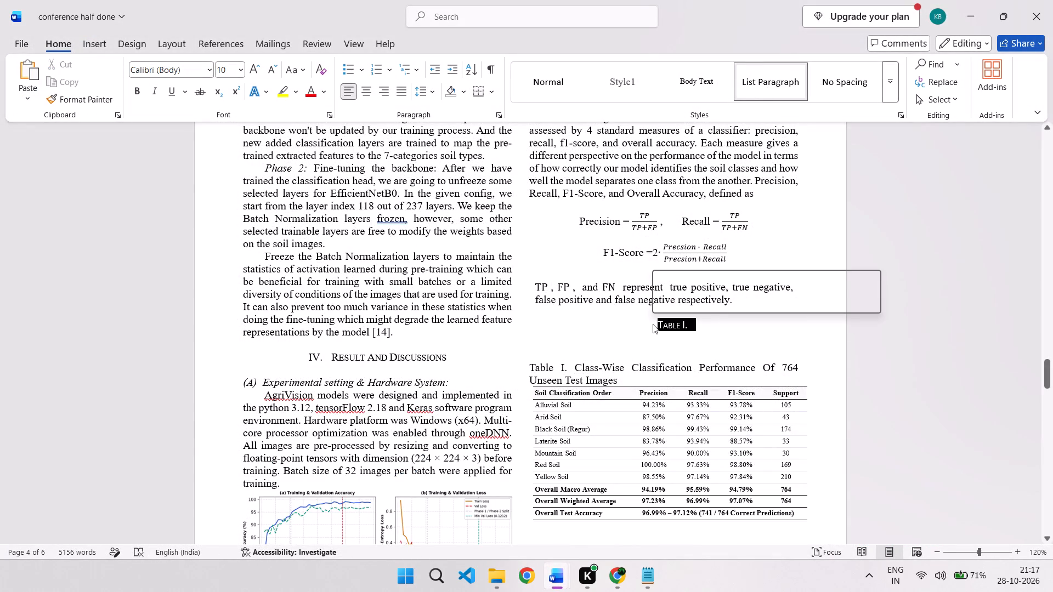
click(688, 286)
click(688, 284)
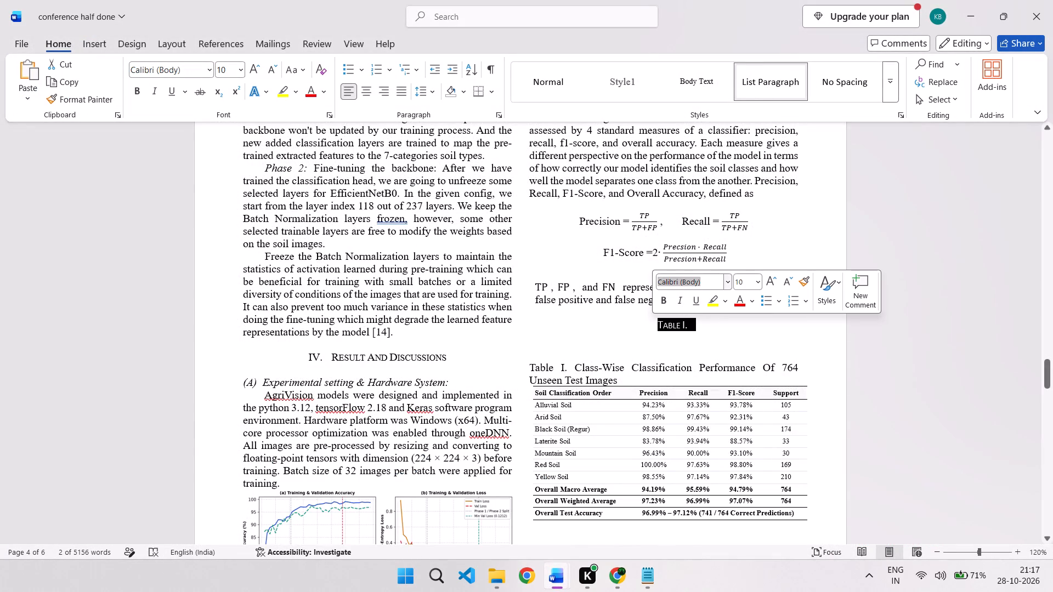
key(t)
key(Return)
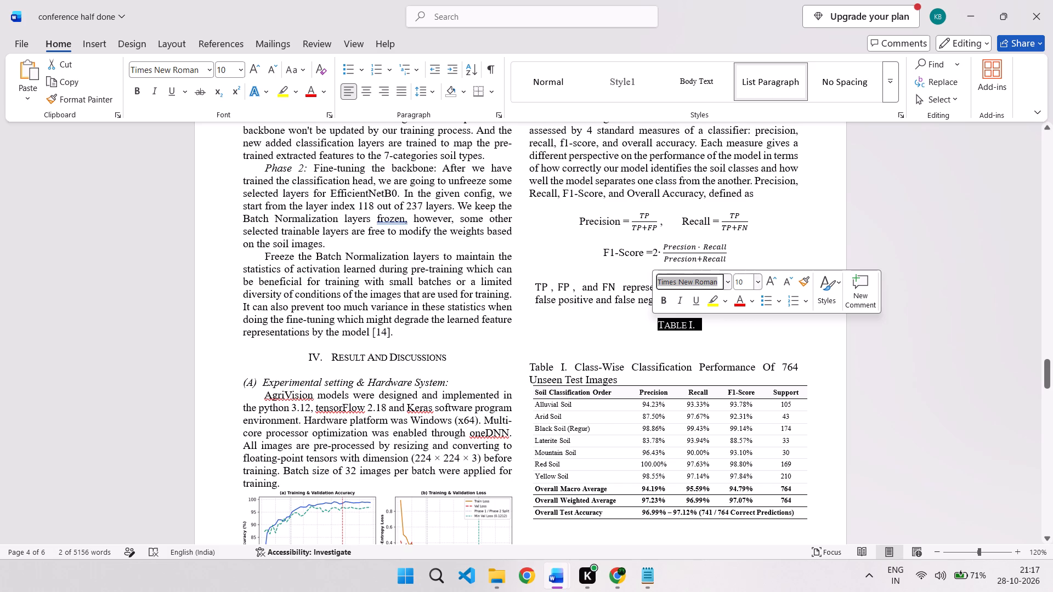
click(784, 283)
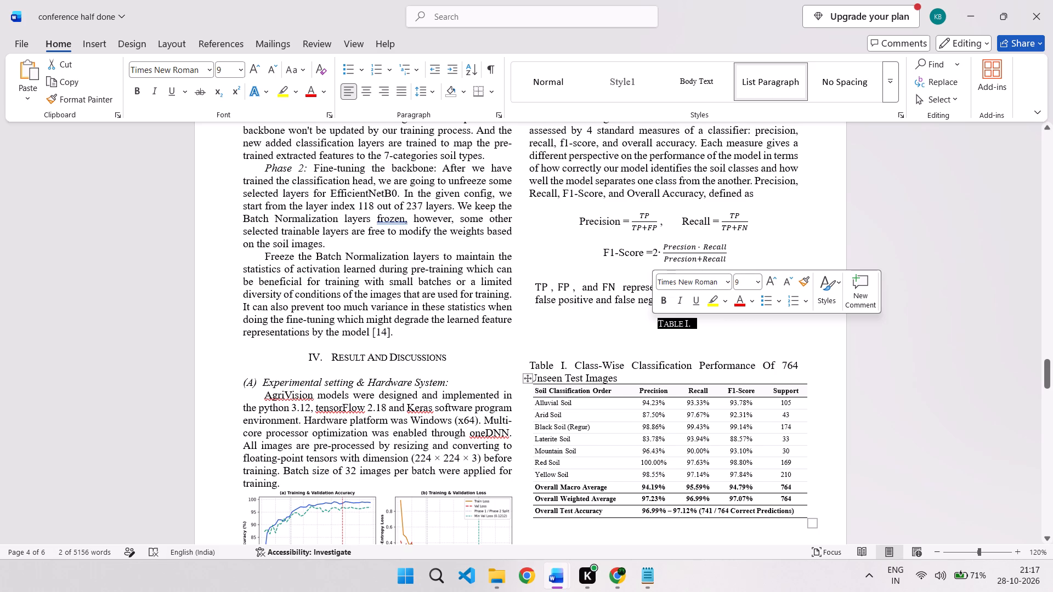
click(788, 281)
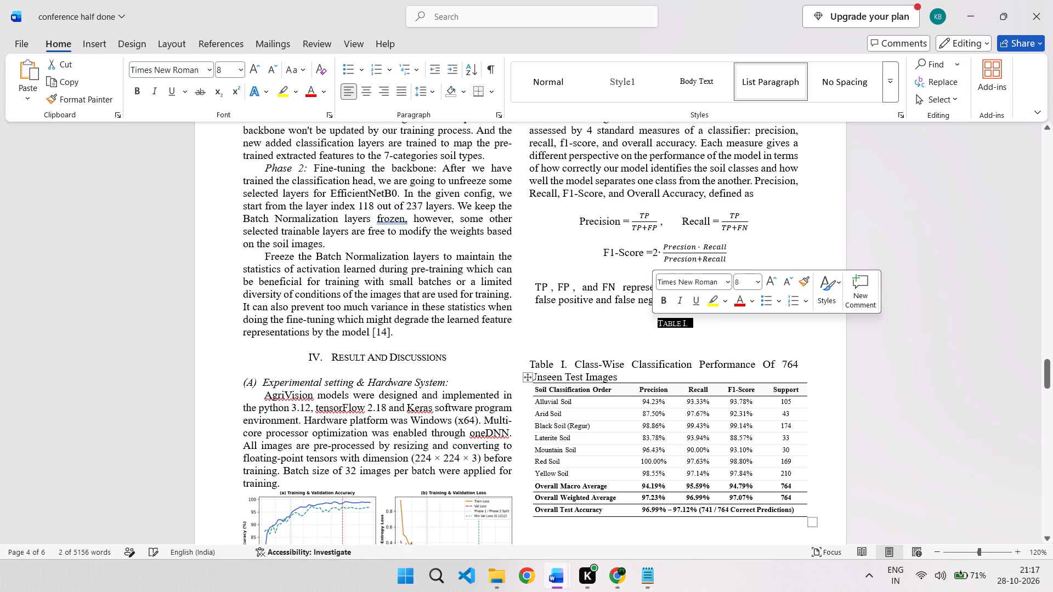
click(610, 485)
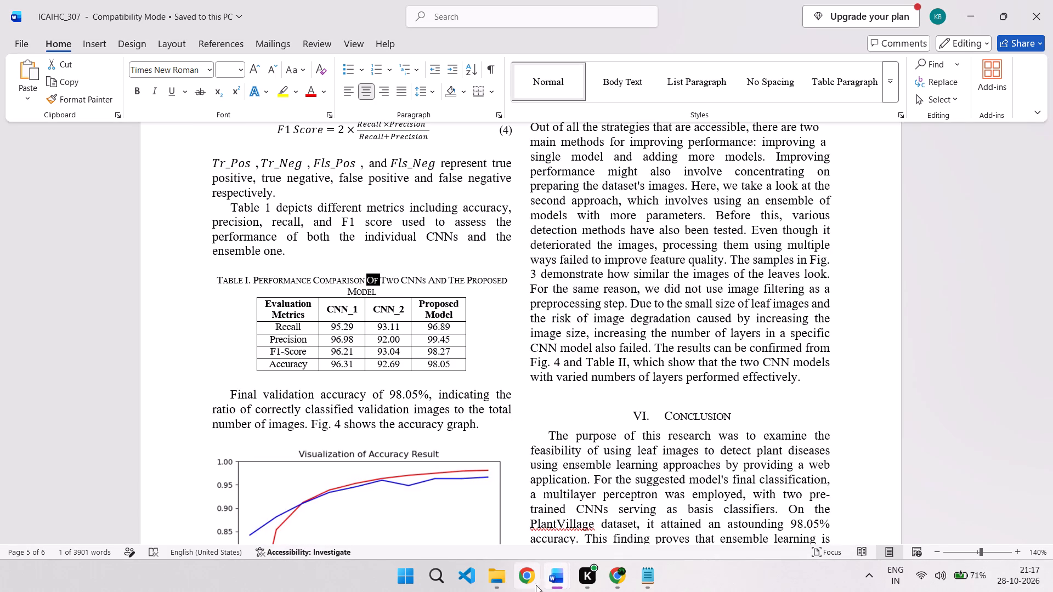
click(746, 504)
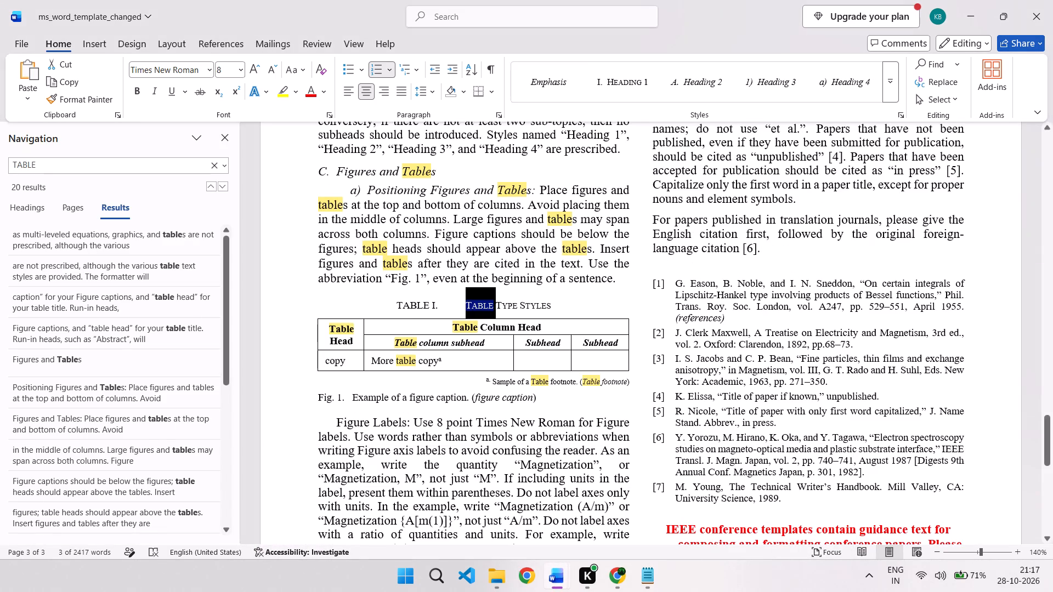
drag(554, 301, 497, 297)
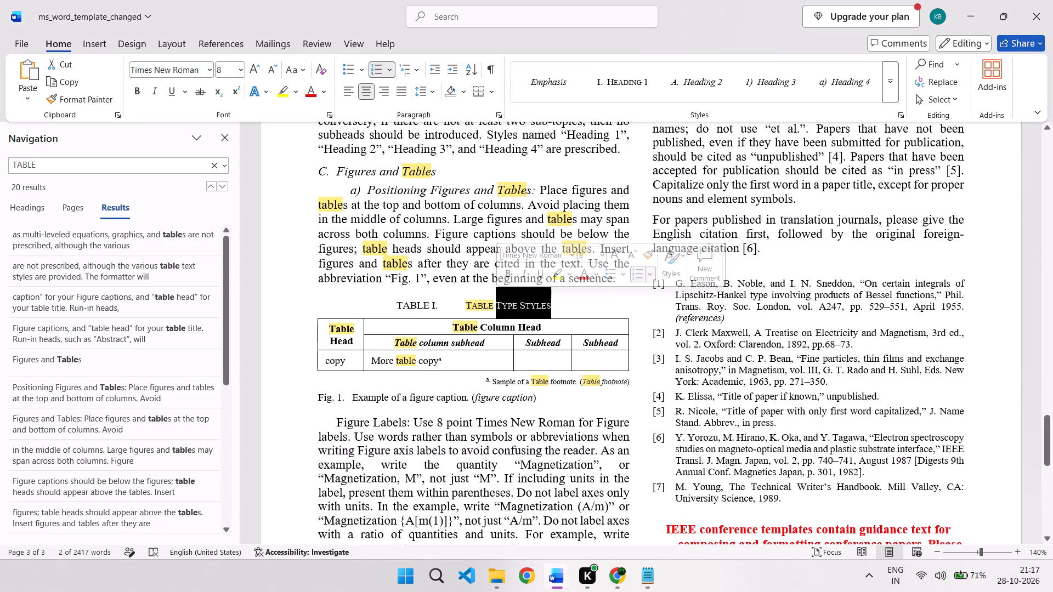
double_click(418, 300)
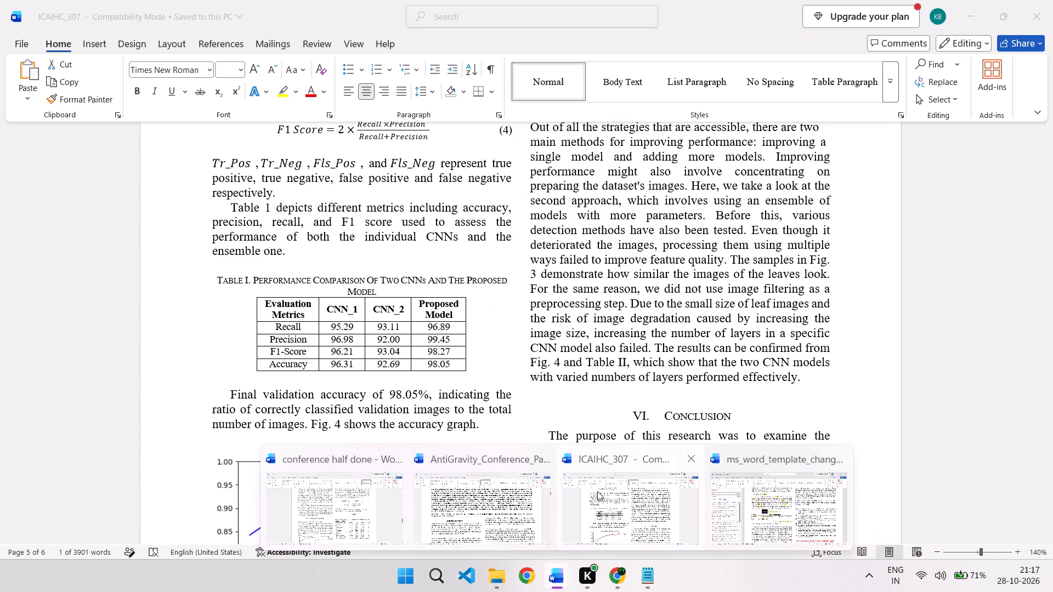
In conference half done, recreate the blank line between the TP, FP and FN explanation and the "Table I." label.
click(370, 498)
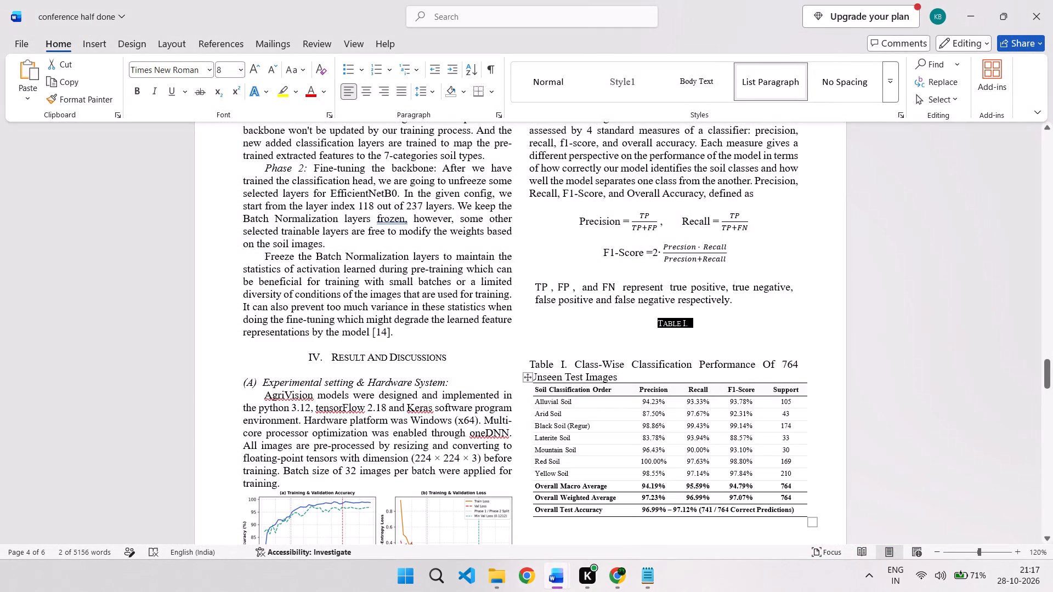
click(703, 308)
key(BackSpace)
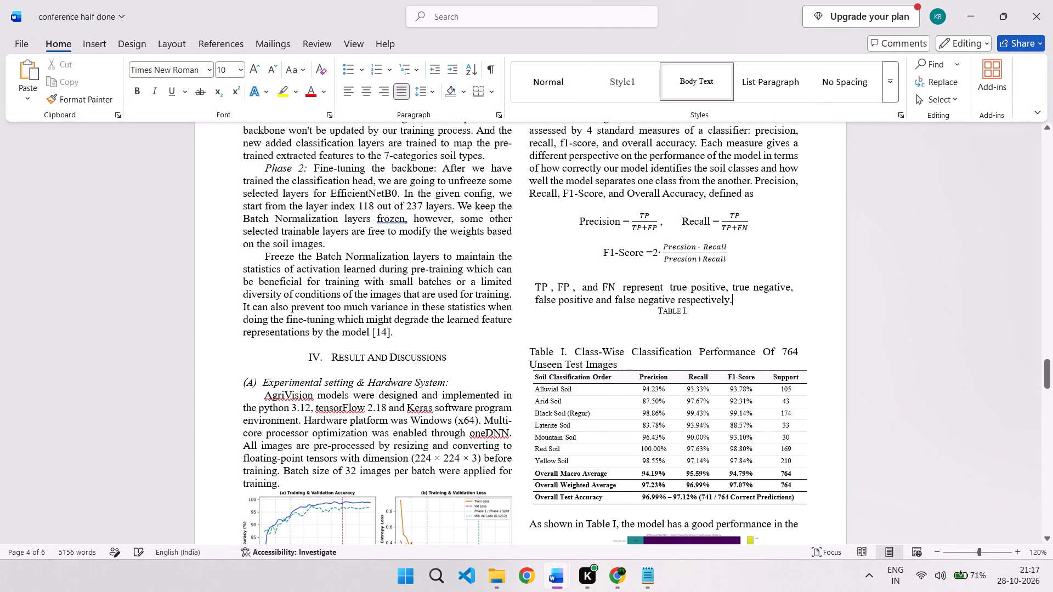
key(Return)
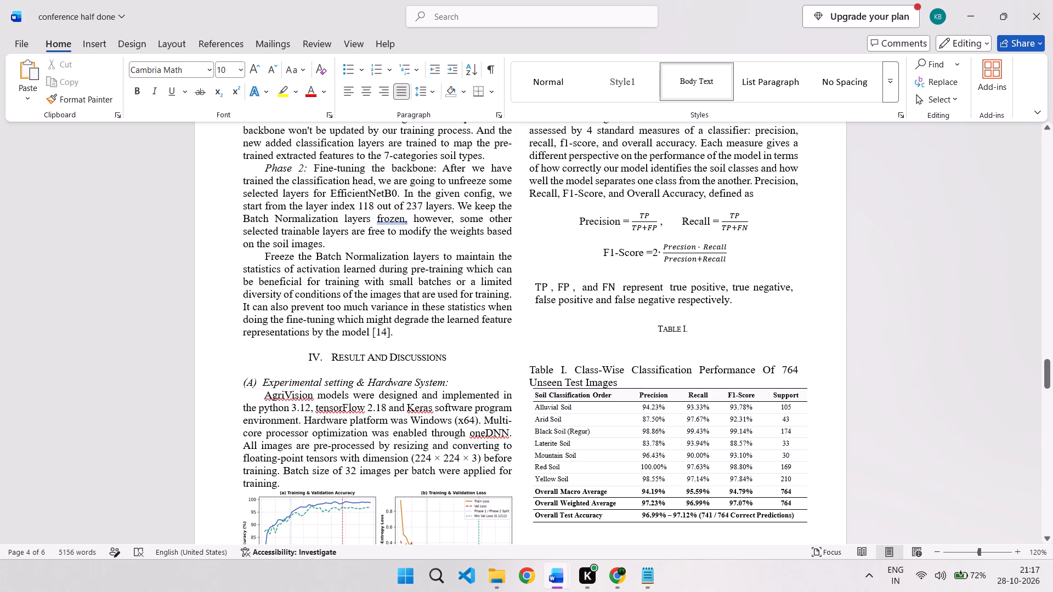
Retype the numeral "I." after "Table" and continue the new caption with "Class Wise Classification Of".
click(697, 329)
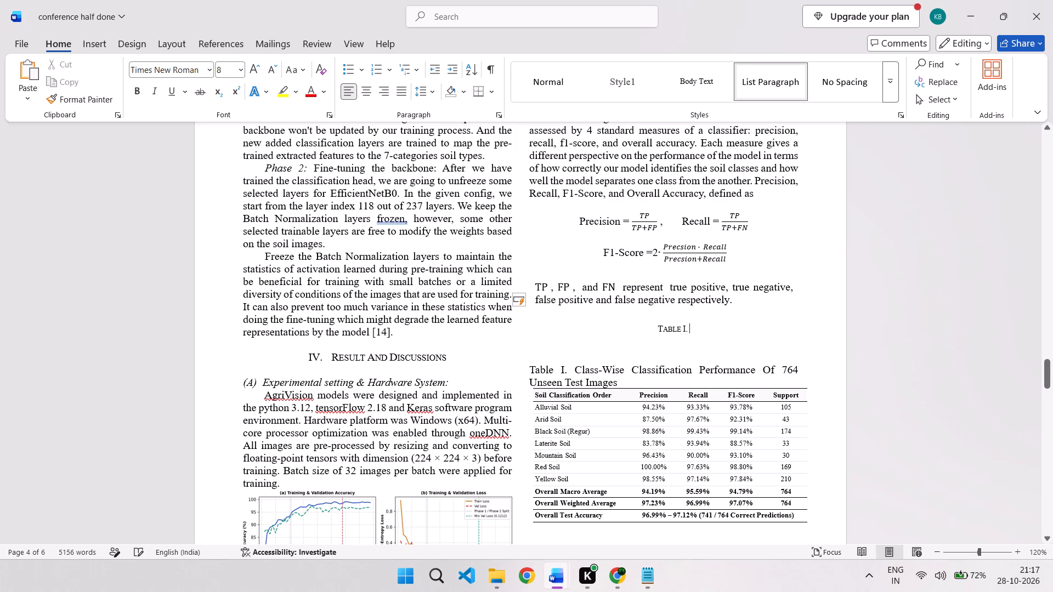
key(BackSpace)
key(BackSpace)
key(BackSpace)
key(i)
text(.)
key(space)
key(c)
text(lass)
key(space)
text(WI)
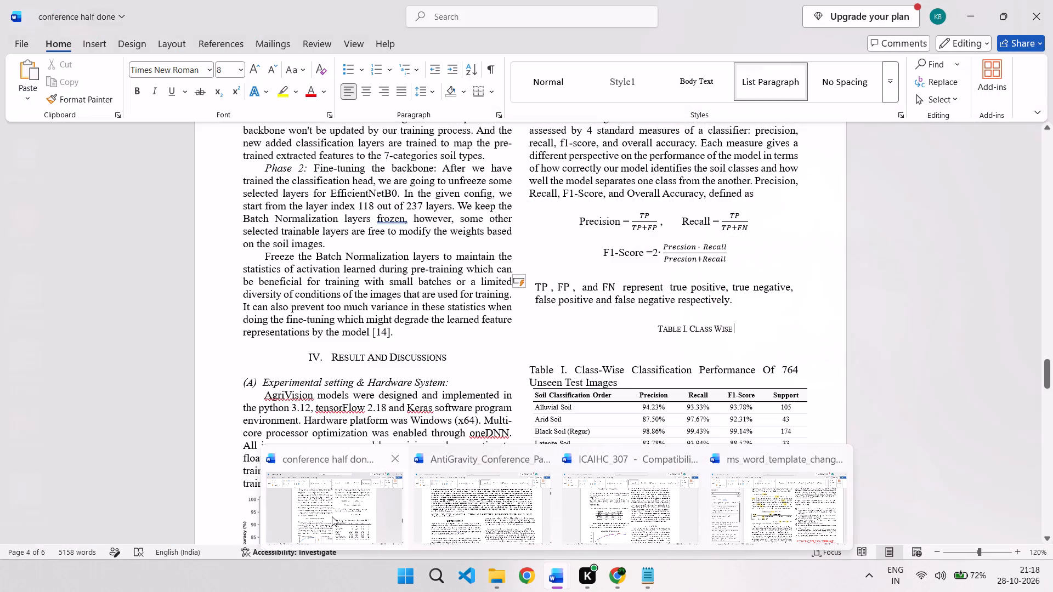
click(332, 517)
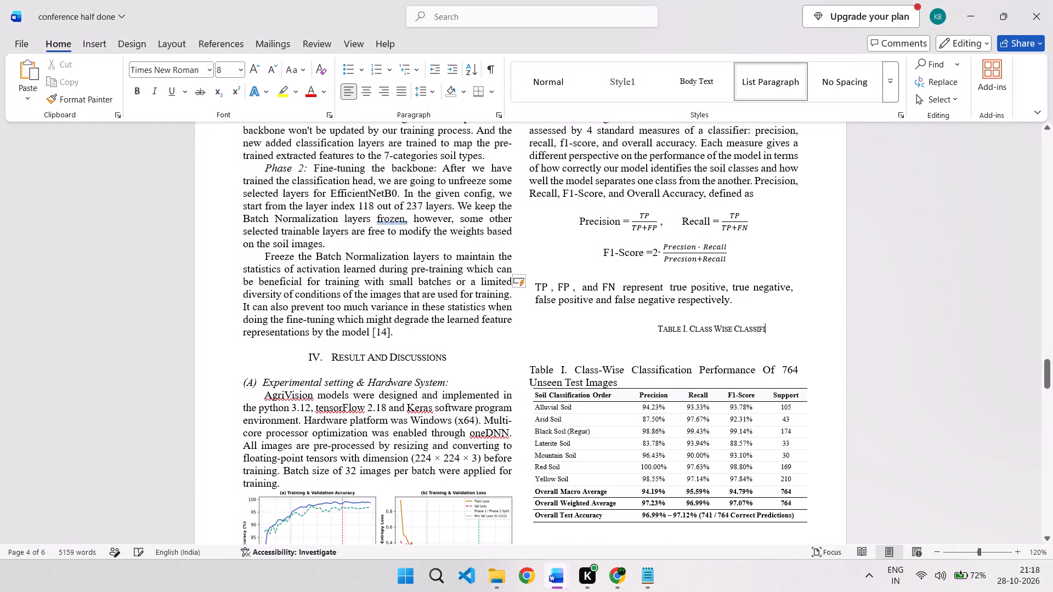
text(cation)
key(space)
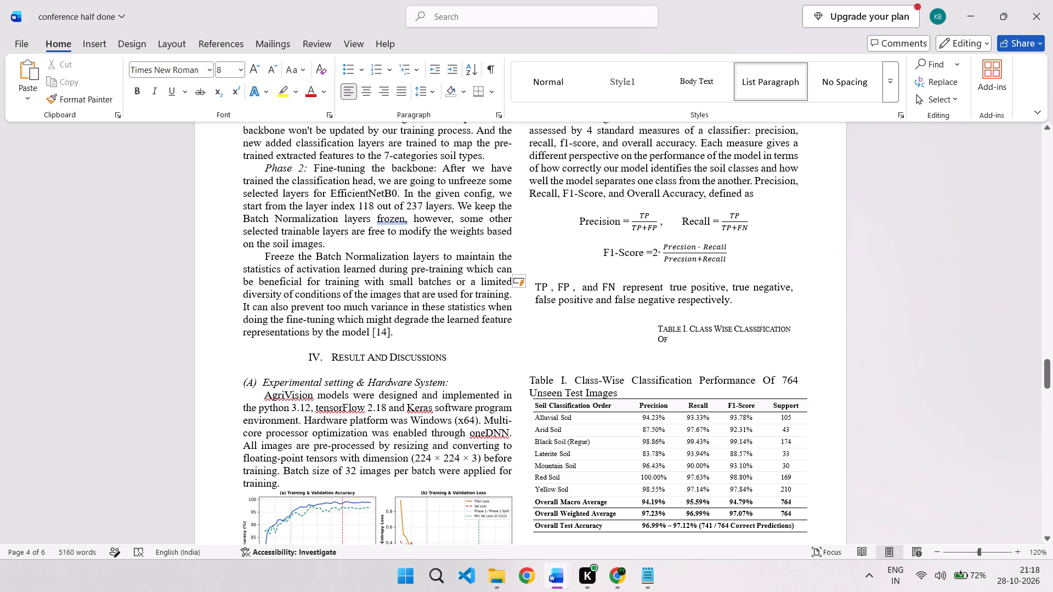
Insert "Performance" before "Of" in the new Table I caption and finish it with "764 Test Images".
click(794, 329)
text(erforma)
text(nce)
key(space)
click(763, 343)
text(764)
key(space)
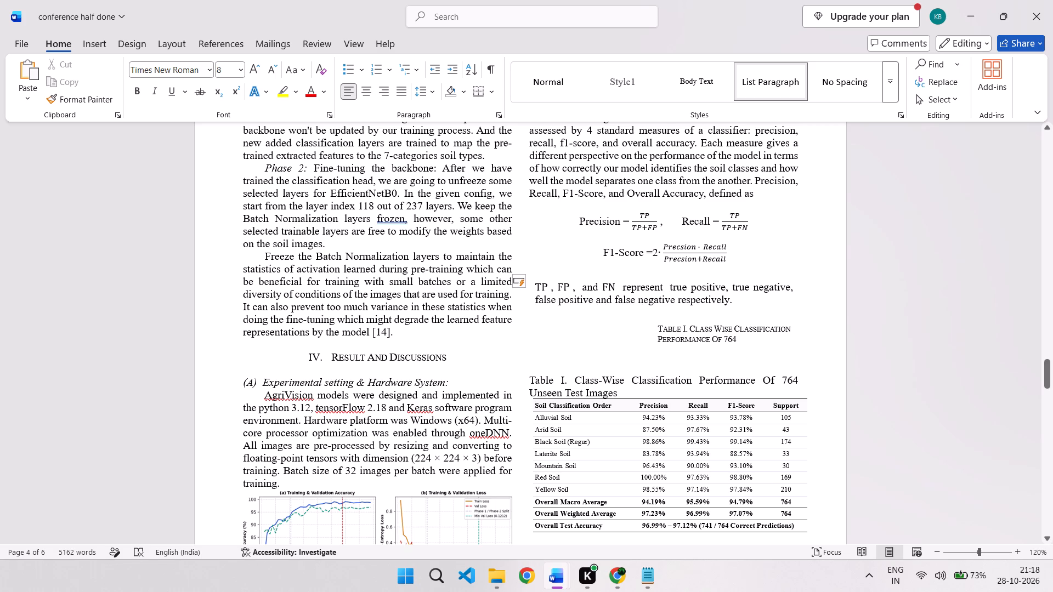
text(est)
key(space)
key(BackSpace)
text(ags)
key(BackSpace)
text(es)
Centre the new Table I caption and set its left indentation to 0 cm.
drag(789, 334, 660, 325)
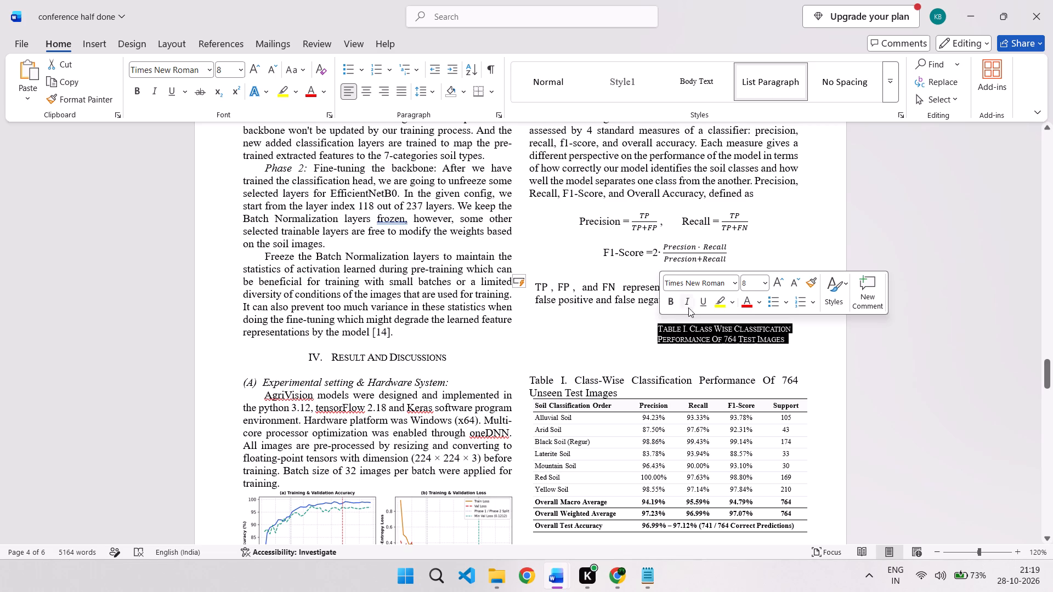
click(362, 92)
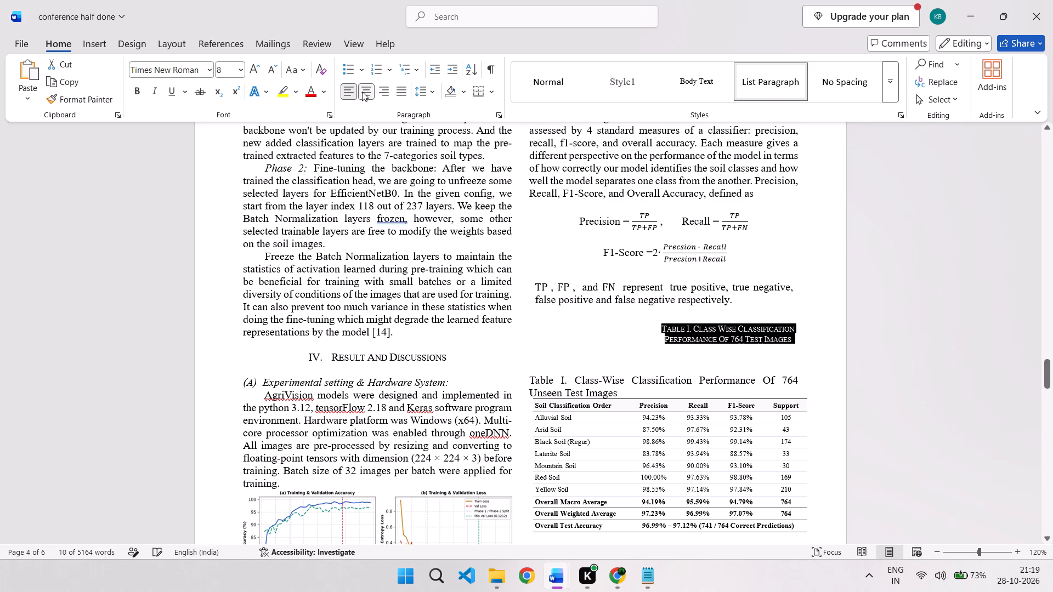
click(496, 116)
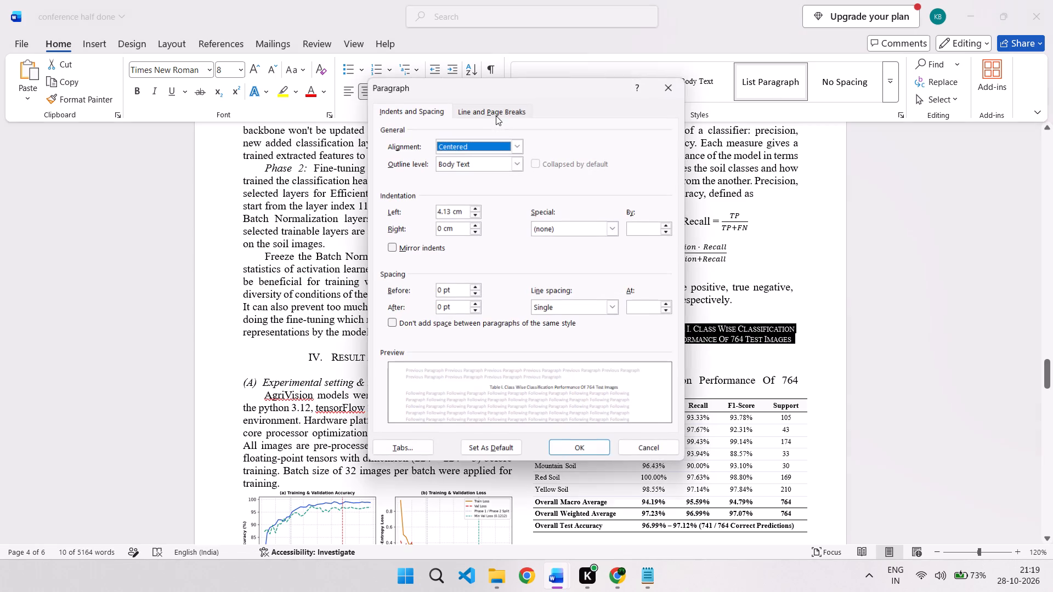
click(709, 334)
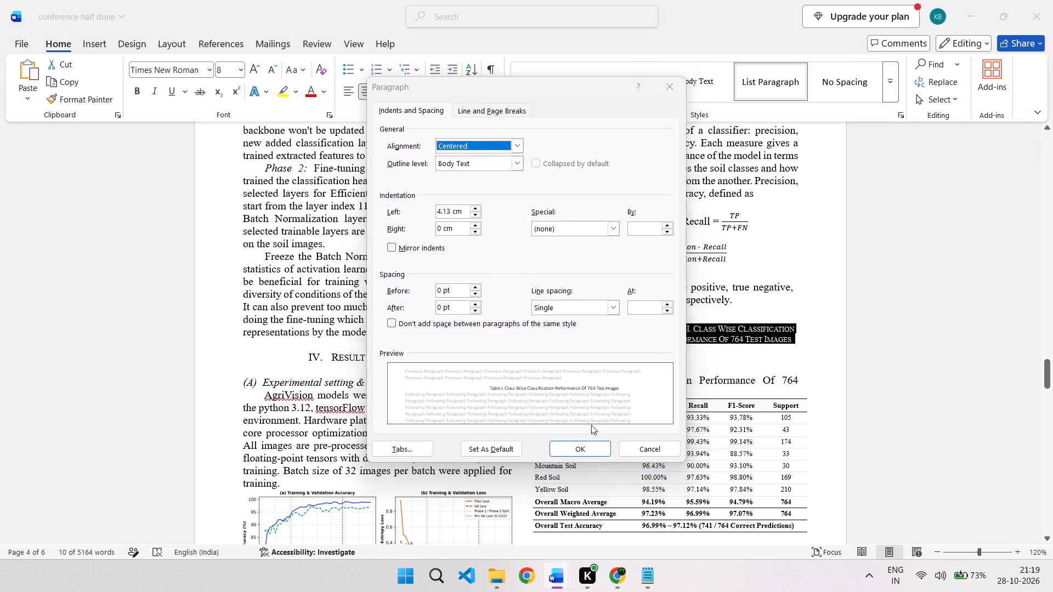
click(573, 444)
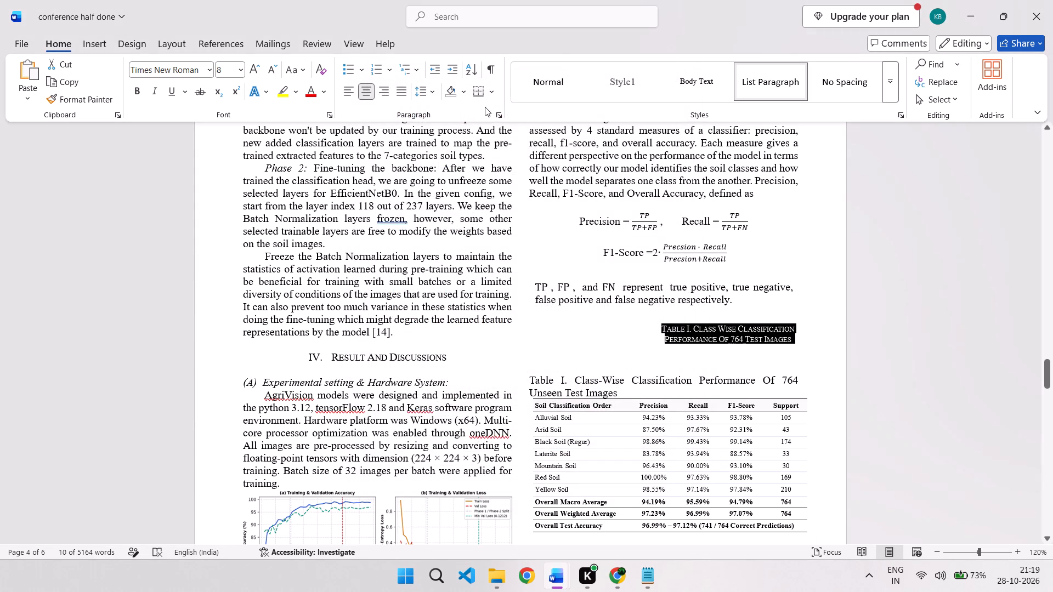
click(501, 112)
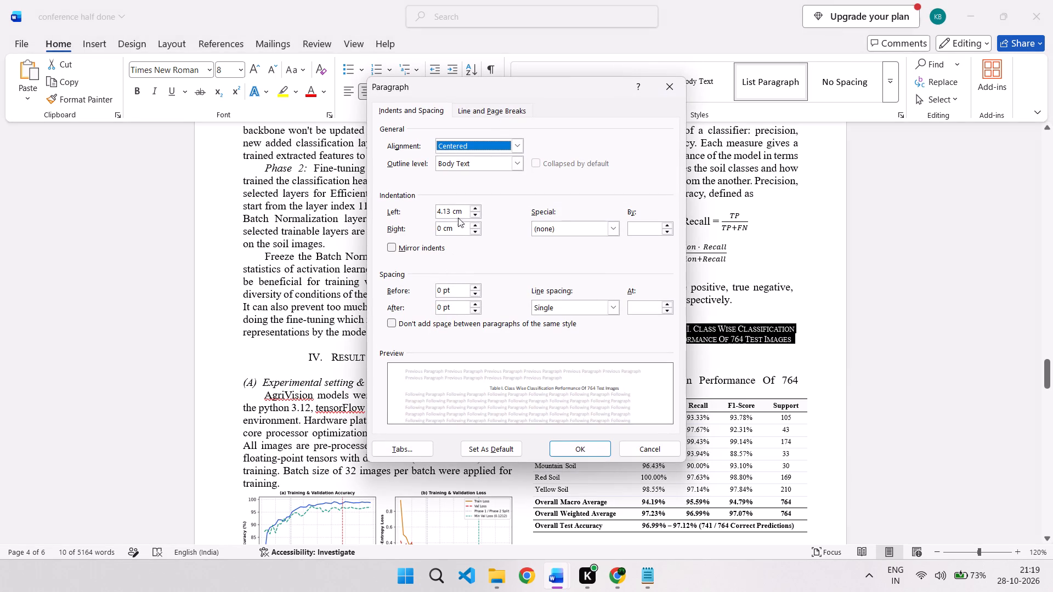
drag(452, 212, 425, 211)
text(0)
key(space)
key(Return)
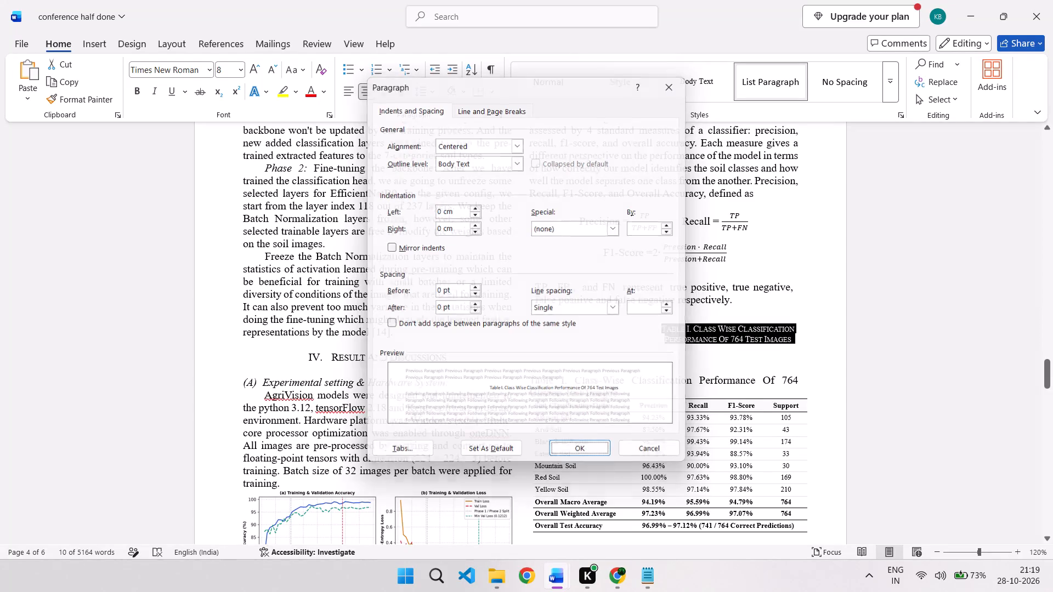
click(556, 321)
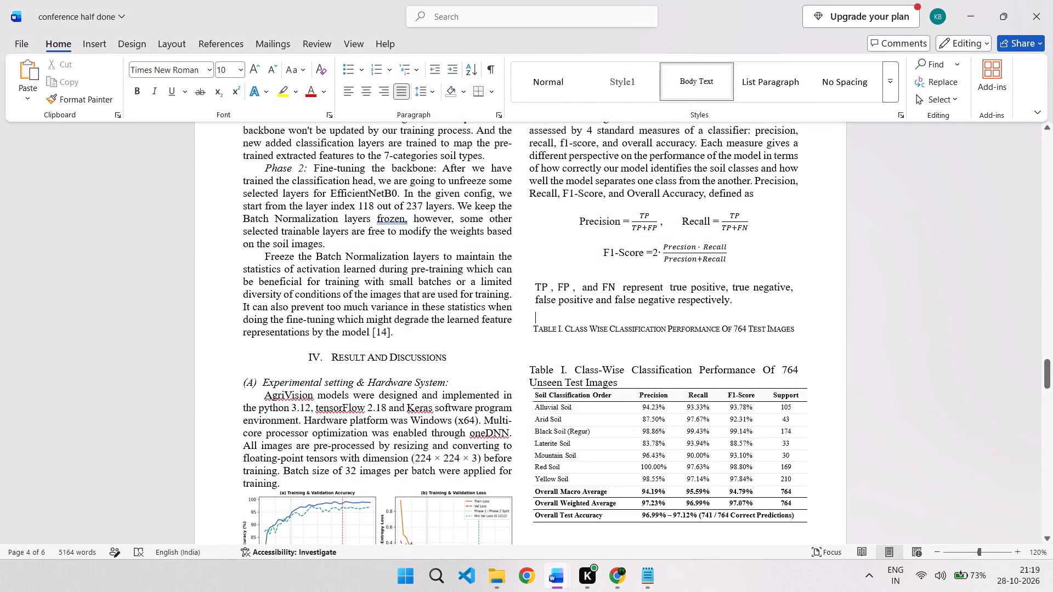
Delete the blank lines between the new Table I caption and the old caption beneath it.
drag(545, 337, 547, 350)
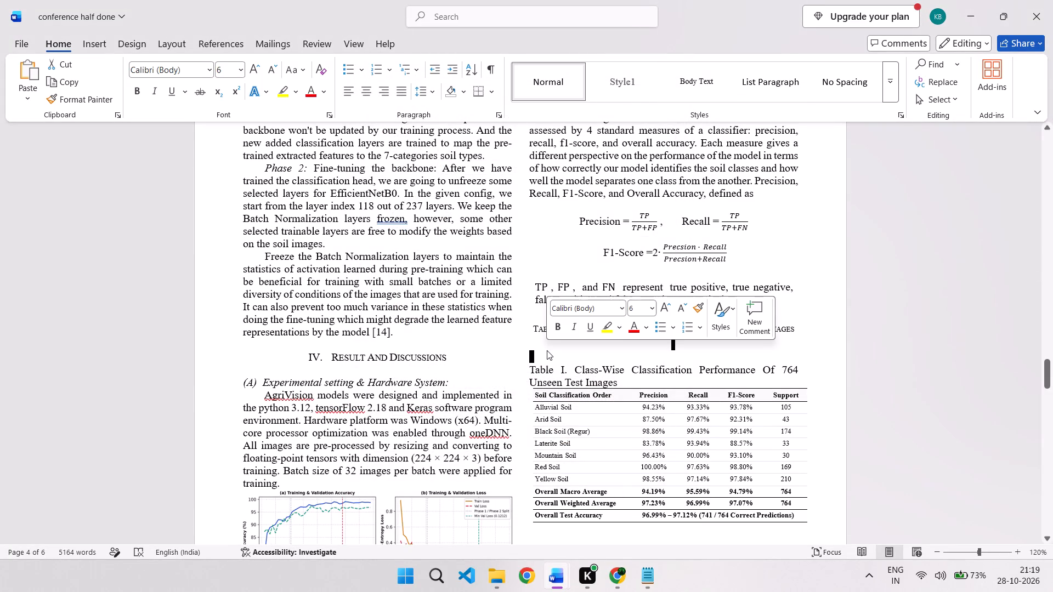
key(BackSpace)
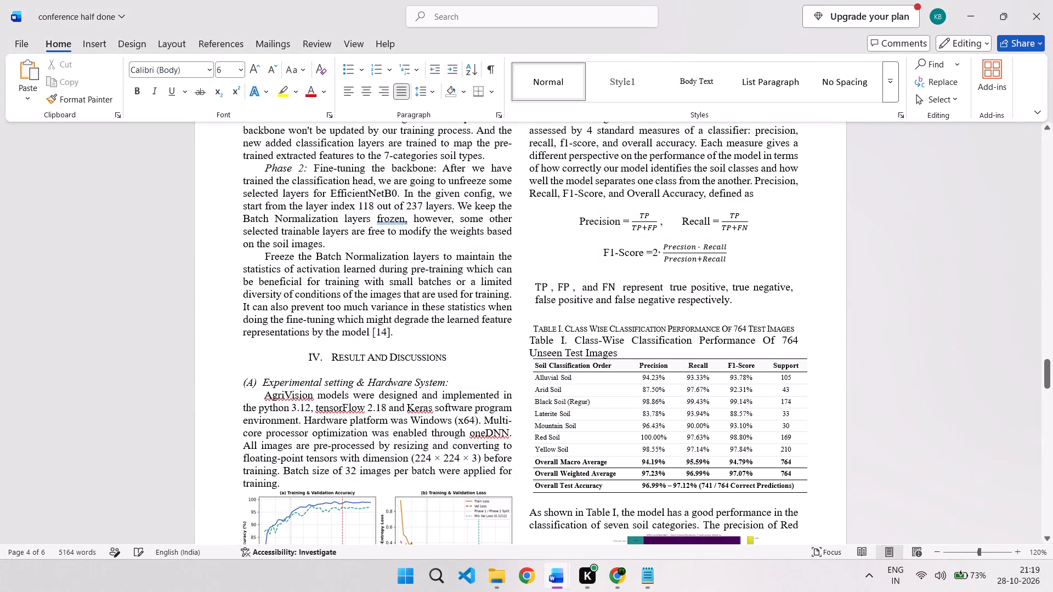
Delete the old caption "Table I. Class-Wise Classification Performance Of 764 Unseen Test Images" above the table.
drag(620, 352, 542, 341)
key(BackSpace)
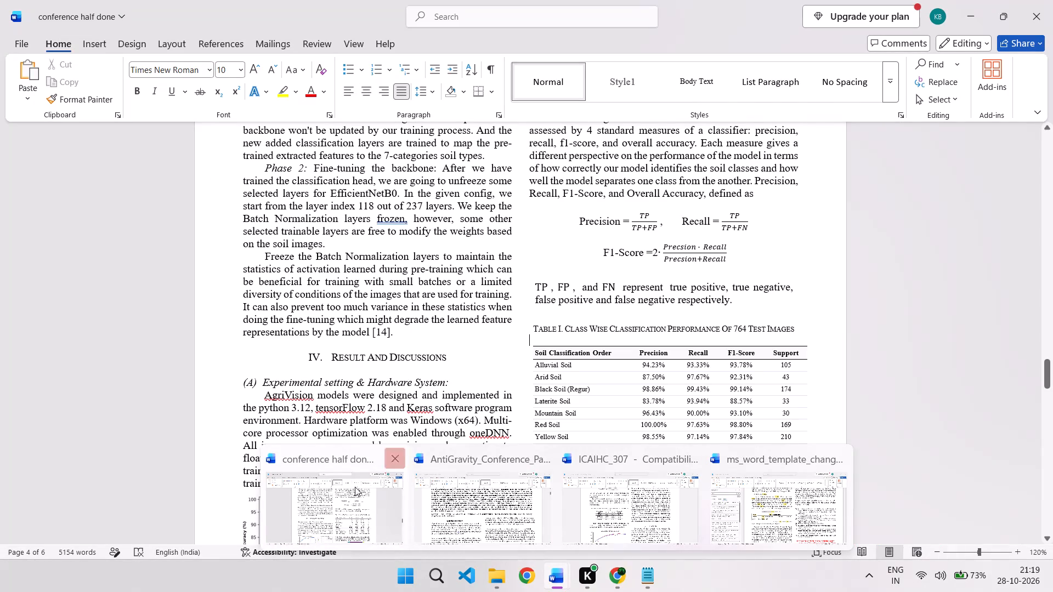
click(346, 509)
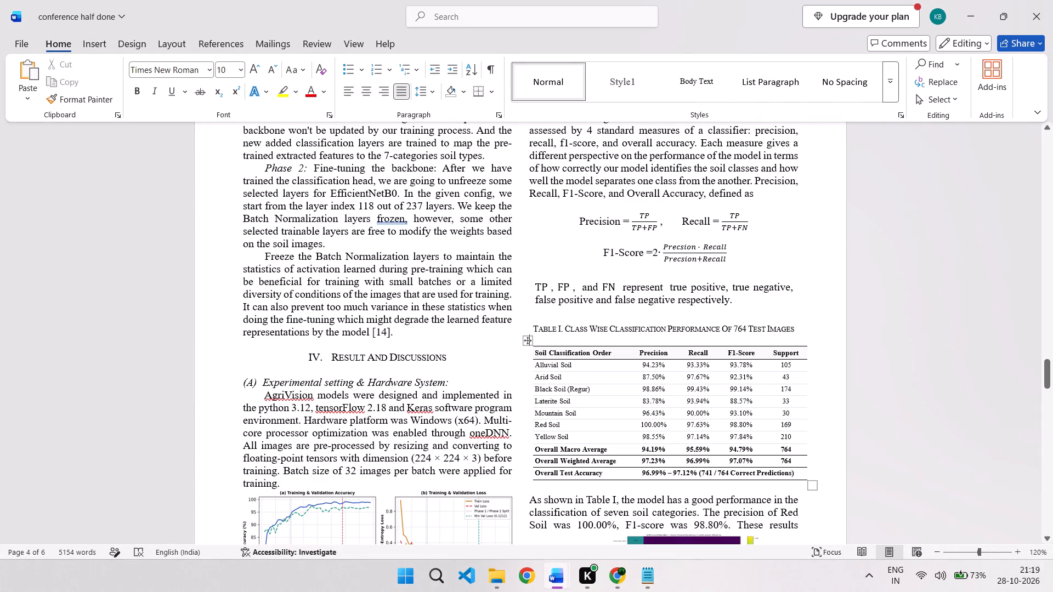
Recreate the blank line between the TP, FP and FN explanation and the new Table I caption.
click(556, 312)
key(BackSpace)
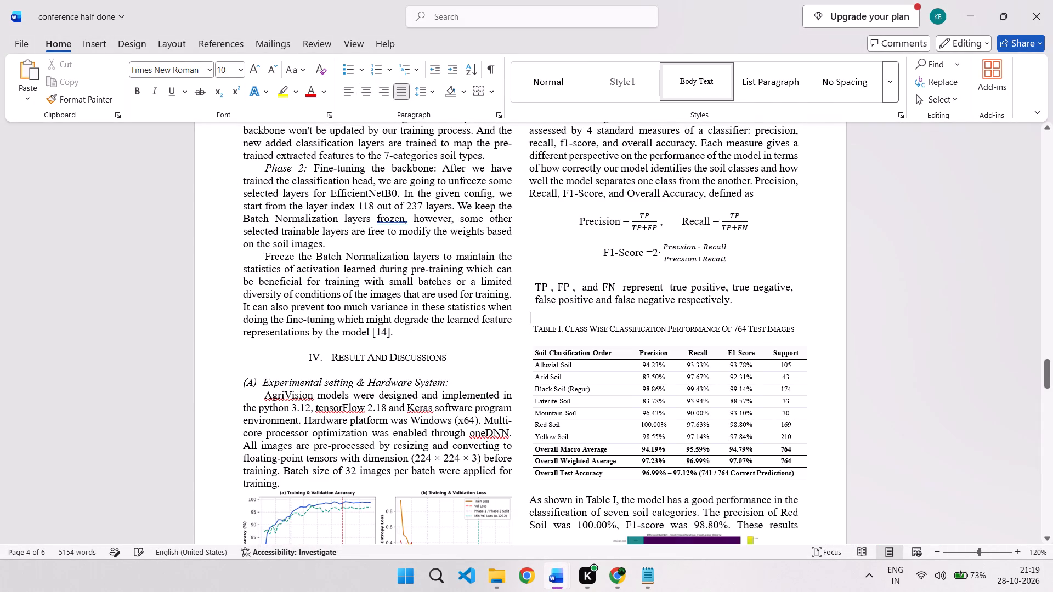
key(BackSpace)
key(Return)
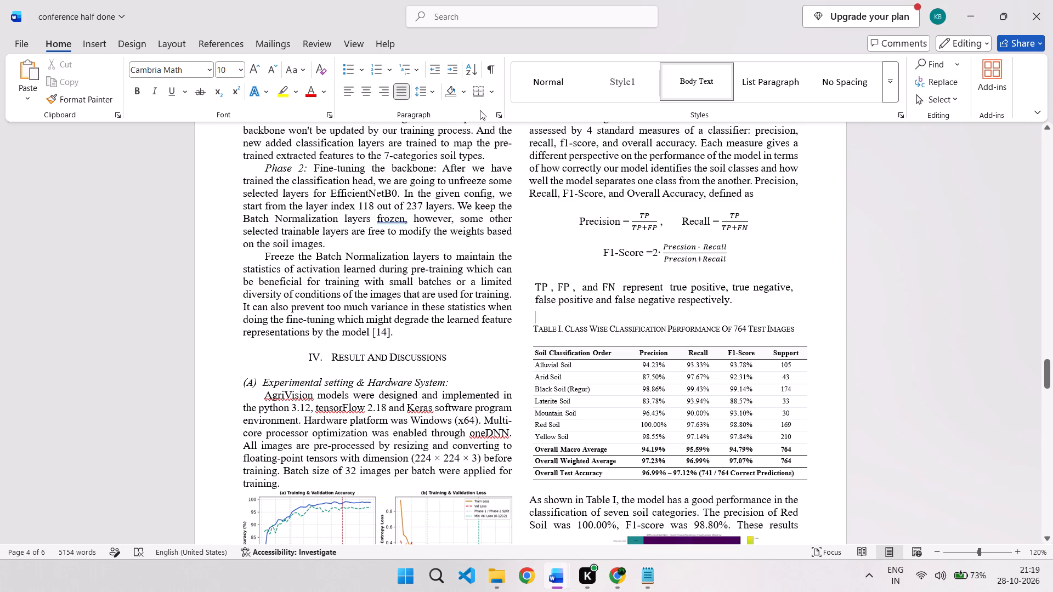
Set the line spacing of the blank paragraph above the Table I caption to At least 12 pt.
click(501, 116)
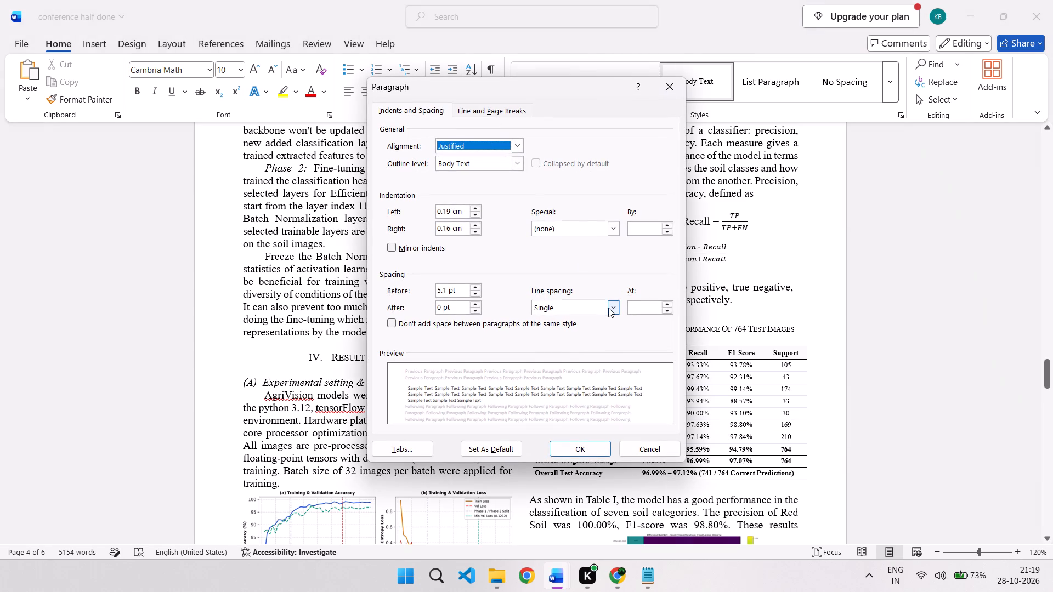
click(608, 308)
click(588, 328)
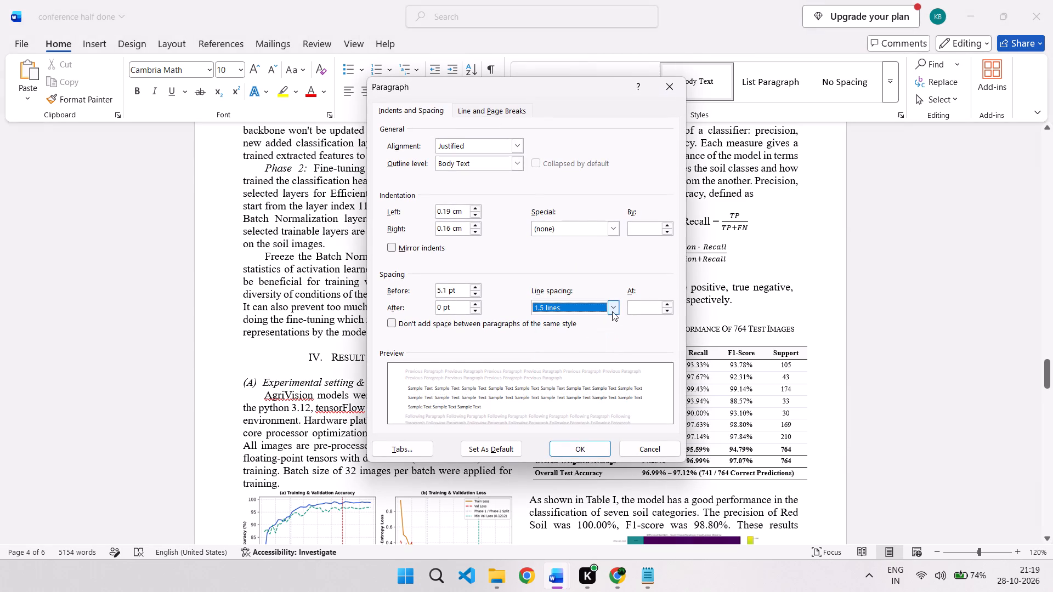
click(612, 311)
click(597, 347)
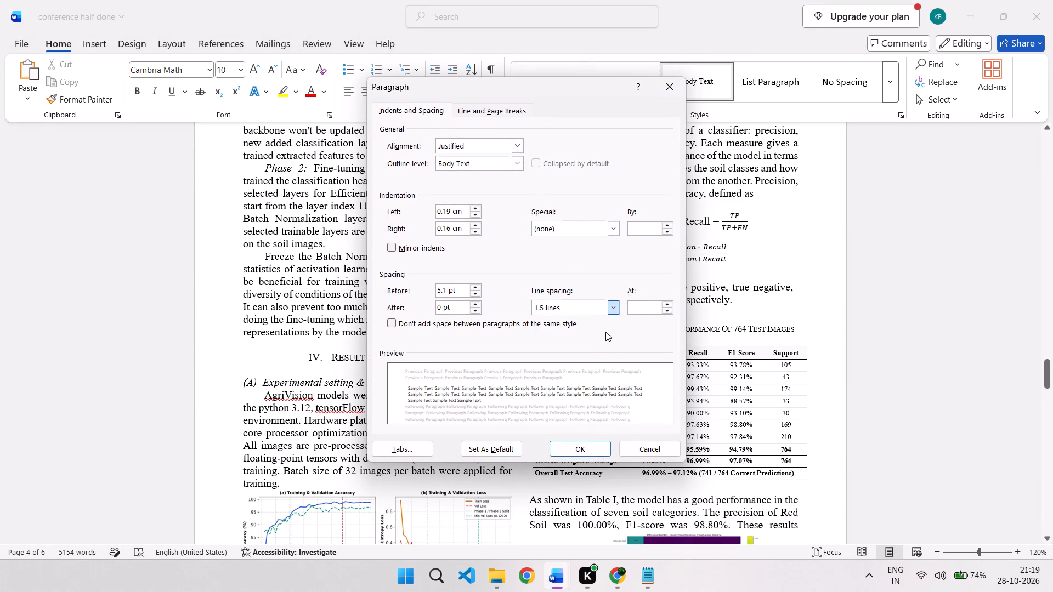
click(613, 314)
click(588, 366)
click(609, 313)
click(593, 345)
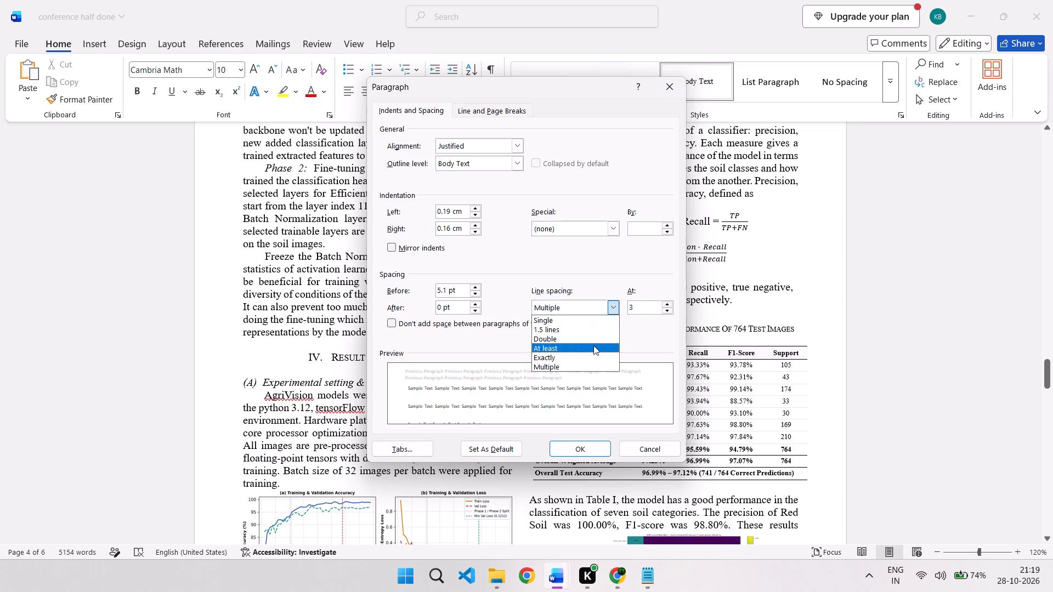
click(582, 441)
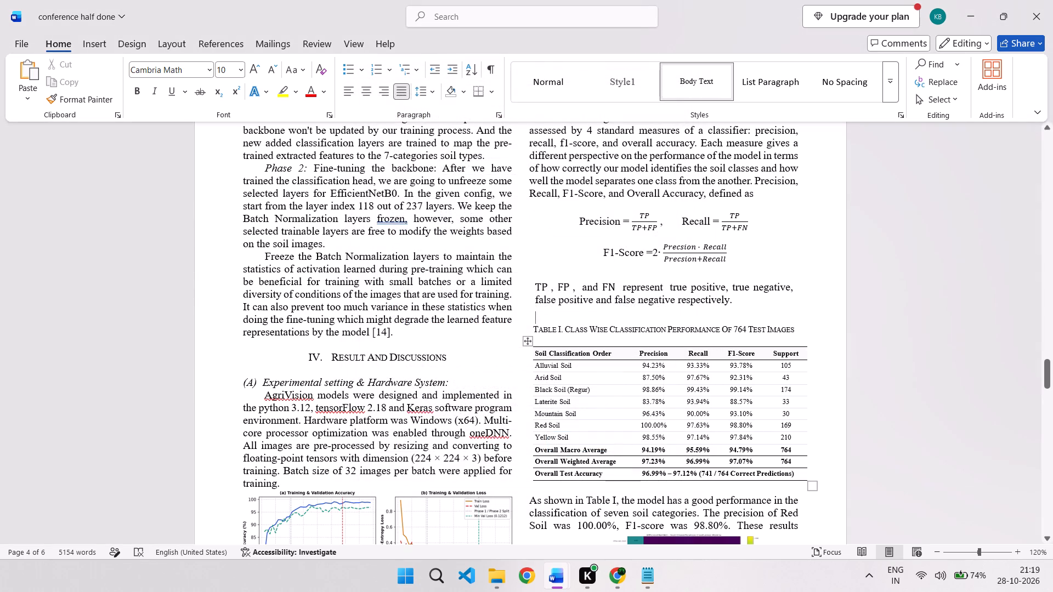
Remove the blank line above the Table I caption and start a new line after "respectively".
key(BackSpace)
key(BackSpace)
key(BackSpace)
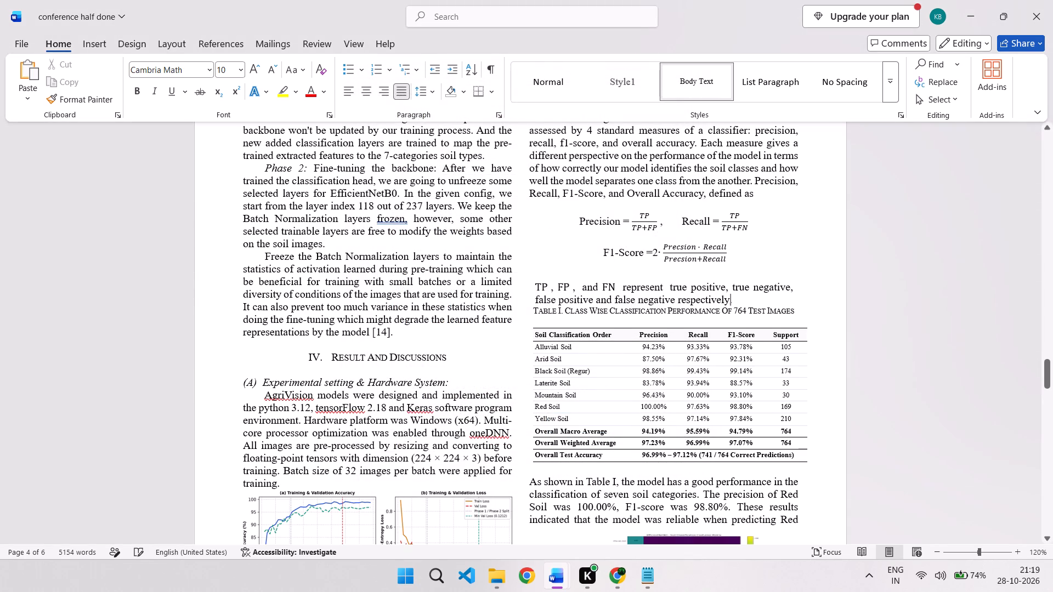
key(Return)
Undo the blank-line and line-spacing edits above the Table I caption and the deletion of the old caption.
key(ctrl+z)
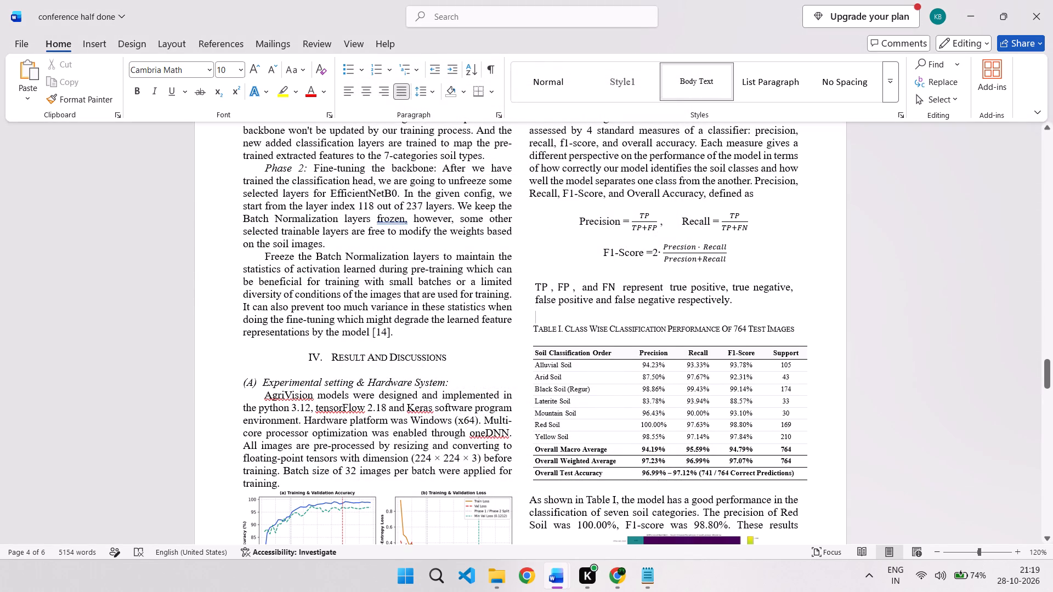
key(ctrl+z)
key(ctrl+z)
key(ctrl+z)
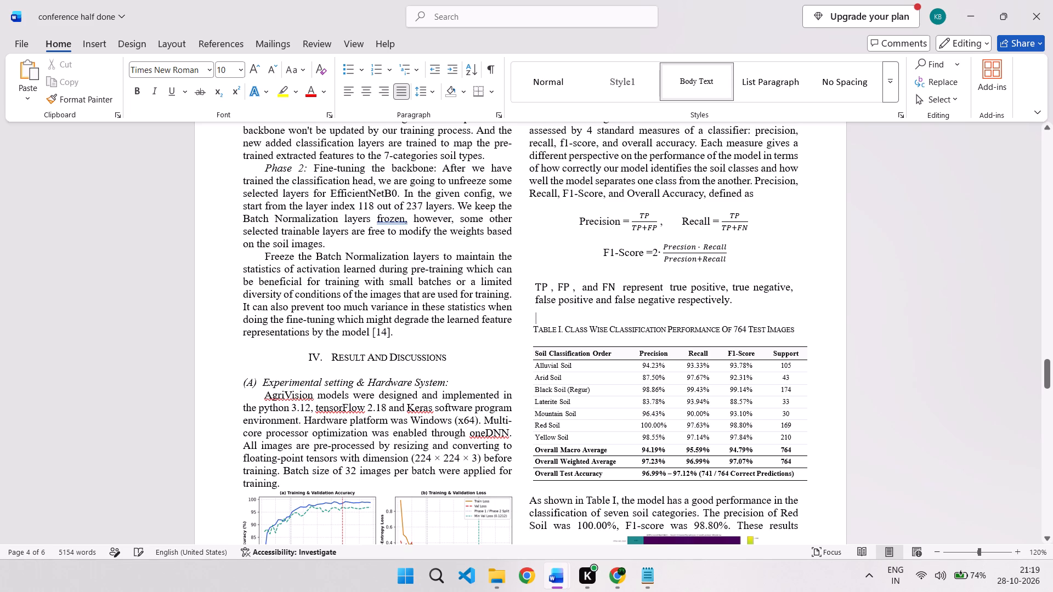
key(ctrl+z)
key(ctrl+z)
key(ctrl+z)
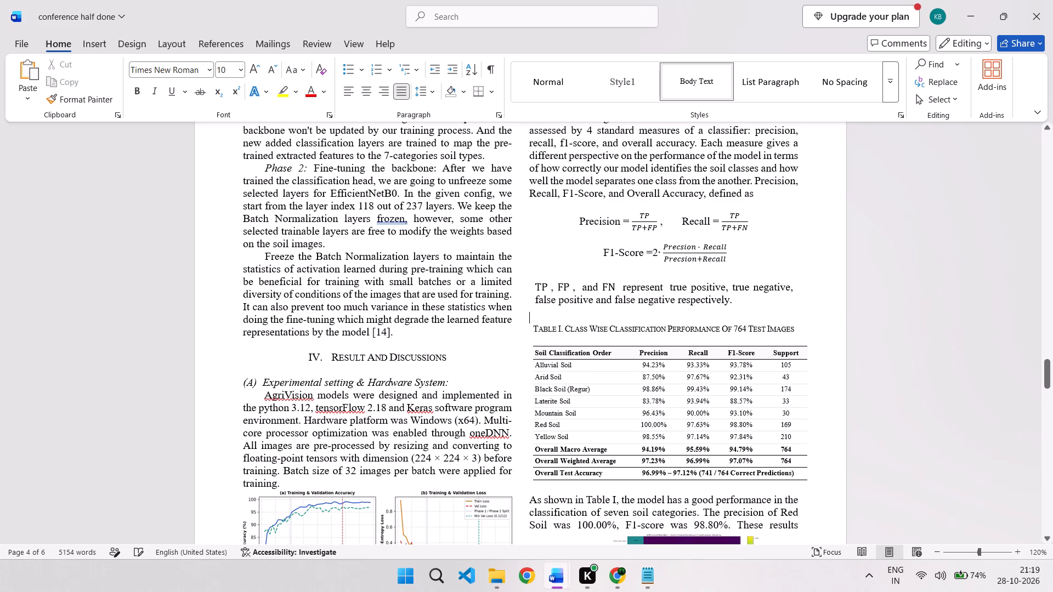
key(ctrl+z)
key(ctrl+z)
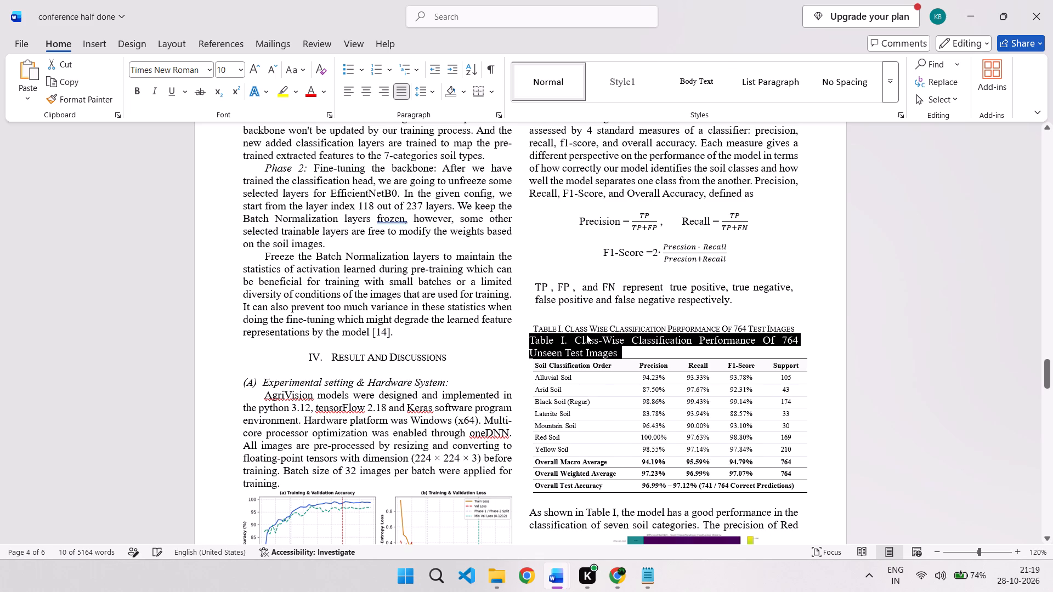
Delete the old caption "Table I. Class-Wise Classification Performance Of 764 Unseen Test Images" below the new one.
key(BackSpace)
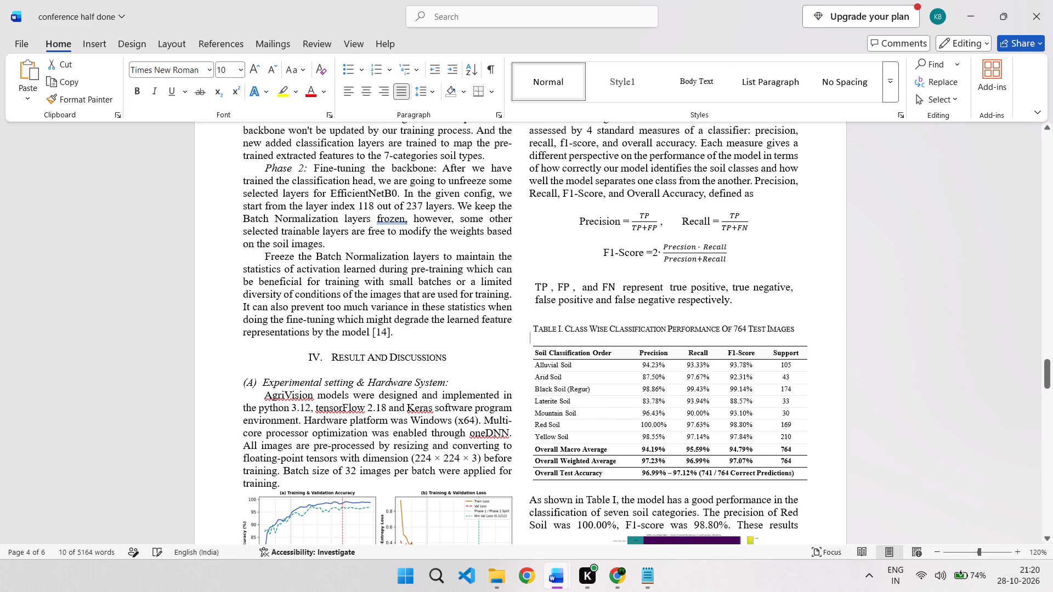
Replace the blank line between the TP, FP and FN explanation and the Table I caption with a fresh one.
click(584, 304)
key(Down)
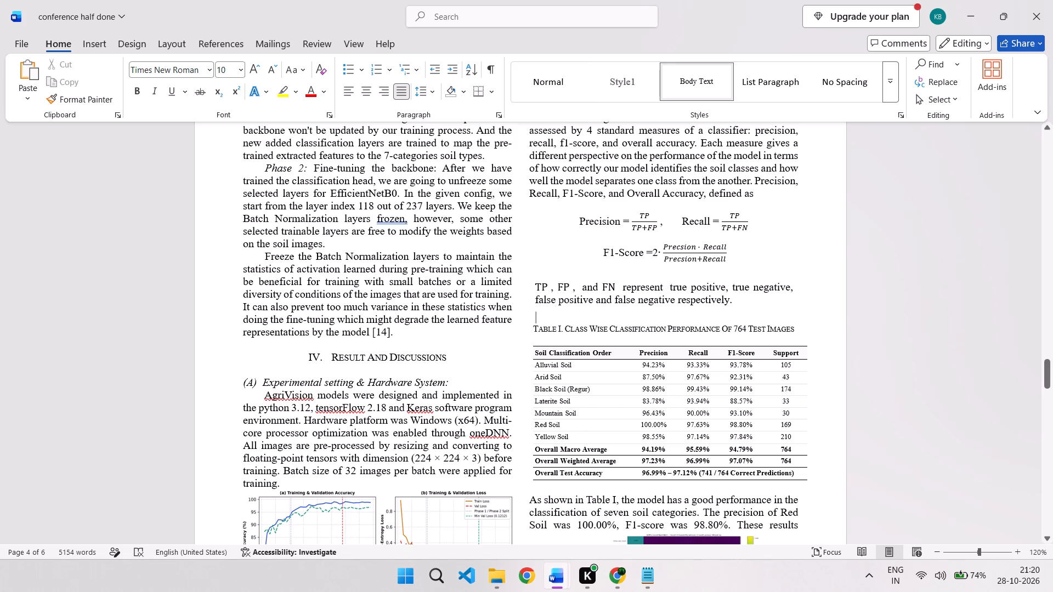
key(BackSpace)
key(BackSpace)
key(Return)
Examine the Table I caption, the table and the text and figures that follow it.
click(525, 335)
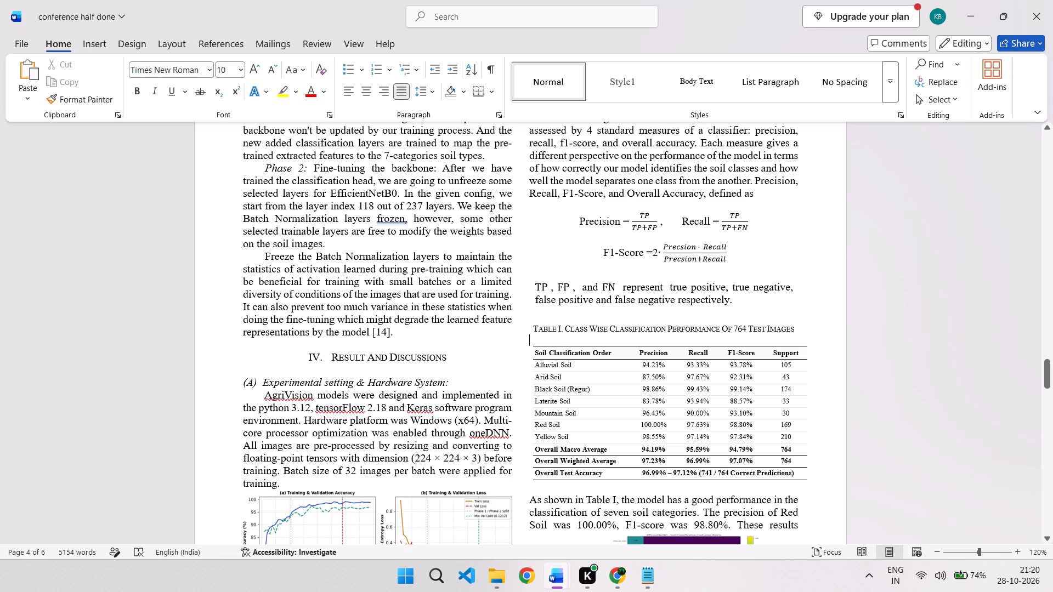
double_click(585, 322)
triple_click(587, 329)
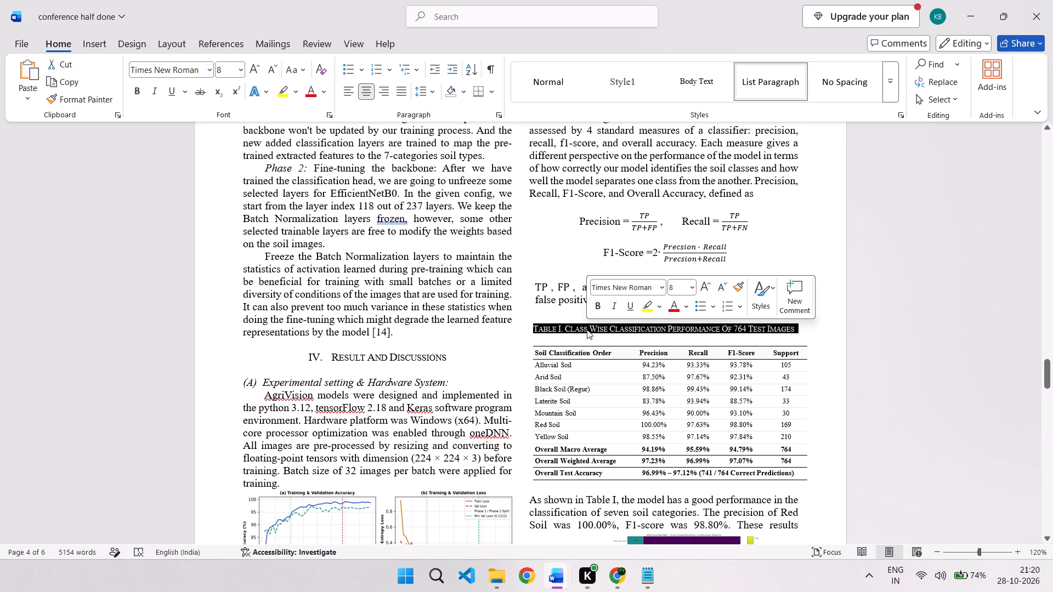
click(587, 329)
scroll(592, 362, down, 1)
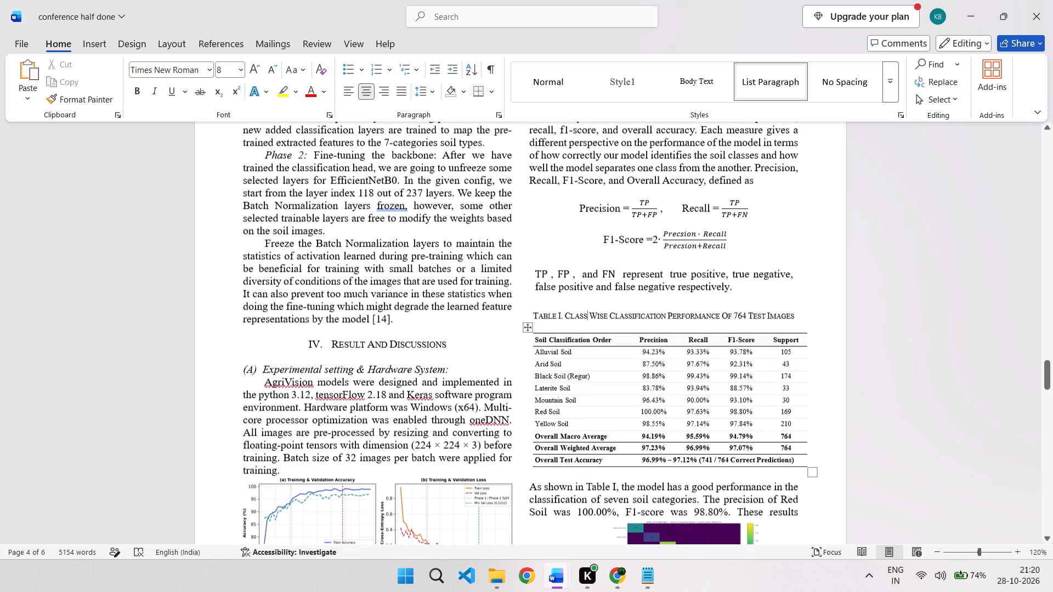
click(603, 343)
scroll(603, 343, down, 2)
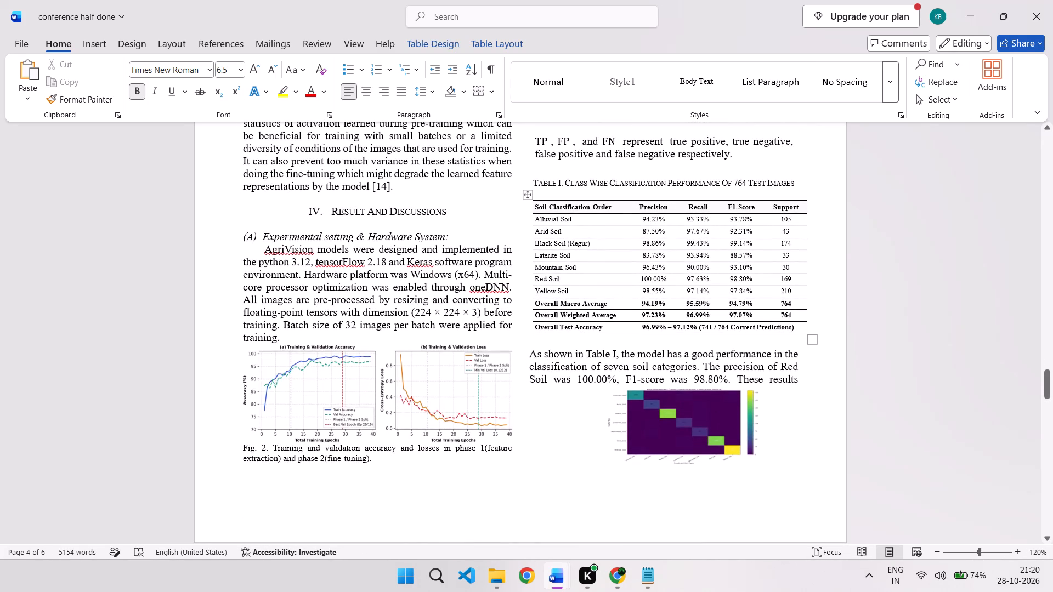
scroll(619, 363, down, 1)
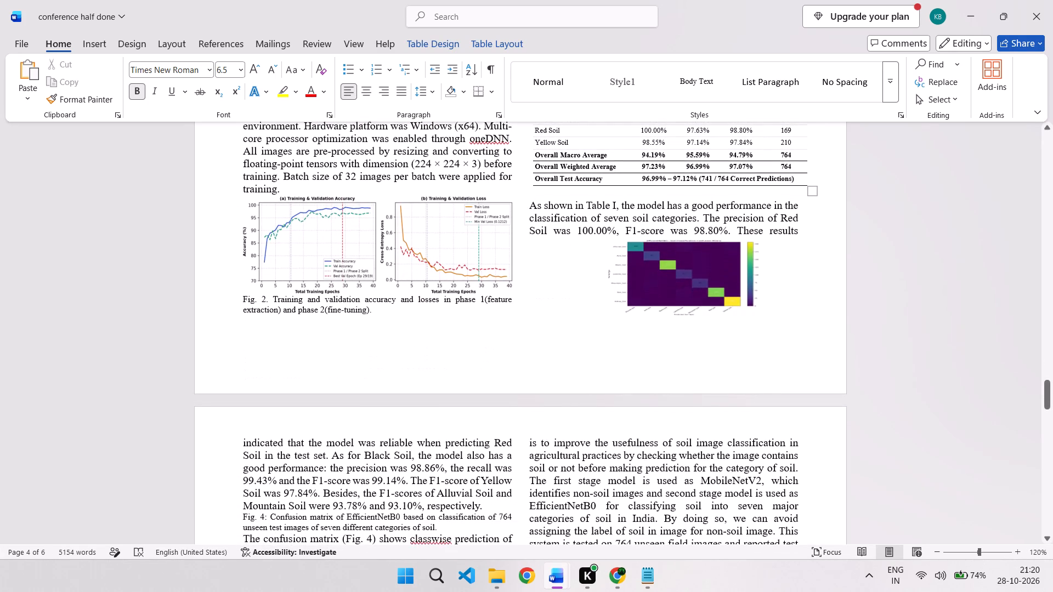
scroll(670, 250, up, 1)
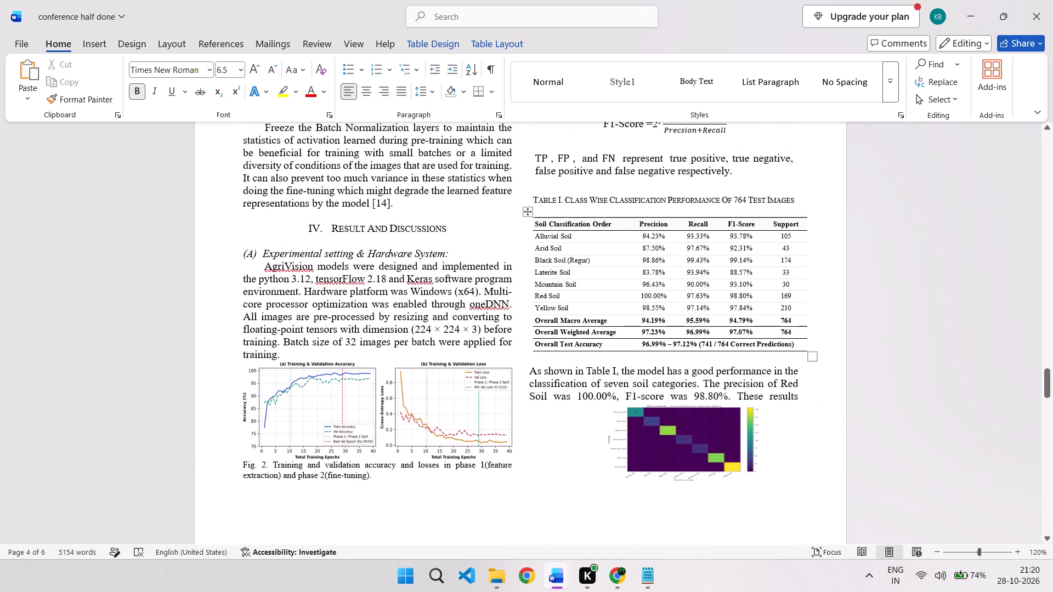
Enlarge the class-wise performance table so its rows are taller, keeping its width close to the text column's.
click(653, 296)
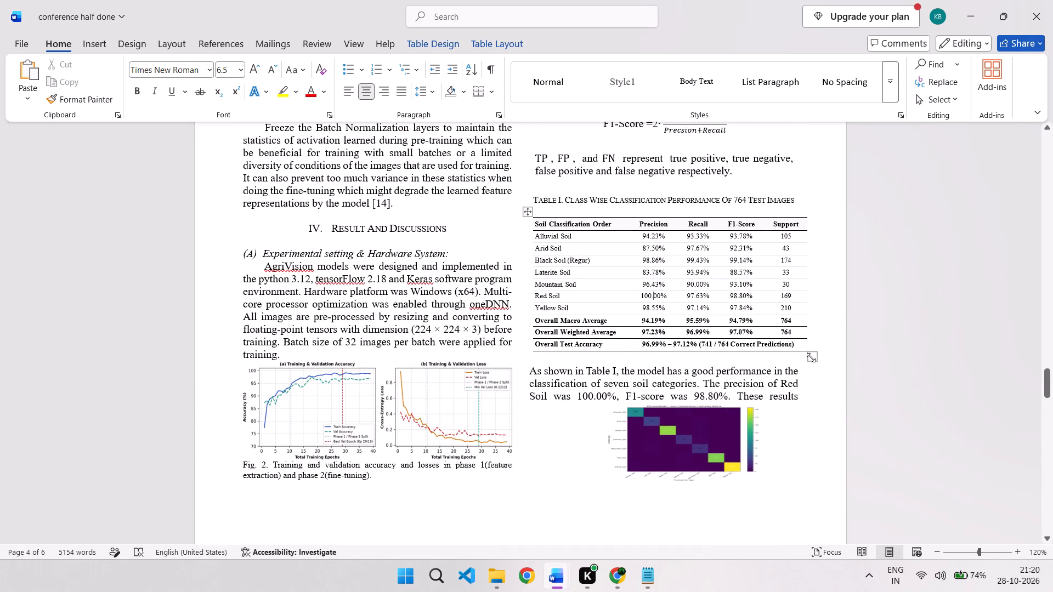
drag(811, 357, 812, 368)
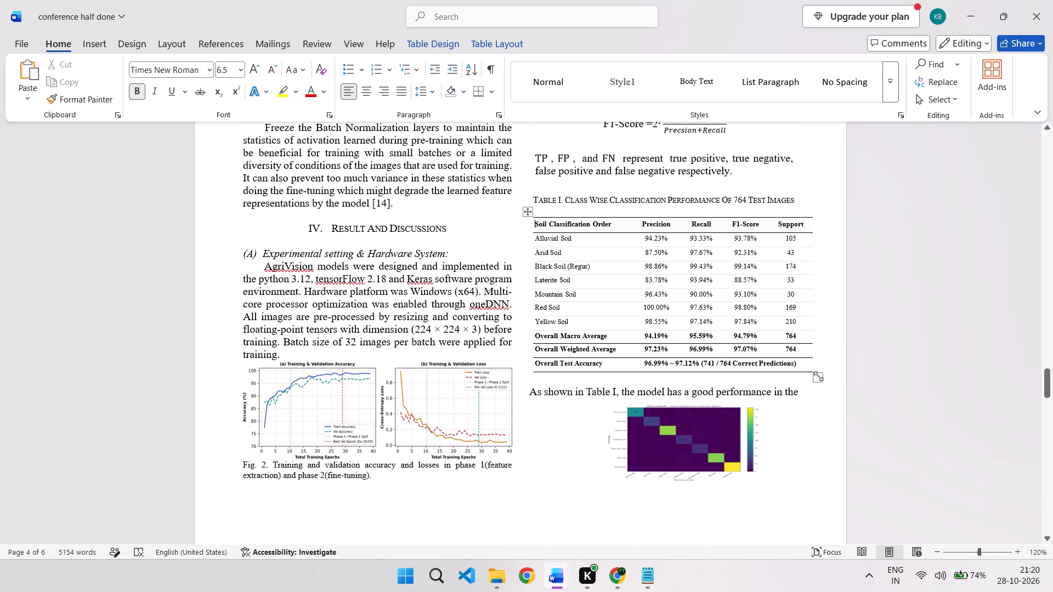
click(737, 358)
click(738, 357)
drag(819, 374, 803, 380)
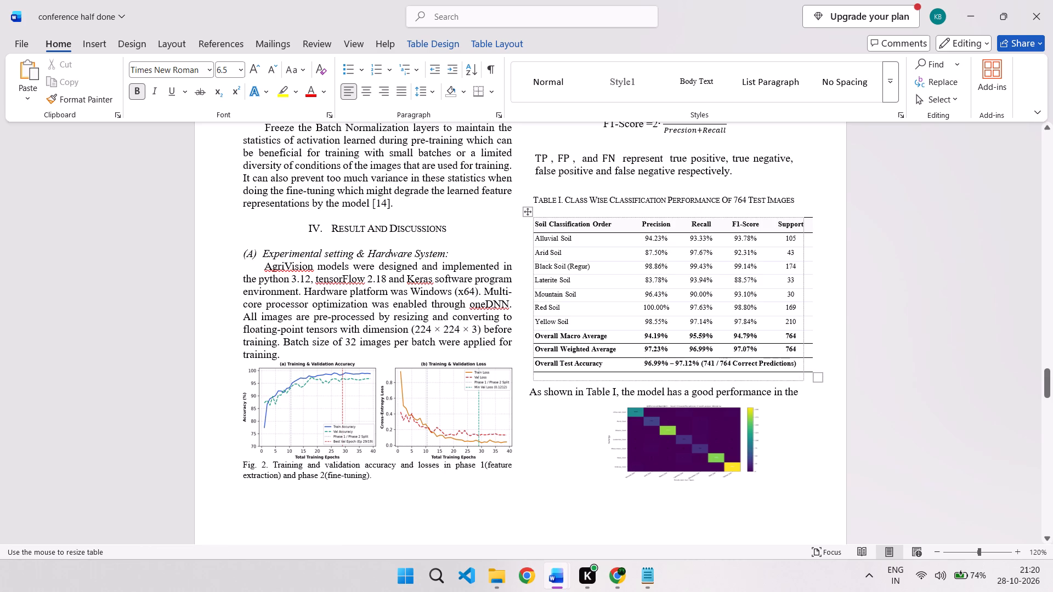
drag(803, 380, 804, 389)
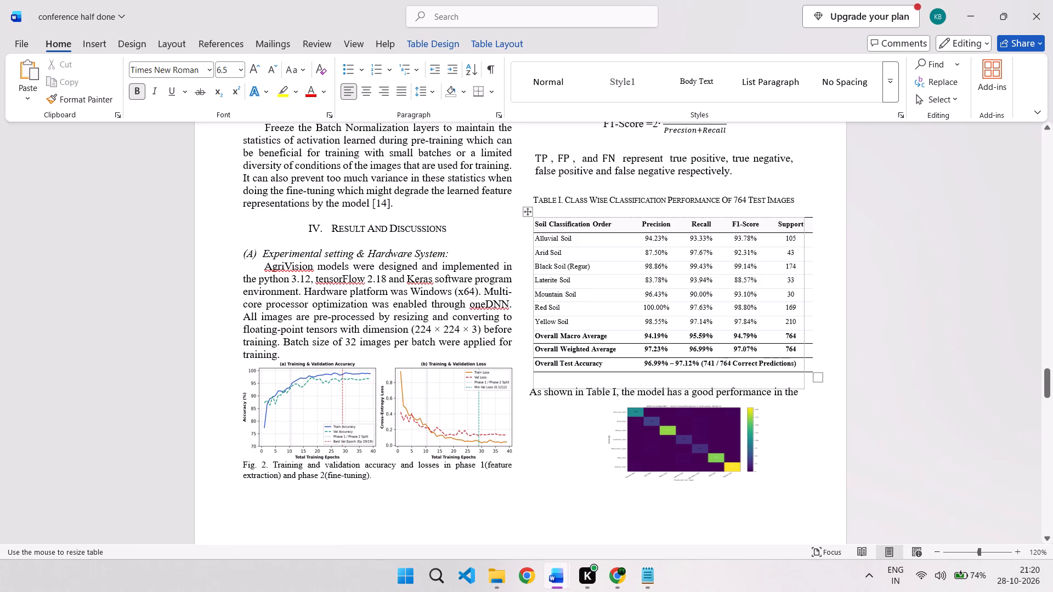
drag(804, 389, 805, 389)
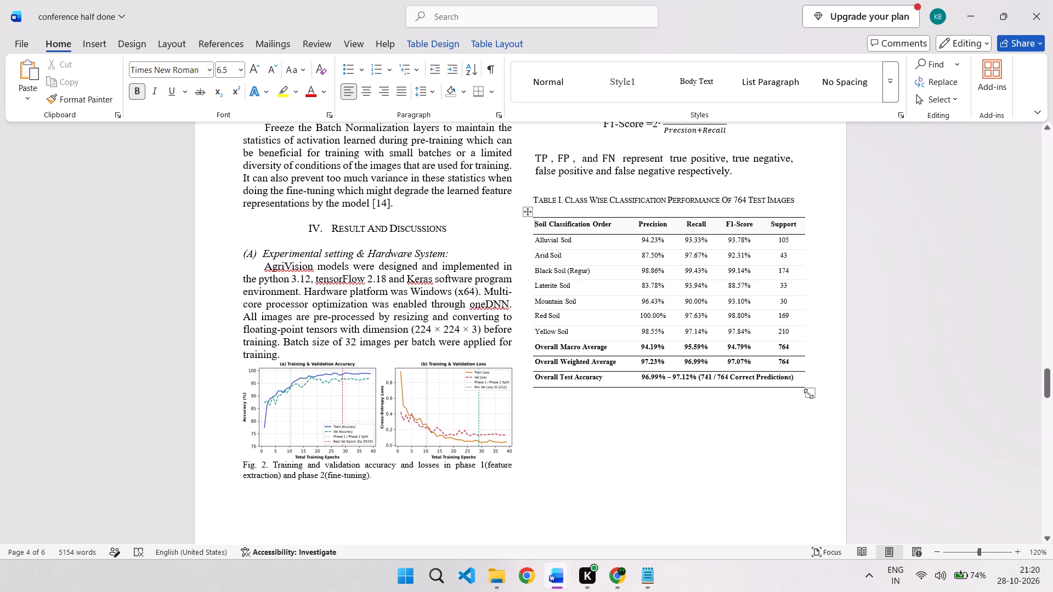
drag(808, 394, 809, 399)
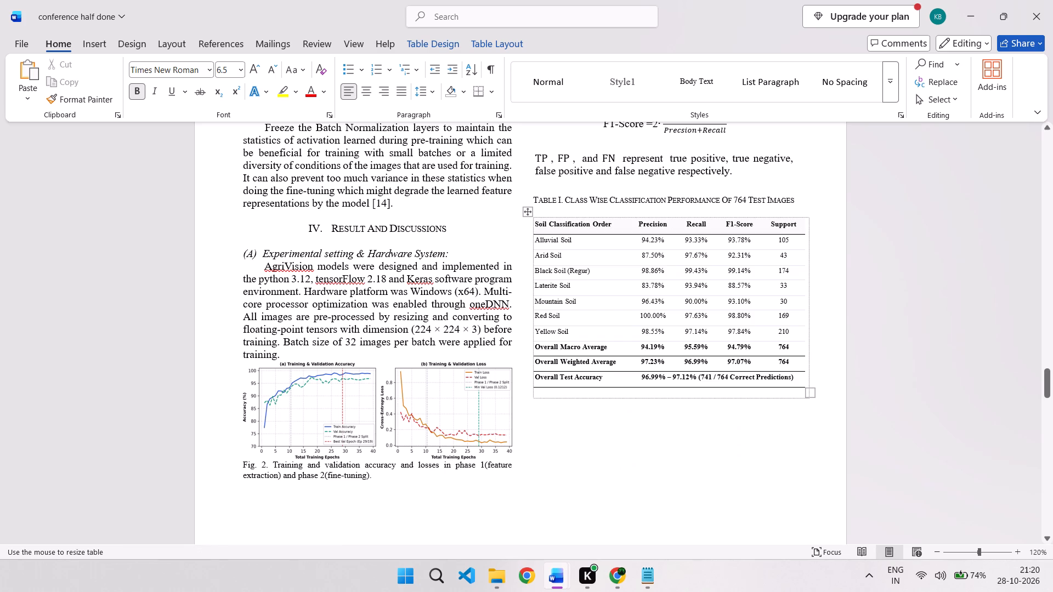
drag(809, 399, 809, 404)
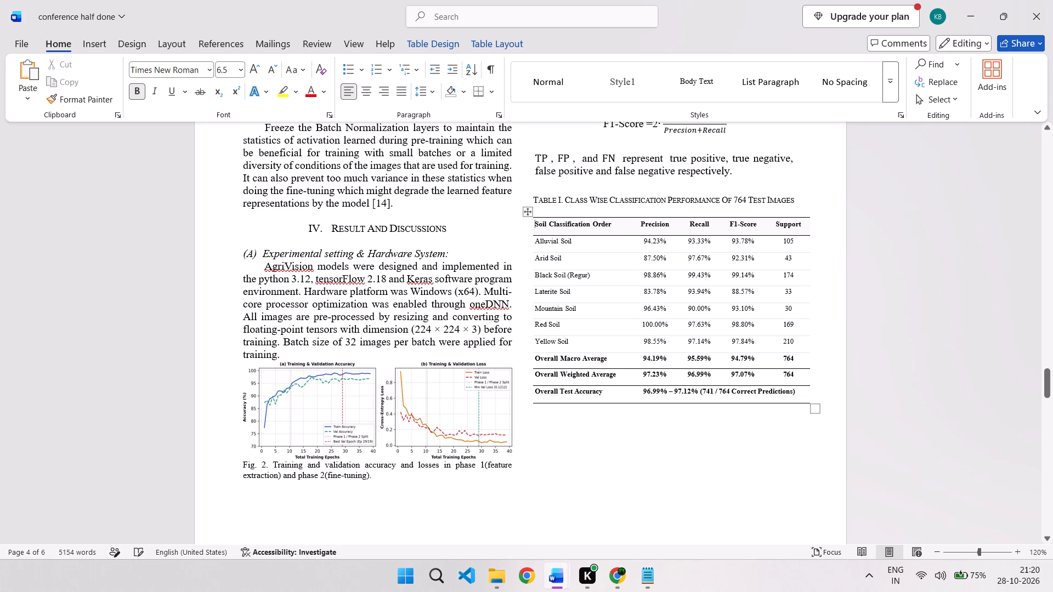
click(780, 434)
scroll(780, 434, up, 1)
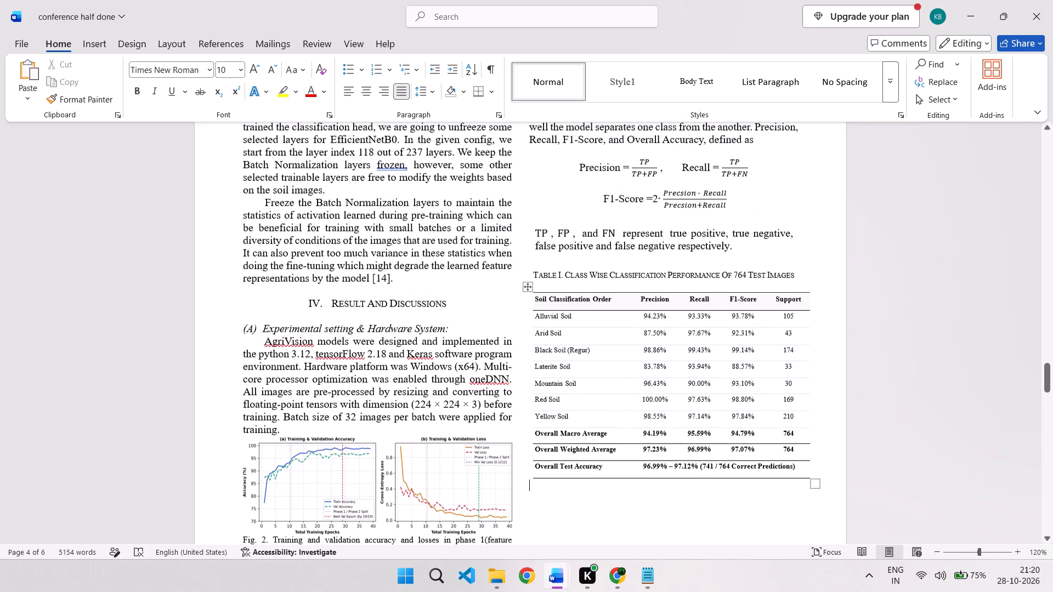
Resize the class-wise performance table to be slightly narrower, with slightly taller rows.
drag(816, 458, 814, 458)
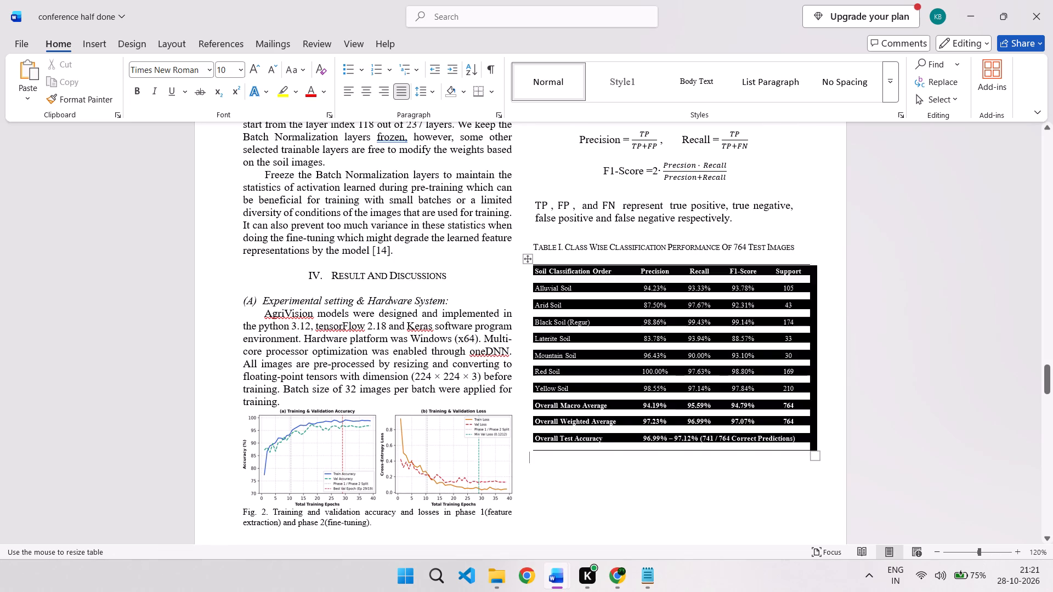
drag(814, 458, 809, 459)
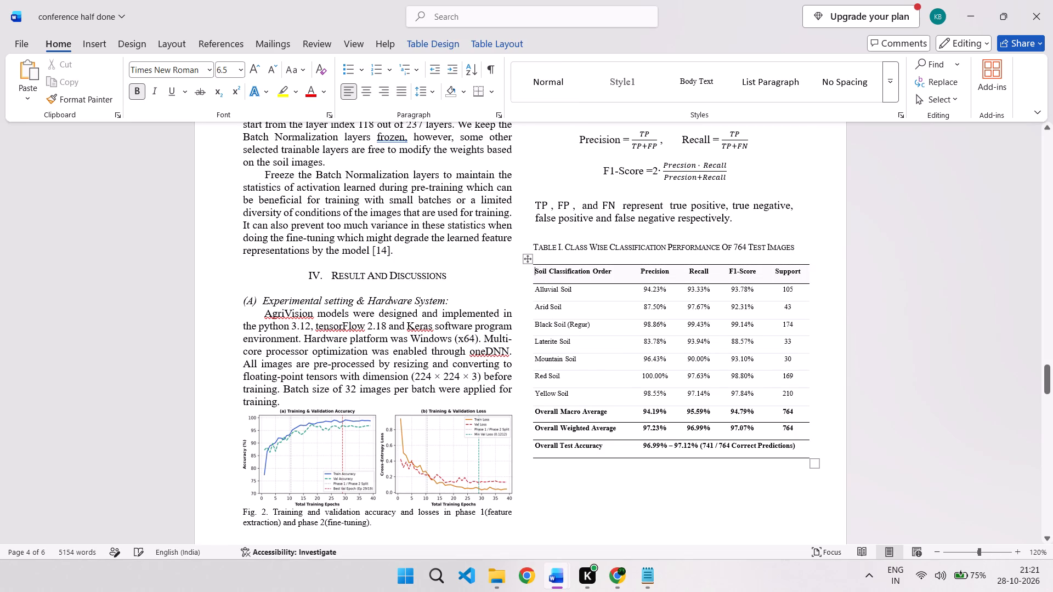
click(746, 485)
Try to pull the paragraph beginning "As shown in Table I" up beneath the table by deleting backwards from its start.
scroll(746, 485, up, 1)
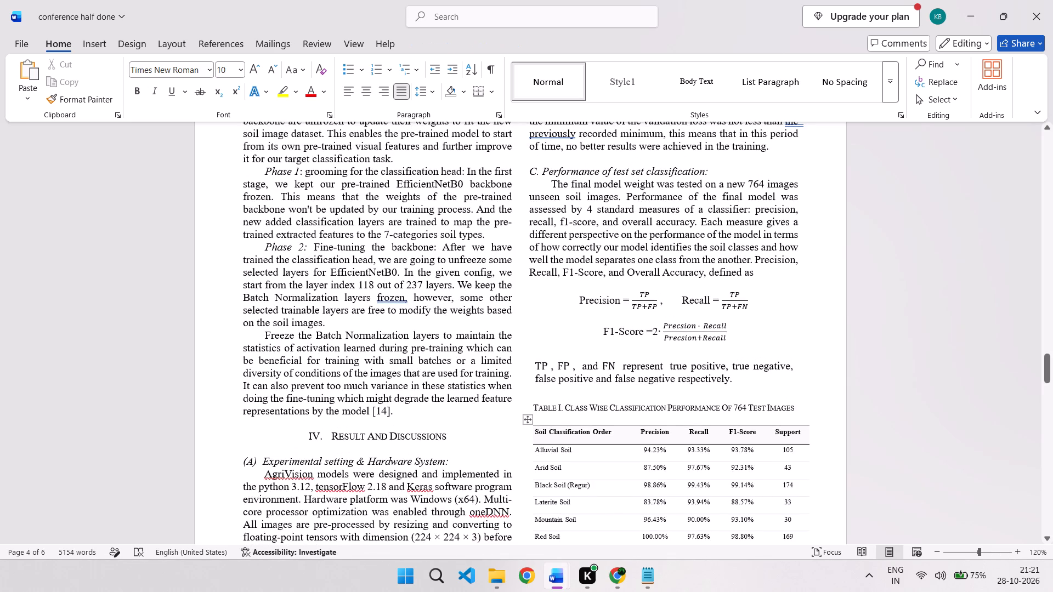
scroll(746, 485, down, 3)
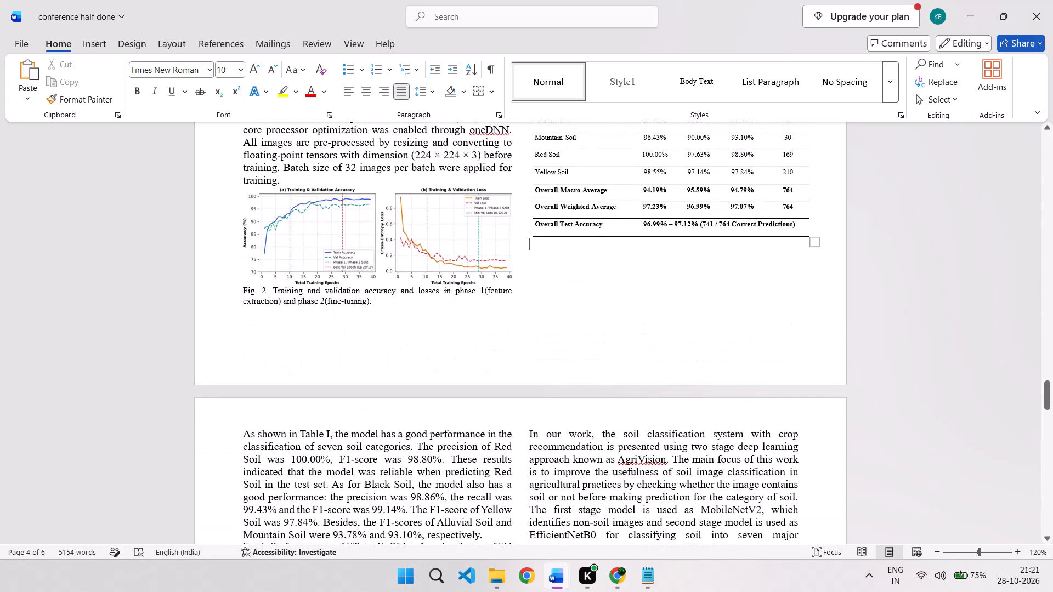
click(243, 435)
key(BackSpace)
key(BackSpace)
scroll(243, 435, down, 1)
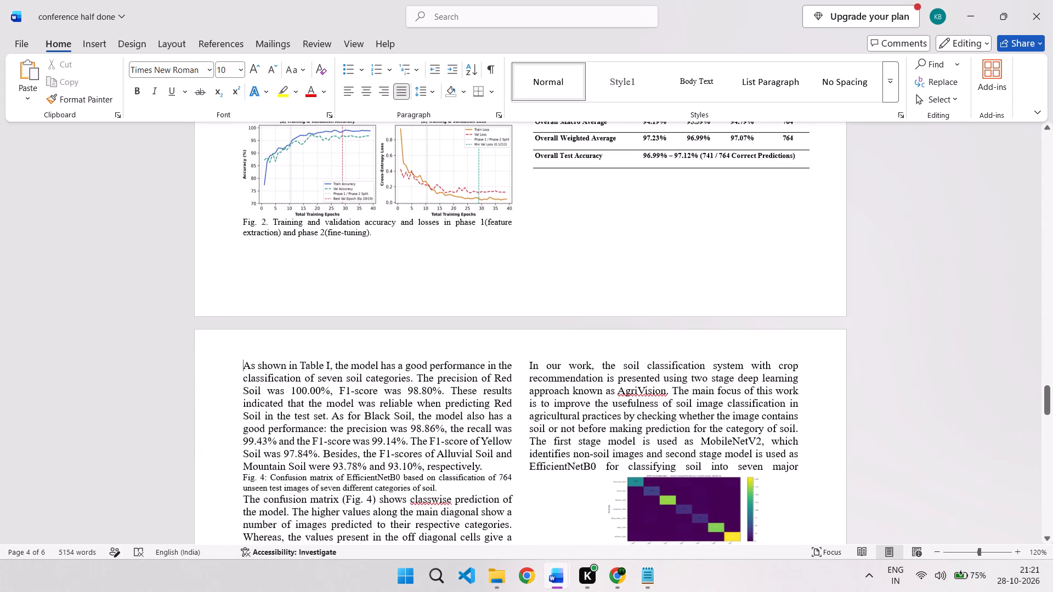
scroll(307, 419, up, 1)
scroll(307, 419, down, 1)
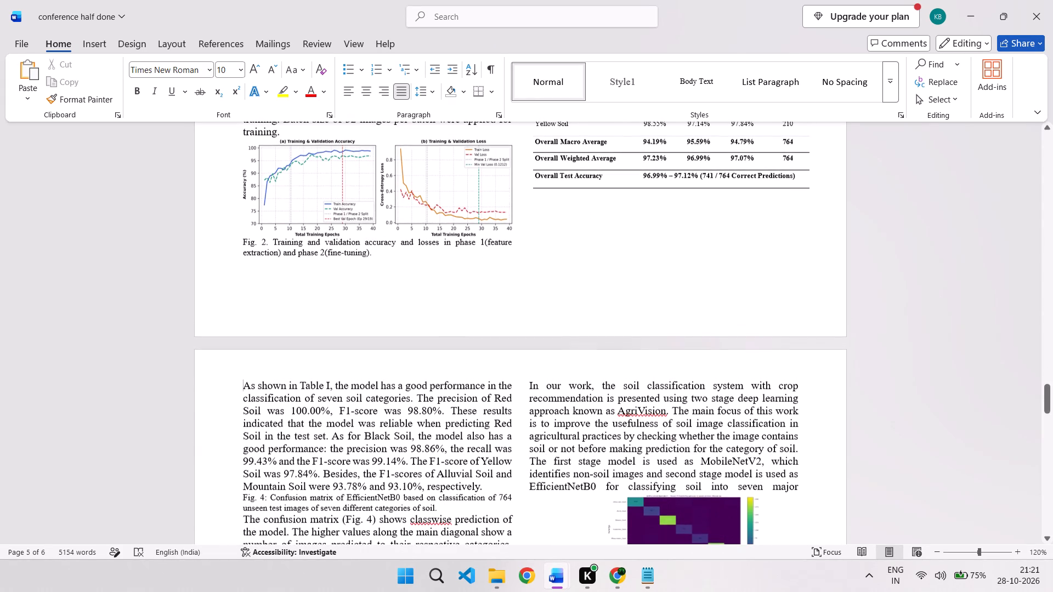
scroll(307, 419, down, 2)
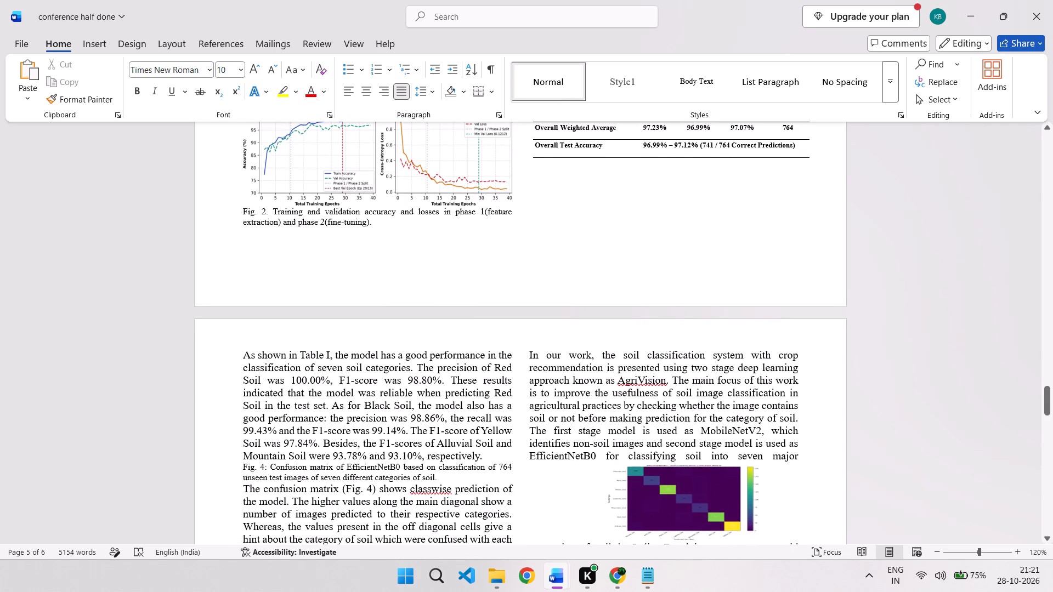
Cut the opening sentences from "As shown in Table I" through "Red Soil in the test set." out of the paragraph after the table.
drag(487, 456, 482, 454)
drag(331, 405, 238, 353)
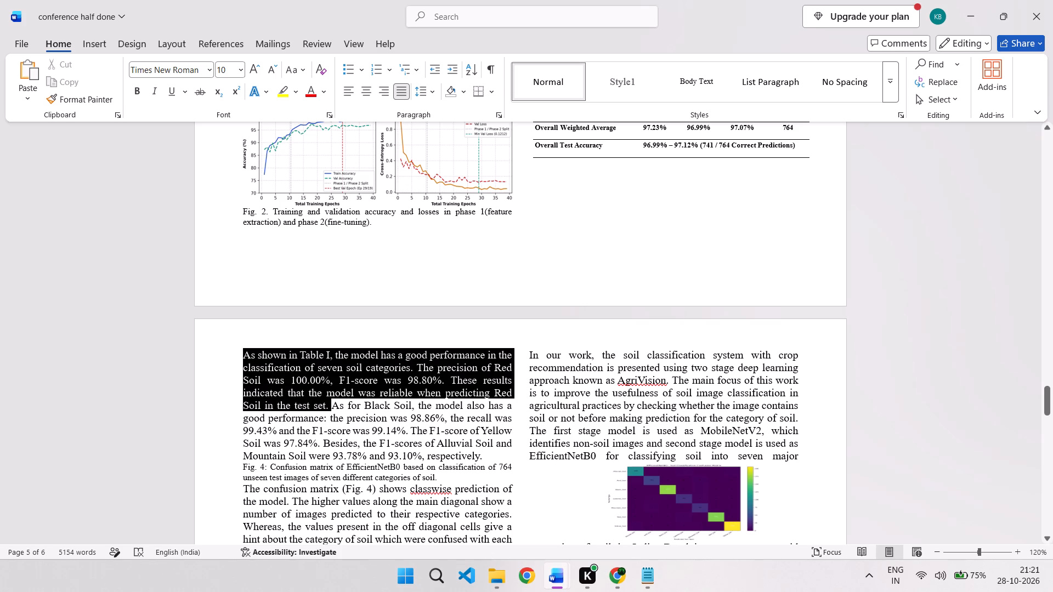
drag(238, 353, 237, 352)
key(ctrl+x)
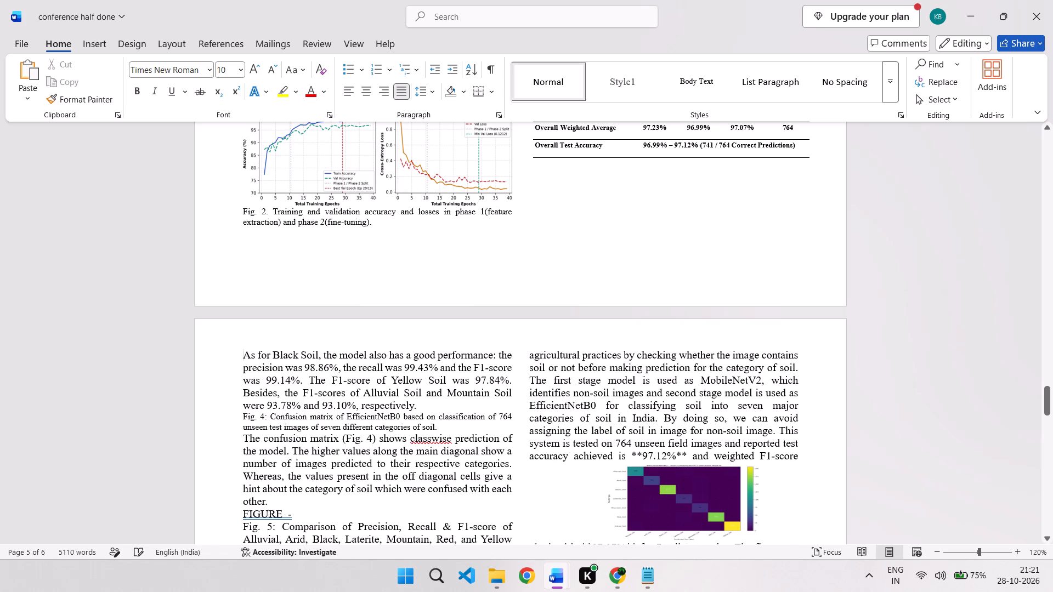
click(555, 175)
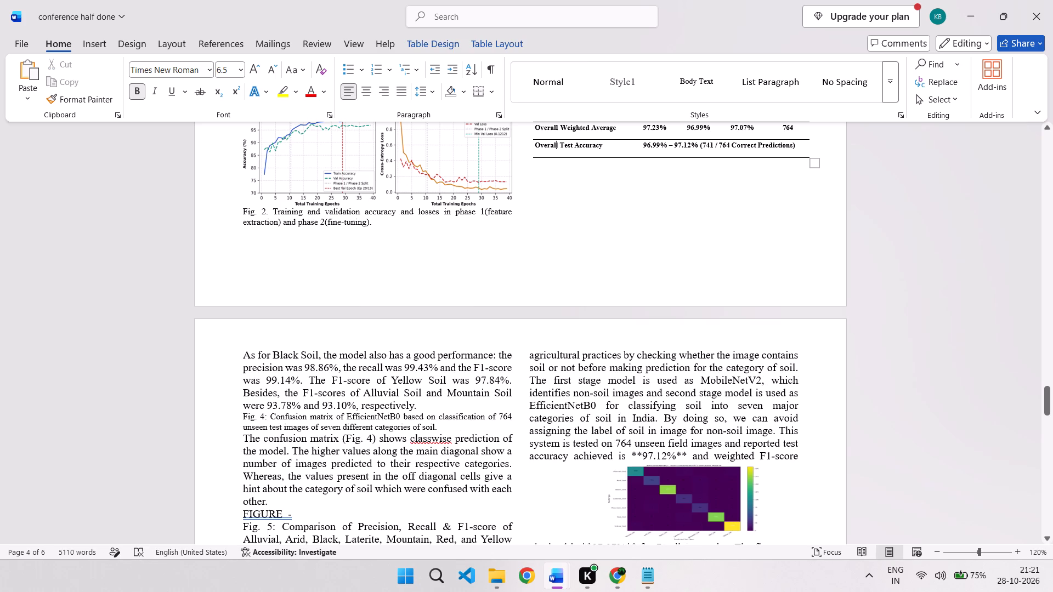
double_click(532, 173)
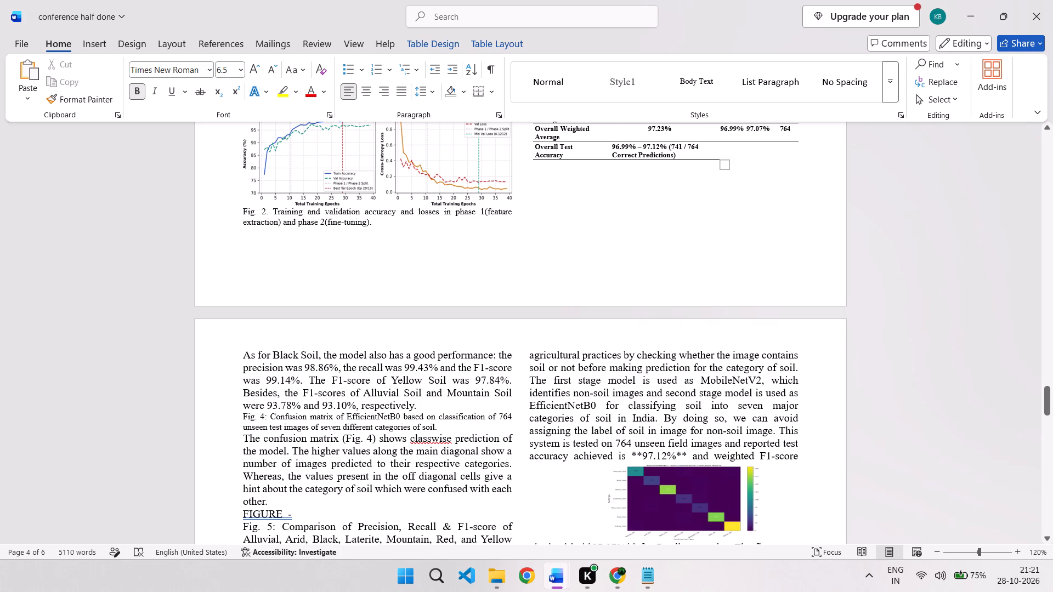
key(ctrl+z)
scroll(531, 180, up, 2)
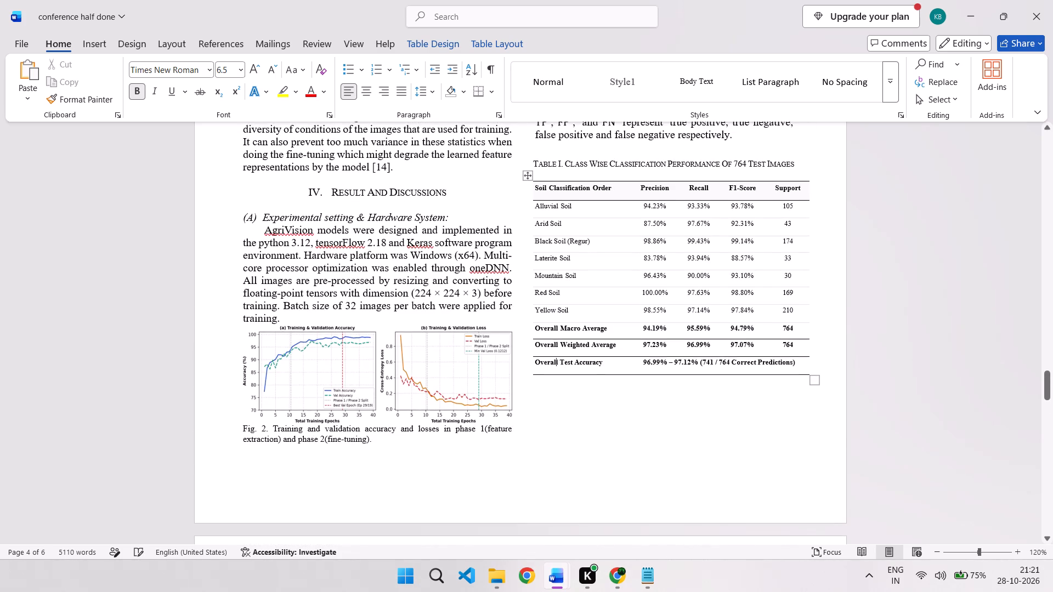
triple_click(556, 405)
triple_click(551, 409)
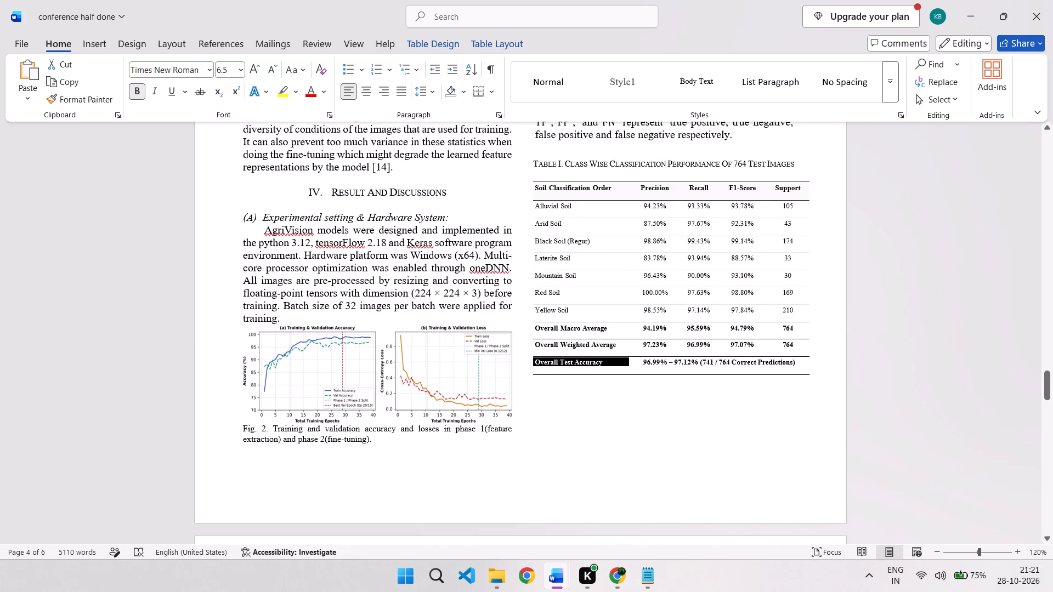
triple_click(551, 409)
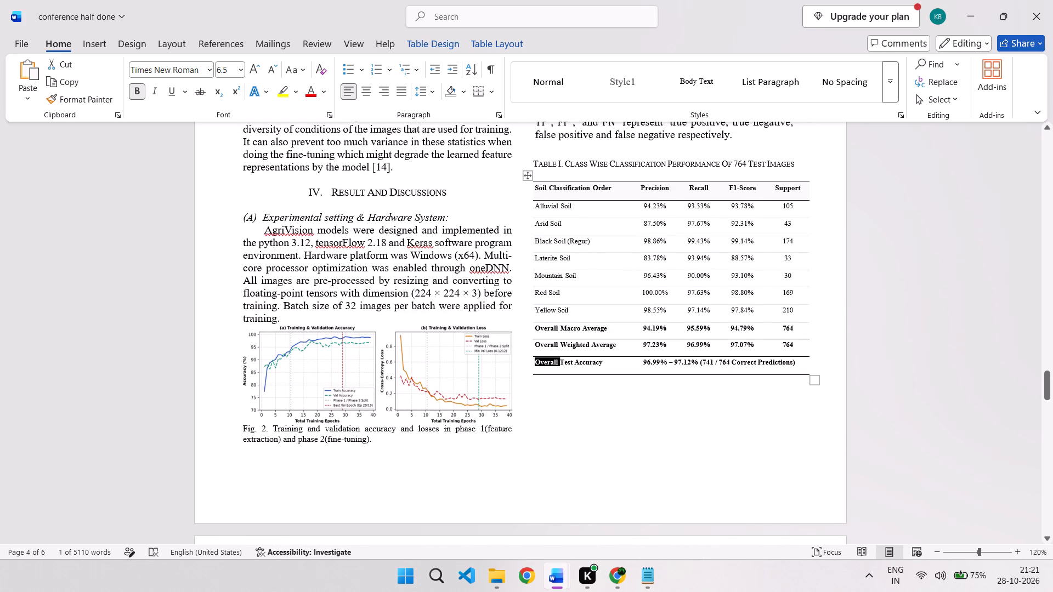
Reduce the class-wise performance table's height until the following paragraph moves up directly beneath it in the same column.
drag(813, 381, 809, 377)
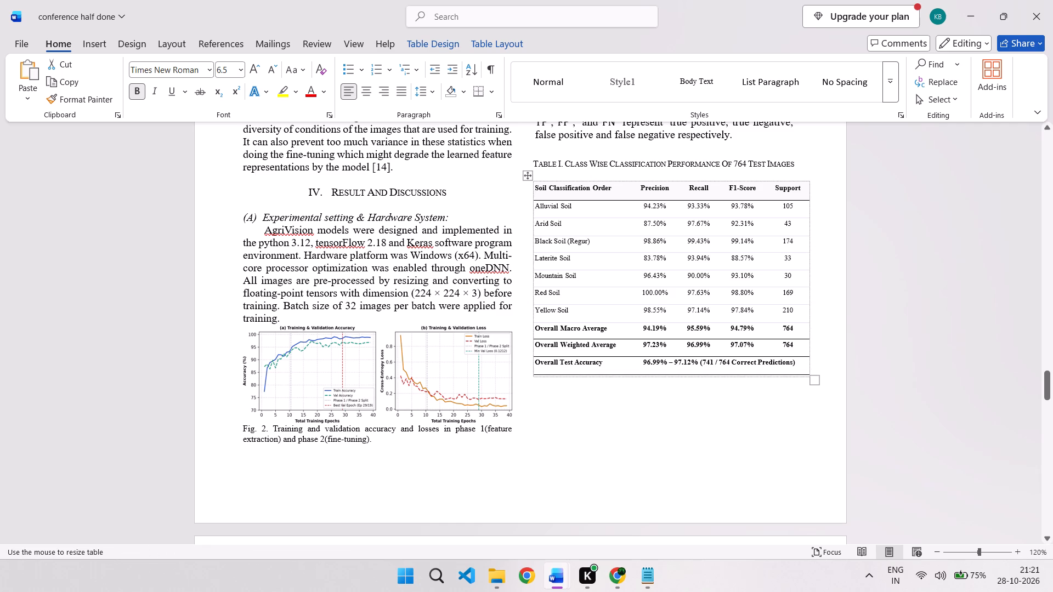
drag(809, 377, 808, 363)
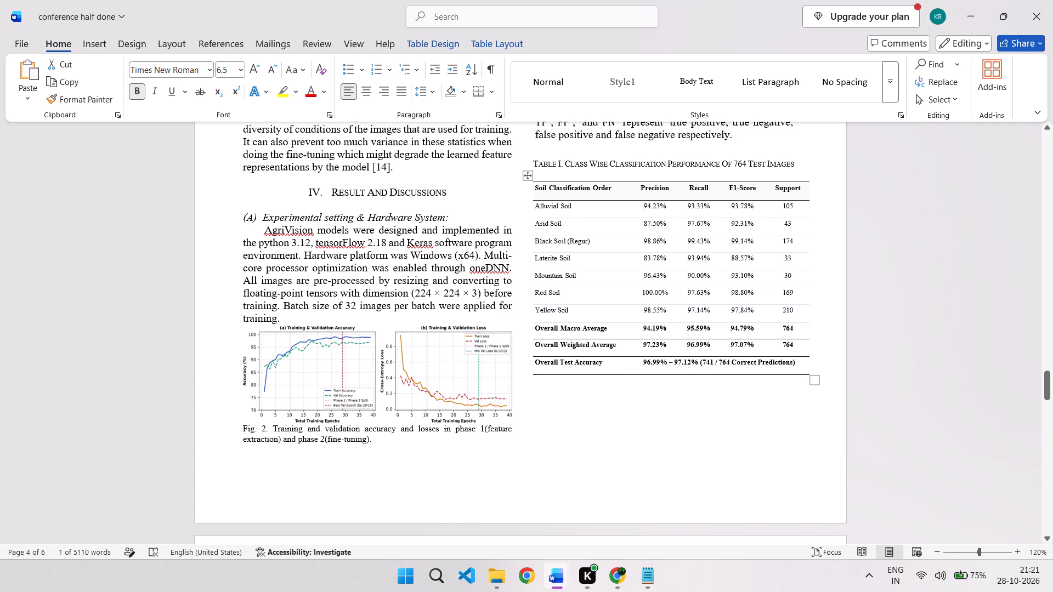
click(579, 374)
triple_click(544, 383)
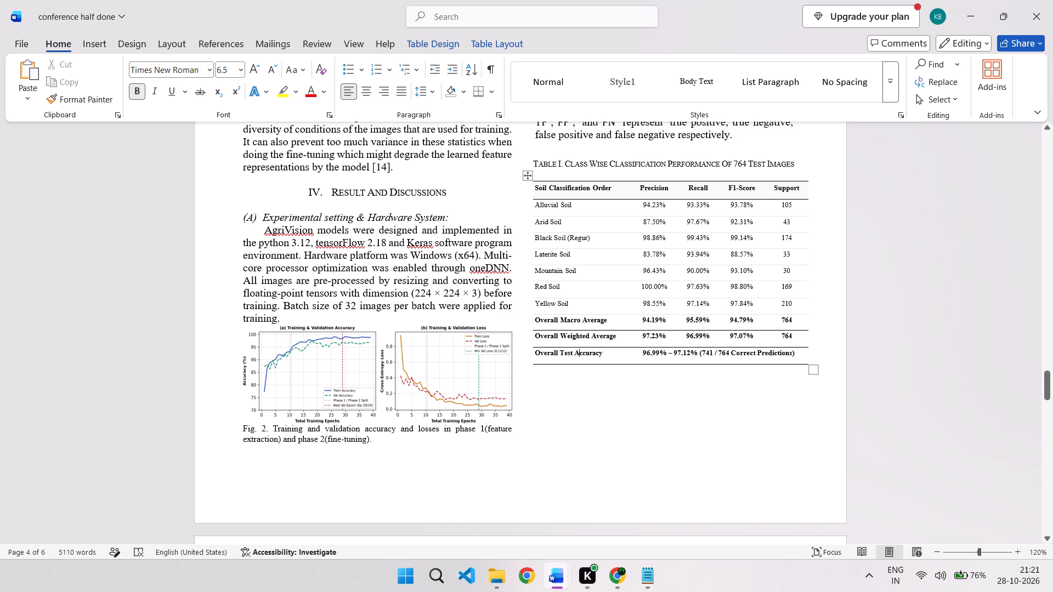
triple_click(539, 402)
drag(568, 451, 547, 414)
click(579, 431)
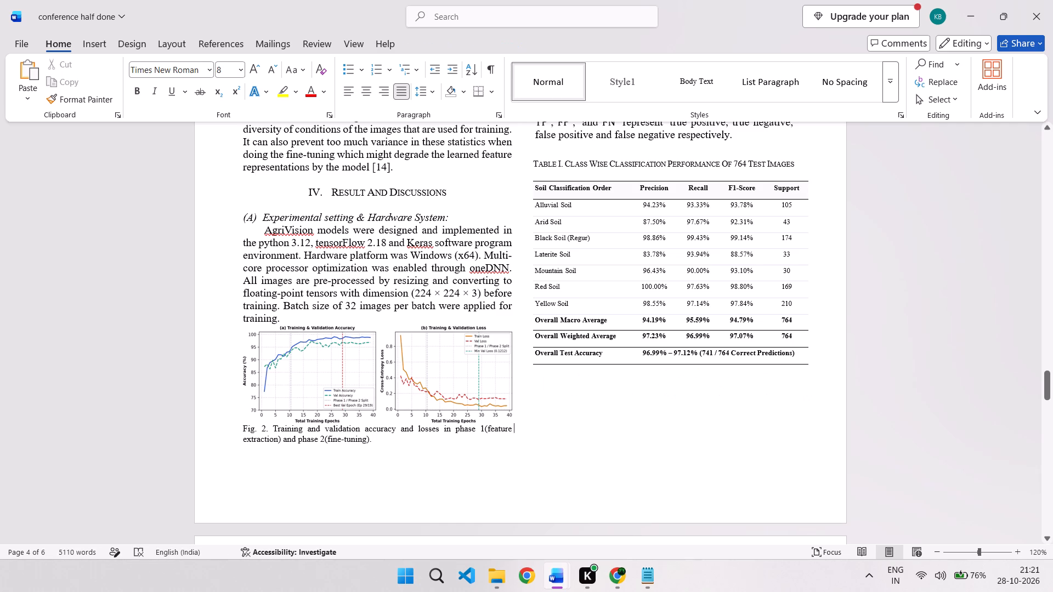
drag(811, 368, 808, 361)
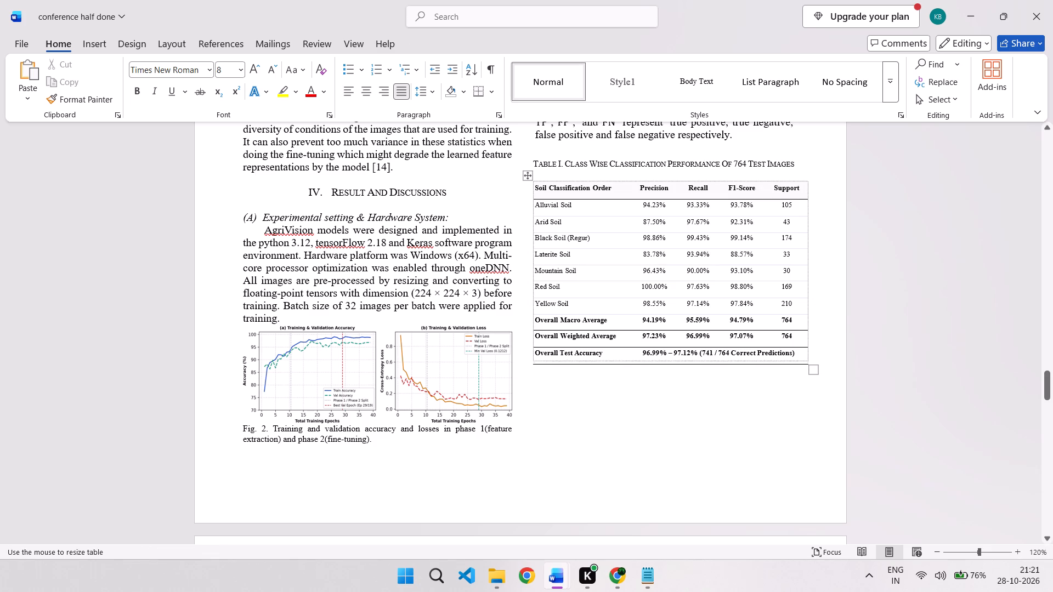
drag(808, 361, 806, 354)
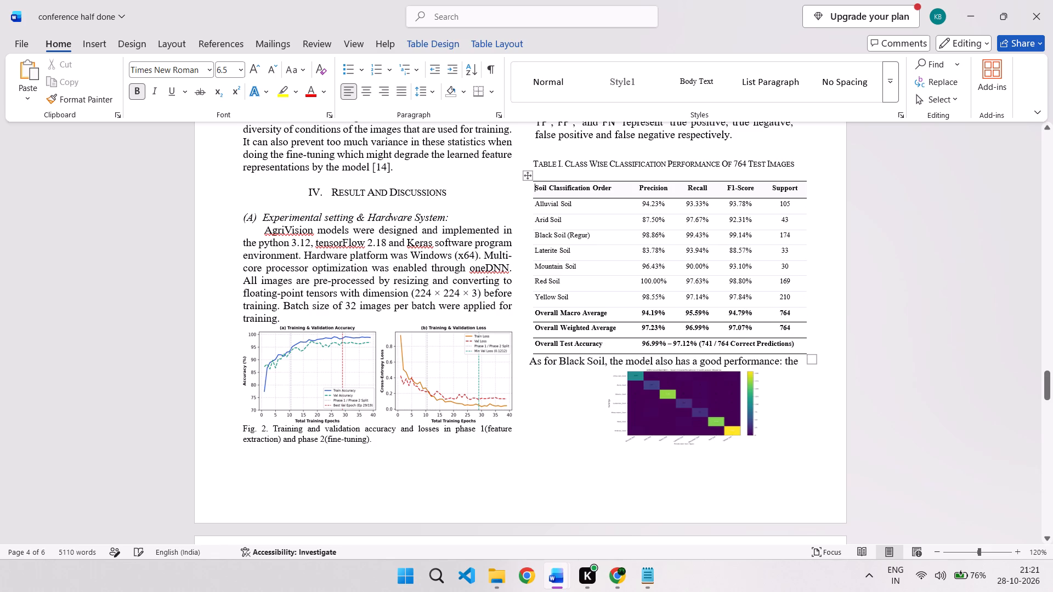
Paste the cut "As shown in Table I" sentences before "As for Black Soil" directly beneath the table.
click(530, 362)
key(ctrl+v)
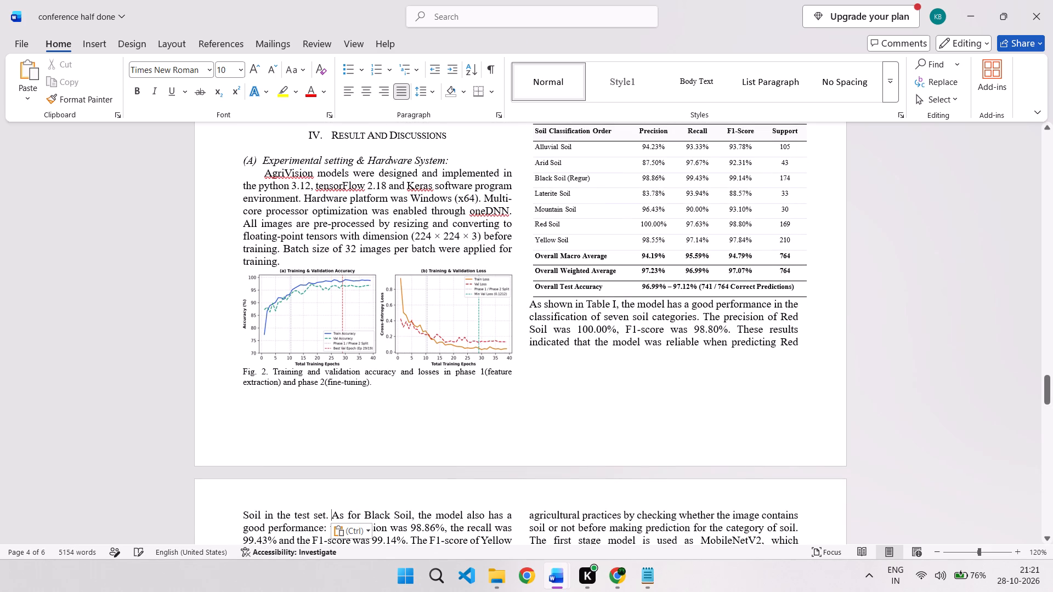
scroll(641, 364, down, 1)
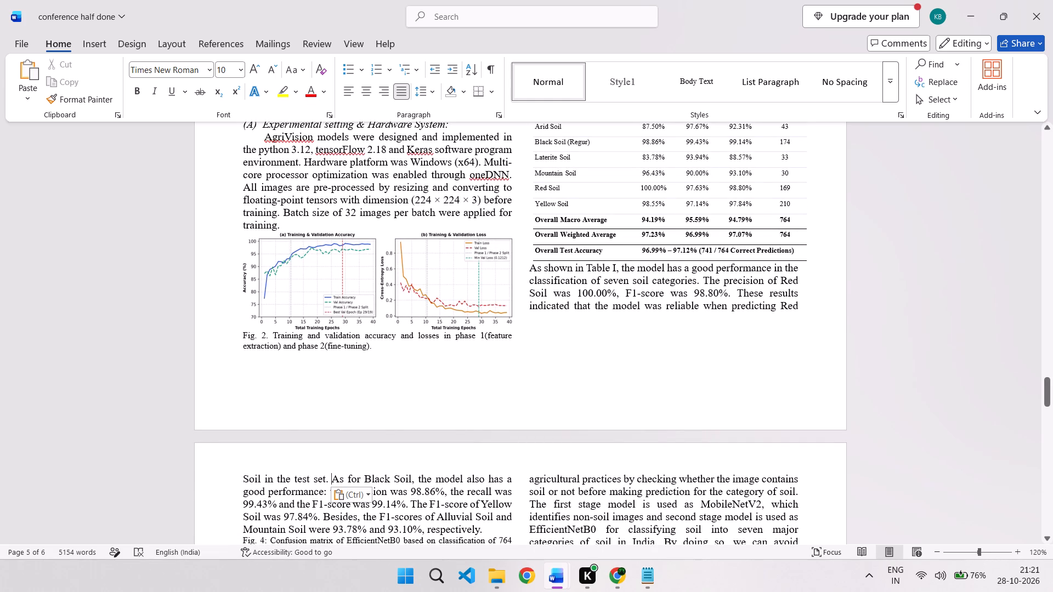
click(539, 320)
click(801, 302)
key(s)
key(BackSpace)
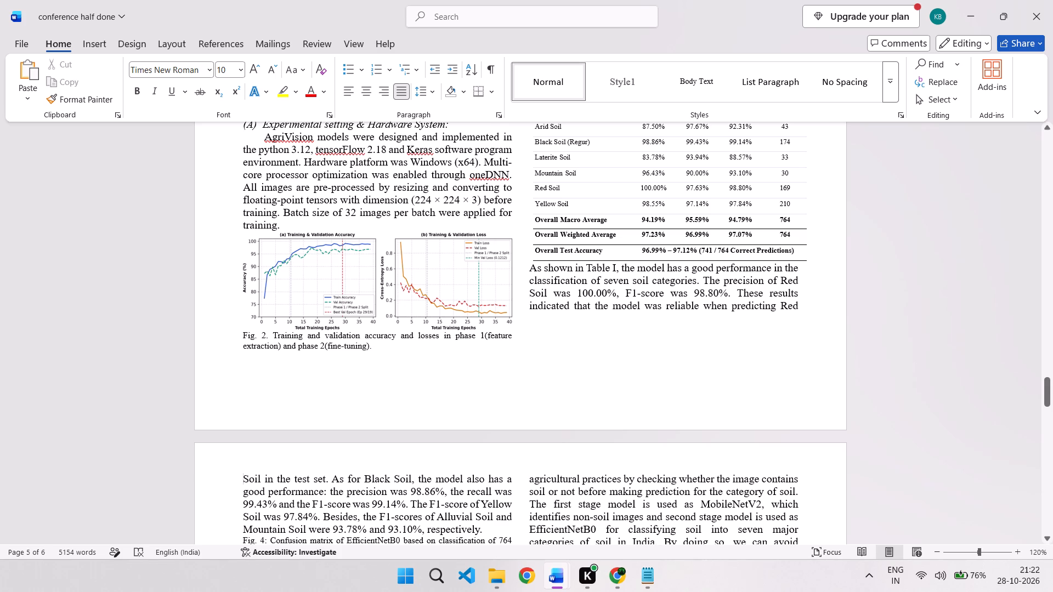
Examine the layout from Table I through the confusion matrix, Table II, conclusion and references.
scroll(552, 341, up, 1)
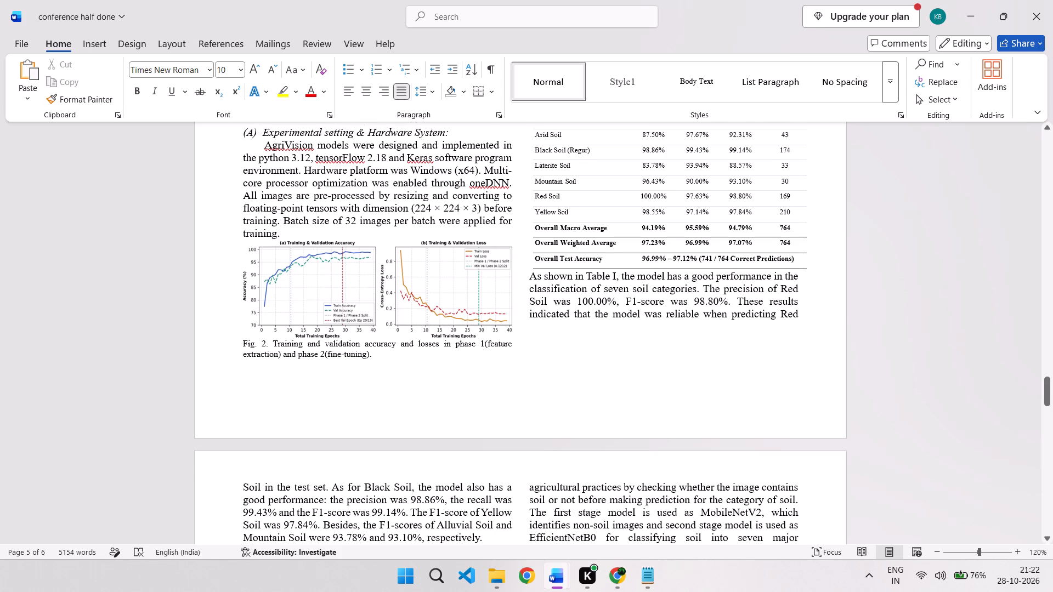
scroll(552, 341, up, 1)
scroll(554, 383, down, 1)
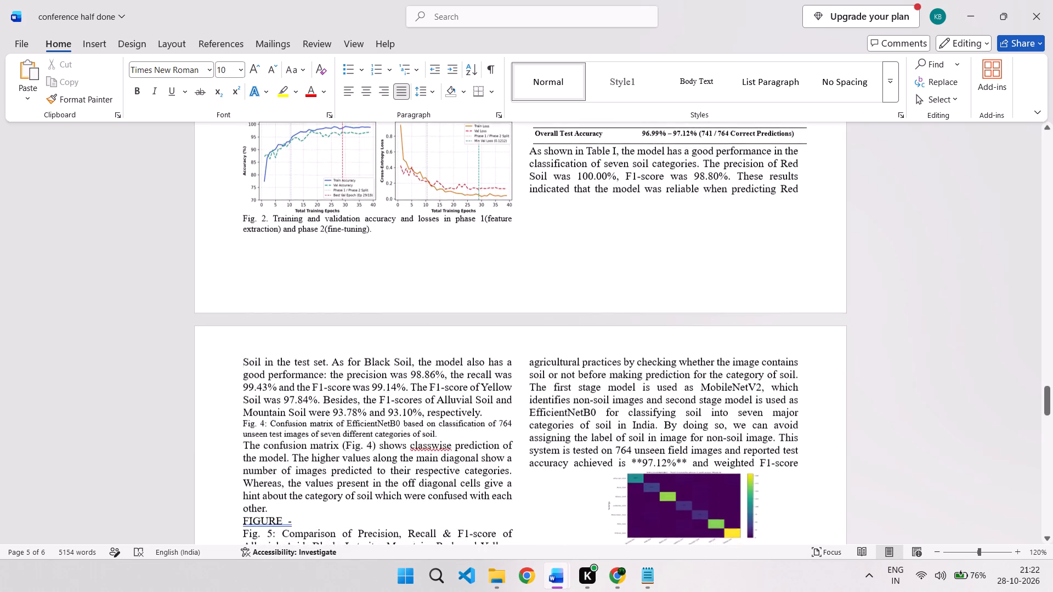
scroll(554, 383, down, 6)
scroll(554, 383, up, 1)
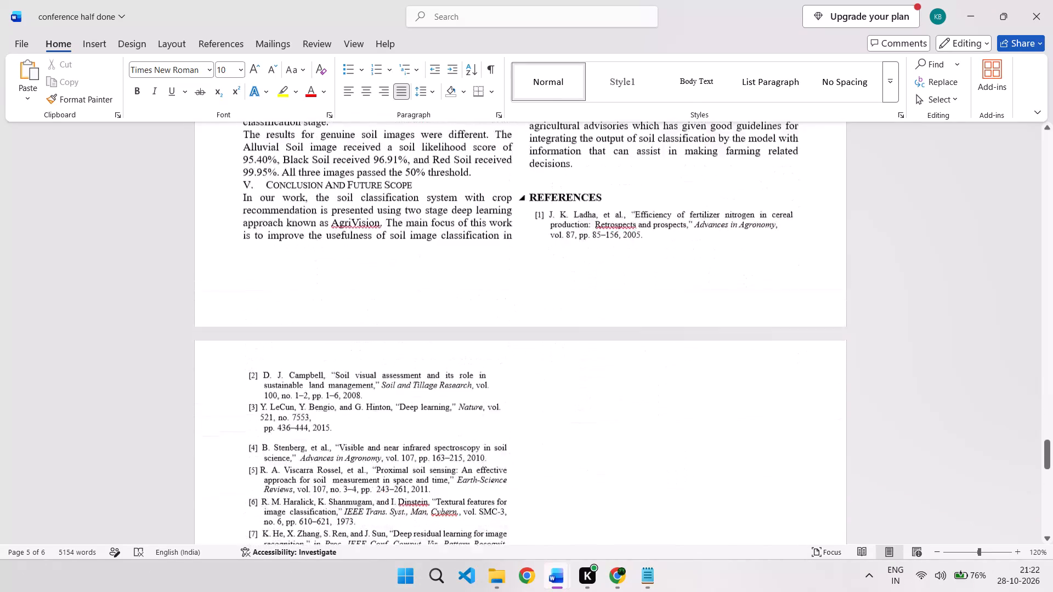
scroll(554, 383, up, 1)
scroll(554, 383, down, 5)
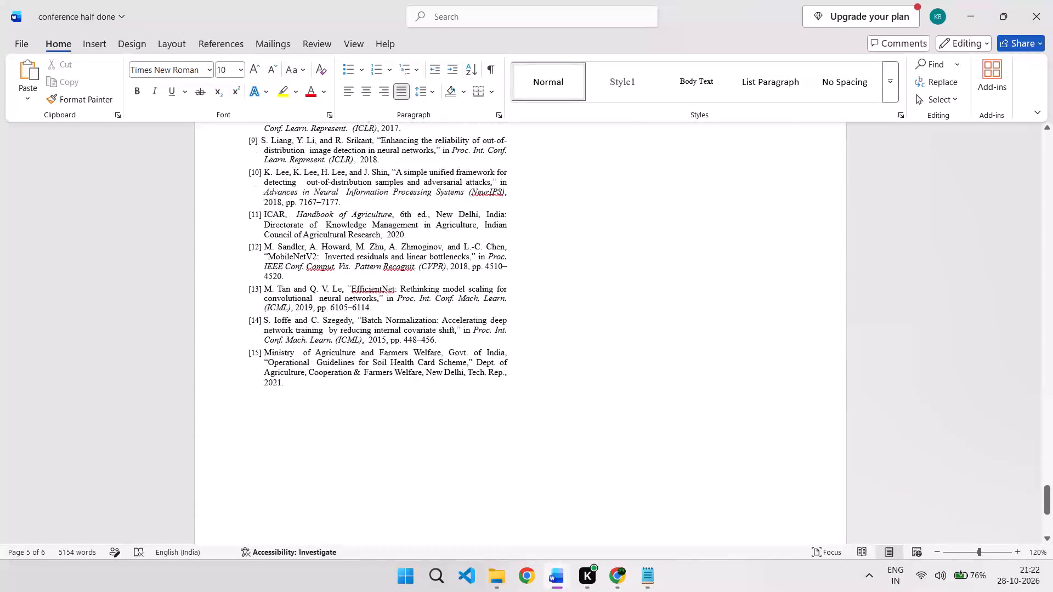
scroll(554, 383, up, 5)
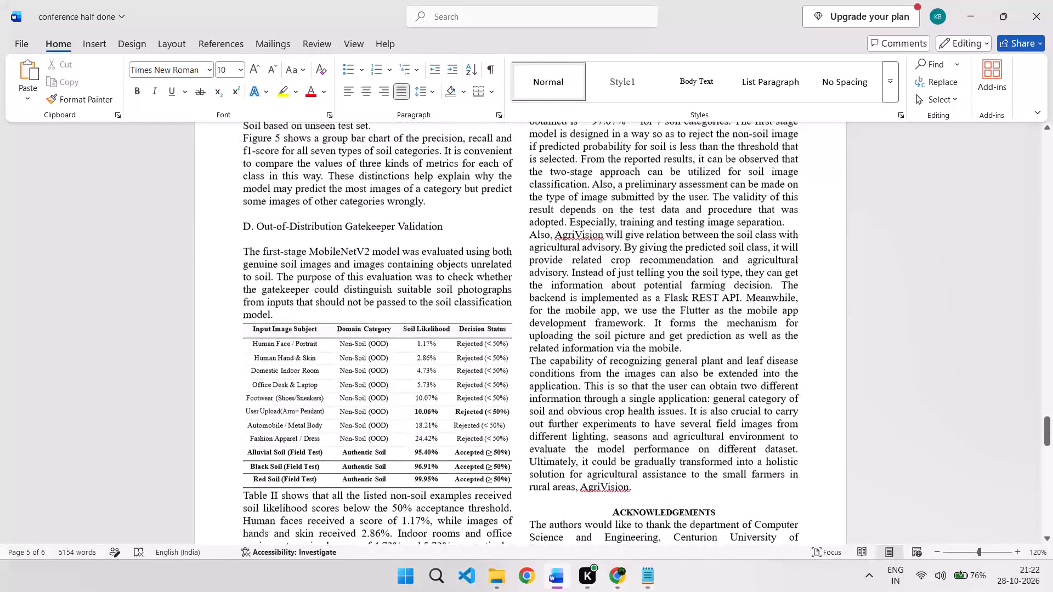
scroll(554, 383, up, 2)
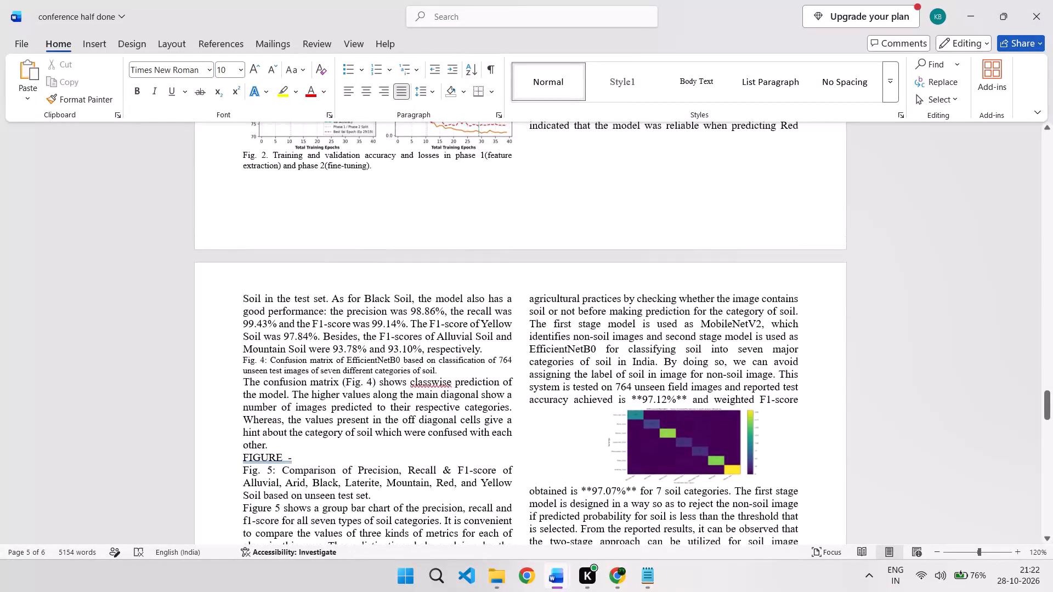
scroll(554, 383, up, 1)
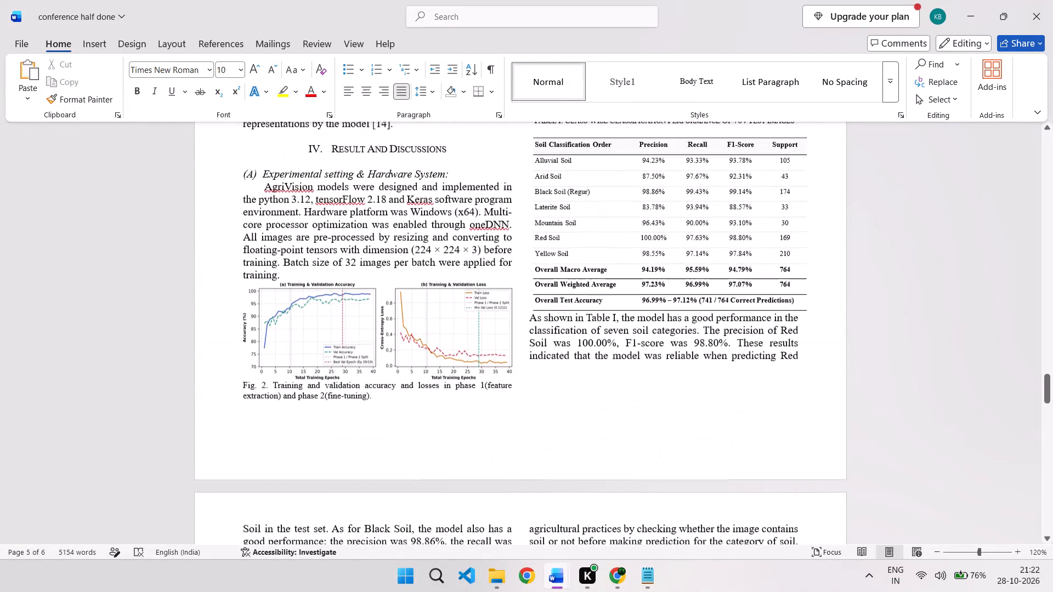
scroll(614, 386, down, 1)
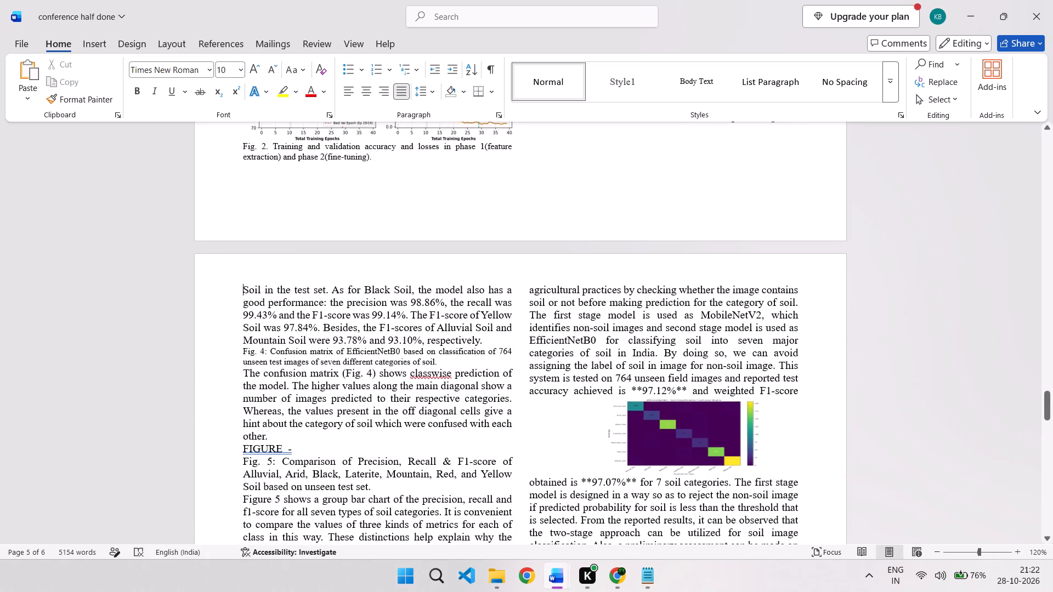
Examine the blank space below the Table I paragraph and check the Fig. 2 caption's paragraph indents and spacing.
scroll(633, 443, down, 1)
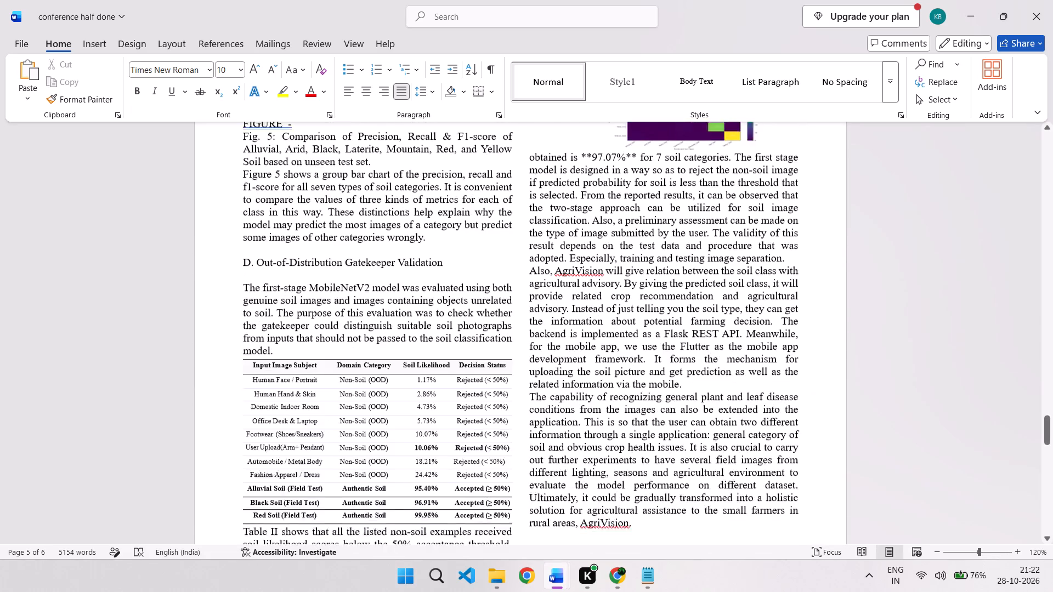
scroll(633, 443, down, 1)
scroll(633, 443, up, 2)
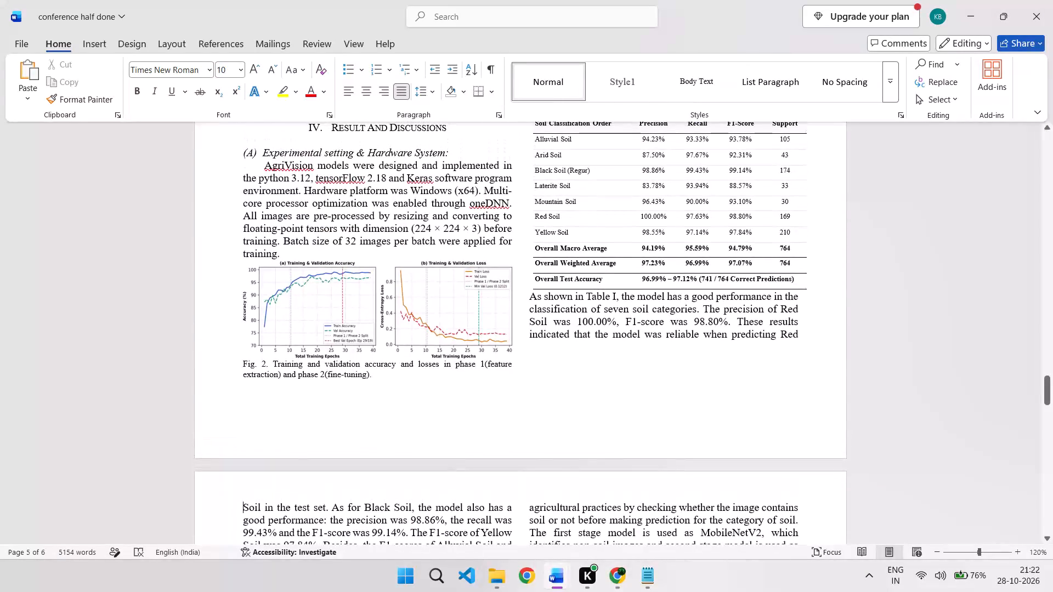
drag(799, 340, 707, 361)
click(707, 361)
double_click(655, 335)
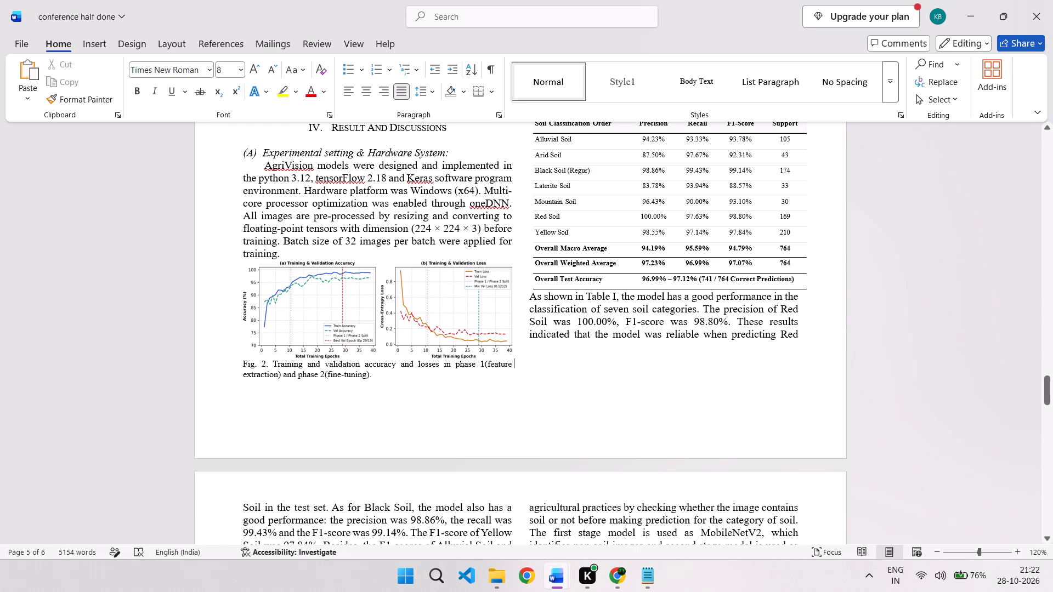
drag(616, 368, 641, 396)
click(641, 396)
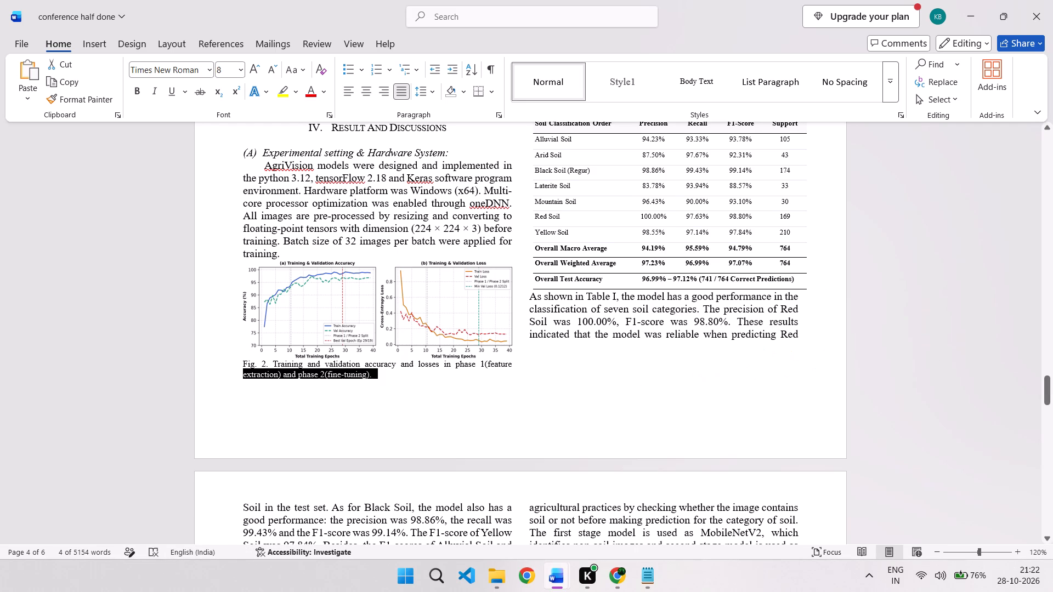
click(502, 118)
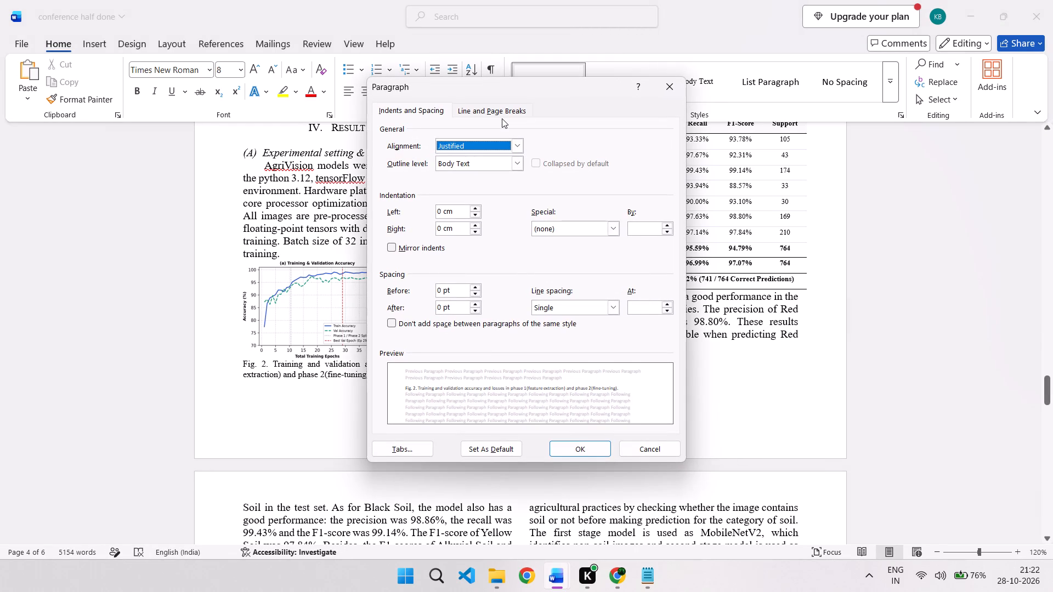
click(668, 91)
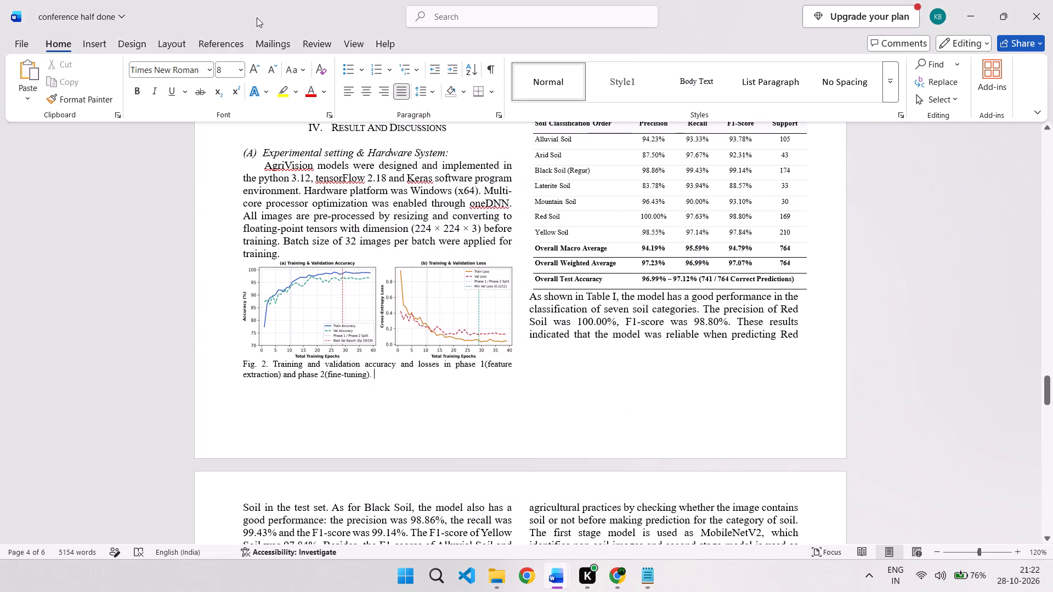
Check the section's column count, width and spacing settings.
click(178, 39)
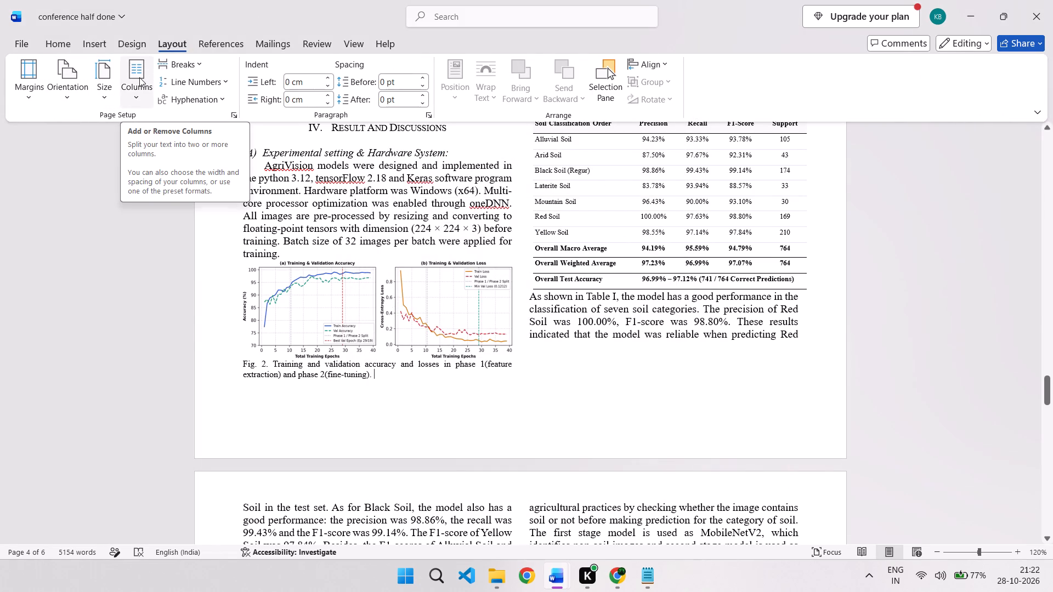
click(113, 79)
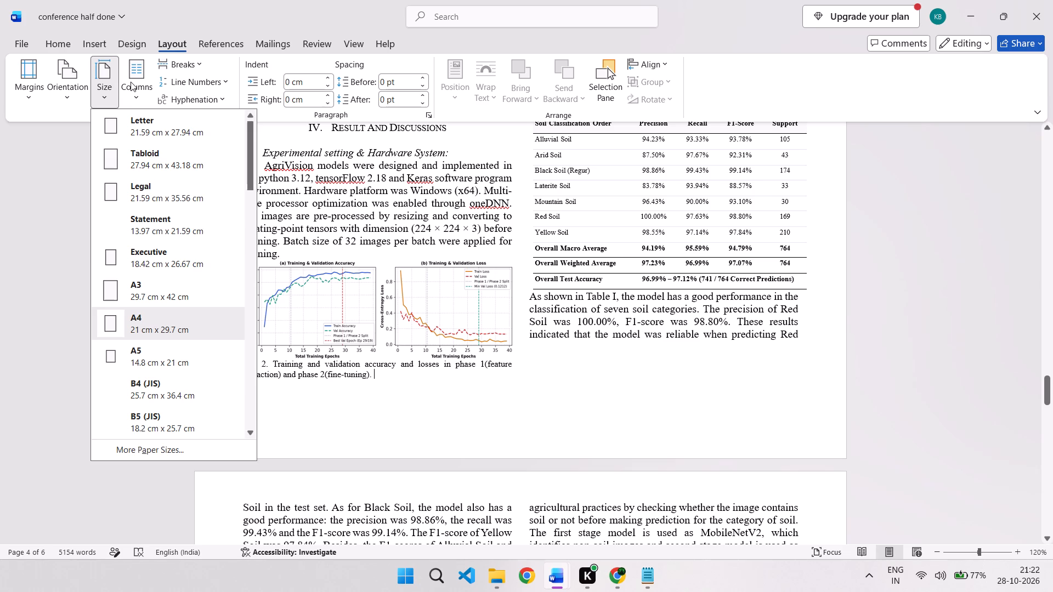
click(131, 82)
scroll(170, 150, up, 1)
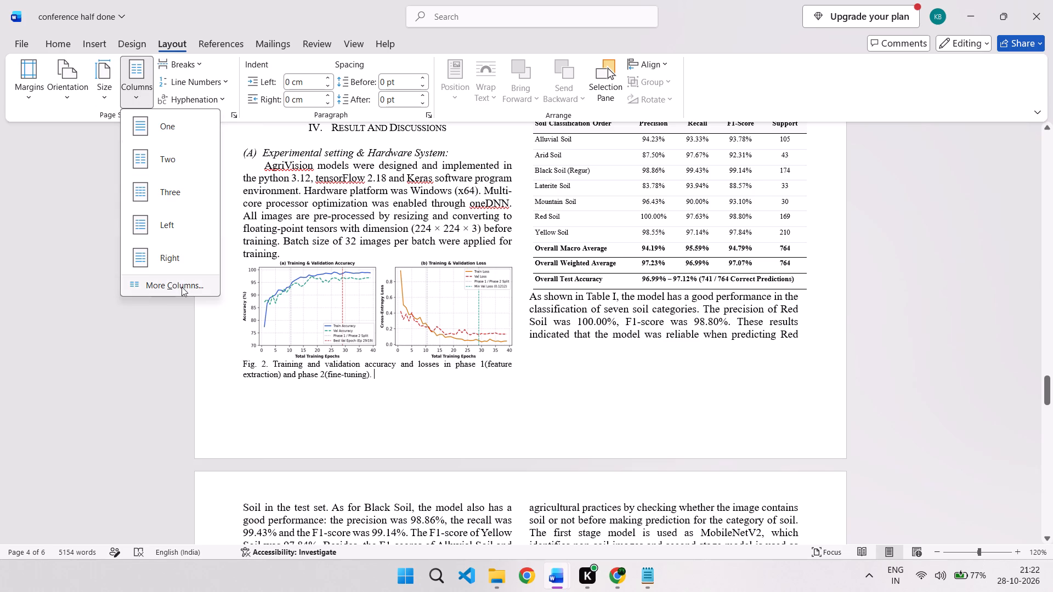
click(182, 287)
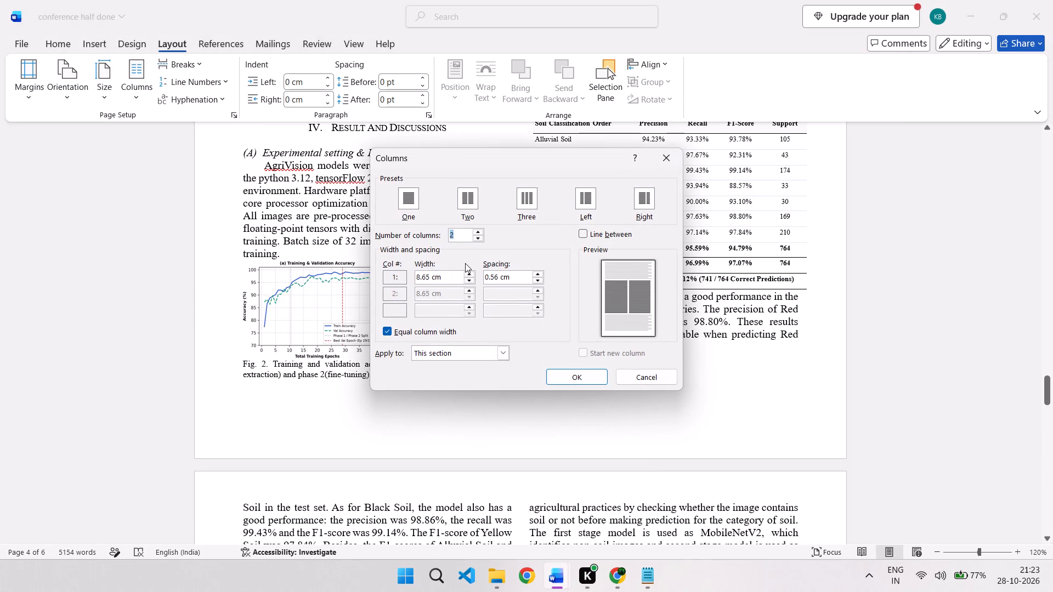
click(666, 156)
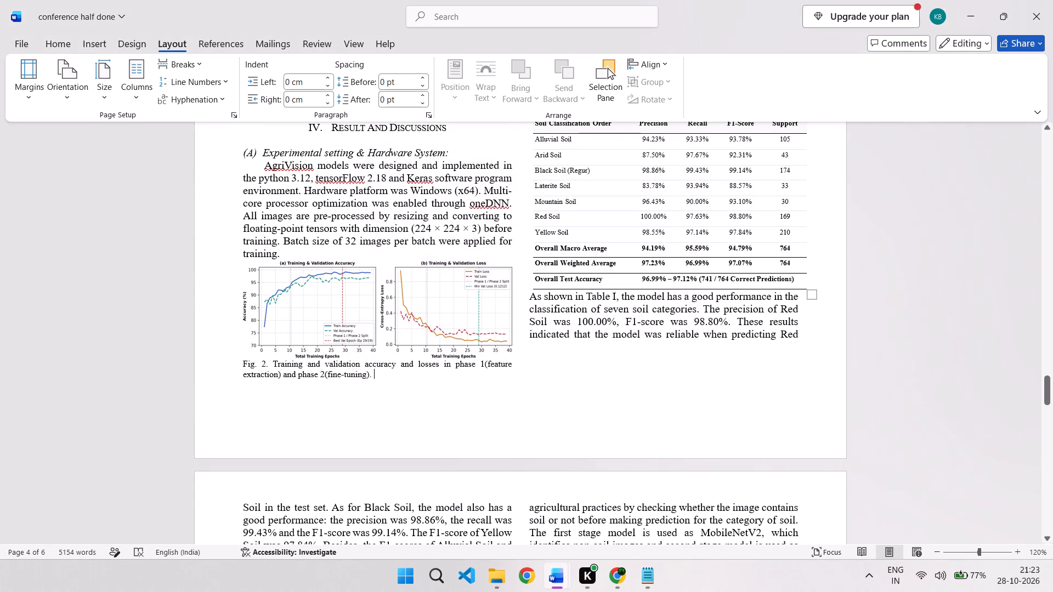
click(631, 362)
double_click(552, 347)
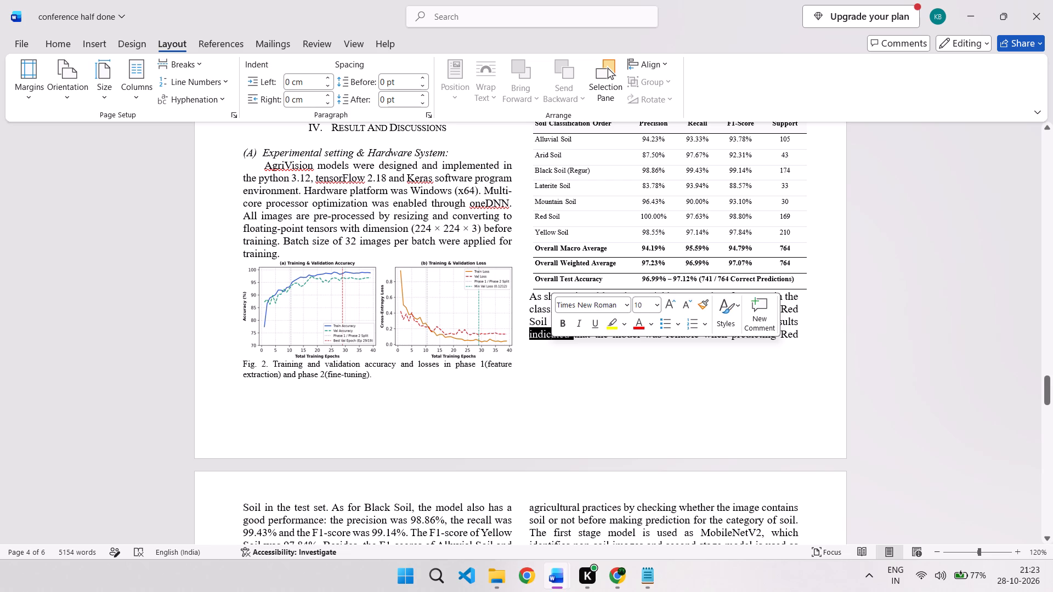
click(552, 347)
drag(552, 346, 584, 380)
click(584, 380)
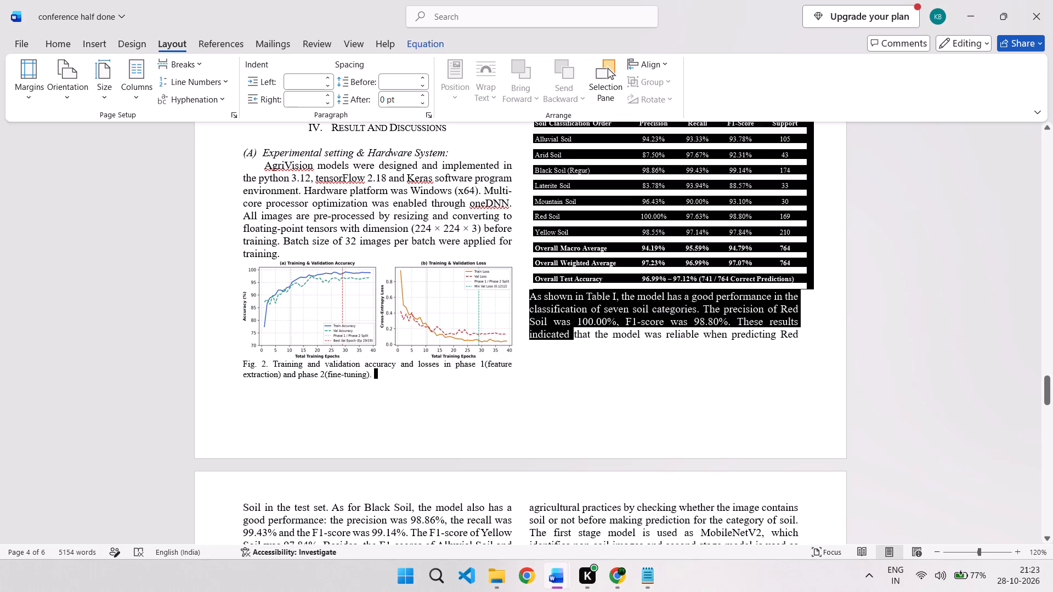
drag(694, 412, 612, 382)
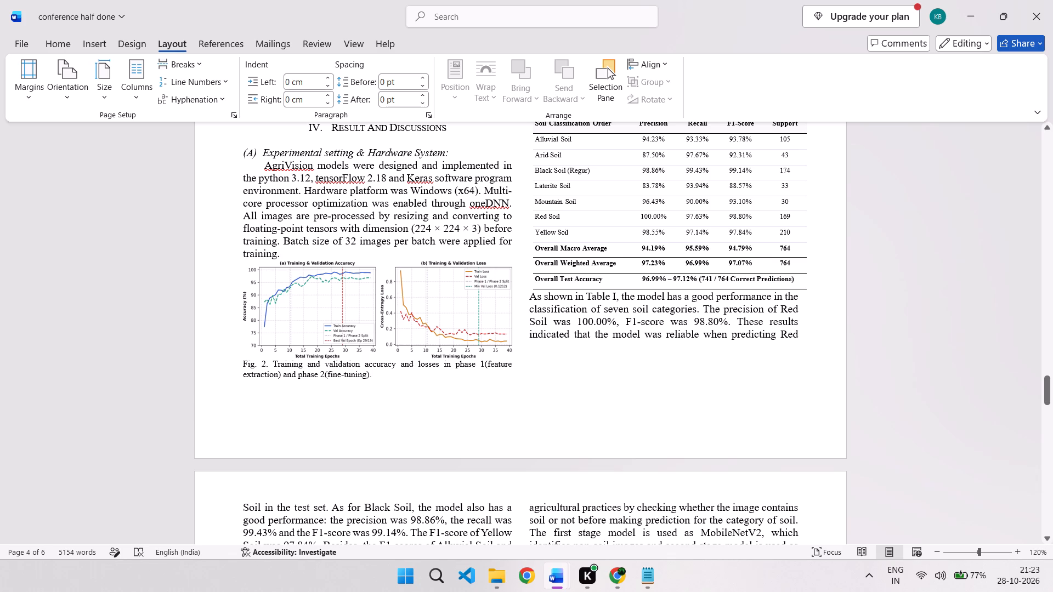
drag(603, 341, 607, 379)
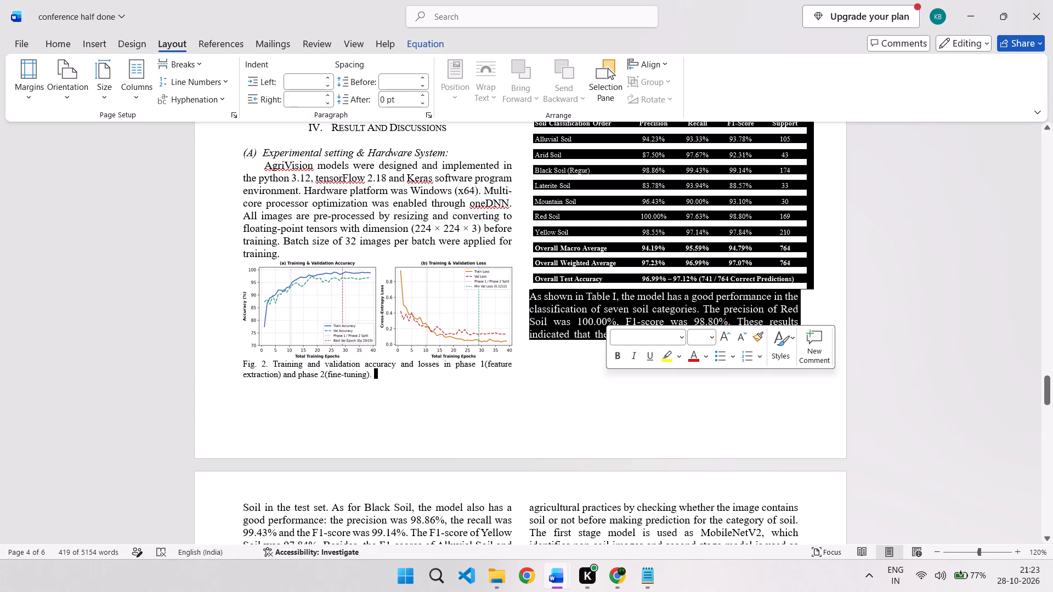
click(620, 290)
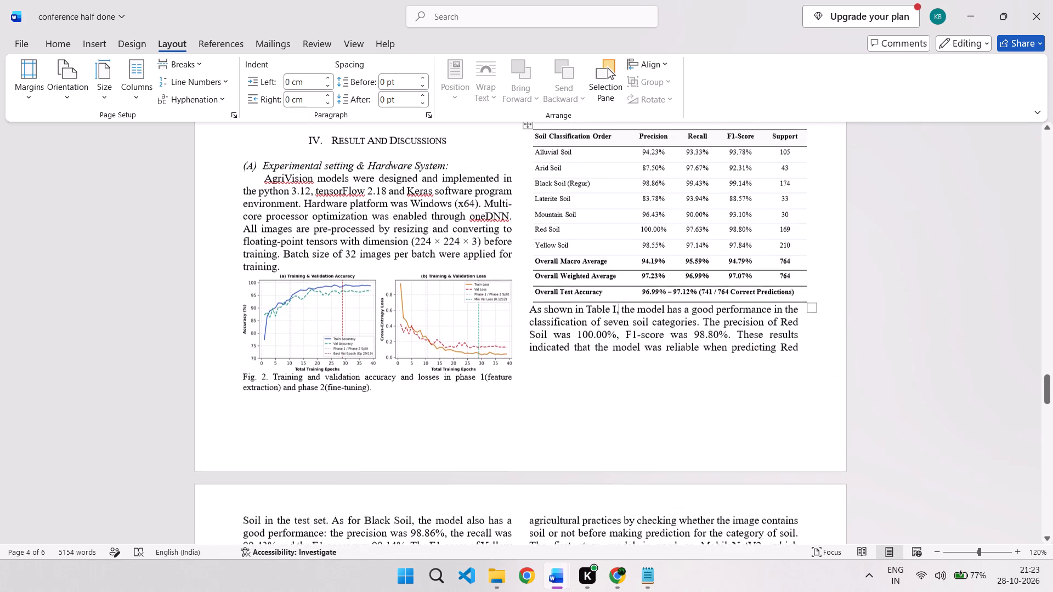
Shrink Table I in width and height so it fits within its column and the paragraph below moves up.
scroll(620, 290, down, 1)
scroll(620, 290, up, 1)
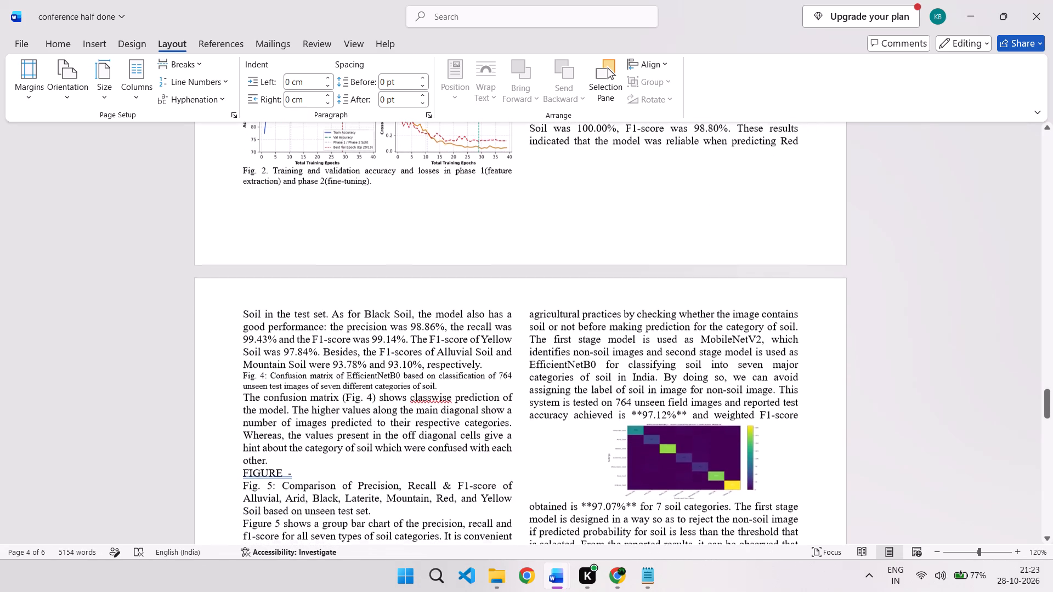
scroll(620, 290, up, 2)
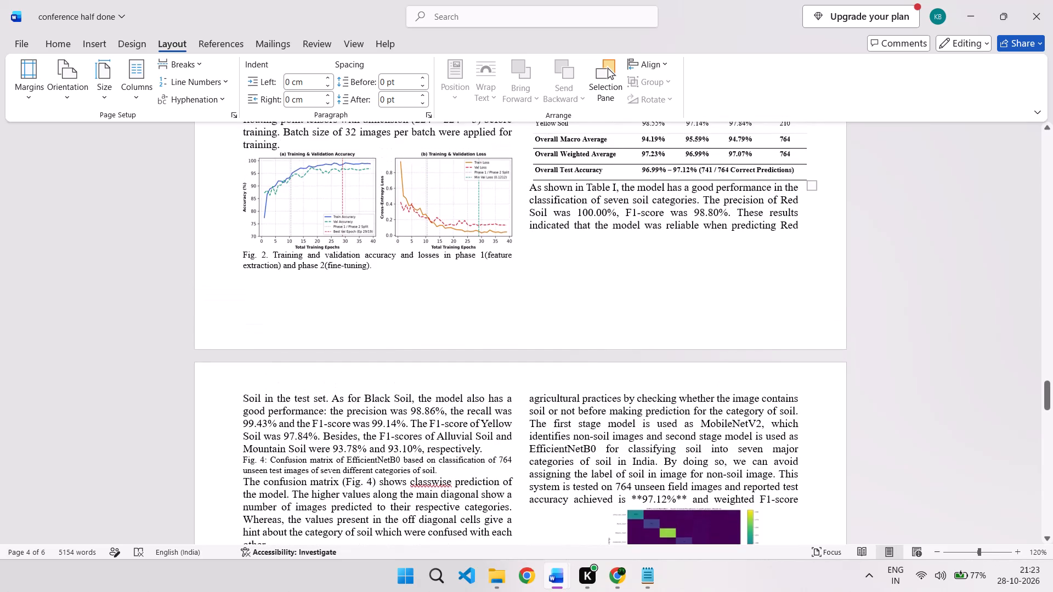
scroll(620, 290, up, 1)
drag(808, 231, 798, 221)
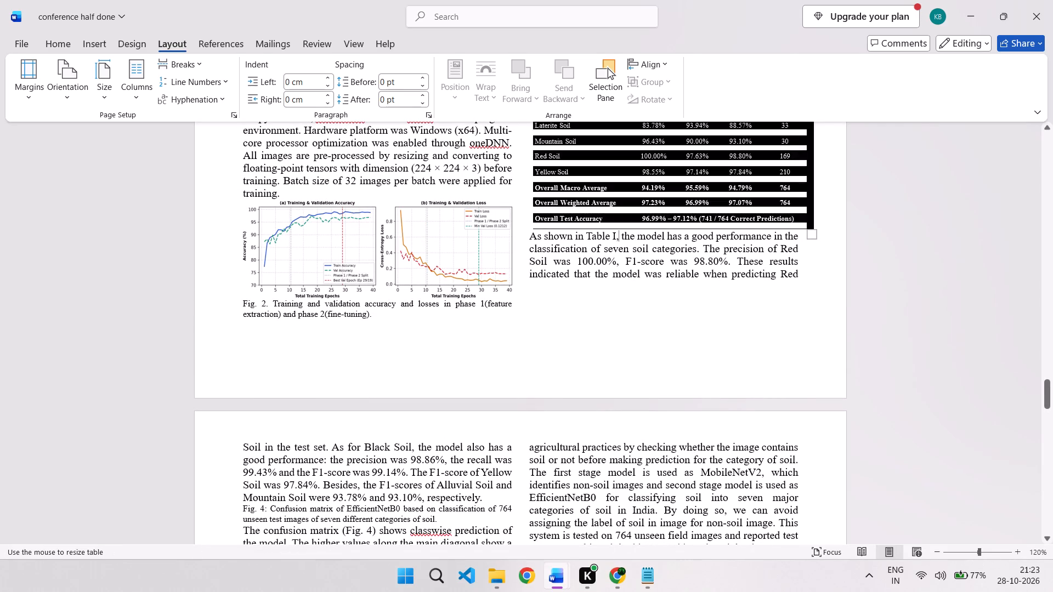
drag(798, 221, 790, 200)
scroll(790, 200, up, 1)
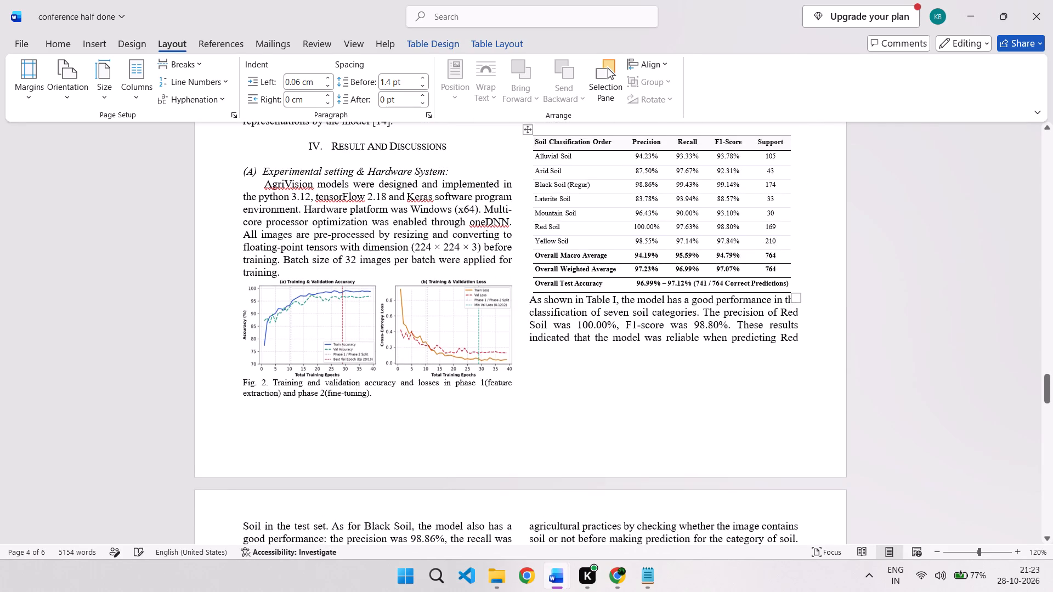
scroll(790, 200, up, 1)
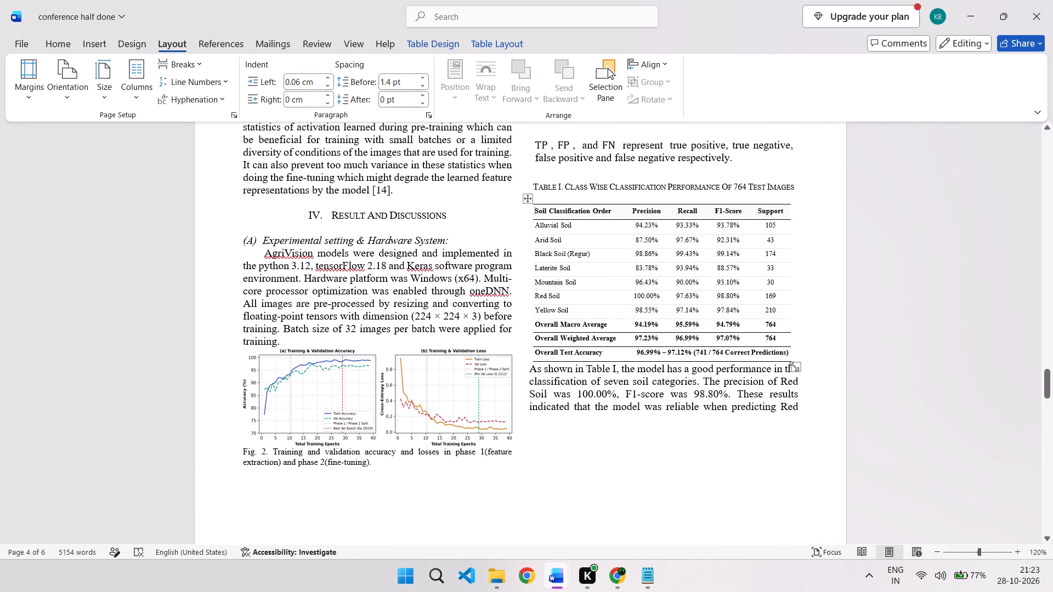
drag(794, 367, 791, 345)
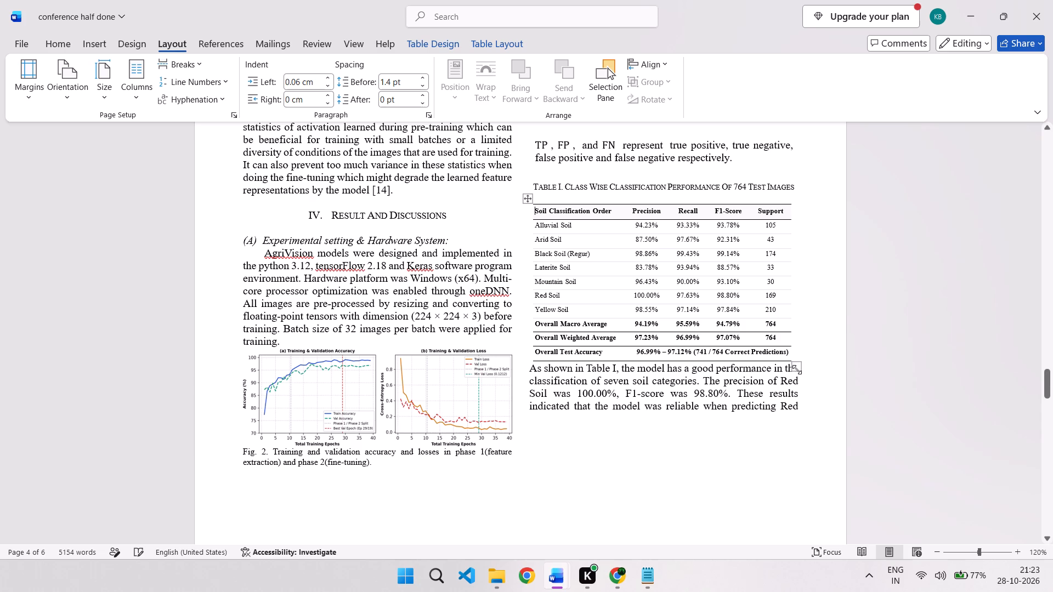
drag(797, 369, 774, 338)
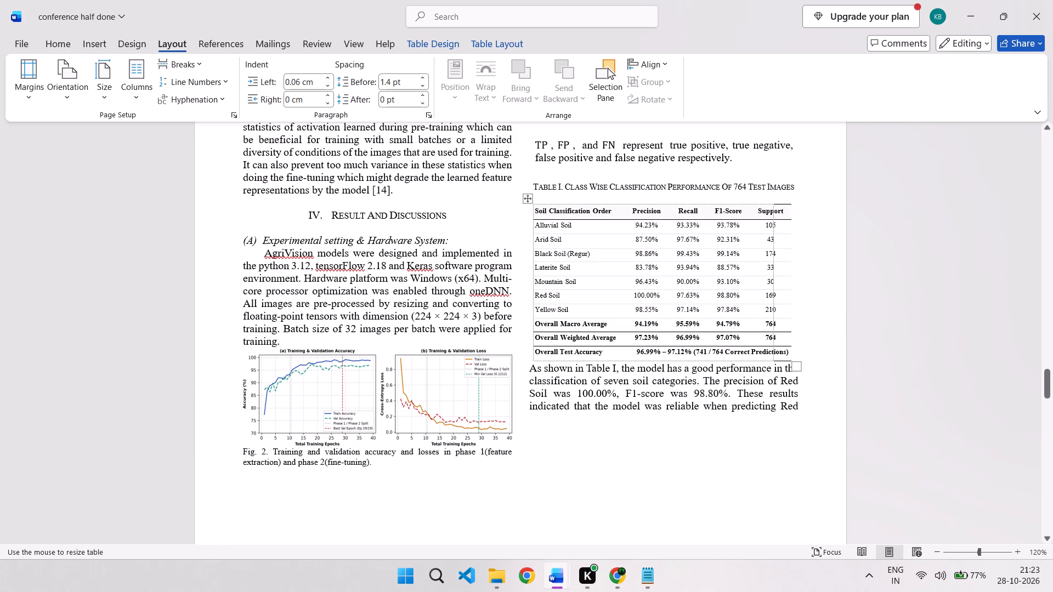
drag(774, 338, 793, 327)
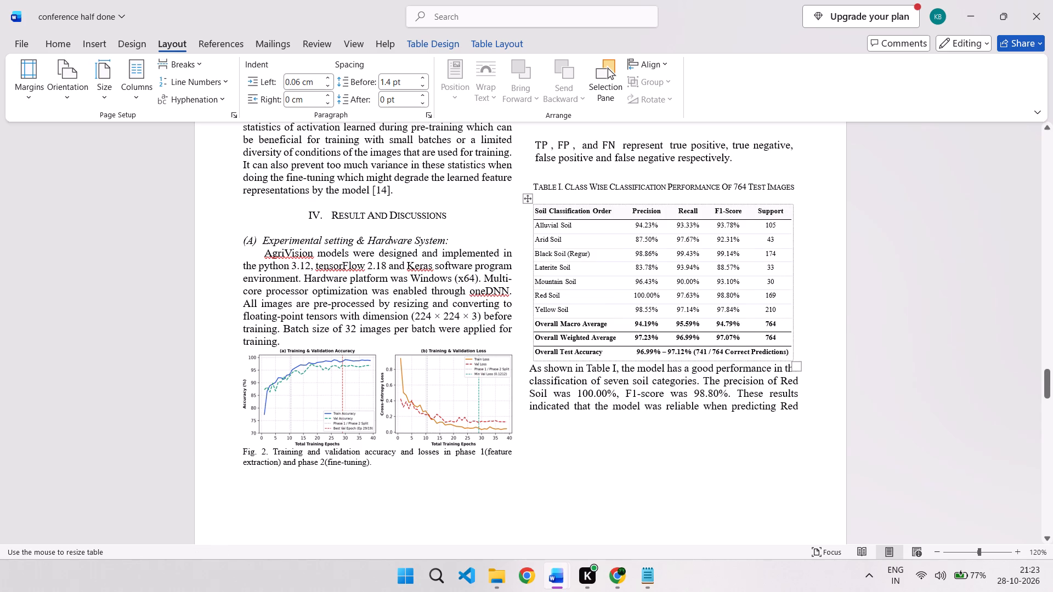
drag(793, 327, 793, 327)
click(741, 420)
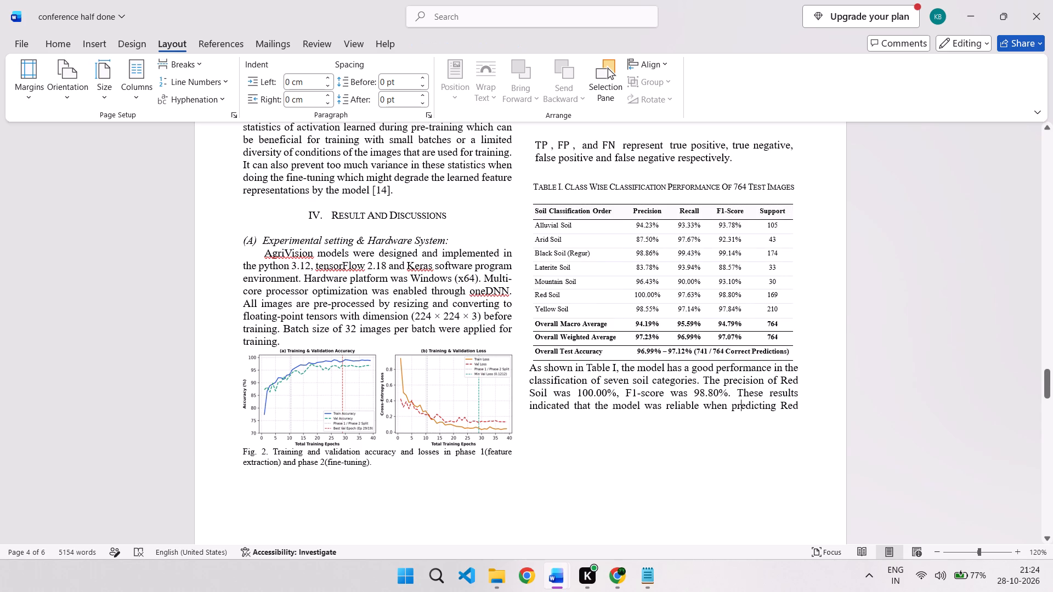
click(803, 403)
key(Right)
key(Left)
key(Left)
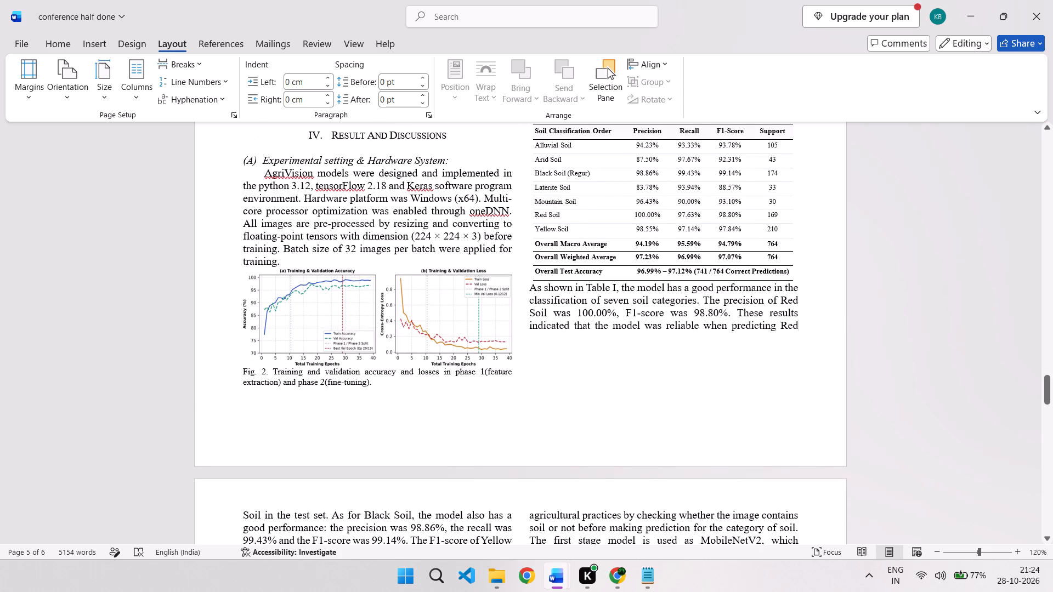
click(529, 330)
Enlarge Table I until the last line of the paragraph below it is level with the end of the Fig. 2 caption.
click(637, 220)
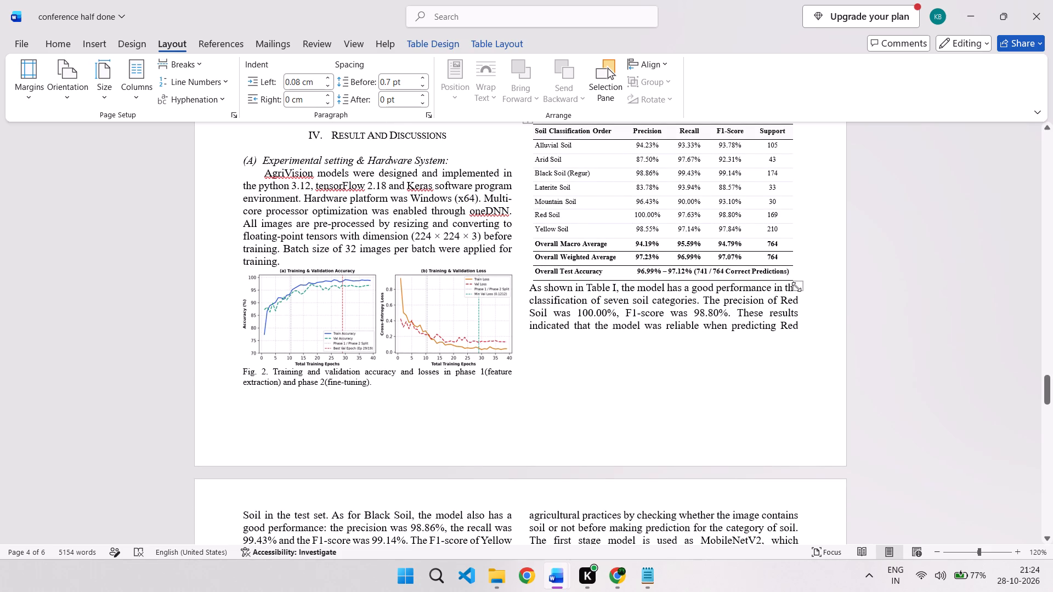
drag(796, 286, 795, 311)
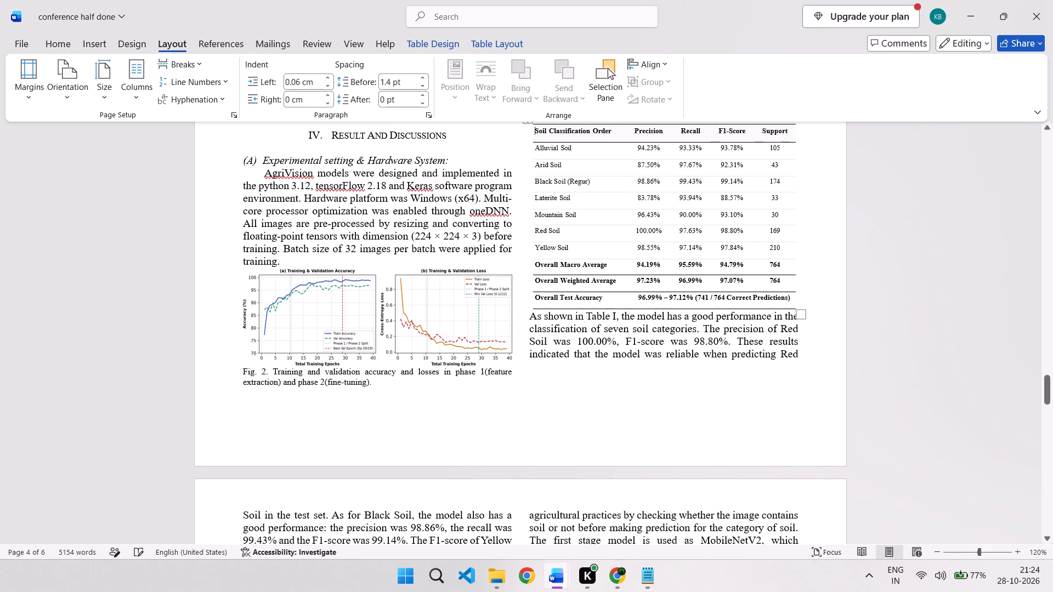
drag(800, 312, 800, 322)
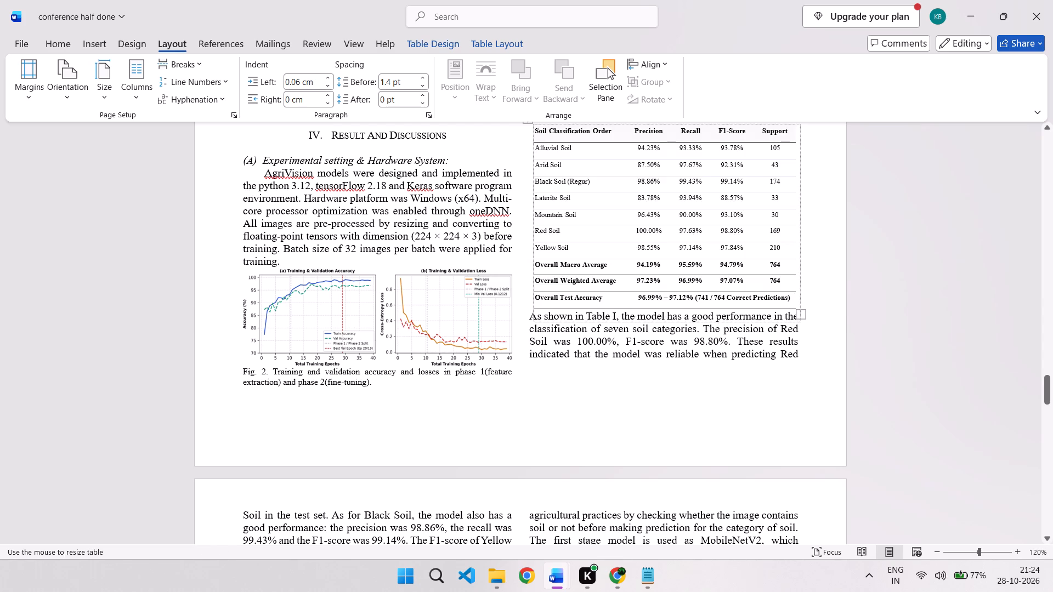
drag(800, 322, 801, 327)
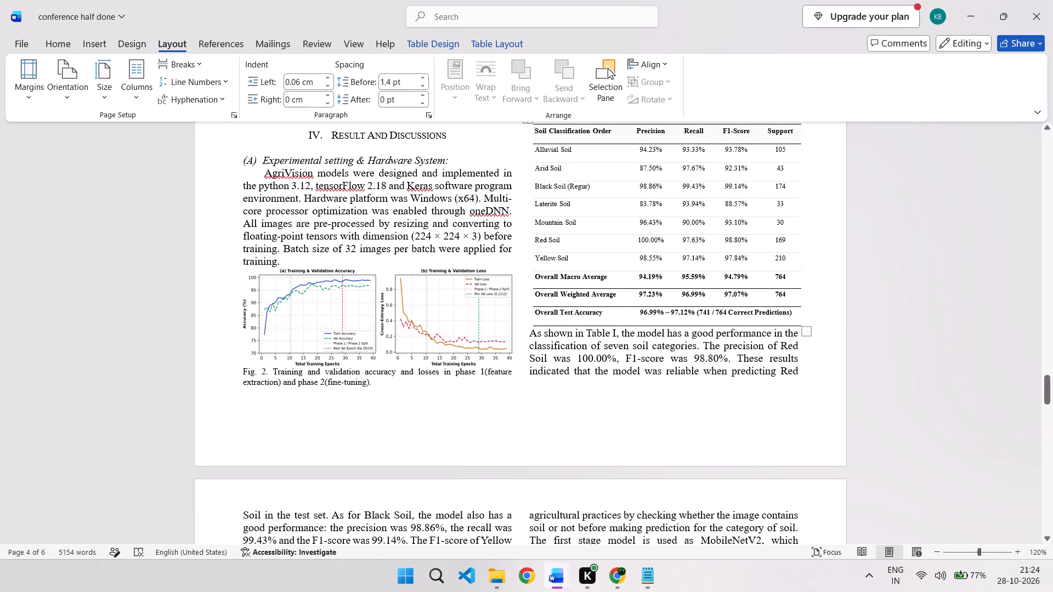
click(801, 327)
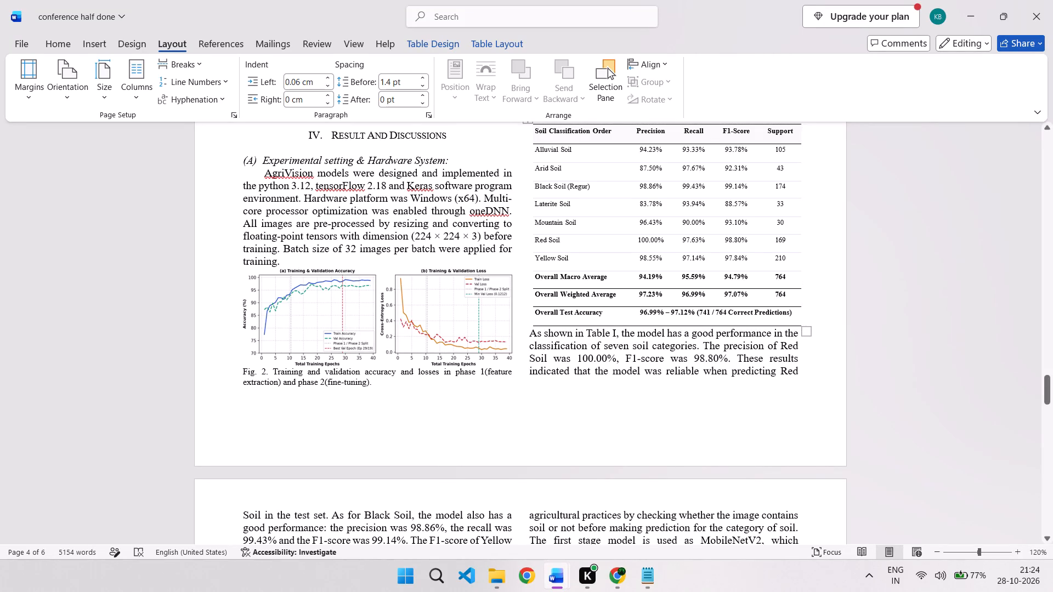
click(805, 334)
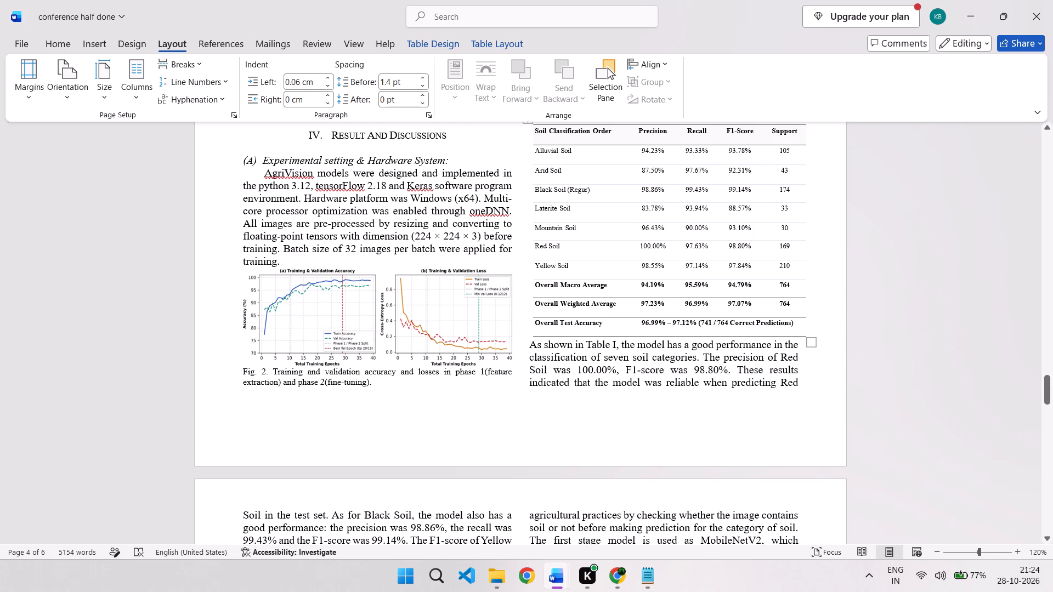
Fine-tune Table I's size, making it slightly shorter and a little wider so the paragraph below moves up.
drag(809, 340, 809, 334)
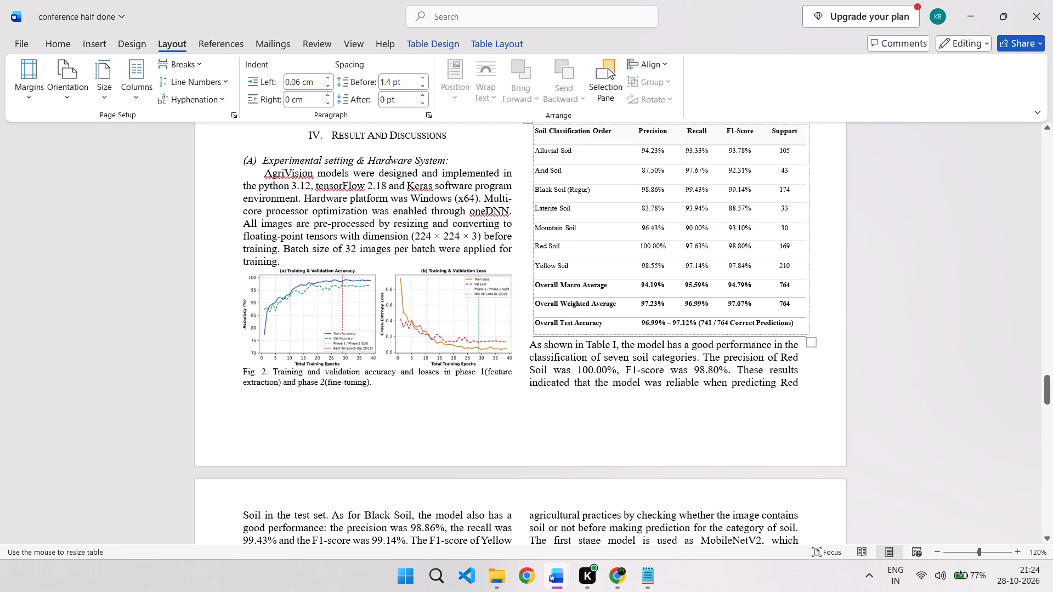
drag(809, 334, 808, 335)
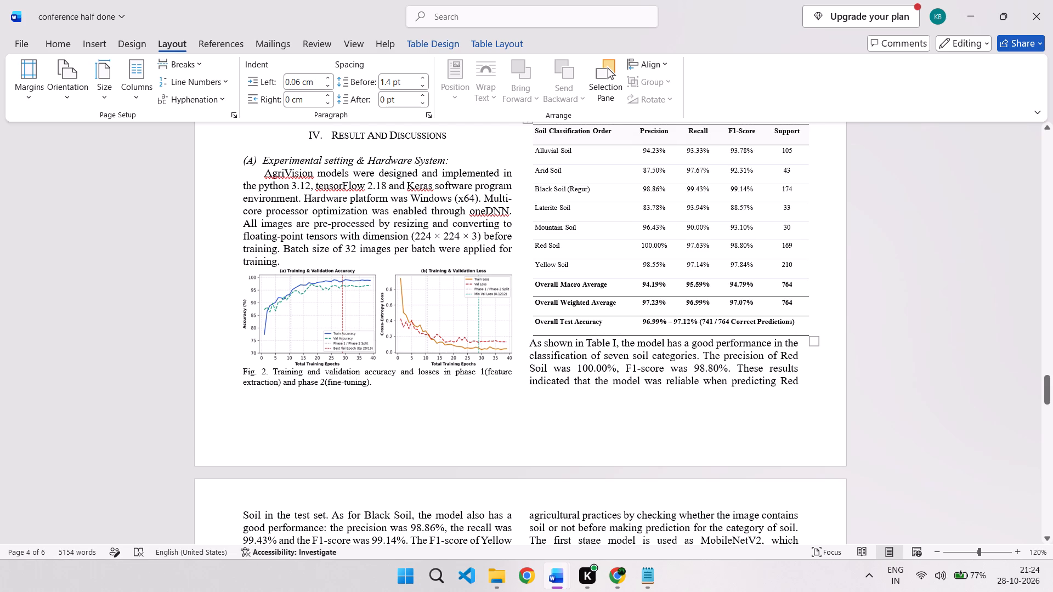
drag(814, 339, 814, 334)
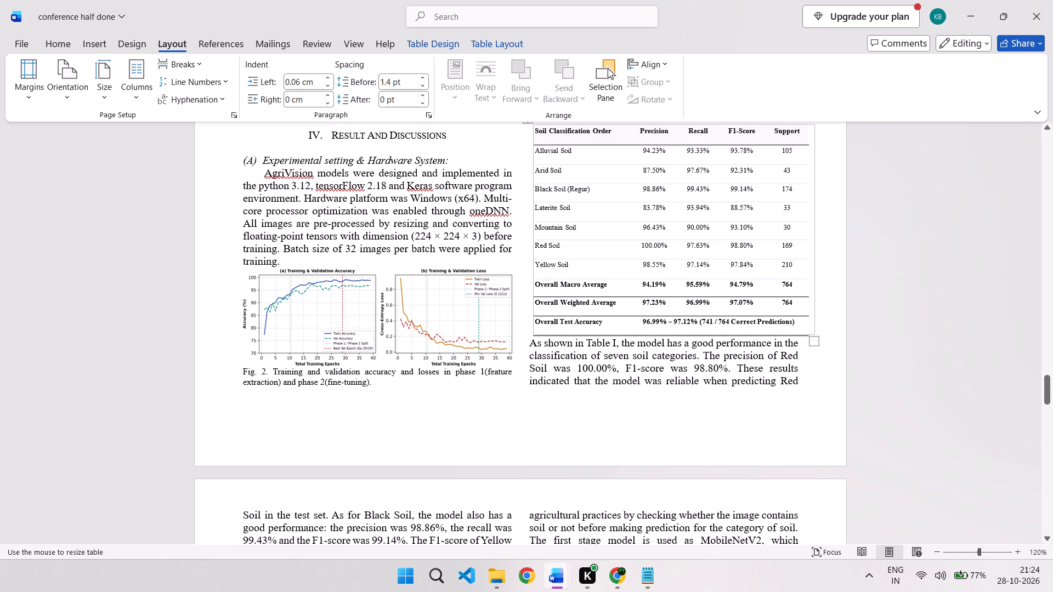
drag(814, 334, 814, 333)
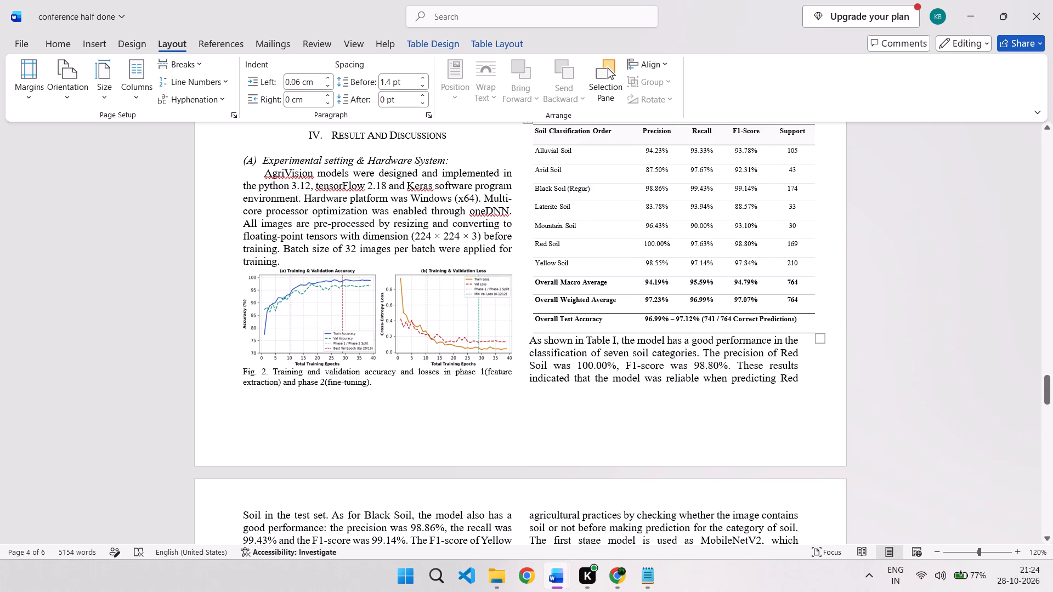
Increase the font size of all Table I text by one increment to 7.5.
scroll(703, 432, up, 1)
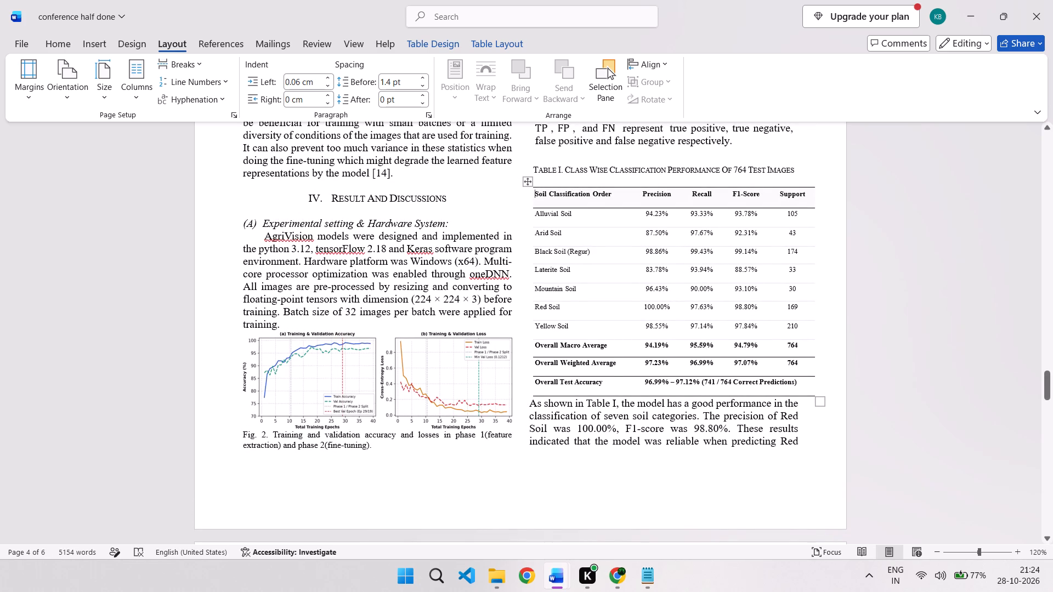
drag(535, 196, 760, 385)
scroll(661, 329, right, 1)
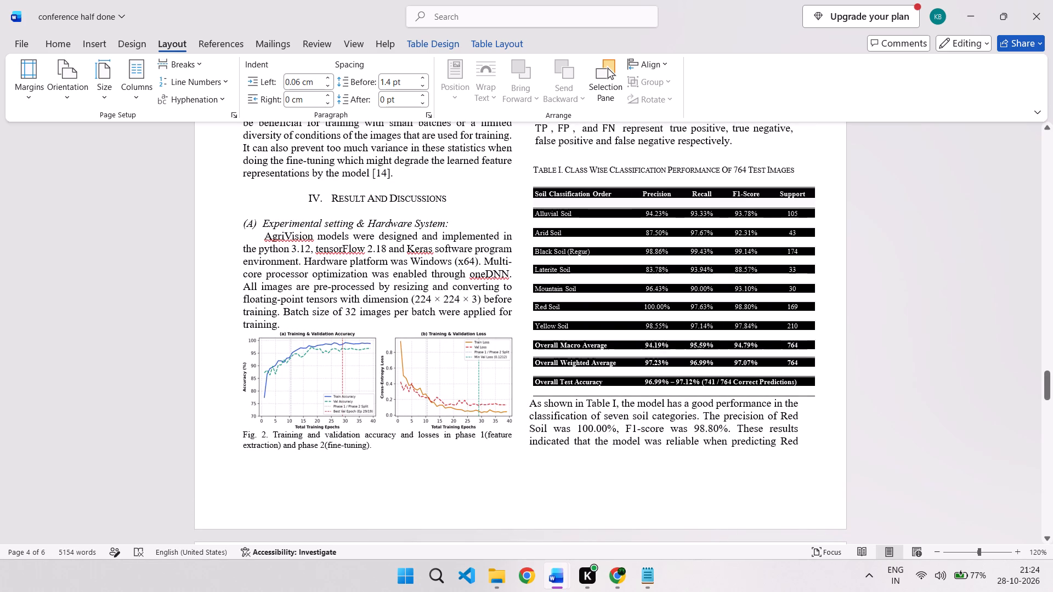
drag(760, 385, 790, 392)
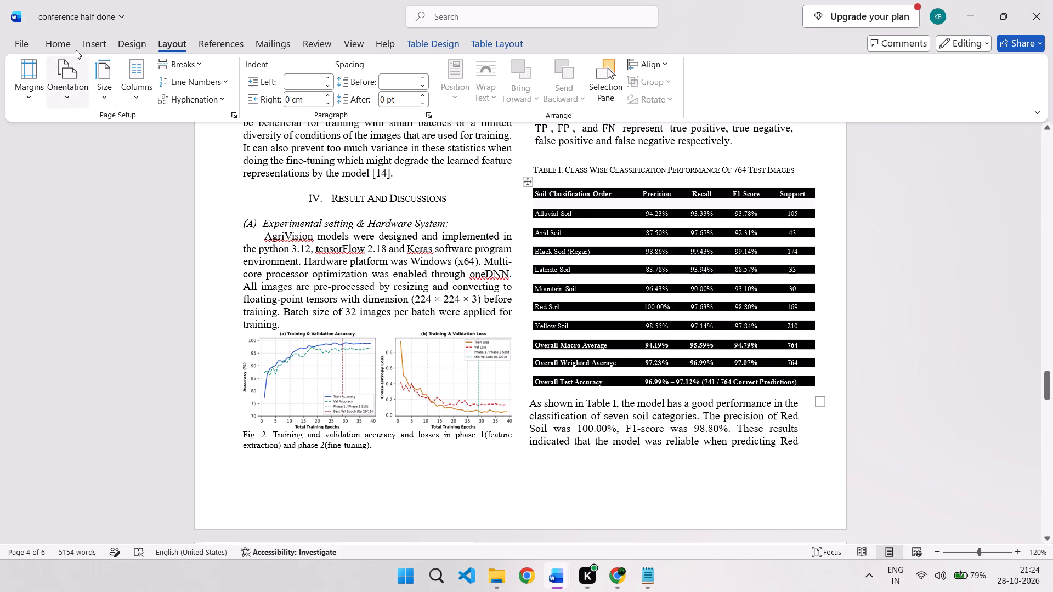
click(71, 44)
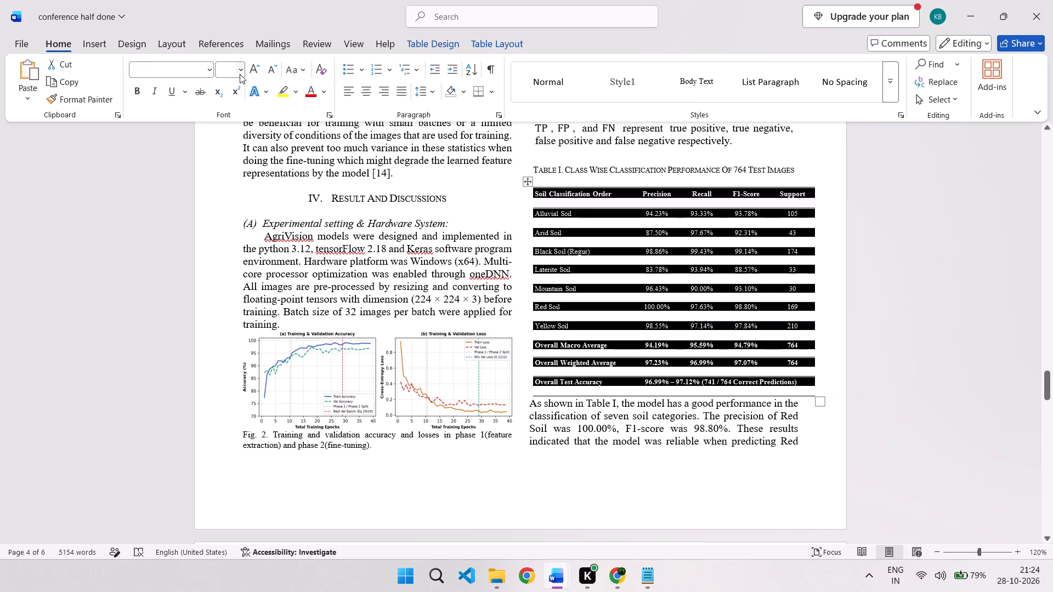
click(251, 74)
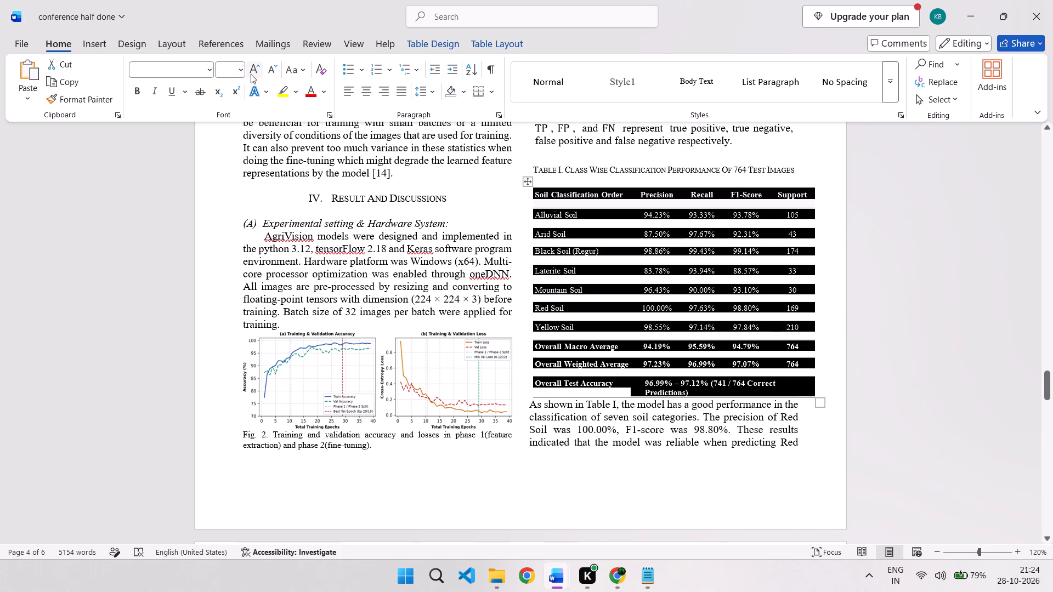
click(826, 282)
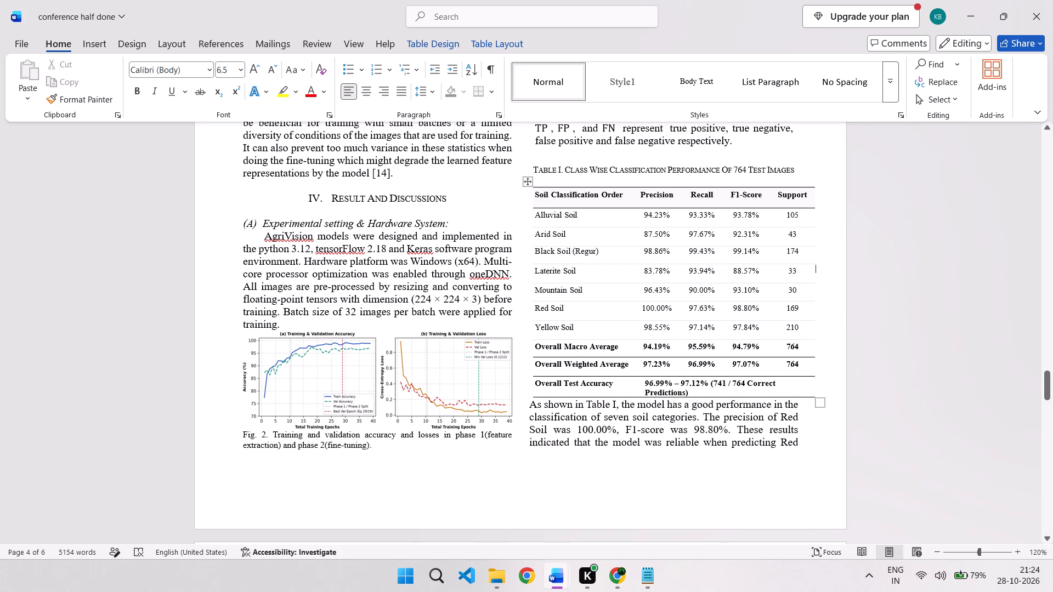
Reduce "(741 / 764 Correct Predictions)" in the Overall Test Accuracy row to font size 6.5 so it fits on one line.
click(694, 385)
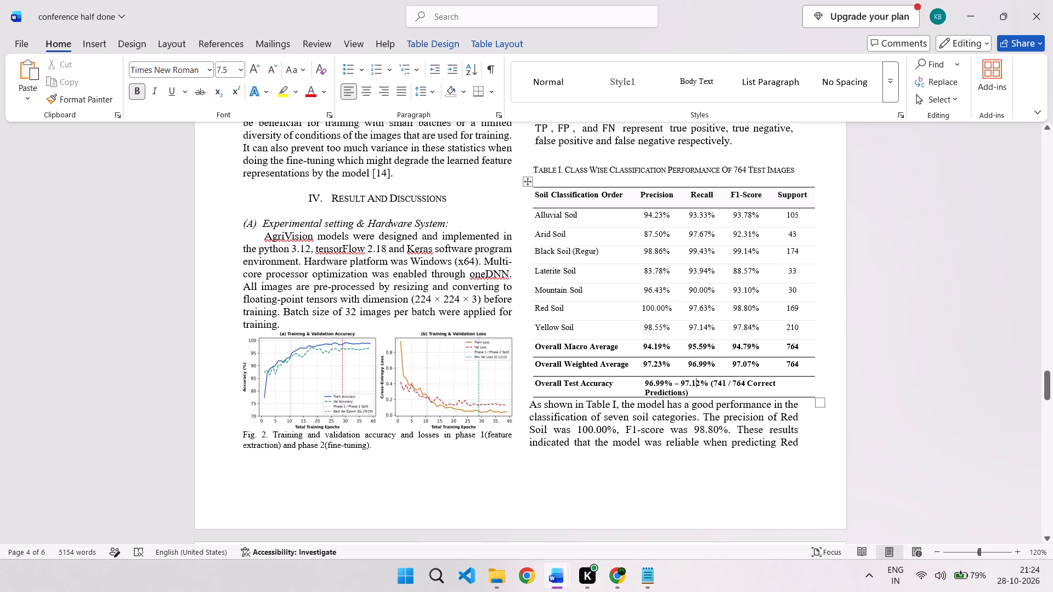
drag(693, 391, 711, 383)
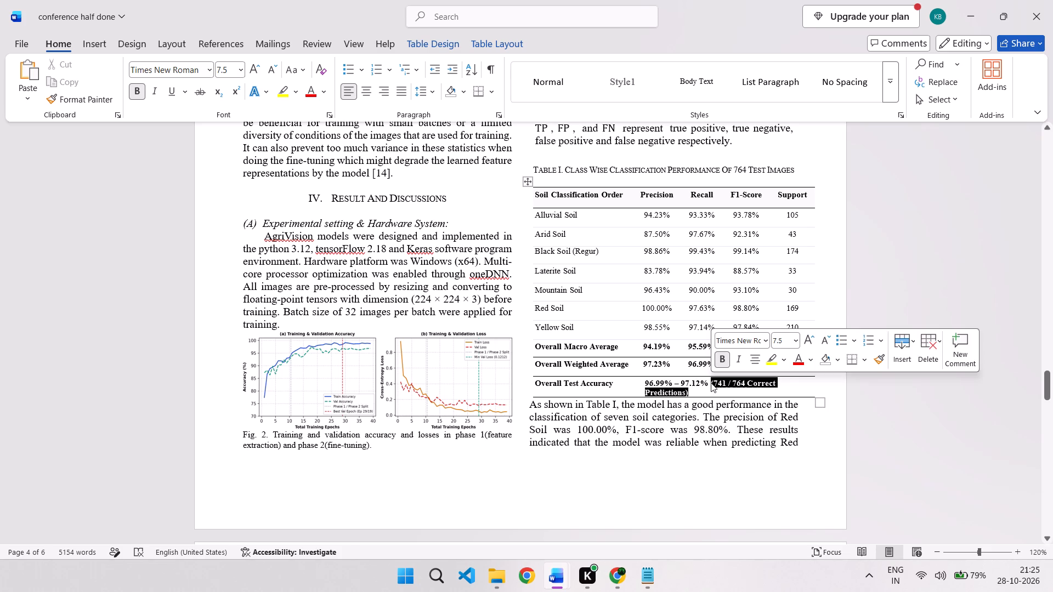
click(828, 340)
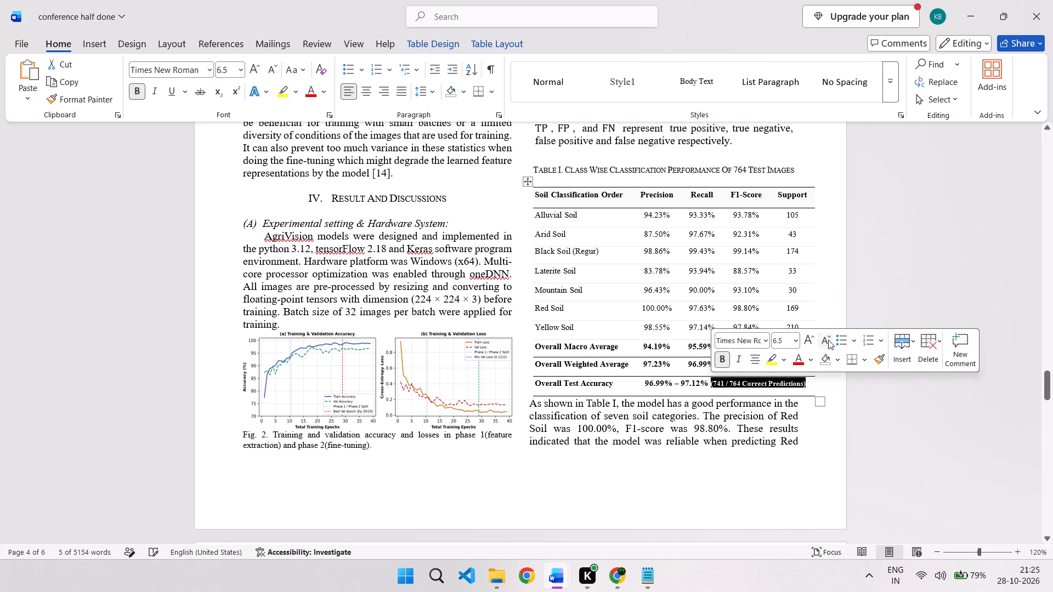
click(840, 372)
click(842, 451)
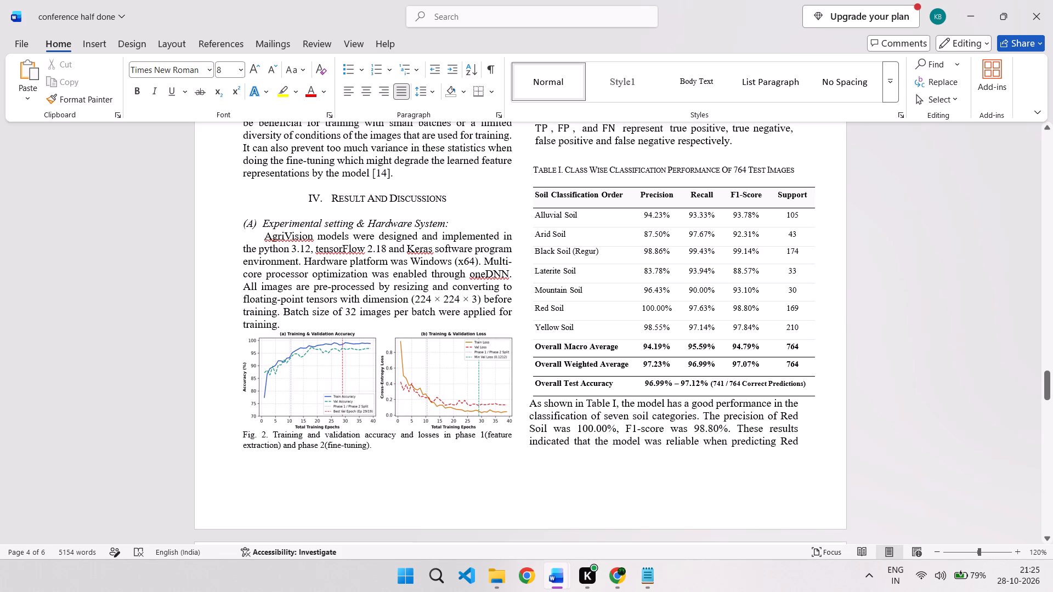
Narrow Table I until its right edge lines up with the right edge of the column's body text.
click(778, 287)
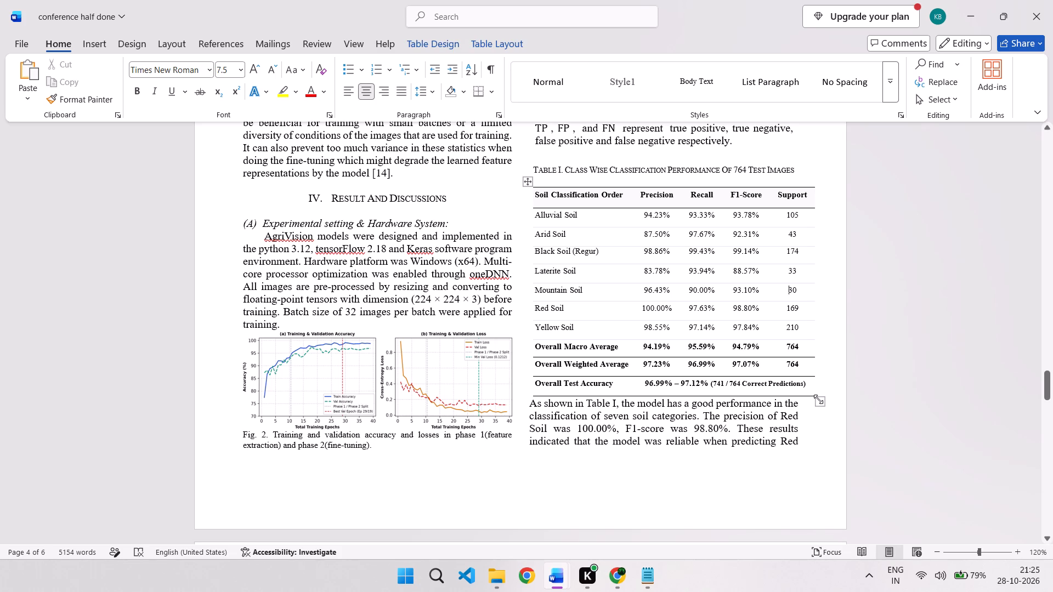
drag(818, 399, 813, 400)
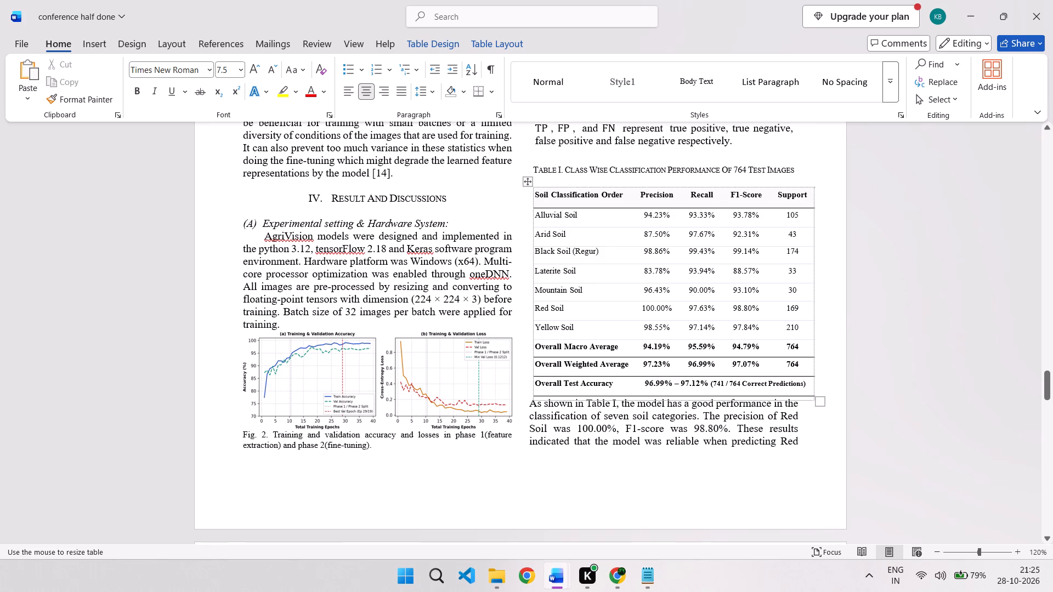
drag(813, 400, 812, 400)
drag(812, 400, 812, 400)
scroll(812, 400, up, 2)
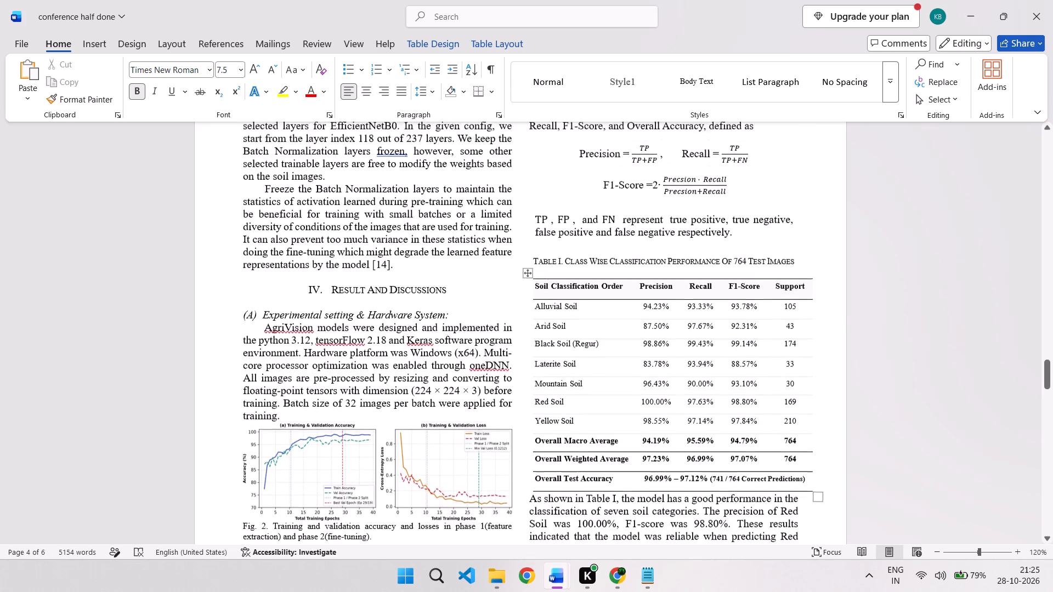
scroll(812, 400, up, 1)
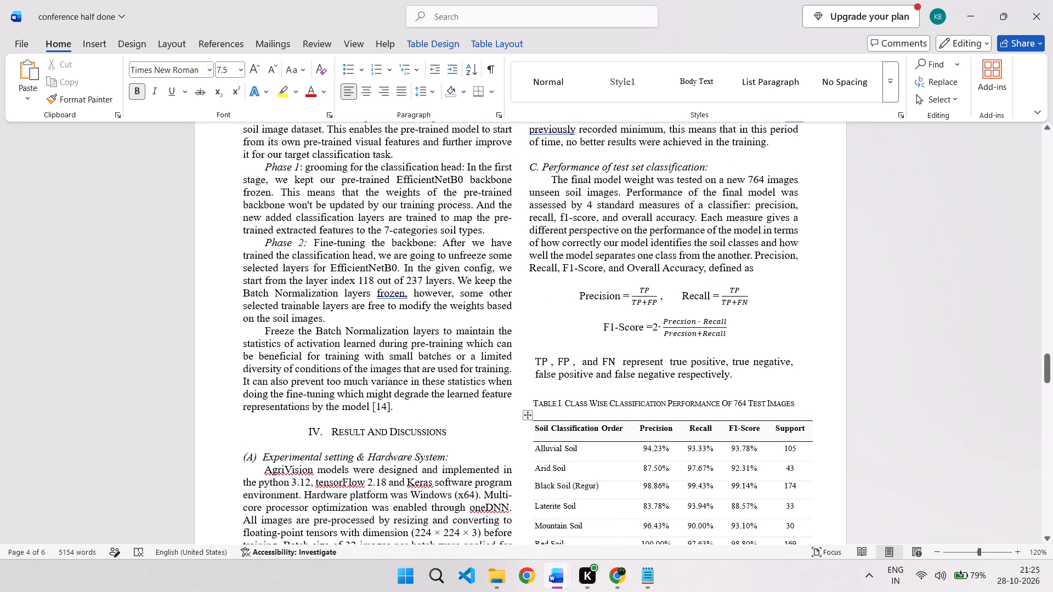
scroll(792, 375, up, 2)
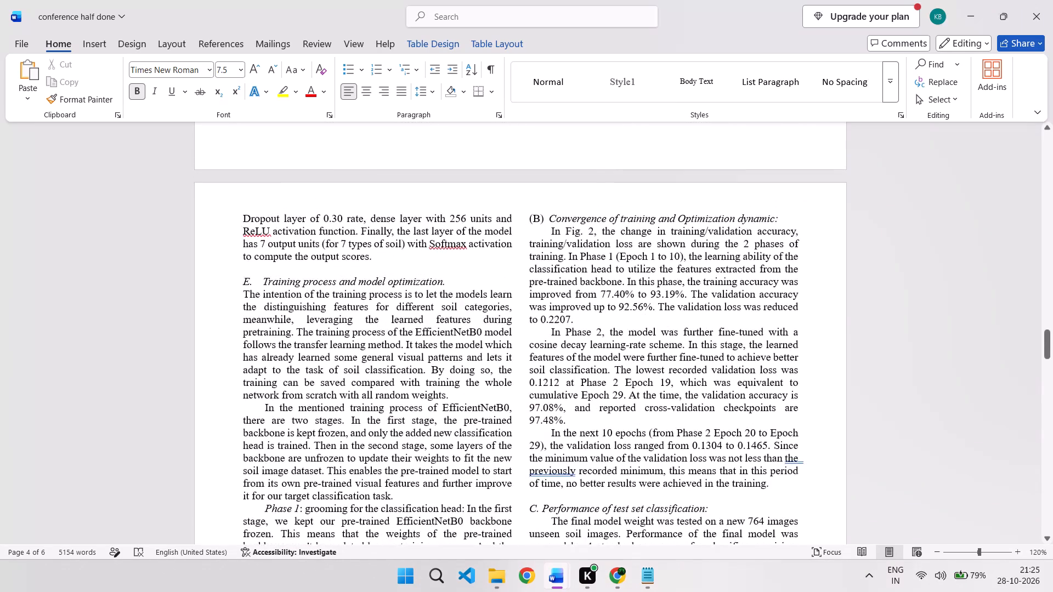
scroll(792, 375, down, 4)
ctrl+scroll(792, 375, down, 5)
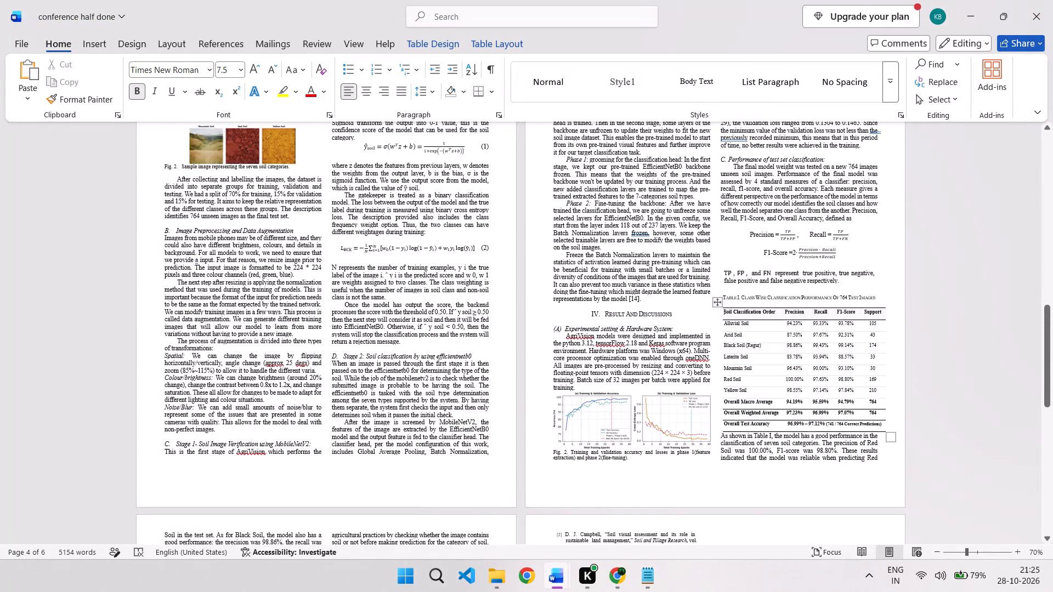
drag(888, 436, 876, 437)
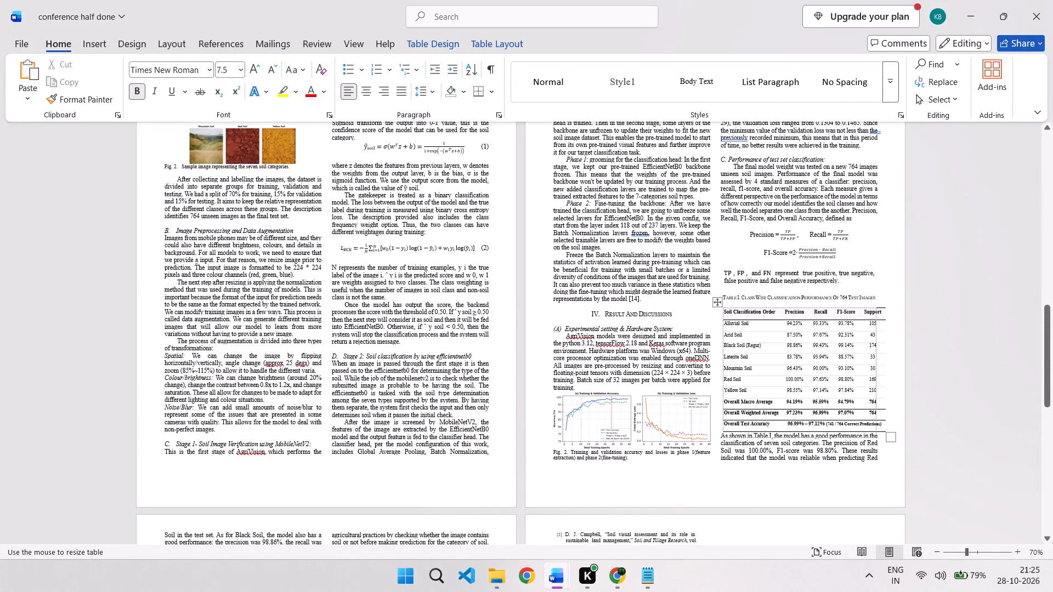
drag(876, 437, 876, 437)
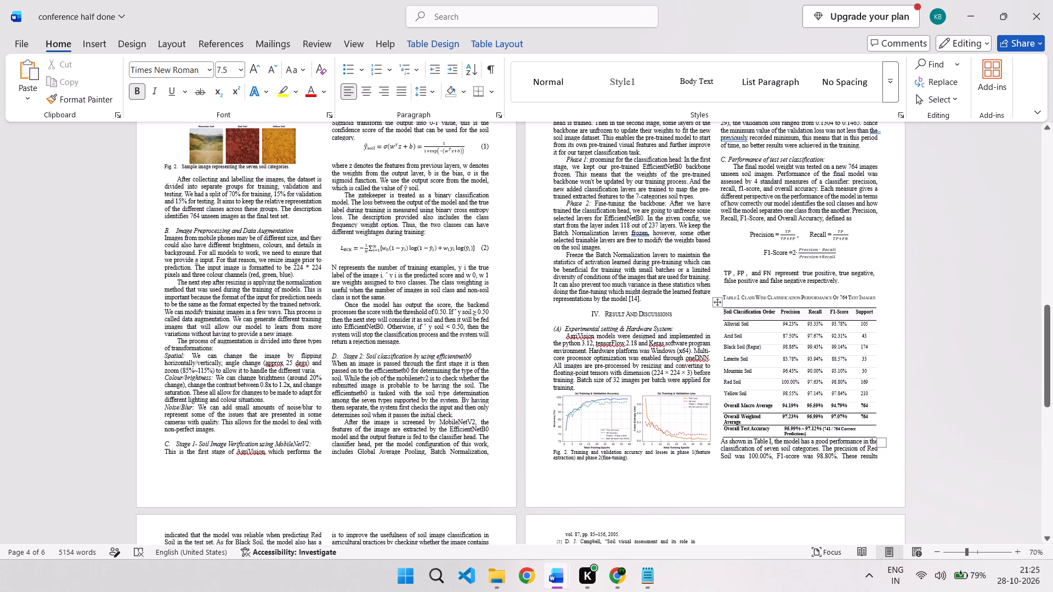
Increase Table I's height slightly so the paragraph below it moves down to the Fig. 2 caption's level.
scroll(876, 437, up, 1)
click(913, 417)
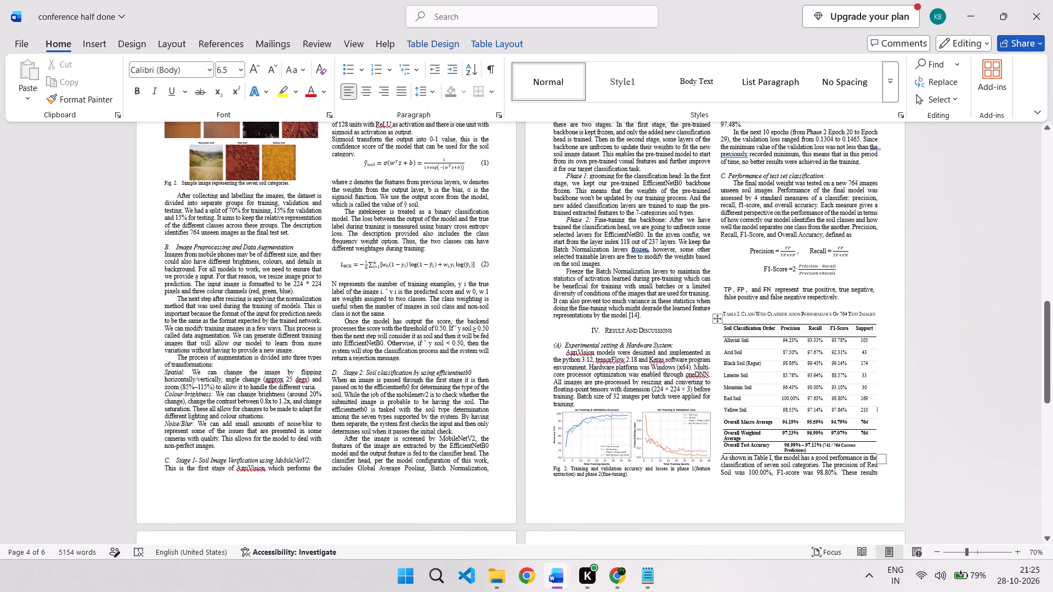
scroll(913, 417, up, 1)
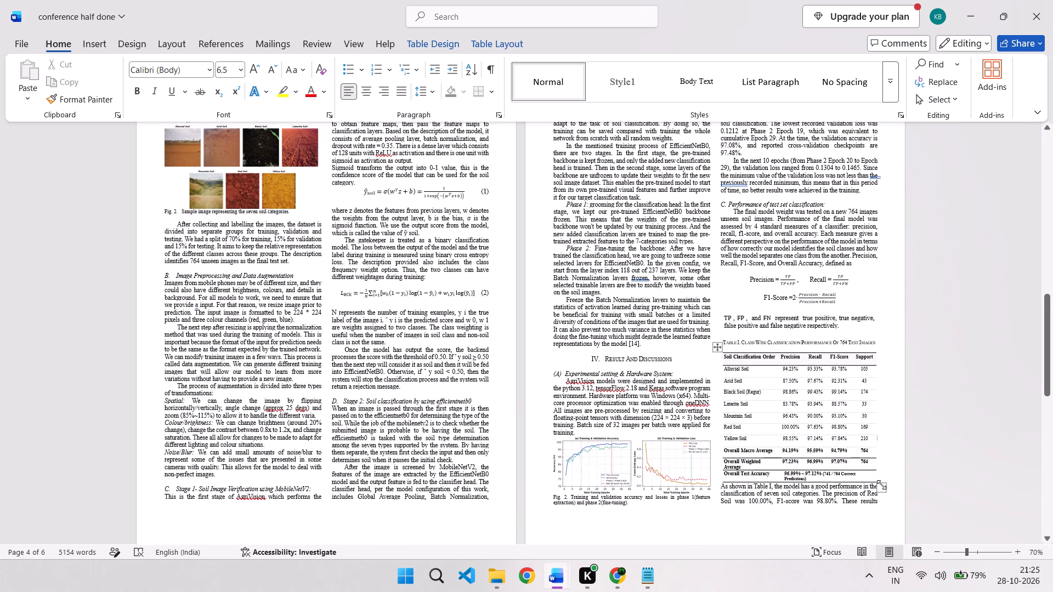
drag(881, 485, 877, 486)
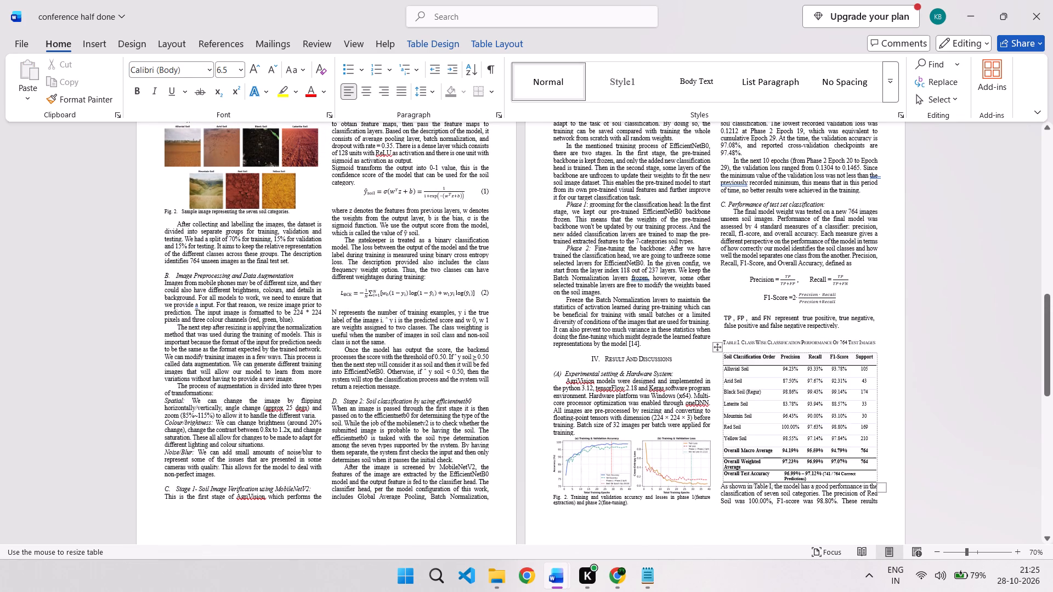
drag(877, 486, 876, 486)
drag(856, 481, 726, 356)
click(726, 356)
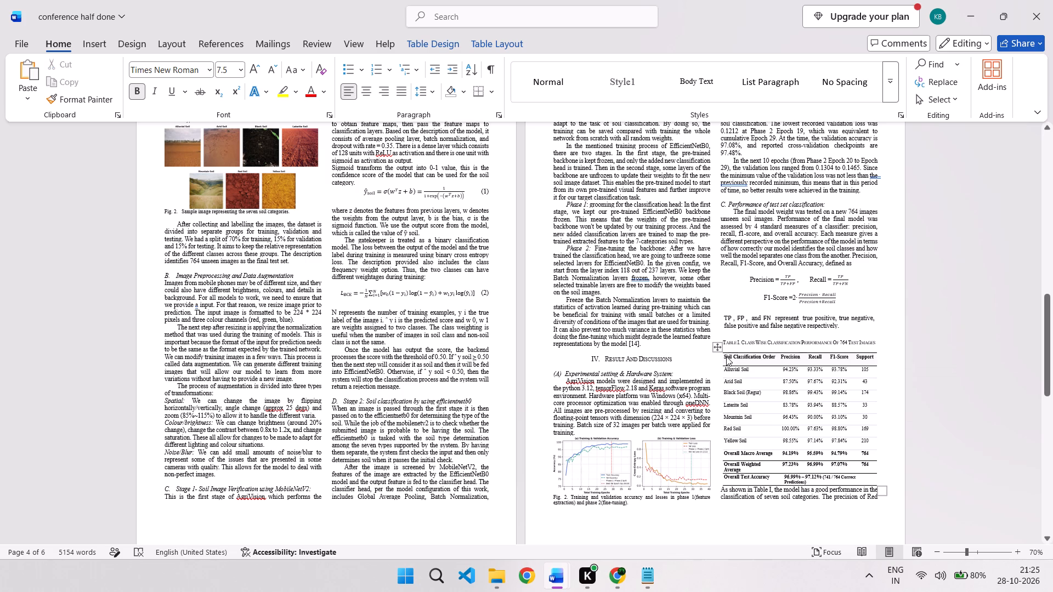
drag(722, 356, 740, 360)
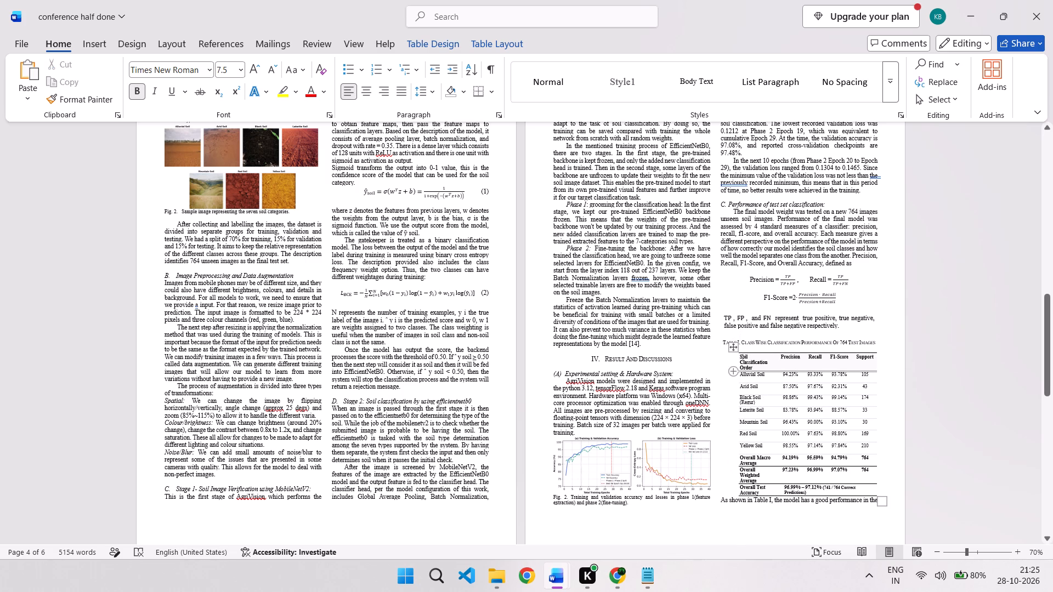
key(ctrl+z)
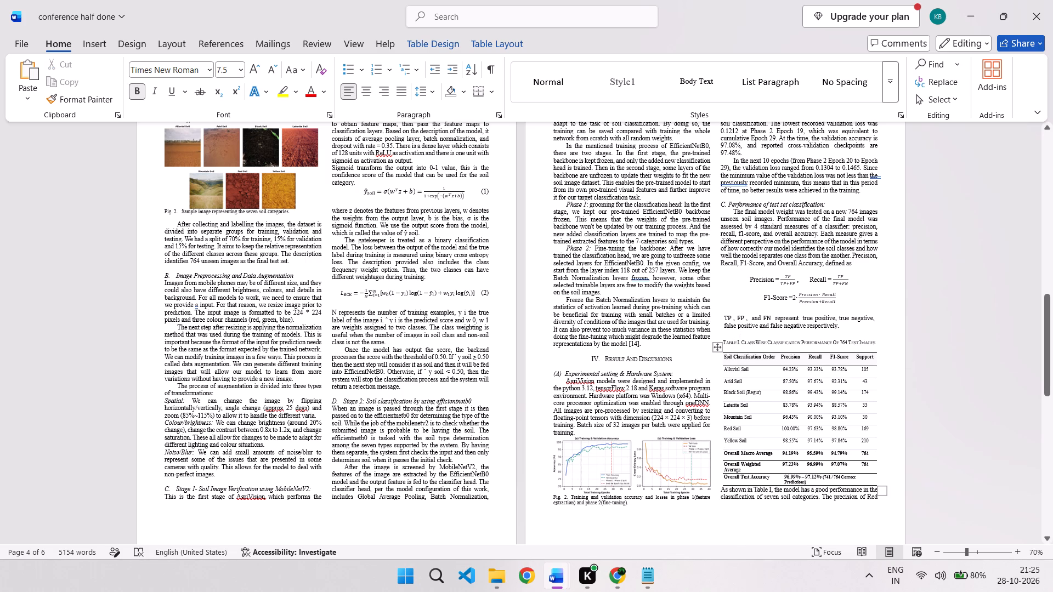
Reduce the font size of all Table I text to 6.5 so the bottom rows fit on single lines.
drag(725, 361, 860, 431)
scroll(806, 405, right, 1)
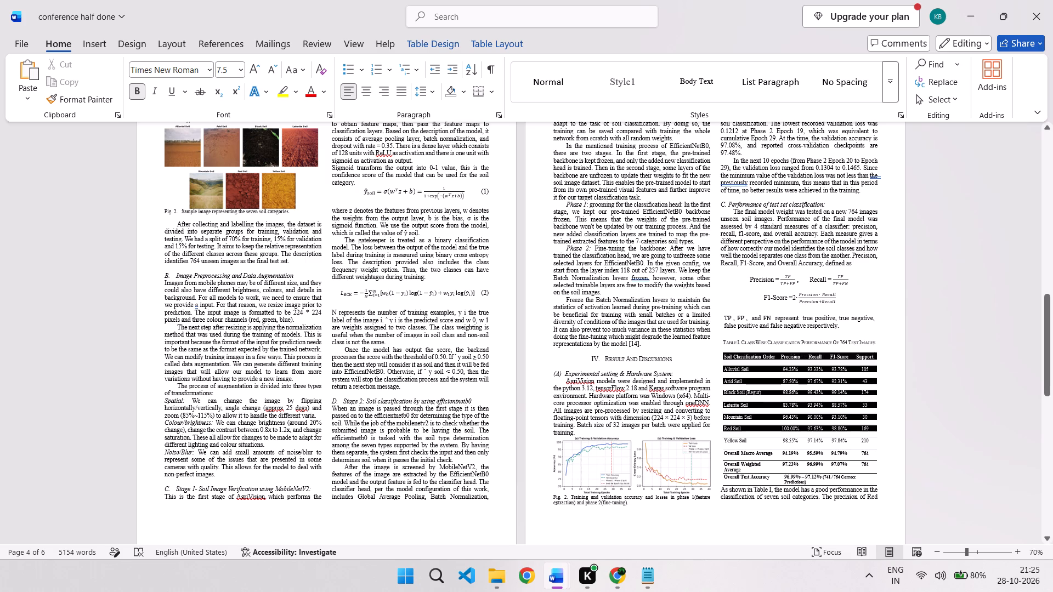
drag(860, 431, 864, 467)
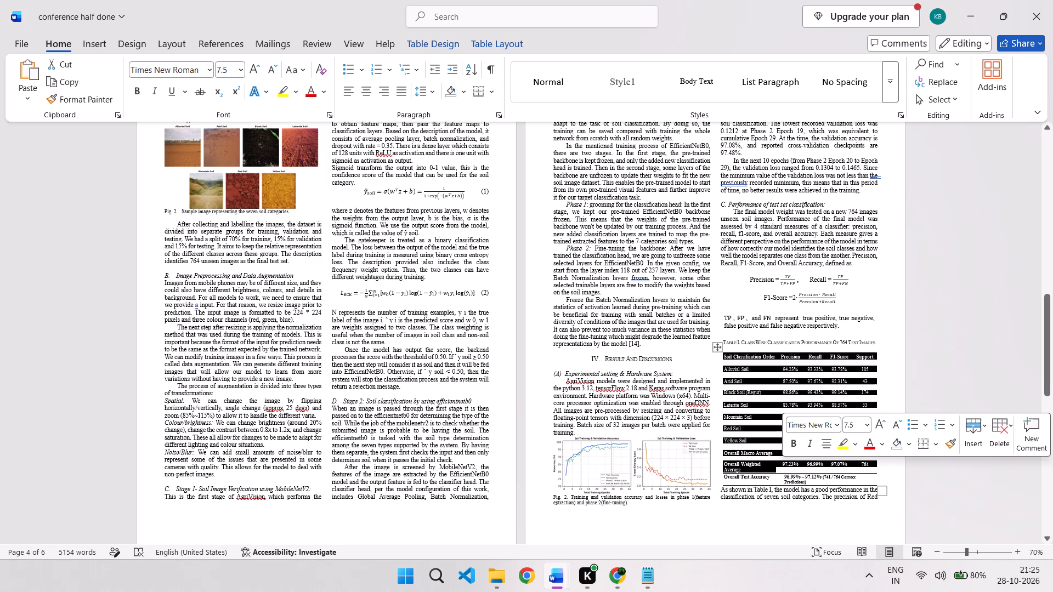
shift+drag(864, 467, 864, 479)
key(ctrl+z)
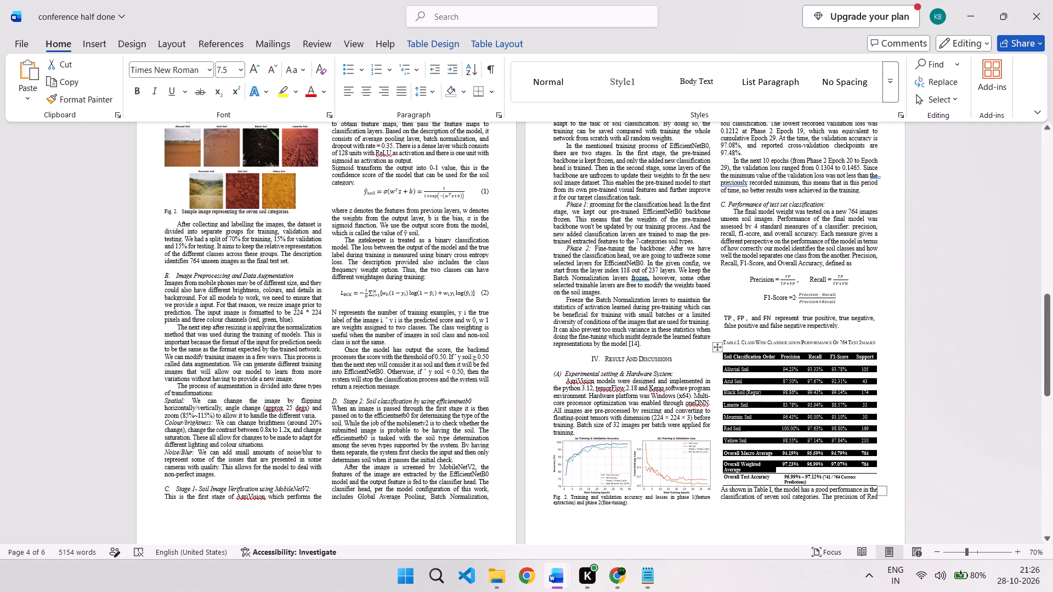
shift+drag(748, 483, 822, 480)
click(897, 438)
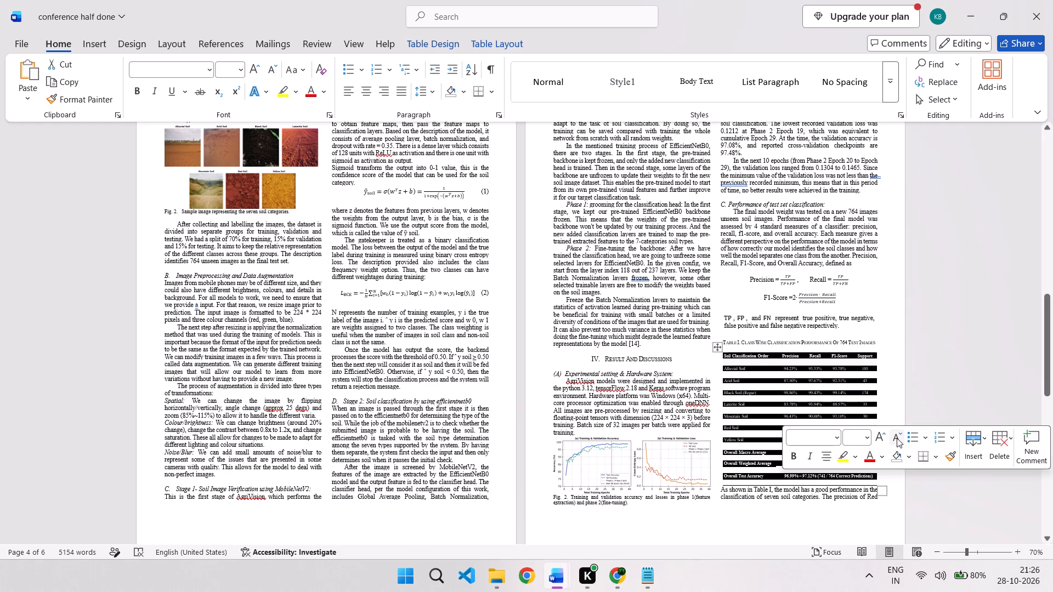
click(851, 354)
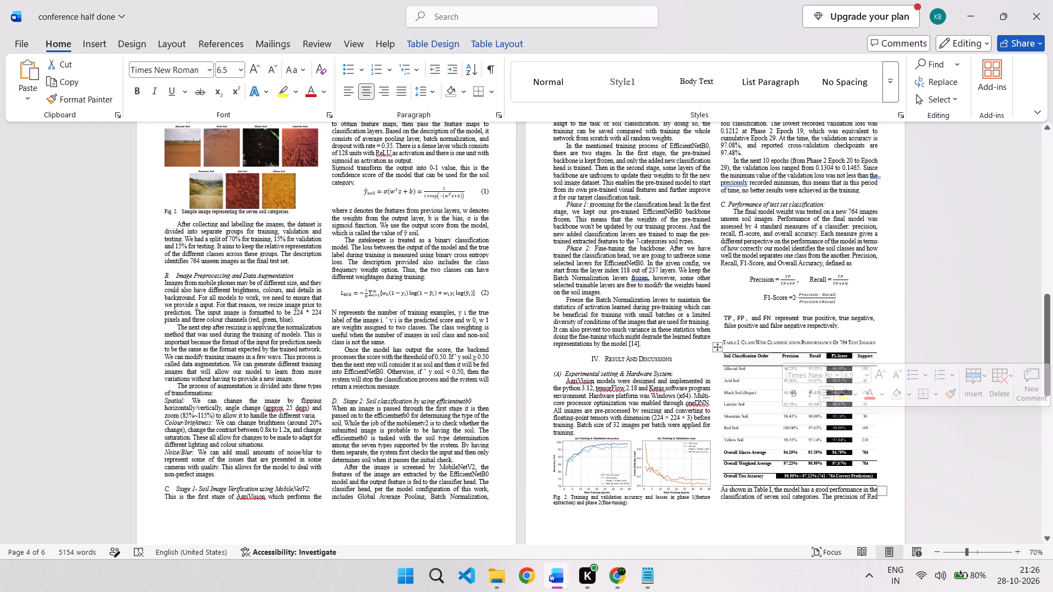
drag(724, 360, 745, 374)
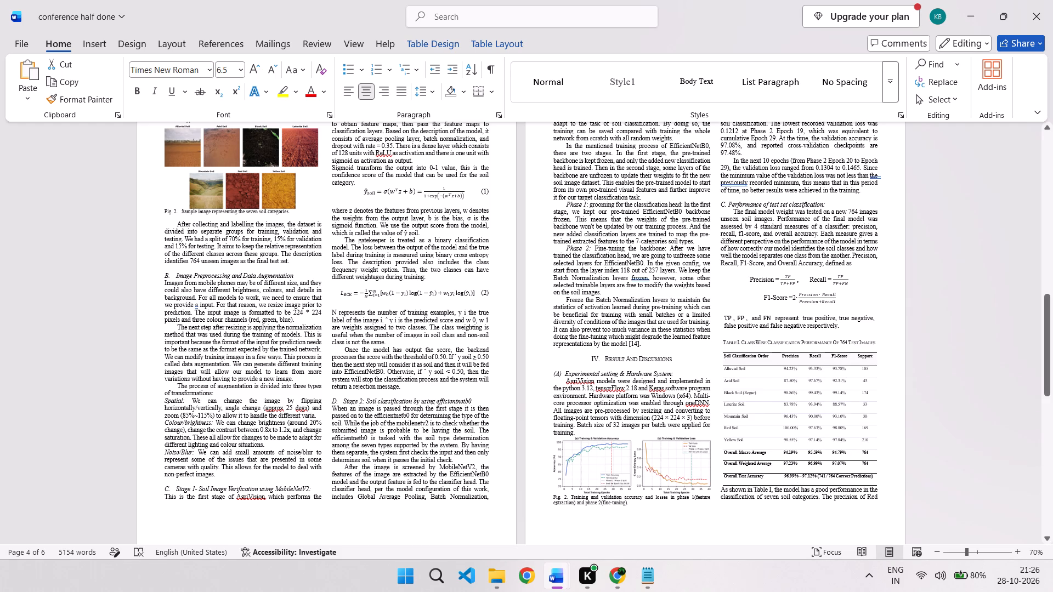
Select all of Table I and centre it horizontally in its column.
drag(745, 374, 879, 481)
scroll(779, 402, right, 1)
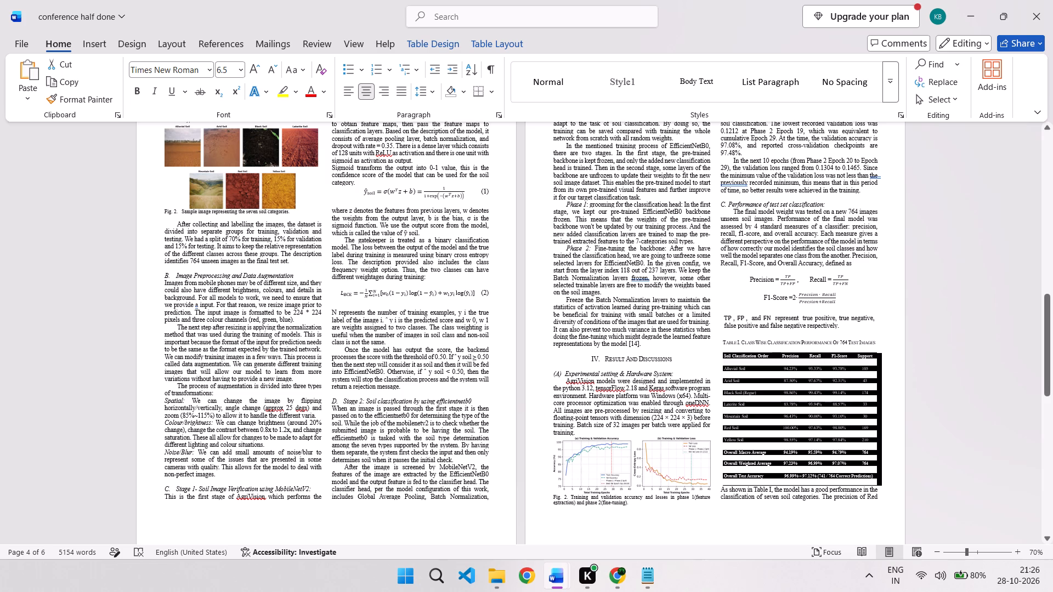
drag(879, 481, 881, 479)
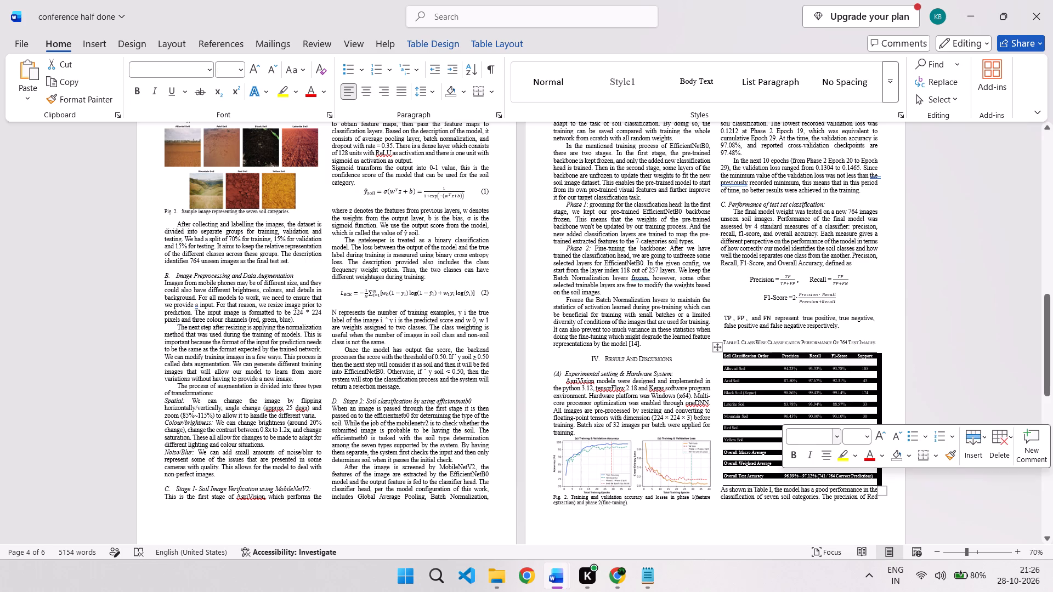
click(367, 89)
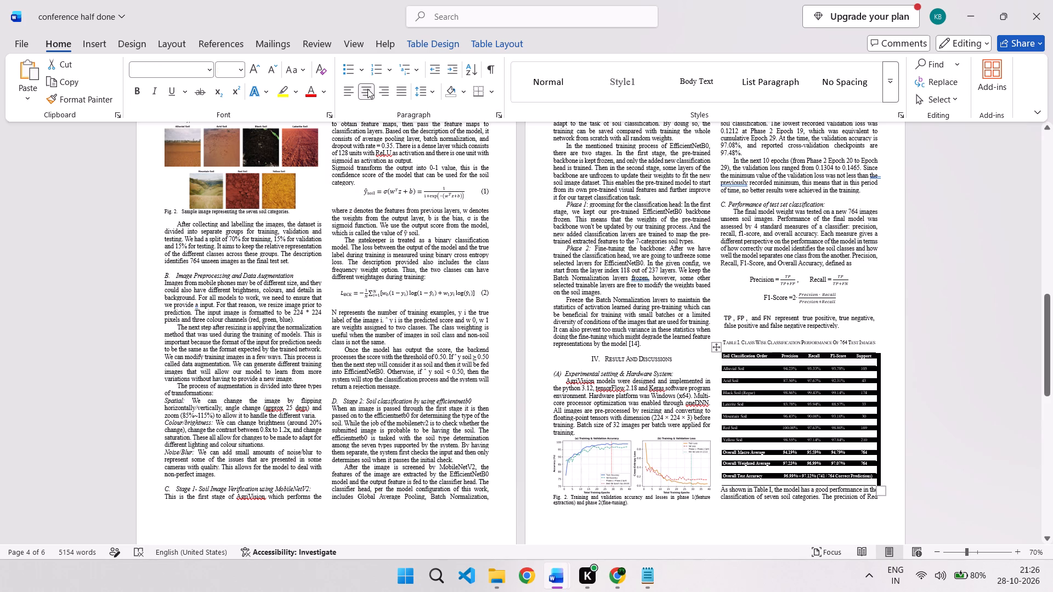
click(730, 392)
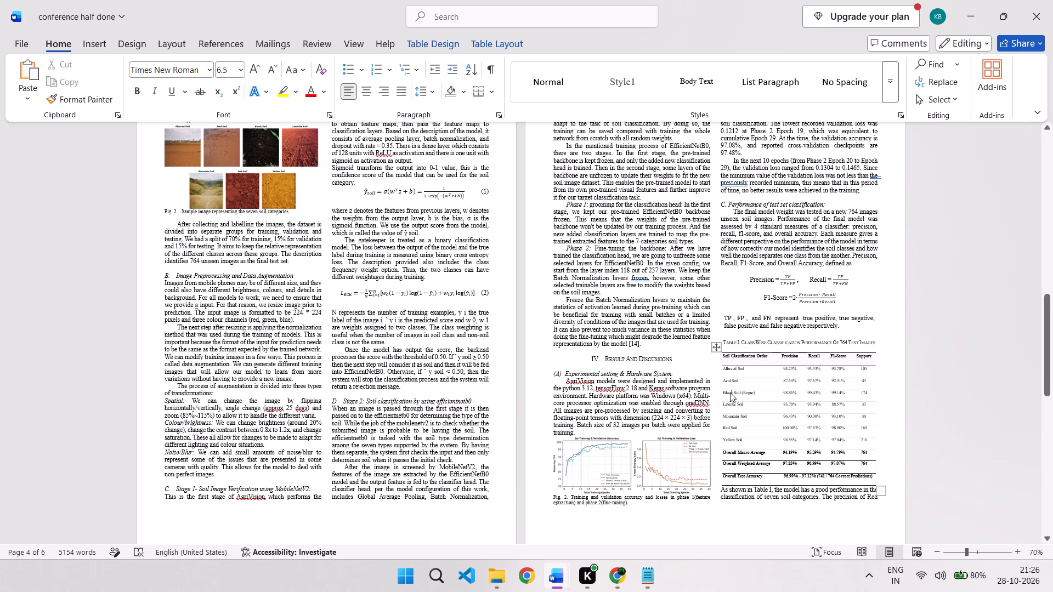
Centre the text of Table I's Precision, Recall, F1-Score and Support columns, including the Overall Test Accuracy value.
scroll(730, 392, down, 1)
ctrl+scroll(730, 392, up, 4)
scroll(730, 392, down, 1)
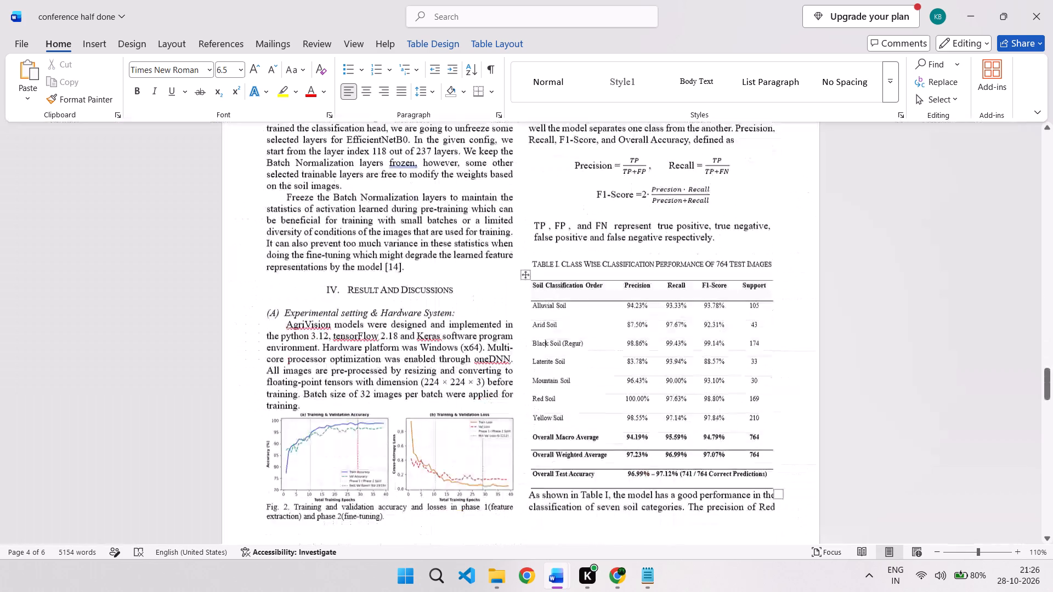
scroll(730, 392, down, 1)
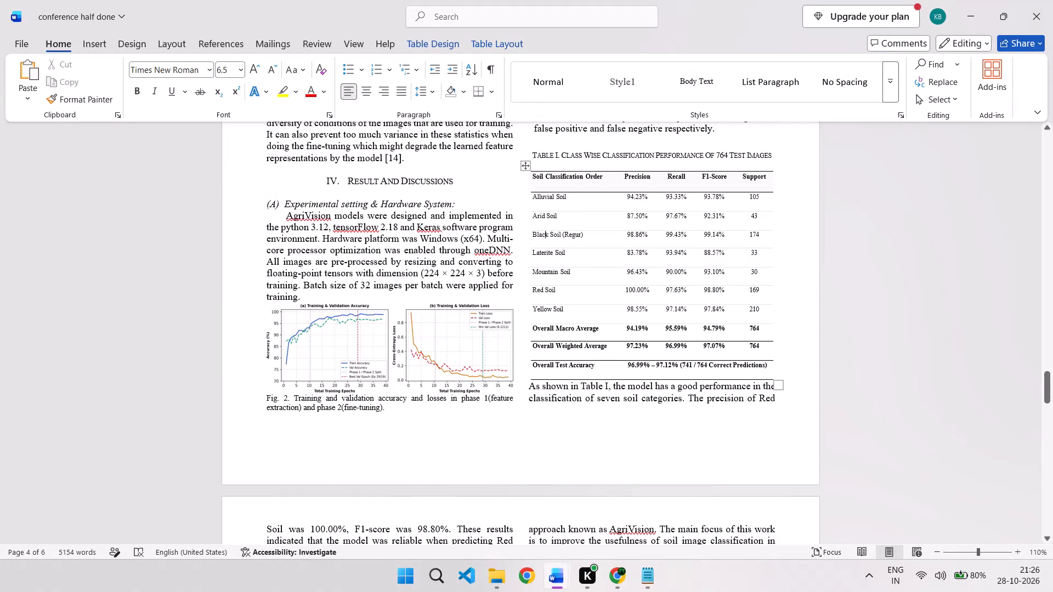
click(635, 187)
triple_click(633, 179)
drag(633, 179, 648, 371)
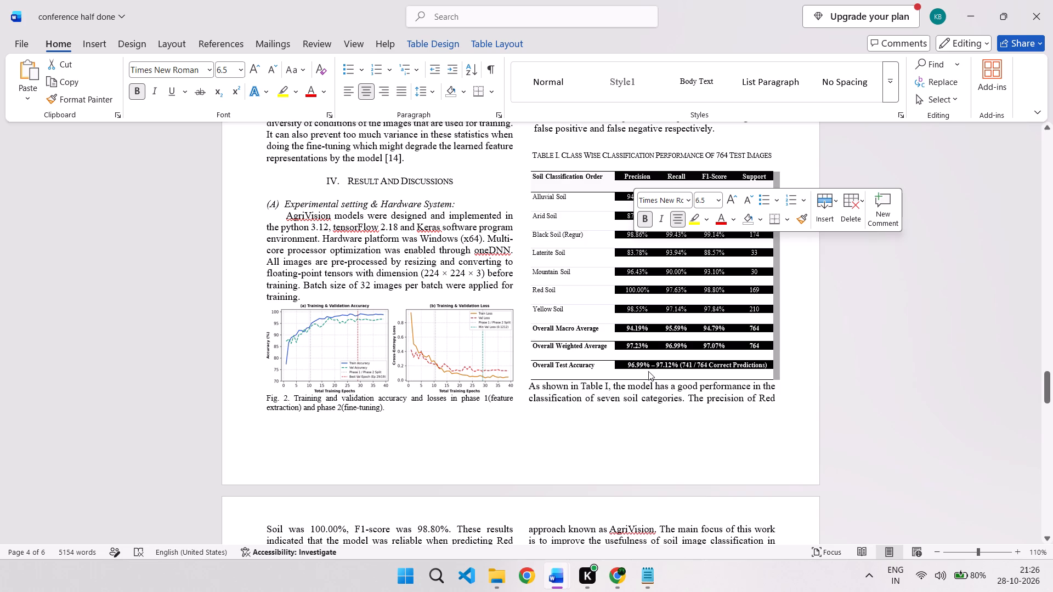
drag(648, 371, 648, 369)
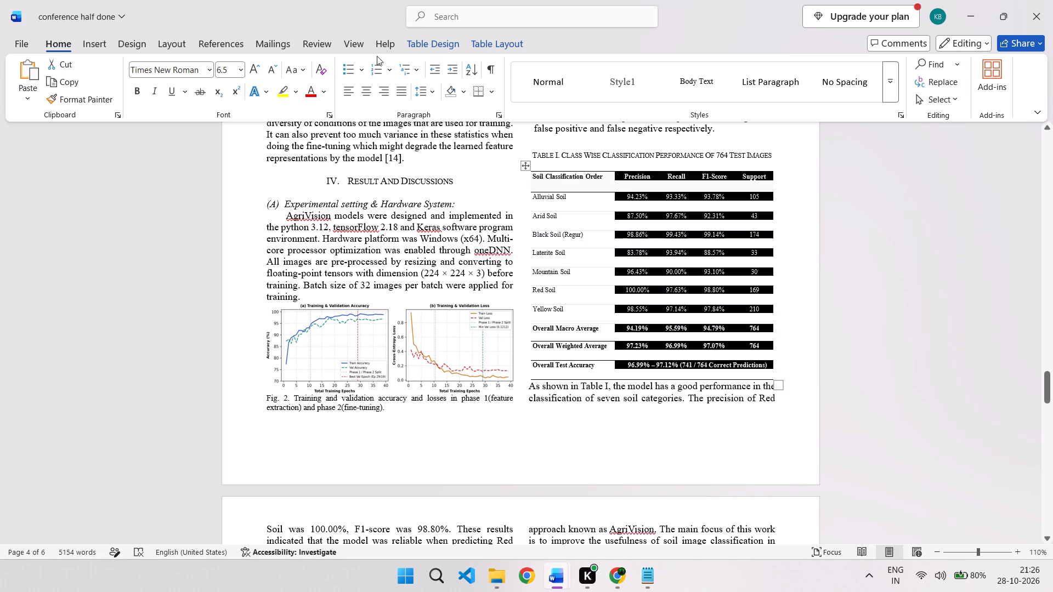
click(428, 93)
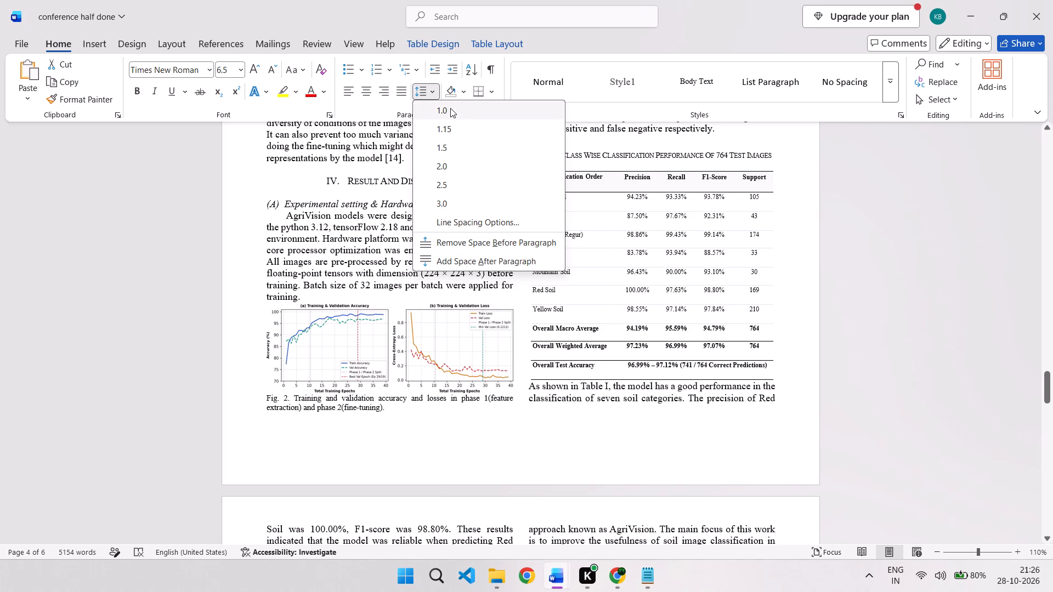
scroll(465, 184, up, 1)
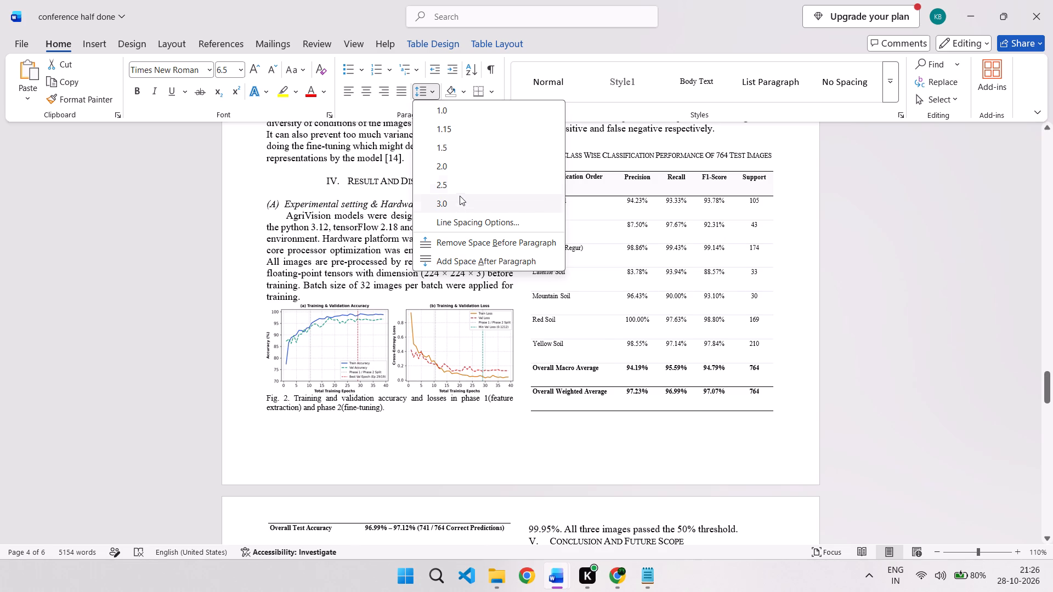
click(399, 93)
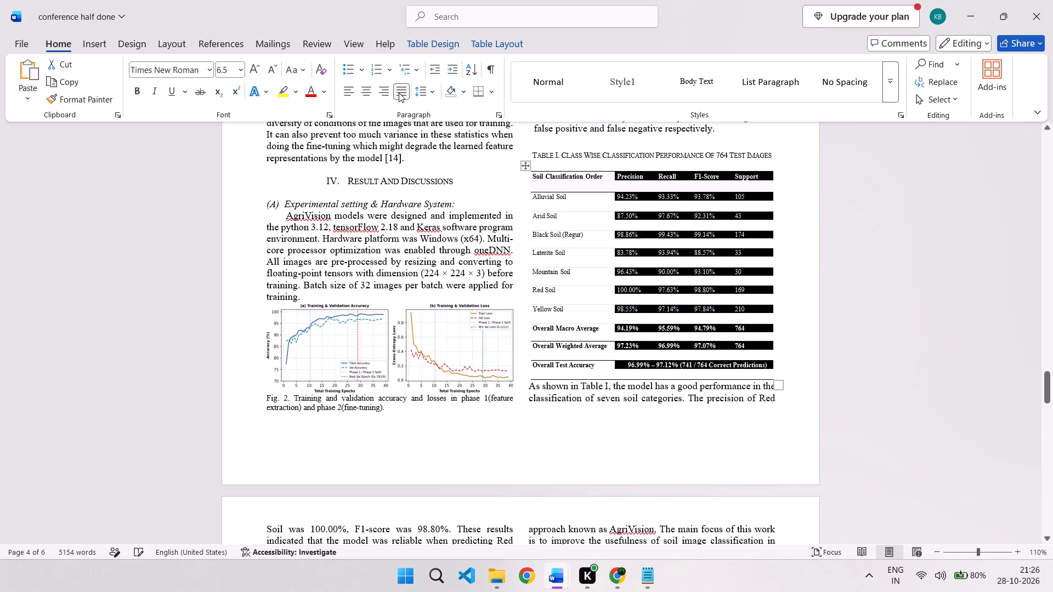
click(399, 93)
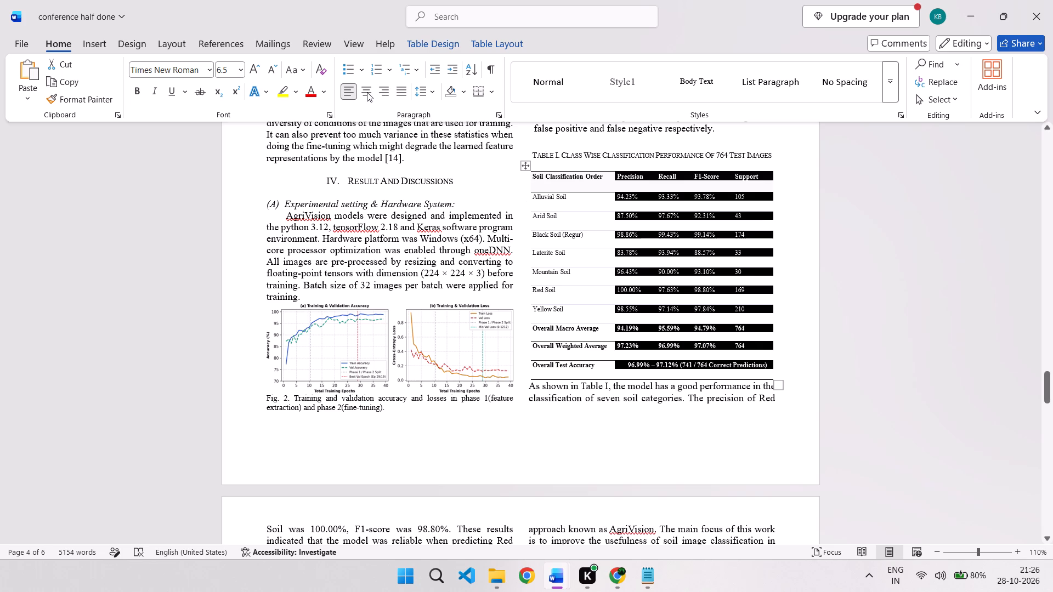
click(366, 92)
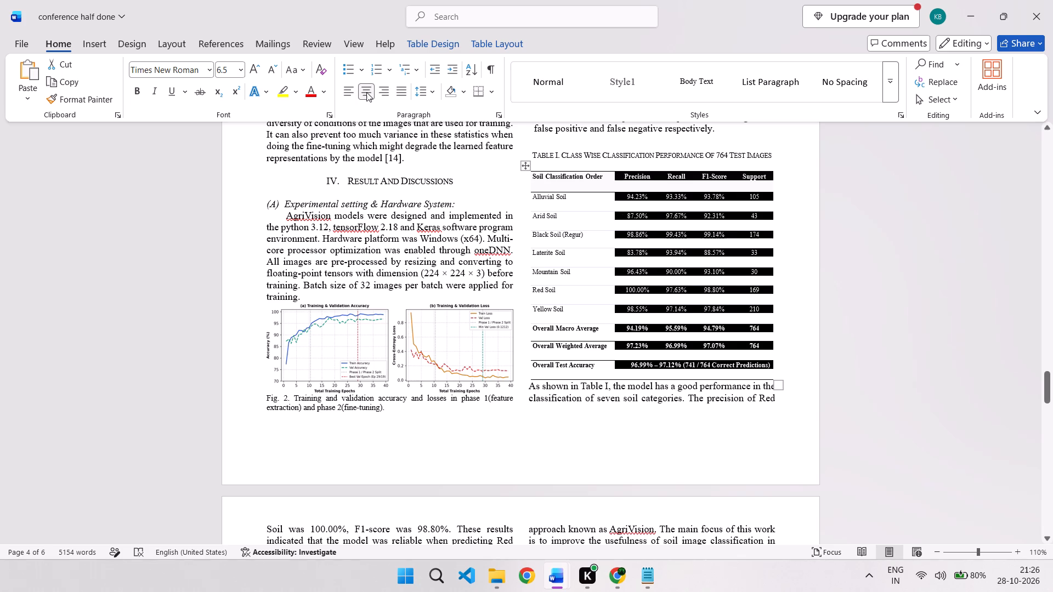
Centre the text of Table I's Soil Classification Order column, from the header to Overall Test Accuracy.
click(546, 178)
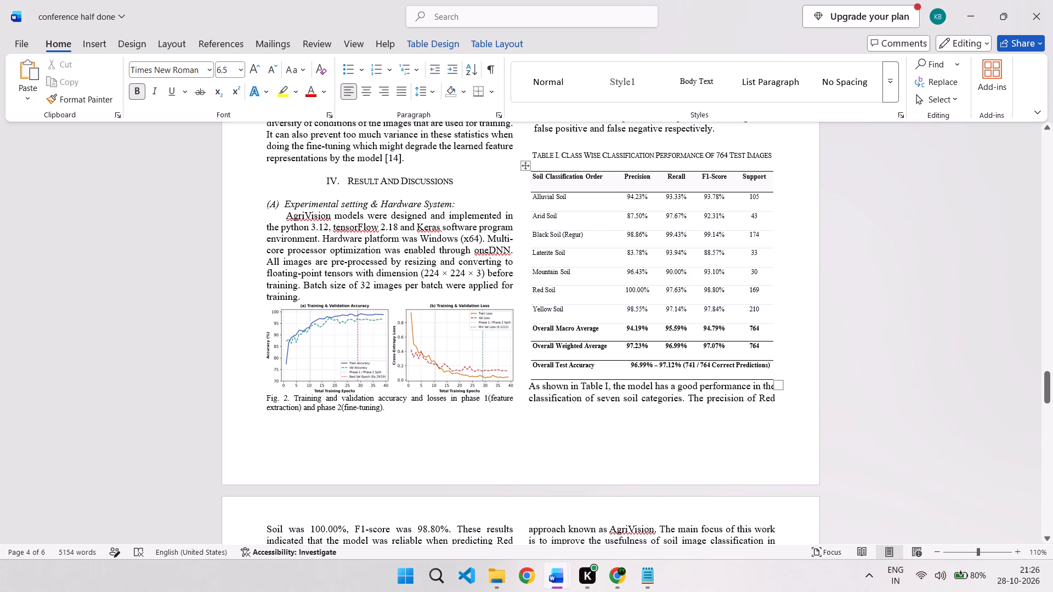
drag(546, 178, 574, 371)
scroll(554, 271, up, 1)
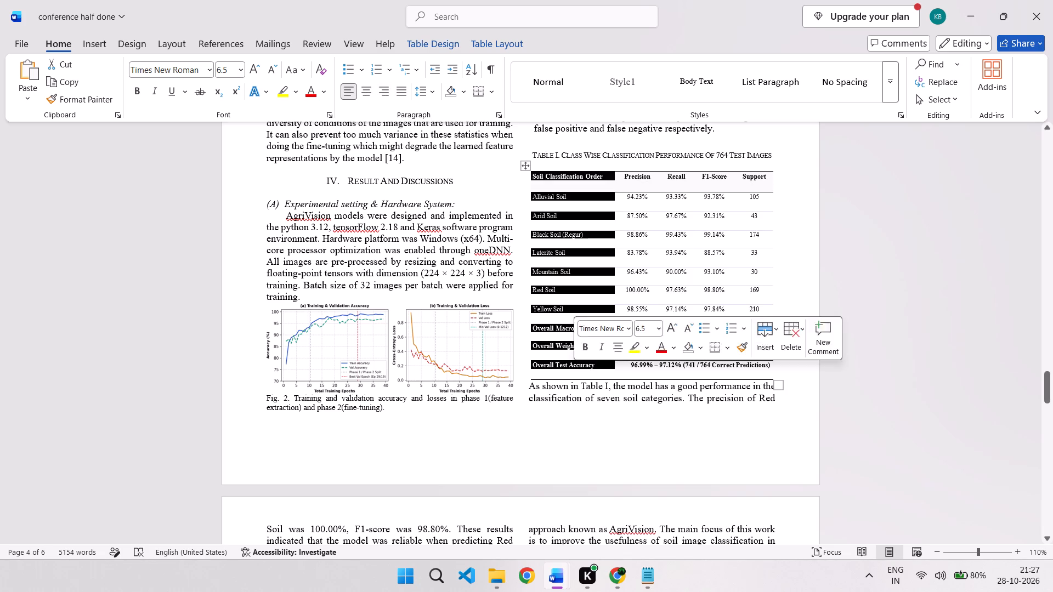
click(360, 93)
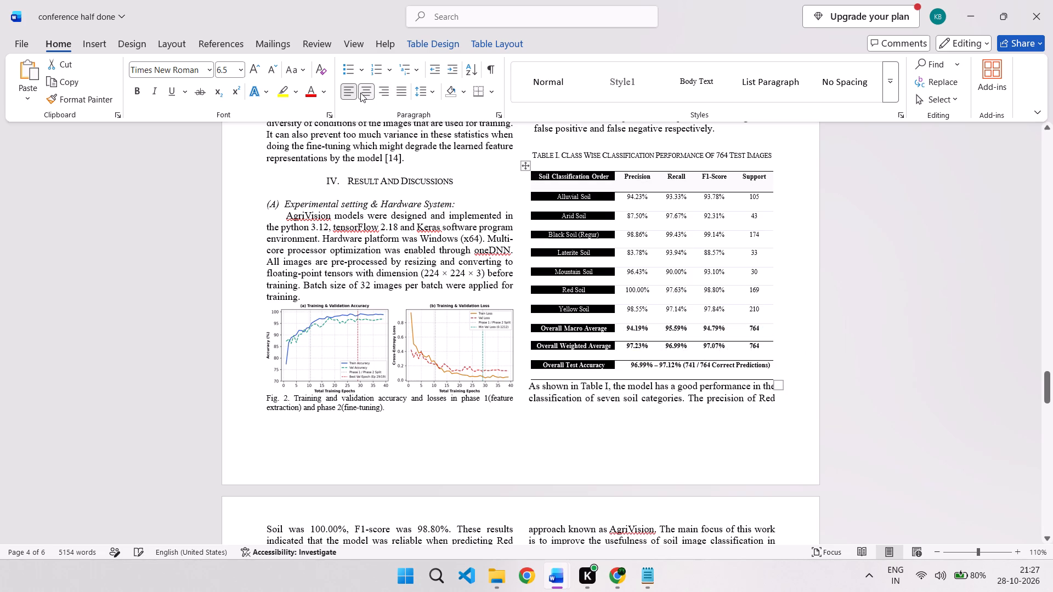
click(529, 302)
click(636, 408)
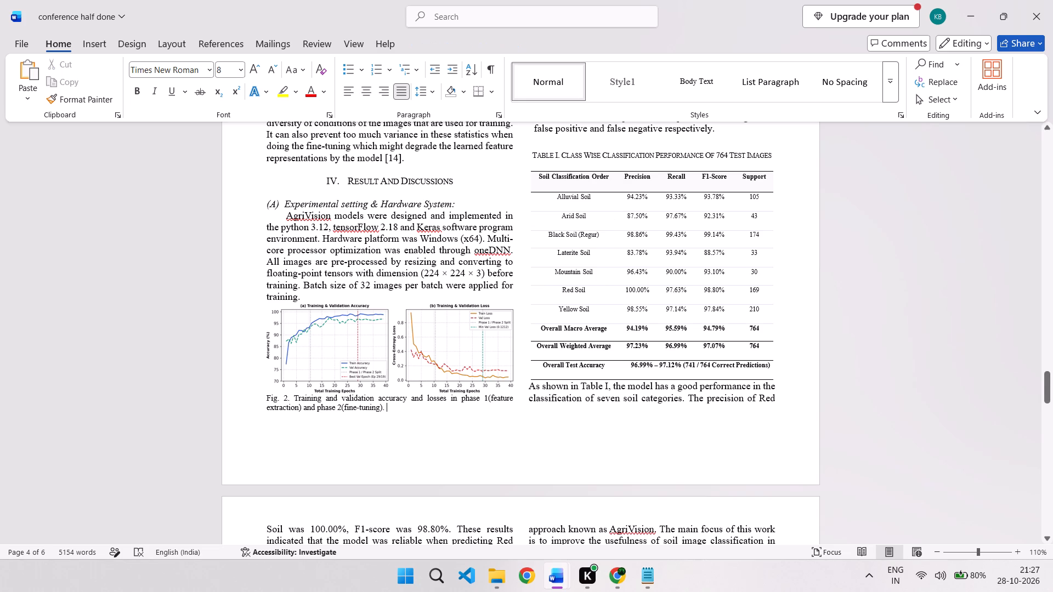
Shrink Table I proportionally, mainly in height, so two more lines of the paragraph below it fit on the page.
scroll(636, 408, down, 1)
scroll(636, 408, up, 1)
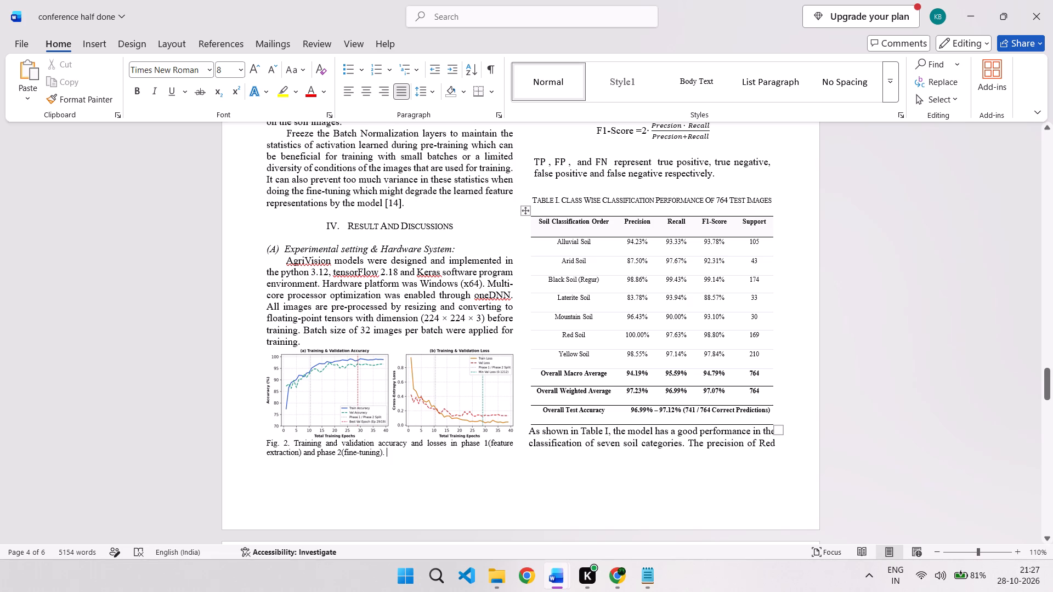
drag(777, 429, 768, 407)
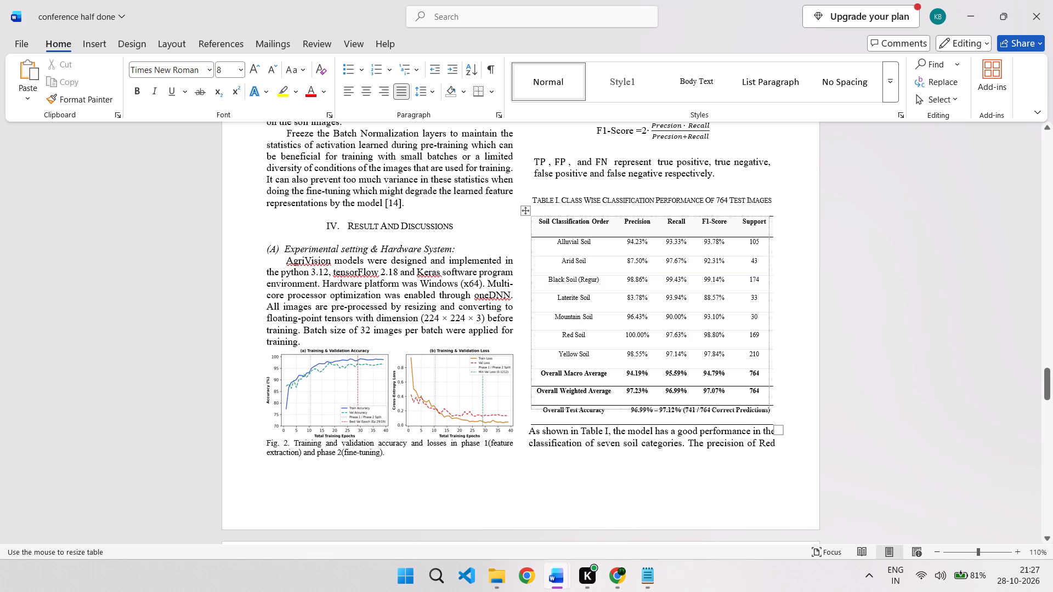
drag(768, 407, 766, 397)
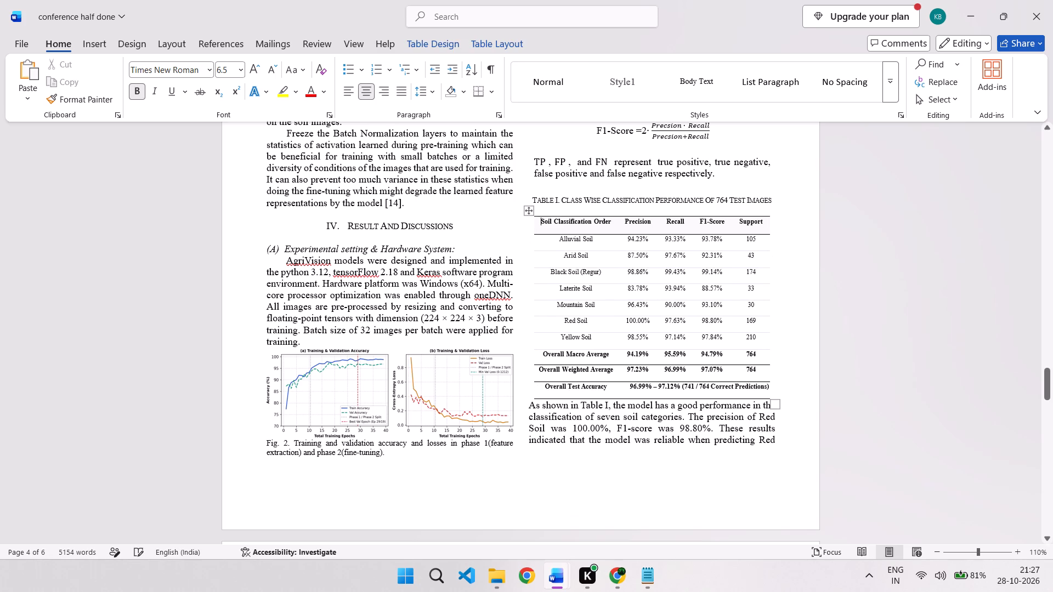
click(810, 495)
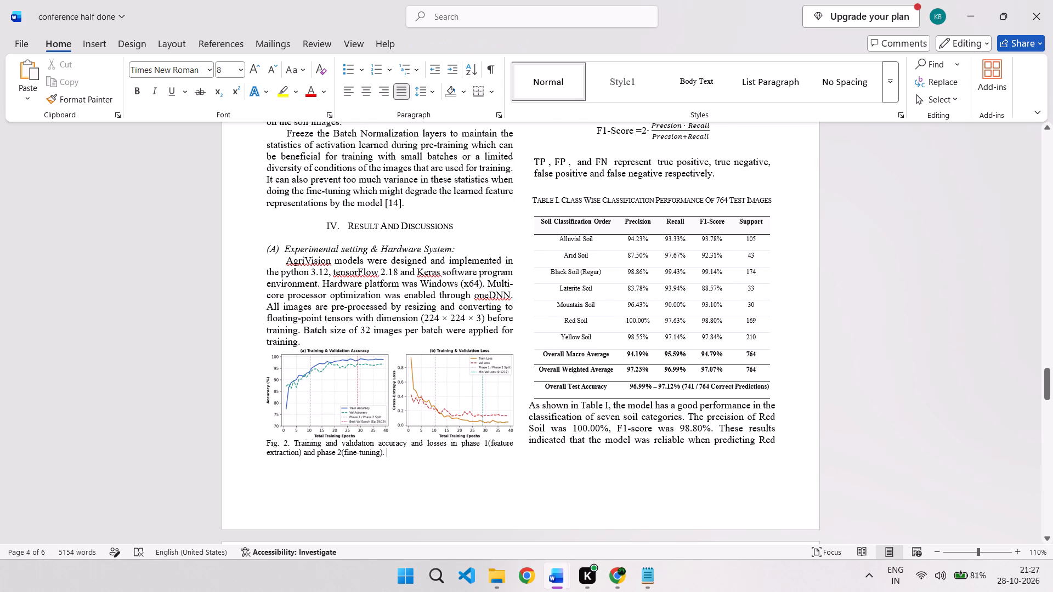
Insert a blank line above the Fig. 4 caption, after the paragraph on Alluvial and Mountain Soil F1-scores.
scroll(810, 495, up, 2)
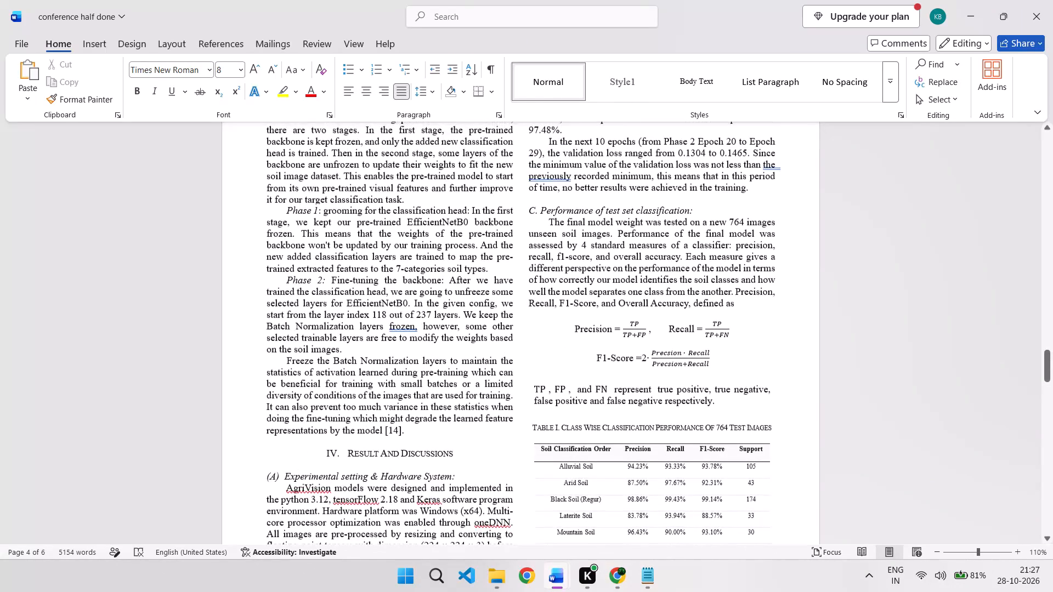
scroll(810, 495, down, 1)
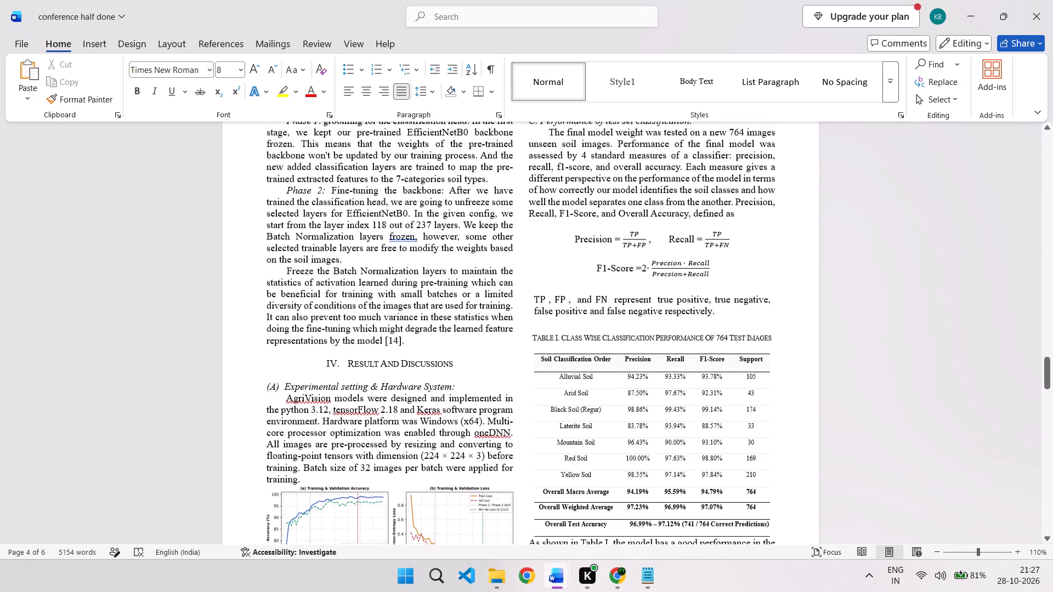
scroll(780, 361, down, 3)
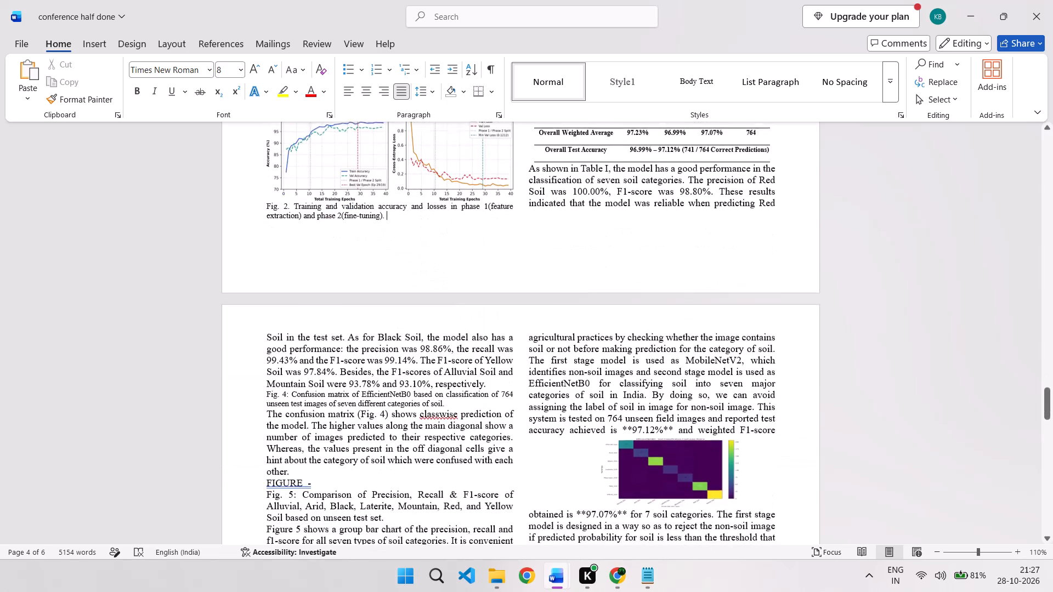
scroll(780, 361, down, 1)
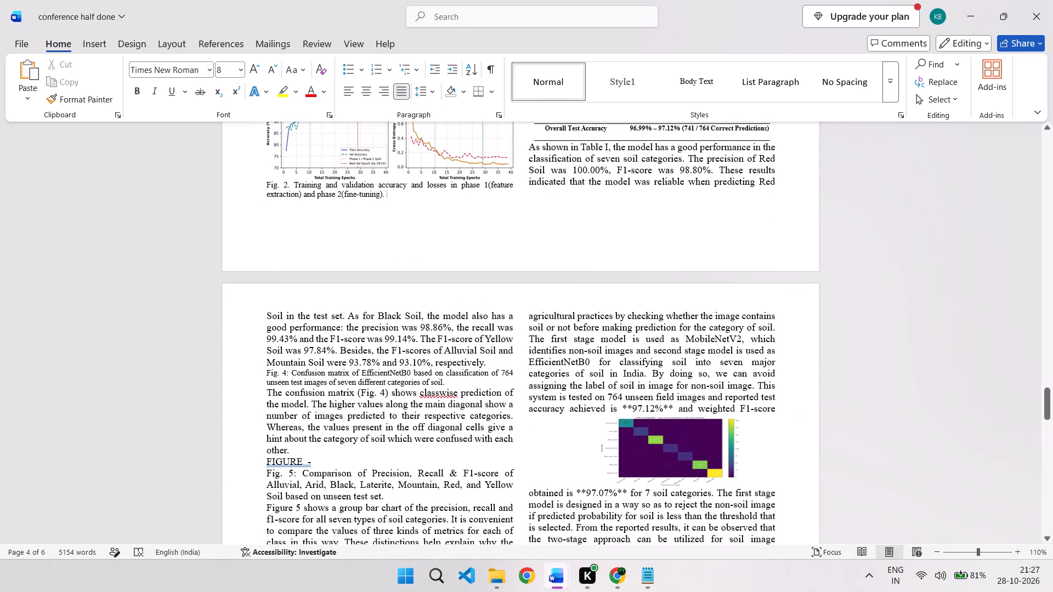
scroll(498, 378, down, 1)
click(499, 271)
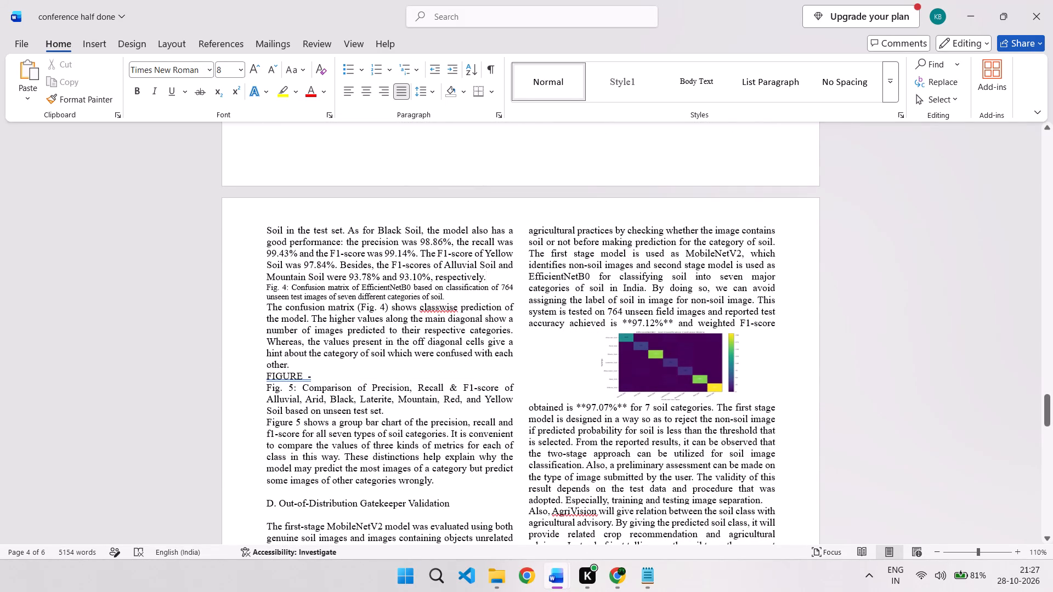
key(Return)
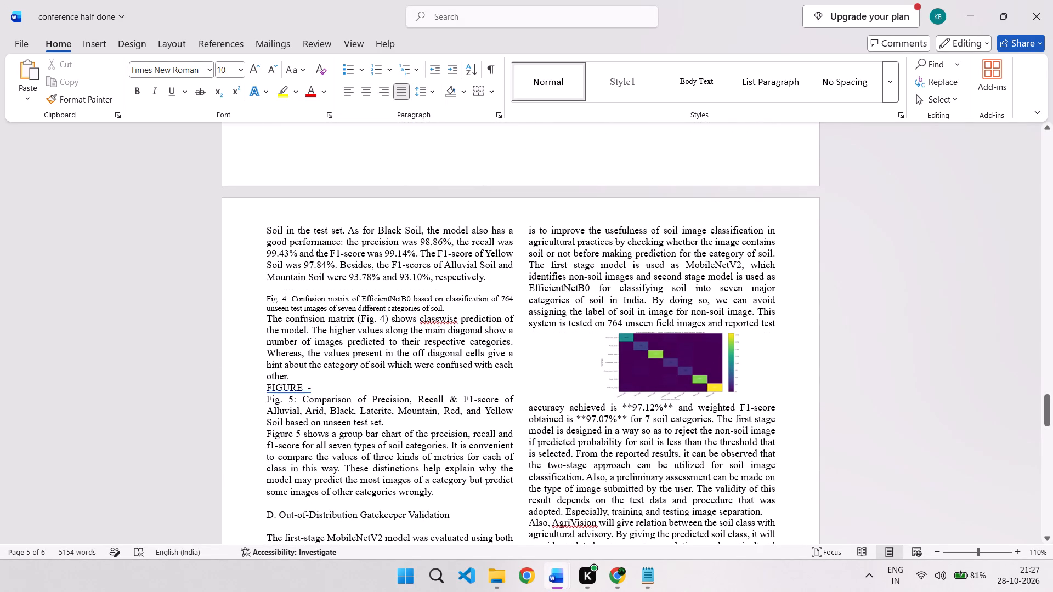
Move the confusion matrix picture out of the conclusion text to the space just above the Fig. 4 caption.
click(642, 369)
drag(642, 369, 382, 285)
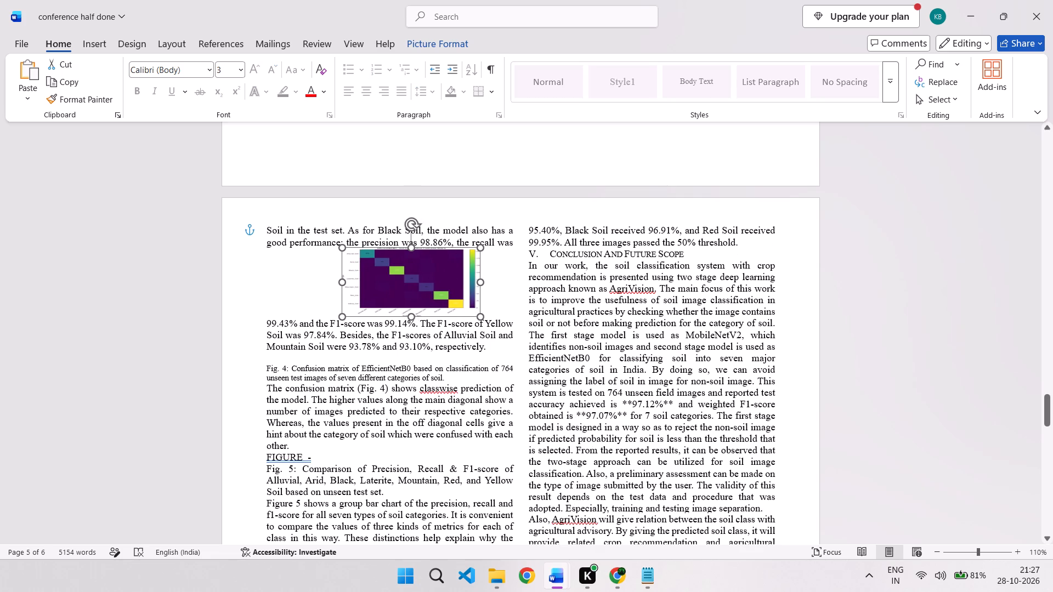
drag(382, 285, 361, 327)
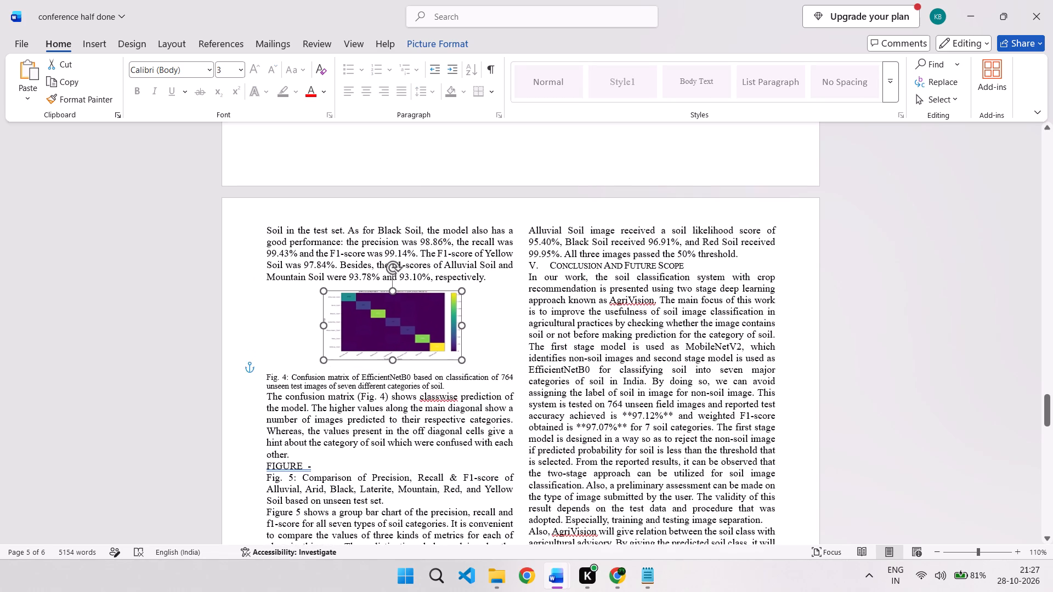
drag(361, 327, 359, 326)
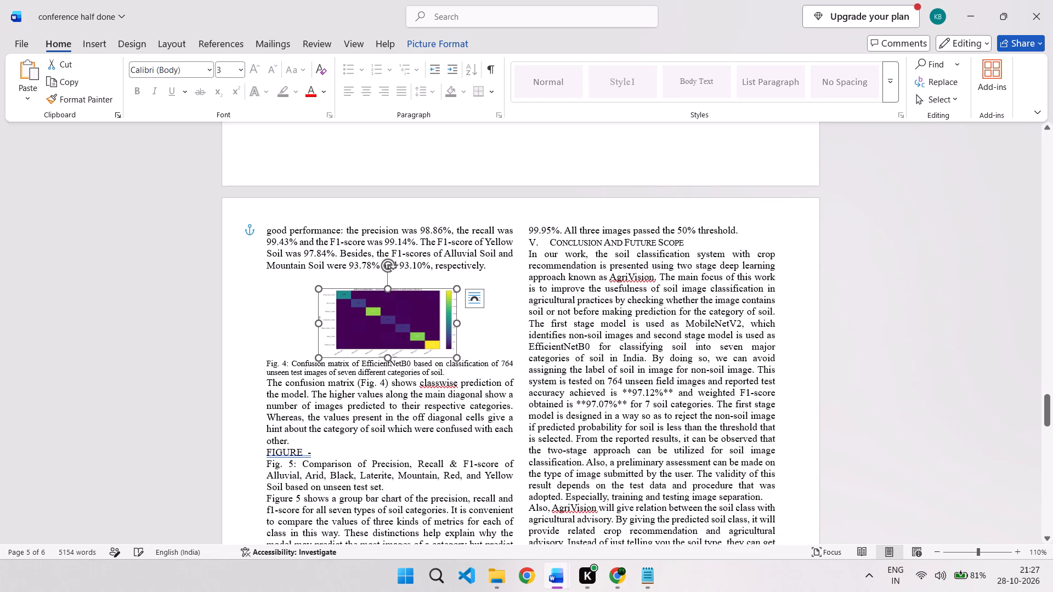
drag(401, 308, 401, 295)
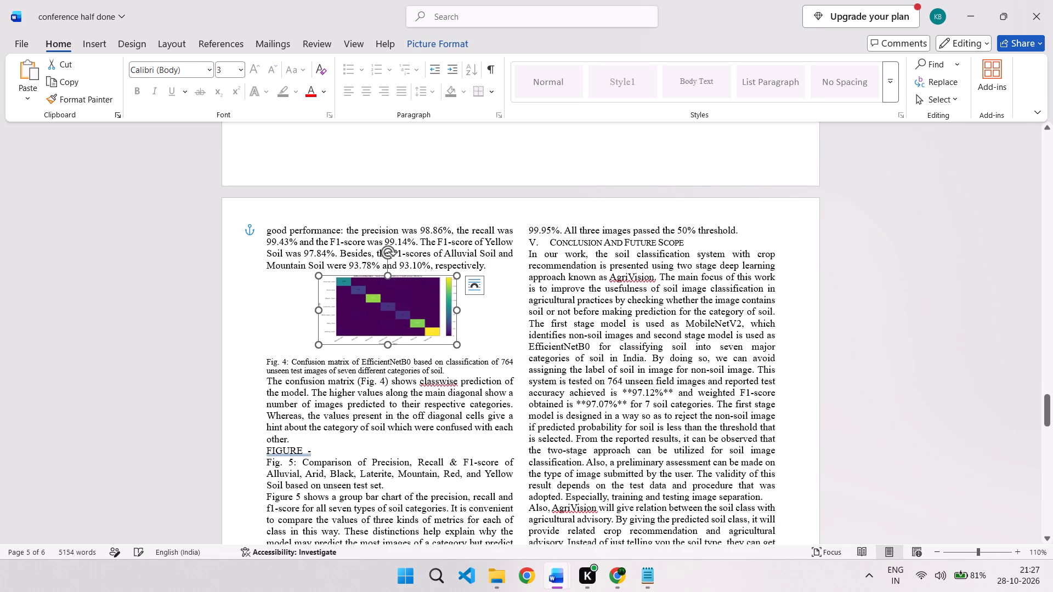
Enlarge the confusion matrix picture above the Fig. 4 caption in height and width until it nearly spans the text column.
drag(387, 345, 387, 389)
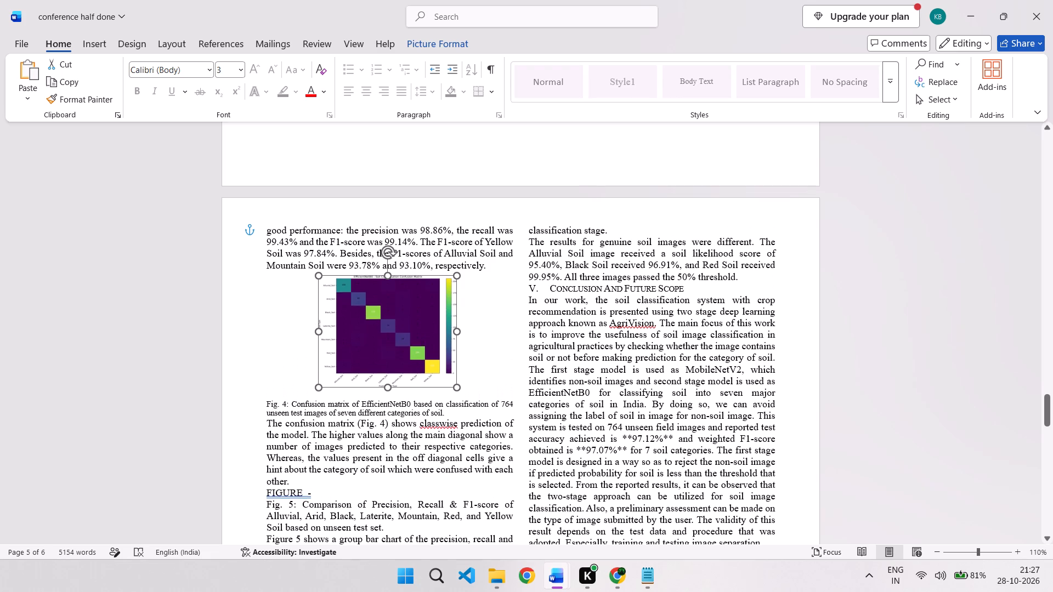
drag(387, 389, 389, 397)
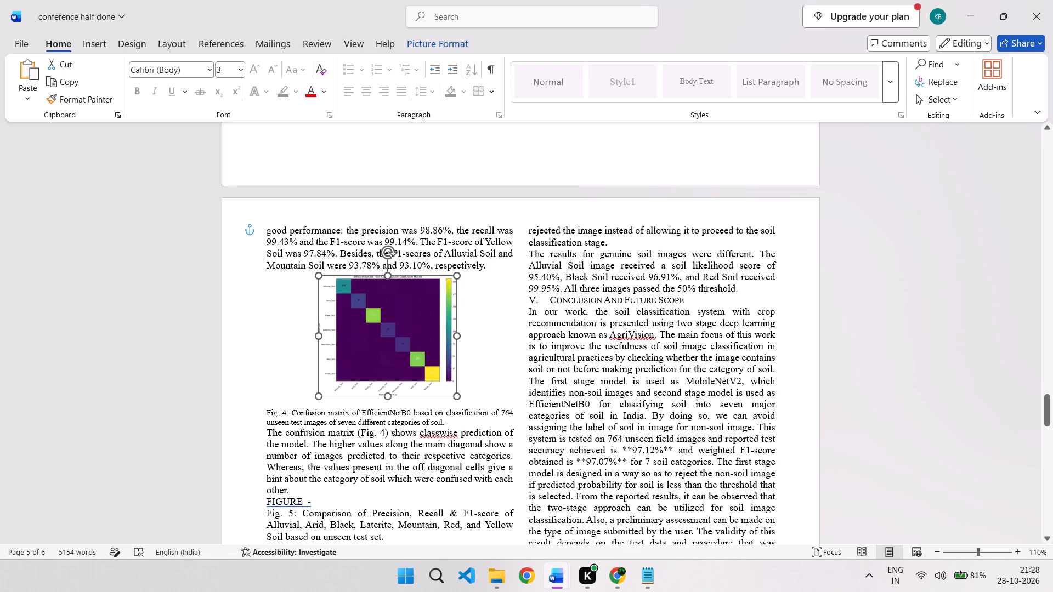
drag(389, 397, 389, 398)
drag(318, 338, 303, 339)
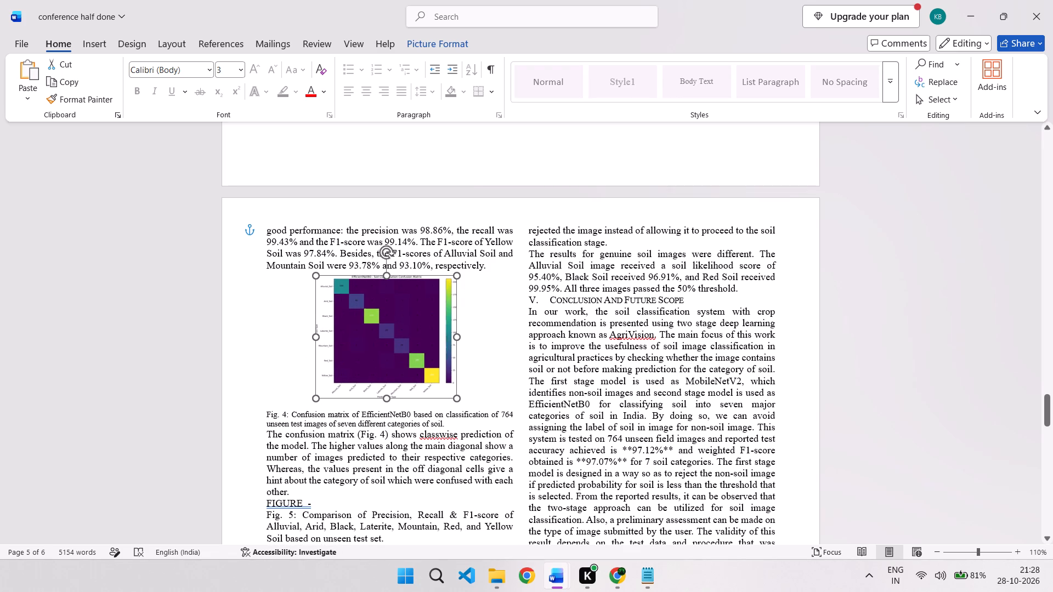
drag(303, 339, 292, 340)
drag(461, 338, 473, 338)
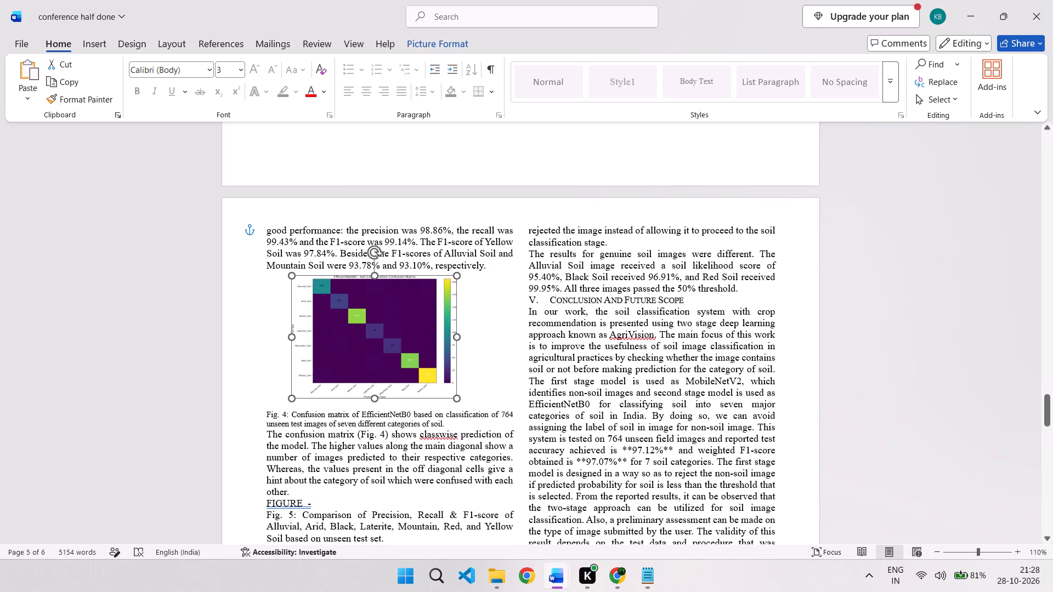
drag(473, 338, 494, 346)
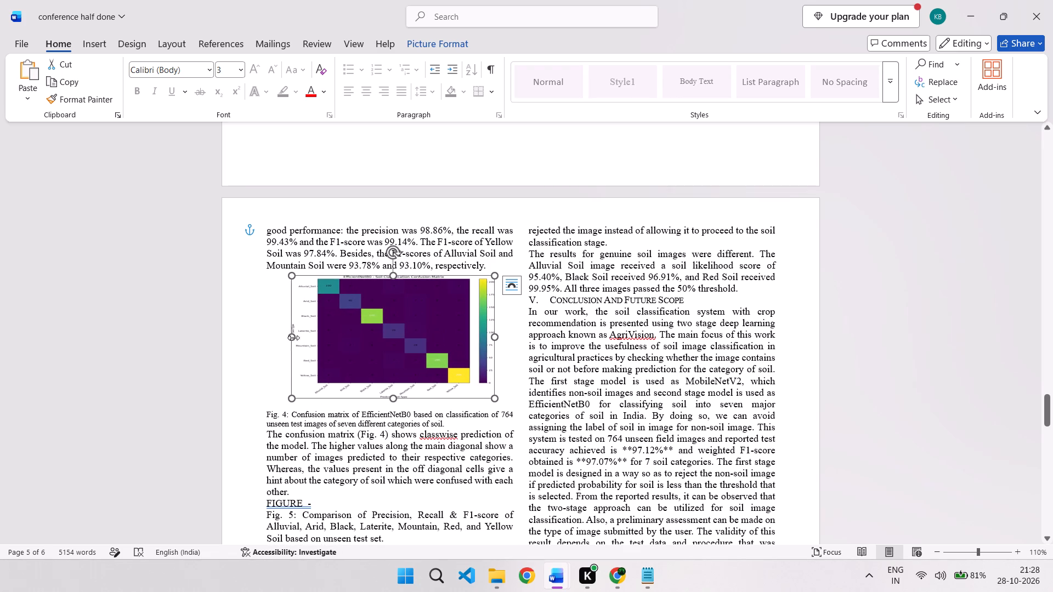
drag(291, 338, 281, 339)
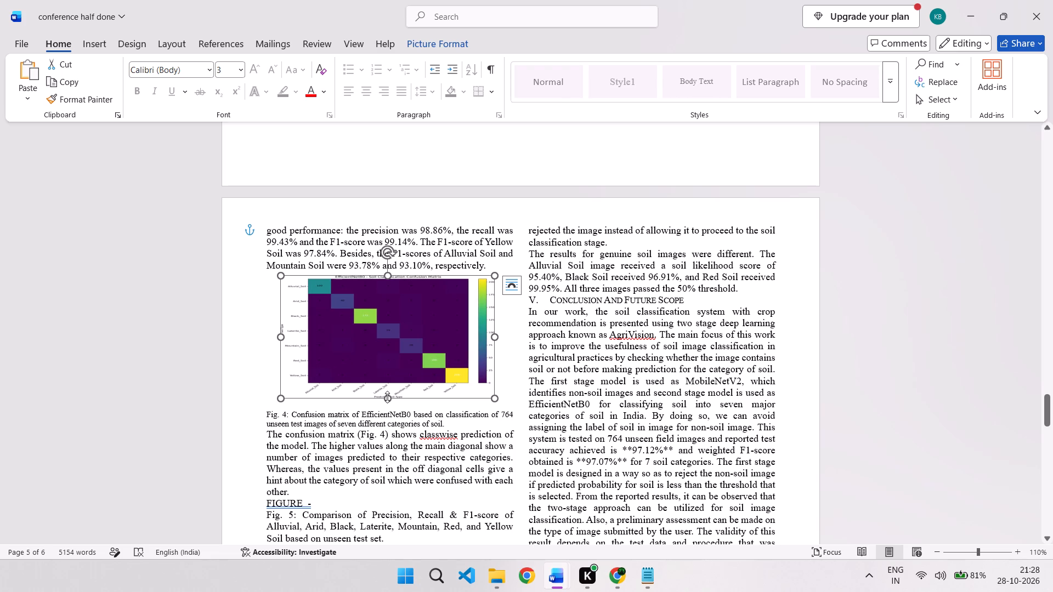
drag(387, 397, 389, 419)
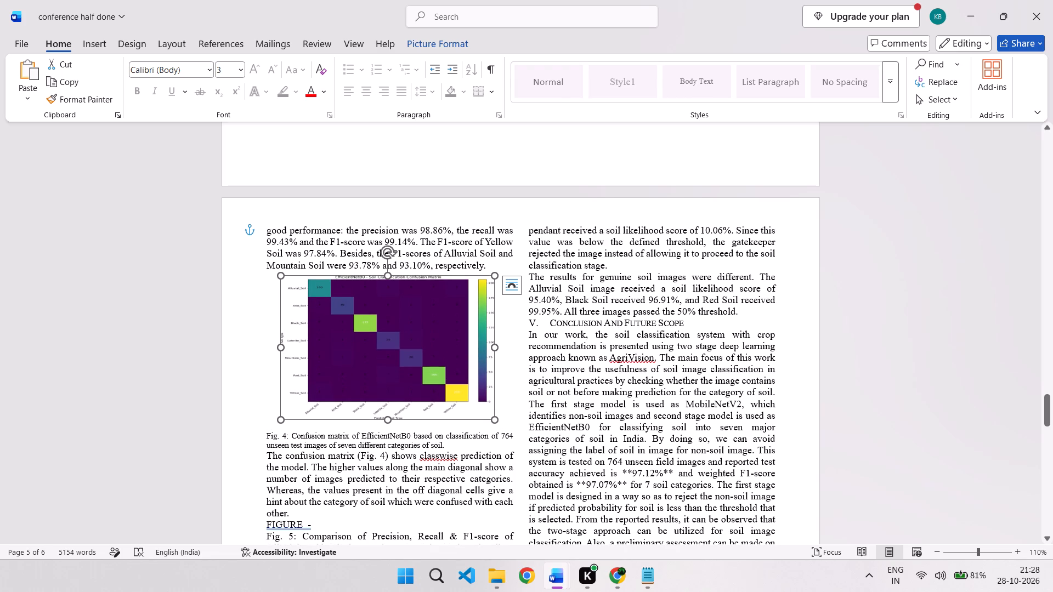
Delete the blank line between the confusion matrix picture and the Fig. 4 caption.
scroll(569, 376, down, 1)
ctrl+scroll(569, 376, up, 2)
scroll(569, 376, up, 1)
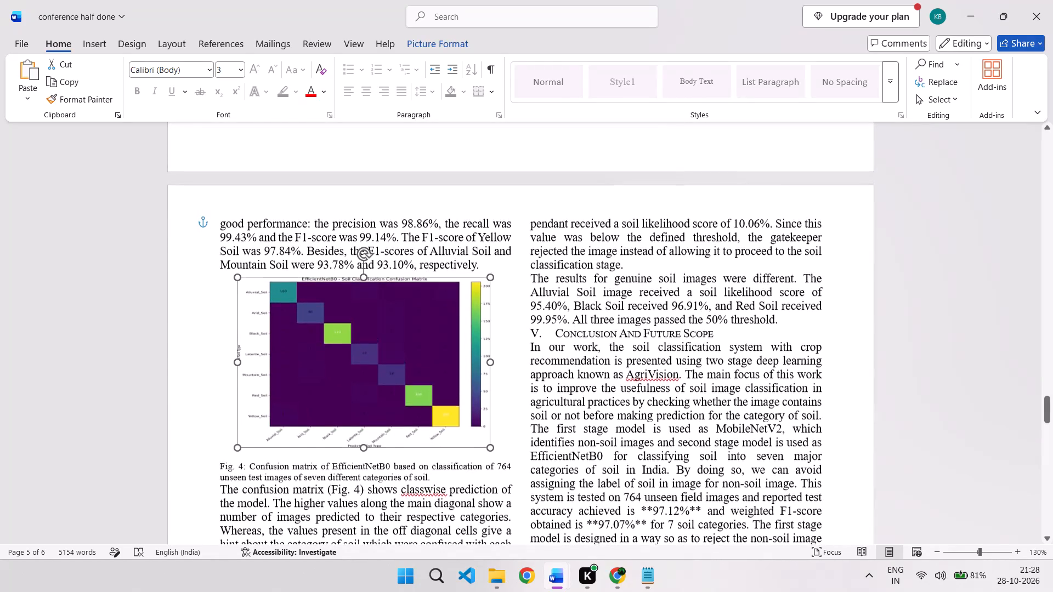
ctrl+scroll(569, 376, up, 3)
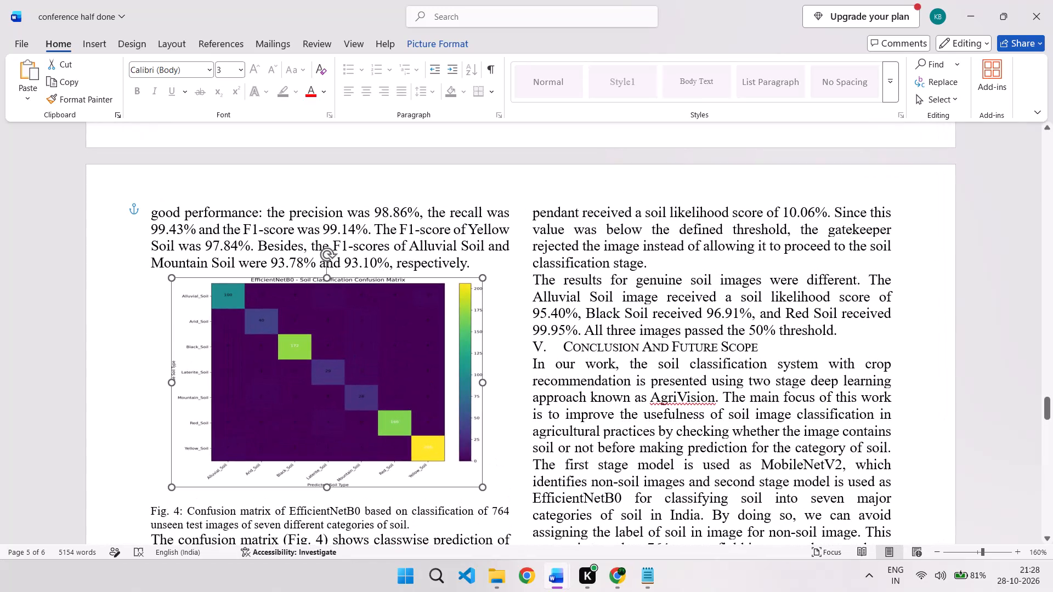
scroll(569, 376, down, 1)
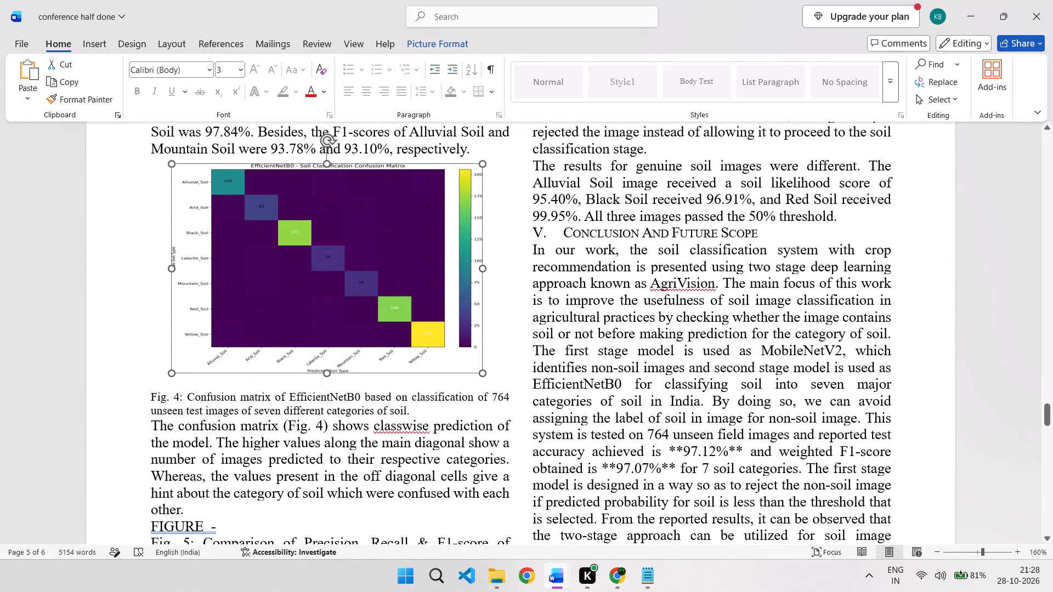
click(365, 385)
key(BackSpace)
Replace the colon after "Fig. 4" in the confusion matrix caption with a period and an extra space.
scroll(365, 385, up, 1)
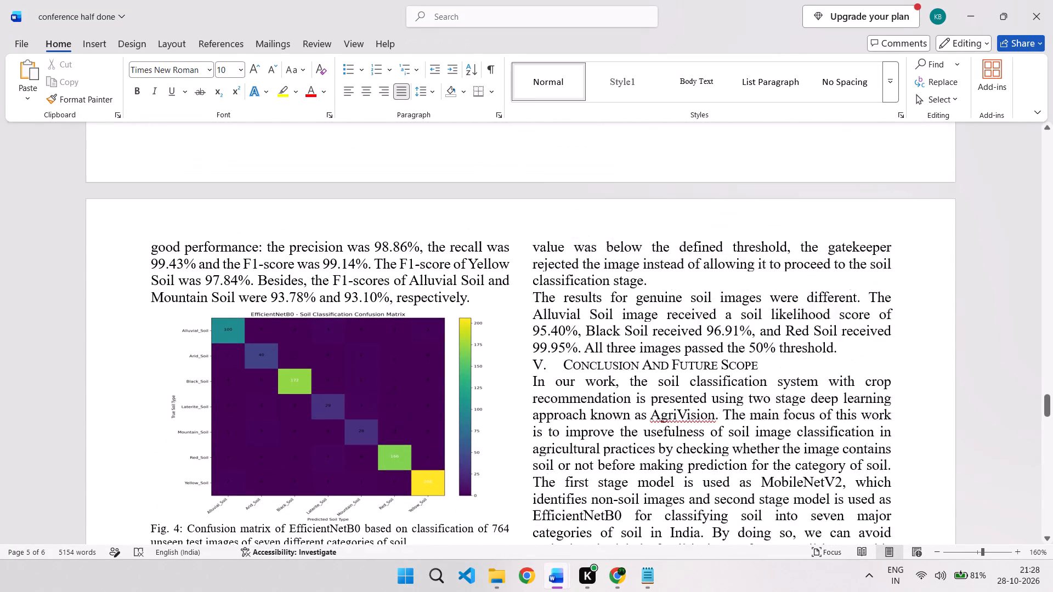
scroll(365, 385, up, 1)
scroll(365, 385, down, 1)
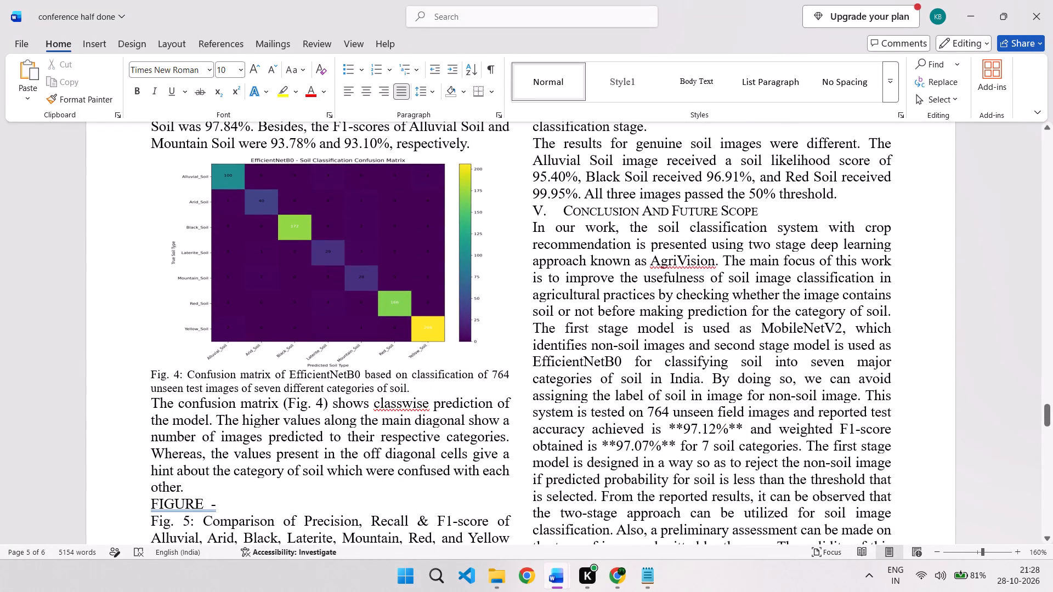
drag(410, 389, 150, 377)
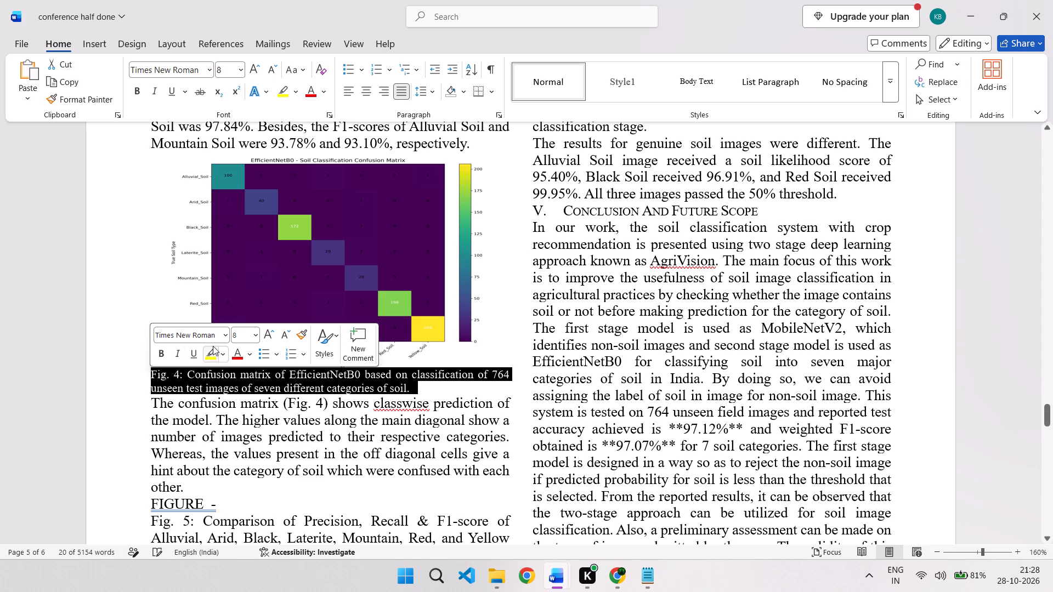
click(223, 412)
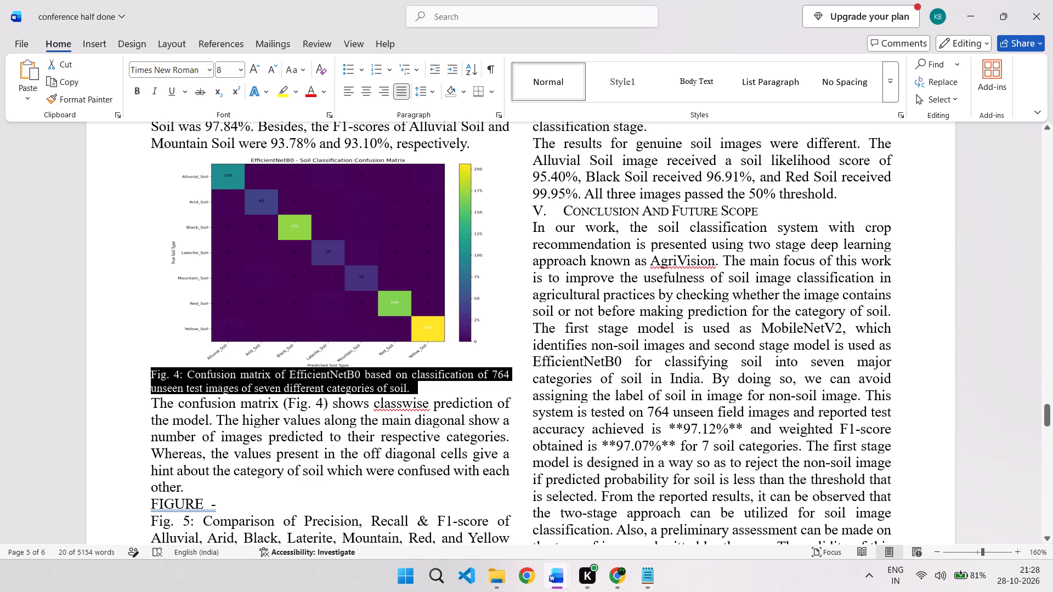
click(181, 375)
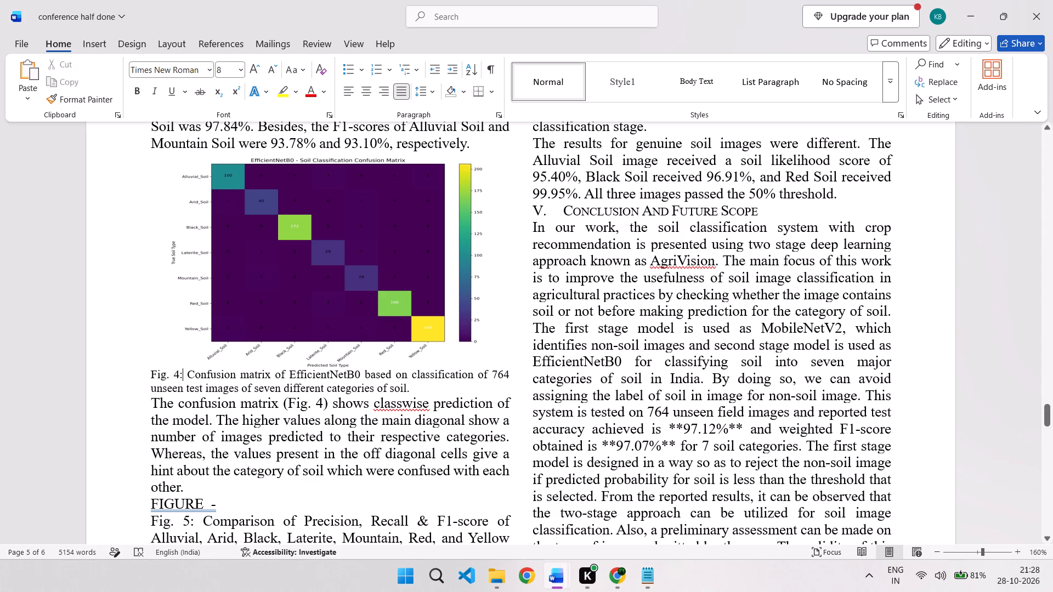
key(BackSpace)
text(.)
key(space)
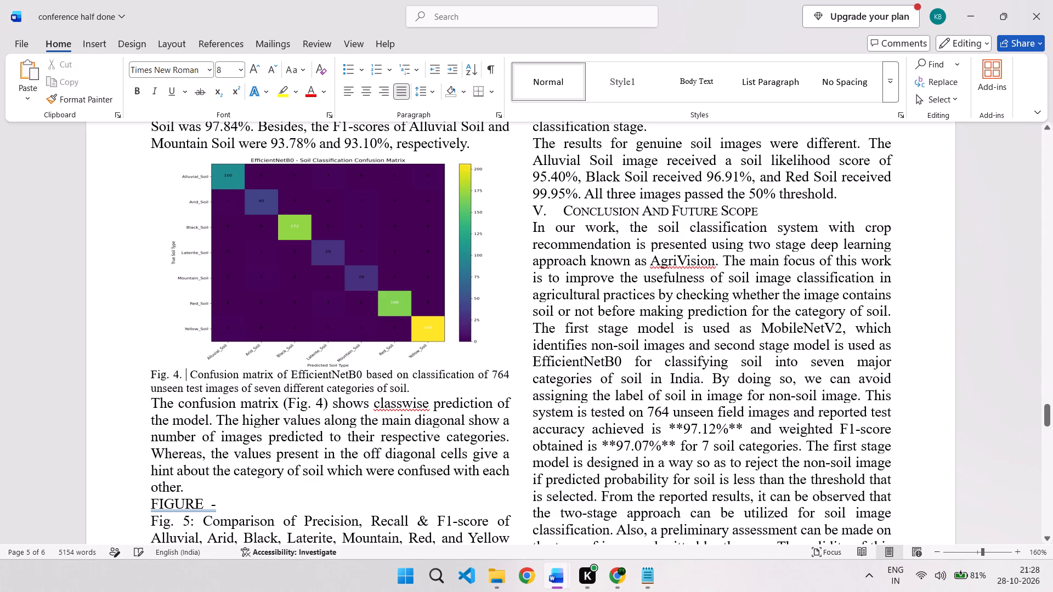
click(253, 400)
scroll(253, 400, down, 1)
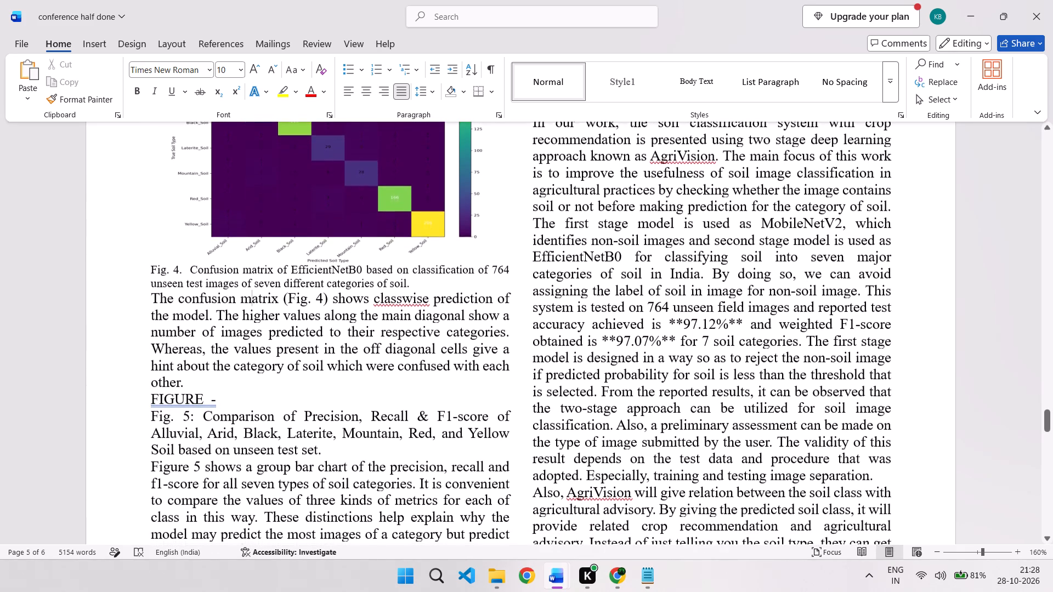
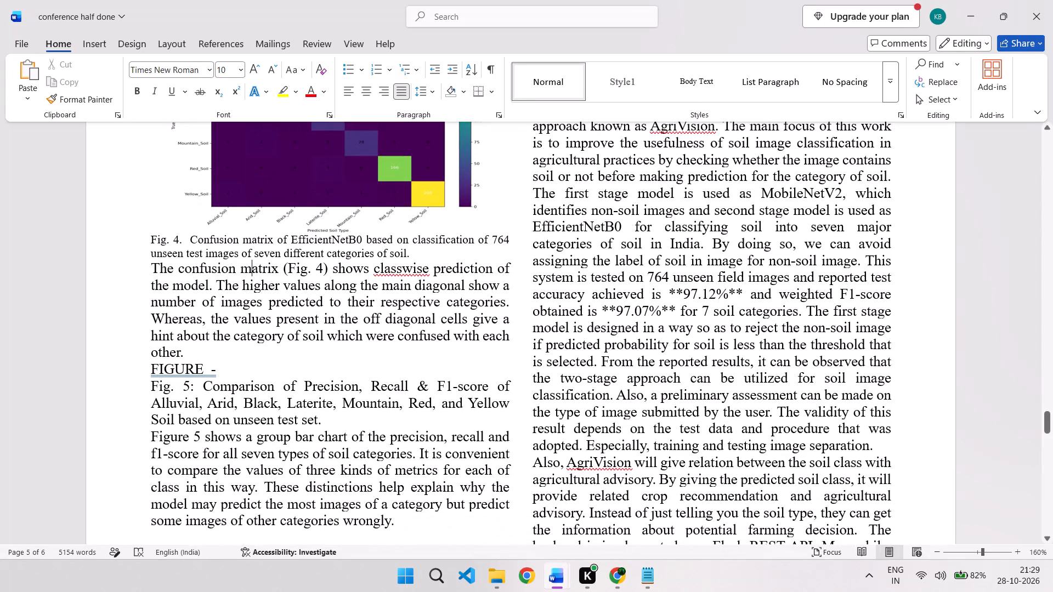
Insert a blank line after the Fig. 4 caption and another between the confusion matrix paragraph and the FIGURE placeholder.
click(417, 254)
key(Return)
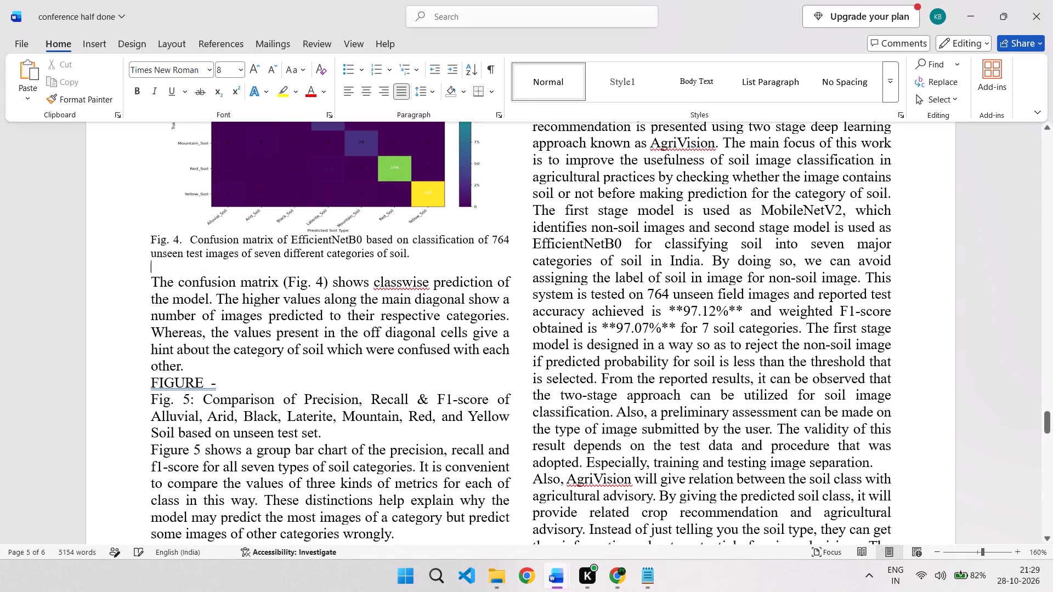
scroll(381, 294, down, 1)
click(240, 269)
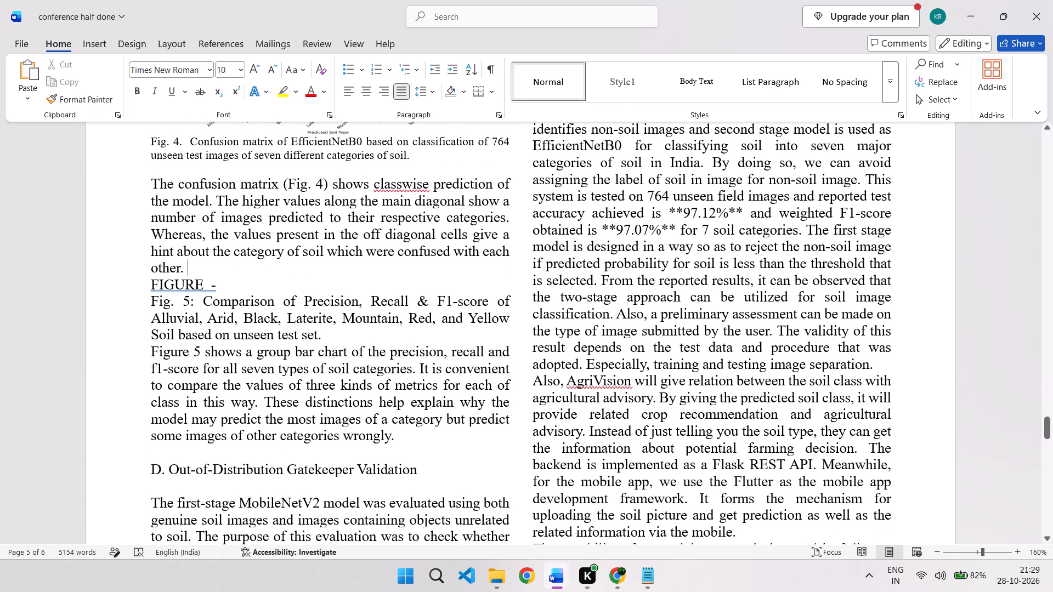
key(Return)
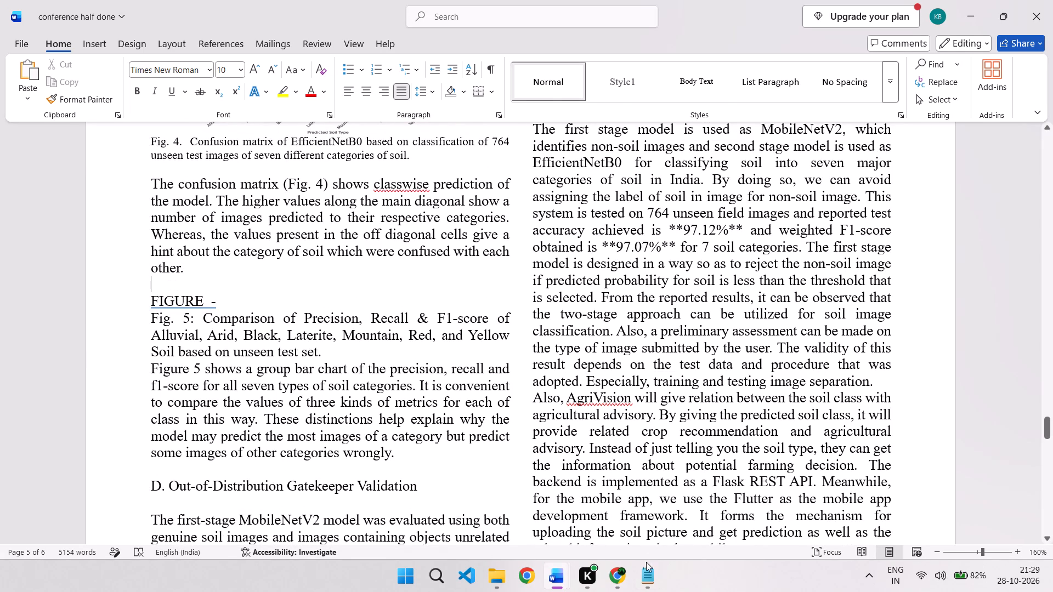
Look through the AntiGravity_Conference_Paper document for the figure that belongs at the Fig. 5 placeholder.
click(747, 476)
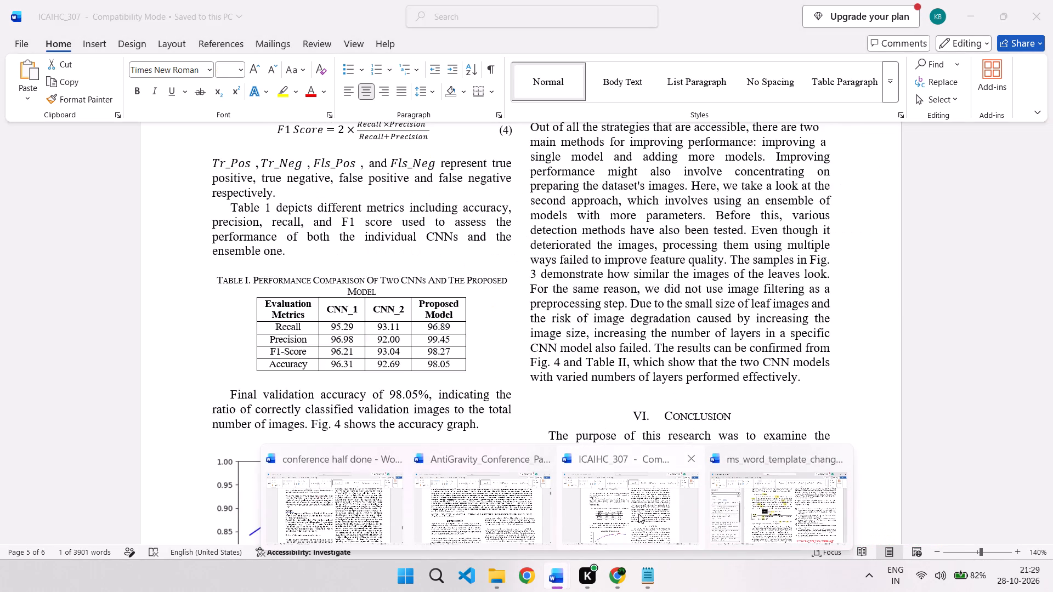
click(514, 503)
scroll(472, 408, down, 3)
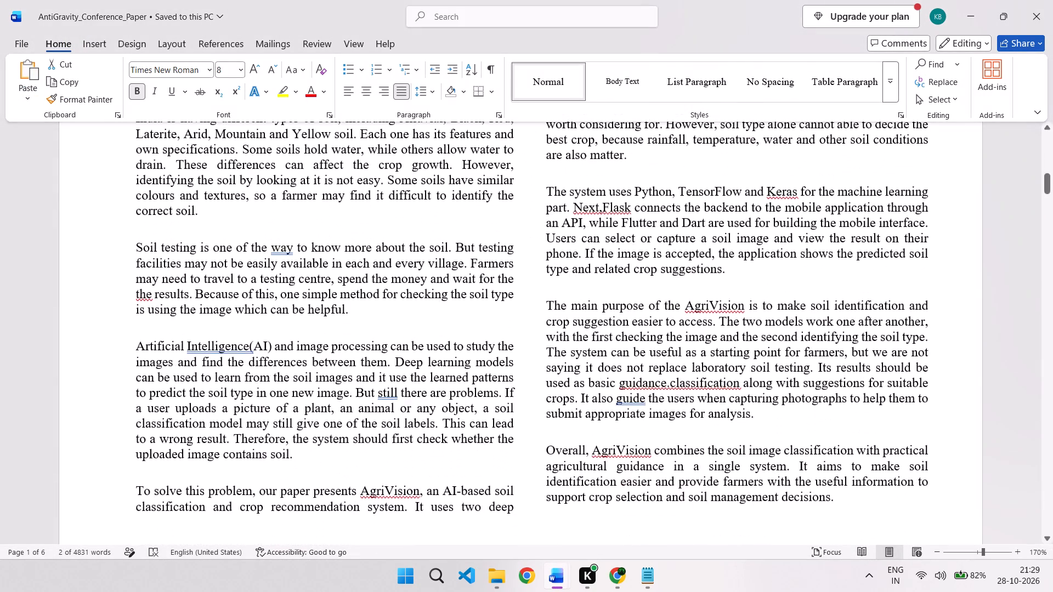
scroll(472, 408, down, 11)
scroll(472, 408, up, 1)
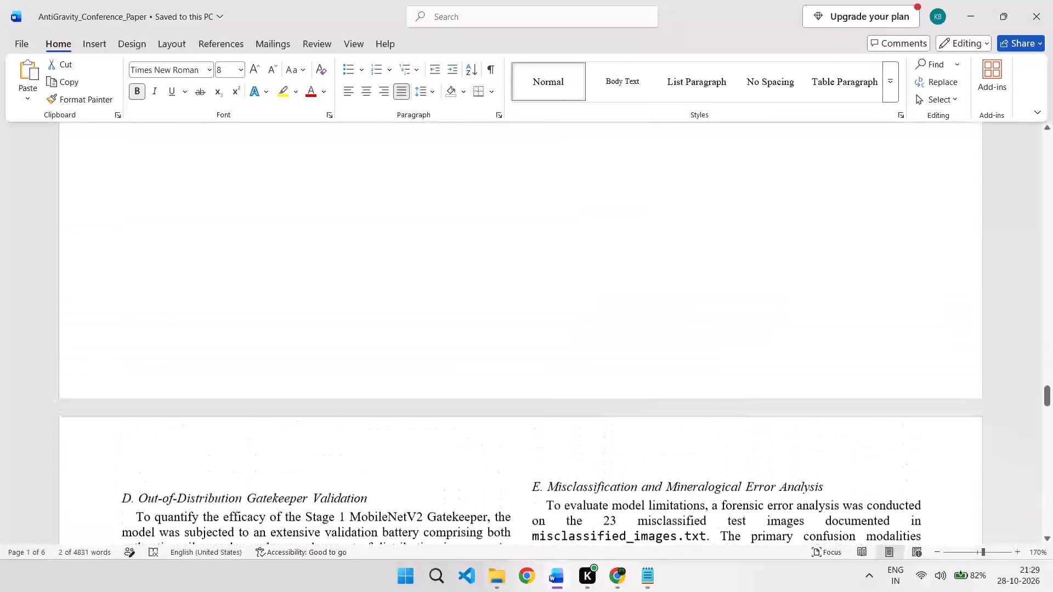
scroll(472, 408, up, 2)
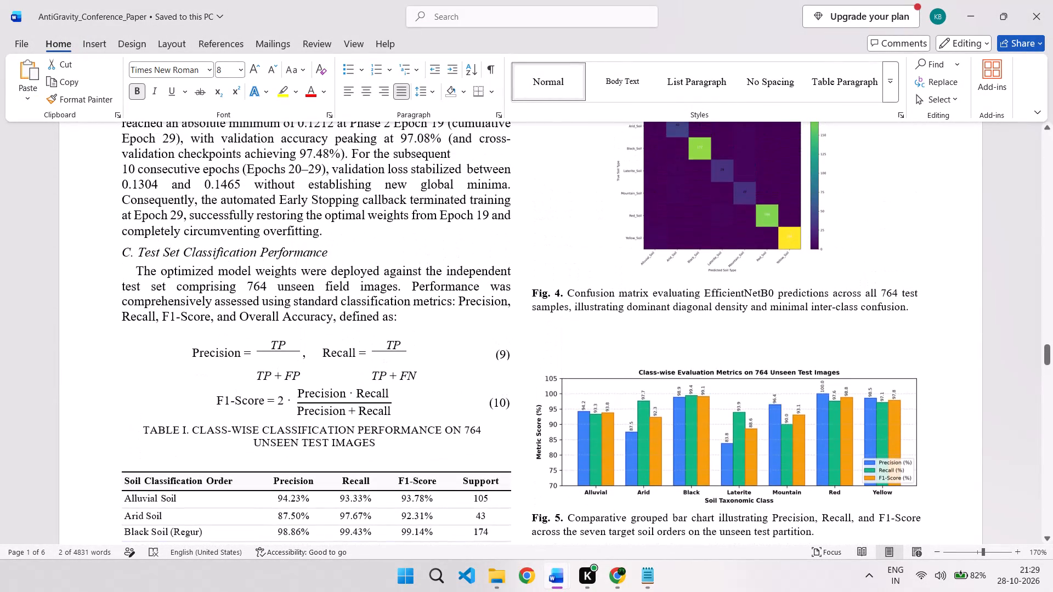
scroll(544, 398, down, 1)
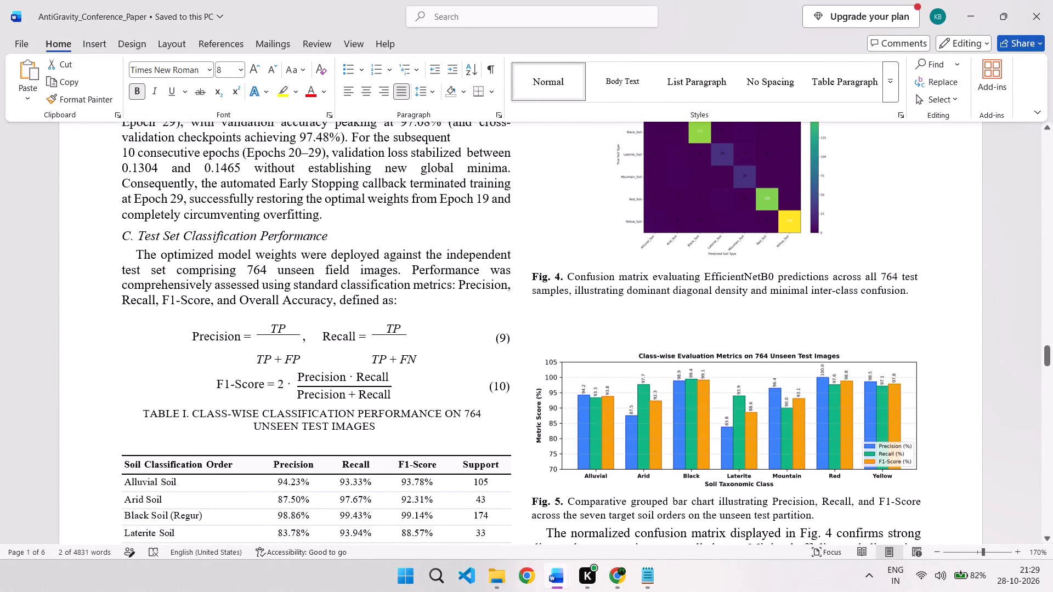
scroll(723, 407, down, 1)
scroll(643, 464, down, 2)
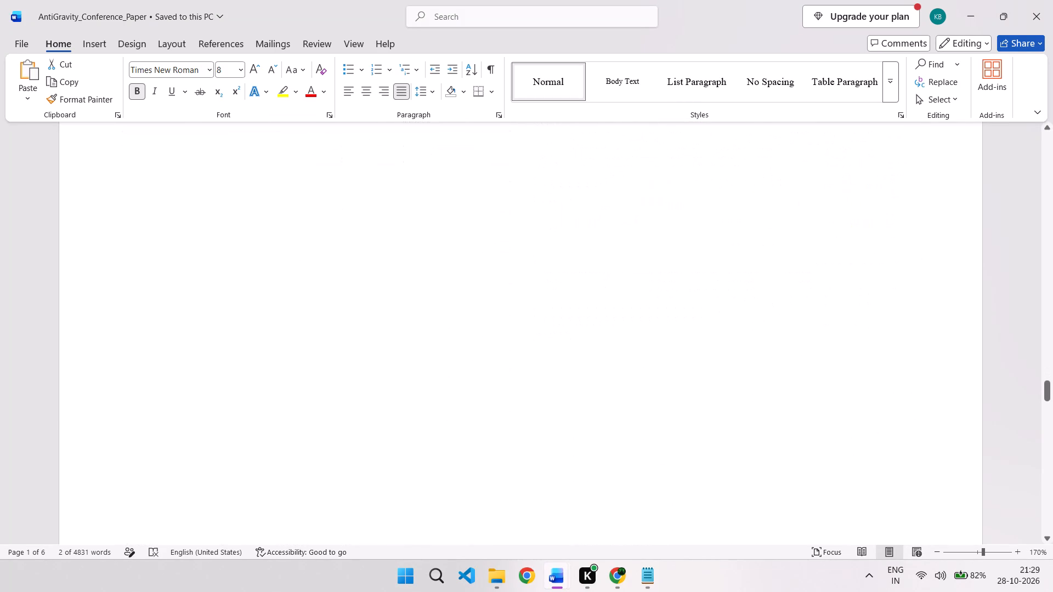
scroll(643, 464, down, 3)
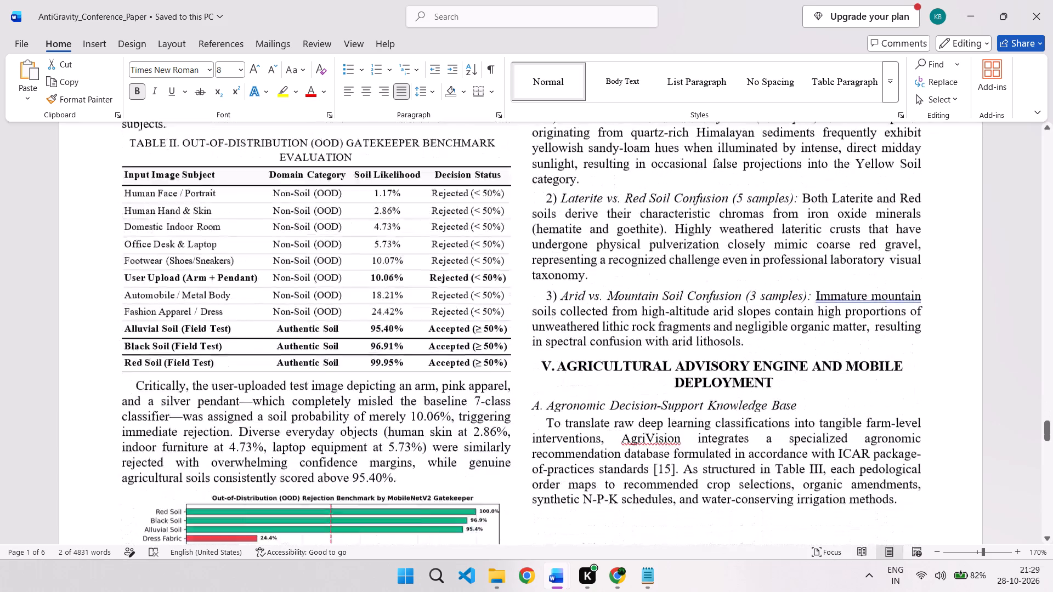
scroll(643, 464, down, 1)
scroll(643, 464, up, 1)
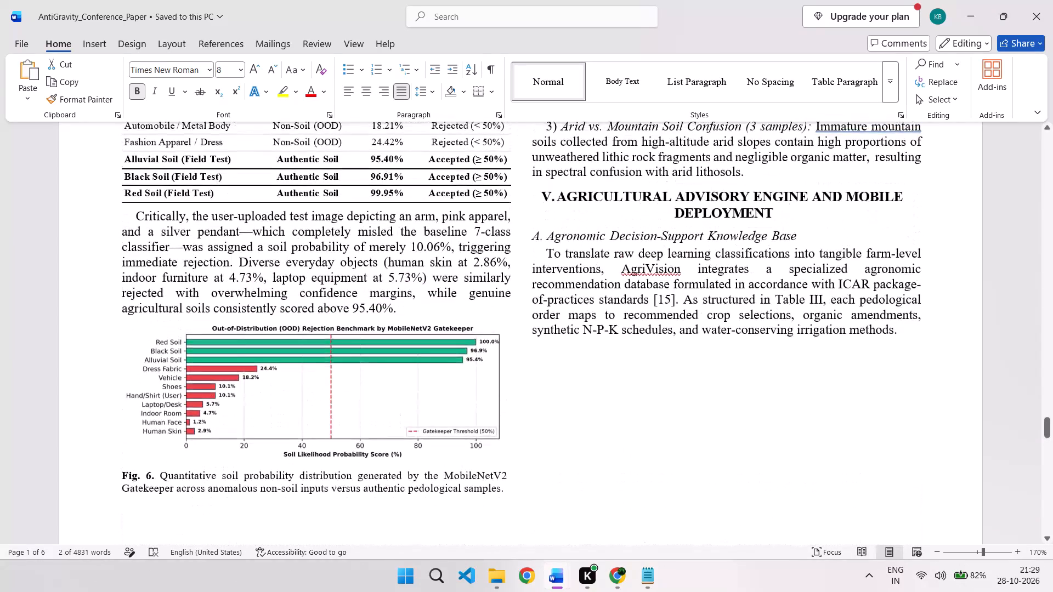
scroll(643, 464, up, 3)
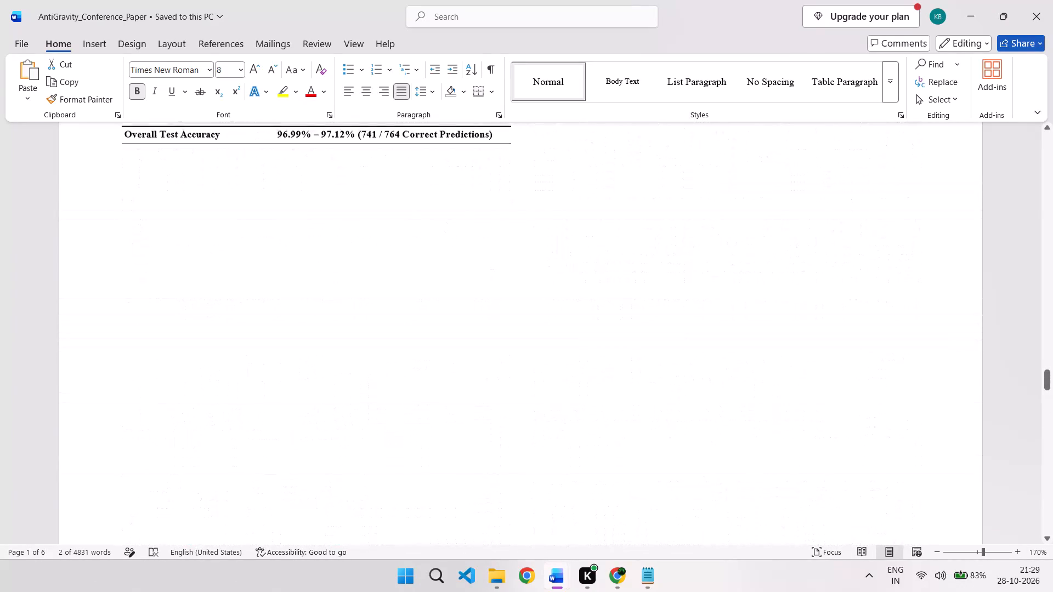
scroll(643, 464, up, 1)
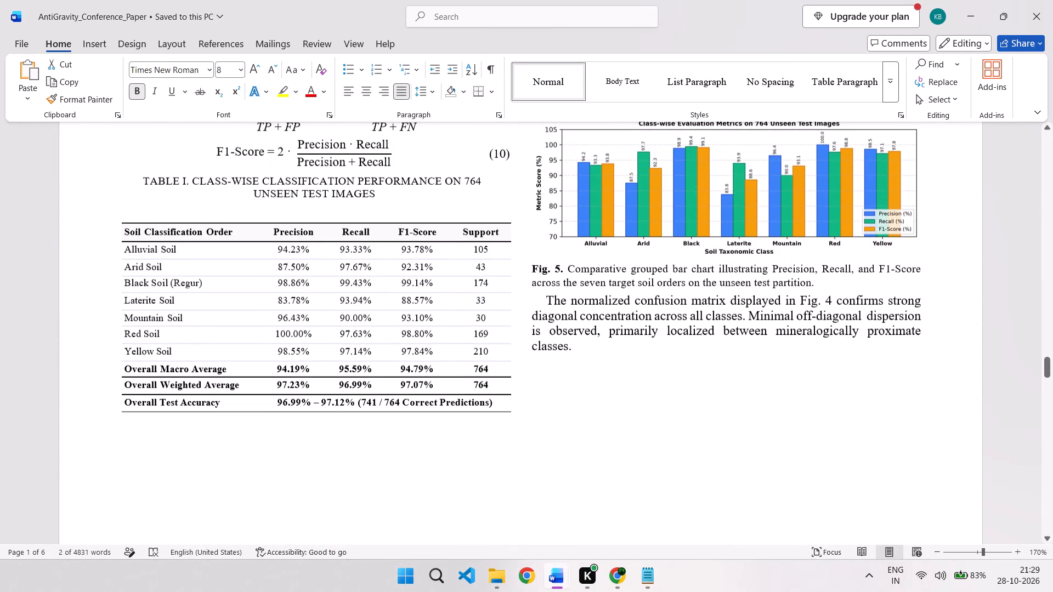
scroll(643, 464, up, 3)
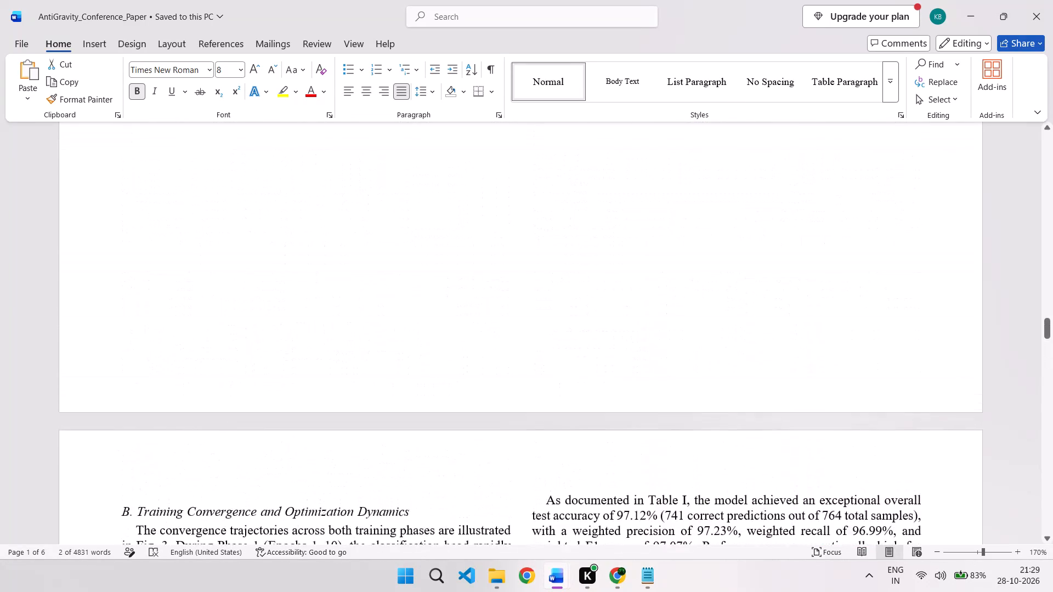
scroll(643, 464, down, 2)
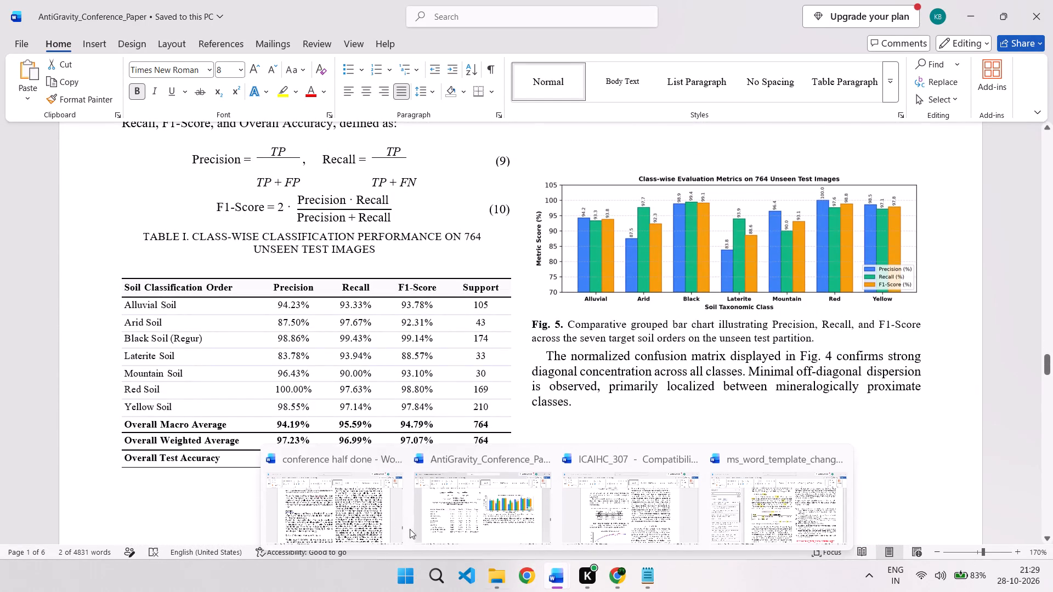
Copy the Fig. 5 class-wise metrics bar chart from AntiGravity_Conference_Paper and paste it above the FIGURE placeholder in conference half done.
click(292, 506)
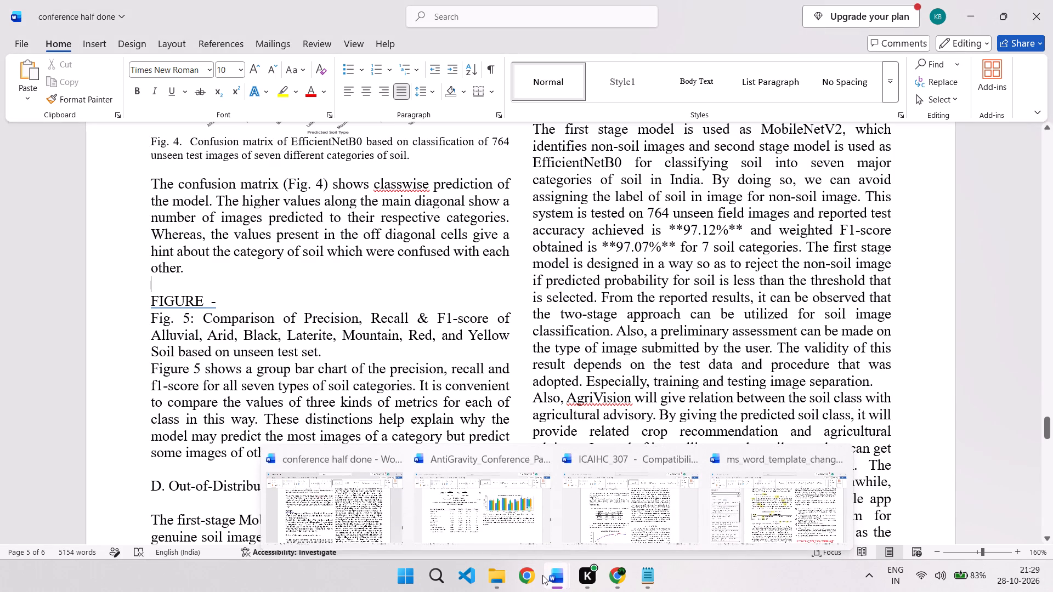
click(492, 527)
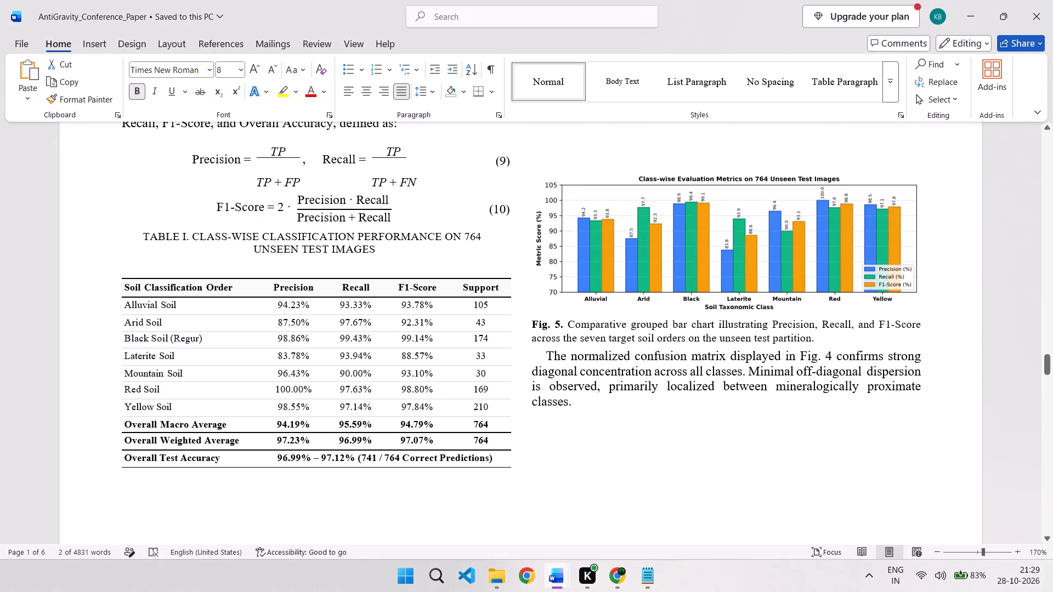
click(683, 256)
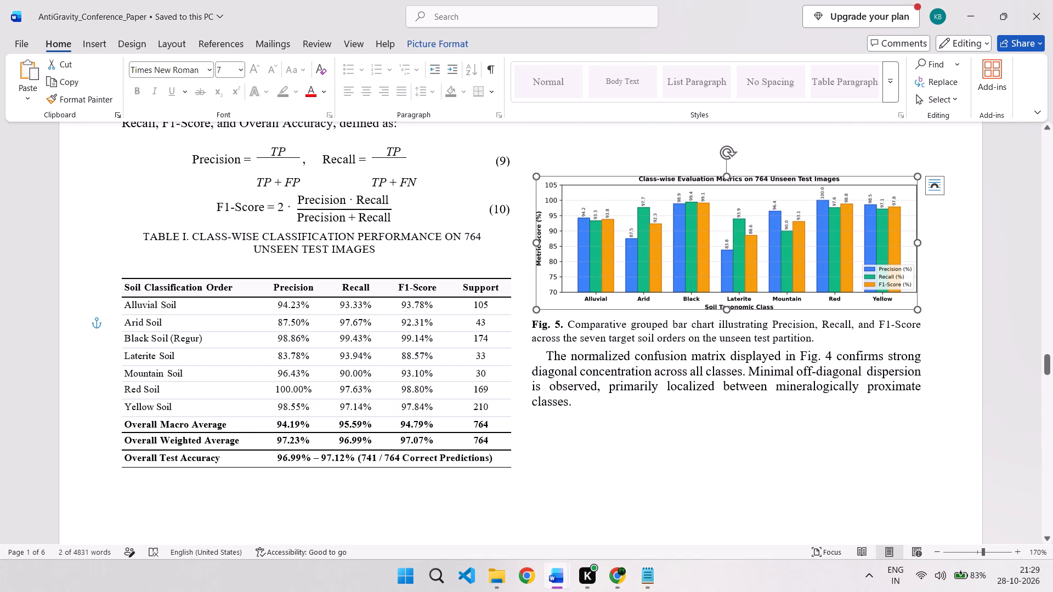
key(ctrl+c)
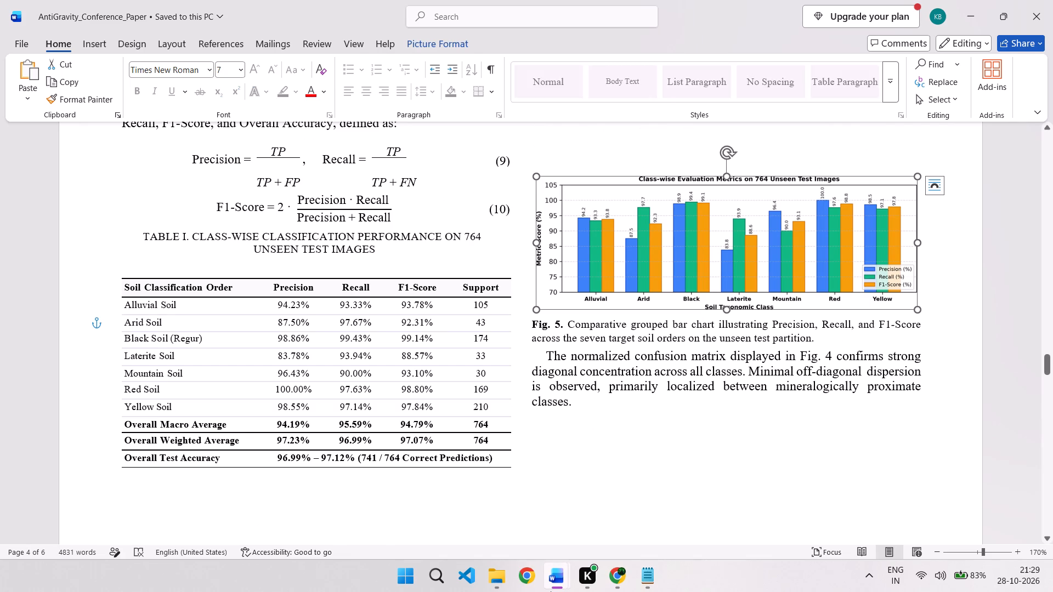
click(334, 499)
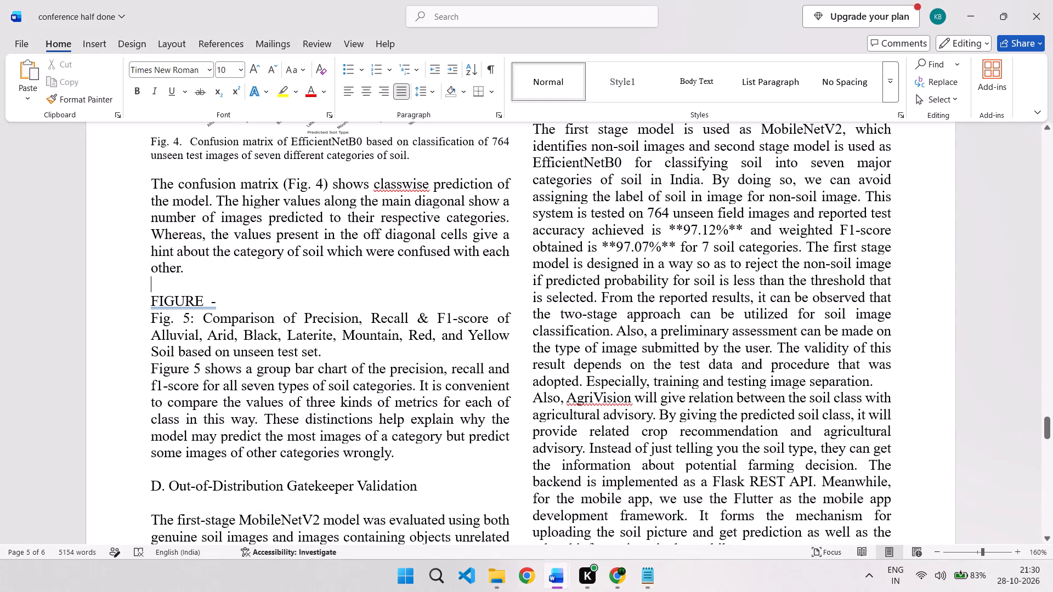
key(ctrl+v)
click(314, 334)
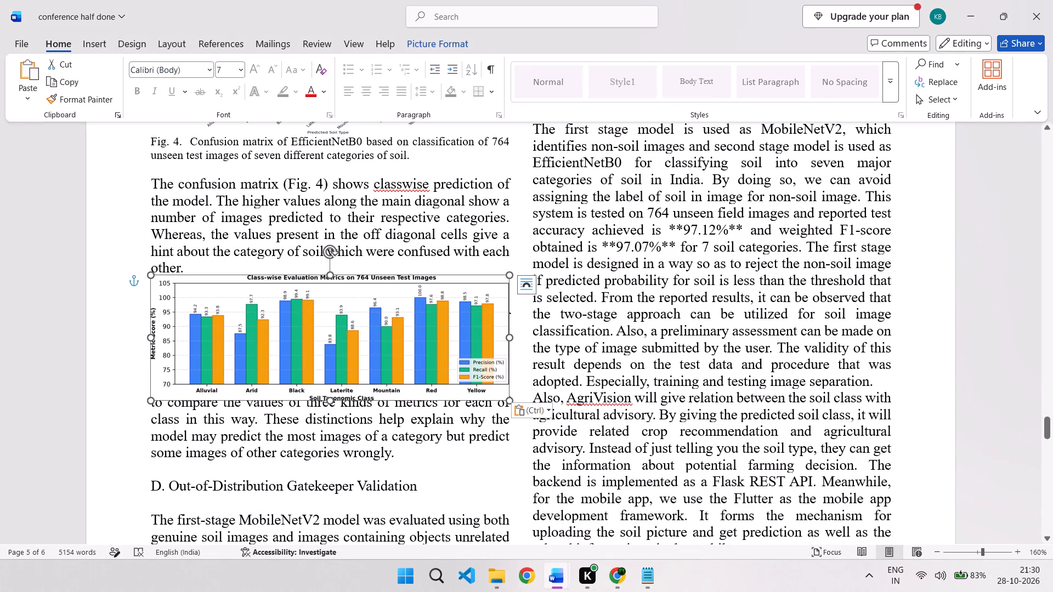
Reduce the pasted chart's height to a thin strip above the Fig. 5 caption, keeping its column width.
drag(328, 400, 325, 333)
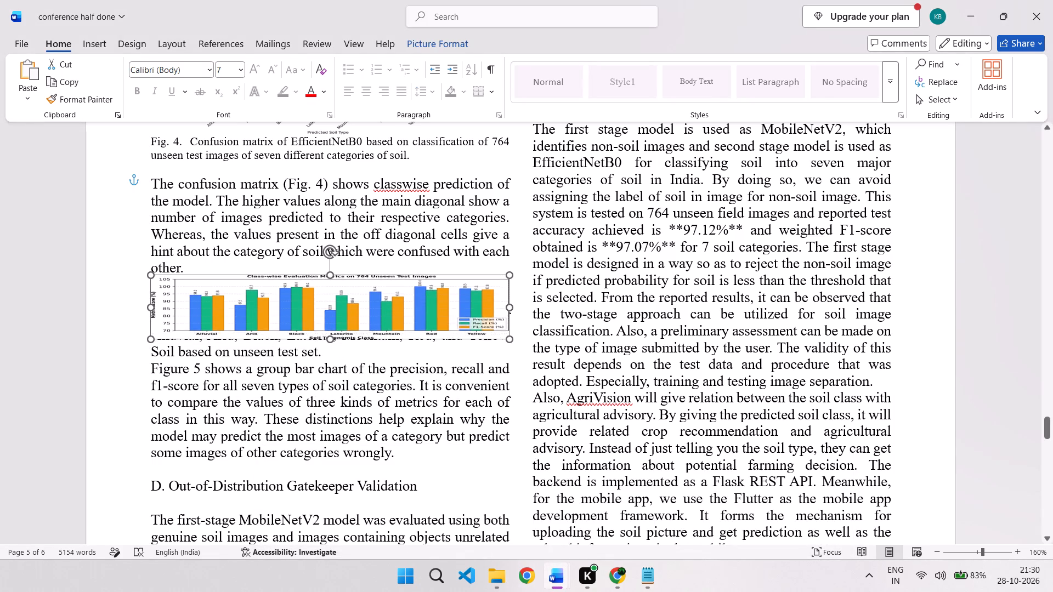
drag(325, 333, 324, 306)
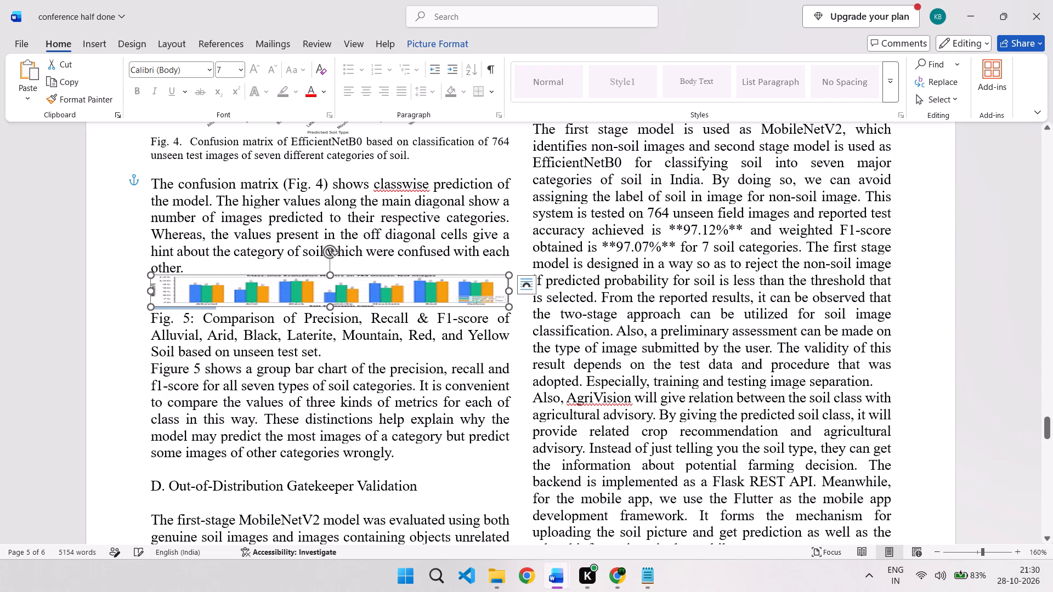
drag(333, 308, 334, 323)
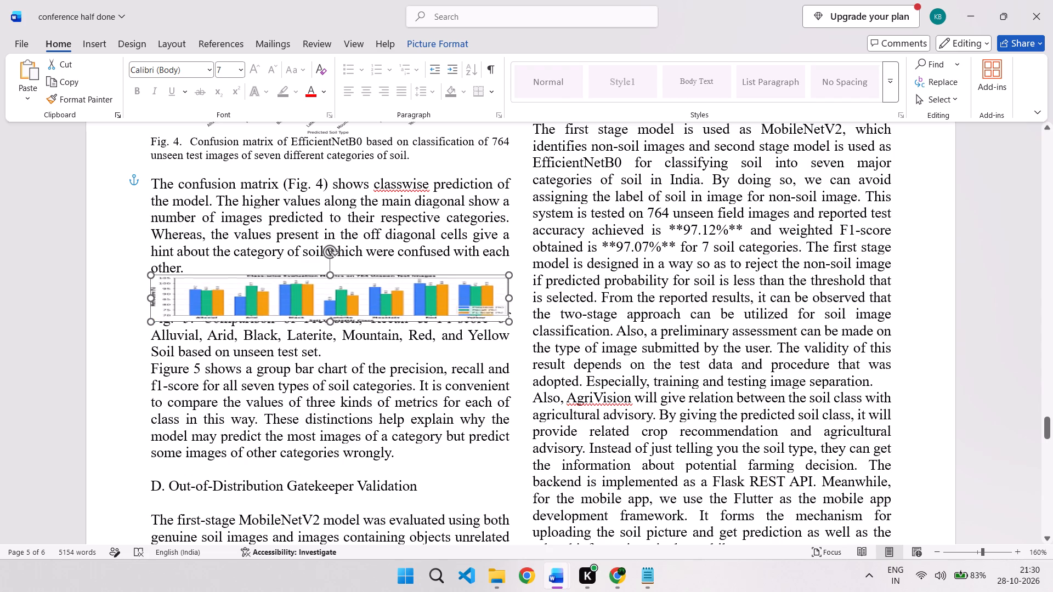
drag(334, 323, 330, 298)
Set the pasted chart's layout to Fix position on page.
click(535, 284)
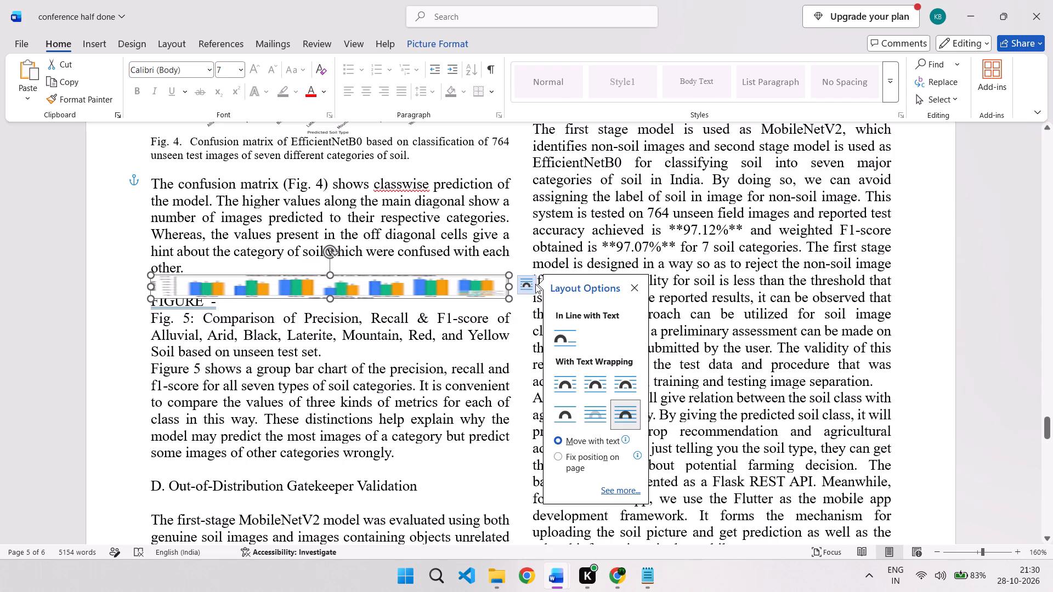
click(561, 455)
click(455, 286)
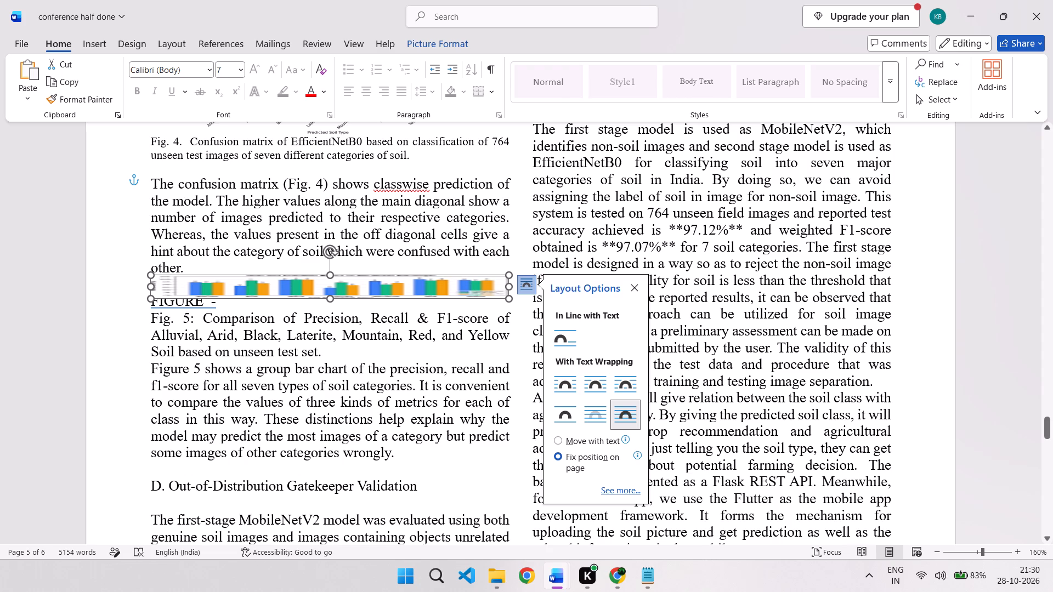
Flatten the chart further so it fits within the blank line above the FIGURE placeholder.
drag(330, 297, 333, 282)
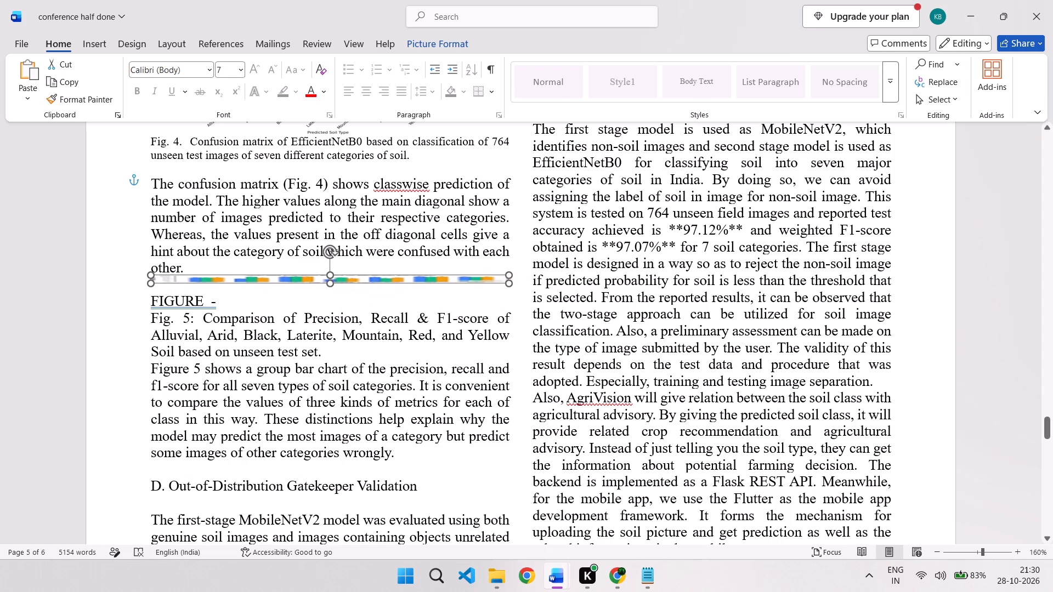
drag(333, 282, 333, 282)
Set the chart's text wrapping to Top and Bottom.
click(524, 290)
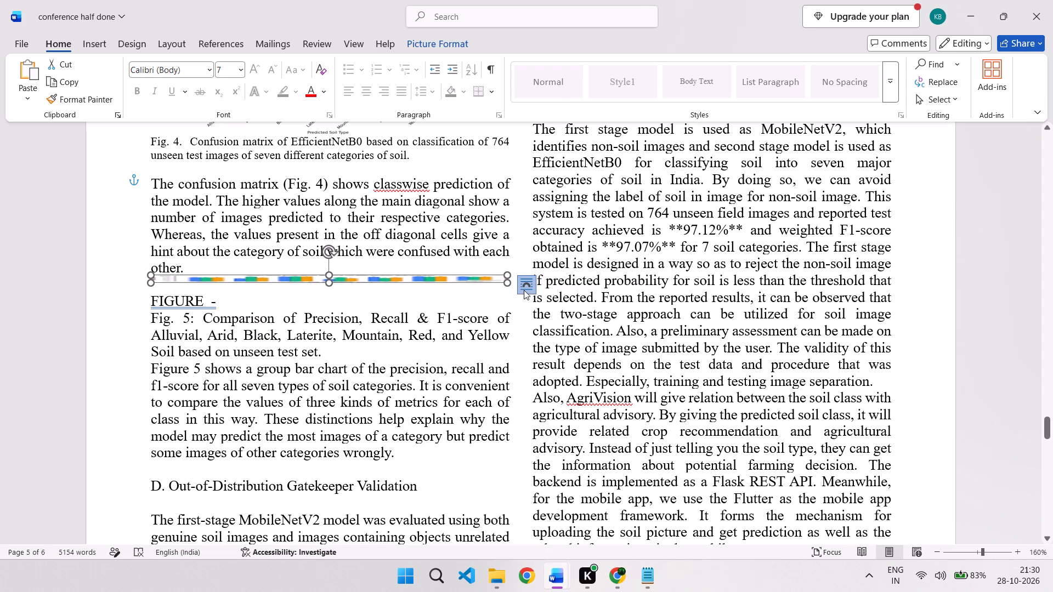
click(570, 421)
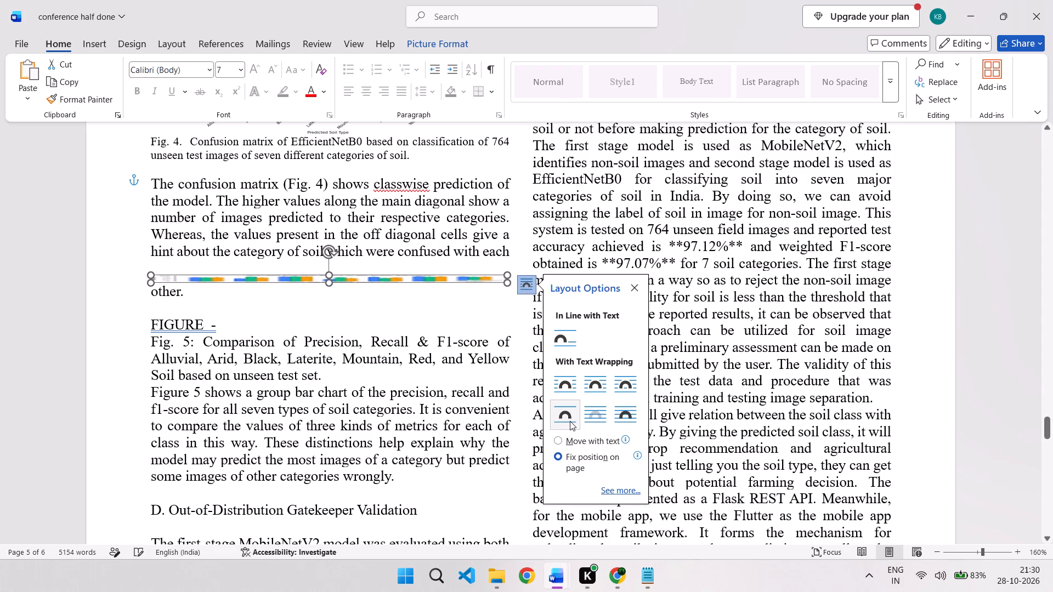
Shift the flattened chart slightly down and stretch its height until the bars, axis labels and legend are readable.
drag(302, 278, 302, 286)
drag(329, 291, 342, 383)
scroll(336, 345, up, 1)
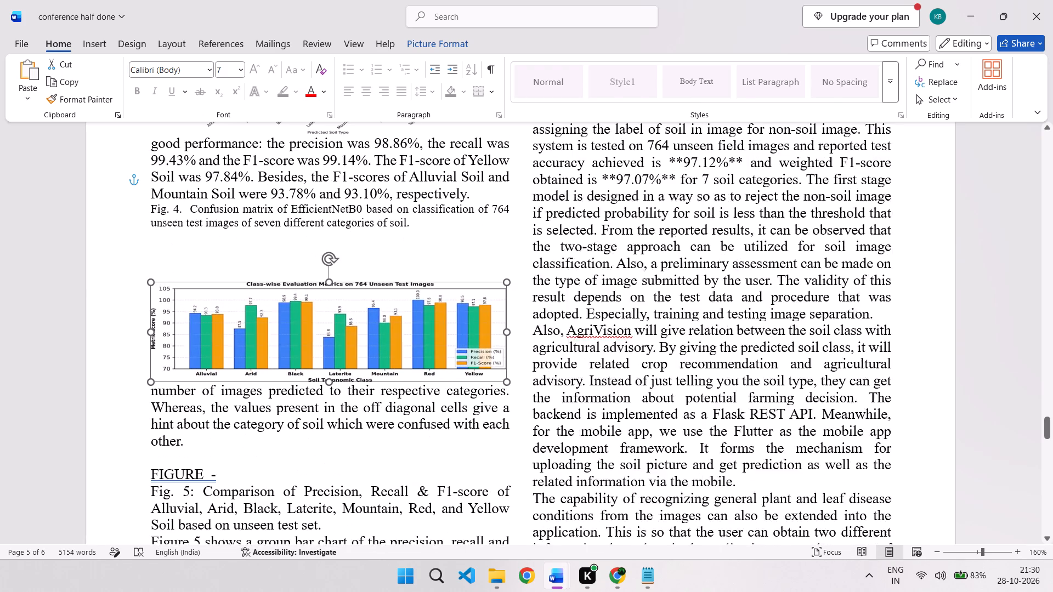
drag(342, 383, 342, 388)
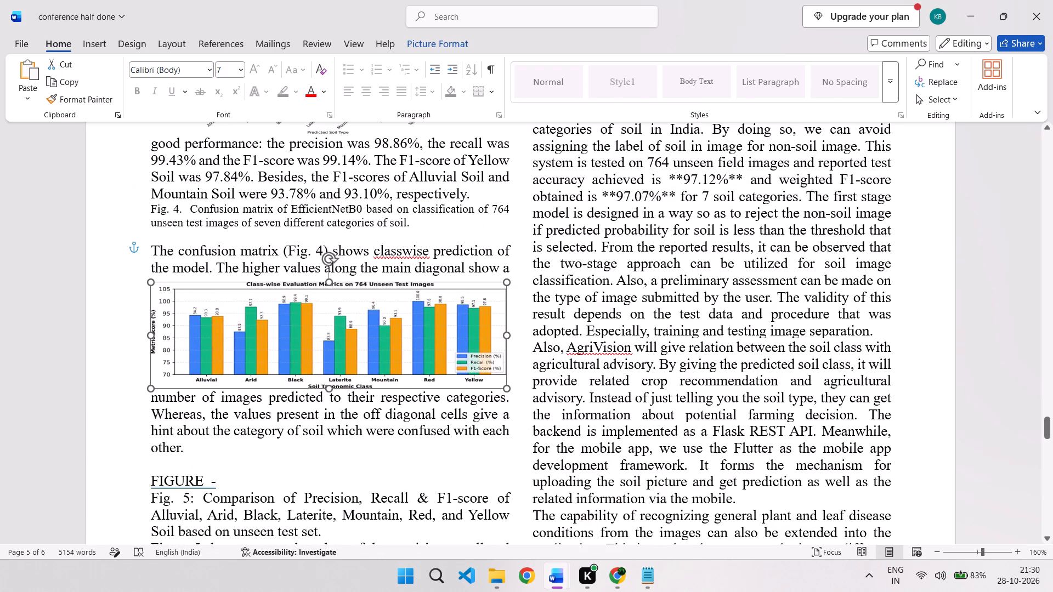
drag(342, 388, 343, 405)
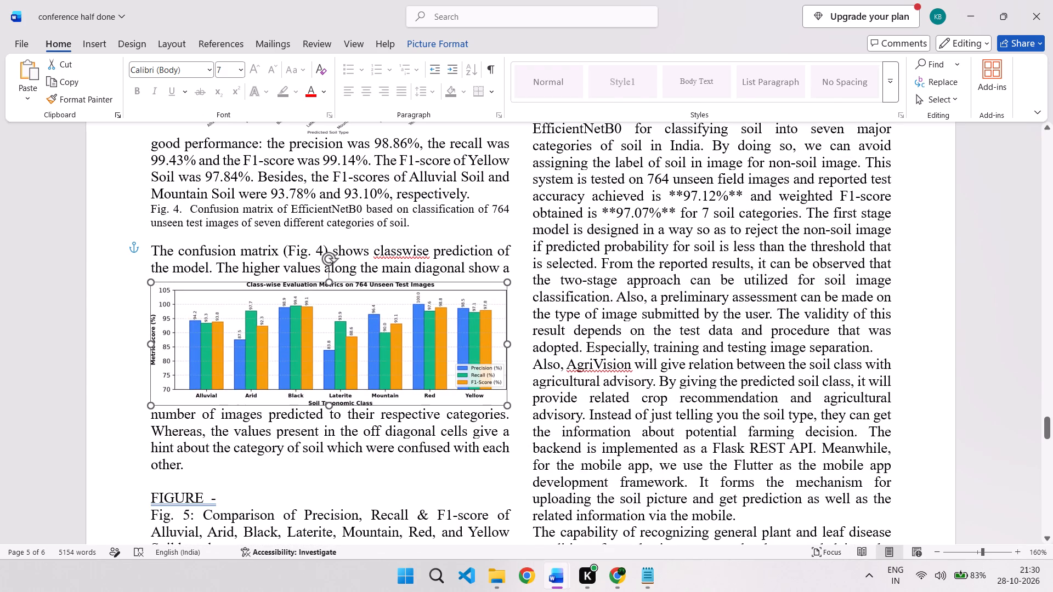
drag(343, 405, 344, 420)
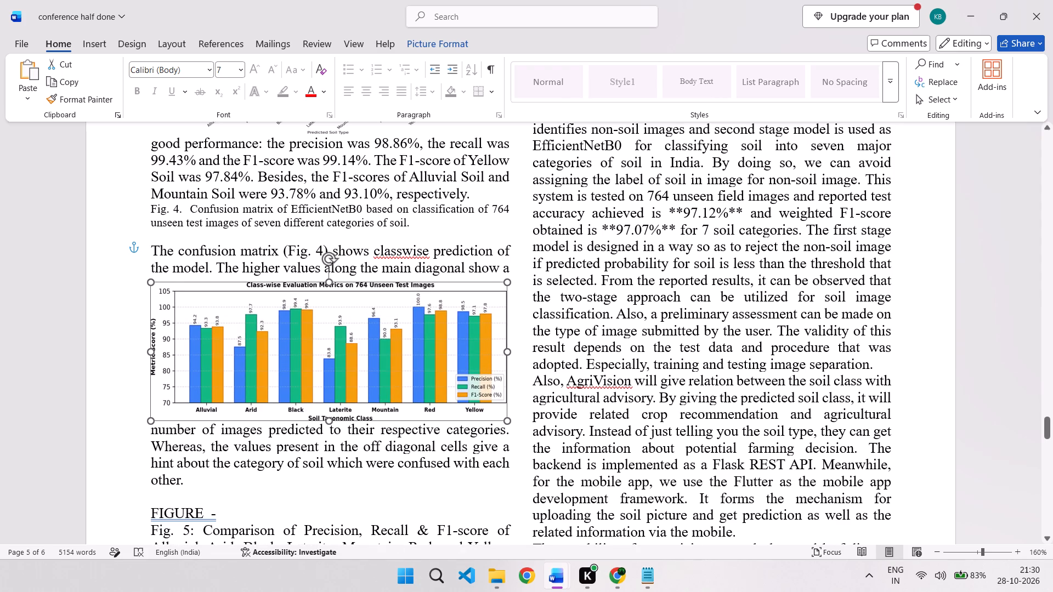
Stretch the Fig. 5 metrics chart taller and move it below the confusion matrix paragraph ending in "other.".
drag(344, 420, 344, 438)
drag(331, 439, 336, 459)
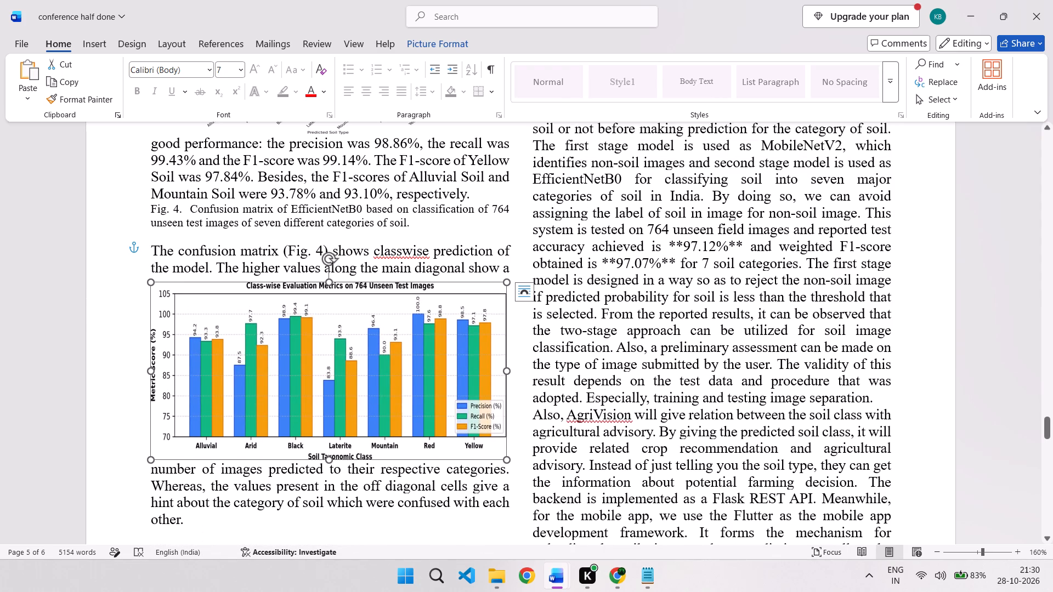
drag(316, 367, 316, 428)
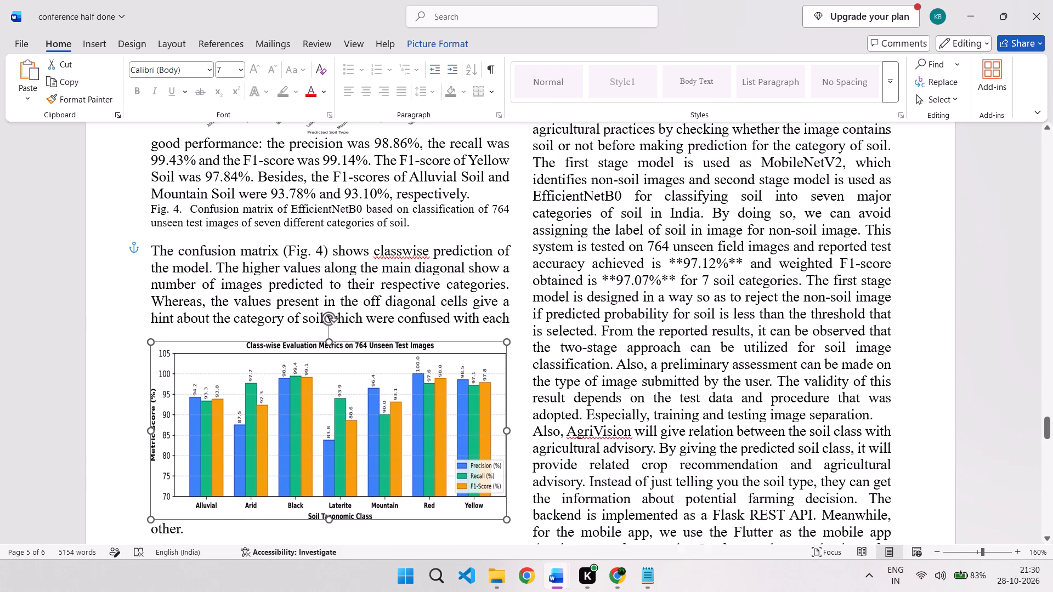
drag(316, 428, 317, 437)
Delete the "FIGURE -" placeholder and the blank line above it, between the chart and the Fig. 5 caption.
scroll(317, 437, down, 1)
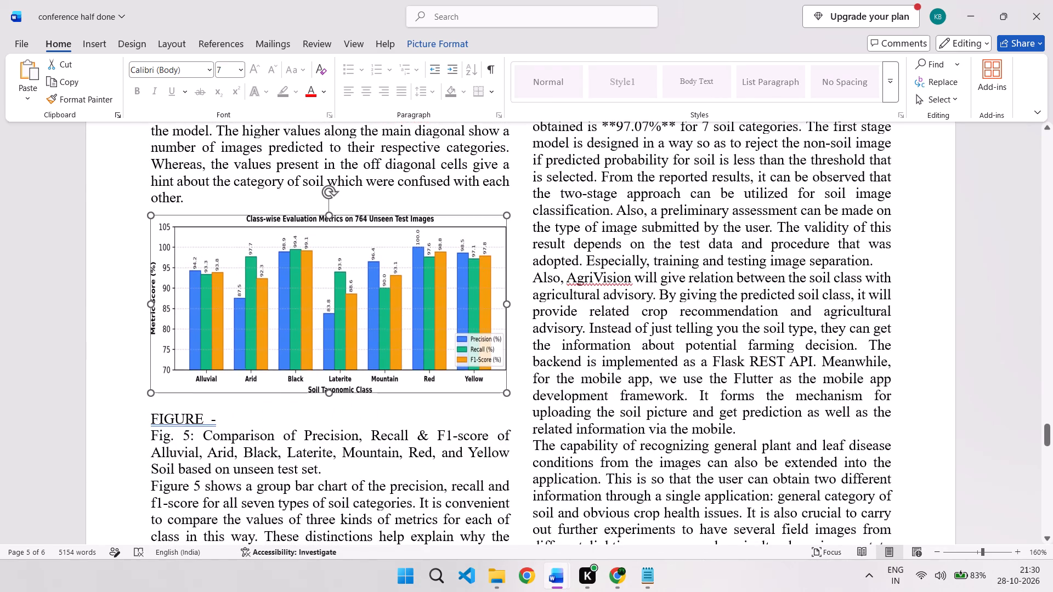
drag(234, 422, 165, 400)
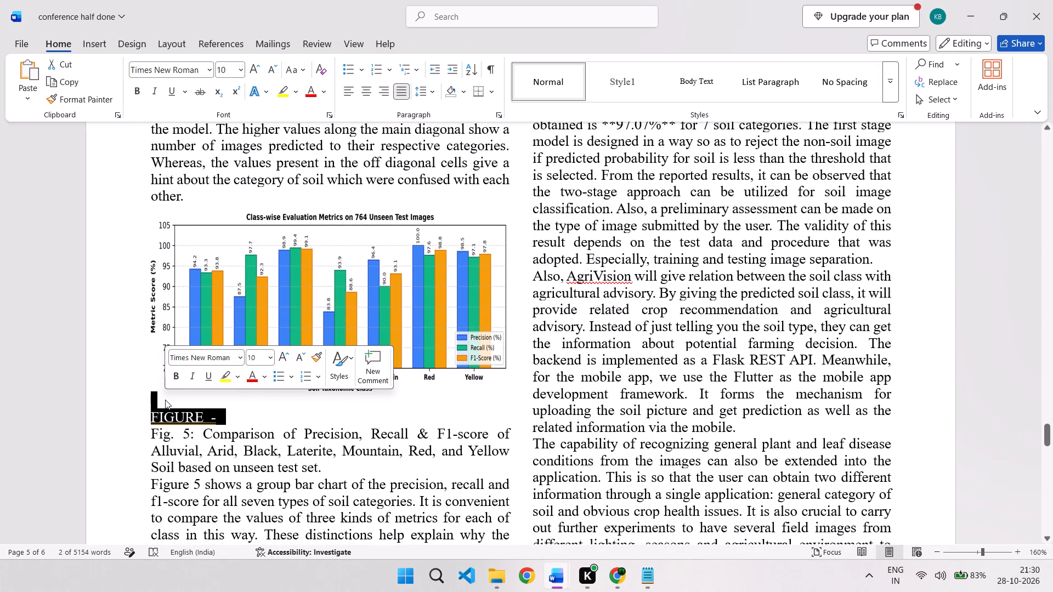
key(BackSpace)
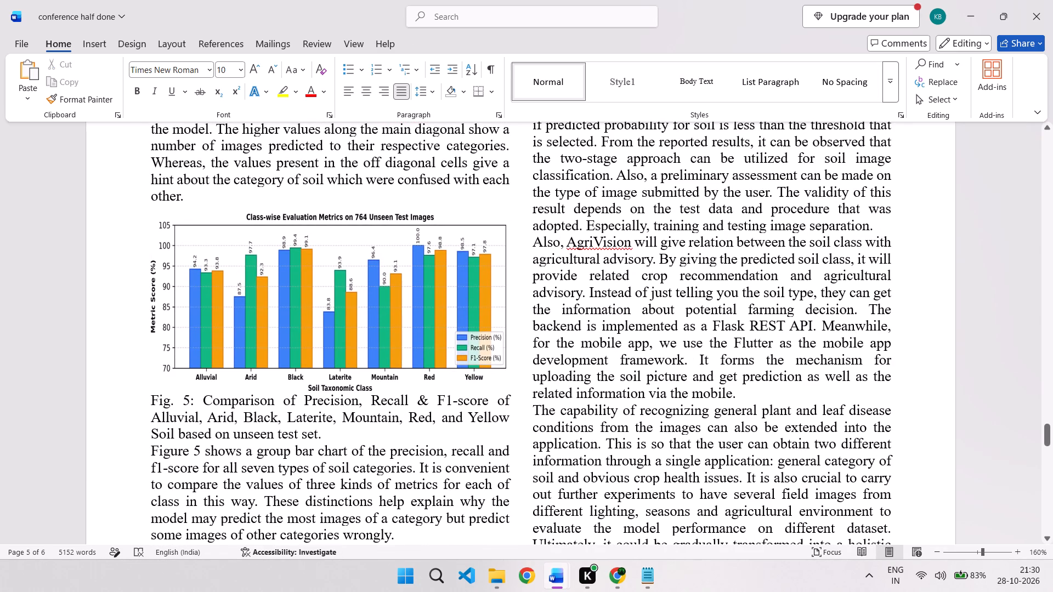
Reduce the whole Fig. 5 caption to font size 8.
drag(339, 434, 154, 395)
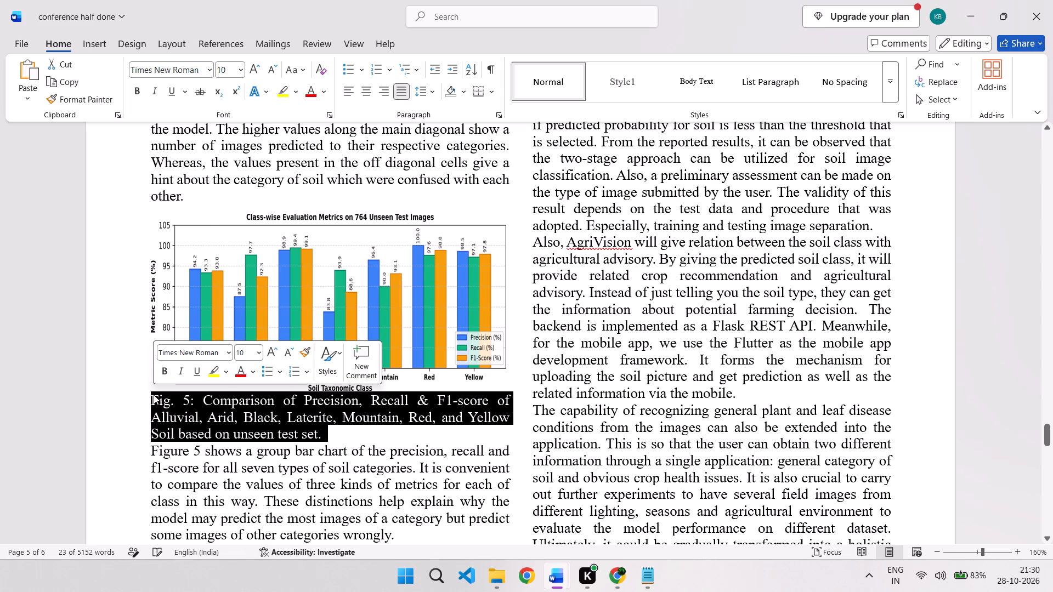
double_click(288, 354)
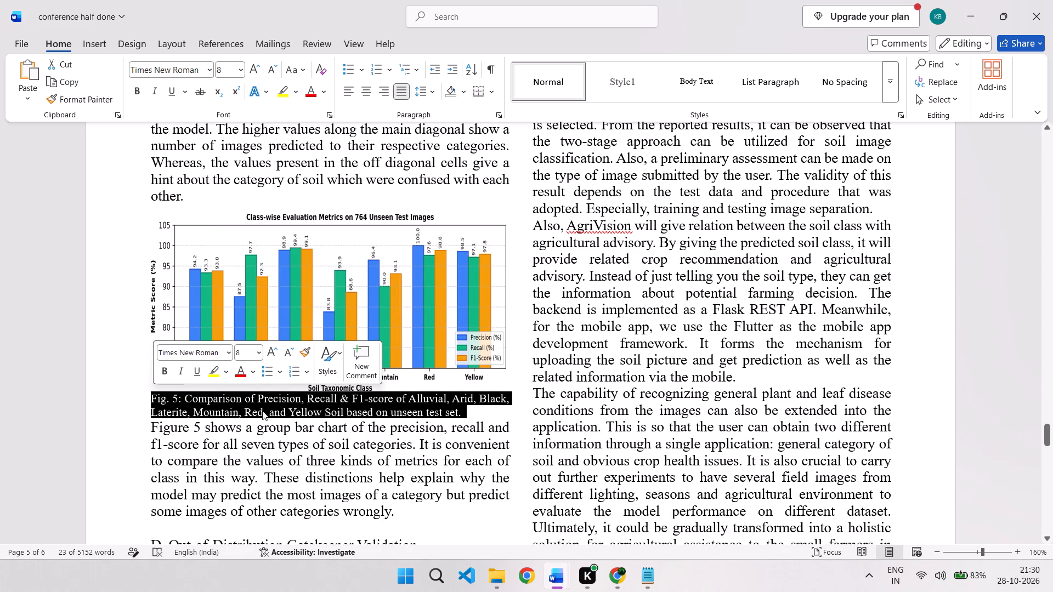
click(250, 407)
Replace the colon after "Fig. 5" in the caption with a period and an extra space.
click(178, 402)
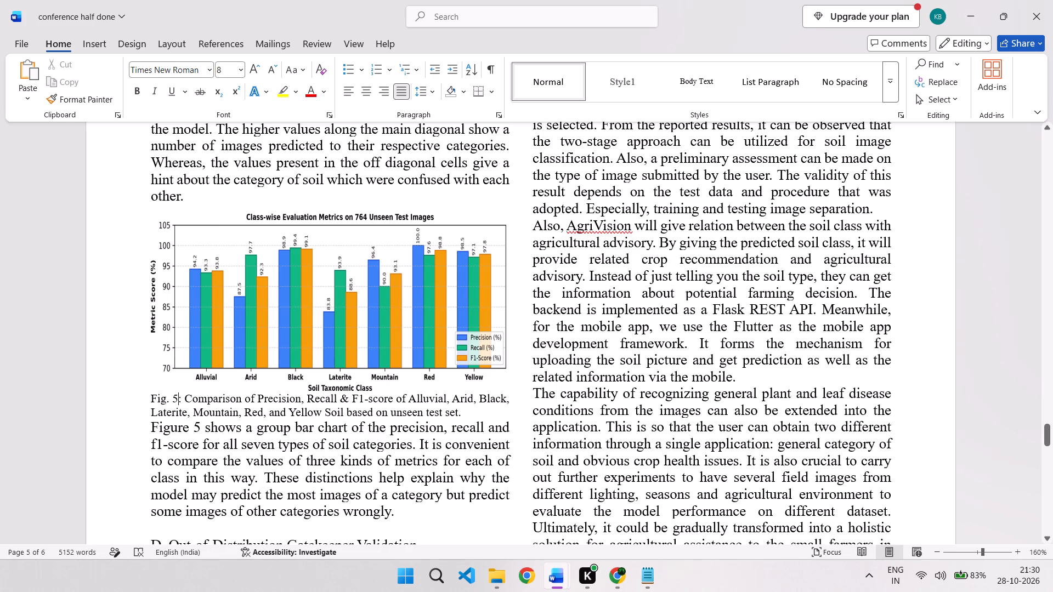
key(Delete)
text(.)
key(space)
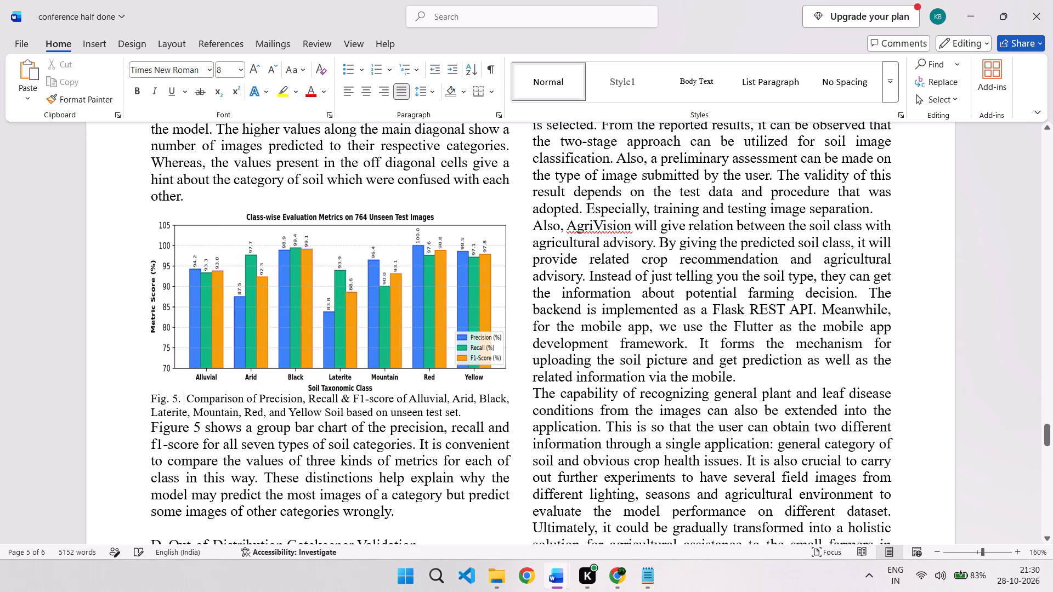
Insert a blank line between the Fig. 5 caption and the paragraph starting "Figure 5 shows".
click(496, 410)
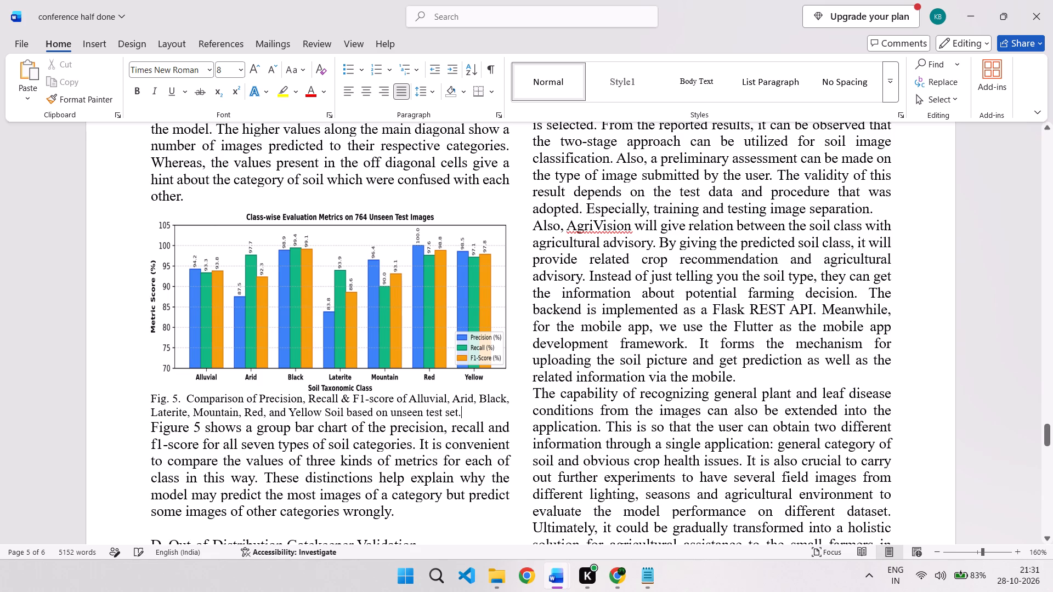
key(Return)
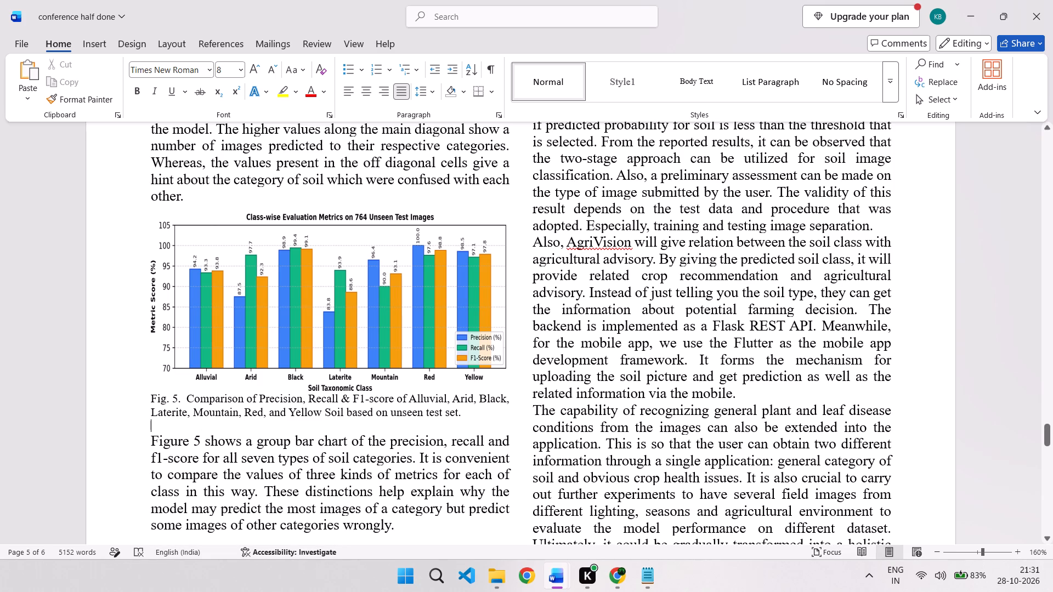
Extend the Fig. 5 chart slightly at its top and bottom edges to fill the space above its caption.
click(418, 344)
click(331, 212)
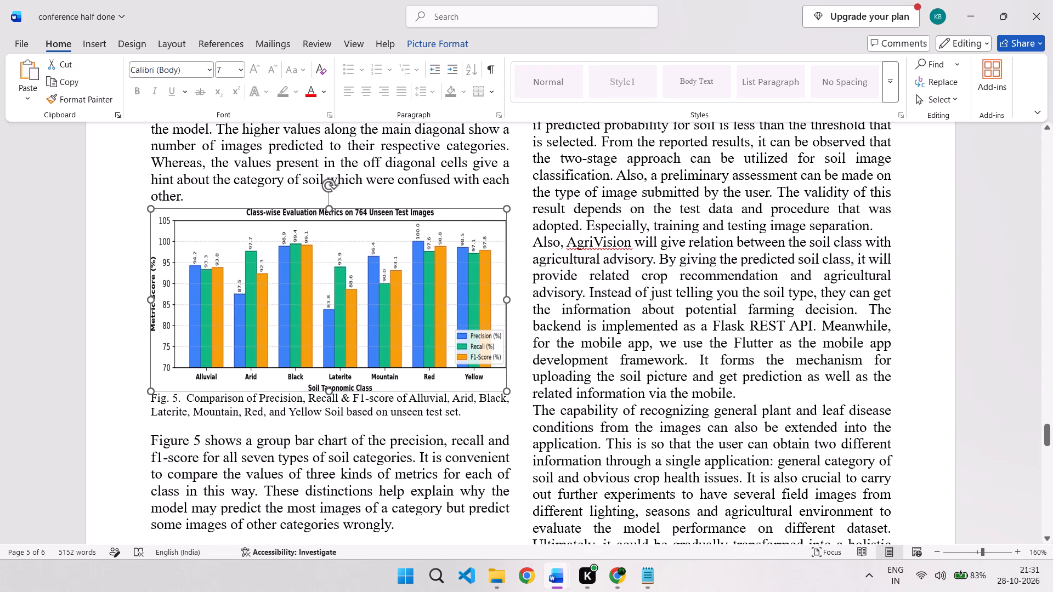
click(332, 394)
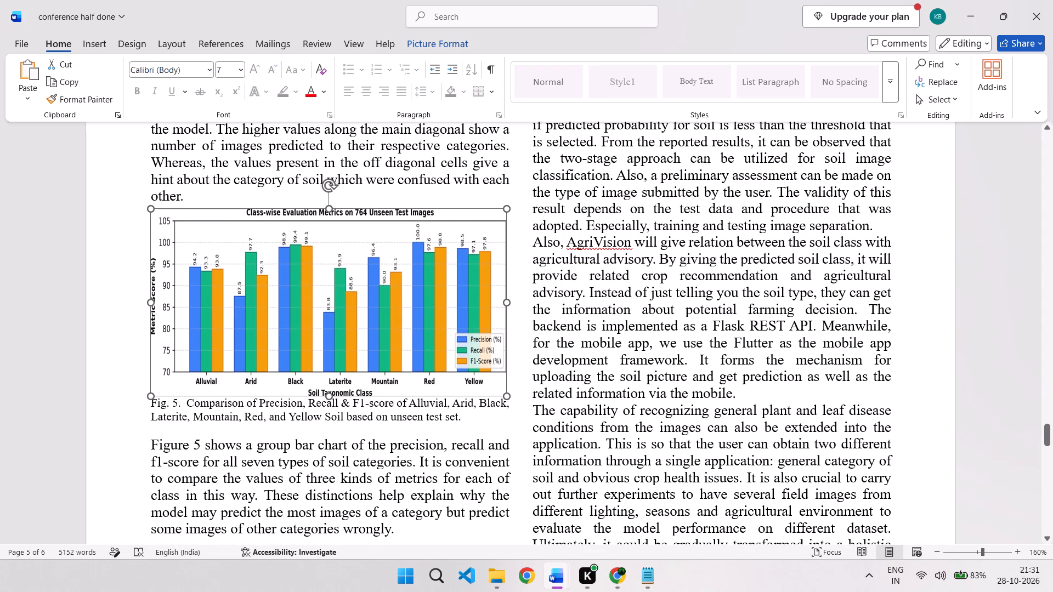
Remove the blank line below the heading "D. Out-of-Distribution Gatekeeper Validation".
scroll(330, 441, down, 2)
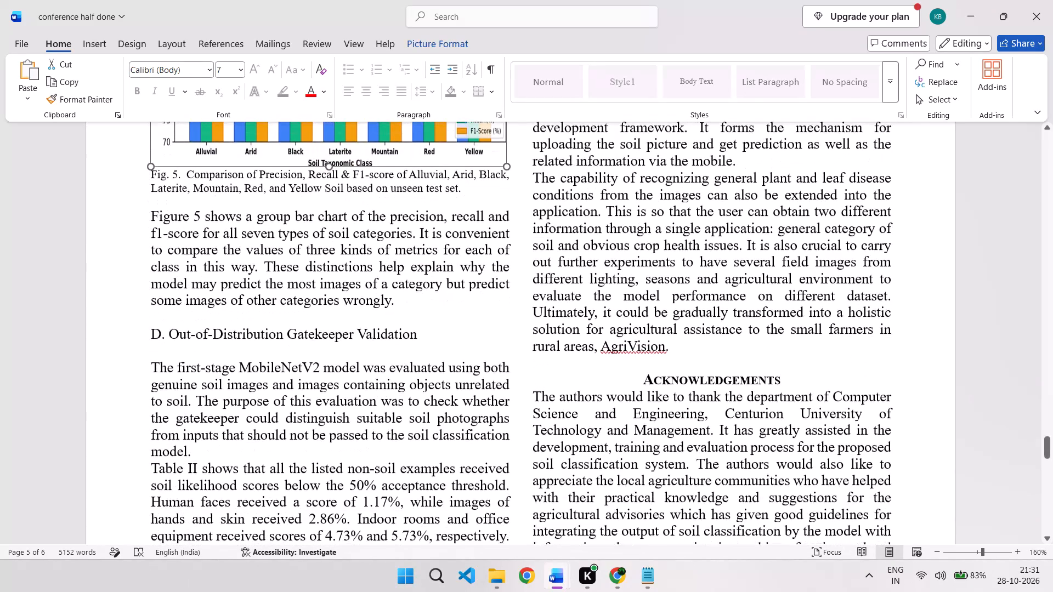
click(250, 349)
key(BackSpace)
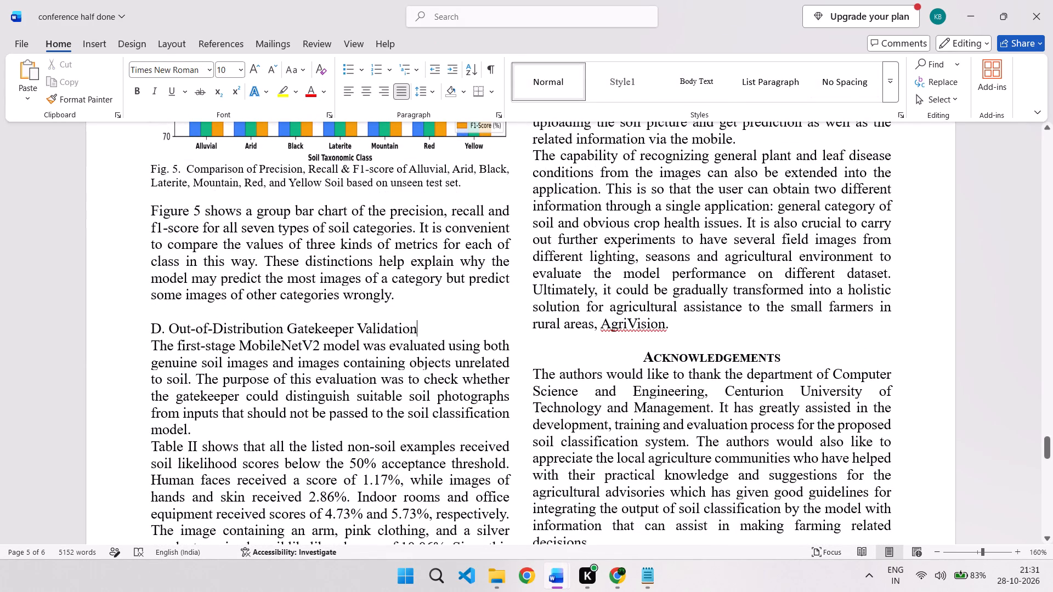
Italicize the heading "D. Out-of-Distribution Gatekeeper Validation".
drag(411, 327, 153, 321)
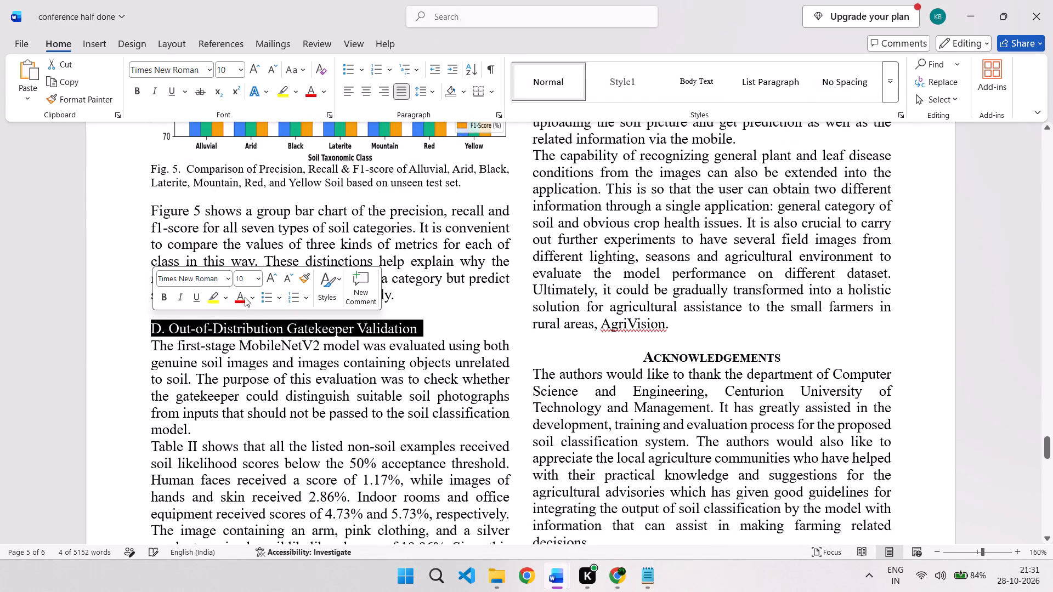
click(175, 295)
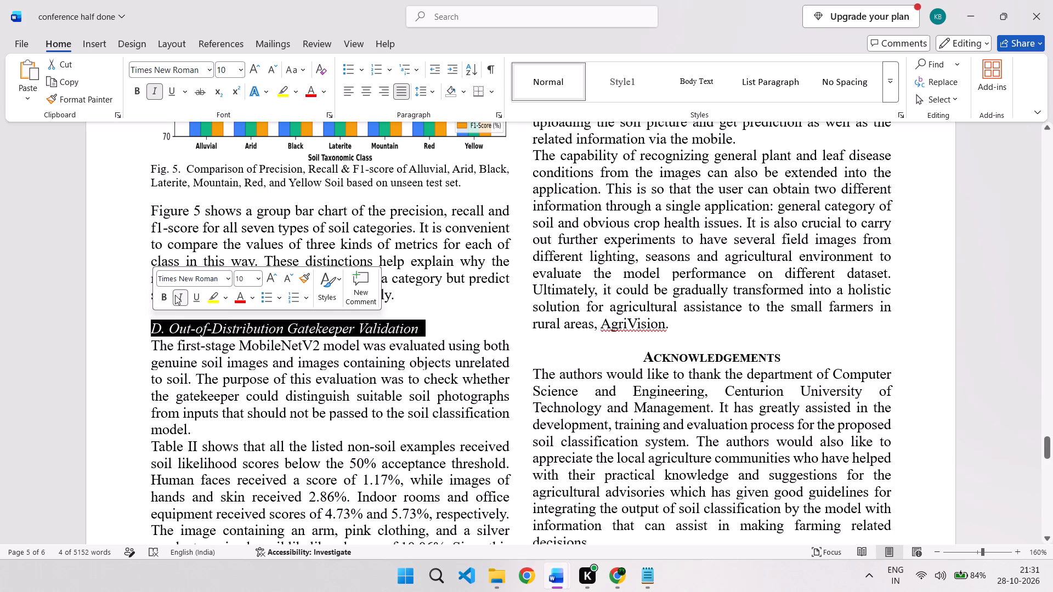
click(197, 370)
Indent the first line of the paragraph starting "Table II shows" by eight spaces.
scroll(197, 370, down, 1)
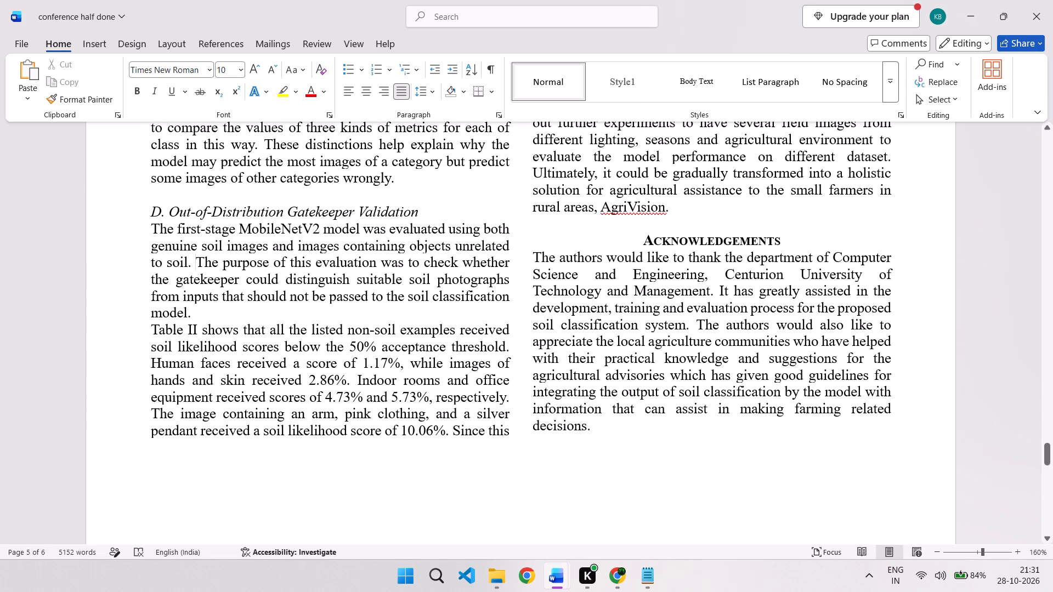
click(150, 329)
key(space)
key(space)
key(space)
key(space)
key(space)
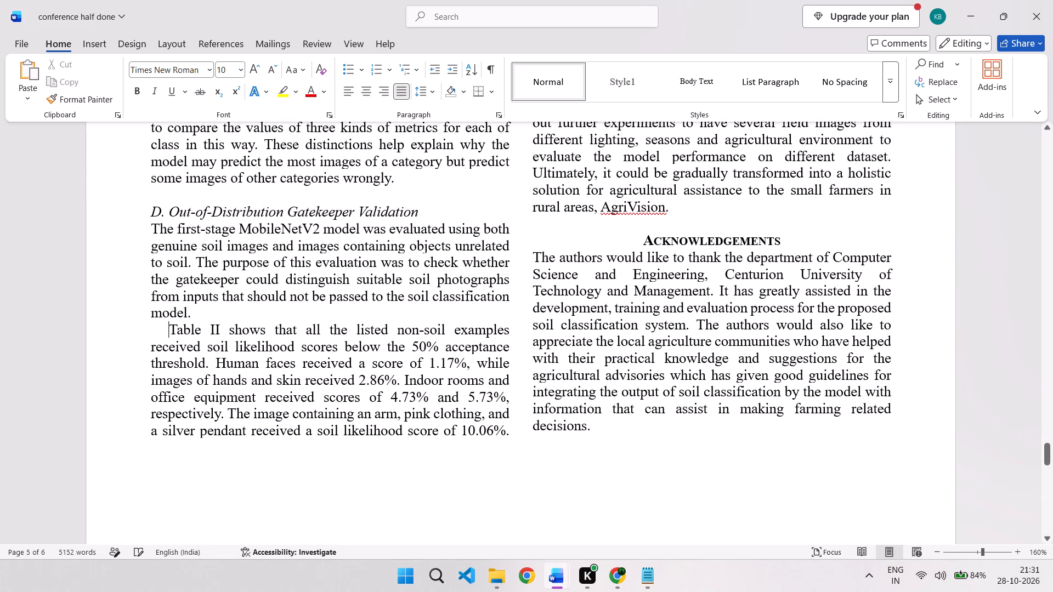
key(space)
key(space)
key(space)
key(space)
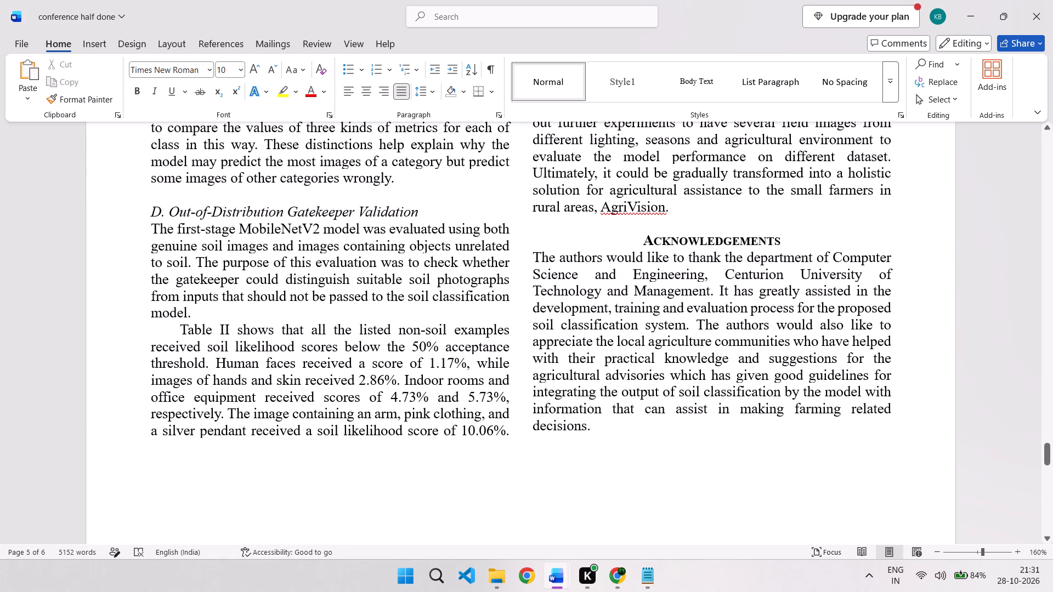
key(BackSpace)
Review the placement of the non-soil validation table, the confusion matrix and the text of section D across the pages.
scroll(150, 329, up, 2)
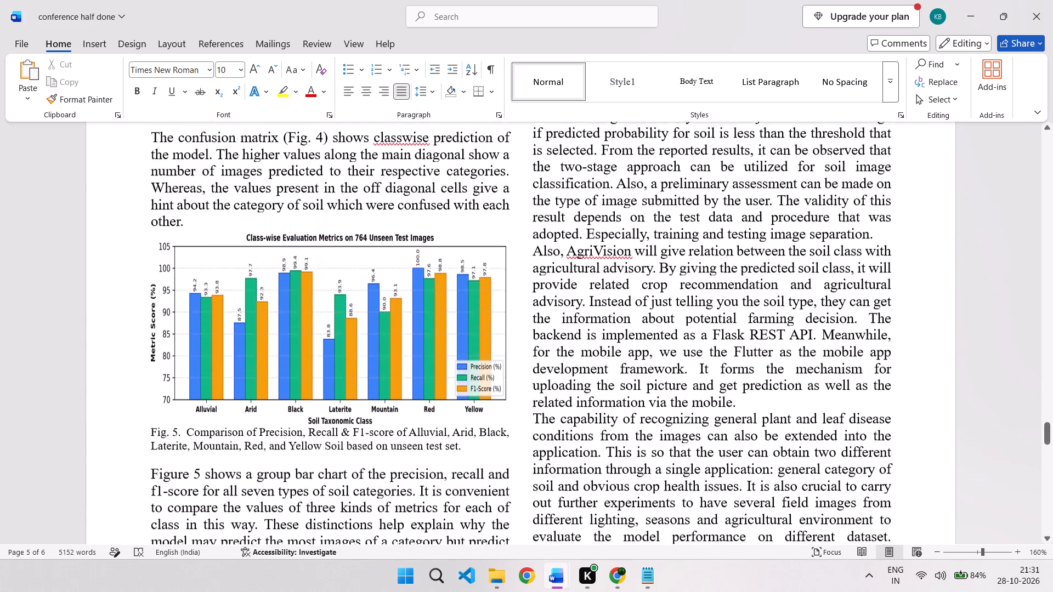
scroll(150, 329, up, 2)
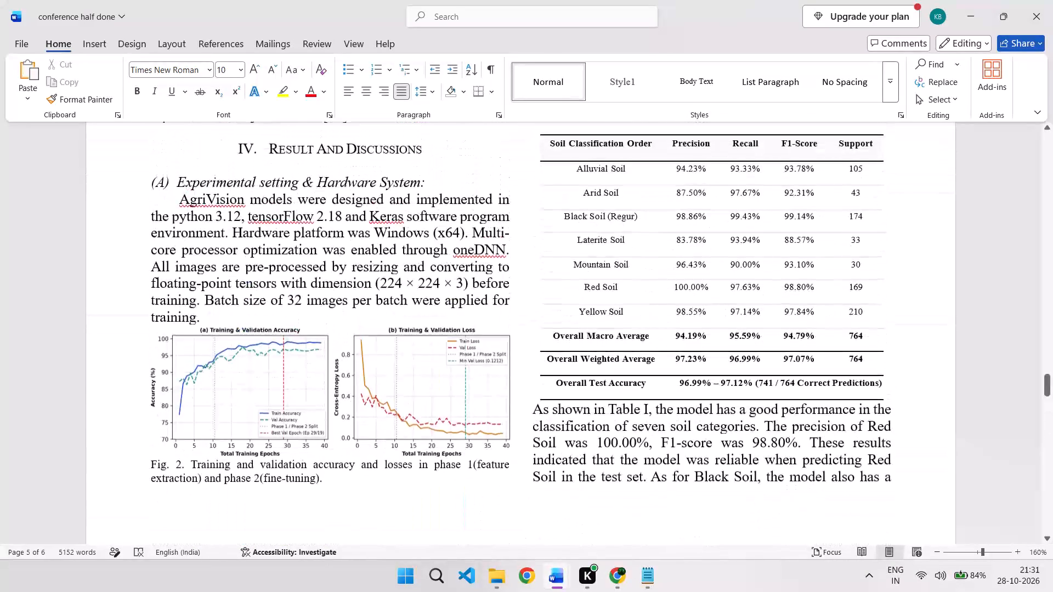
scroll(150, 329, up, 1)
scroll(150, 329, down, 2)
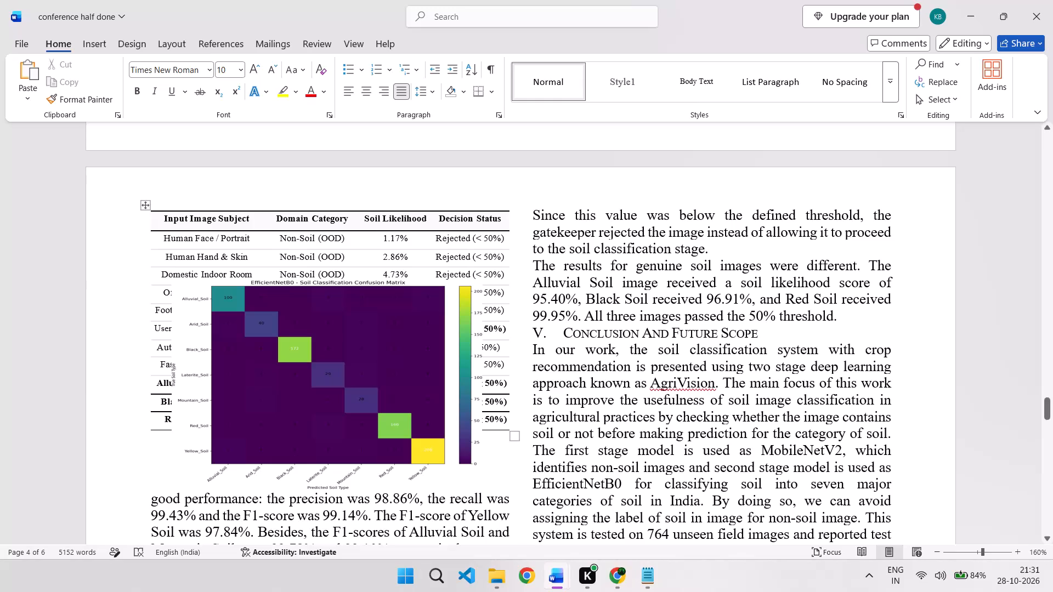
click(212, 217)
scroll(212, 217, down, 3)
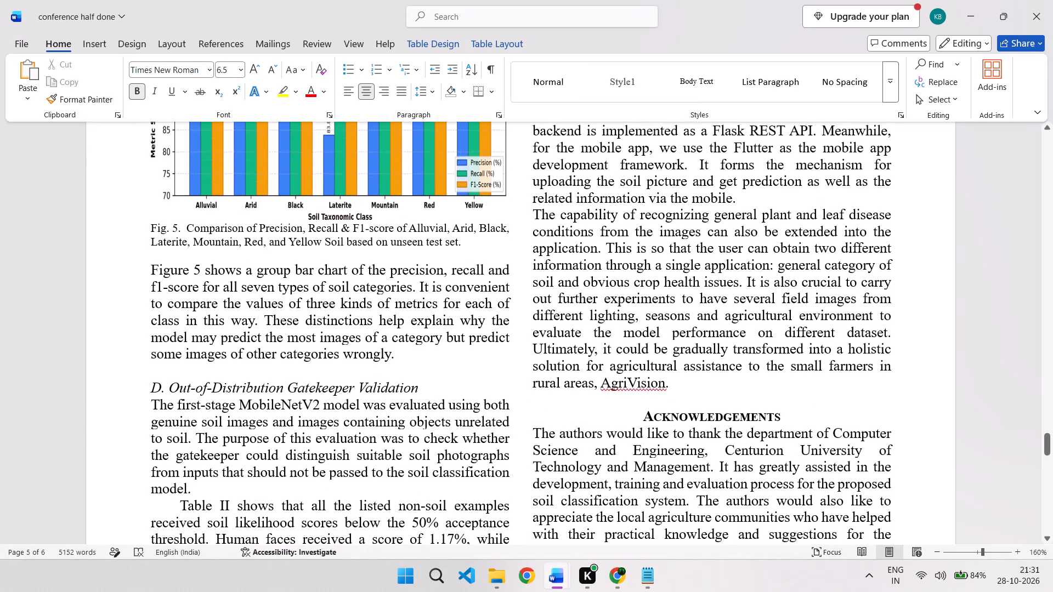
scroll(248, 350, down, 1)
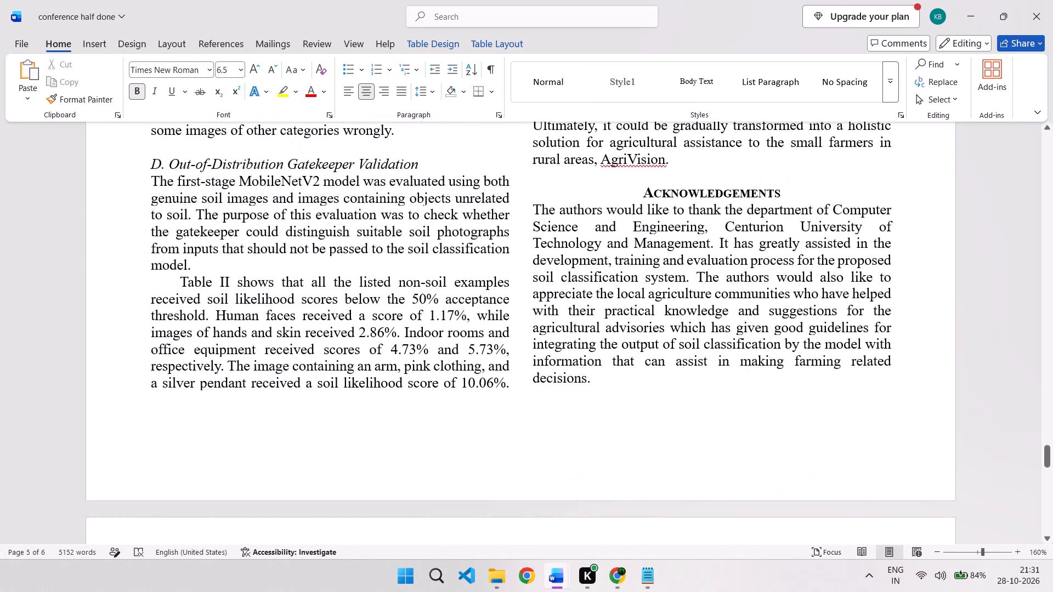
scroll(248, 350, up, 1)
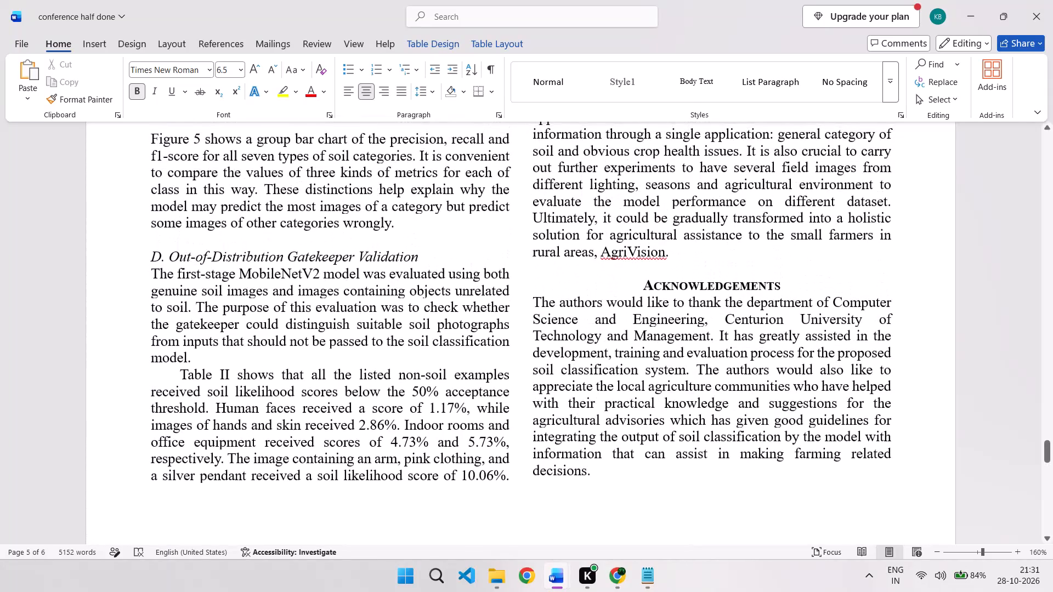
scroll(248, 350, up, 3)
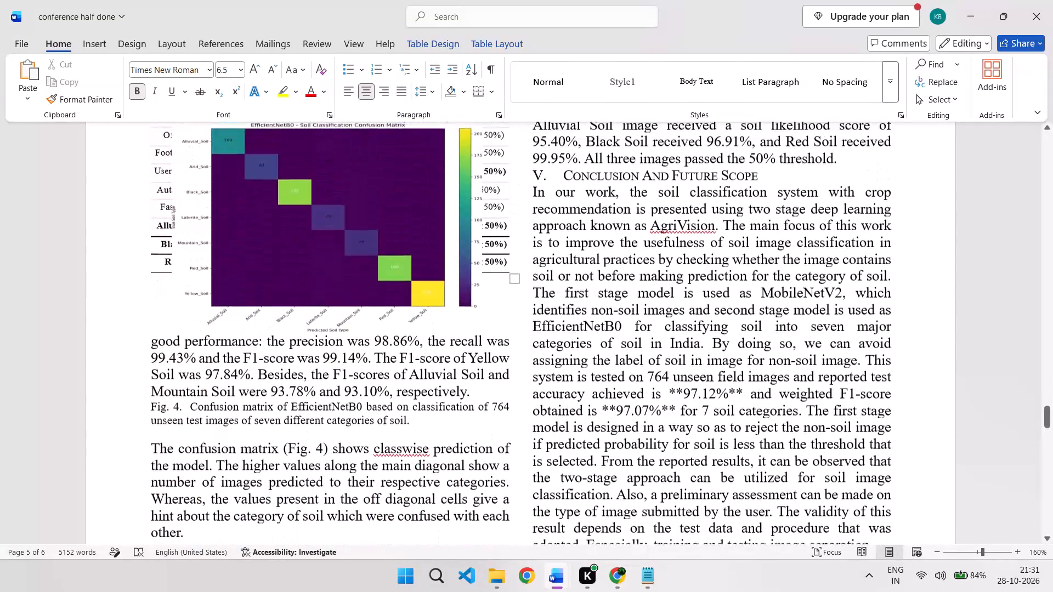
scroll(248, 350, up, 1)
scroll(248, 350, down, 1)
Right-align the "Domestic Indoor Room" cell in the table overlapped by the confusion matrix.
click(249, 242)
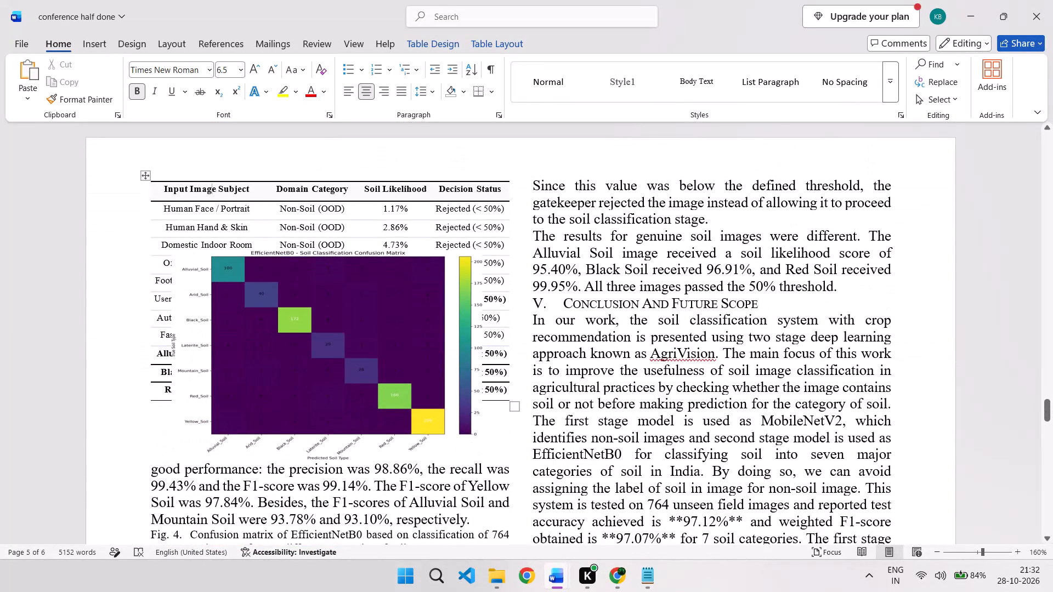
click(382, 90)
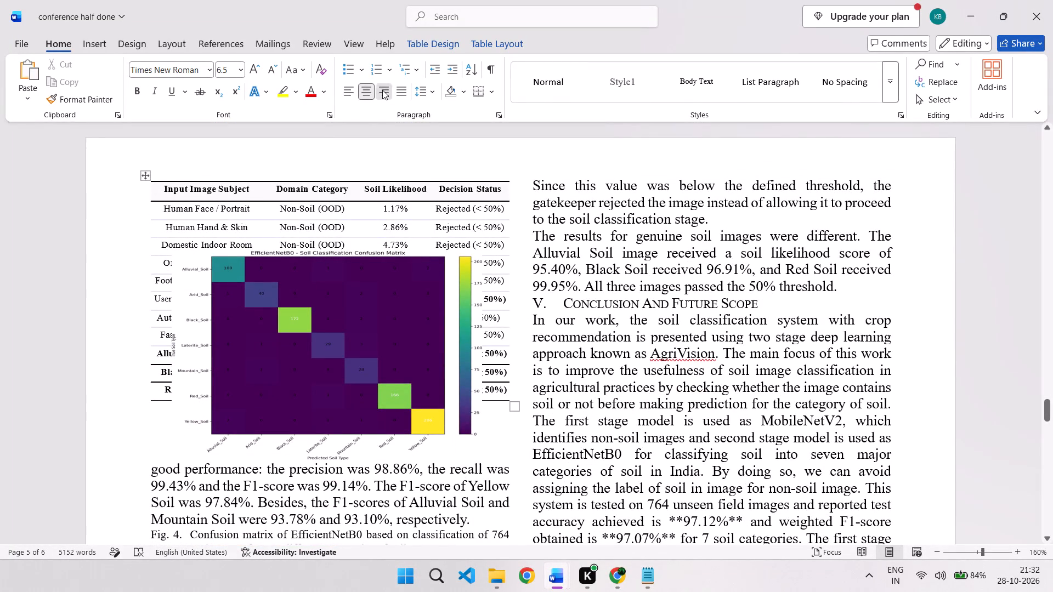
Select every cell of the Input Image Subject table and right-align its text.
click(166, 183)
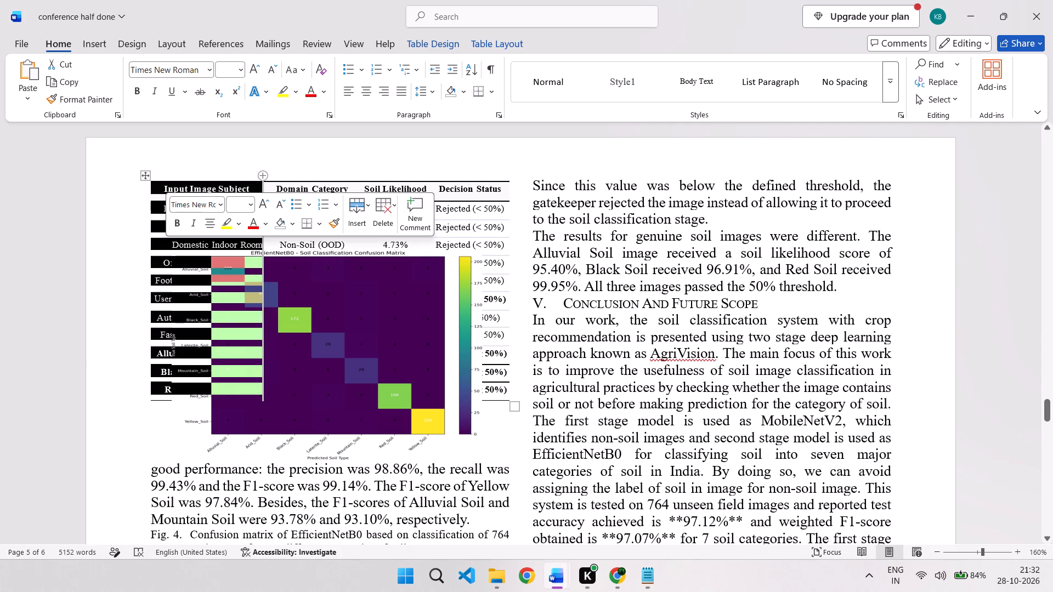
click(203, 168)
drag(166, 188, 349, 241)
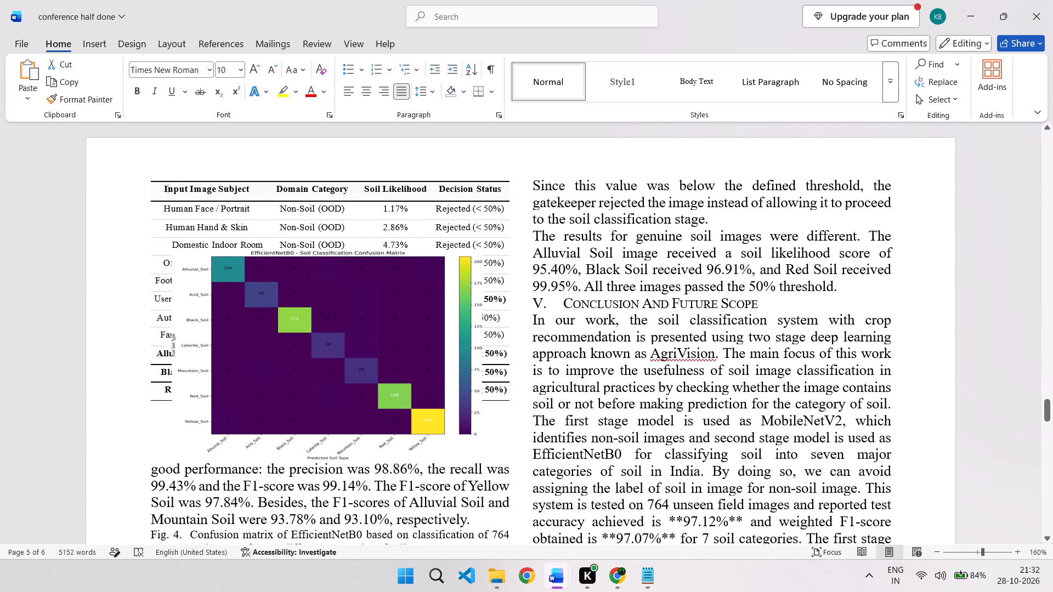
drag(349, 241, 516, 399)
scroll(387, 248, right, 1)
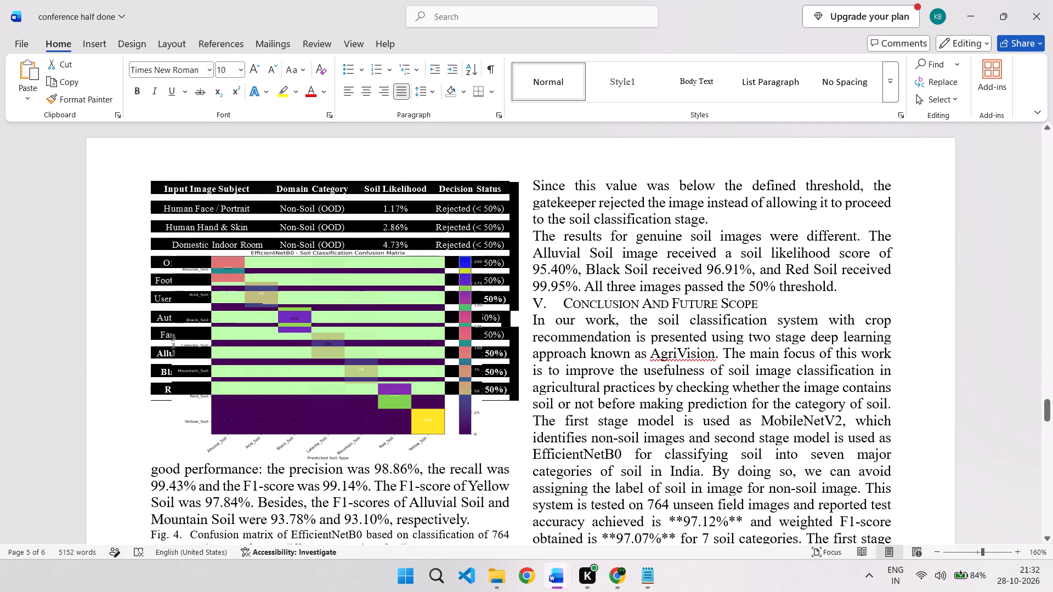
drag(516, 399, 501, 395)
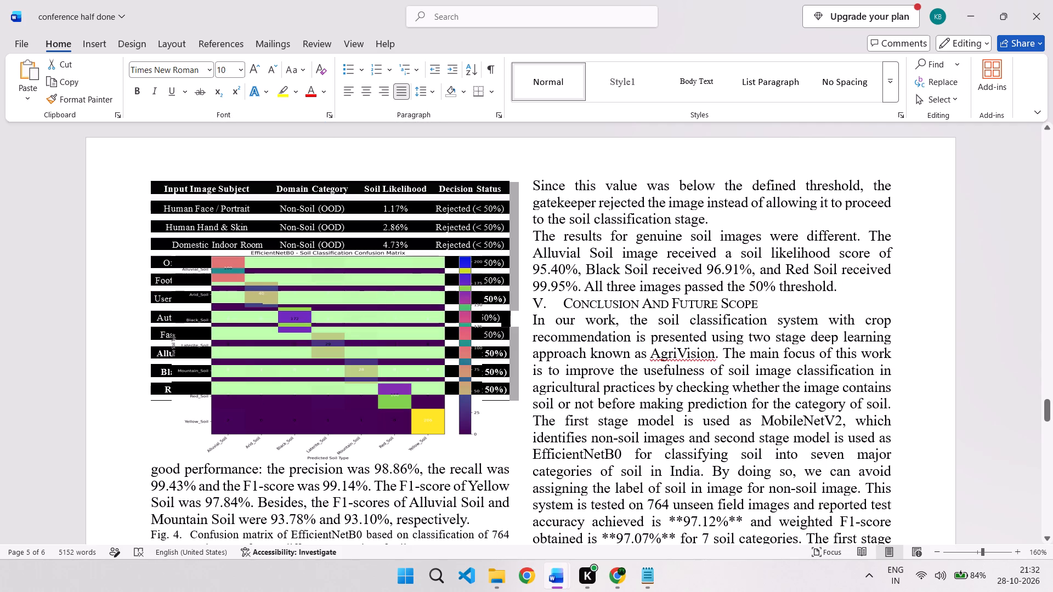
drag(501, 395, 505, 399)
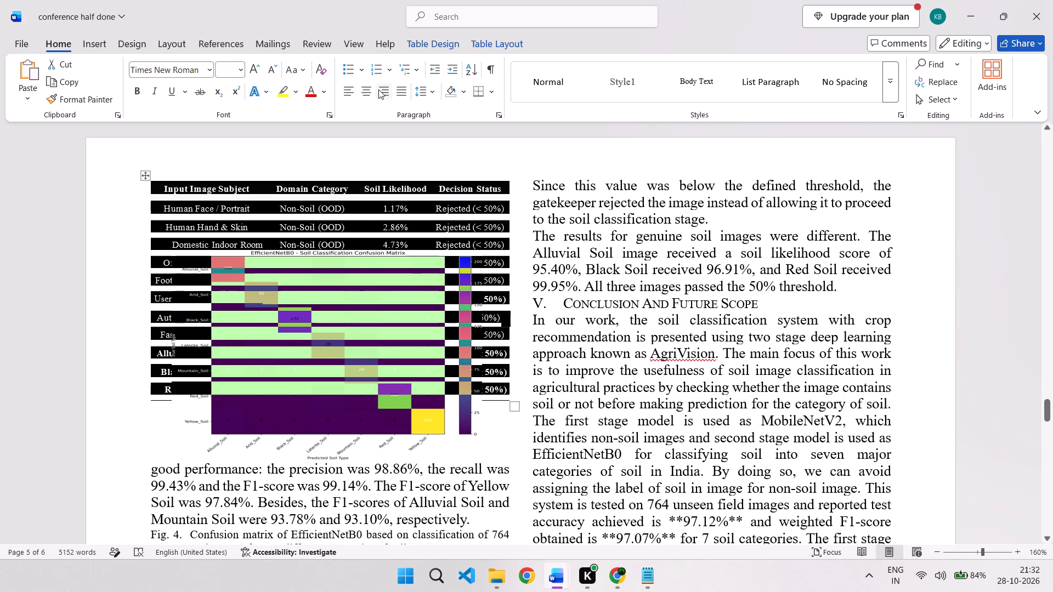
click(383, 92)
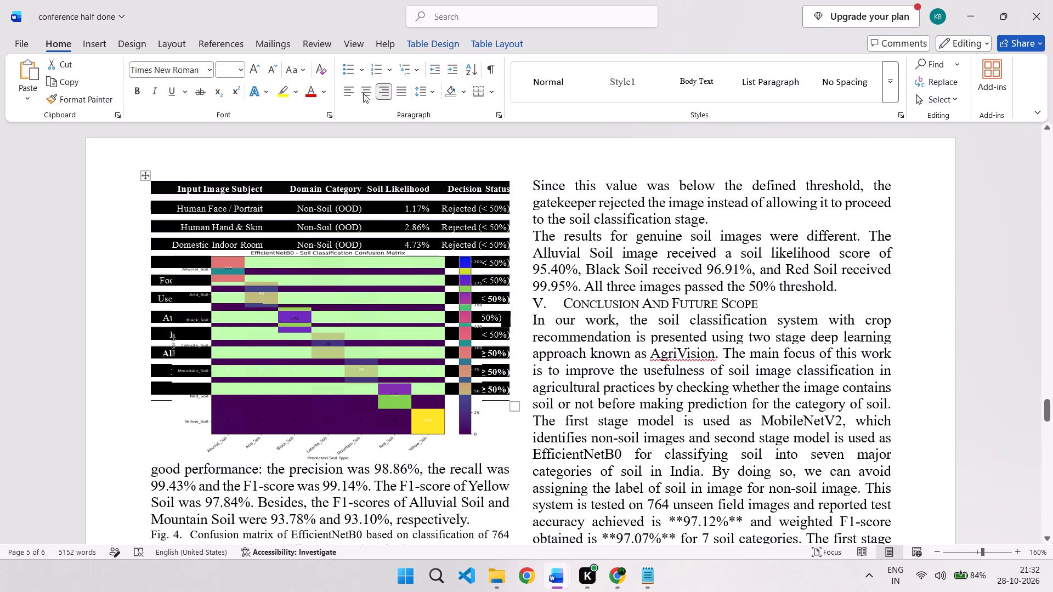
Left-align the text in all cells of the Input Image Subject table.
click(355, 93)
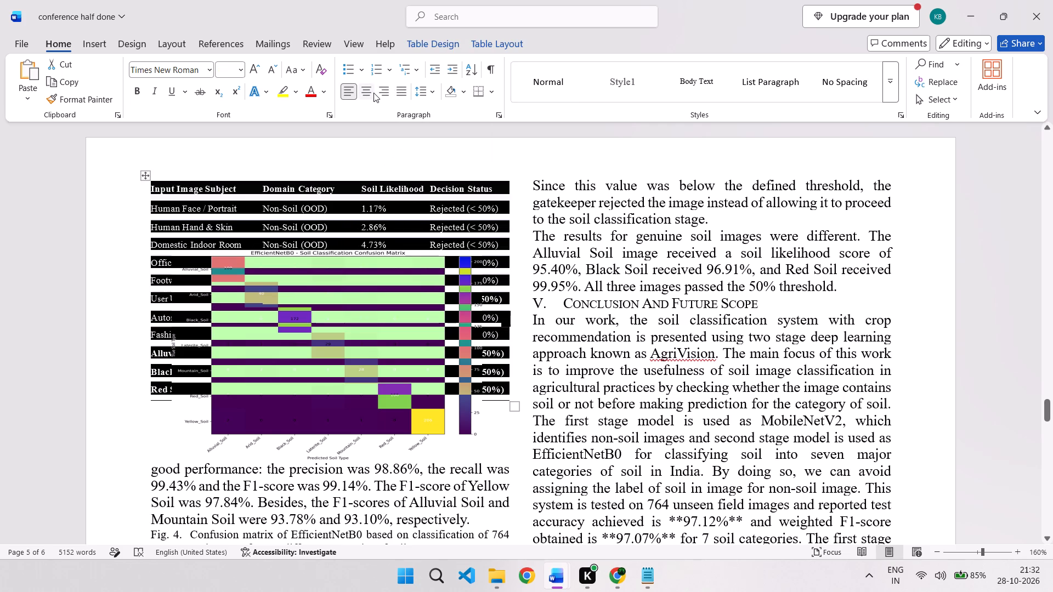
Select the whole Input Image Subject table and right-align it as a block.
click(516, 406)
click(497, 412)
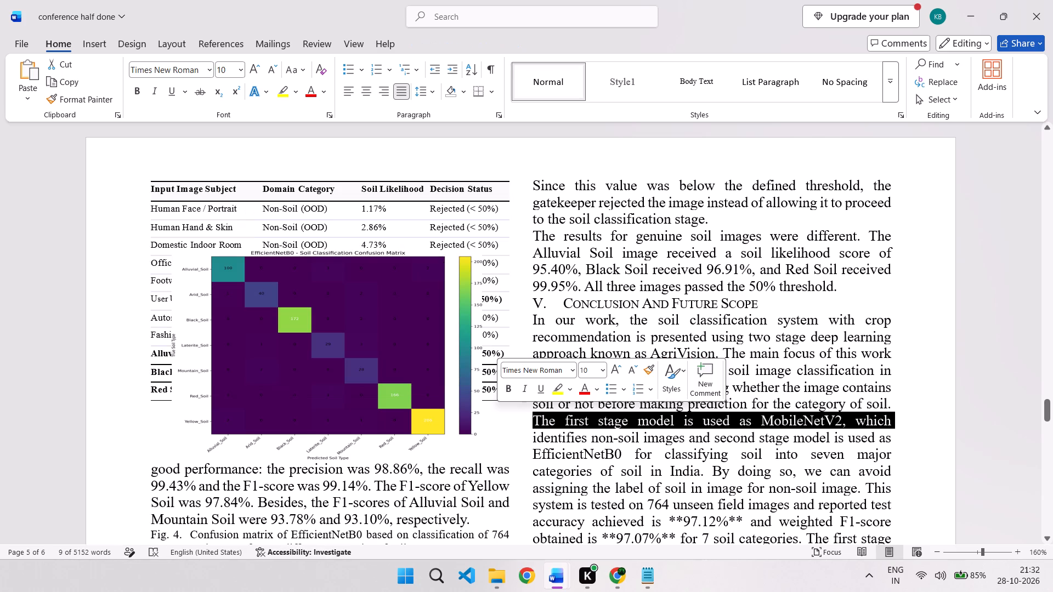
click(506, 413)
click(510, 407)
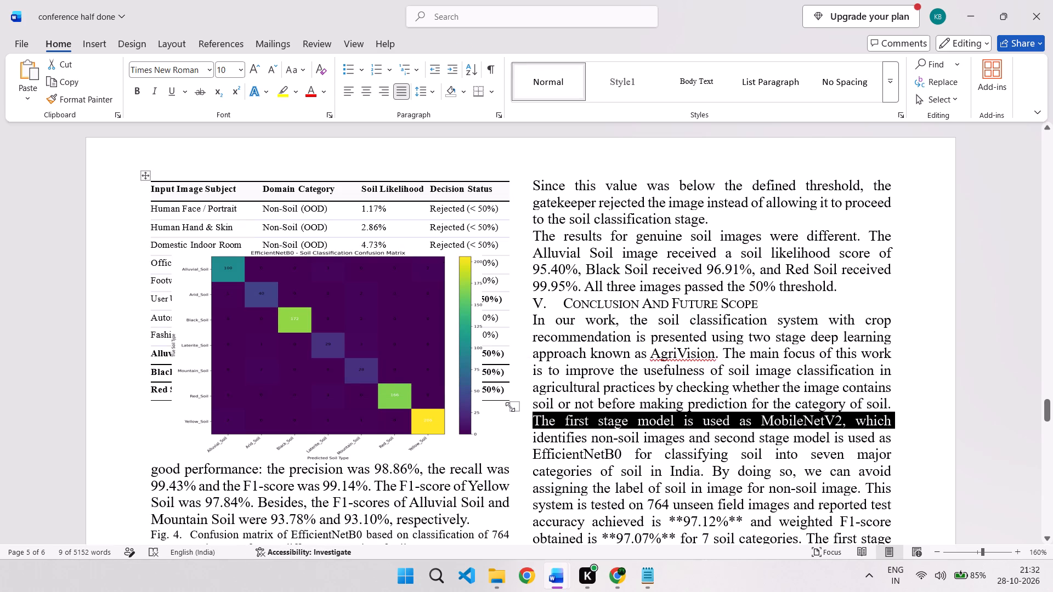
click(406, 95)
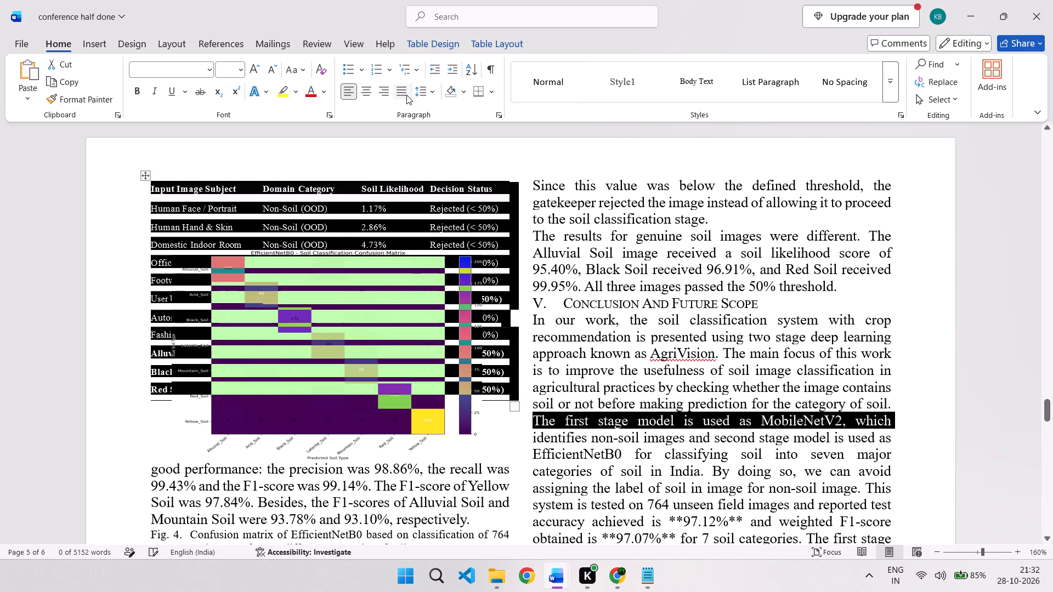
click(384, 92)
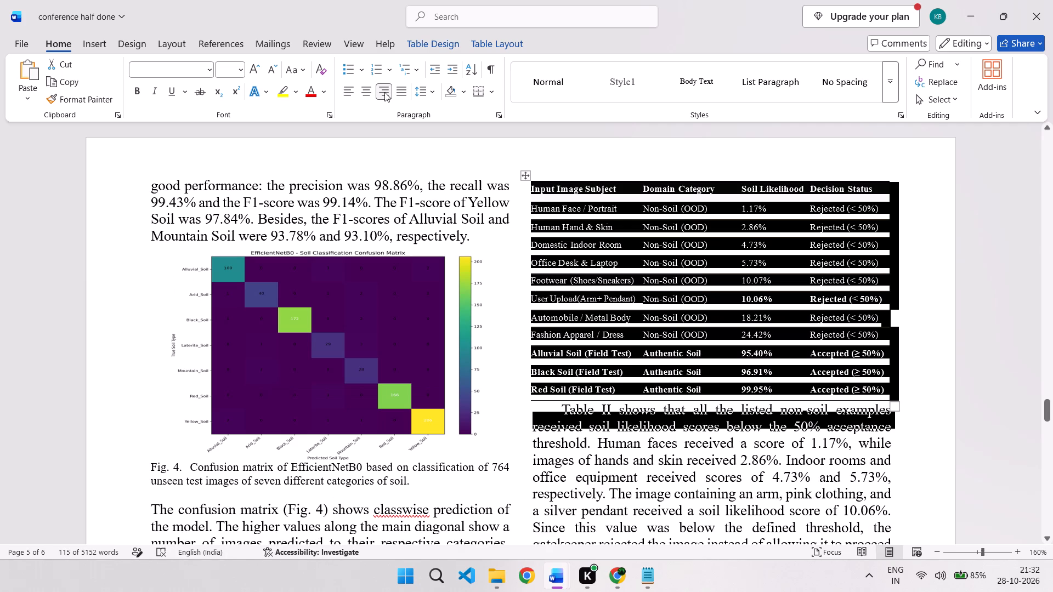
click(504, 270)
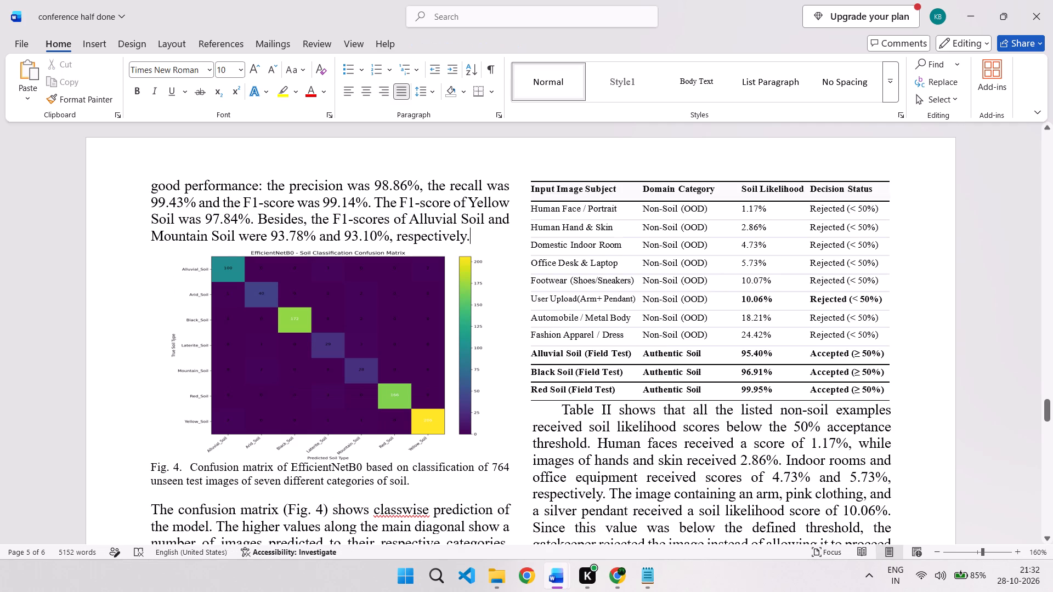
Examine the layout of the confusion matrix, the validation table, the class-wise metrics chart and the section D text.
scroll(504, 270, up, 1)
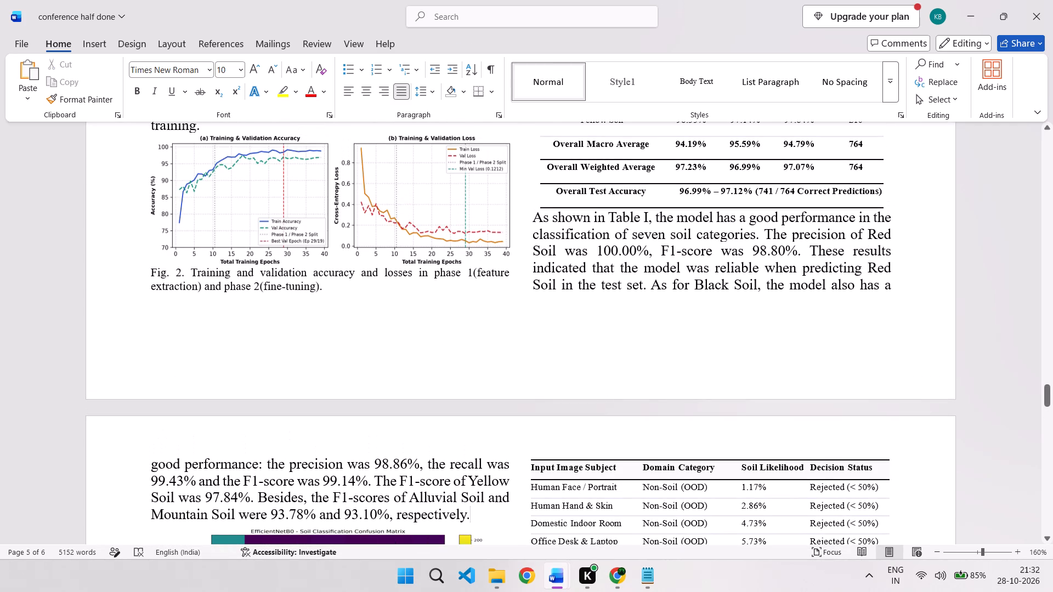
scroll(504, 270, down, 3)
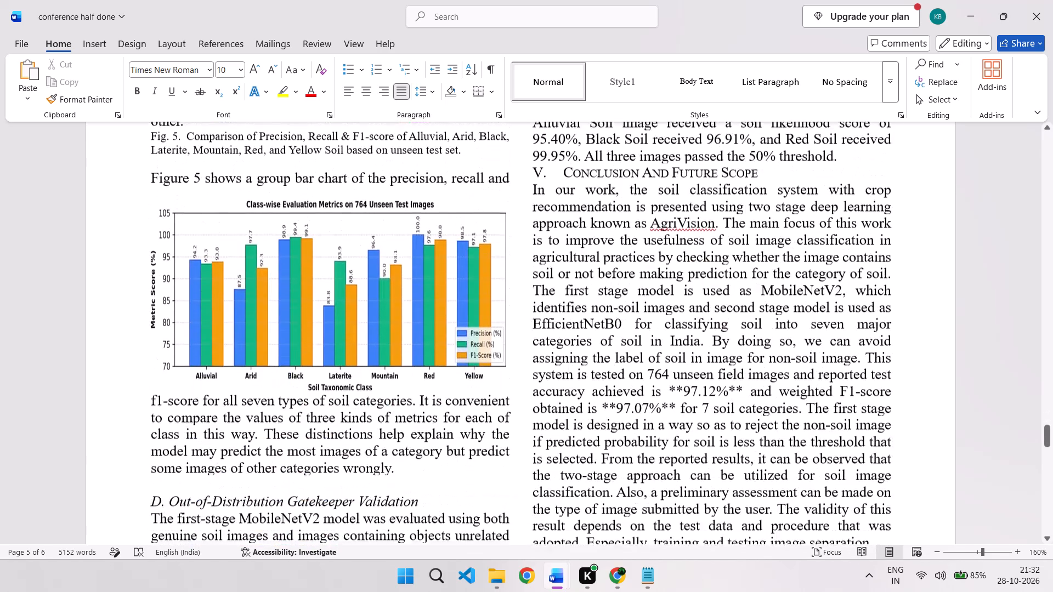
scroll(442, 337, down, 1)
scroll(406, 400, down, 1)
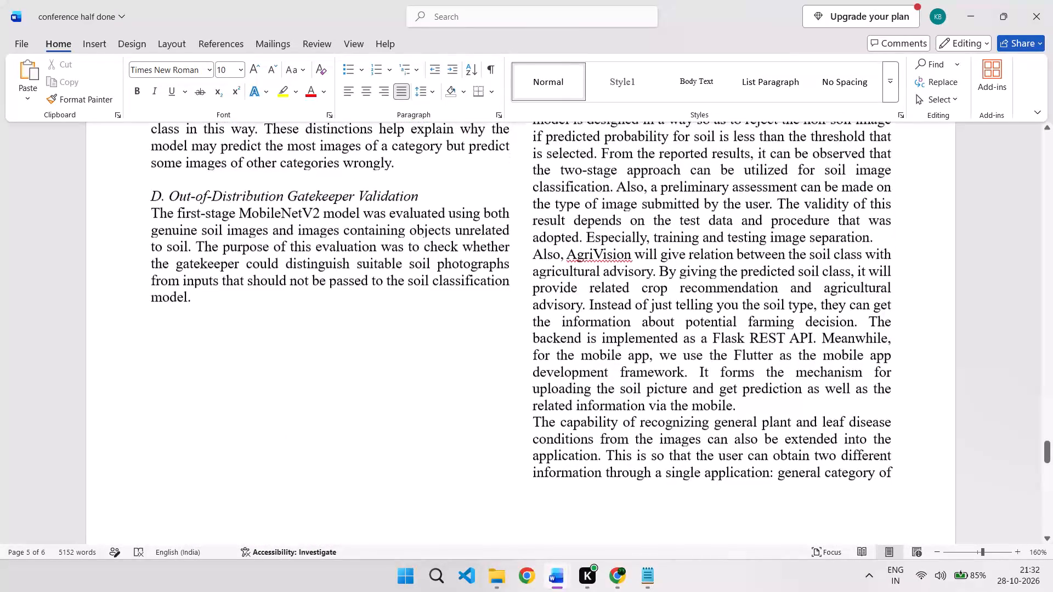
scroll(406, 400, down, 1)
scroll(406, 400, up, 1)
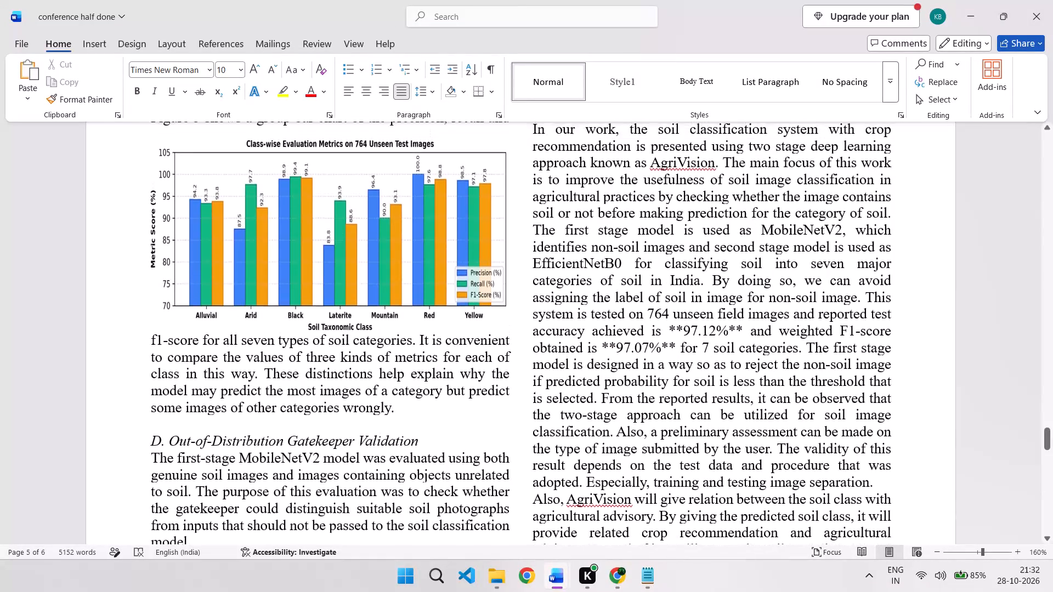
scroll(406, 400, up, 2)
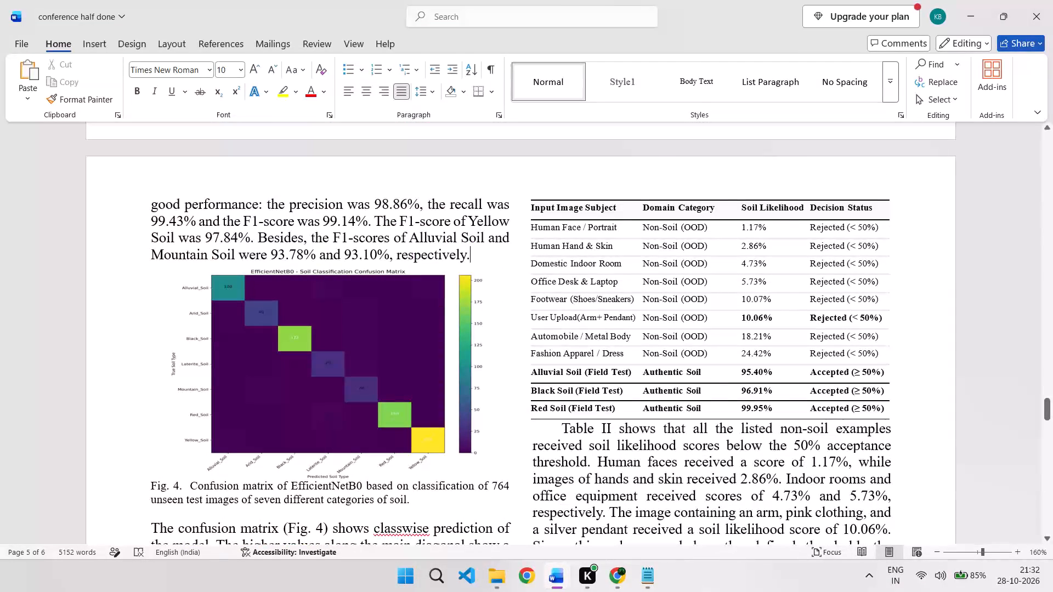
scroll(406, 400, down, 2)
scroll(406, 400, up, 2)
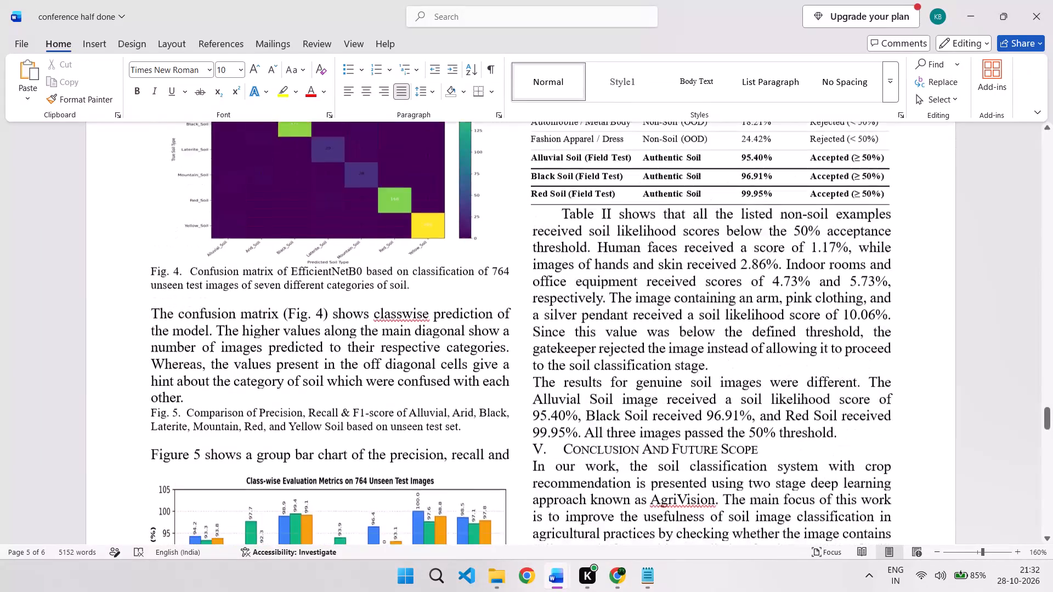
scroll(406, 400, up, 1)
scroll(406, 400, down, 1)
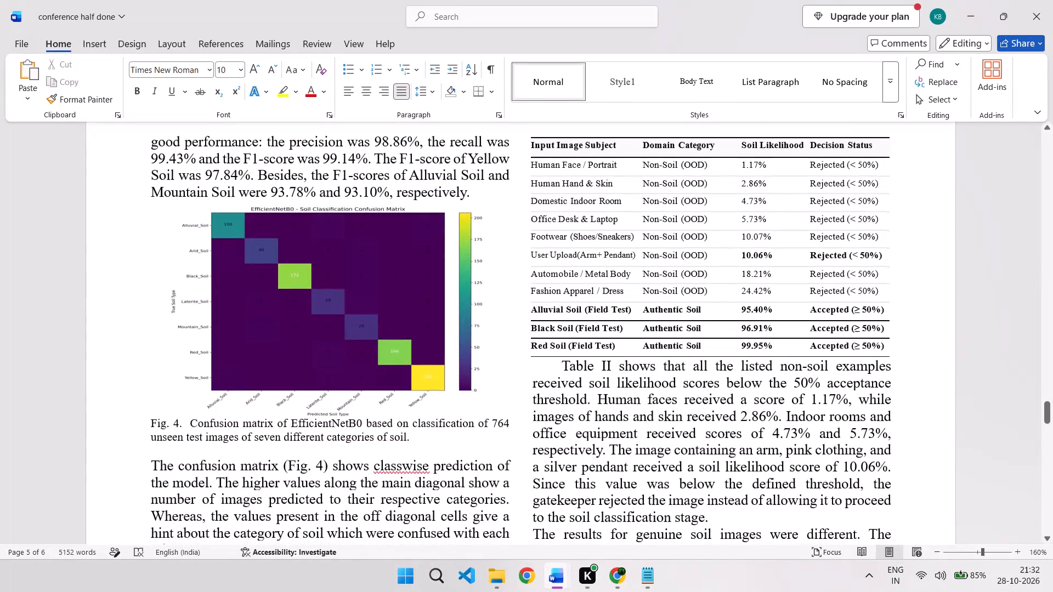
scroll(406, 400, down, 1)
drag(313, 395, 327, 415)
scroll(327, 415, down, 1)
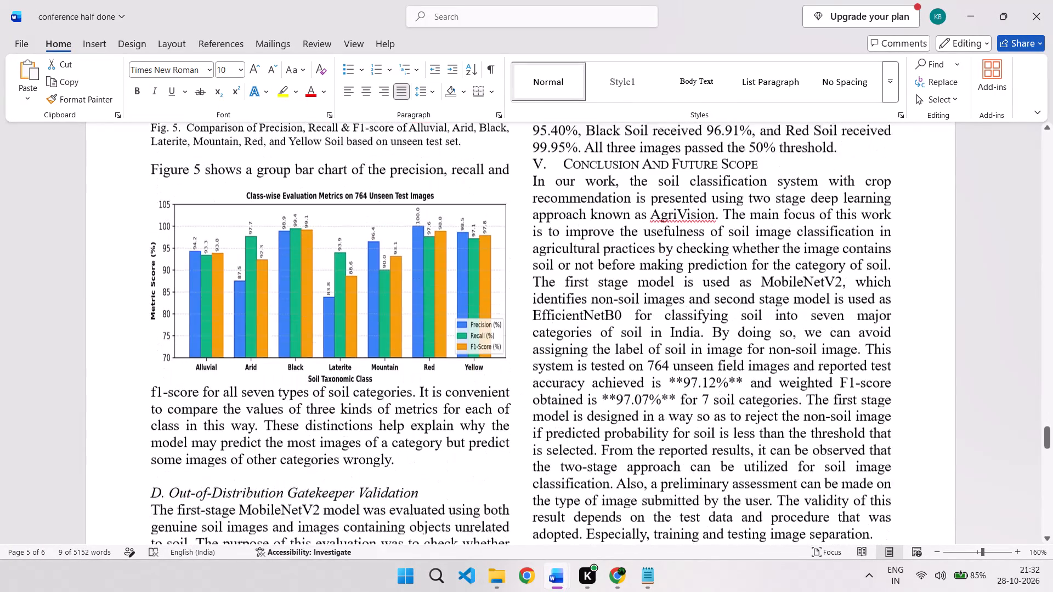
Shrink the class-wise evaluation metrics bar chart slightly and nudge it into place within its column.
click(348, 316)
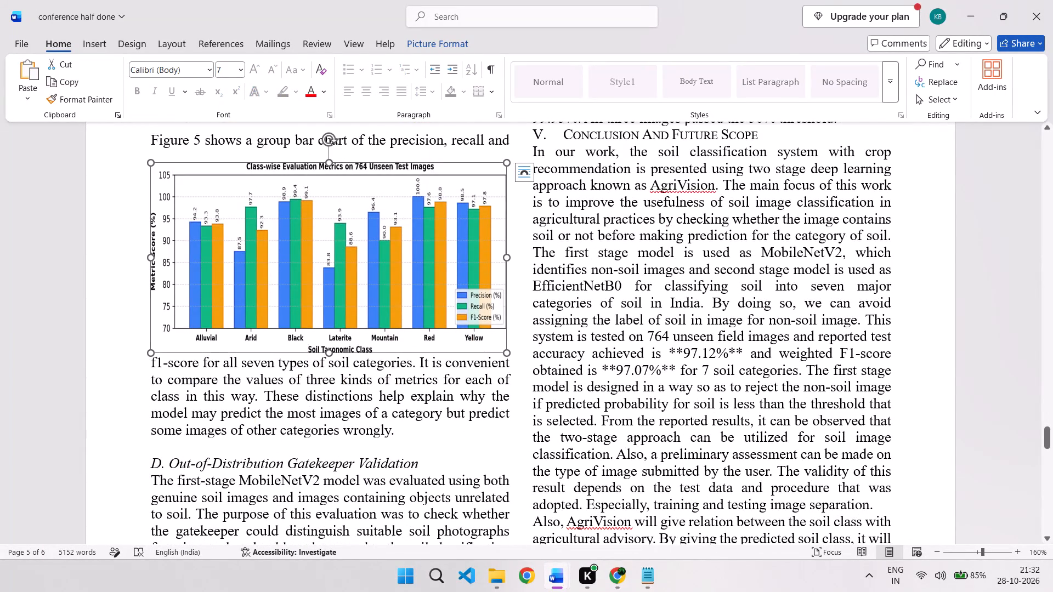
drag(505, 349, 500, 341)
drag(500, 341, 499, 335)
drag(354, 279, 358, 267)
Move the Input Image Subject table to a new line directly below the "D. Out-of-Distribution Gatekeeper Validation" heading.
scroll(373, 449, down, 2)
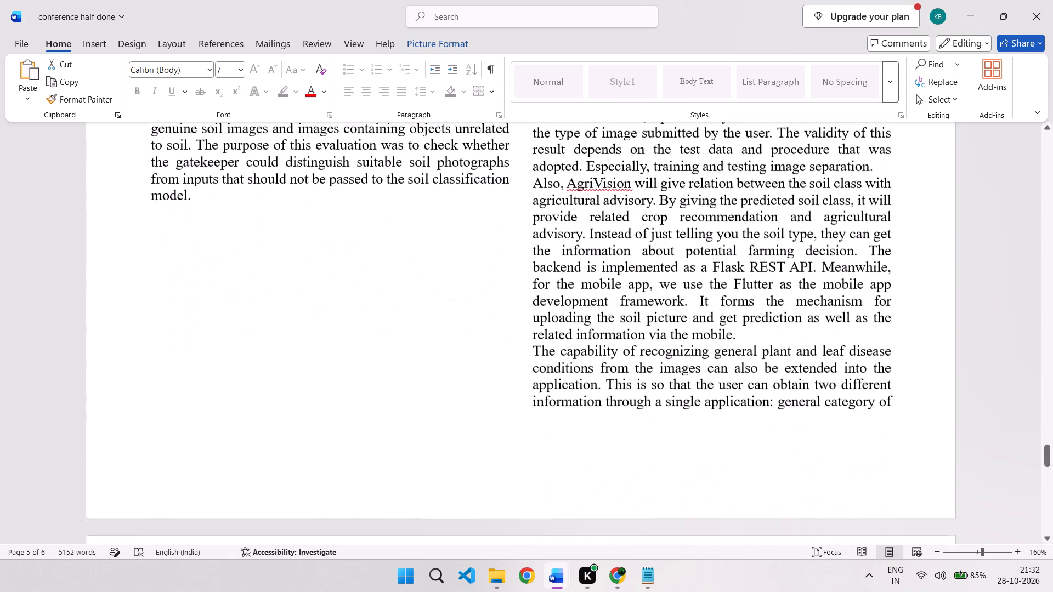
scroll(373, 449, up, 2)
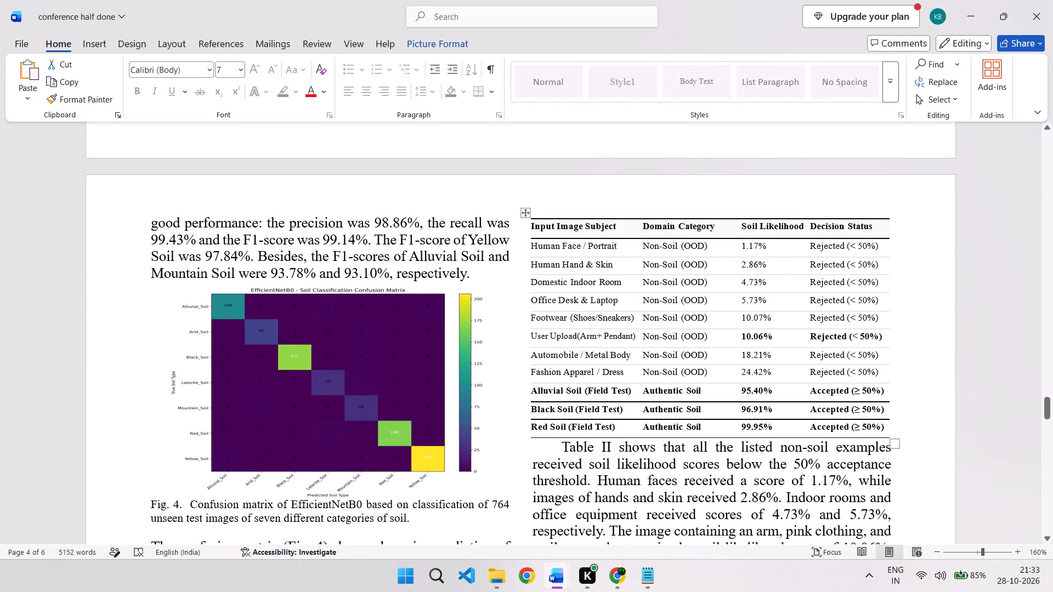
drag(896, 431, 529, 221)
scroll(800, 387, left, 1)
key(ctrl+x)
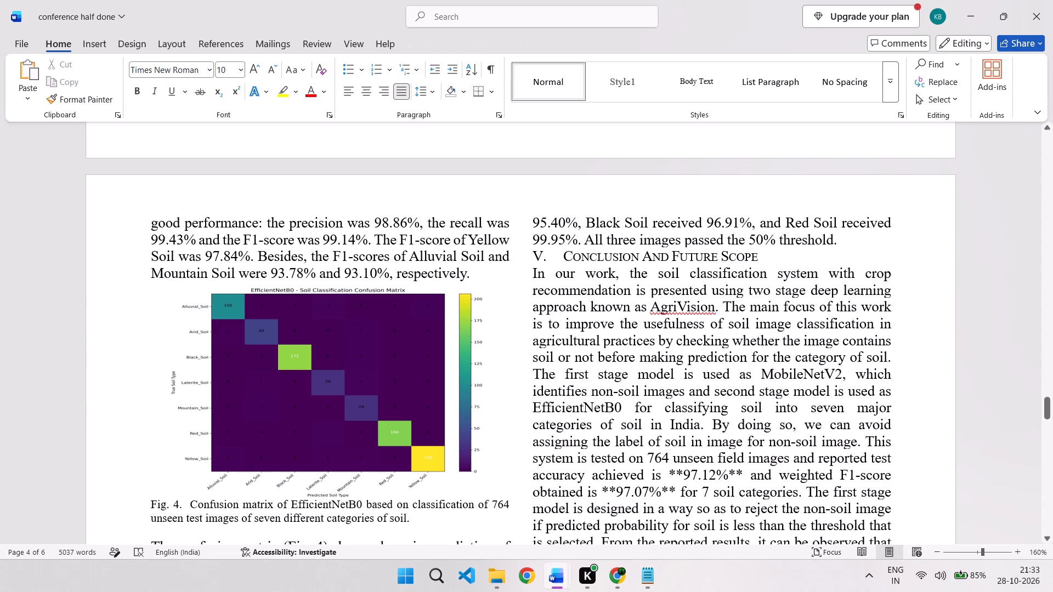
scroll(558, 303, down, 4)
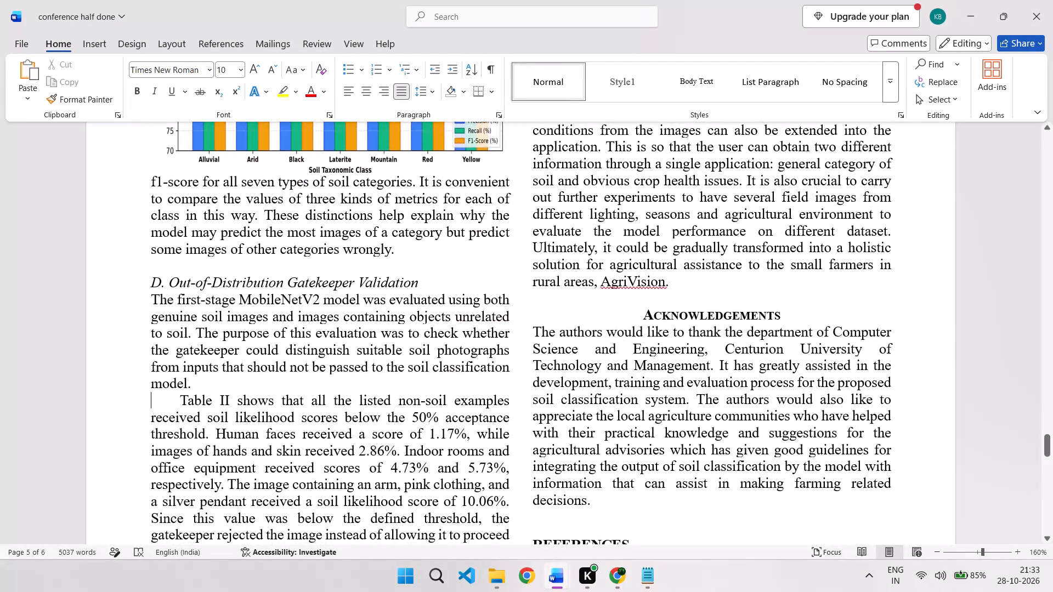
scroll(230, 382, down, 1)
scroll(230, 382, up, 1)
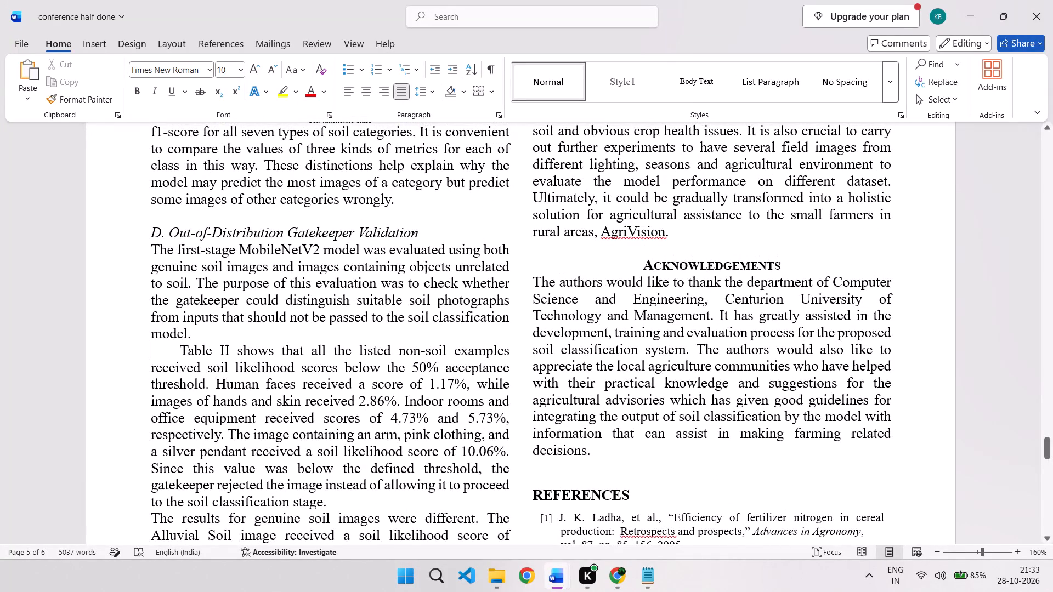
click(434, 234)
key(Return)
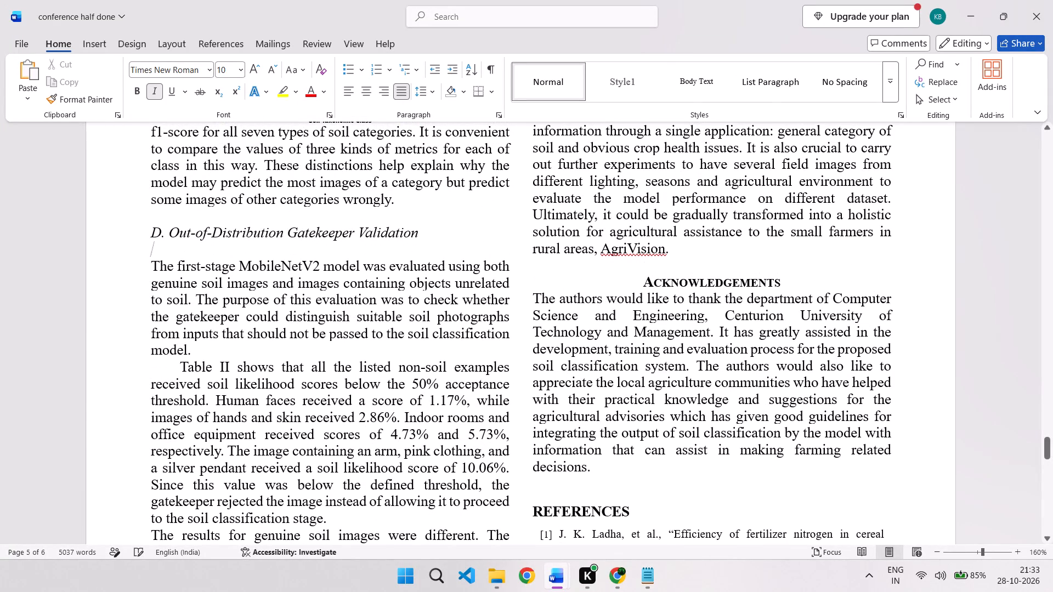
key(ctrl+v)
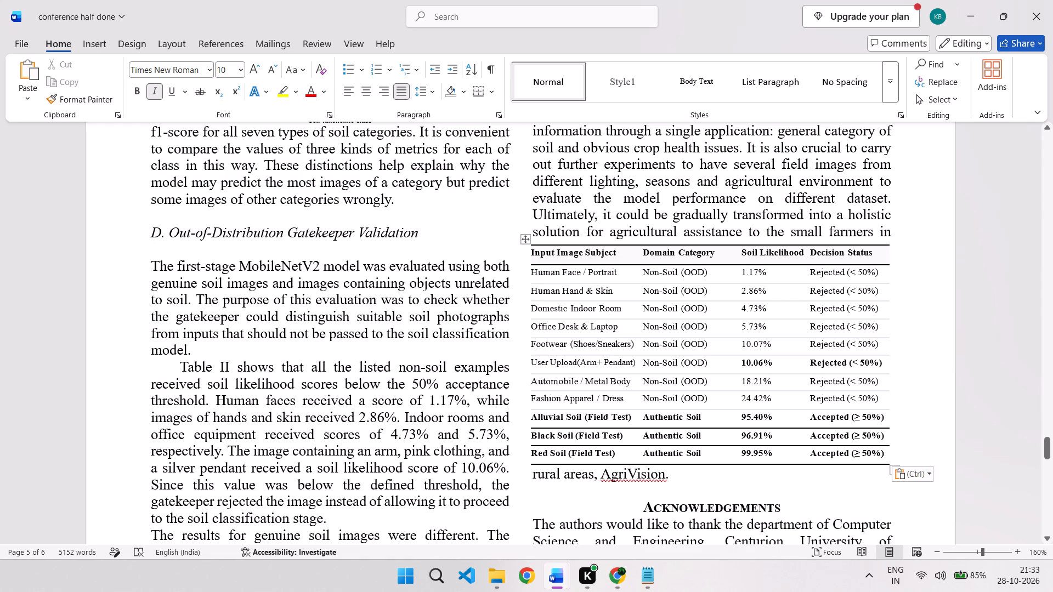
Left-align the whole moved table so it sits in the same column as the section D heading.
click(525, 241)
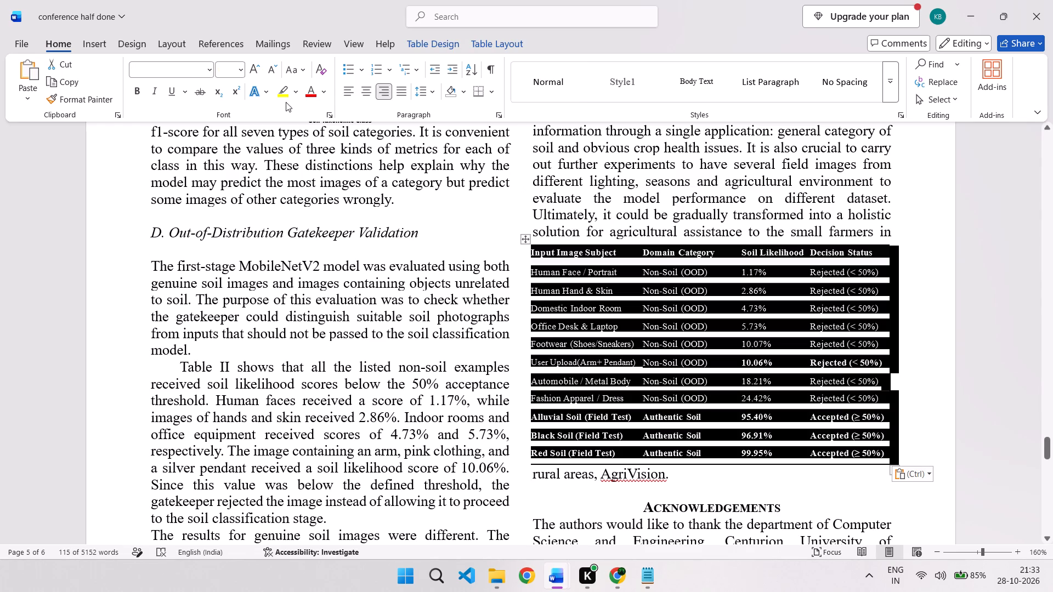
click(347, 99)
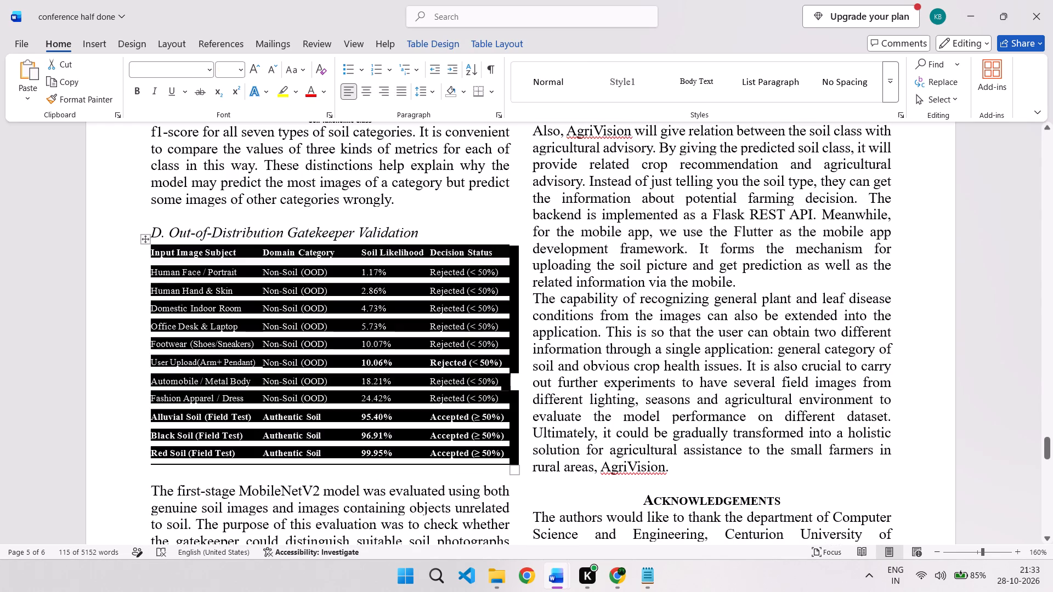
click(482, 214)
Insert two blank lines between the "D. Out-of-Distribution Gatekeeper Validation" heading and the table below it.
scroll(482, 214, down, 1)
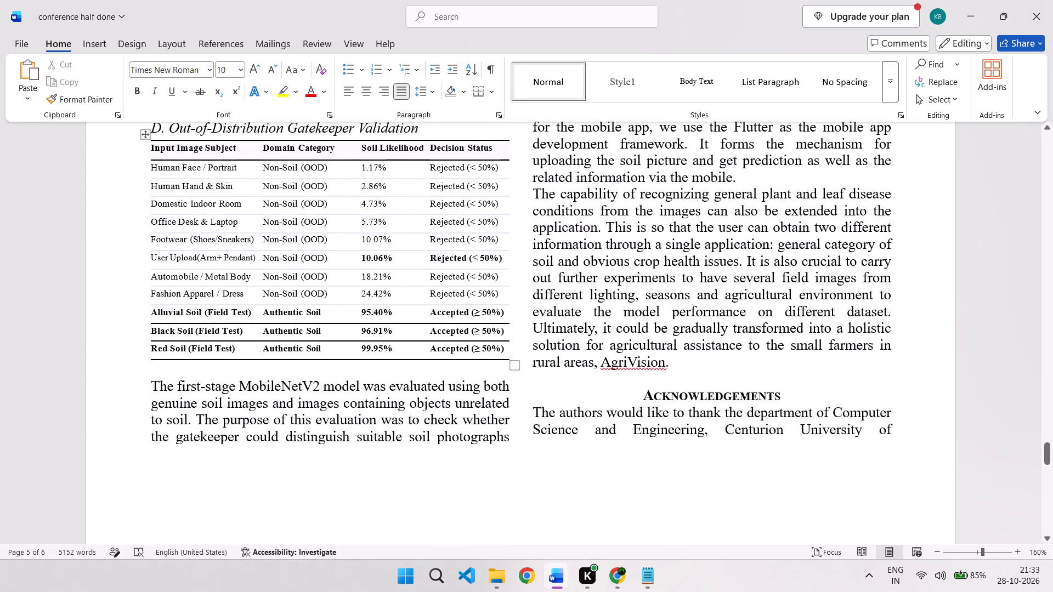
scroll(482, 214, up, 1)
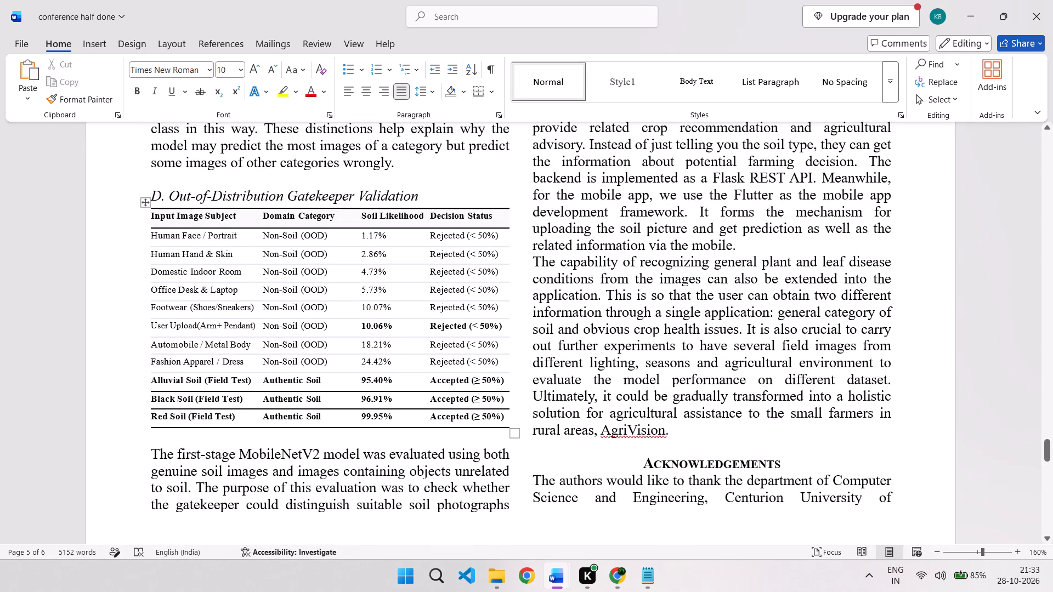
scroll(371, 452, down, 1)
click(438, 148)
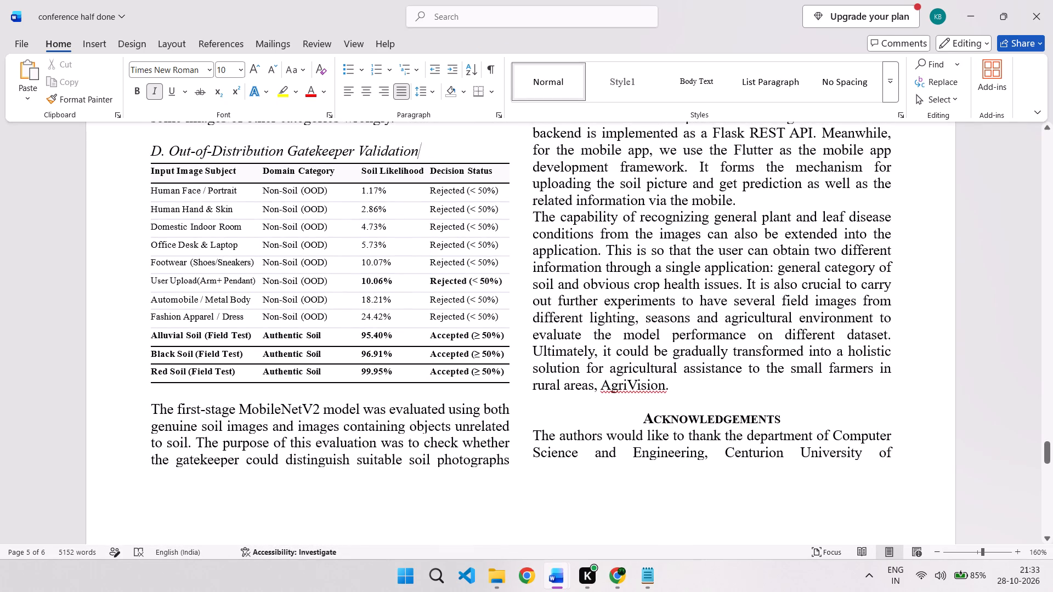
key(Return)
key(Return)
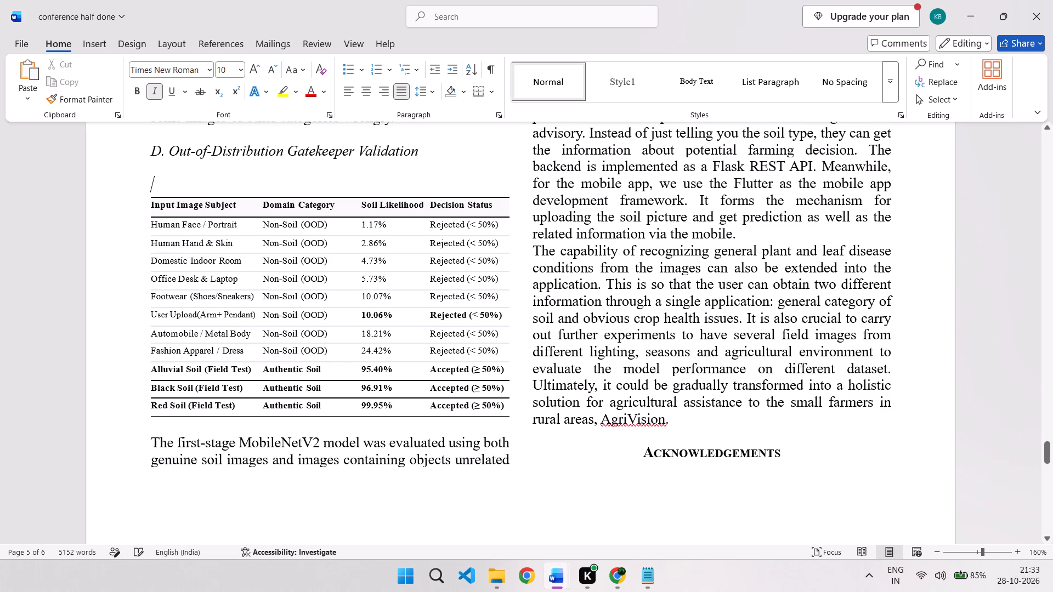
Copy the "Table I. Class Wise Classification Performance Of 764 Test Images" caption and paste it above the section D validation table.
scroll(438, 151, up, 2)
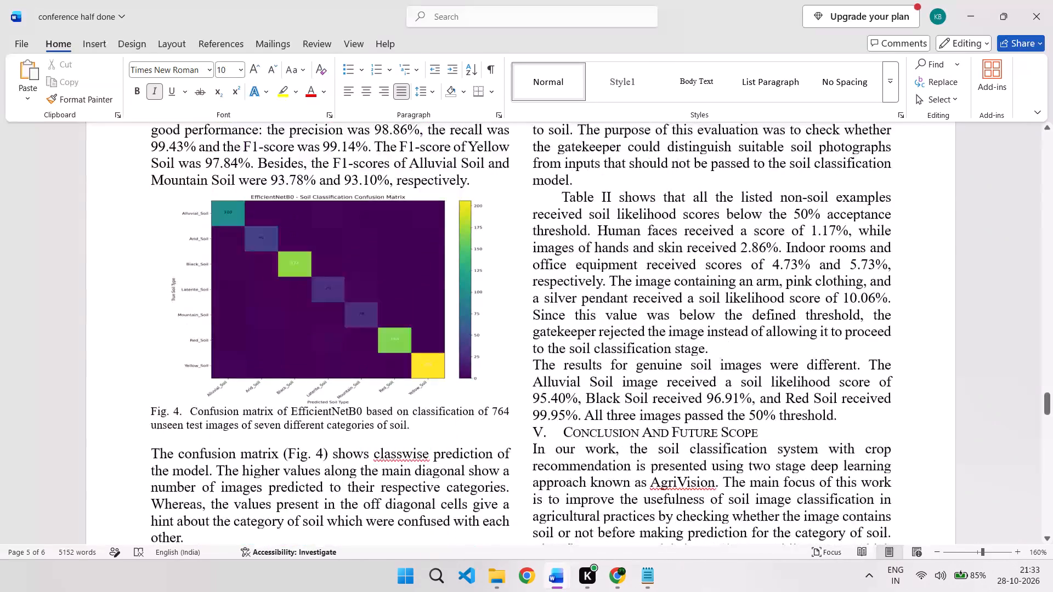
scroll(438, 151, up, 2)
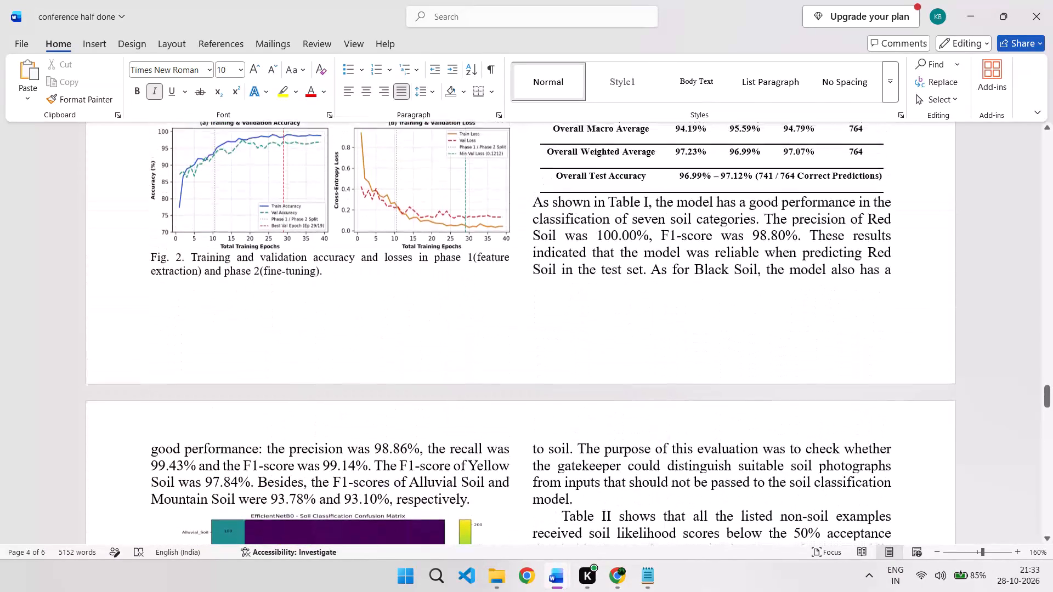
scroll(438, 151, up, 1)
right_click(438, 151)
click(663, 272)
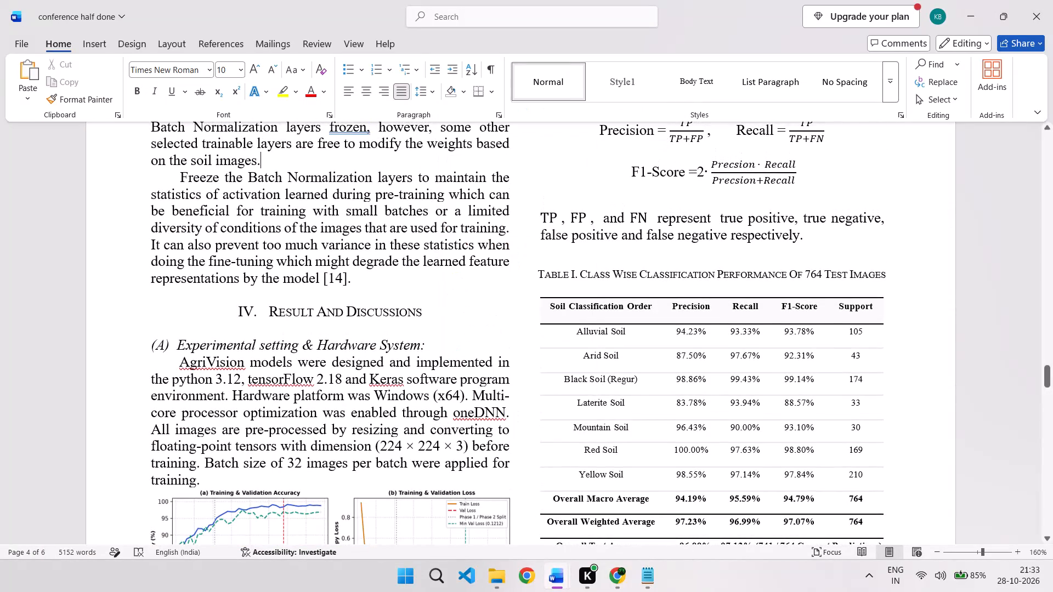
triple_click(663, 272)
key(ctrl+c)
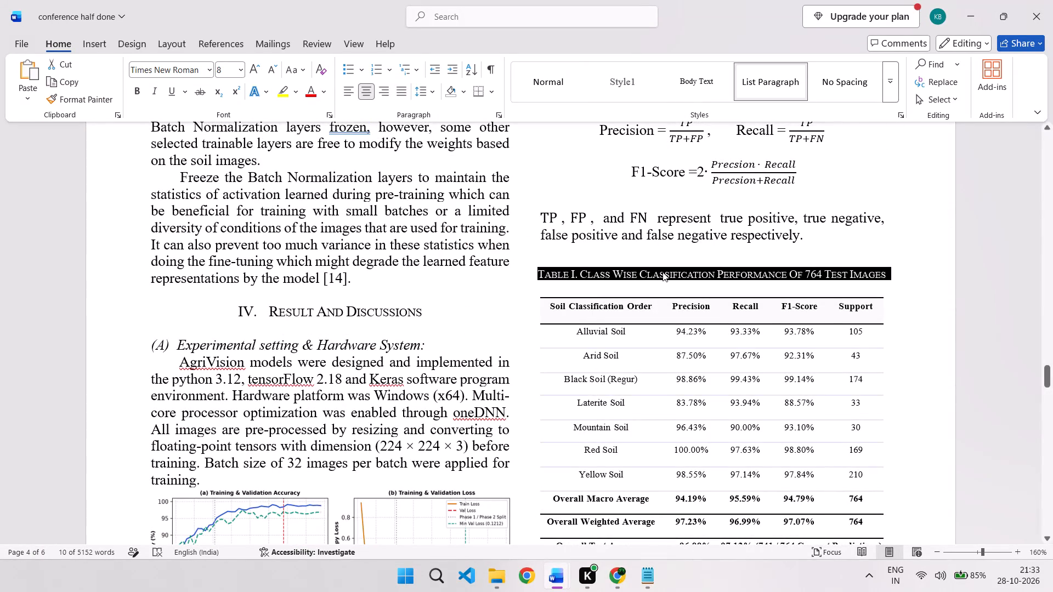
scroll(569, 396, down, 5)
scroll(344, 350, down, 1)
click(259, 358)
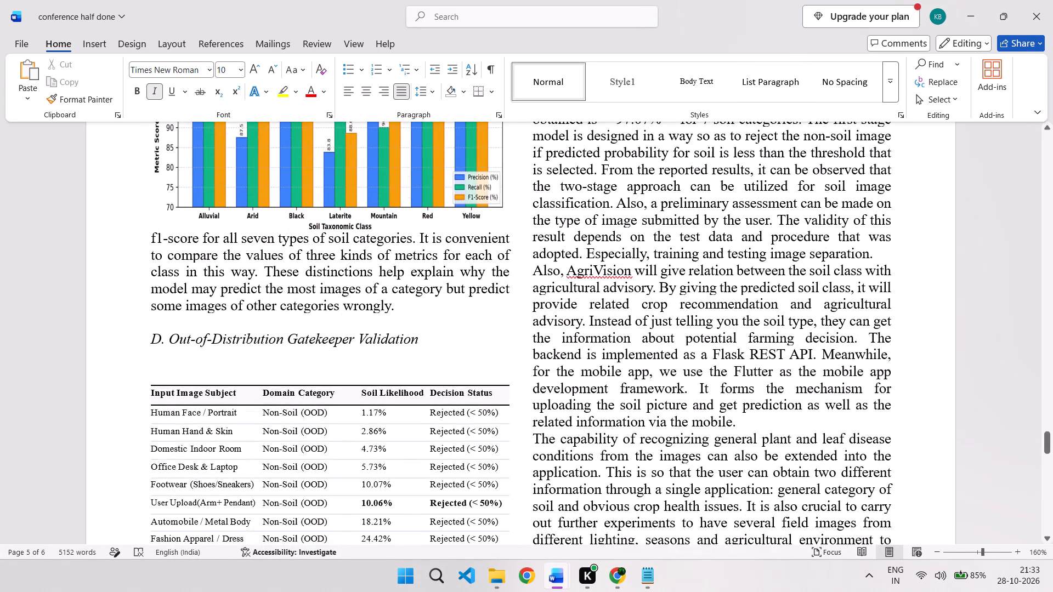
key(ctrl+v)
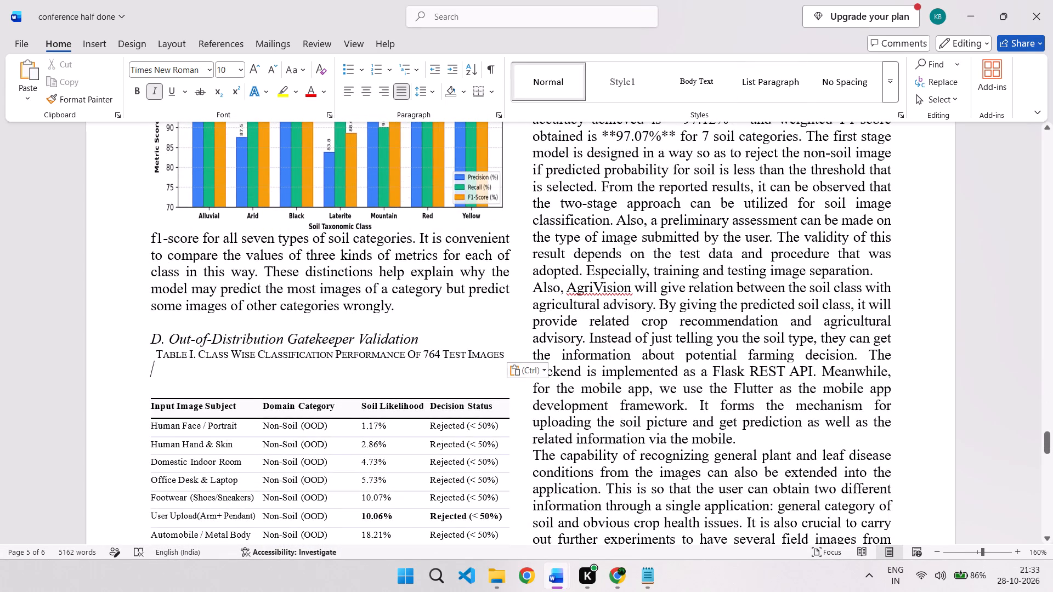
Remove the pasted table caption's indent and add a blank line between it and the "D. Out-of-Distribution Gatekeeper Validation" heading.
click(158, 355)
key(BackSpace)
key(Return)
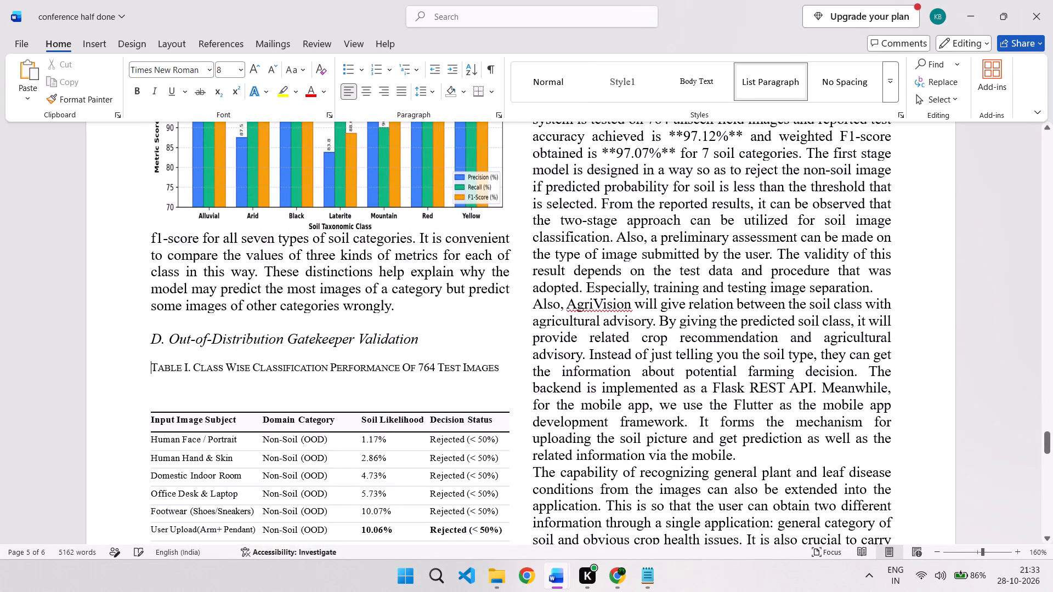
Switch to the AntiGravity_Conference_Paper document and find the caption of the Input Image Subject table in section D.
scroll(184, 362, down, 1)
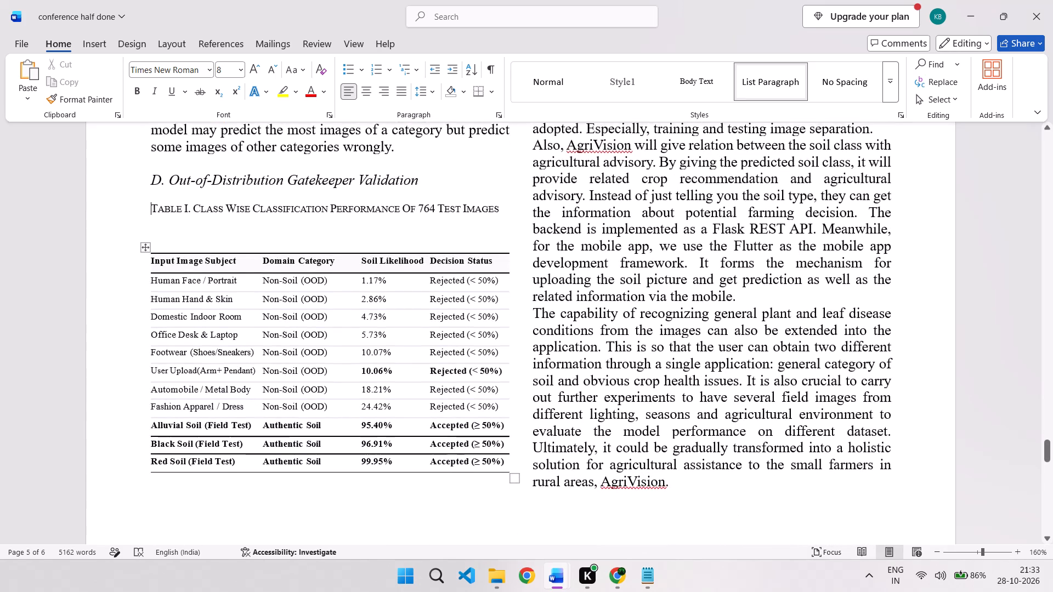
scroll(184, 362, down, 1)
scroll(184, 362, up, 1)
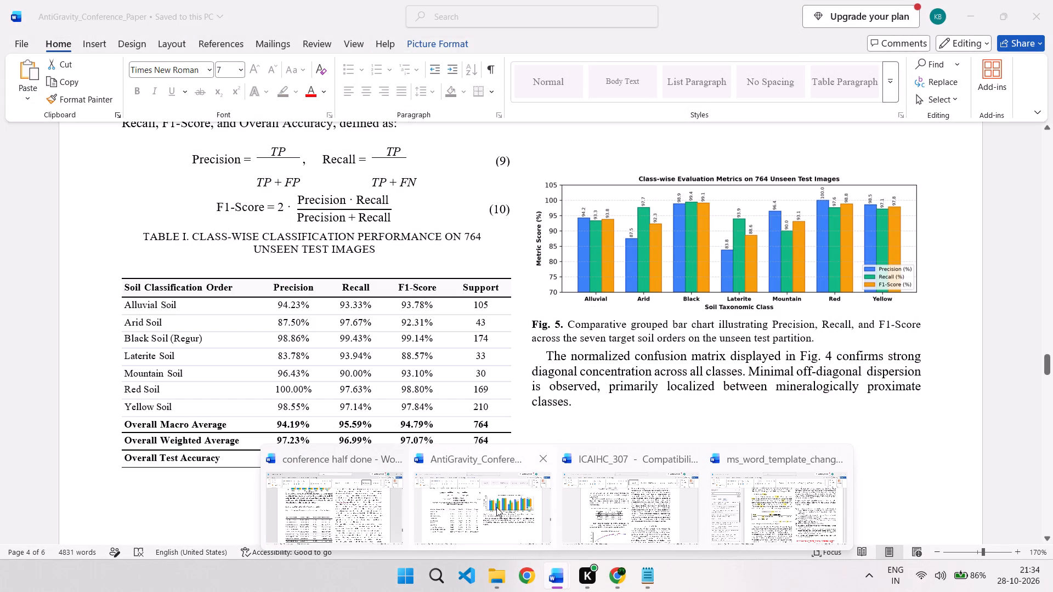
click(496, 507)
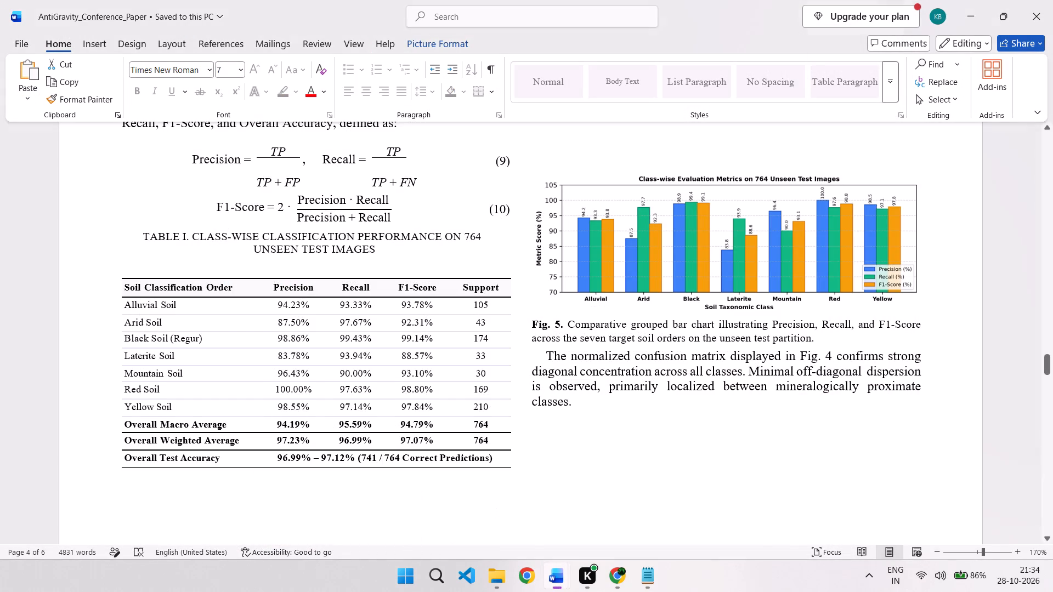
scroll(556, 418, down, 5)
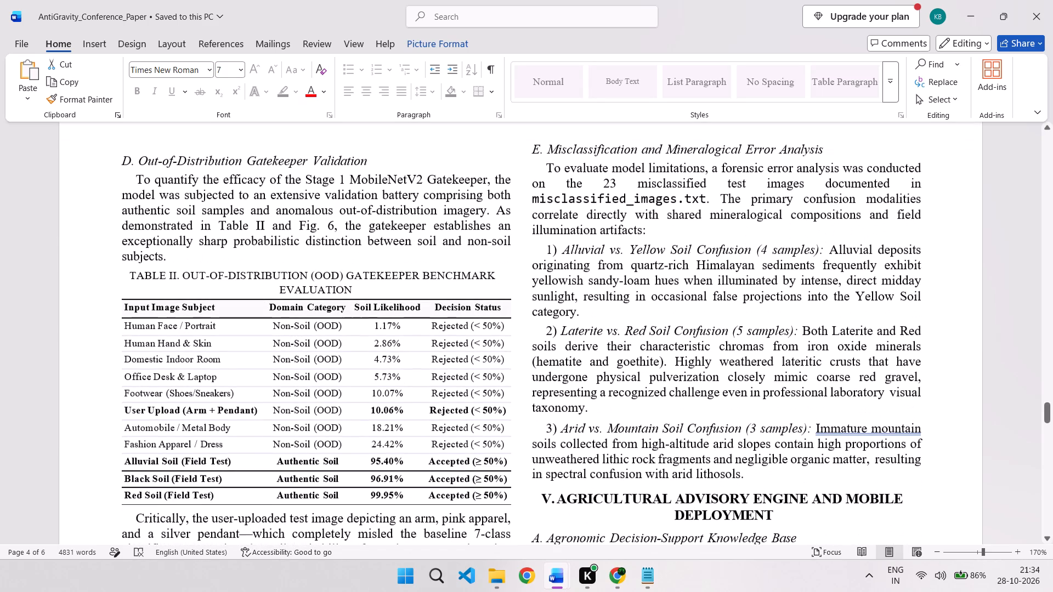
scroll(556, 418, down, 1)
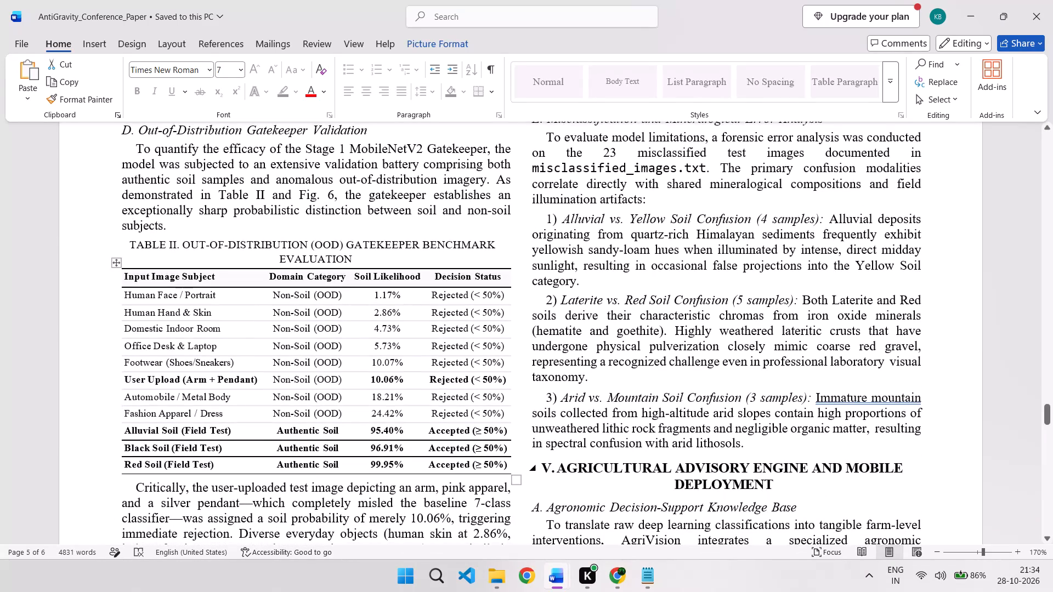
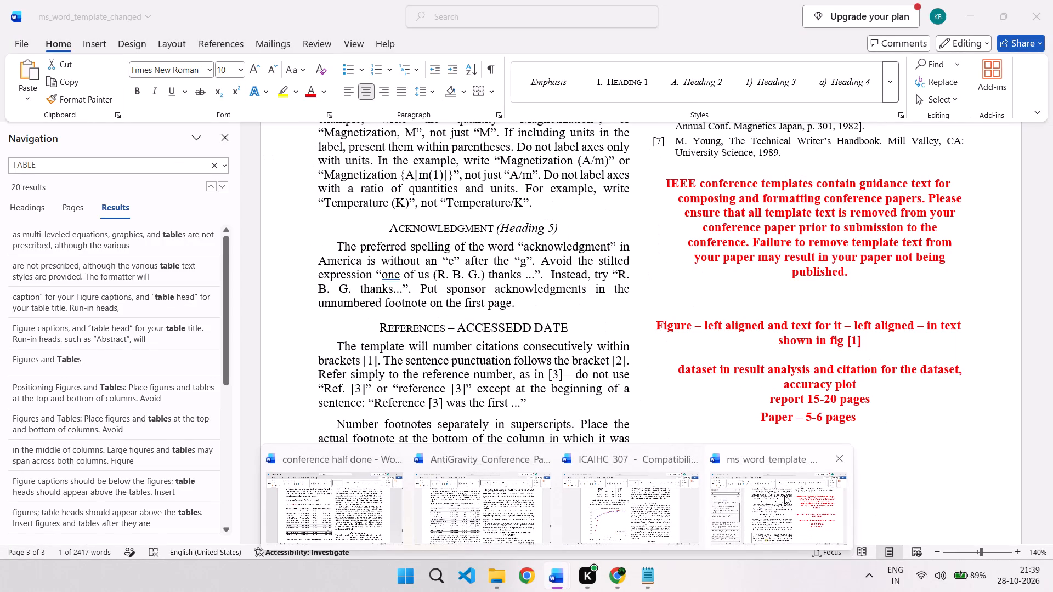
Switch to the conference half done document and add a blank line below the "Acknowledgement" heading.
click(330, 536)
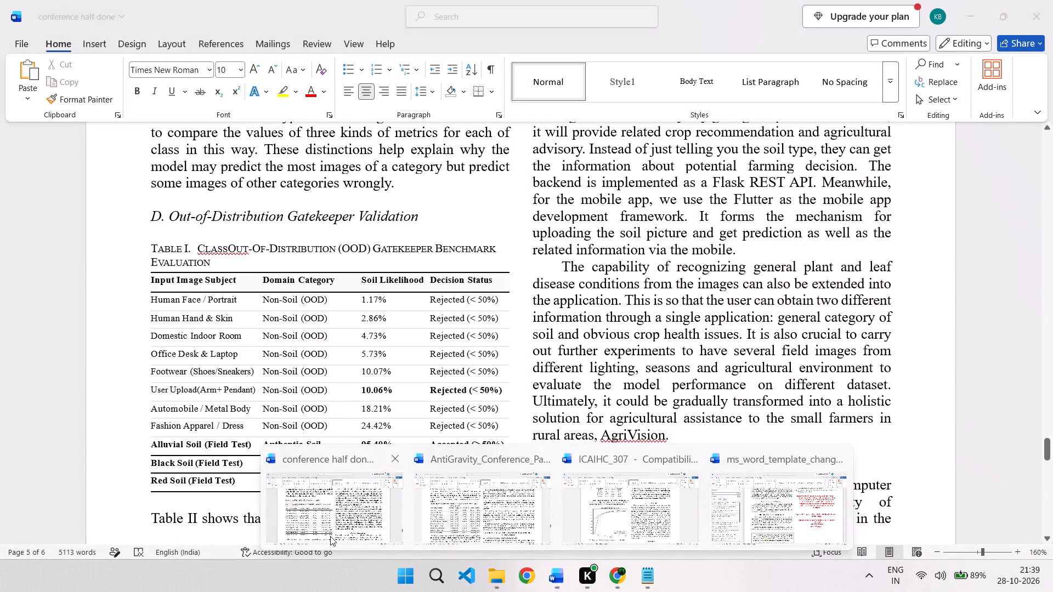
scroll(646, 442, down, 1)
click(780, 414)
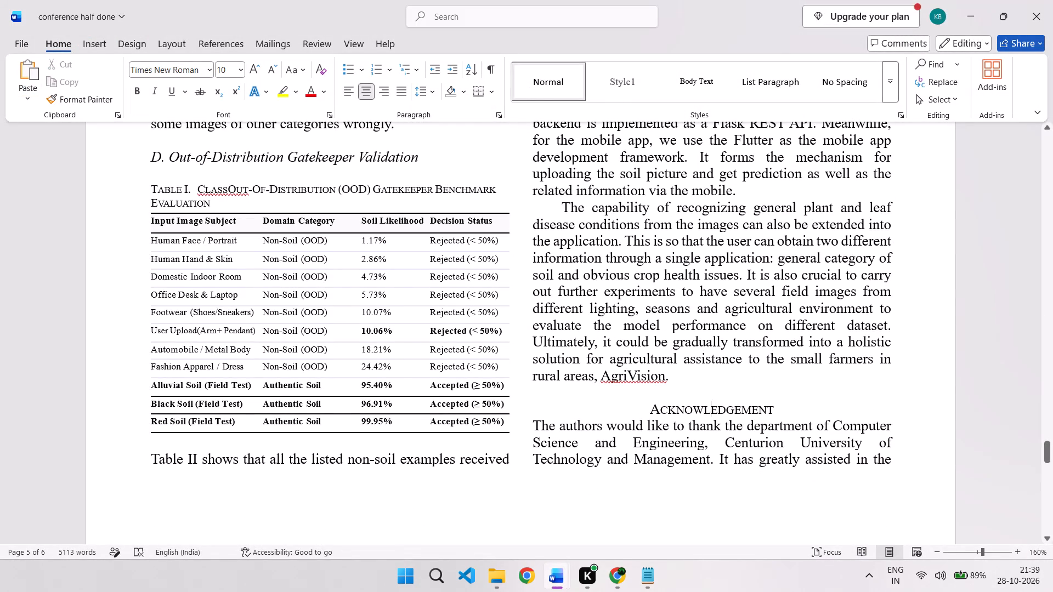
key(Return)
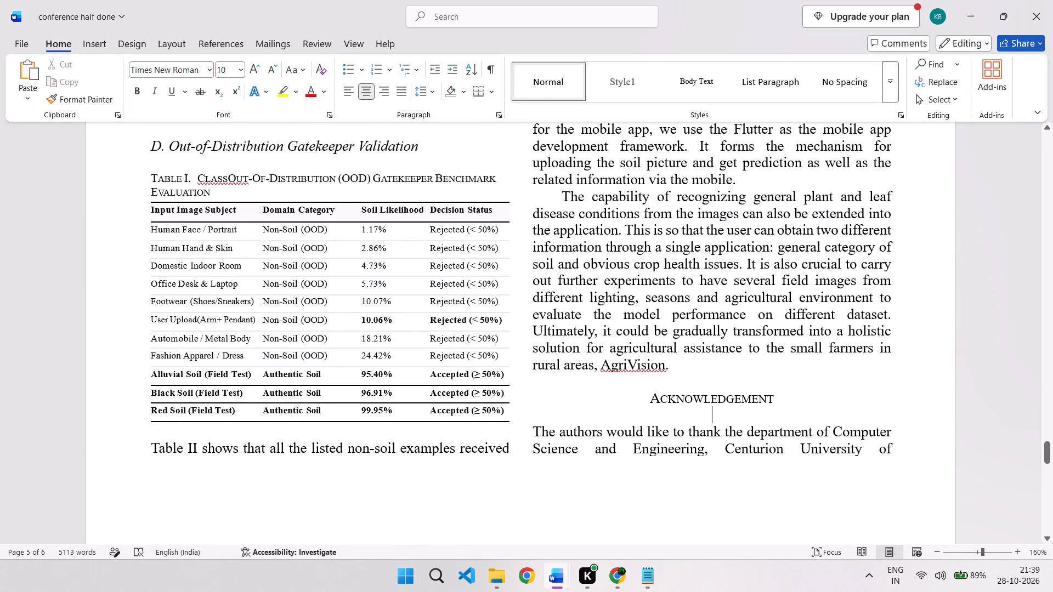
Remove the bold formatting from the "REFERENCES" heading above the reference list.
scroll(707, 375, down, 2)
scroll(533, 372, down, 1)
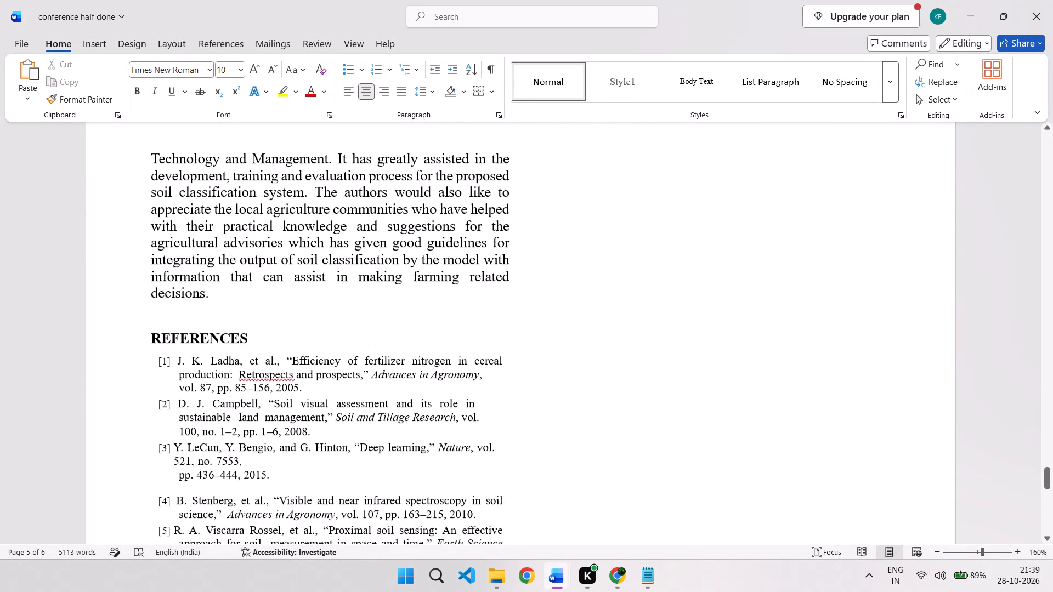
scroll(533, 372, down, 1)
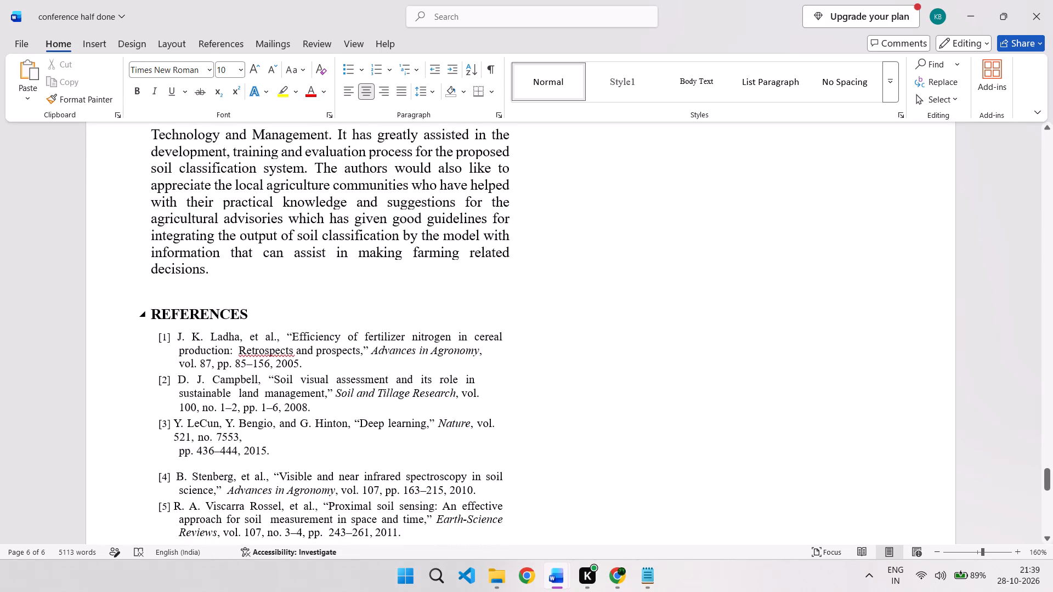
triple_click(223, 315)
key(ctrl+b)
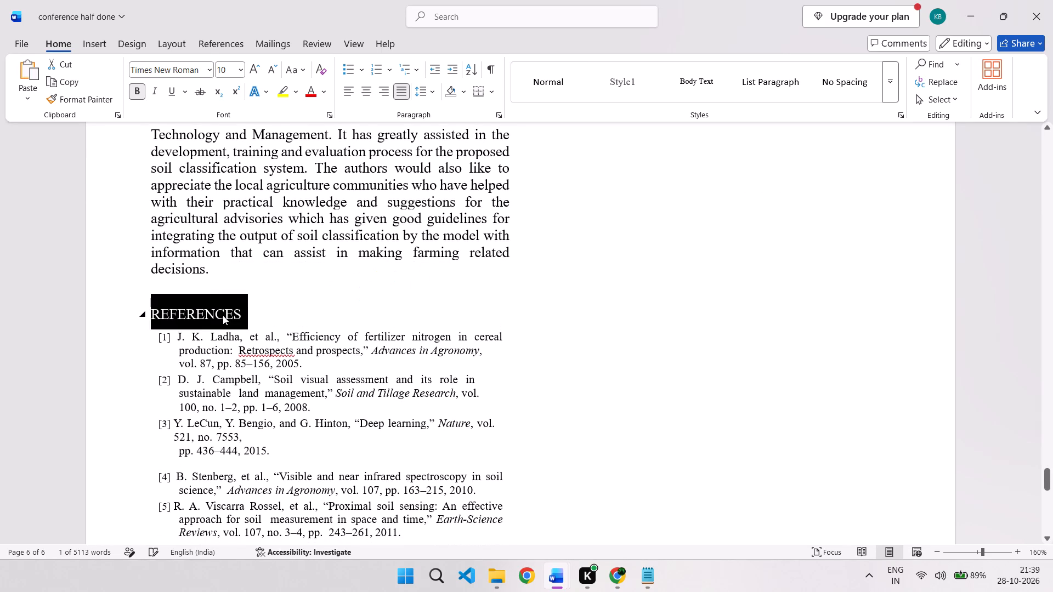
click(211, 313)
Copy the "Acknowledgement" heading and paste it directly after the "REFERENCES" heading text.
scroll(211, 313, up, 1)
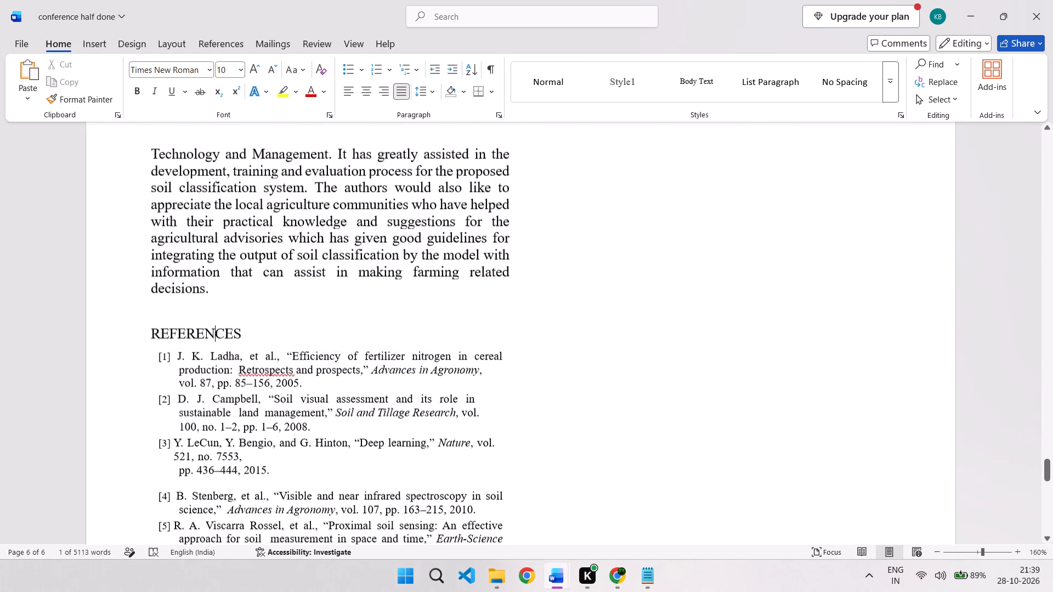
scroll(211, 313, up, 1)
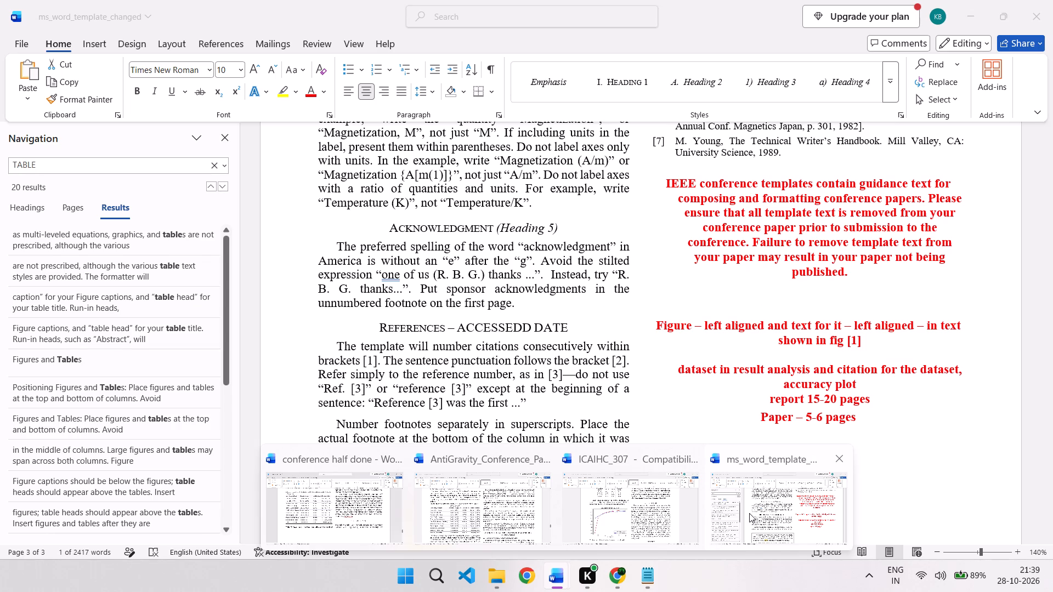
click(315, 511)
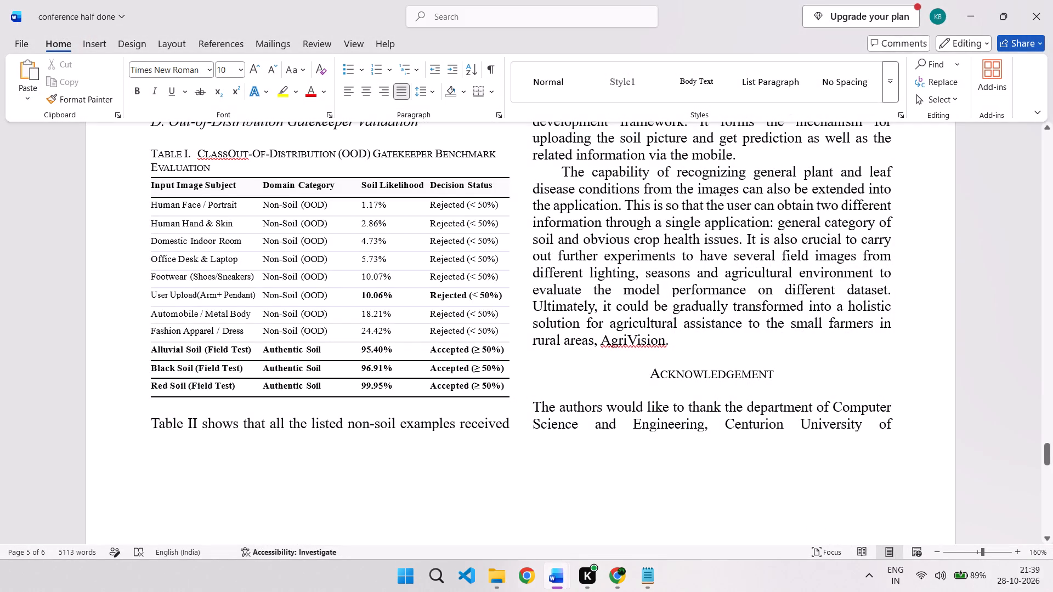
double_click(700, 374)
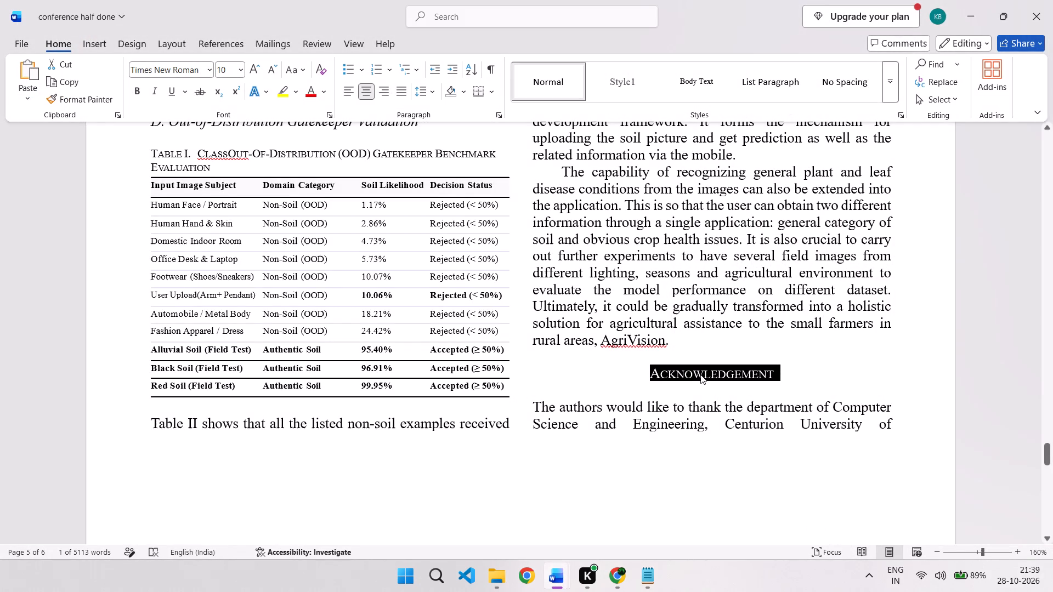
key(ctrl+c)
scroll(591, 426, down, 1)
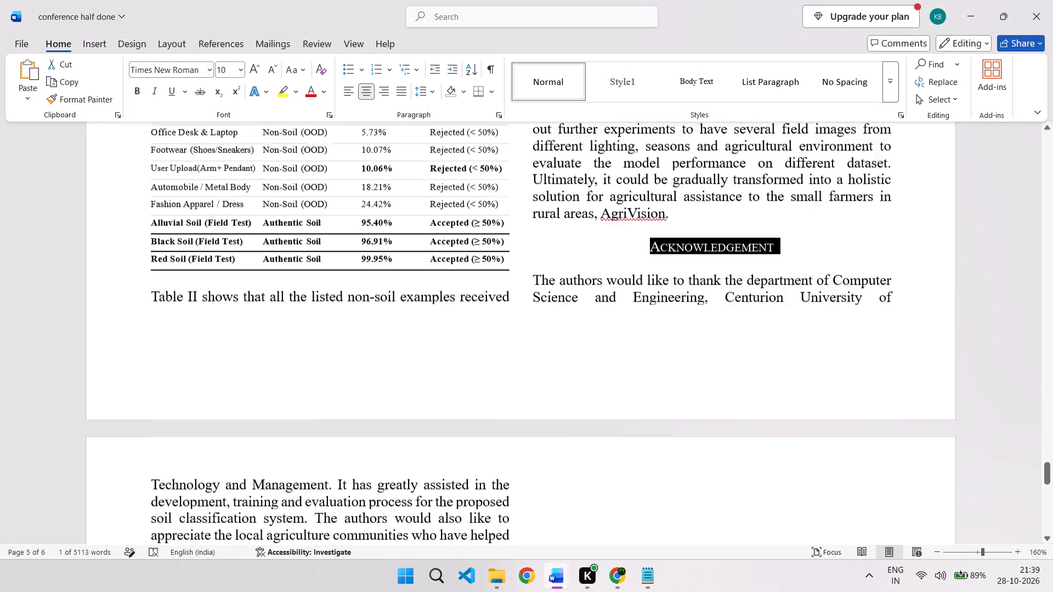
scroll(591, 426, down, 1)
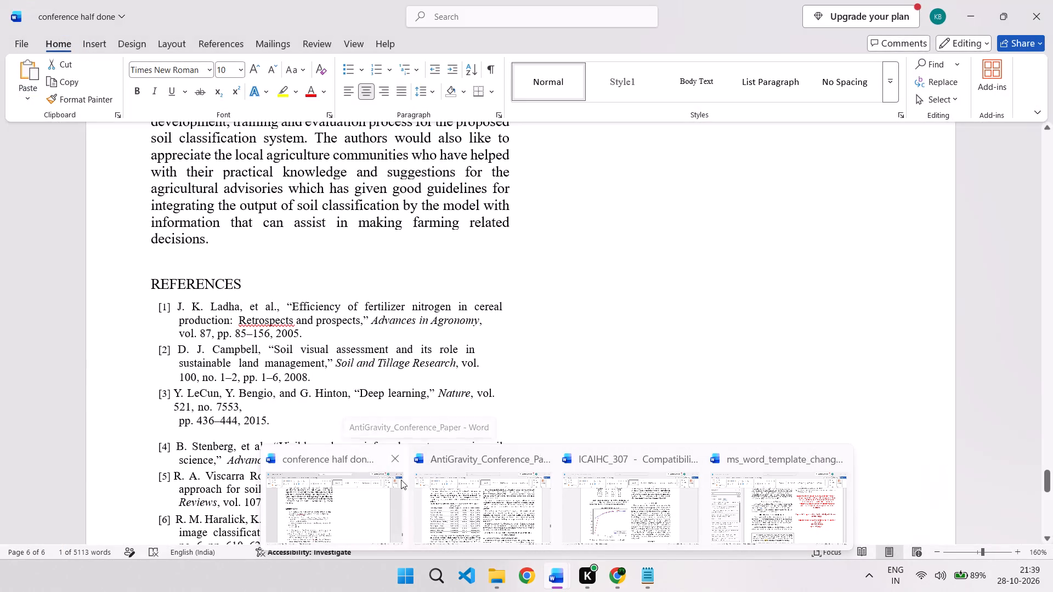
click(356, 503)
click(254, 282)
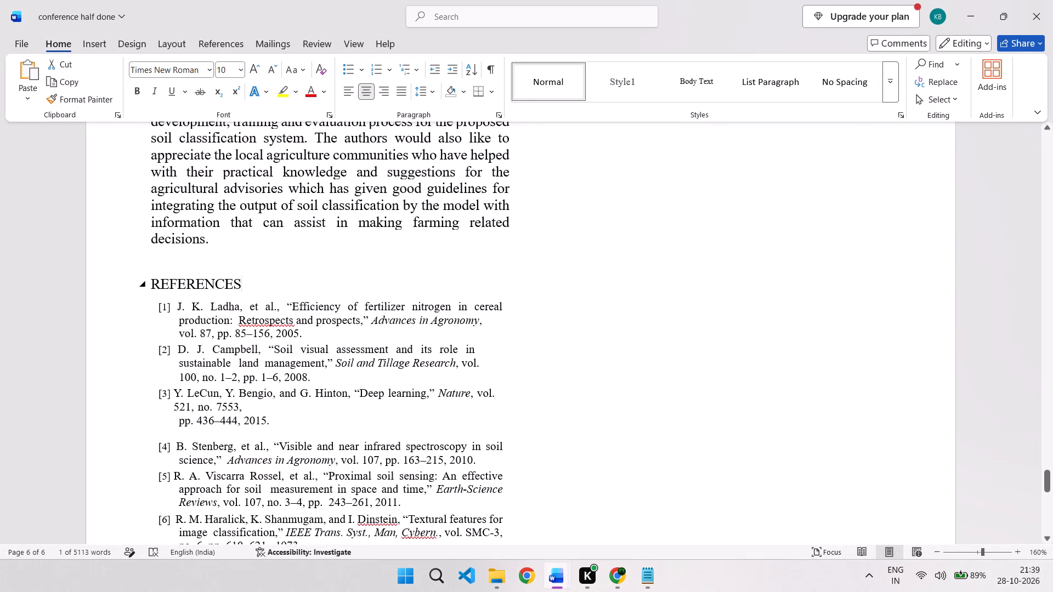
key(ctrl+v)
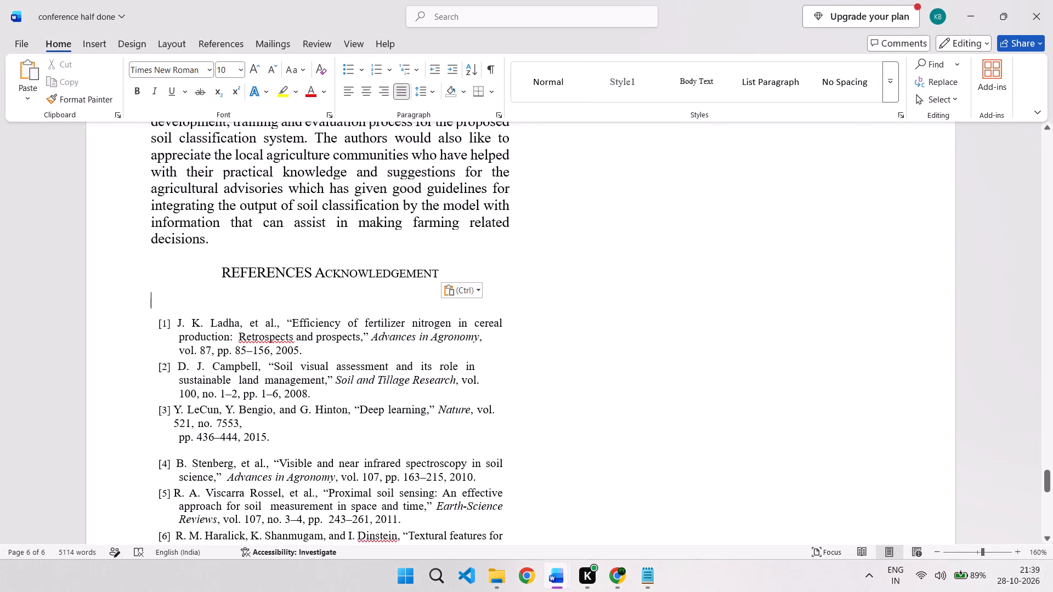
Change the pasted "Acknowledgement" text to read "References", keeping its small-caps heading style.
drag(322, 272, 343, 275)
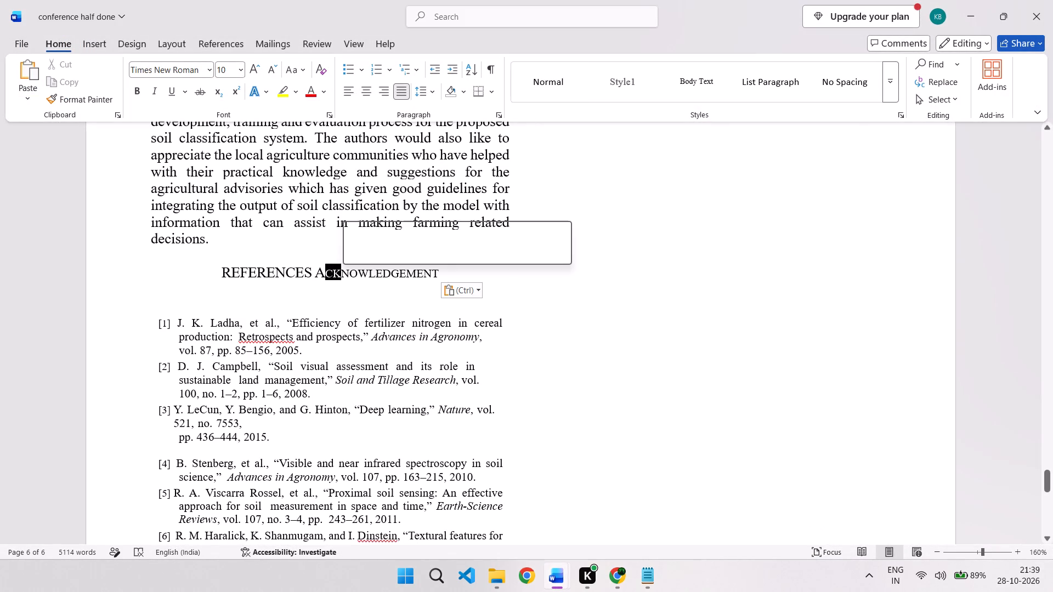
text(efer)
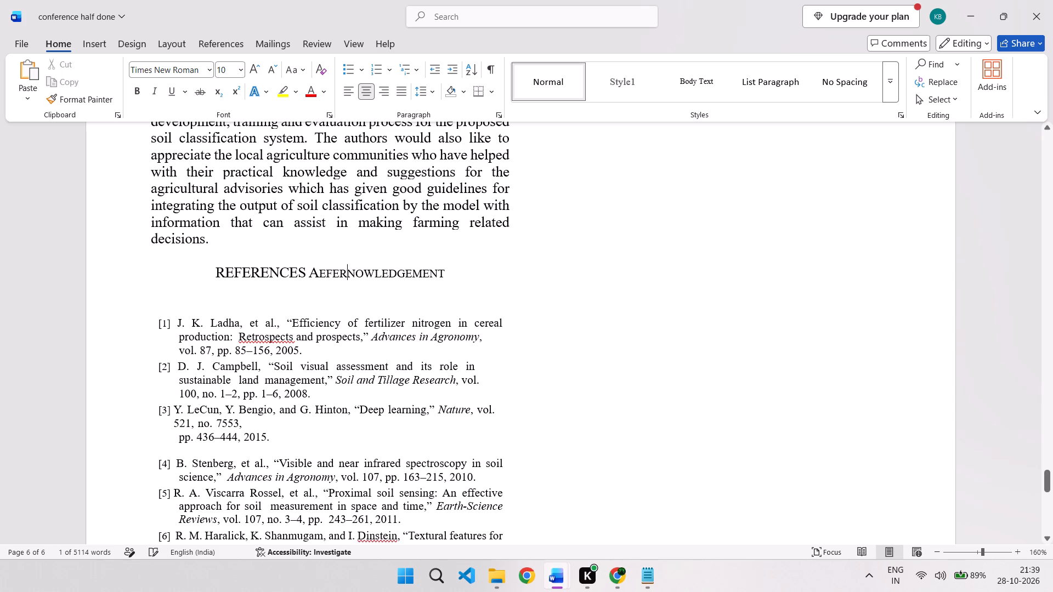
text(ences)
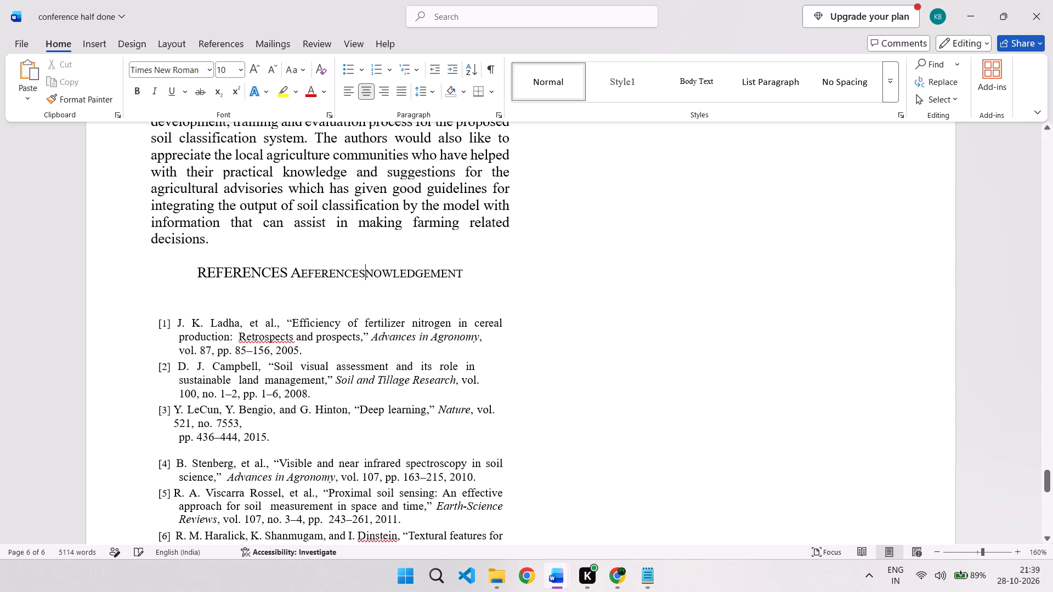
click(298, 272)
key(BackSpace)
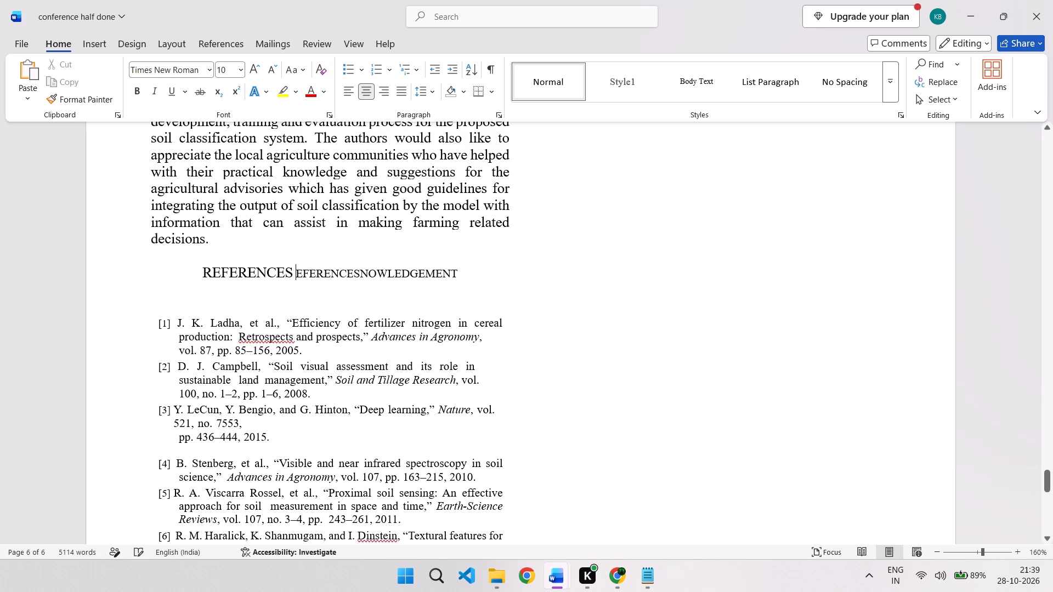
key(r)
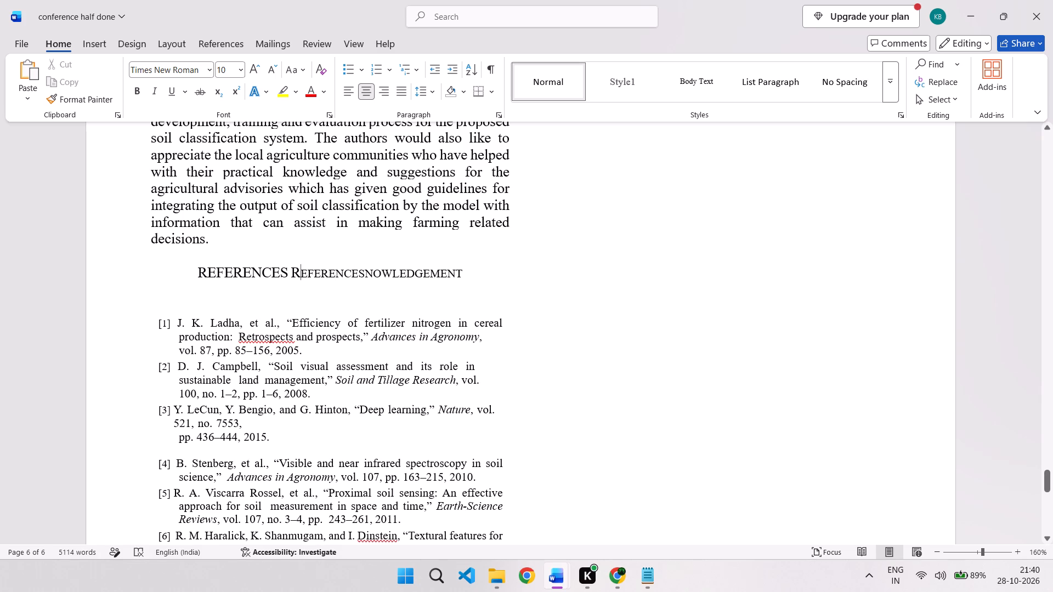
drag(365, 271, 463, 275)
key(BackSpace)
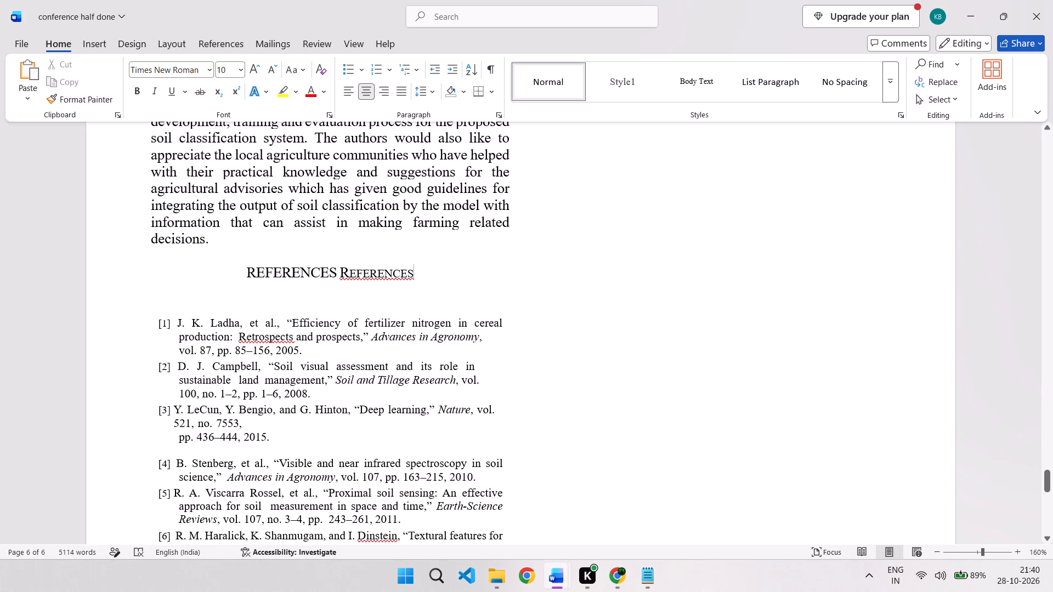
Delete the old uppercase "REFERENCES" text in front of the small-caps heading and centre the remaining heading.
drag(343, 269, 252, 266)
key(BackSpace)
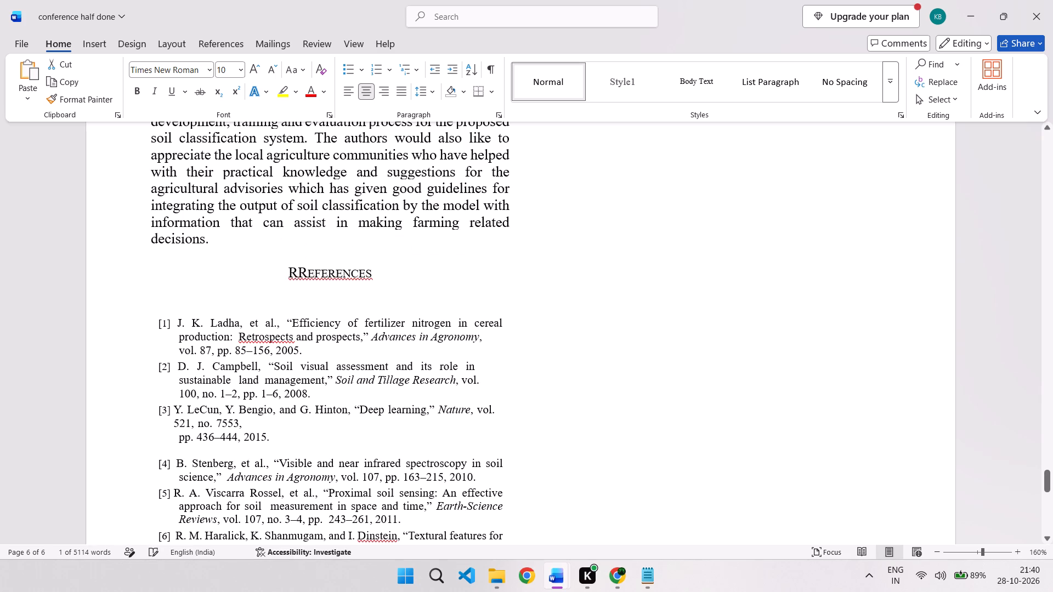
key(BackSpace)
key(BackSpace)
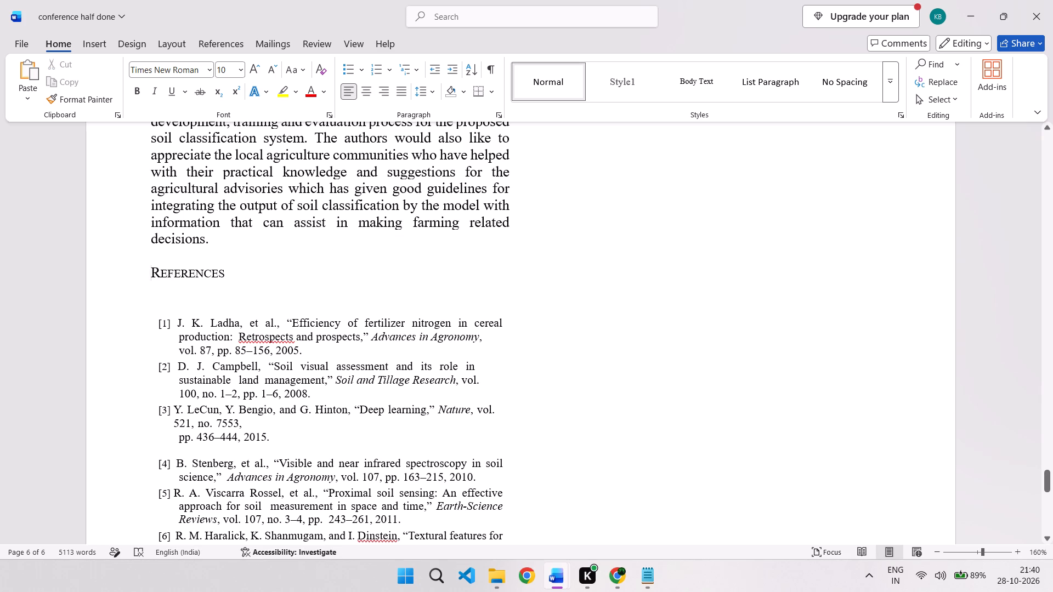
click(367, 90)
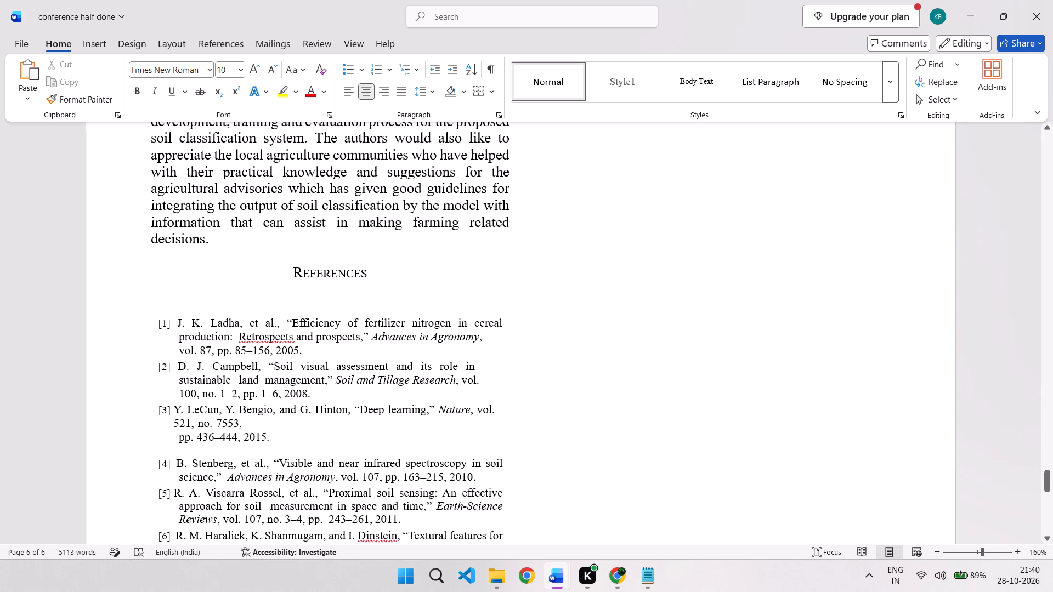
Adjust the spacing around the "References" heading, leaving one blank line above it and one below it.
click(340, 255)
key(BackSpace)
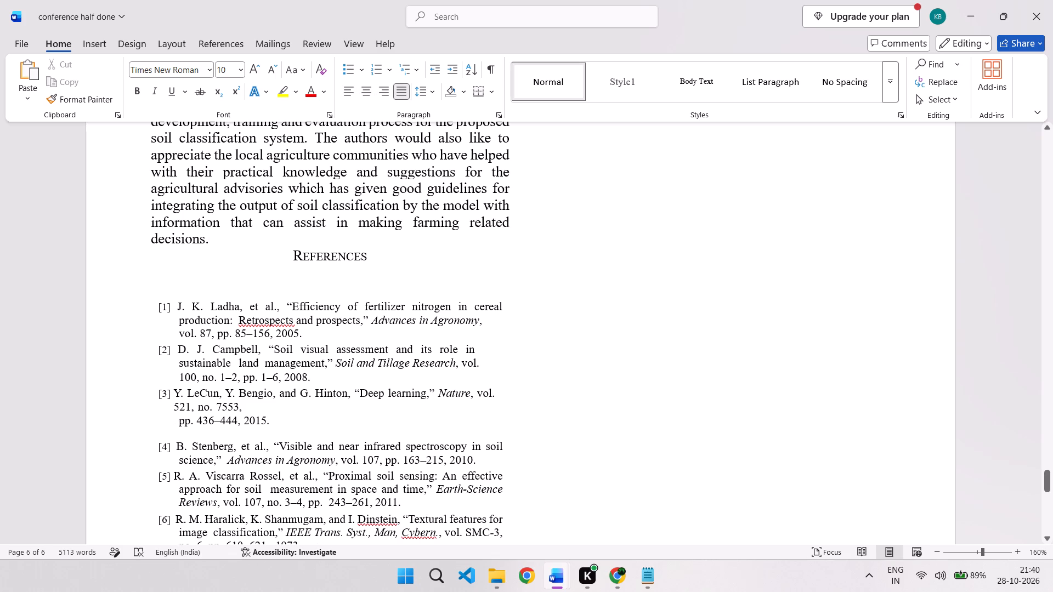
key(Down)
key(Down)
key(BackSpace)
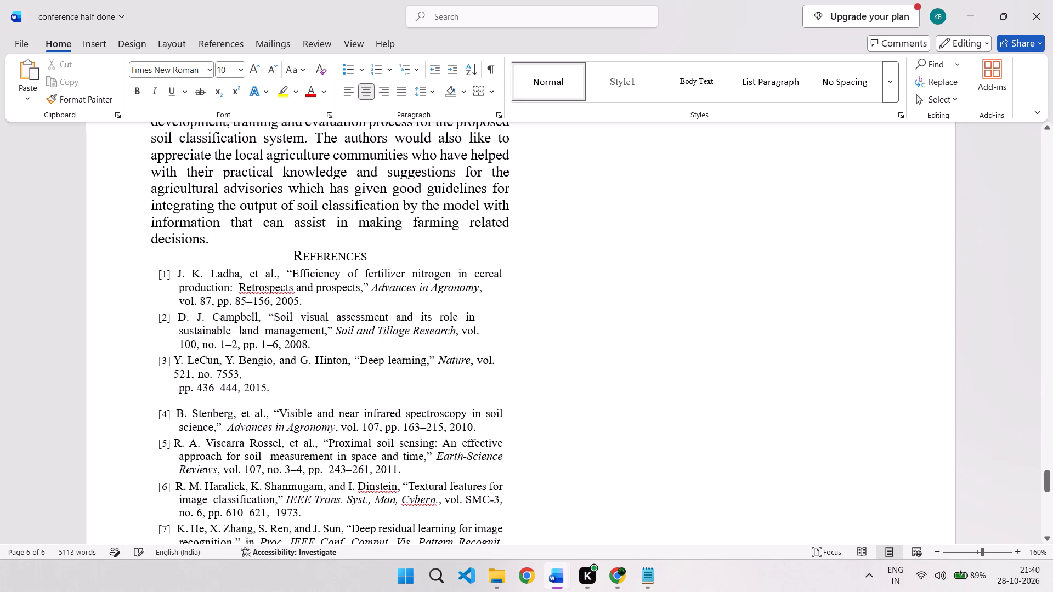
click(329, 239)
key(Return)
key(BackSpace)
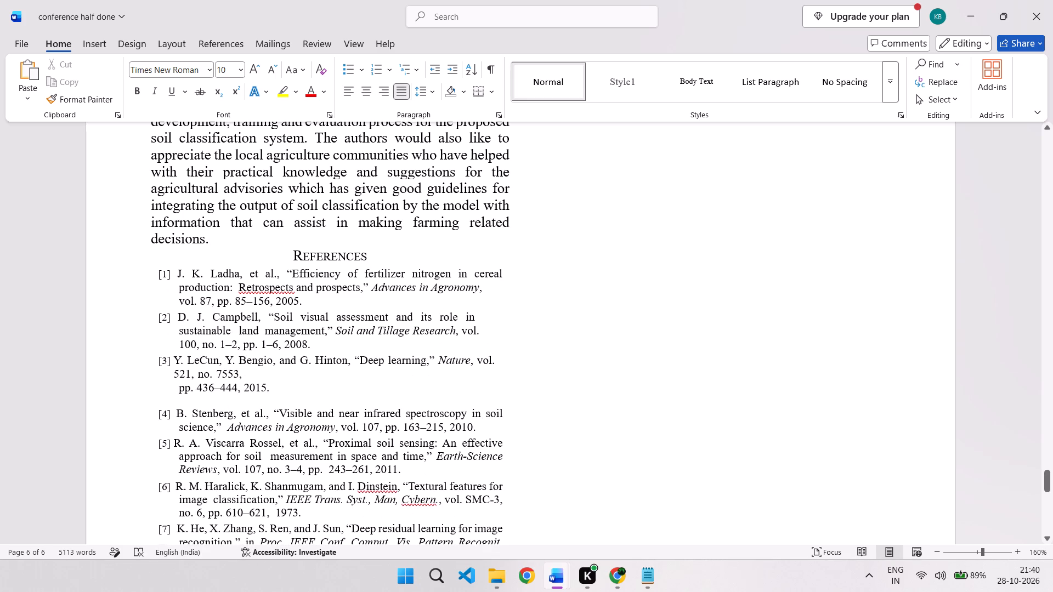
click(388, 249)
key(Return)
click(616, 321)
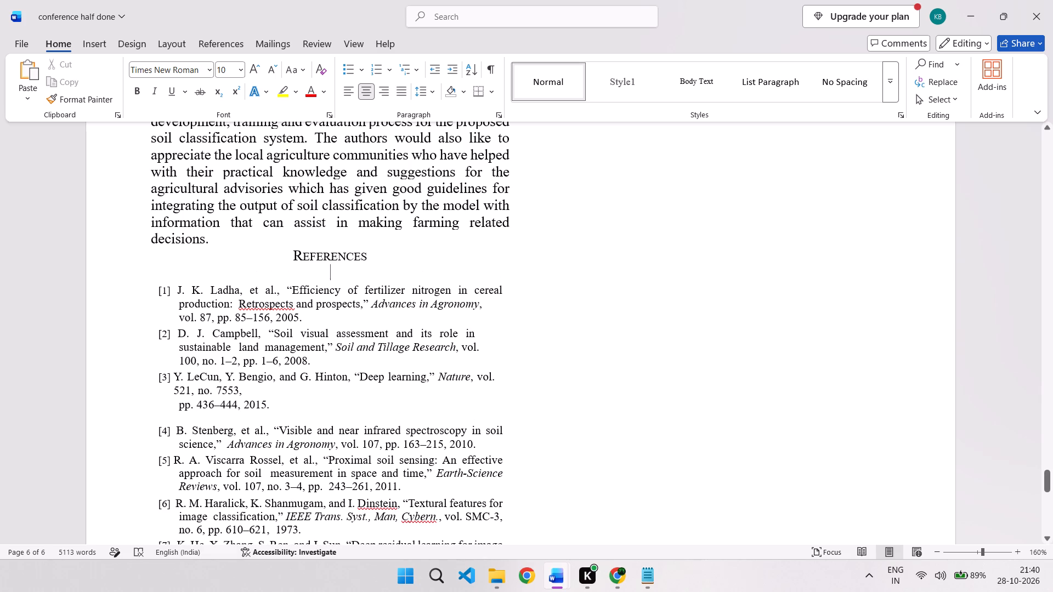
click(351, 246)
key(Return)
Insert "I" followed by a space between "The authors" and "would like" in the Acknowledgement paragraph.
scroll(351, 246, up, 1)
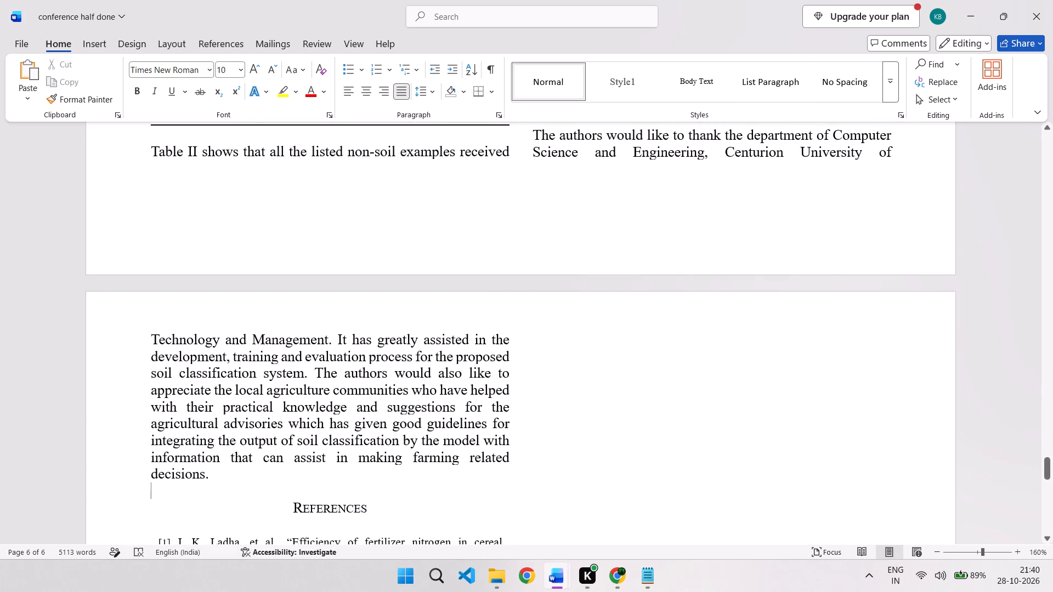
scroll(406, 280, up, 1)
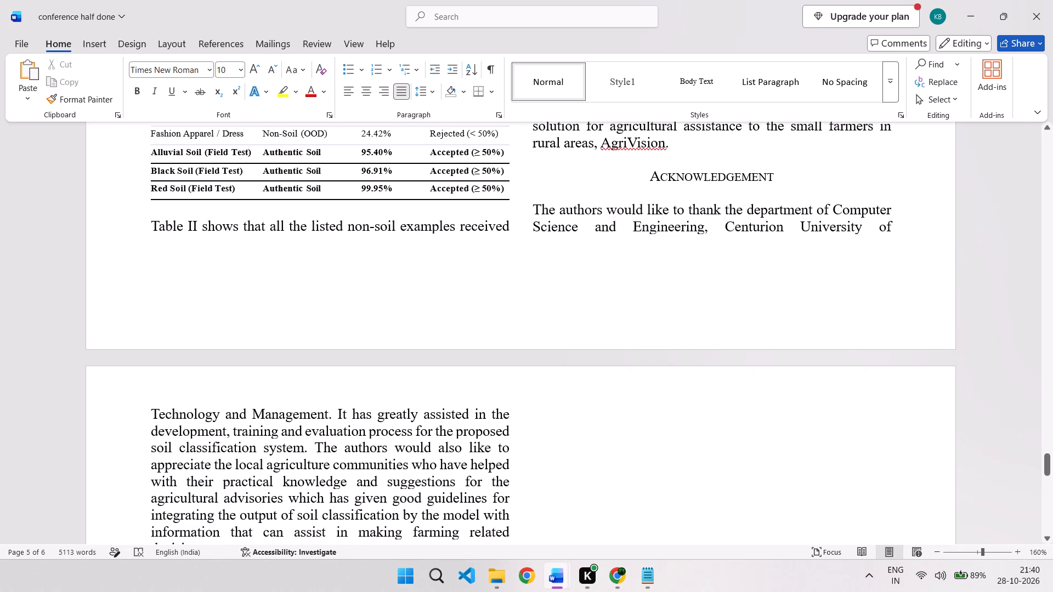
click(605, 210)
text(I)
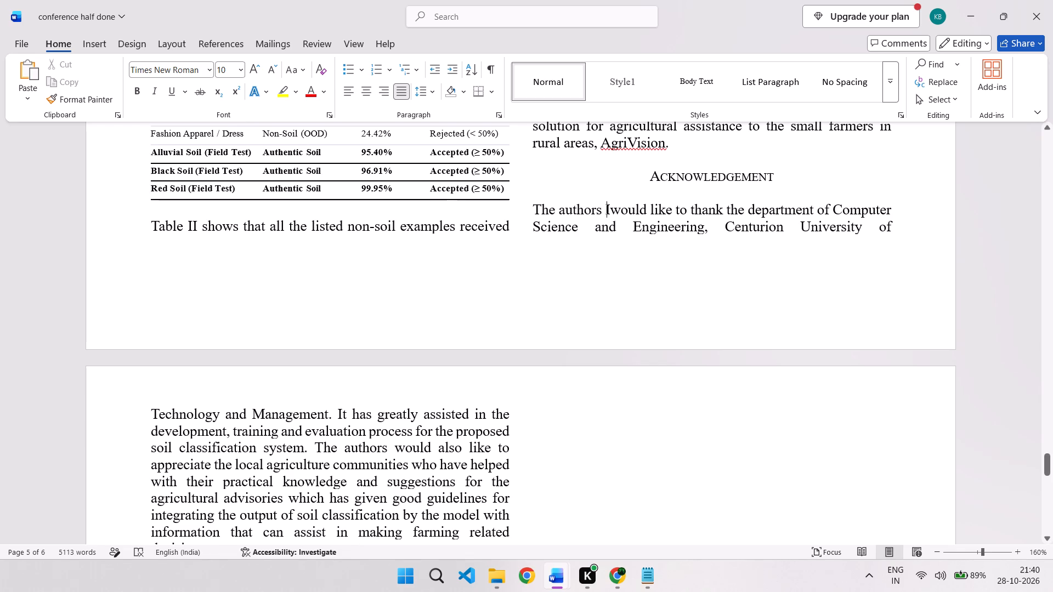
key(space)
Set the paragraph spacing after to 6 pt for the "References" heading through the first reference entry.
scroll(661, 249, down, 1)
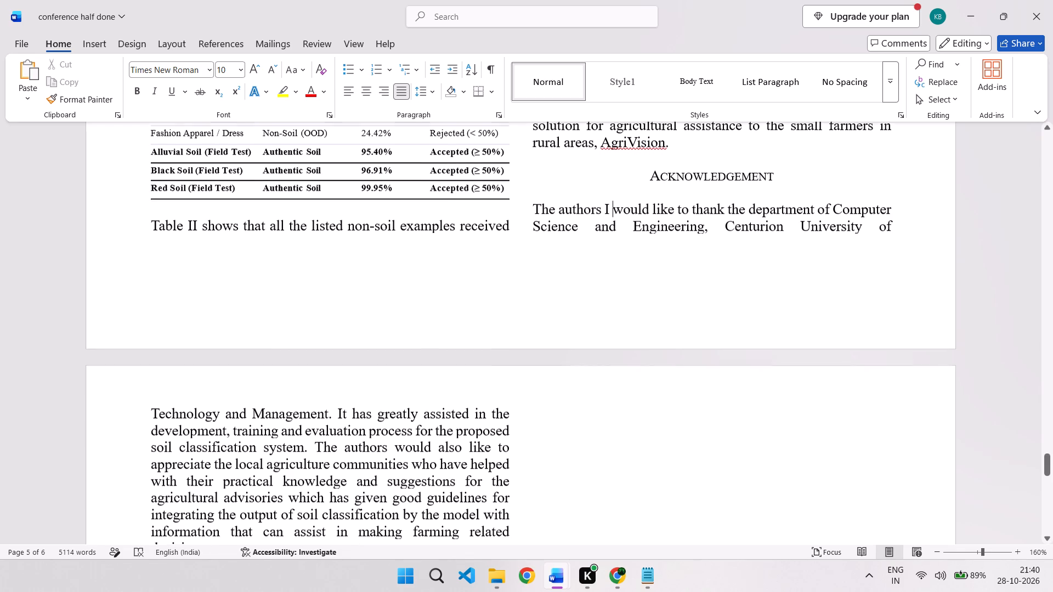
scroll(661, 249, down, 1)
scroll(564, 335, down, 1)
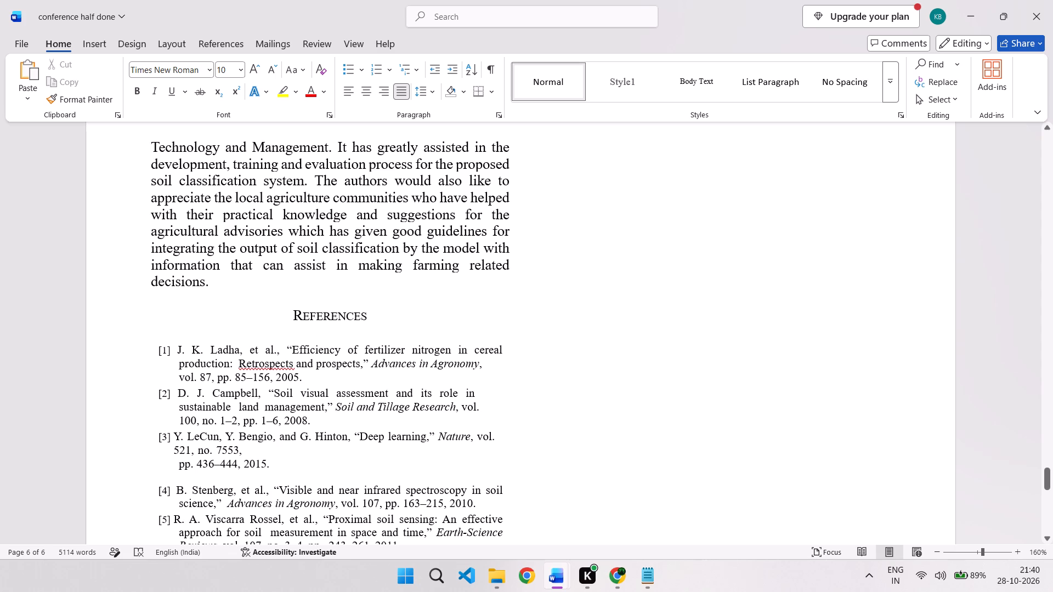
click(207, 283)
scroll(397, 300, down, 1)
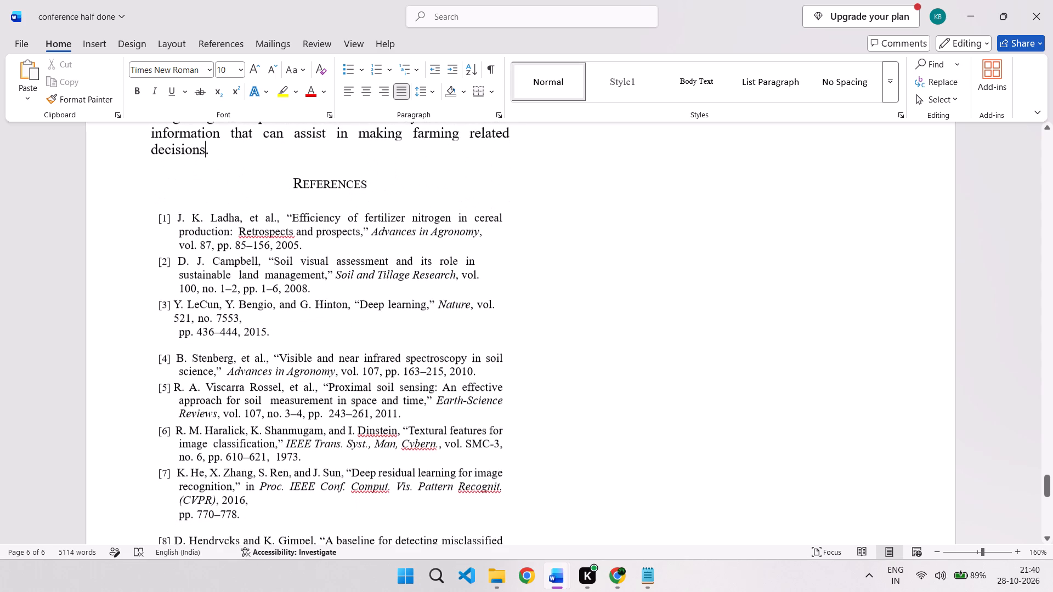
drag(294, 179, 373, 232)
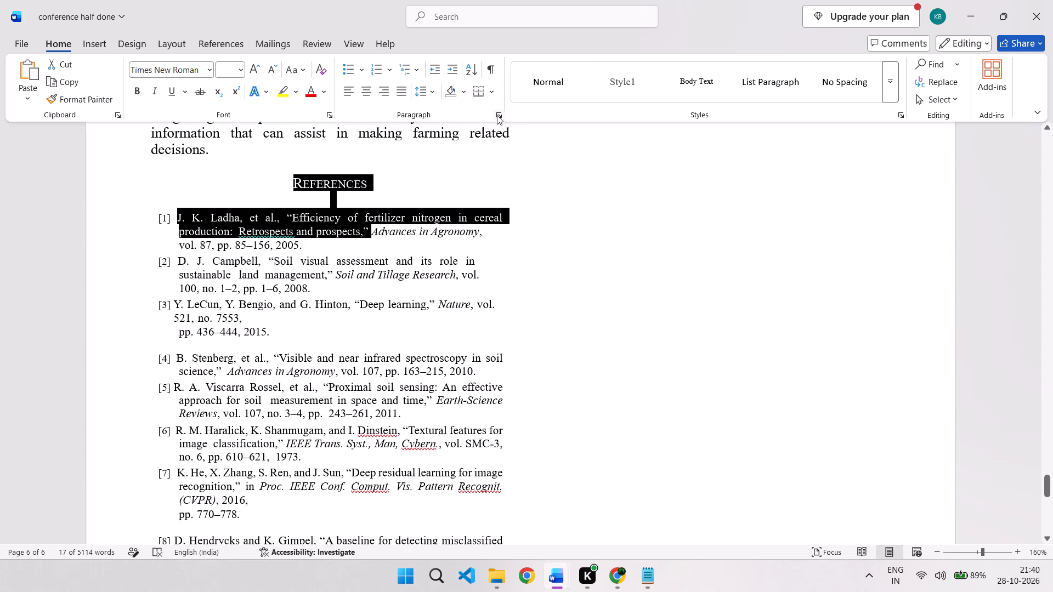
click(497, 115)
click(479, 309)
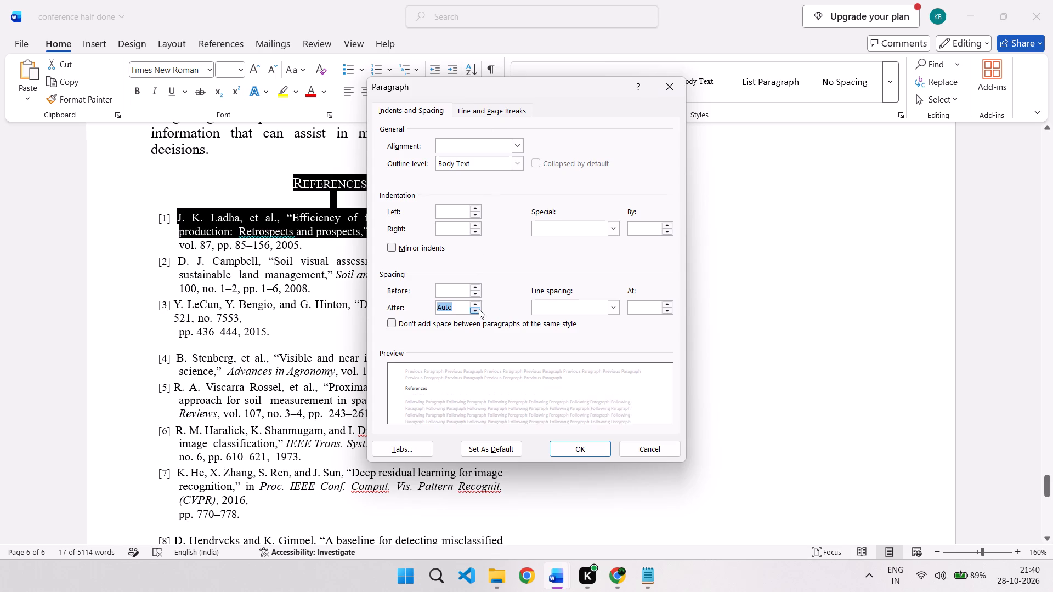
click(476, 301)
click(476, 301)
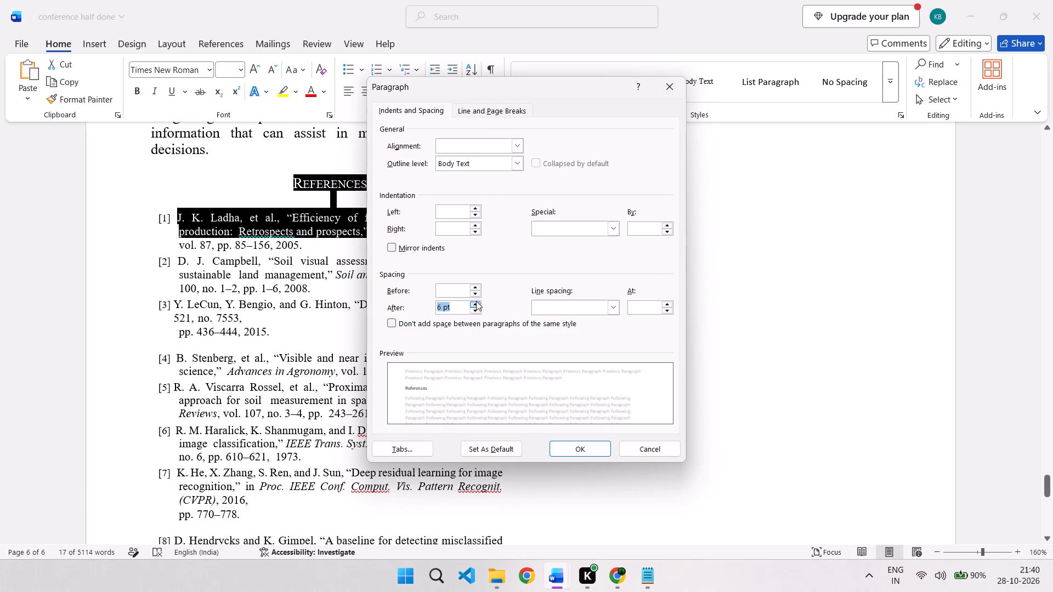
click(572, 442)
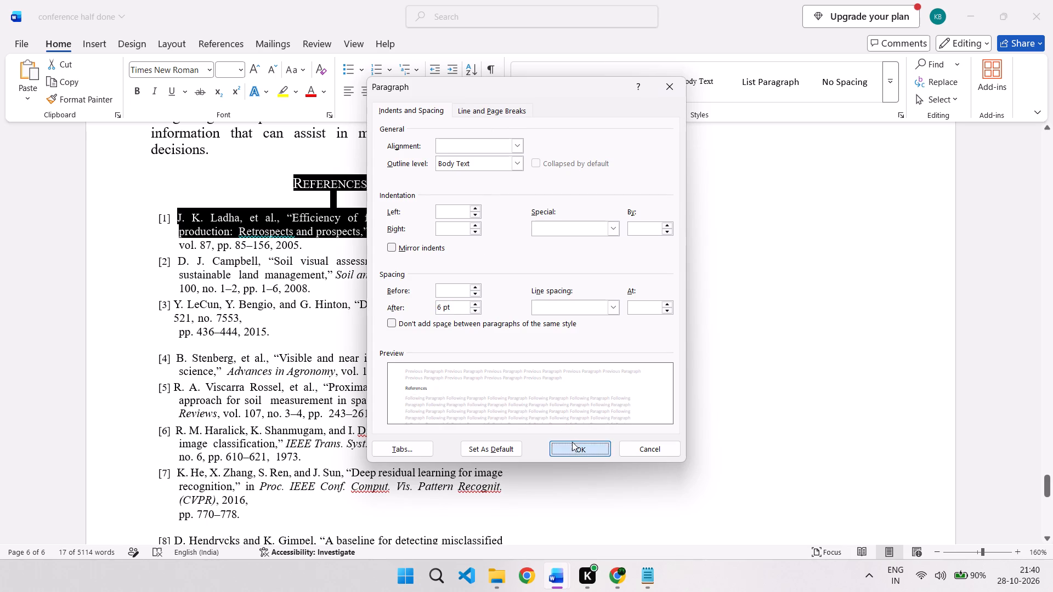
Set the paragraph spacing before and after to 0 pt for the "References" heading through the first reference entry.
click(500, 119)
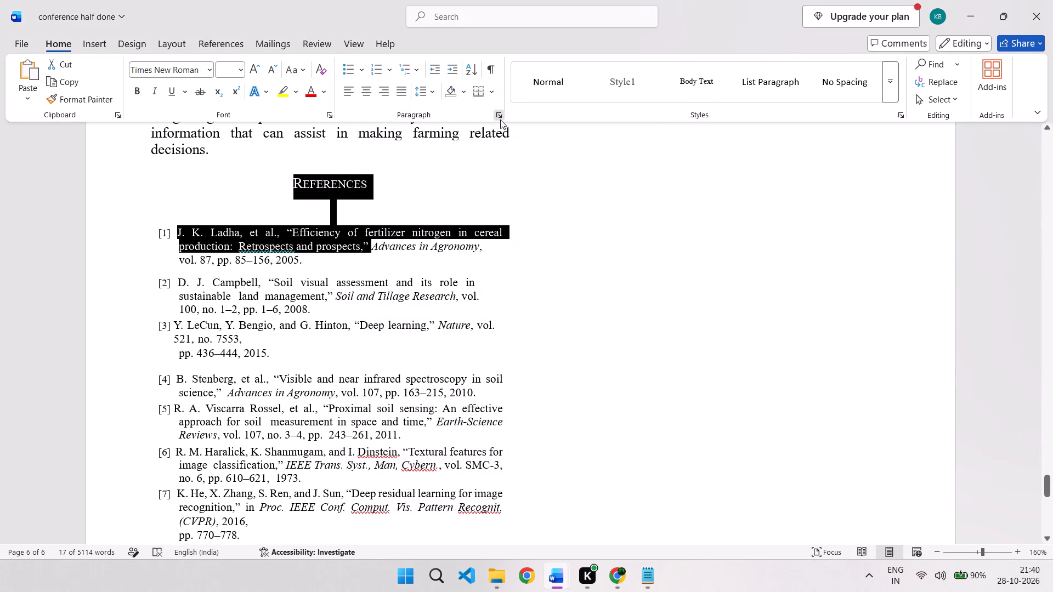
drag(481, 309, 473, 310)
click(473, 310)
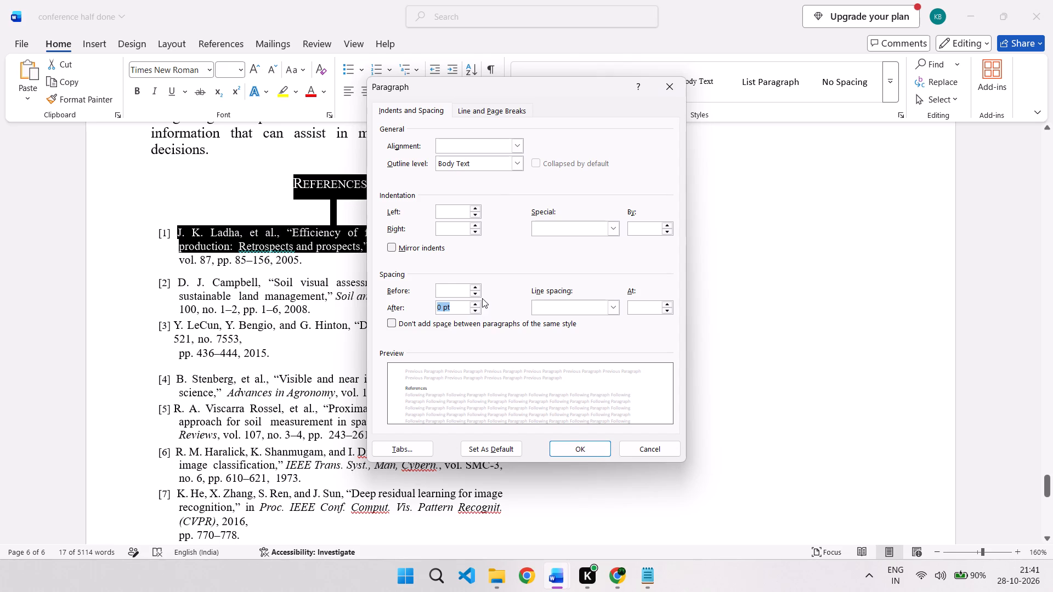
click(478, 293)
click(478, 293)
click(475, 287)
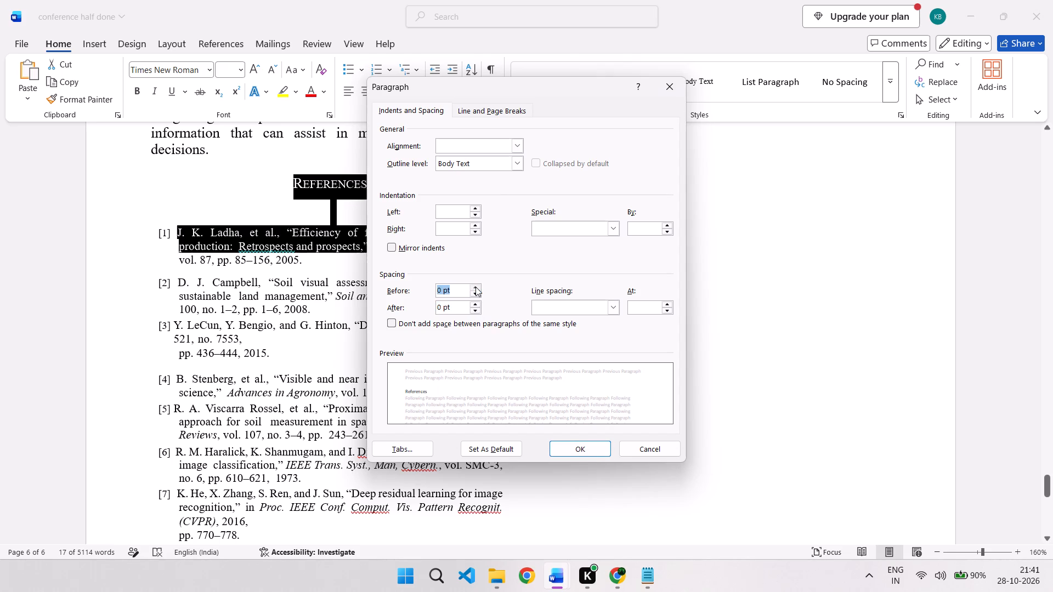
click(568, 441)
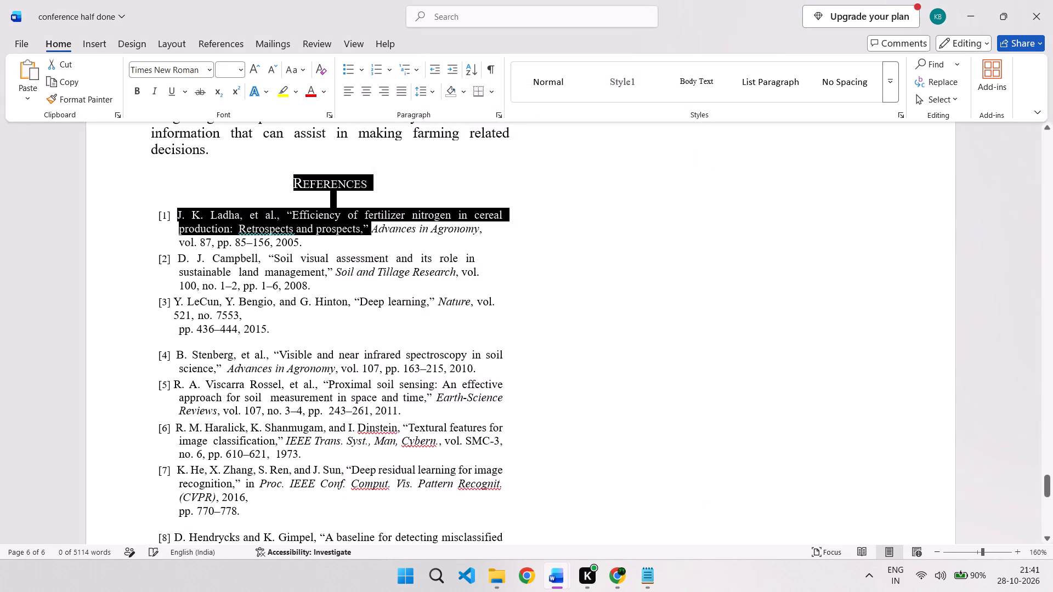
scroll(568, 441, up, 1)
click(568, 441)
Review the layout of pages 5 and 6, from the confusion matrix and bar chart through the Conclusion to the Acknowledgement.
scroll(568, 441, down, 1)
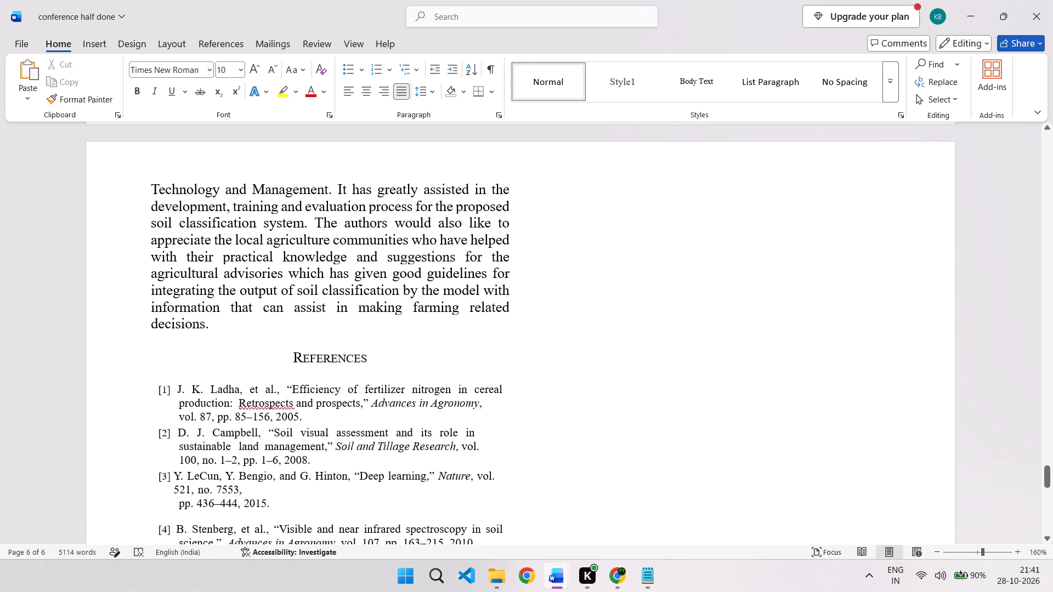
scroll(568, 441, up, 2)
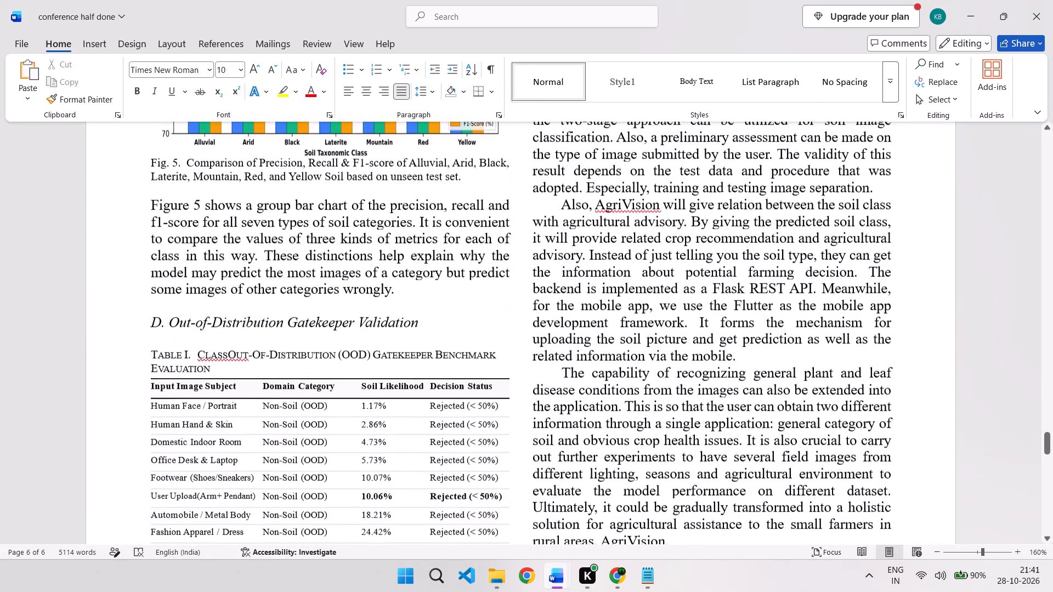
scroll(568, 441, up, 2)
scroll(568, 441, down, 4)
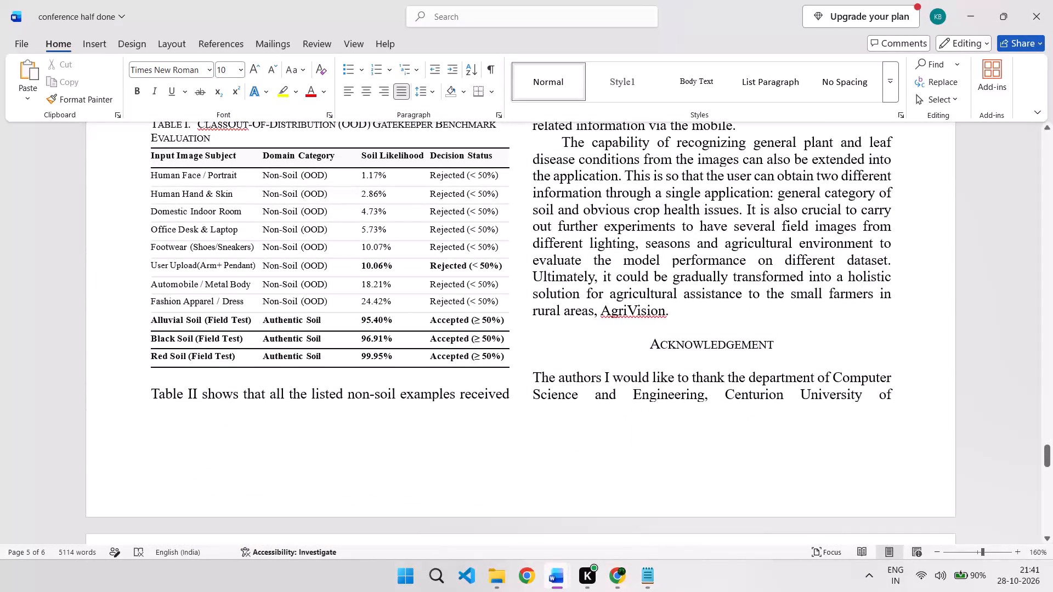
scroll(568, 441, up, 1)
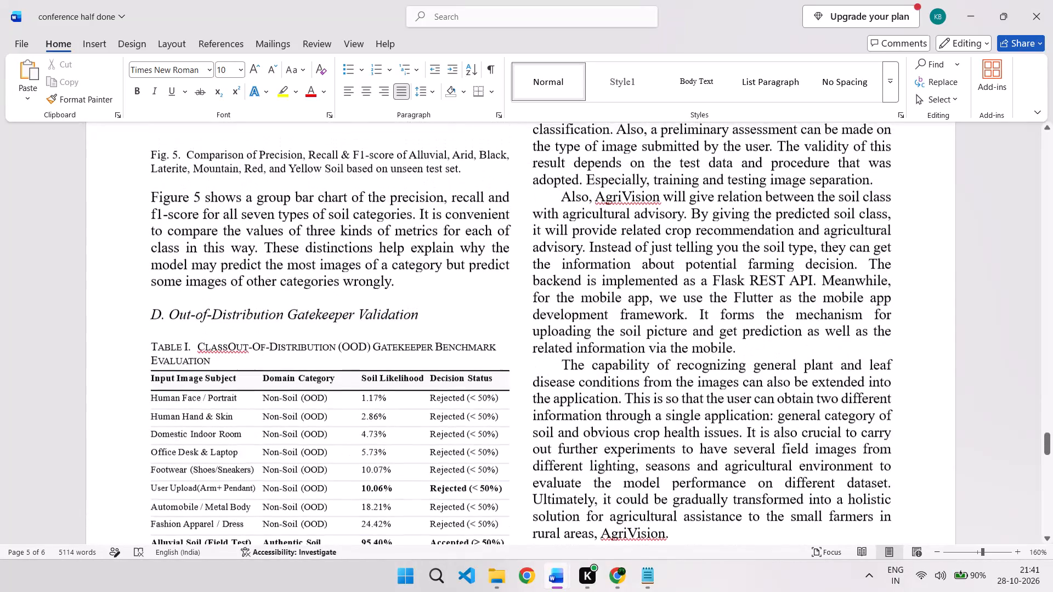
scroll(568, 441, up, 1)
scroll(568, 441, down, 1)
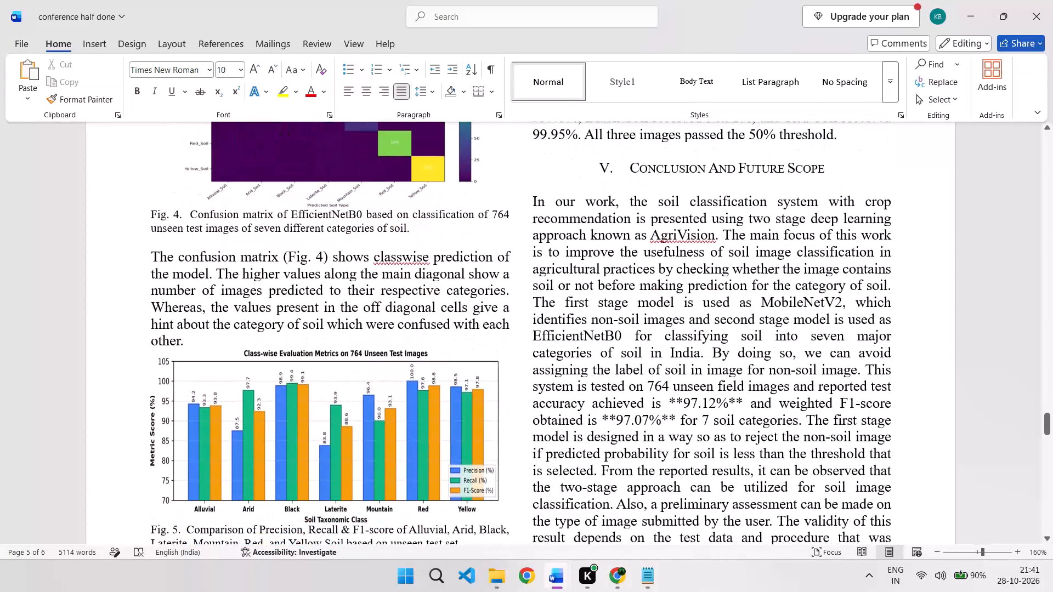
scroll(553, 401, down, 1)
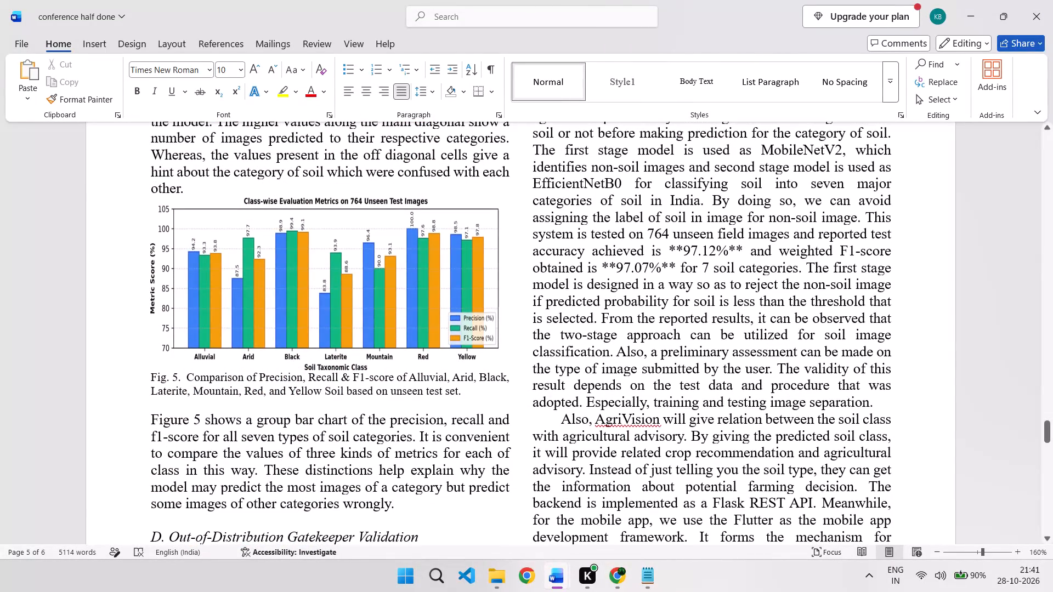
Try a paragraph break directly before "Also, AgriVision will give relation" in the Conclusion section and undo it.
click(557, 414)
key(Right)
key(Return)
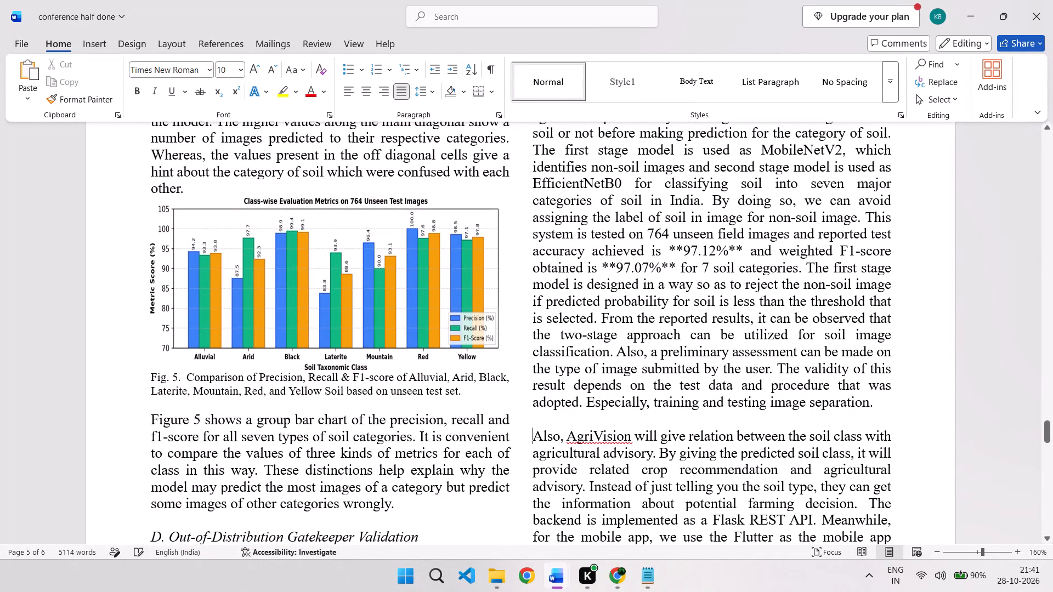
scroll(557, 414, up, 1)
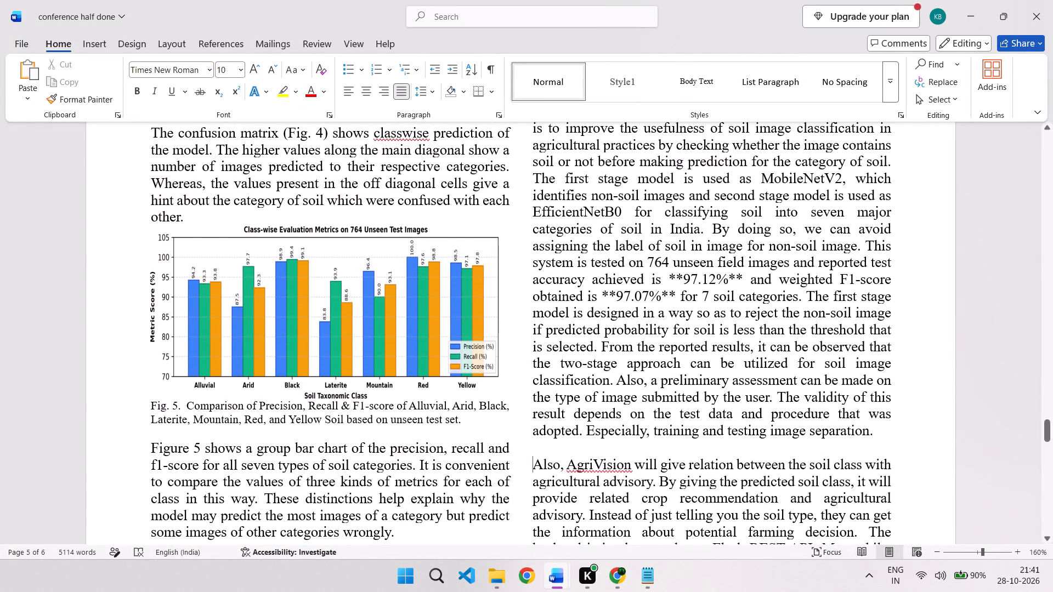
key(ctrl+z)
Stretch the Out-of-Distribution Gatekeeper benchmark table taller and slightly wider, keeping only the first Acknowledgement text line beneath its heading on page 5.
scroll(557, 414, up, 1)
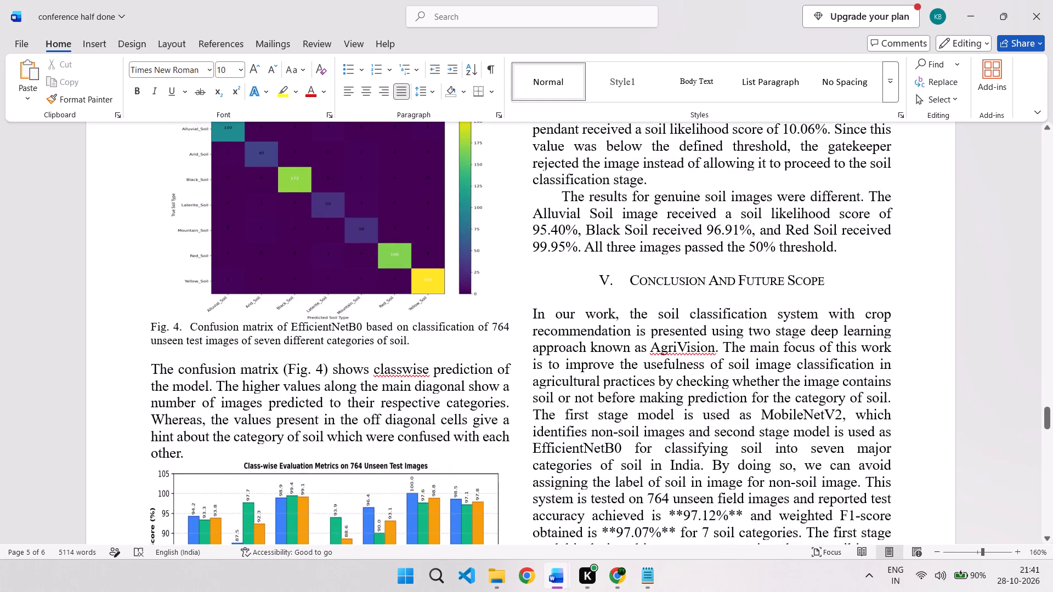
scroll(557, 414, down, 3)
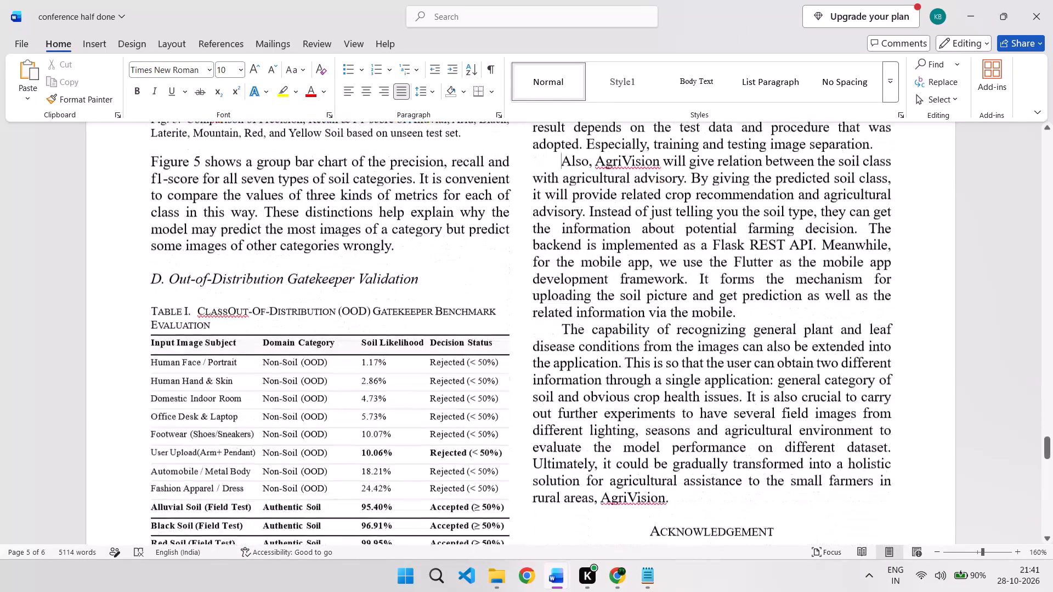
scroll(557, 414, down, 2)
click(396, 400)
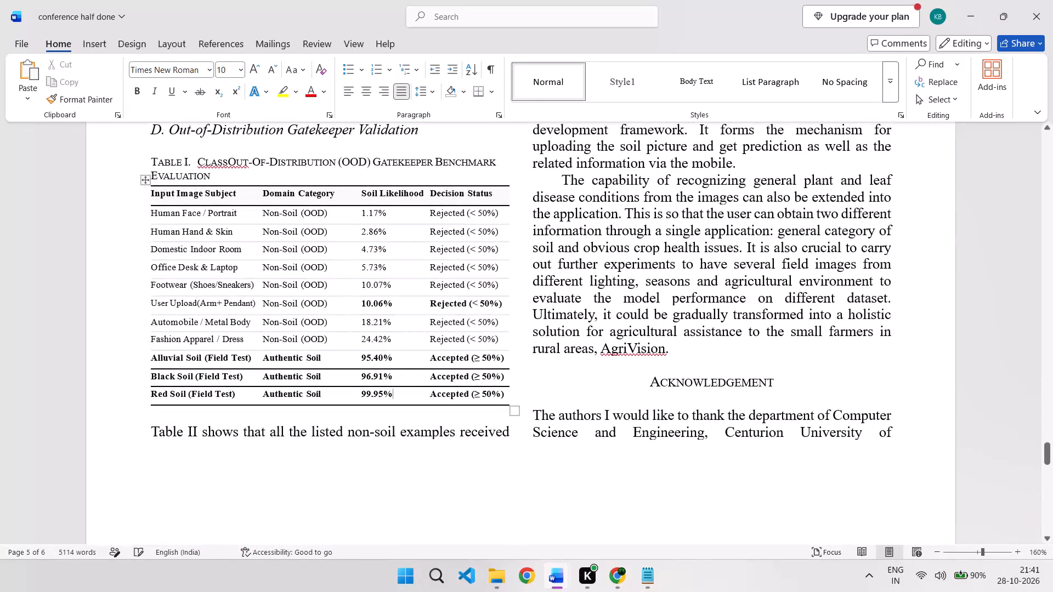
drag(512, 410, 512, 425)
scroll(522, 429, down, 1)
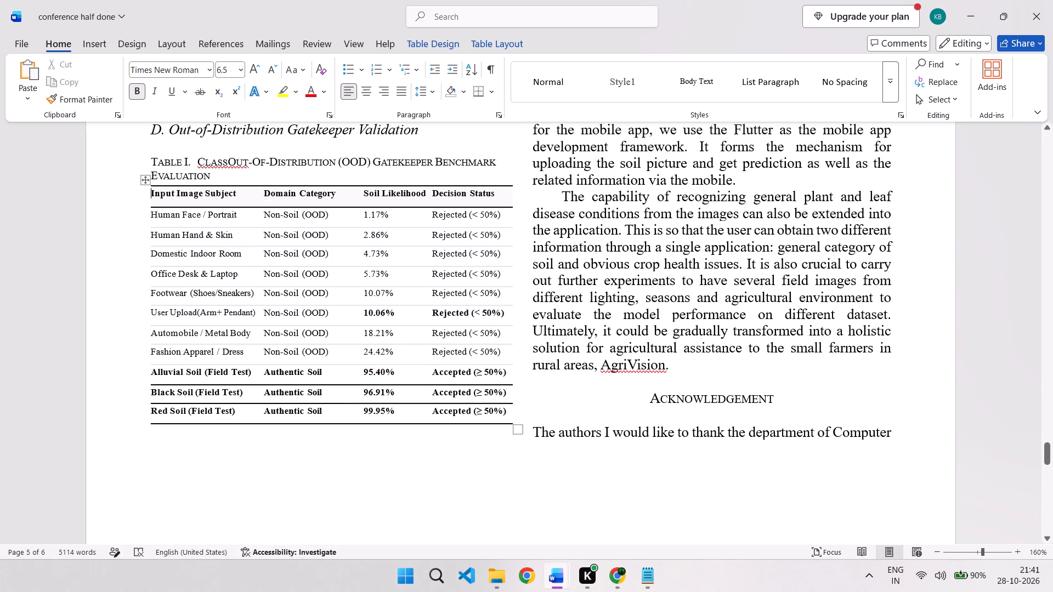
scroll(522, 429, down, 1)
drag(518, 399, 506, 402)
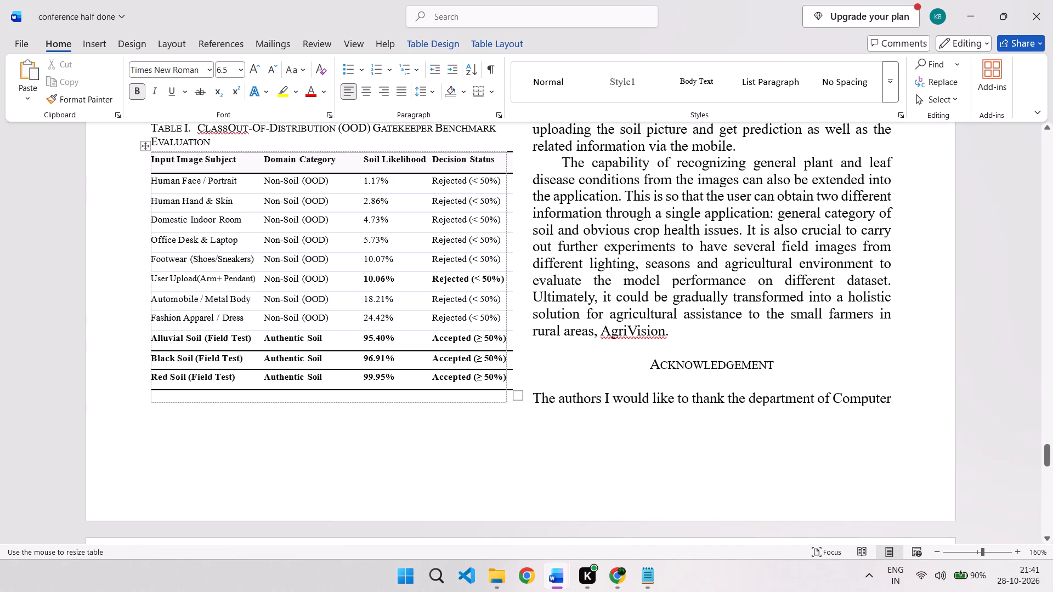
drag(506, 402, 510, 407)
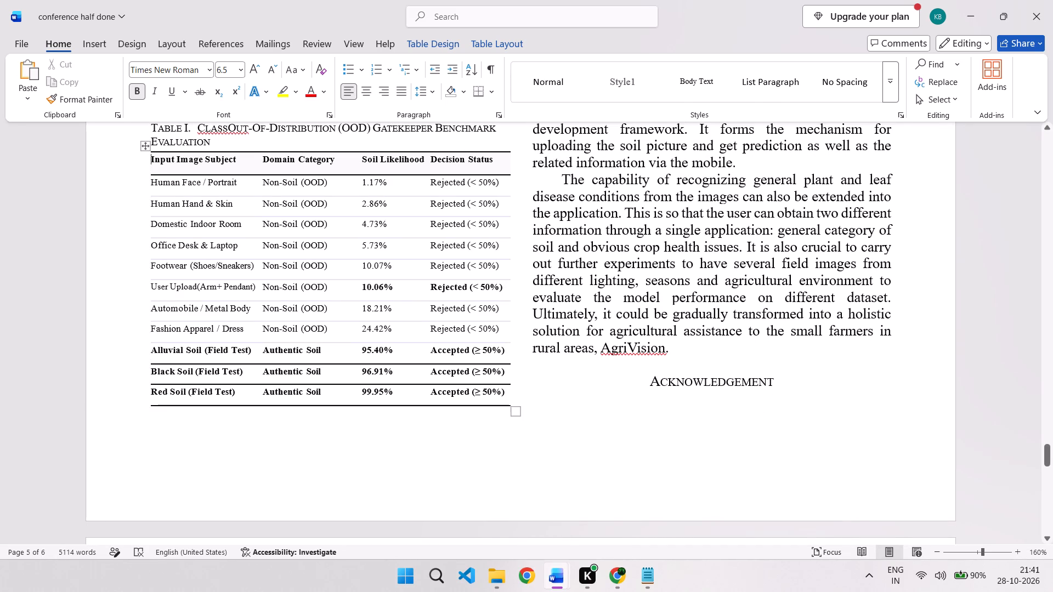
scroll(510, 407, up, 1)
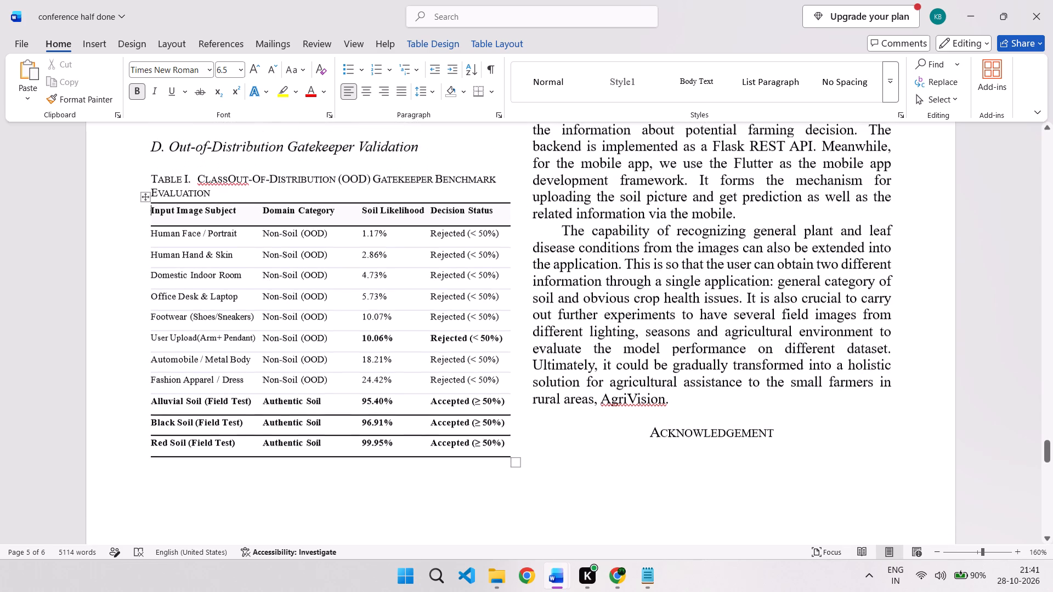
scroll(510, 407, up, 1)
scroll(510, 407, down, 1)
drag(517, 430, 514, 412)
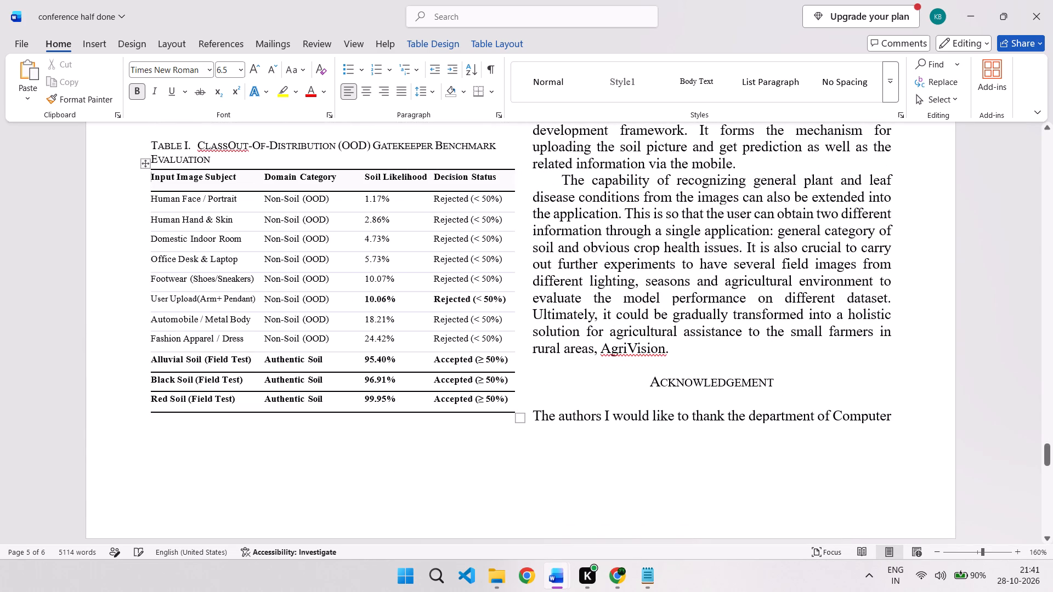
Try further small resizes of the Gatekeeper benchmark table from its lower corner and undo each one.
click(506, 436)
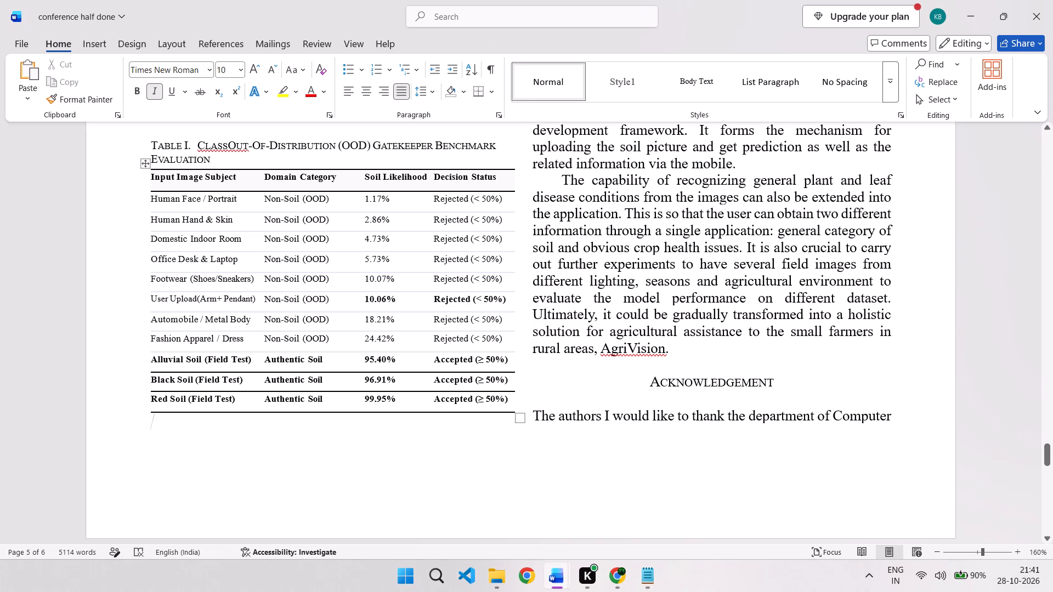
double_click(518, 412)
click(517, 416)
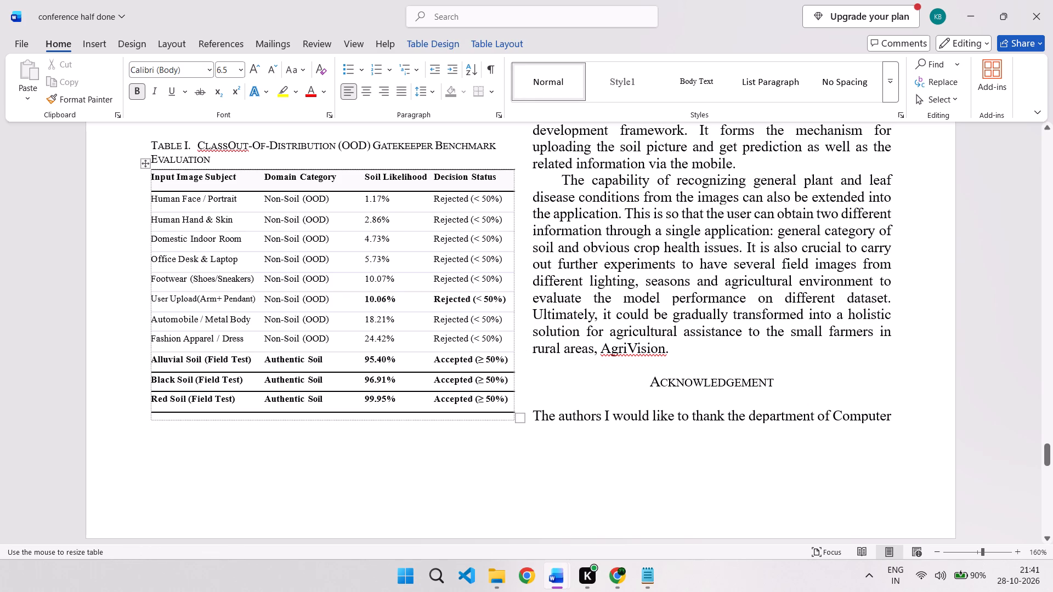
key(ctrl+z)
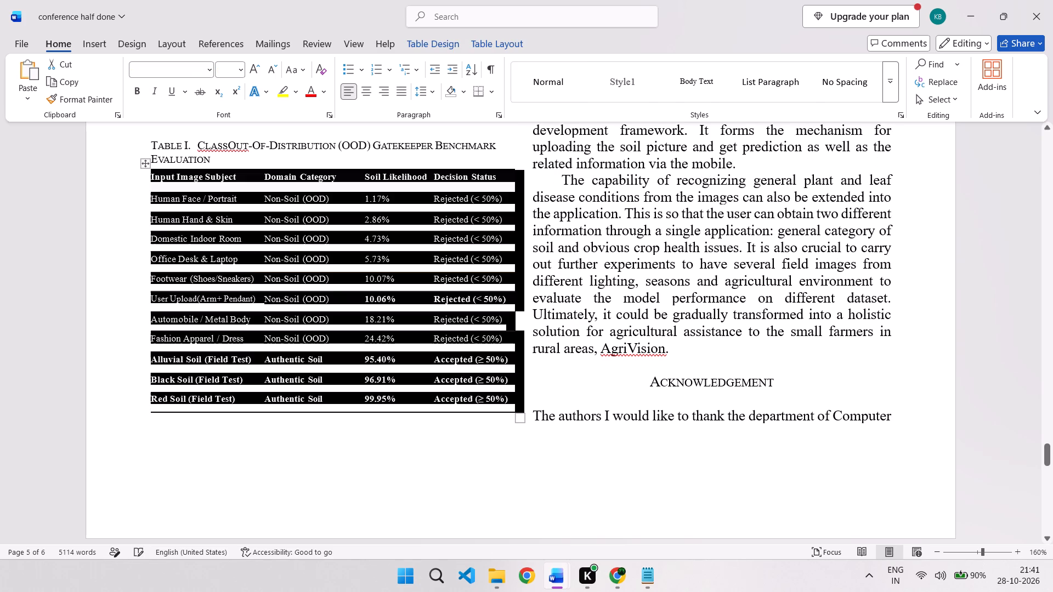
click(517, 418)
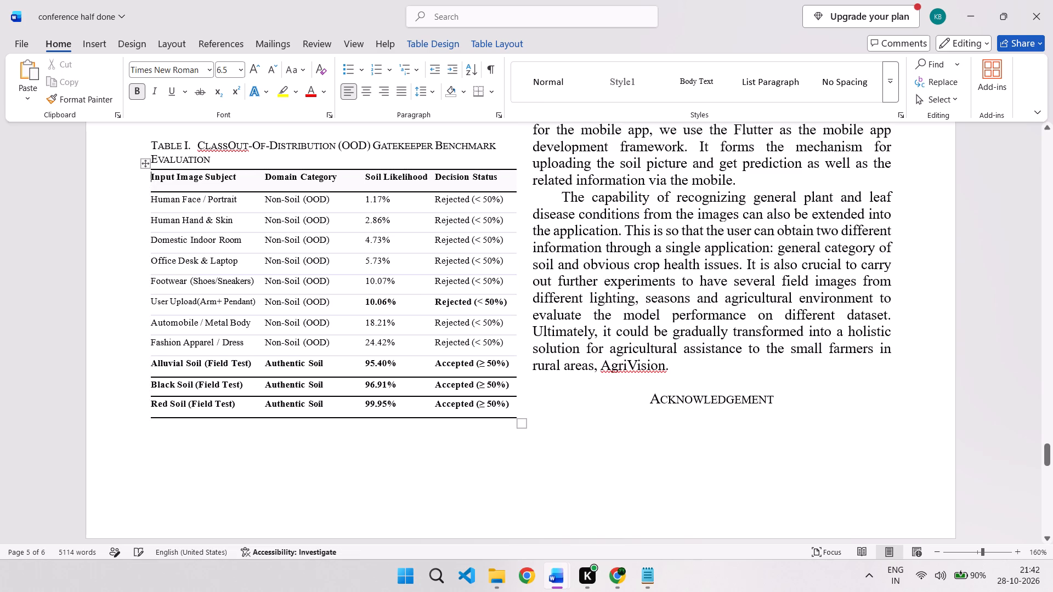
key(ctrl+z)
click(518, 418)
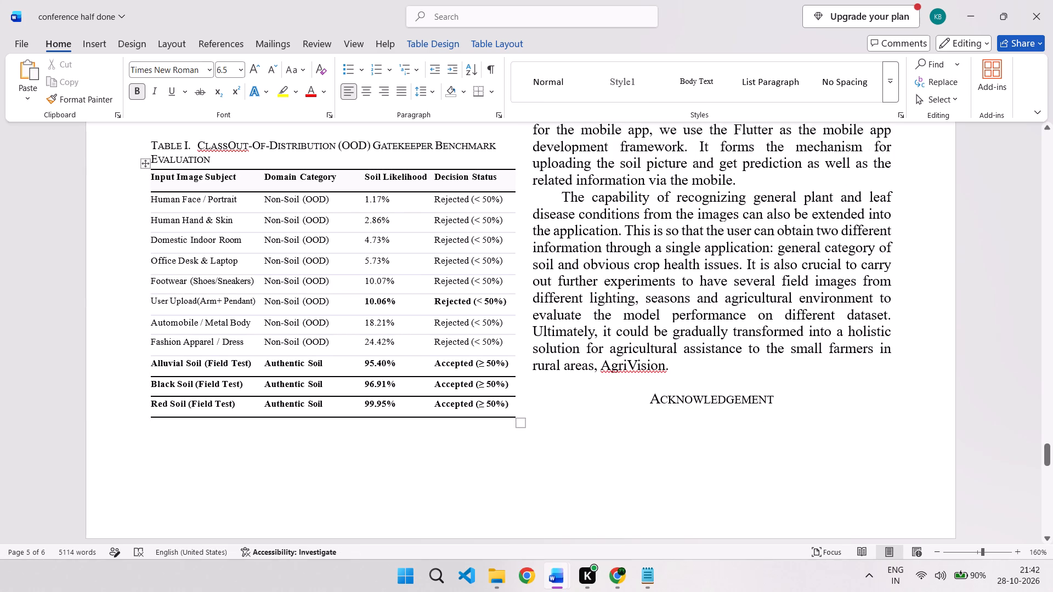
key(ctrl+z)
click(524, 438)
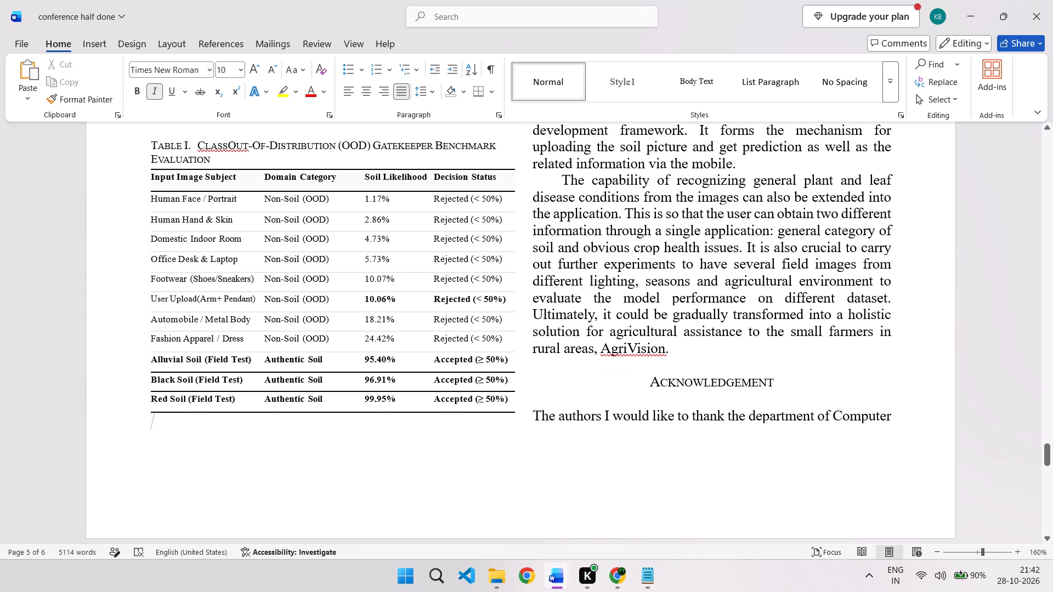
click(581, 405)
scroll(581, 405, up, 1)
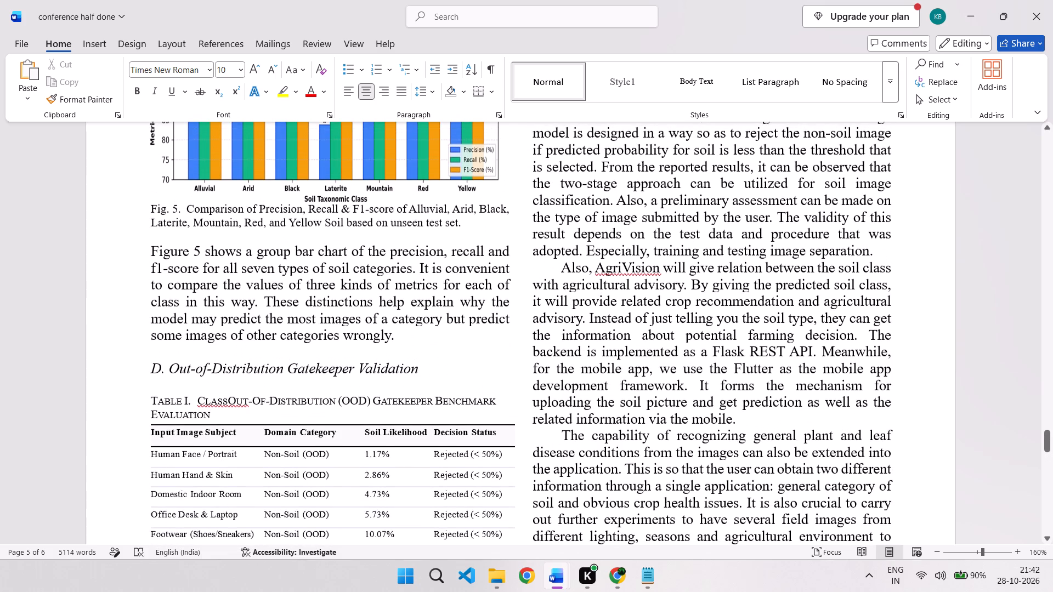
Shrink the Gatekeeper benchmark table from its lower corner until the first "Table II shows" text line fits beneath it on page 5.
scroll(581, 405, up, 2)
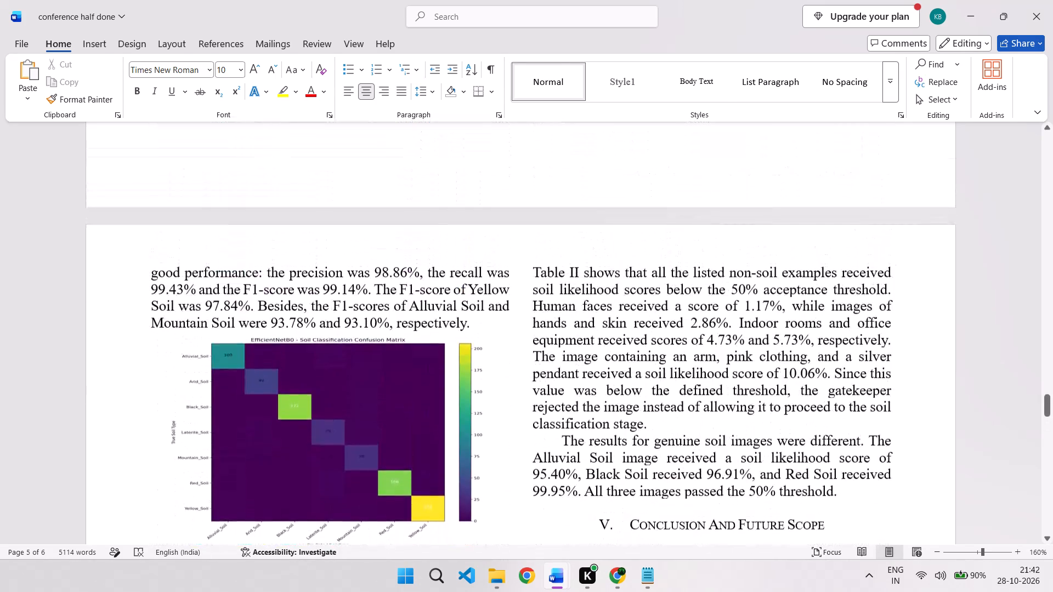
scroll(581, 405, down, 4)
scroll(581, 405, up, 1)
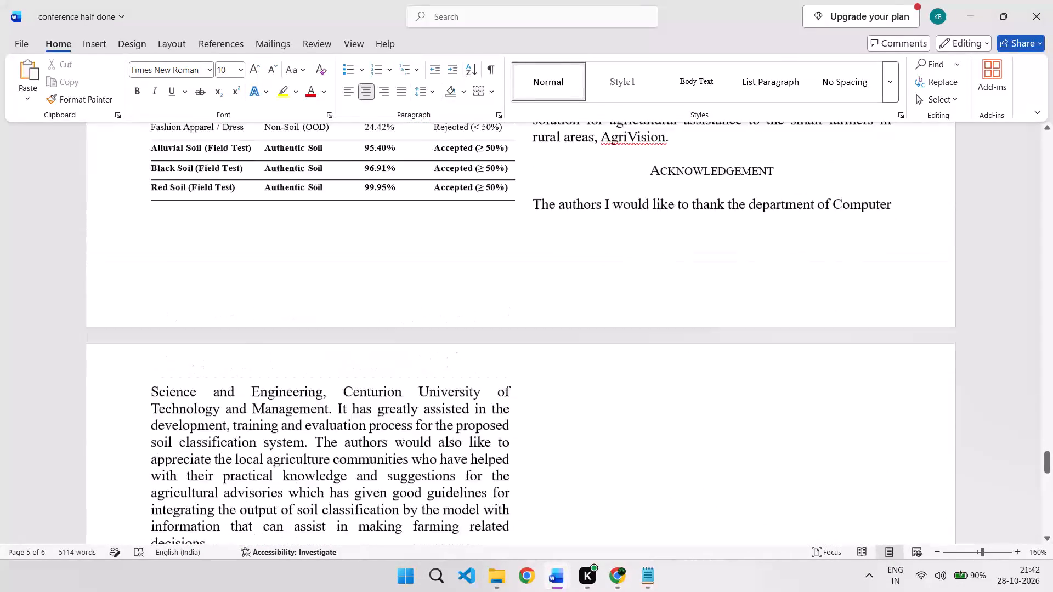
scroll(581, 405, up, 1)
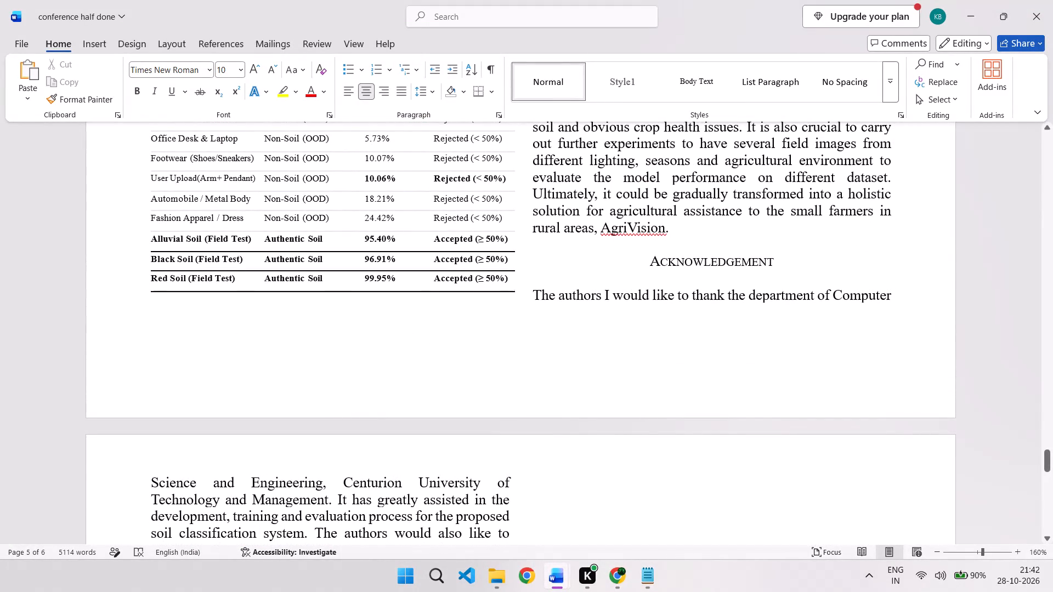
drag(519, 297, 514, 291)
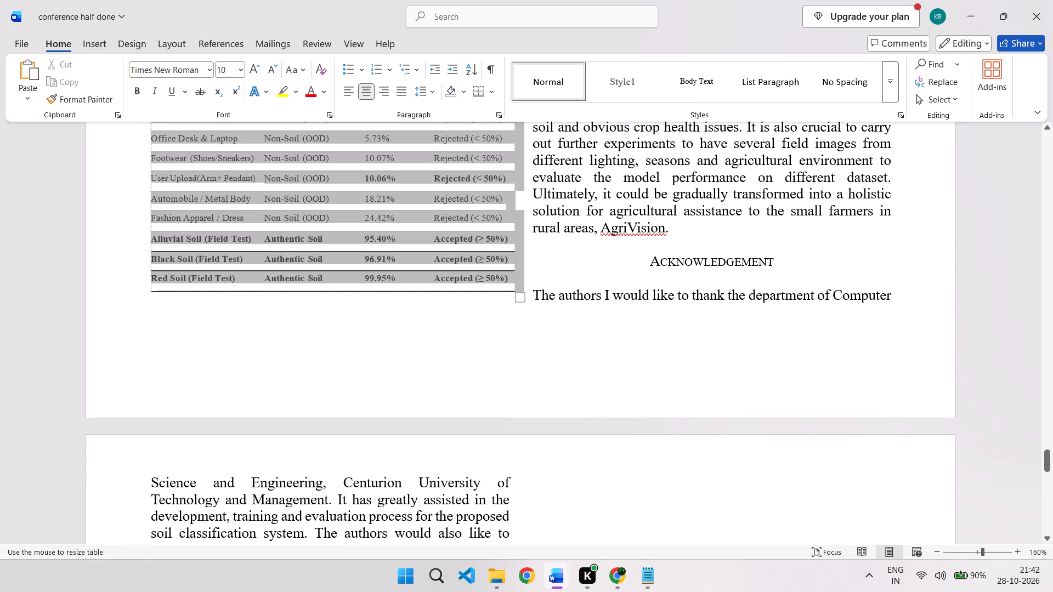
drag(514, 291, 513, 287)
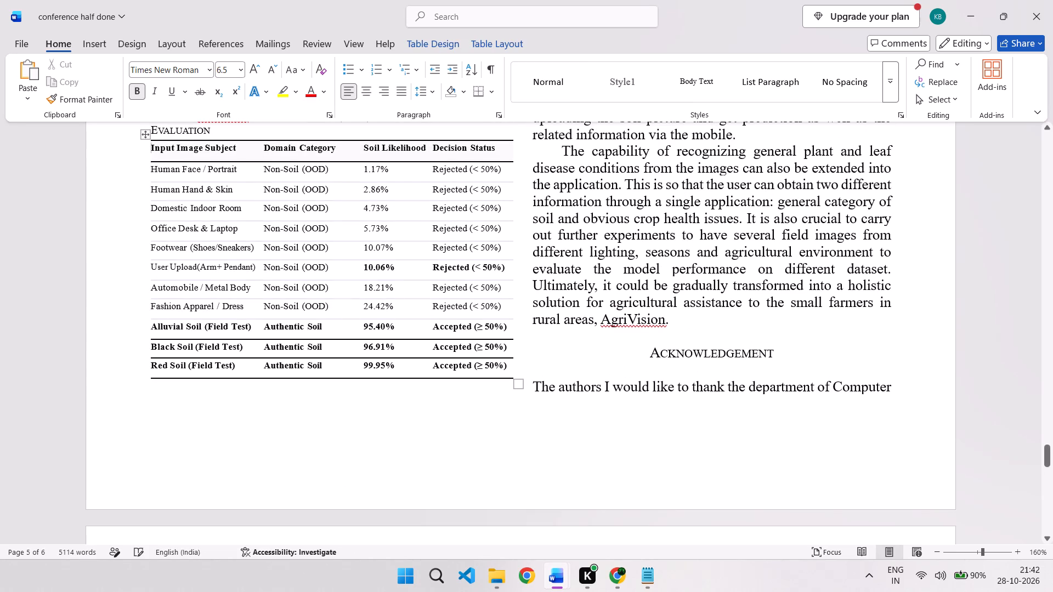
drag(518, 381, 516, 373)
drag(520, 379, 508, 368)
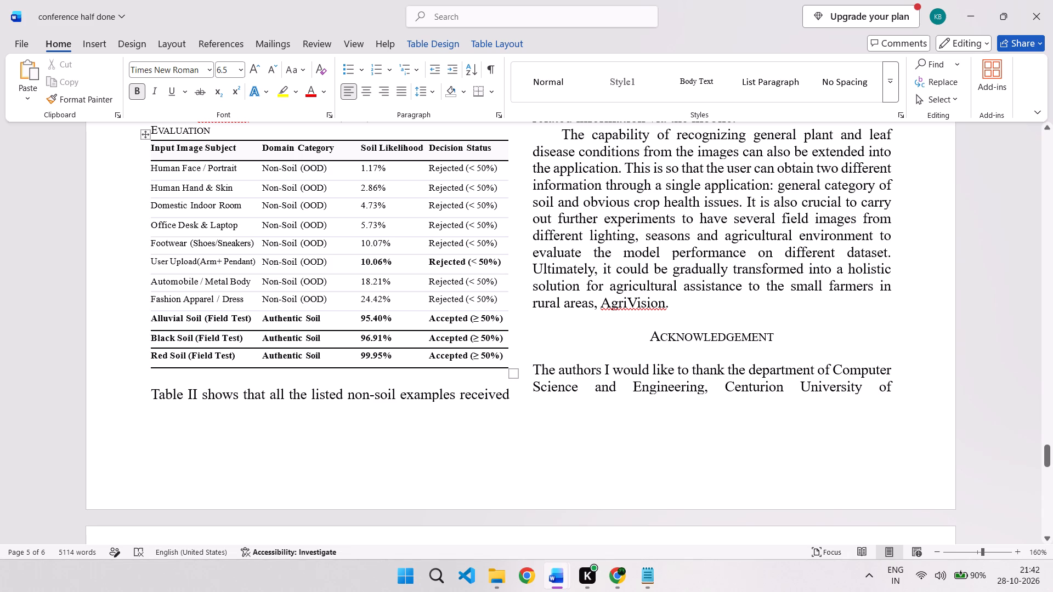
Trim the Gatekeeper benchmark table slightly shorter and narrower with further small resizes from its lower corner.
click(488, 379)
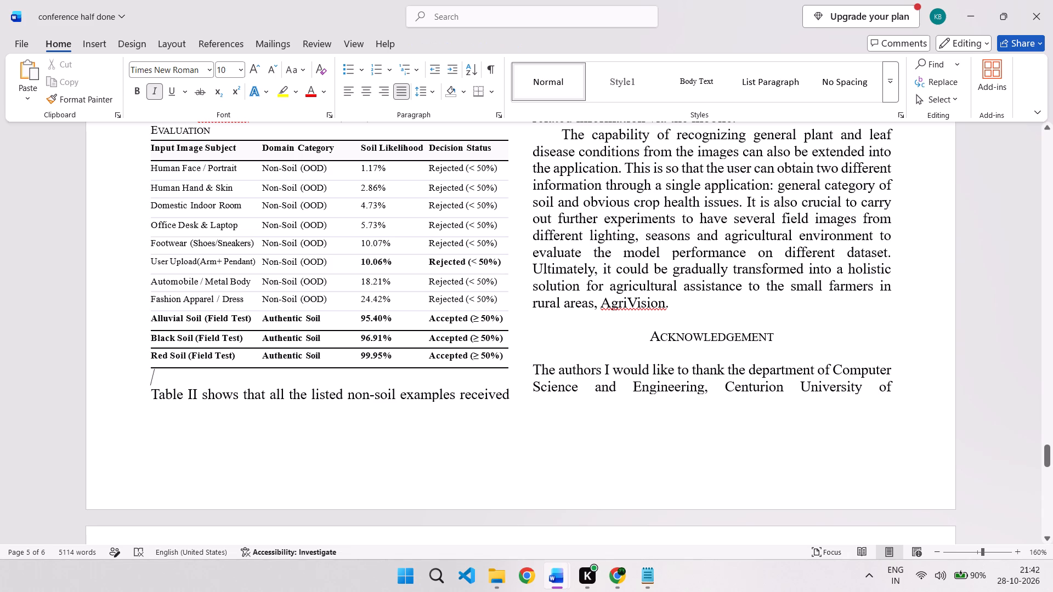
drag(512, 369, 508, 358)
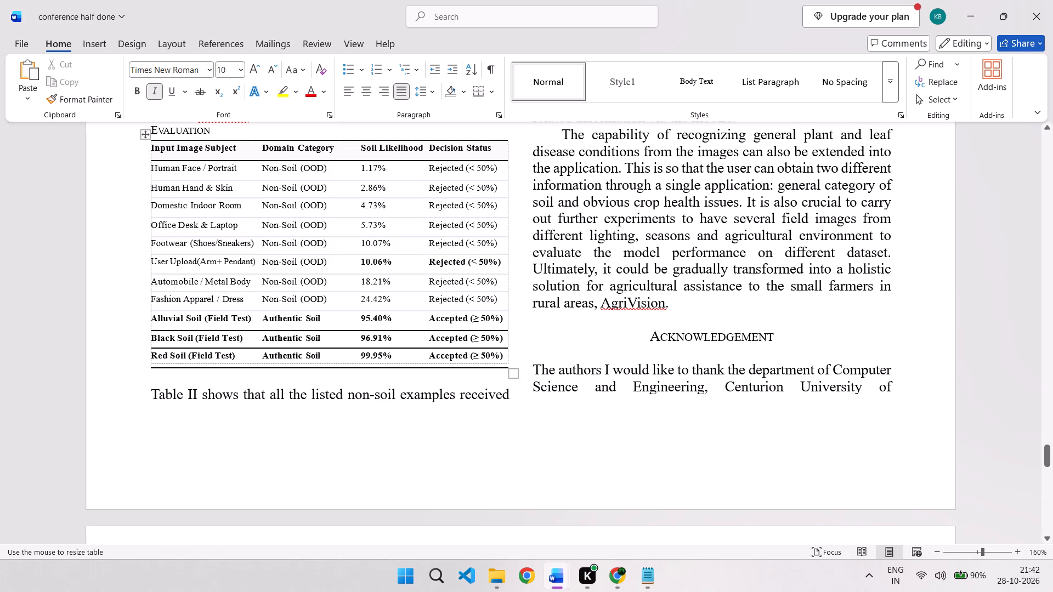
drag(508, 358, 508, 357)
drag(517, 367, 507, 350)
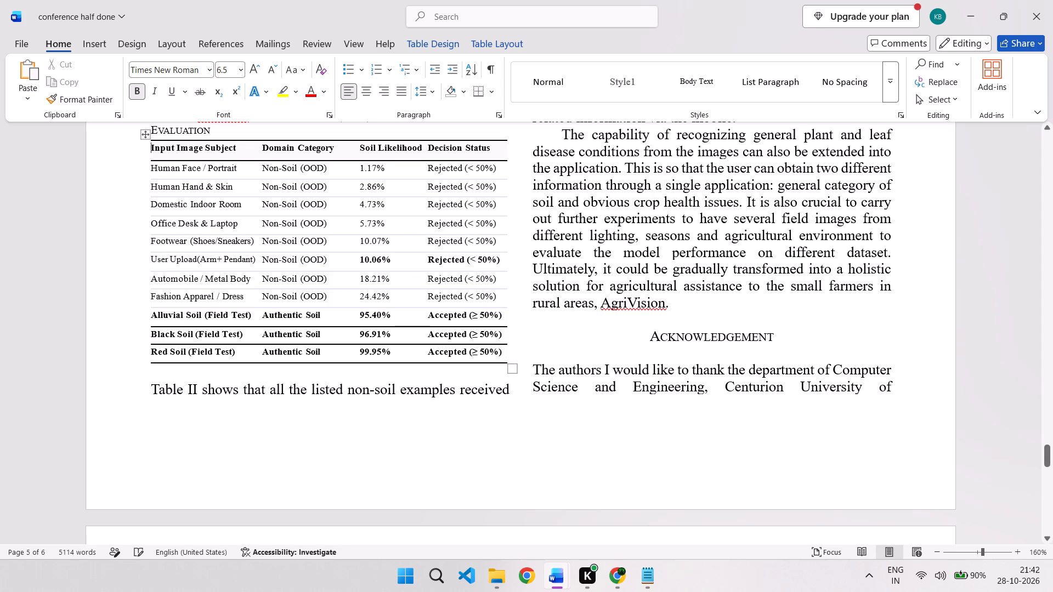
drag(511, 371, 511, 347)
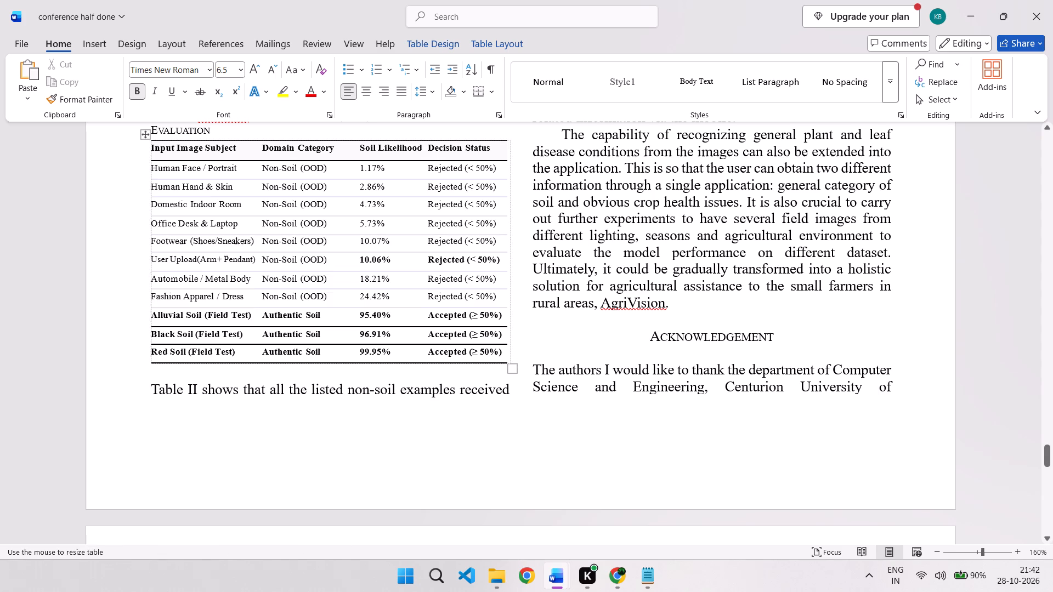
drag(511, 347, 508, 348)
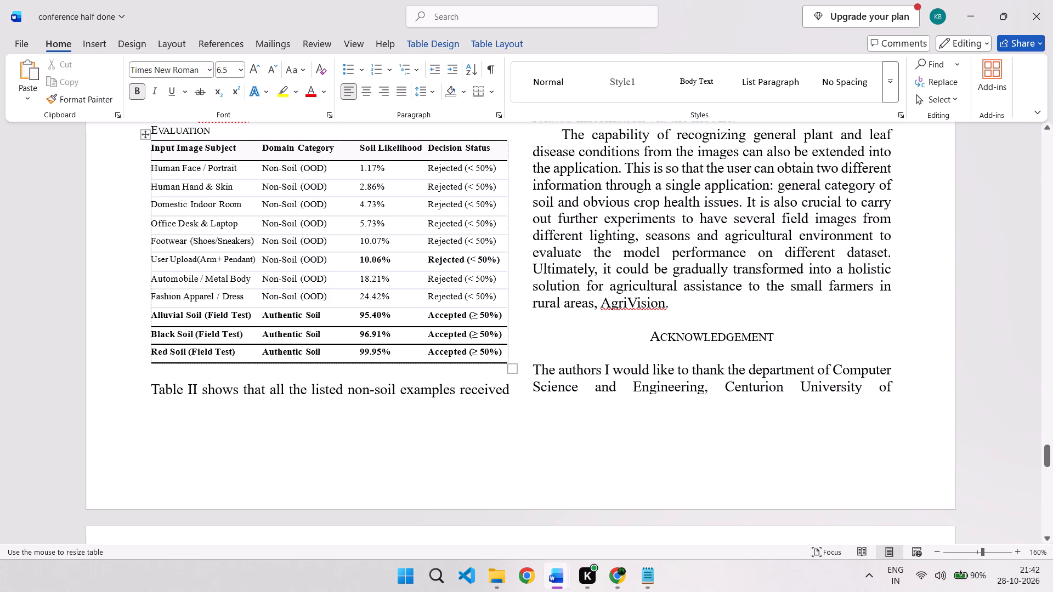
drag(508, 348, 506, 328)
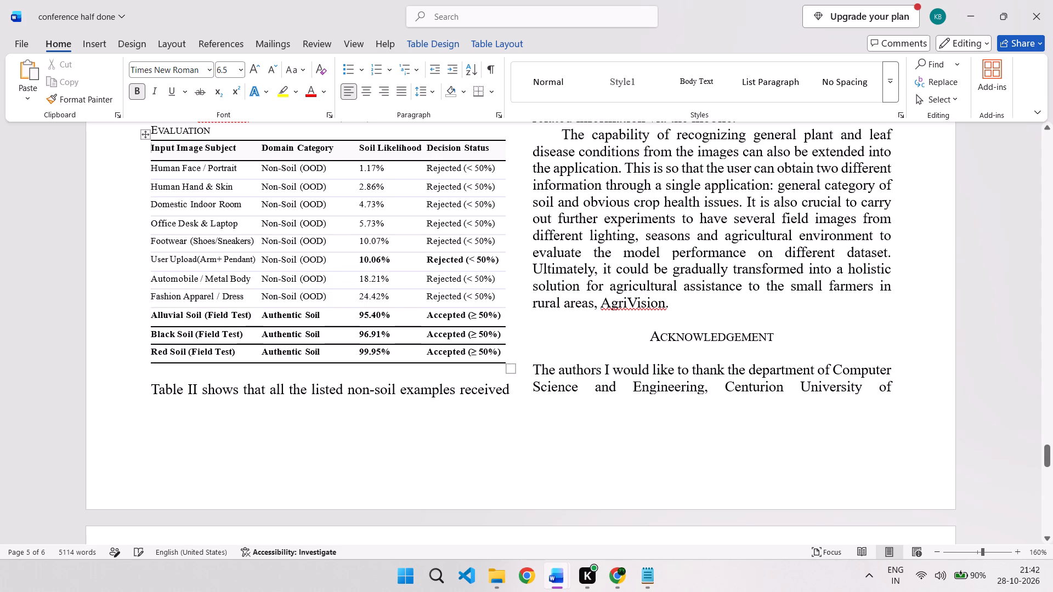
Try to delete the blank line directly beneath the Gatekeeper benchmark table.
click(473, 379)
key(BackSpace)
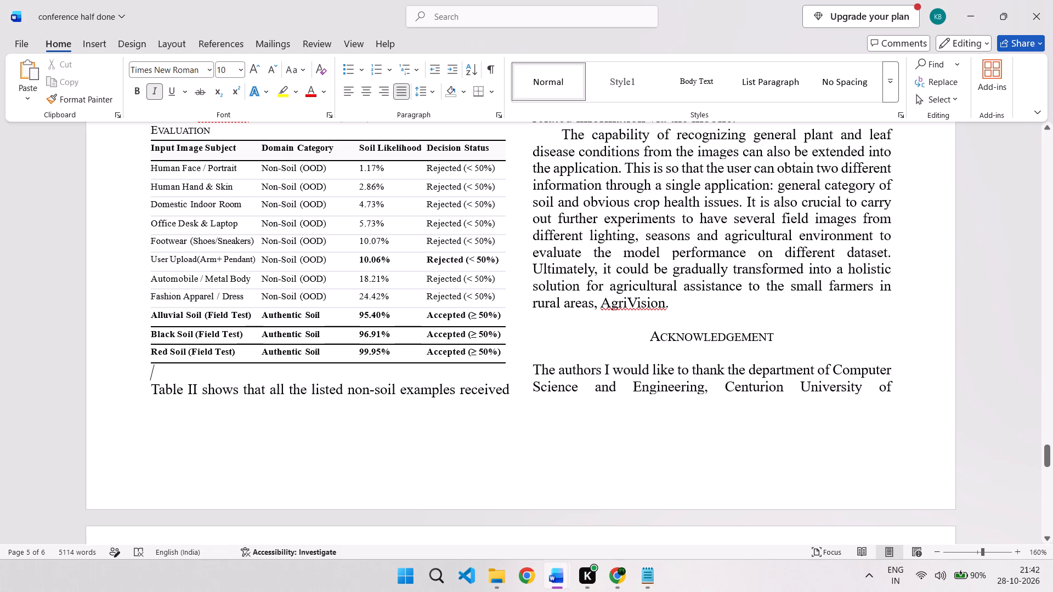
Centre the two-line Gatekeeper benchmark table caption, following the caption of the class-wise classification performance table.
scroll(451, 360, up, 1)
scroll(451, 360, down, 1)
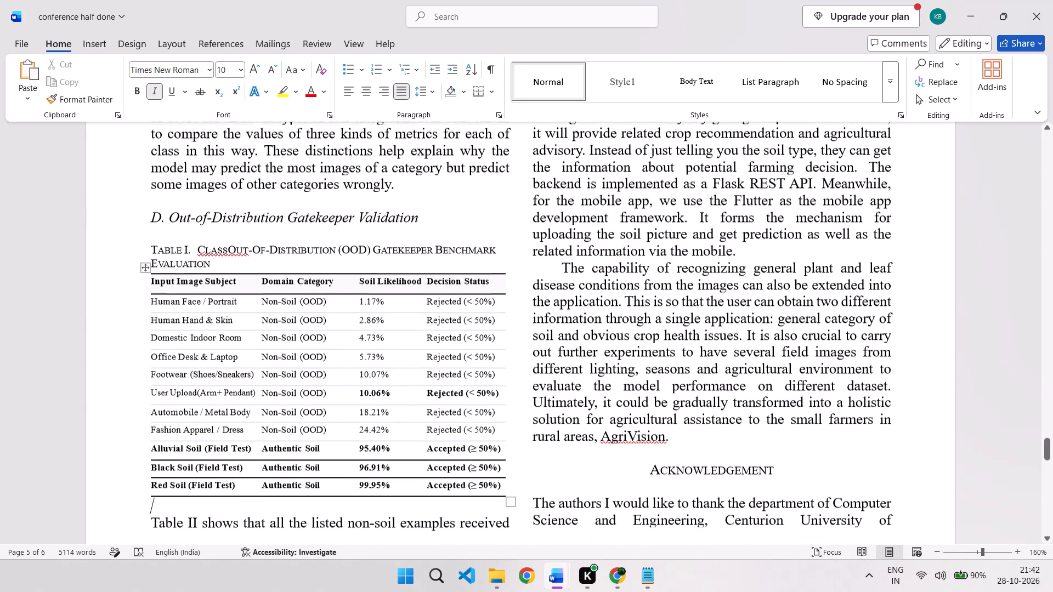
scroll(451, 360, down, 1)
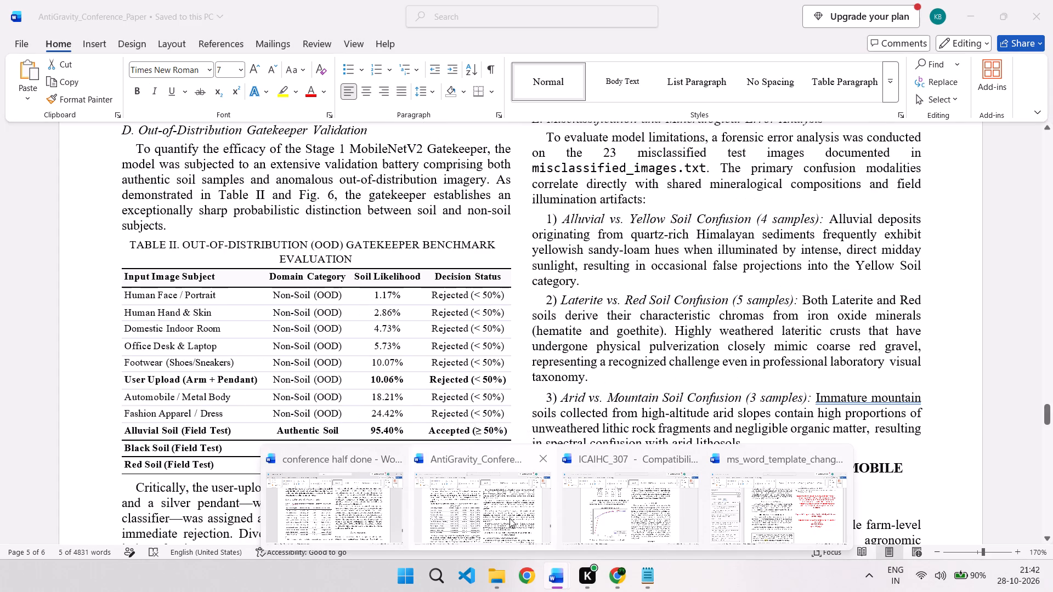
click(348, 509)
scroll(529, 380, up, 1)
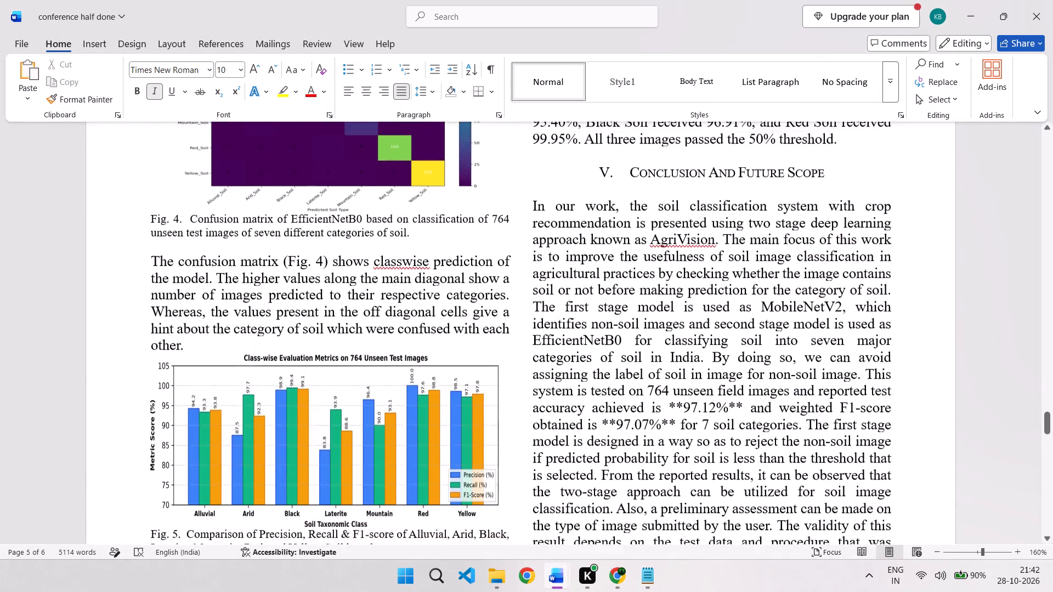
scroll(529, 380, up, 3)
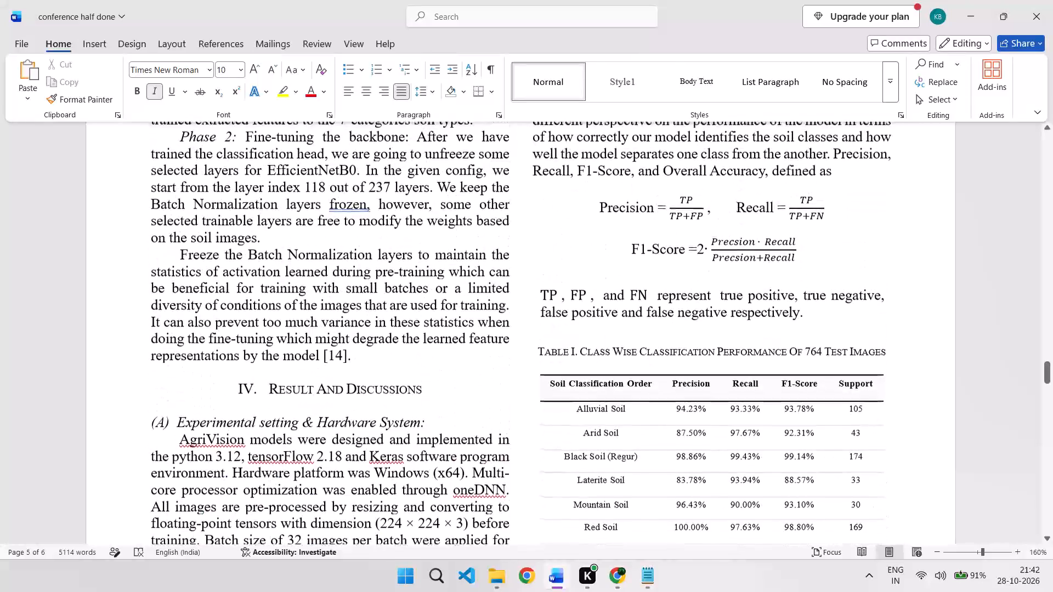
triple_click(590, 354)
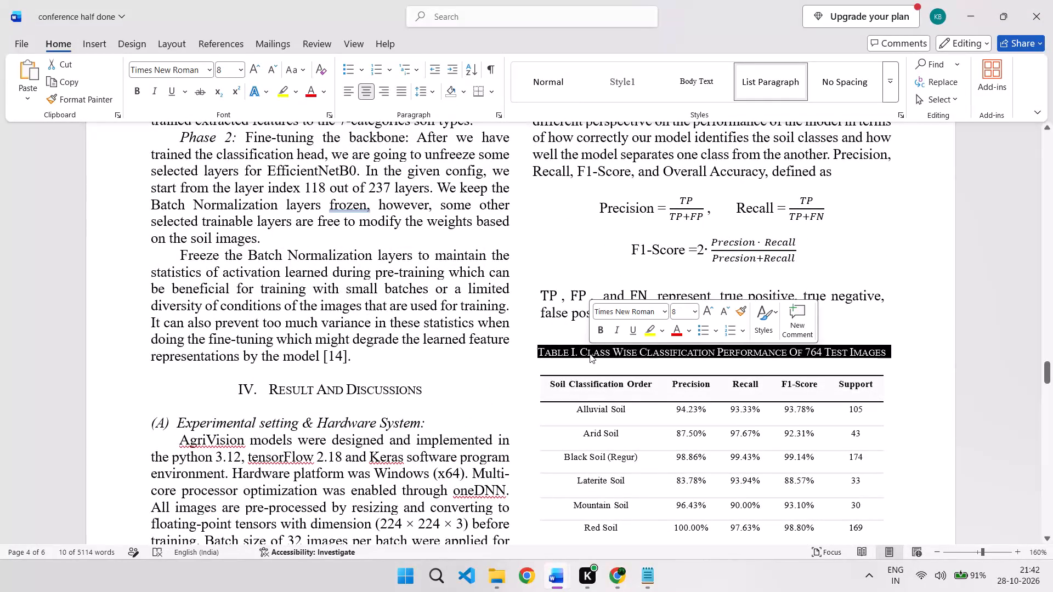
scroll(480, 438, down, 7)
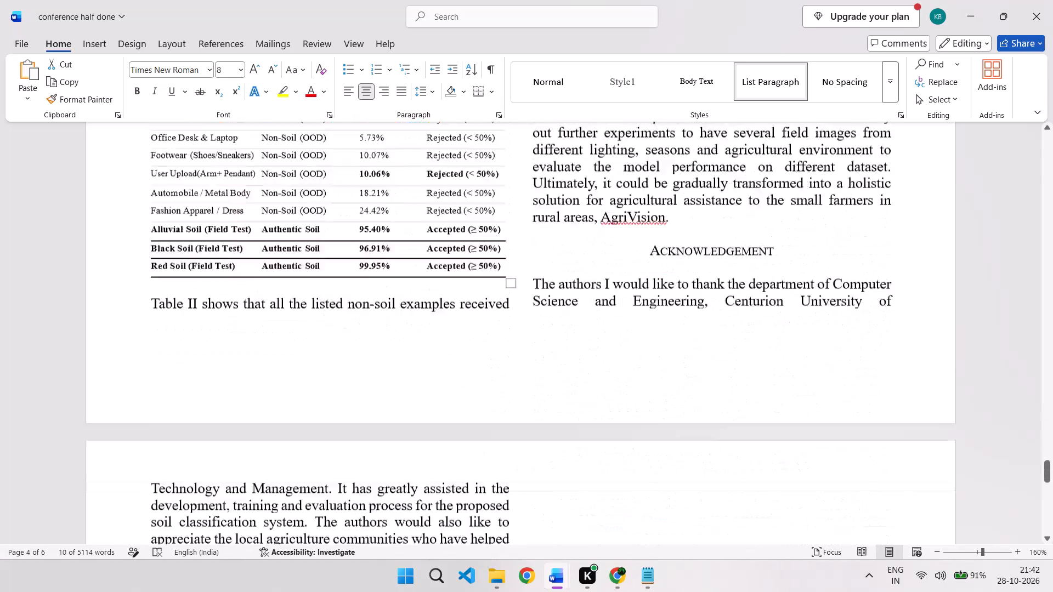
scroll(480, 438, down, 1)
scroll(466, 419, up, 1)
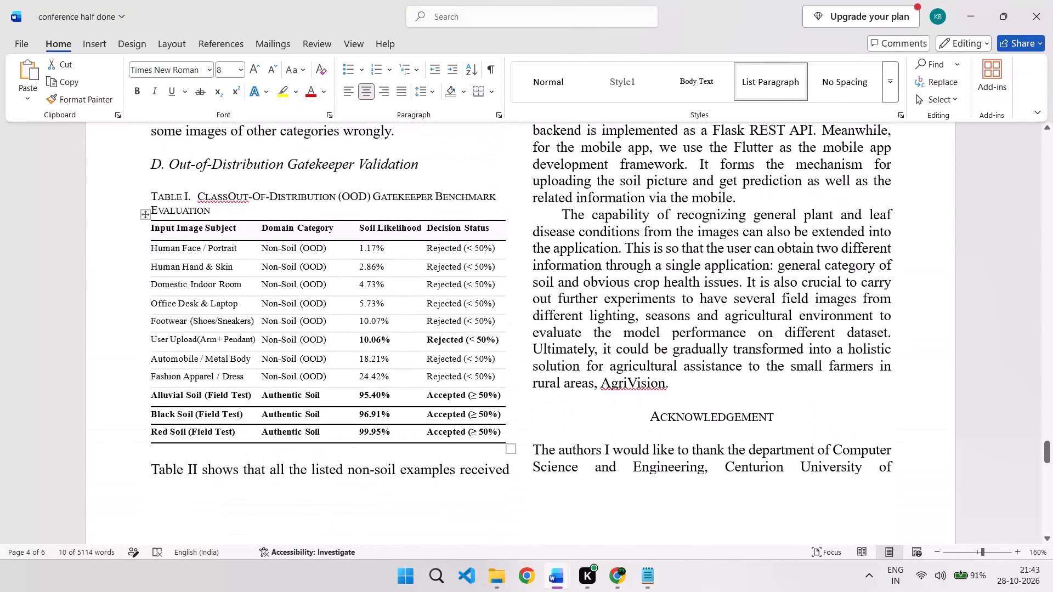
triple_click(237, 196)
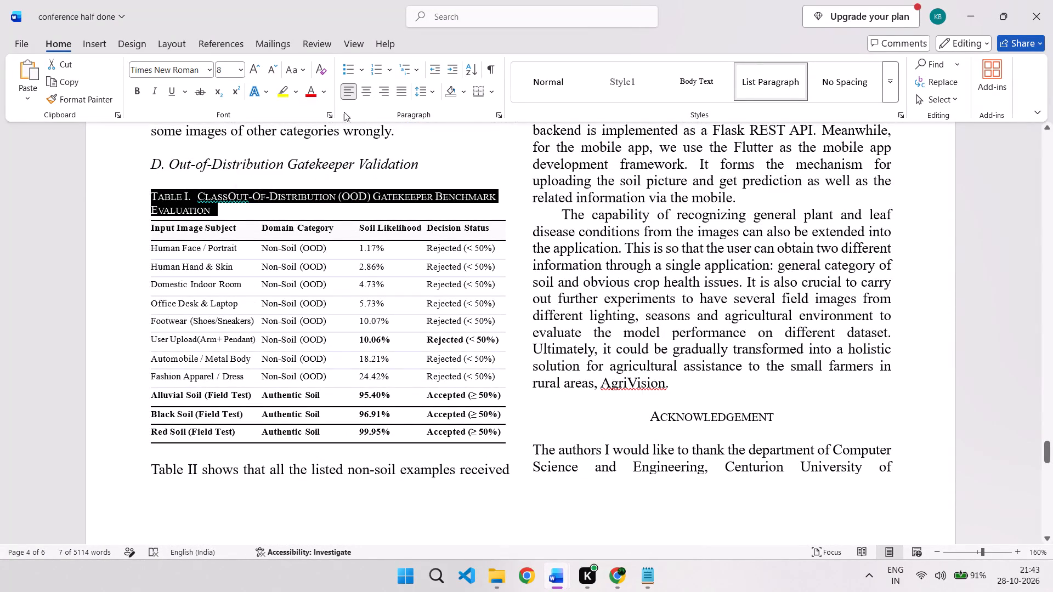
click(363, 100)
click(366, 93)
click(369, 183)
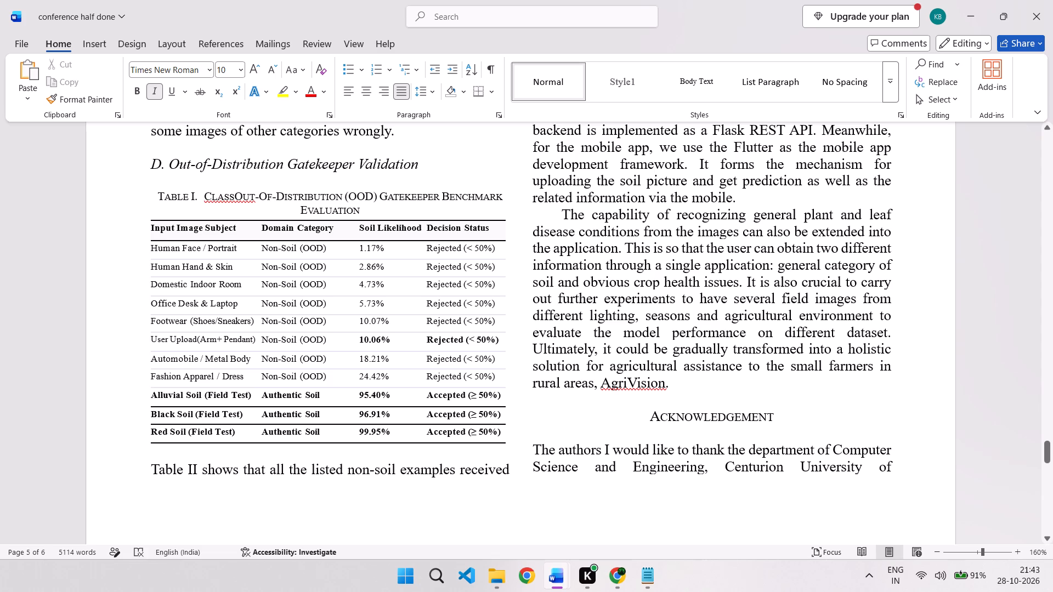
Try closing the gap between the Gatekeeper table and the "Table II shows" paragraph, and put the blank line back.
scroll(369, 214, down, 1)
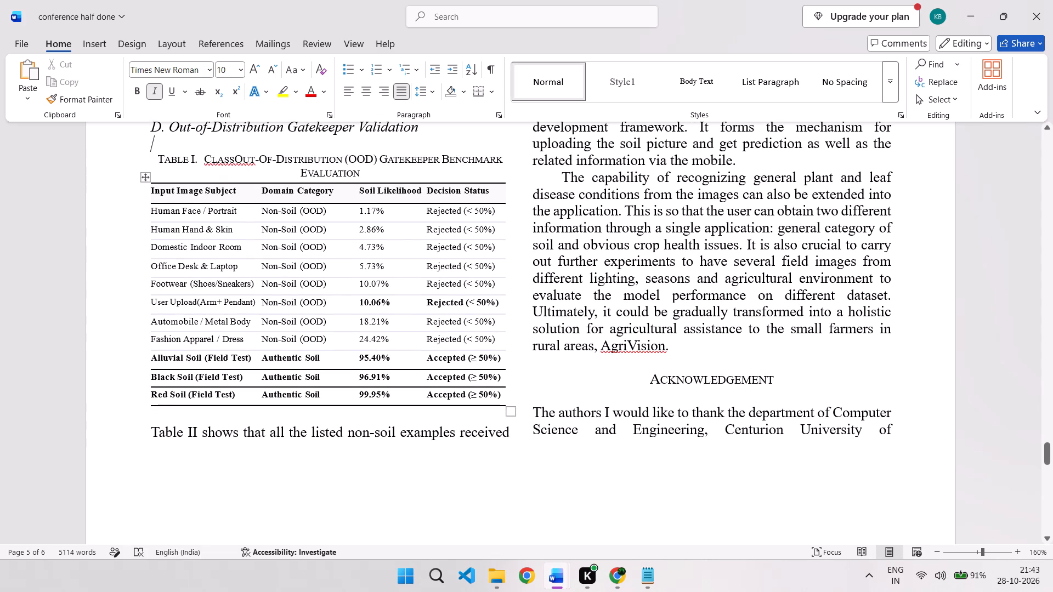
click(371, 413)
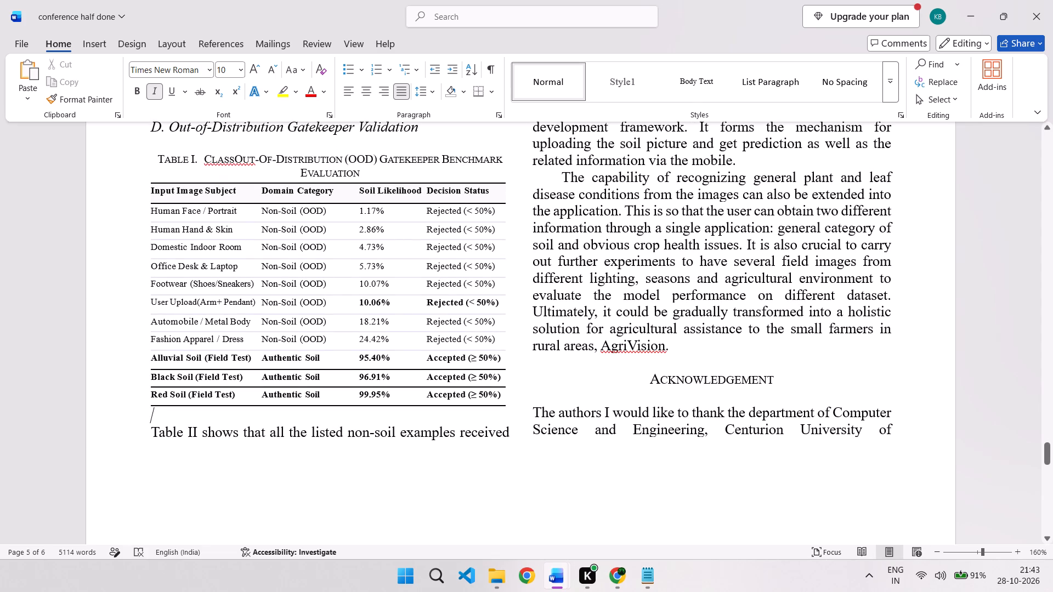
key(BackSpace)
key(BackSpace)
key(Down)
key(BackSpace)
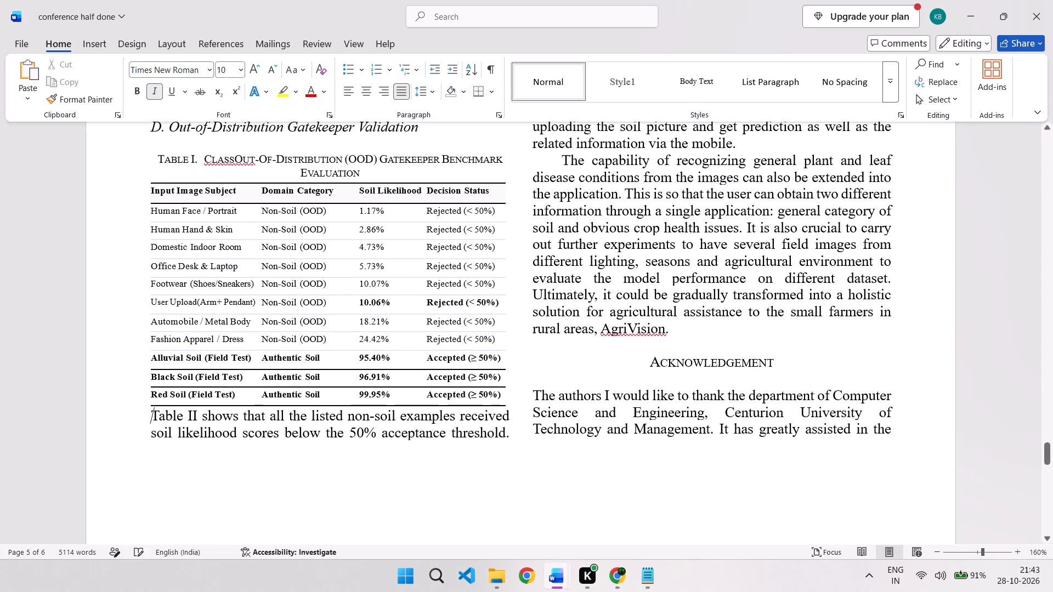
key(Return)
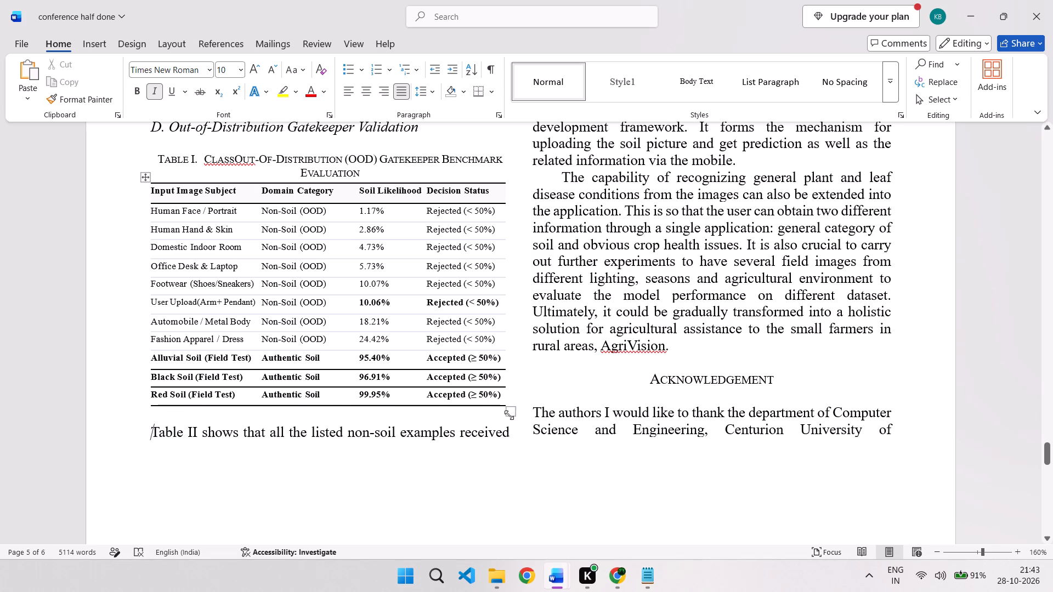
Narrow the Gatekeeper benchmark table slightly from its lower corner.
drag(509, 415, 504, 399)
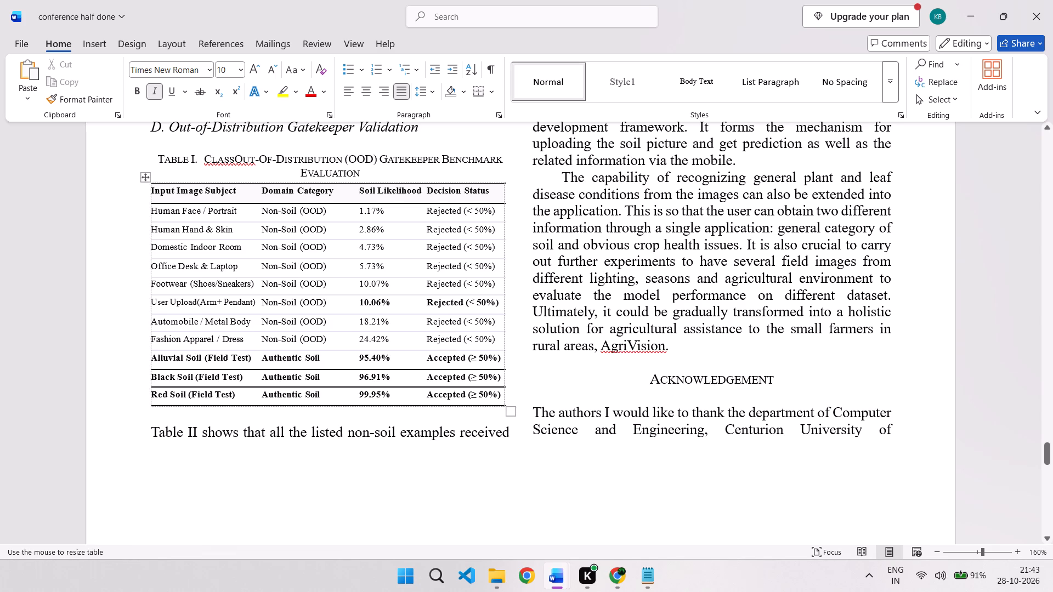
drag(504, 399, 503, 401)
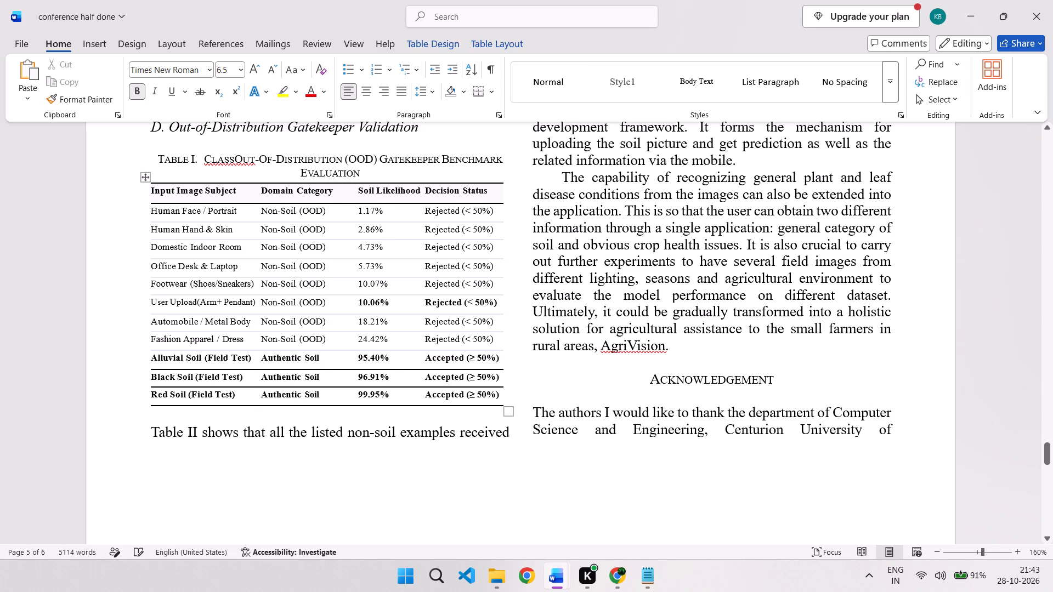
Undo the recent edits back past the caption centring and all Gatekeeper table resizes, including the earlier taller and wider stretch.
click(579, 384)
key(ctrl+z)
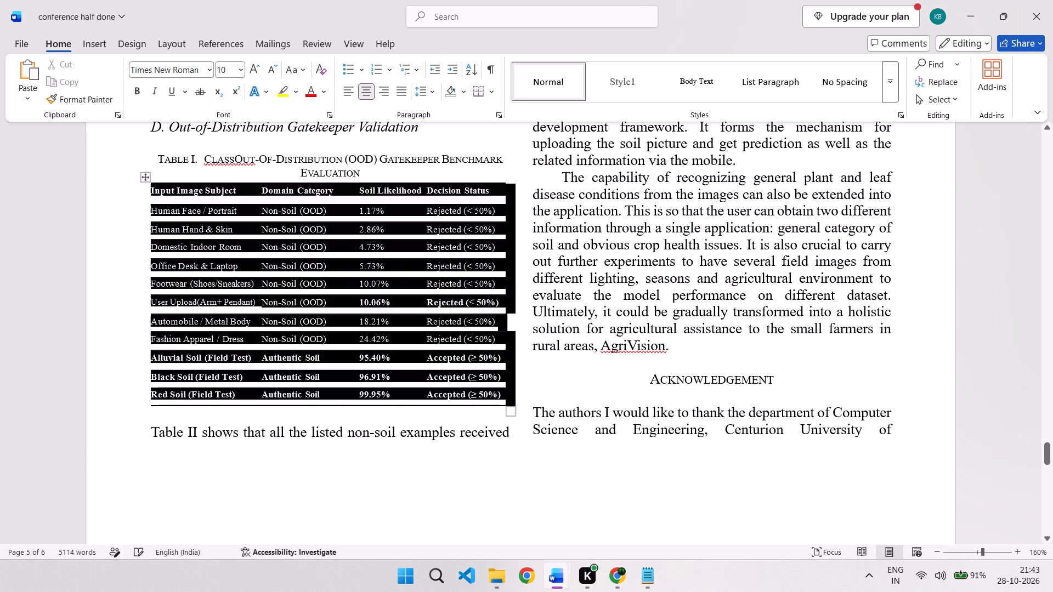
key(ctrl+z)
key(ctrl+z)
key(ctrl+z)
key(ctrl+z)
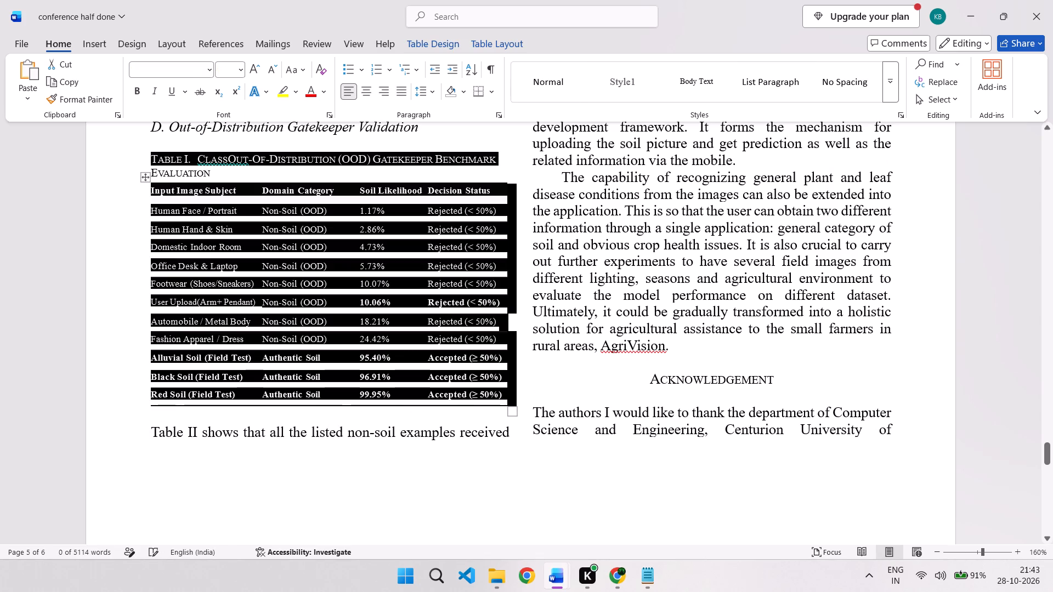
key(ctrl+z)
key(ctrl+z)
key(ctrl+z)
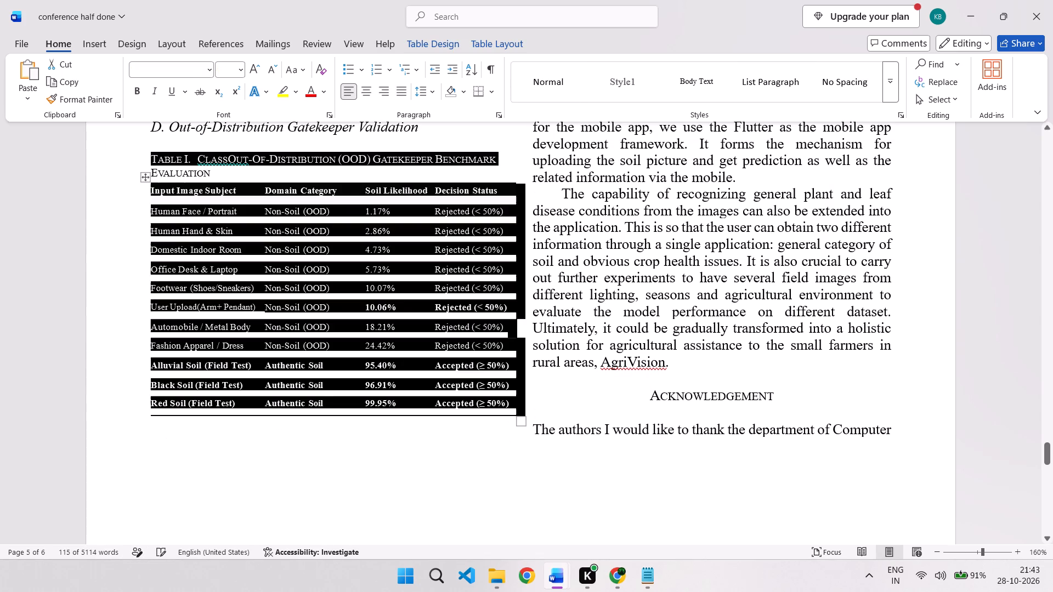
key(ctrl+z)
key(ctrl+z)
key(ctrl+z)
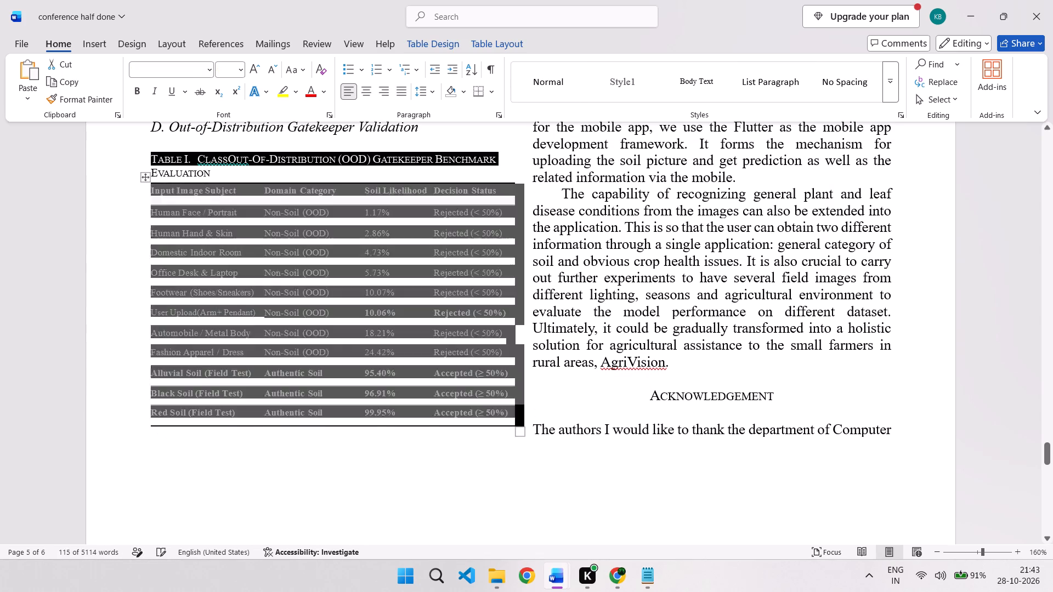
key(ctrl+z)
key(ctrl+z)
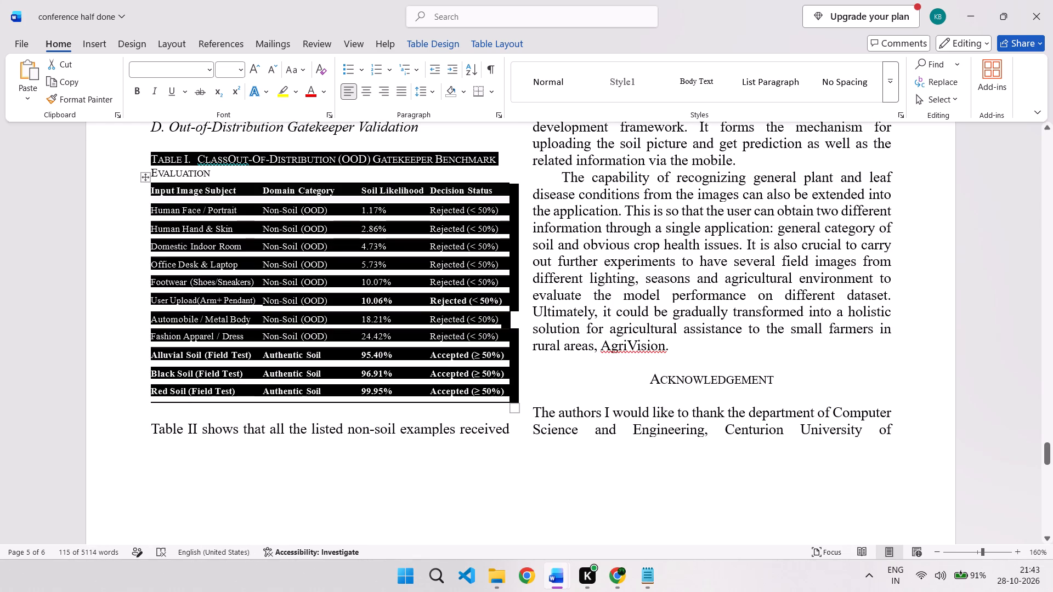
click(579, 384)
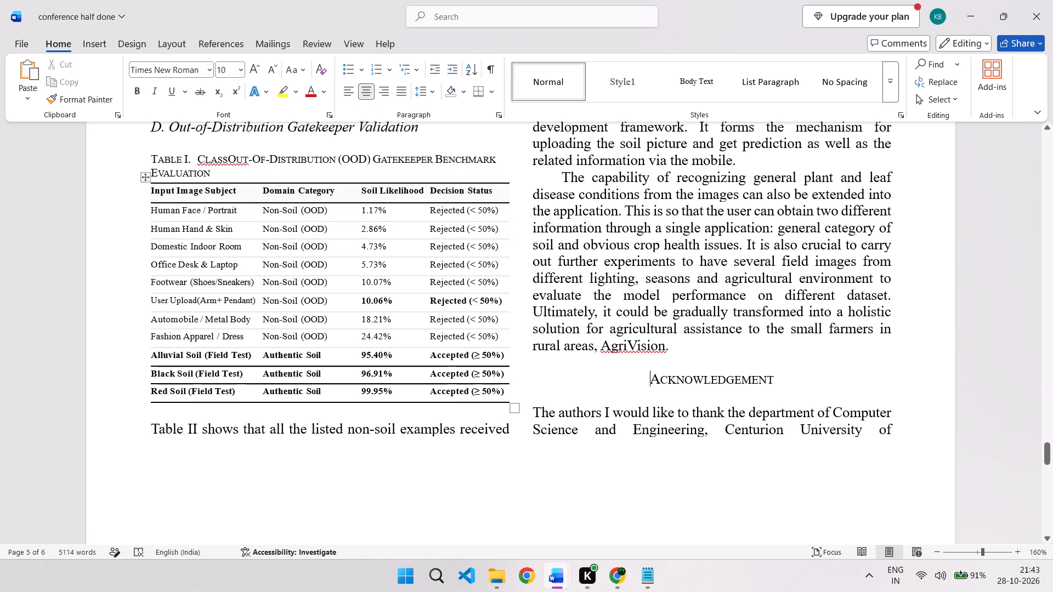
Centre the two-line Gatekeeper benchmark table caption.
drag(217, 173, 149, 156)
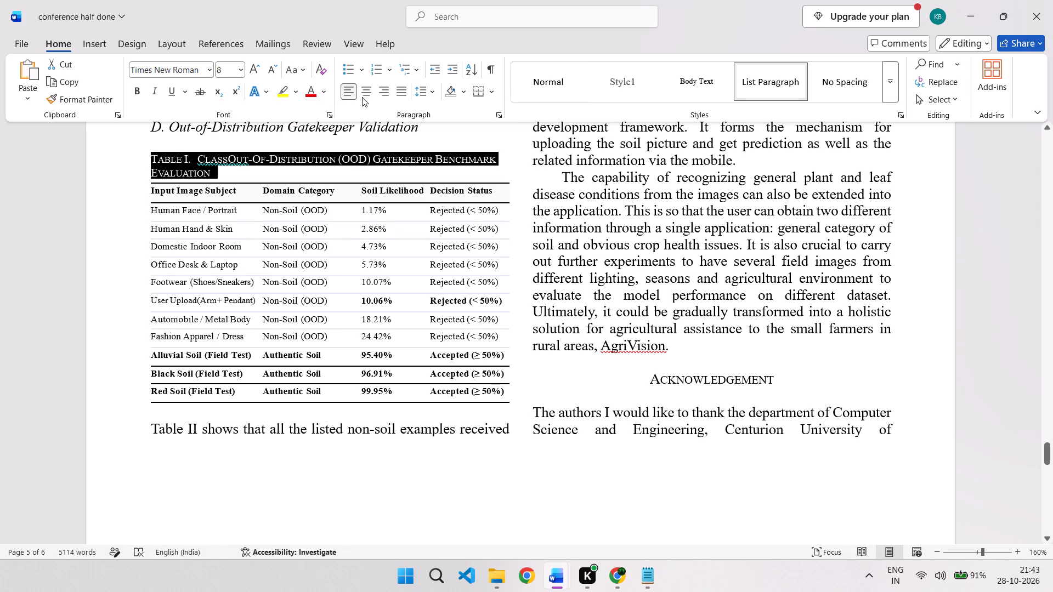
click(364, 96)
click(136, 220)
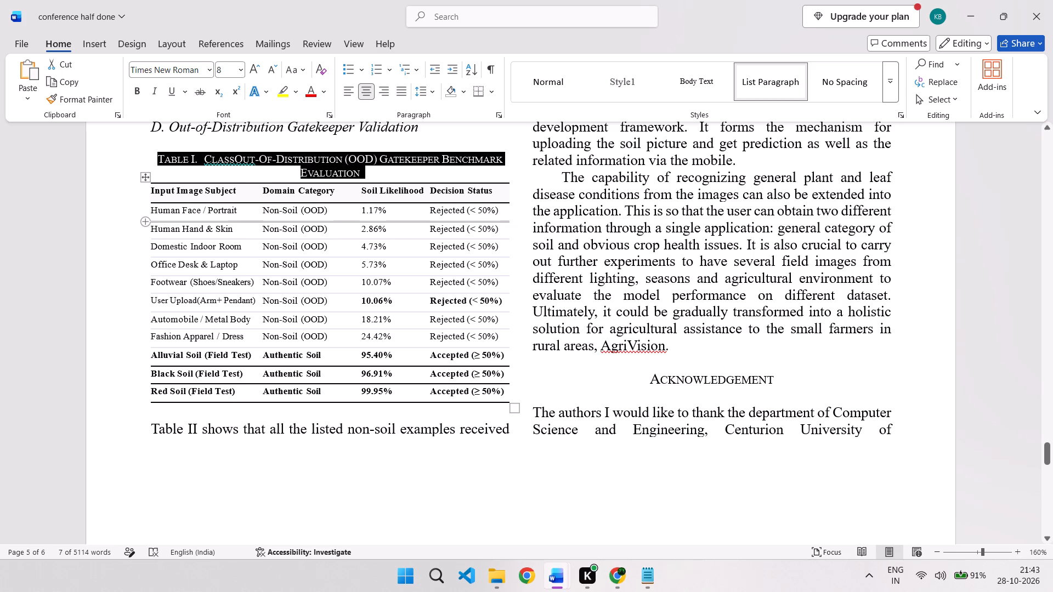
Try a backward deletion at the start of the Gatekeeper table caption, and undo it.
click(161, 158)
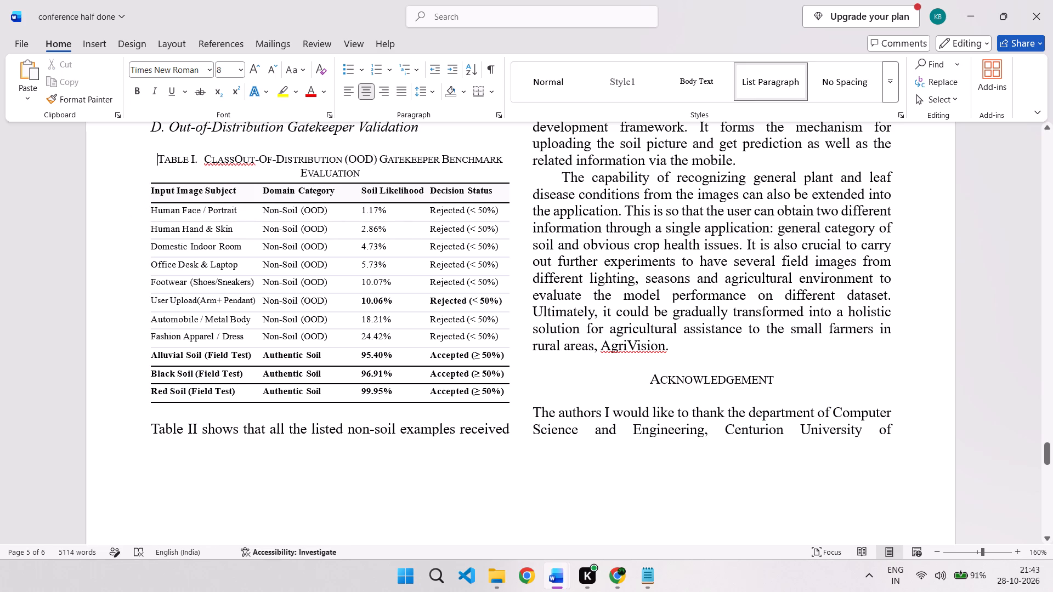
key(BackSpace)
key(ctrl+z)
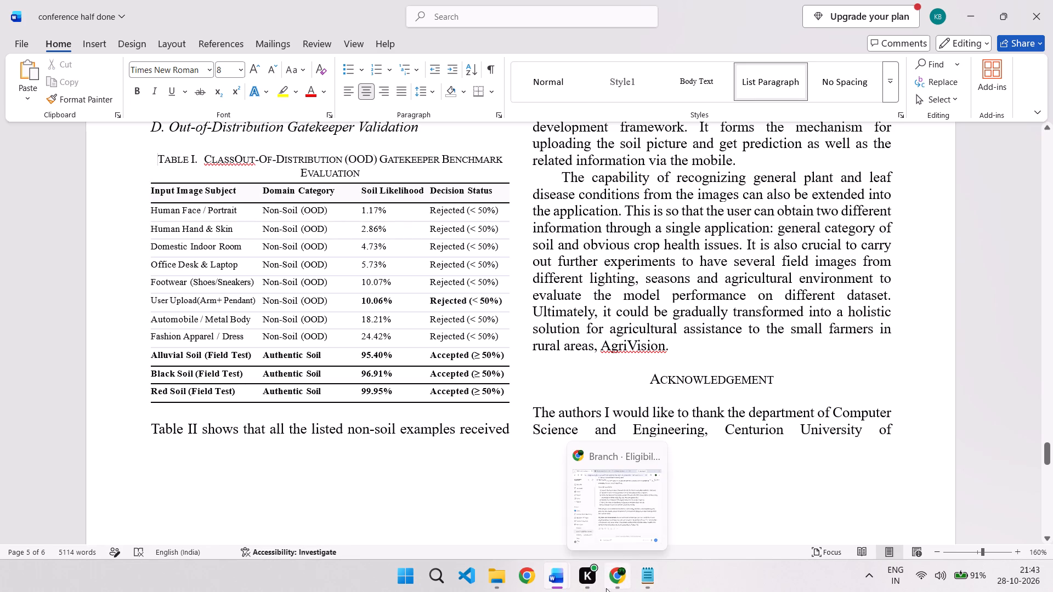
Compare with the template's TABLE I heading under Figures and Tables, and remove the stray word "Class" from the Gatekeeper table caption.
click(740, 498)
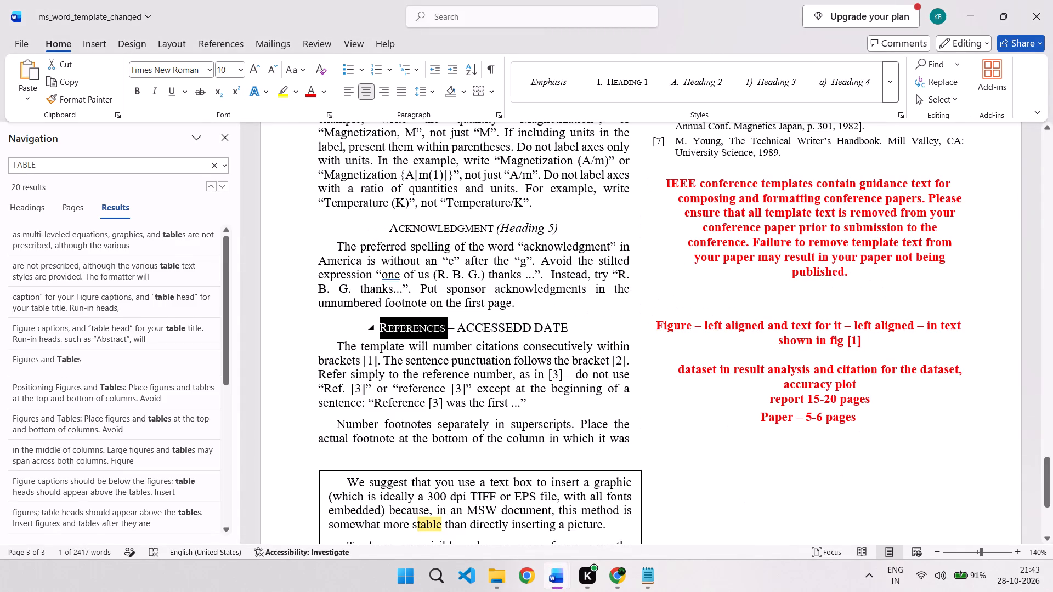
click(76, 361)
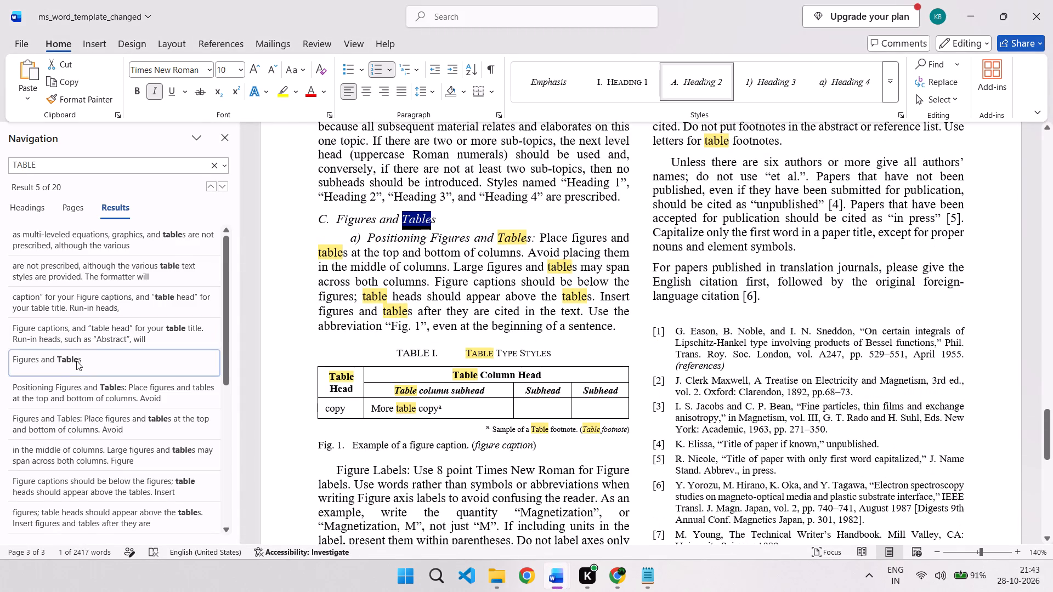
triple_click(431, 347)
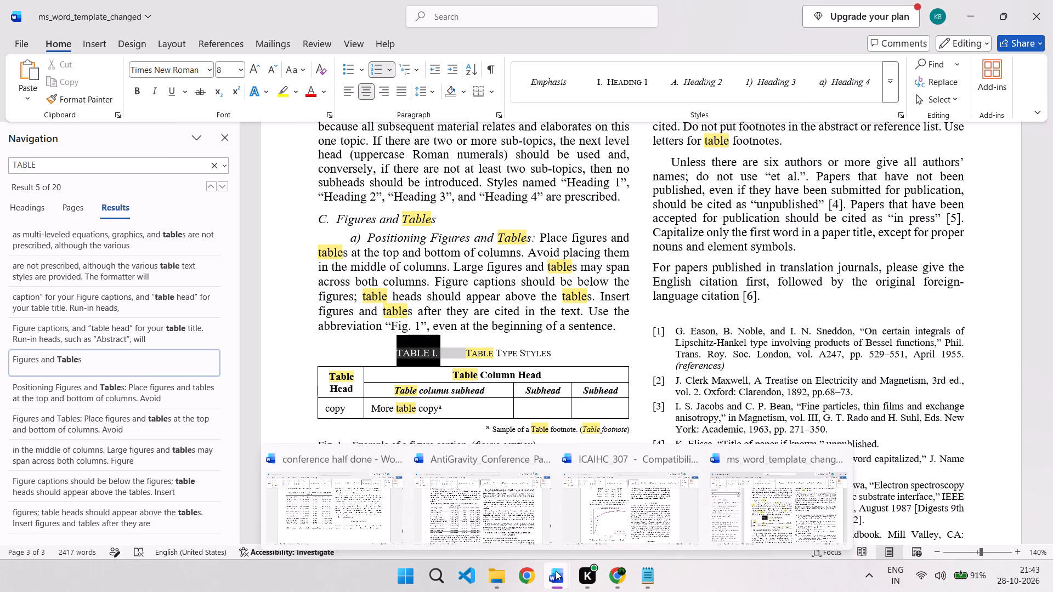
click(322, 504)
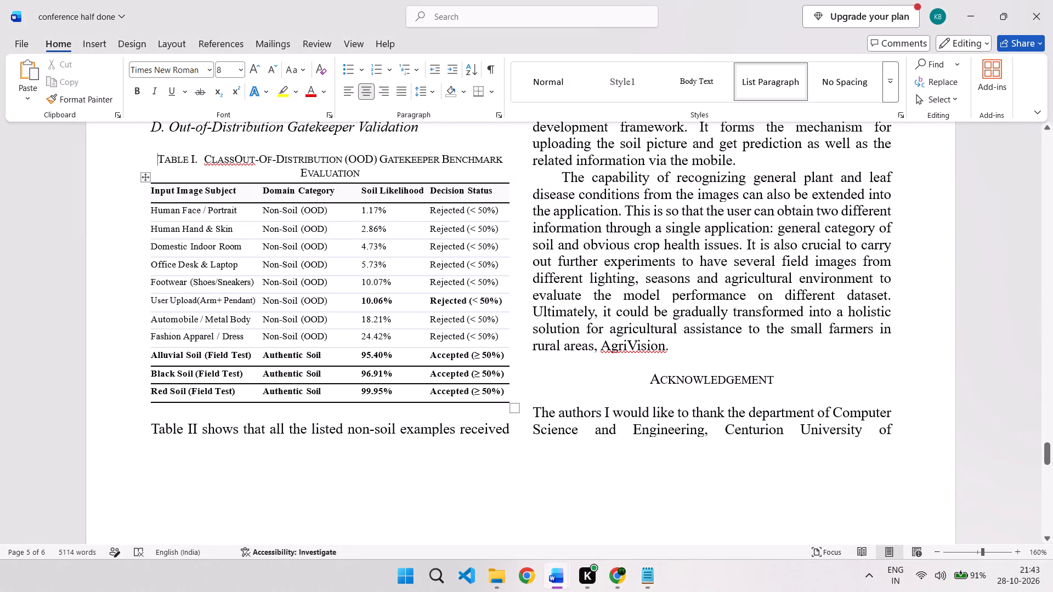
click(205, 166)
click(236, 157)
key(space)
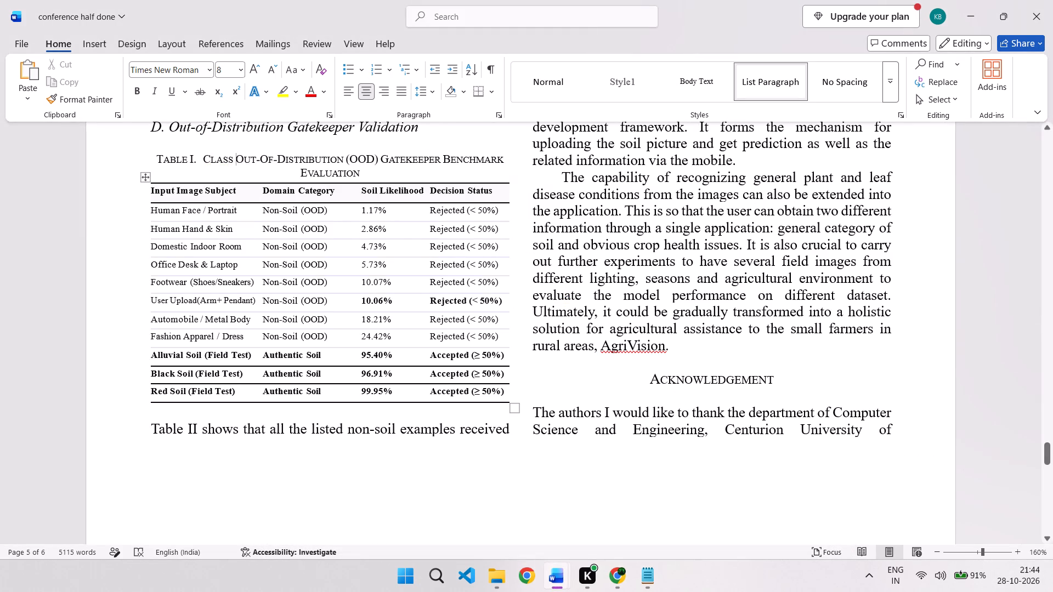
drag(236, 159, 209, 160)
drag(209, 160, 204, 160)
key(BackSpace)
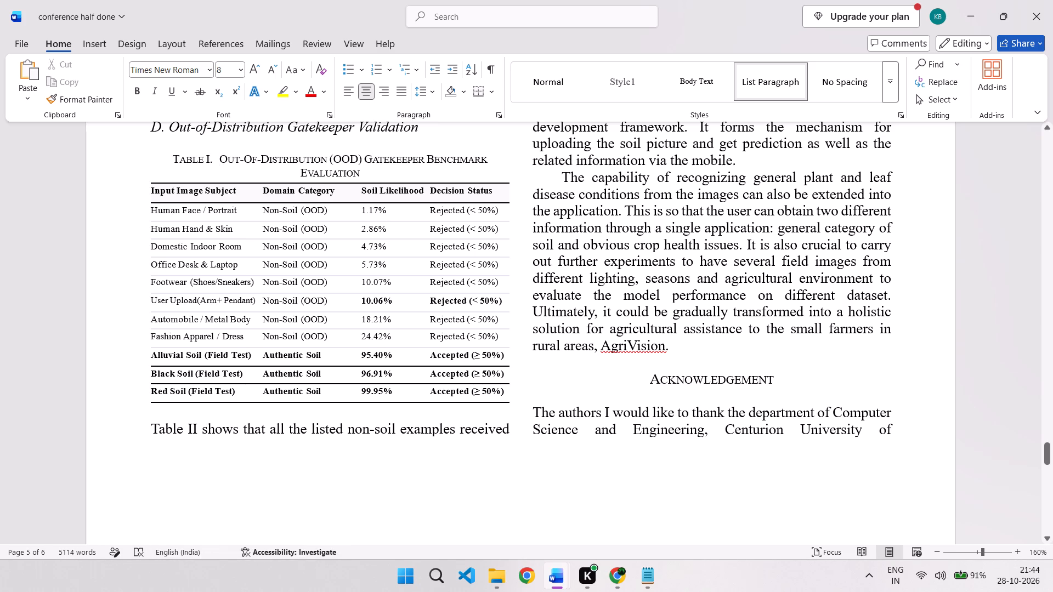
Change the Gatekeeper benchmark caption's table number to II.
click(208, 156)
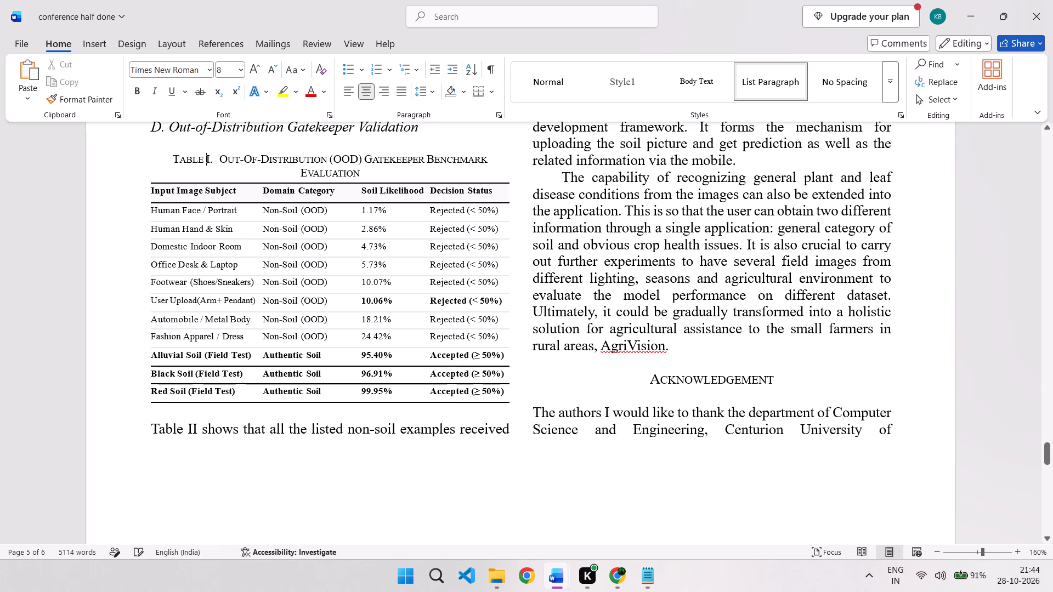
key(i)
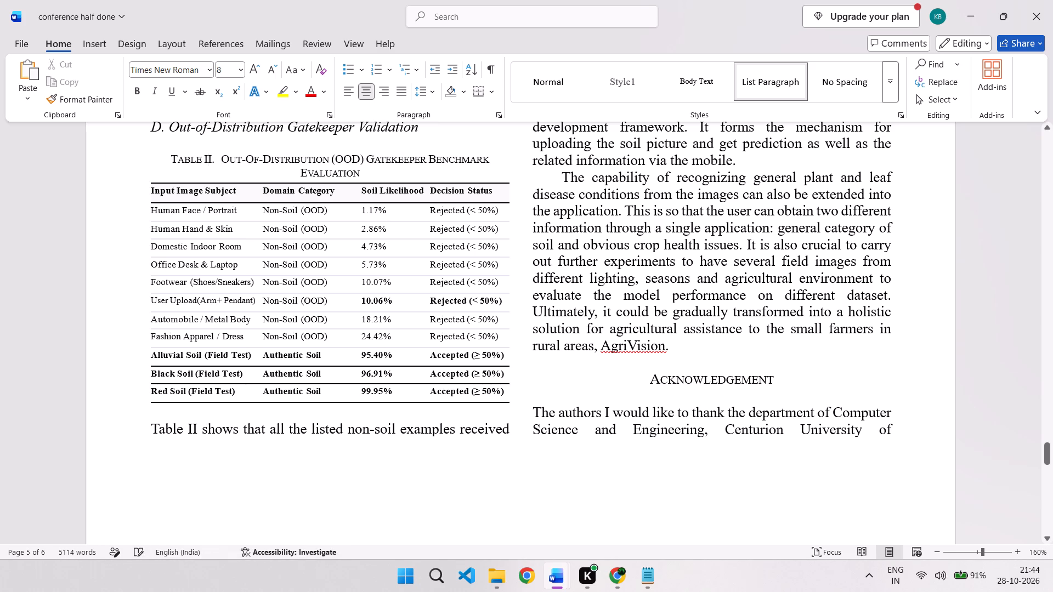
Narrow the Gatekeeper benchmark table slightly from its lower corner.
scroll(300, 442, down, 1)
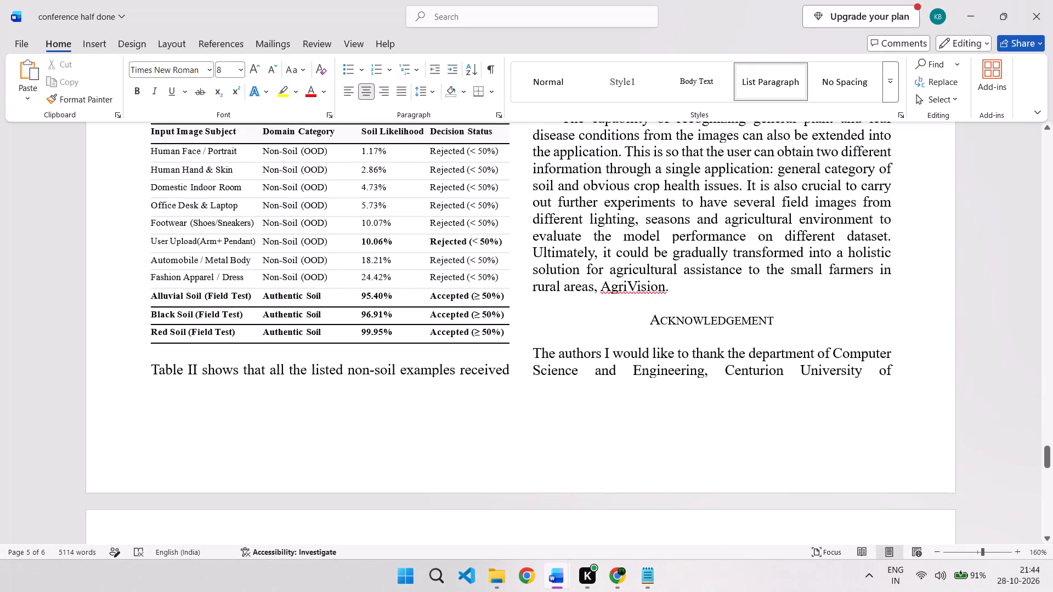
scroll(327, 394, up, 1)
scroll(327, 394, down, 1)
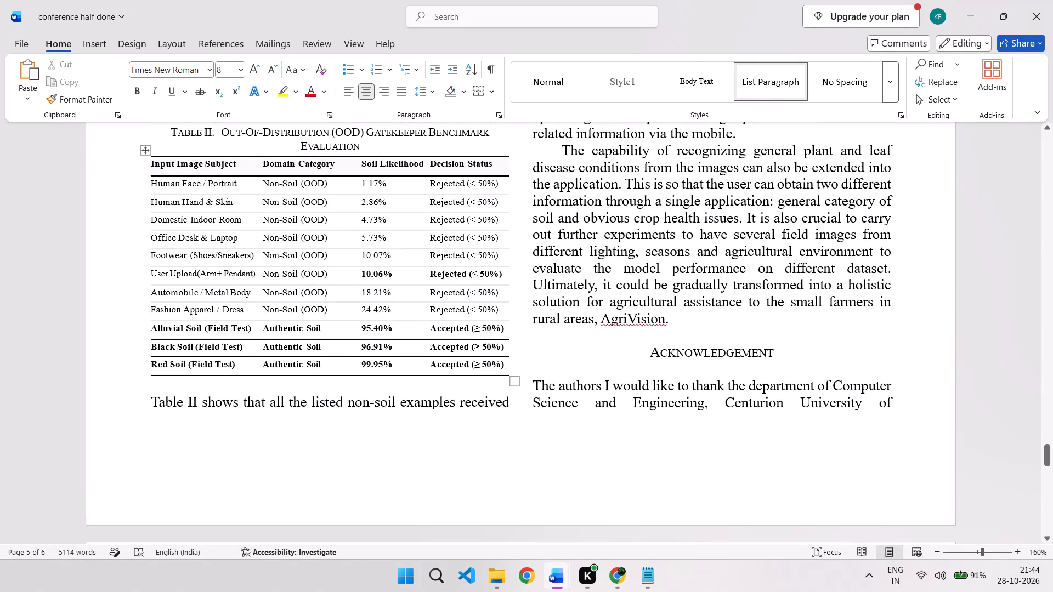
drag(511, 382, 511, 373)
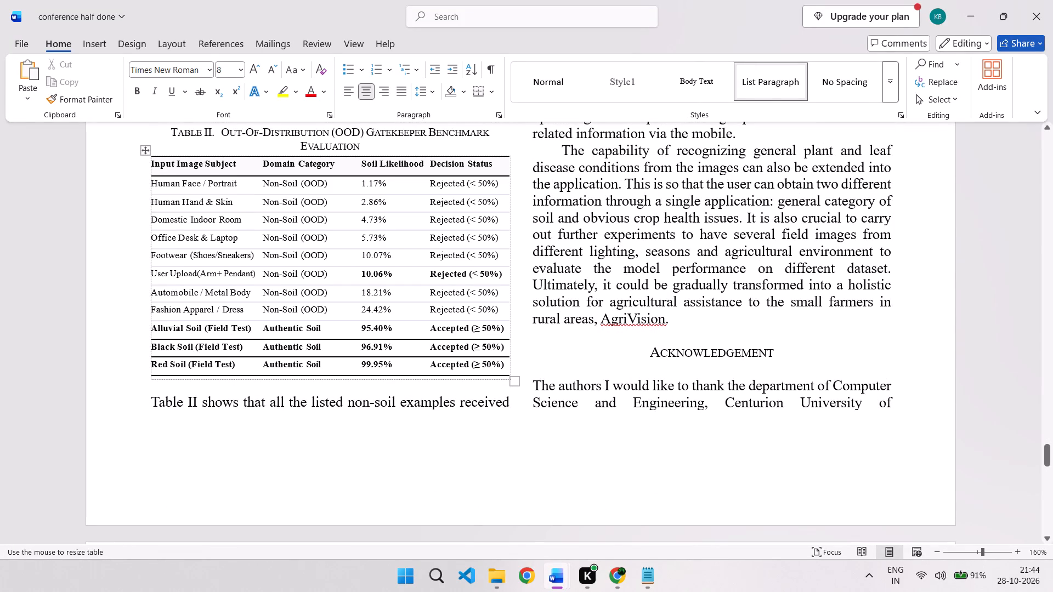
drag(511, 373, 507, 367)
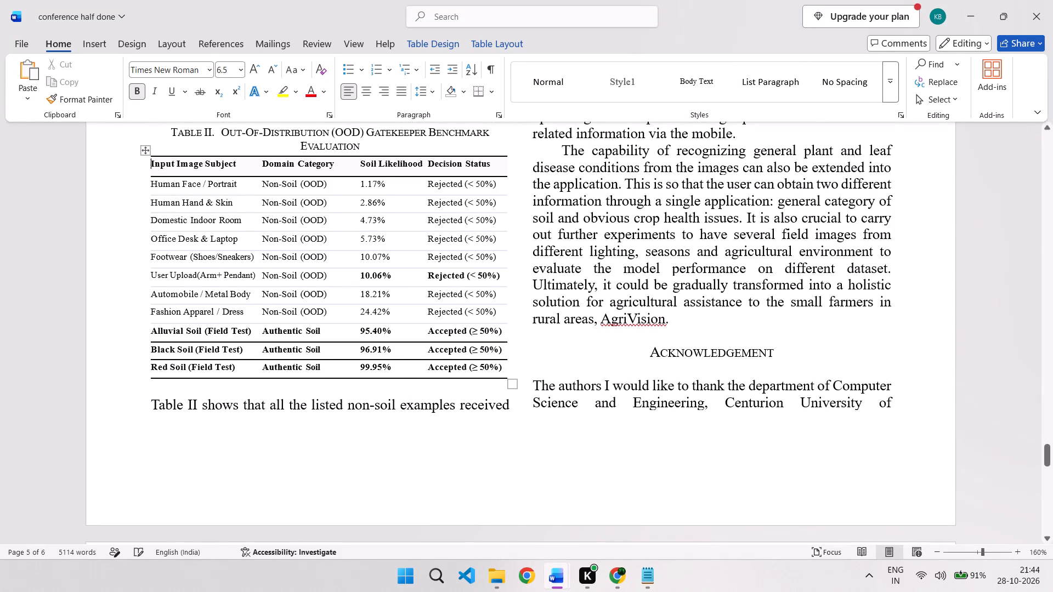
drag(509, 382, 507, 360)
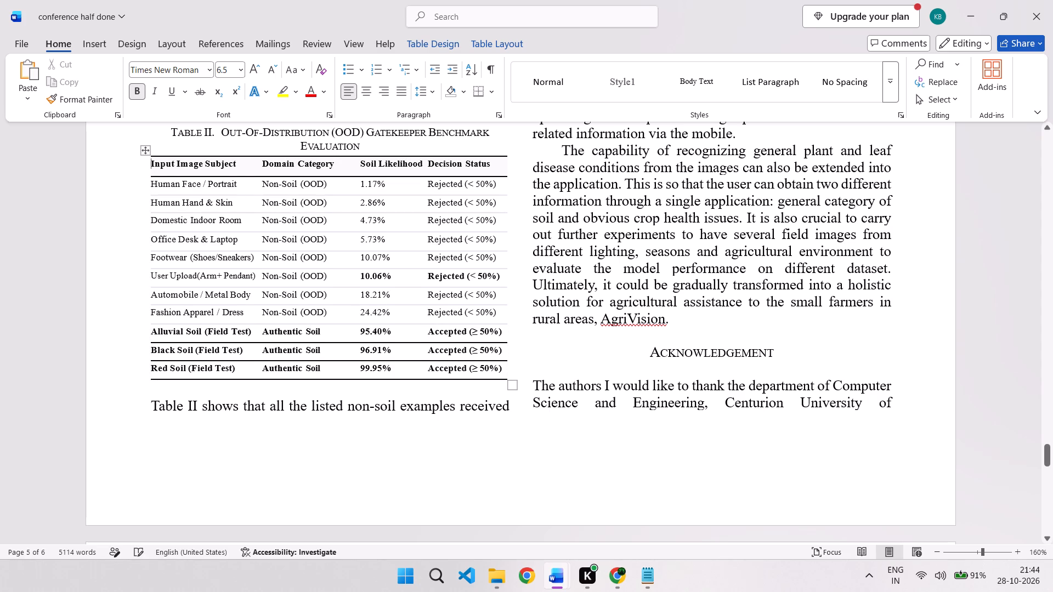
Set the header row height of the Gatekeeper benchmark table to 0.4 cm.
click(446, 41)
click(482, 41)
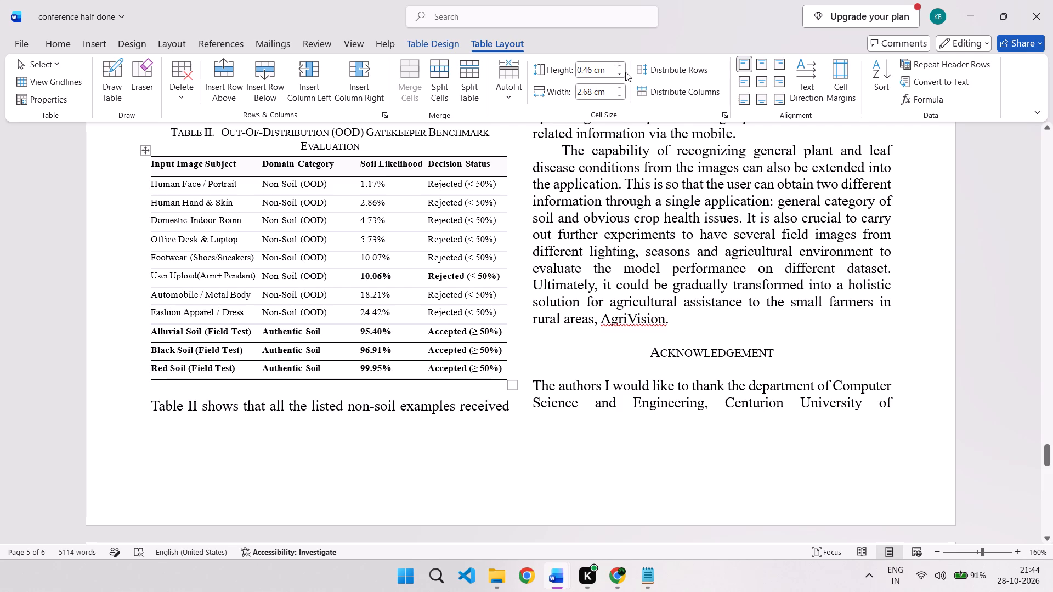
click(620, 65)
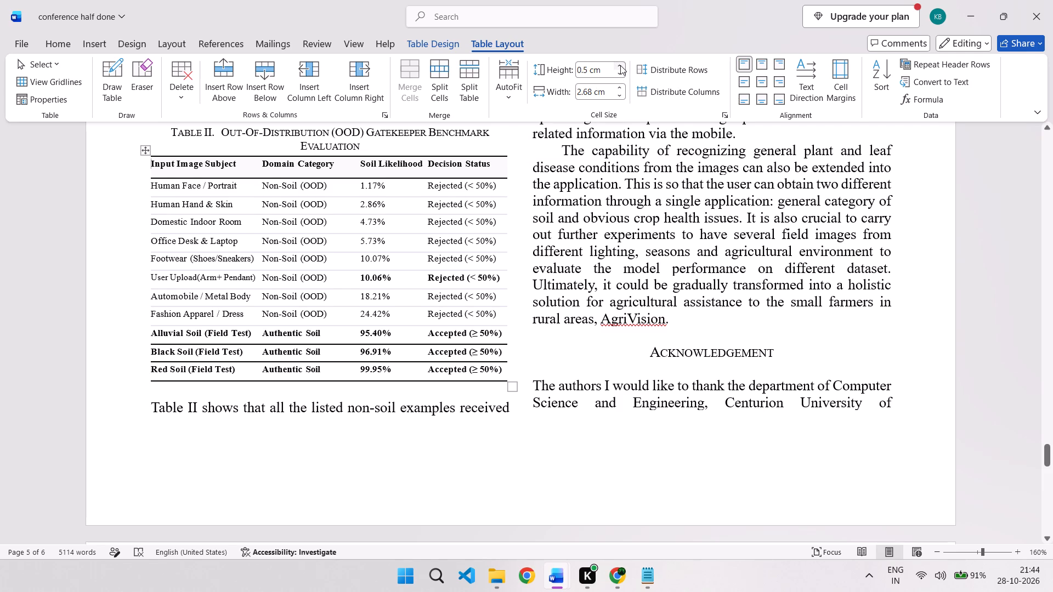
click(620, 65)
click(620, 70)
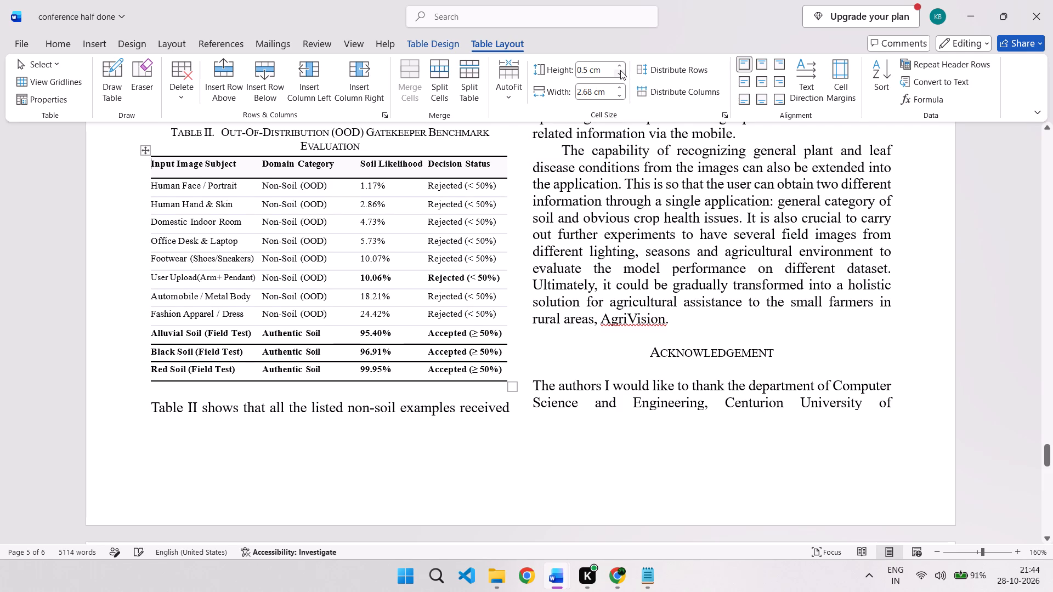
click(620, 70)
click(620, 70)
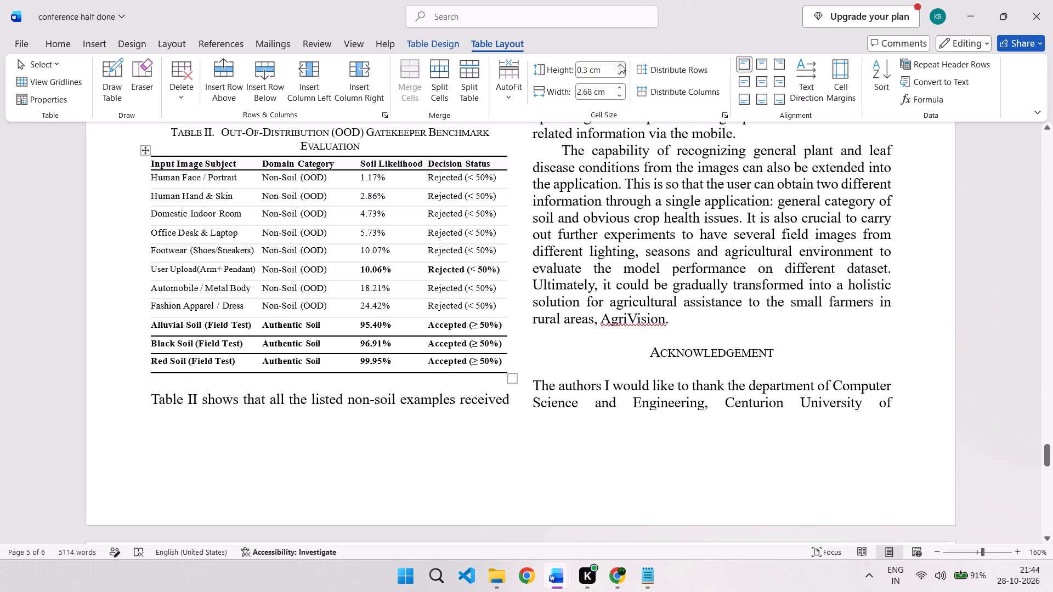
click(620, 64)
click(635, 166)
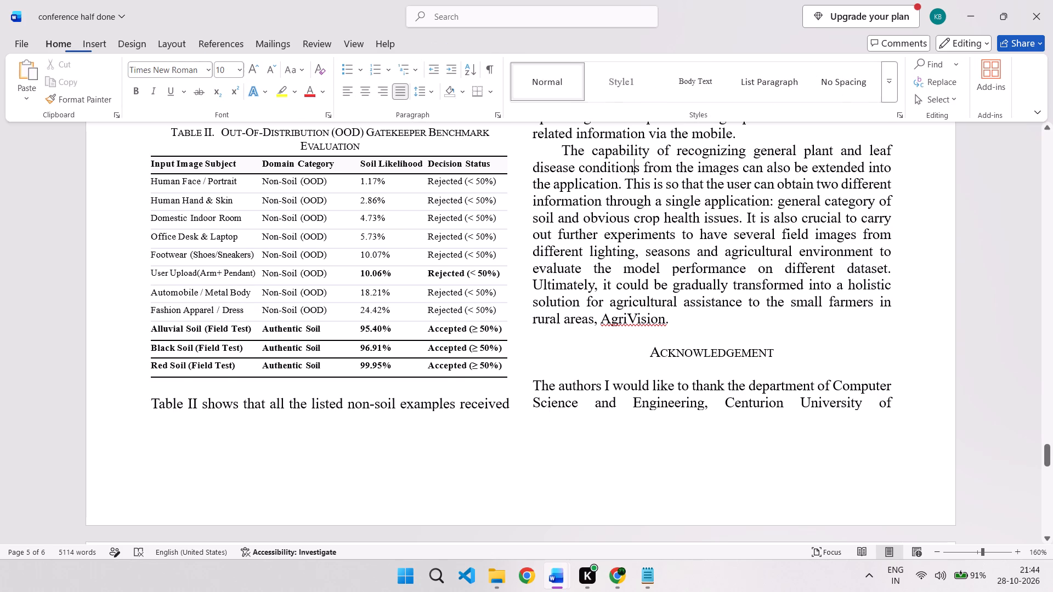
Review the layout of pages 5 and 6, from the confusion matrix and Fig. 5 to the Acknowledgement and References.
scroll(609, 381, up, 1)
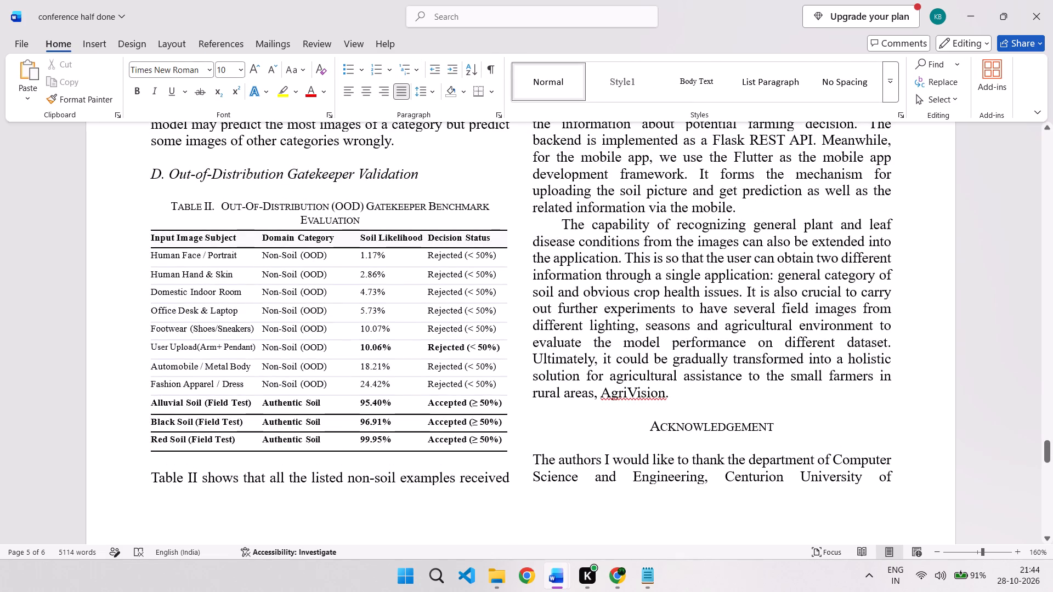
scroll(609, 381, down, 1)
scroll(609, 381, up, 2)
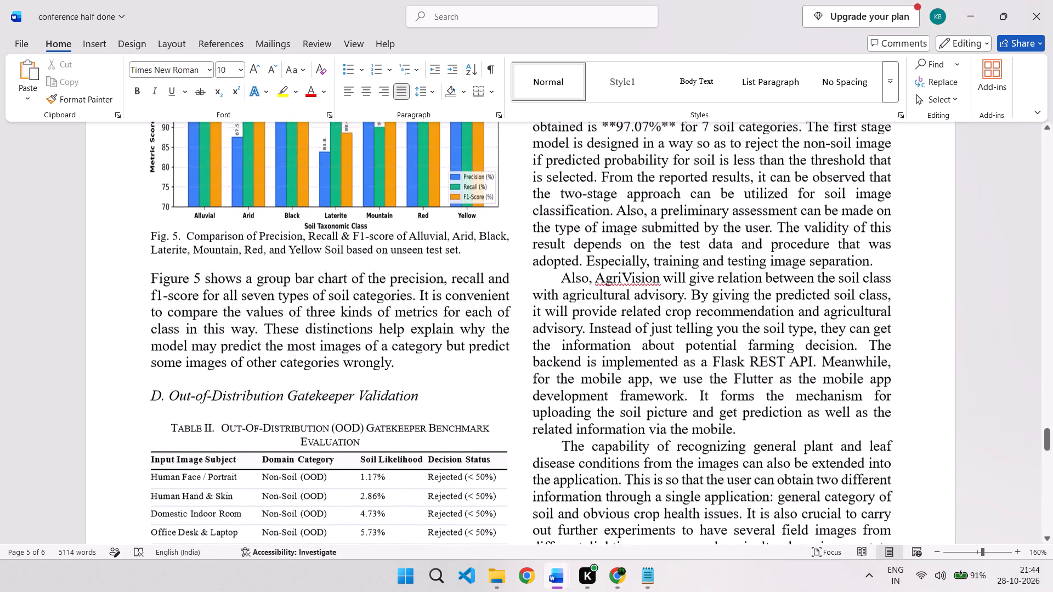
scroll(609, 381, down, 5)
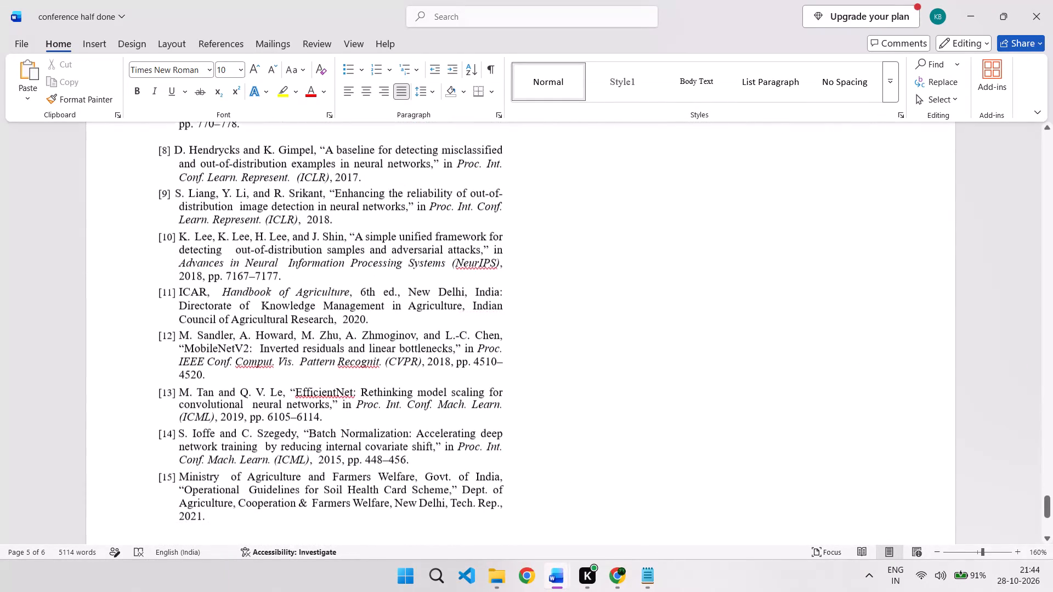
scroll(609, 381, down, 1)
scroll(609, 381, up, 2)
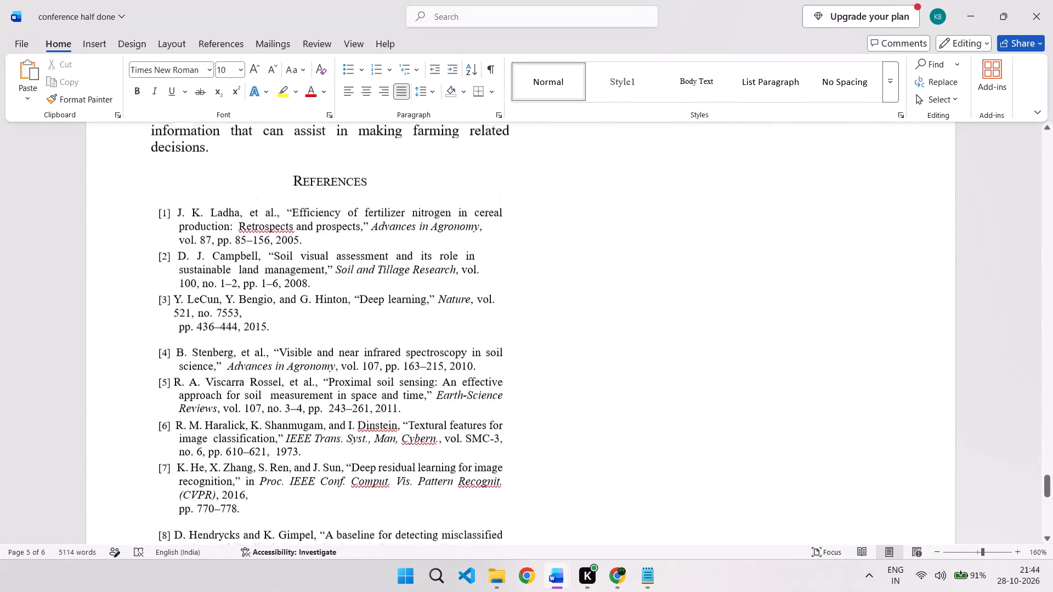
scroll(609, 381, up, 2)
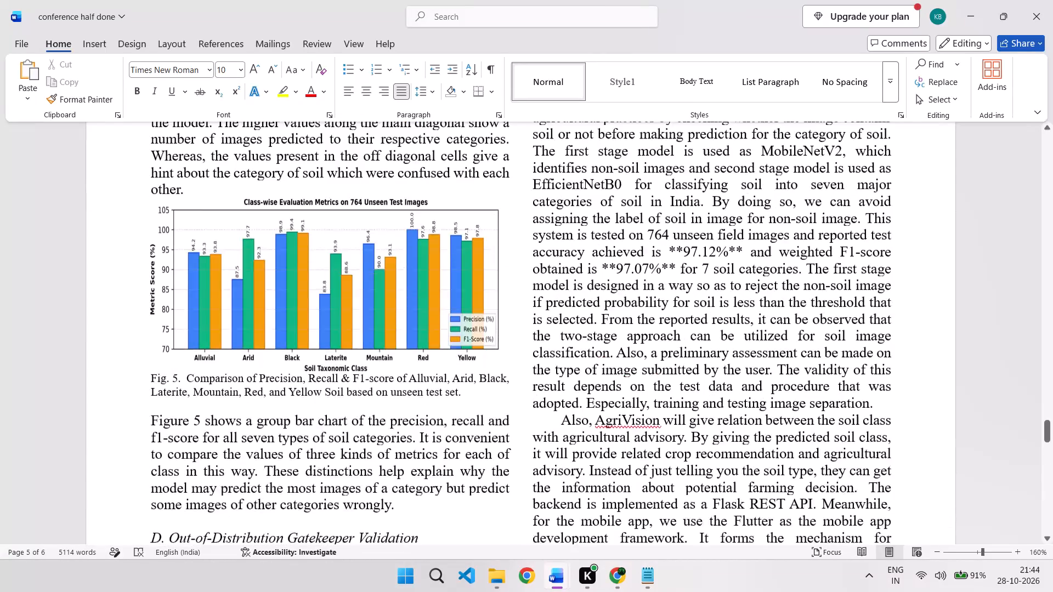
scroll(609, 381, up, 1)
scroll(609, 381, down, 2)
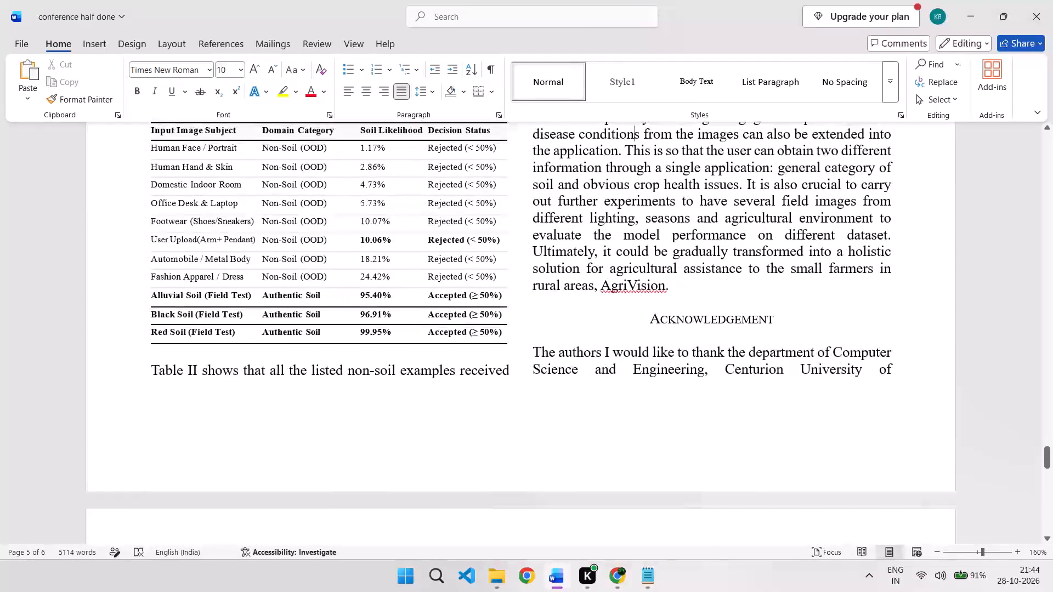
scroll(609, 381, up, 2)
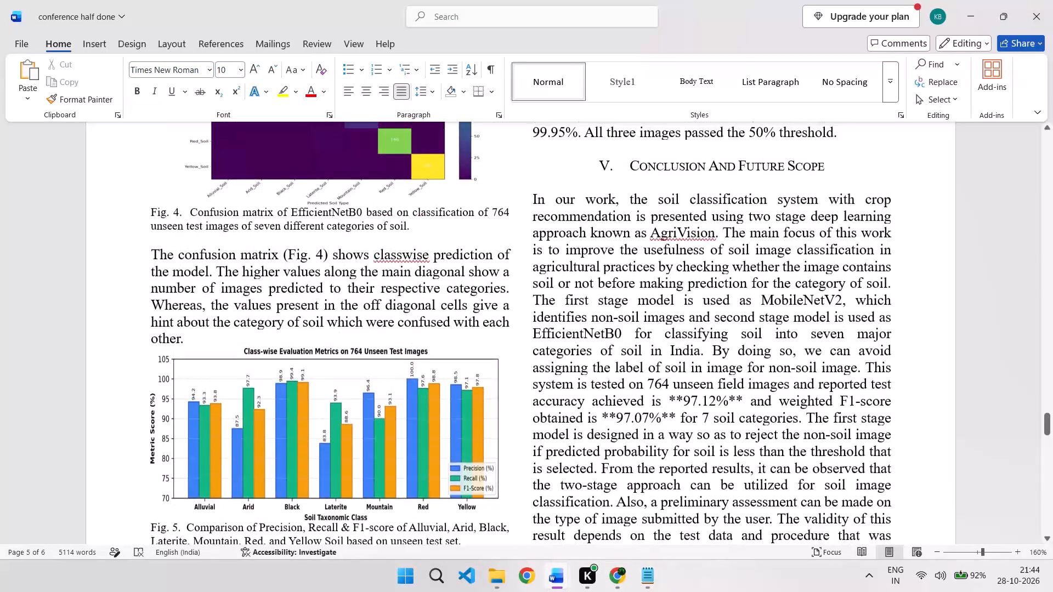
scroll(609, 381, down, 3)
scroll(609, 381, up, 1)
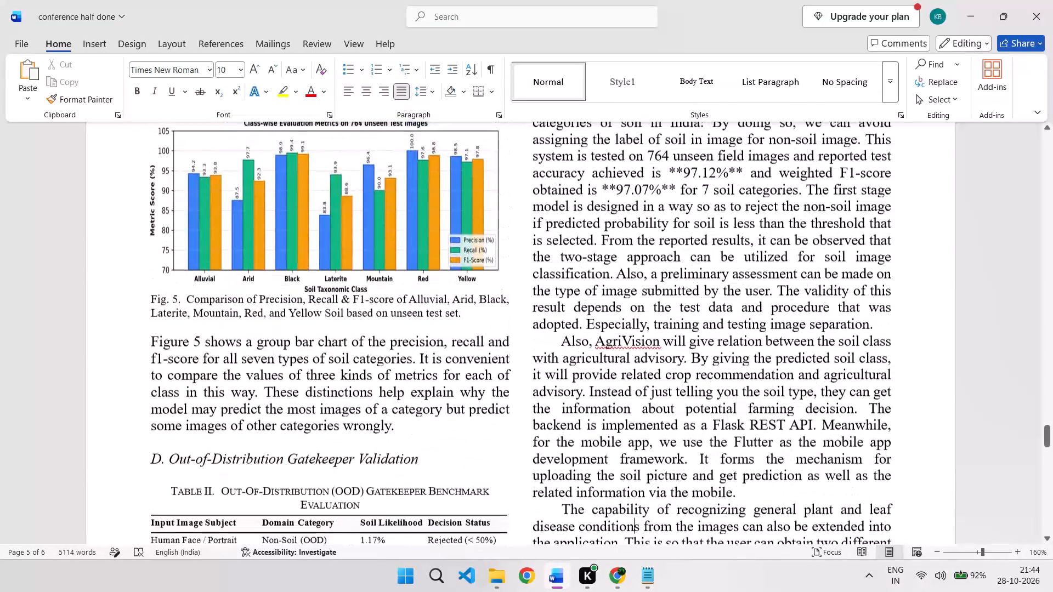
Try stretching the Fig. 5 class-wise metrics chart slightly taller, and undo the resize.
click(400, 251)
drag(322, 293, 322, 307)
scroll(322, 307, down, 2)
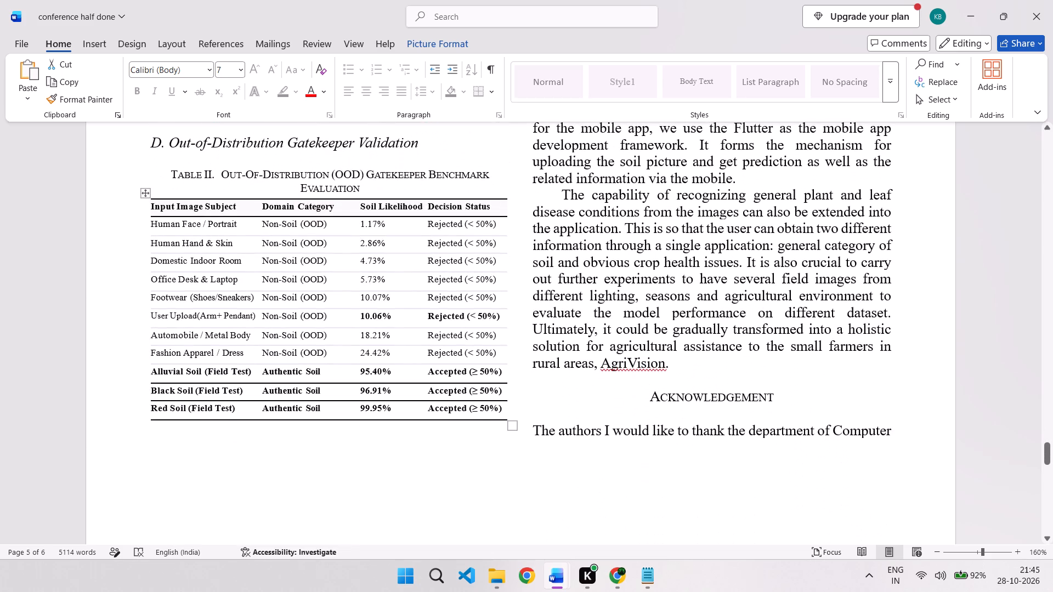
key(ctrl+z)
Look through the paper's page layout, from the Fig. 5 page to the abstract on the opening page.
scroll(322, 307, down, 1)
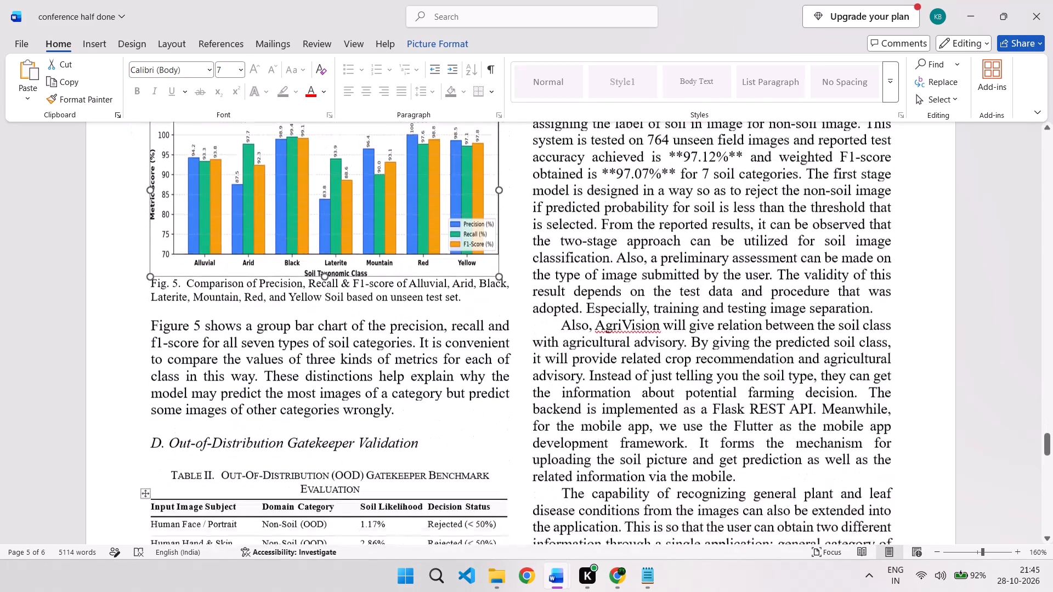
scroll(322, 307, down, 4)
scroll(322, 307, up, 9)
scroll(322, 307, up, 20)
scroll(322, 307, up, 20)
scroll(322, 307, up, 20)
scroll(322, 307, down, 1)
scroll(389, 346, down, 1)
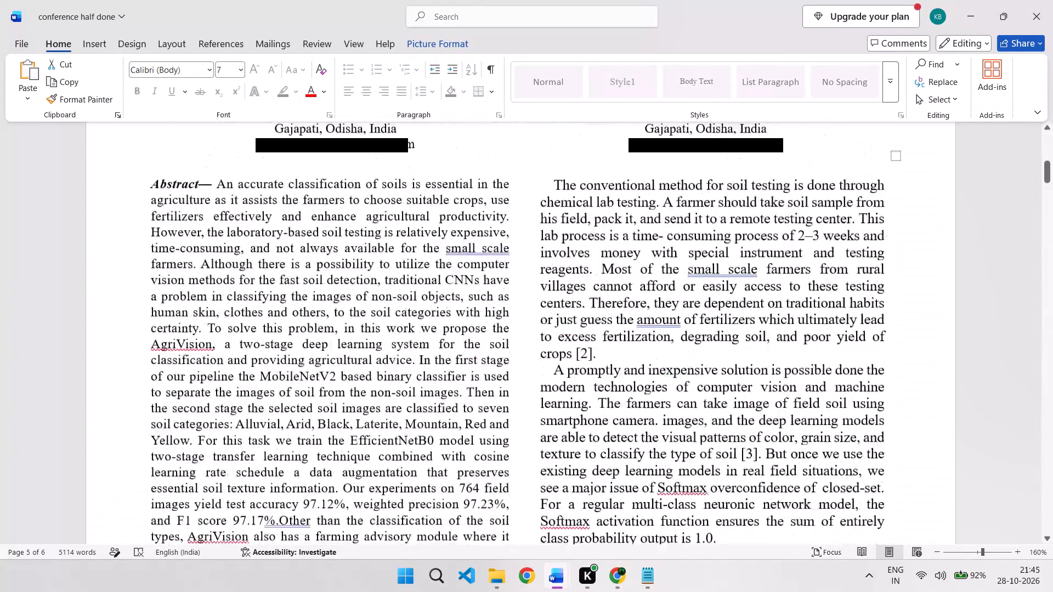
Look through the paper from the abstract to the Fig. 1 caption and the dataset preparation section.
scroll(389, 346, down, 3)
right_click(389, 346)
scroll(389, 346, up, 1)
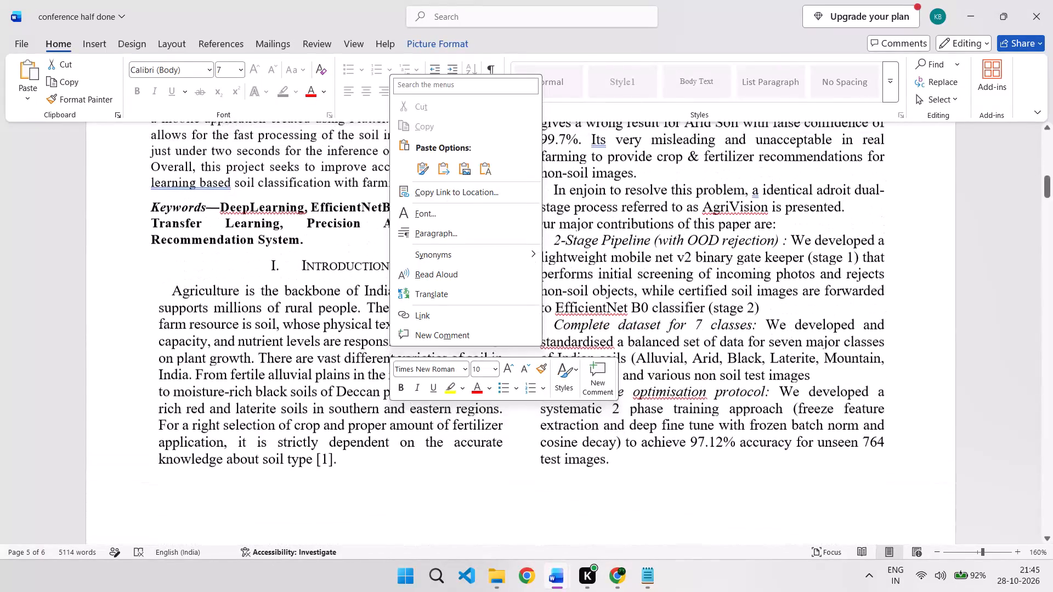
click(275, 353)
scroll(373, 405, down, 1)
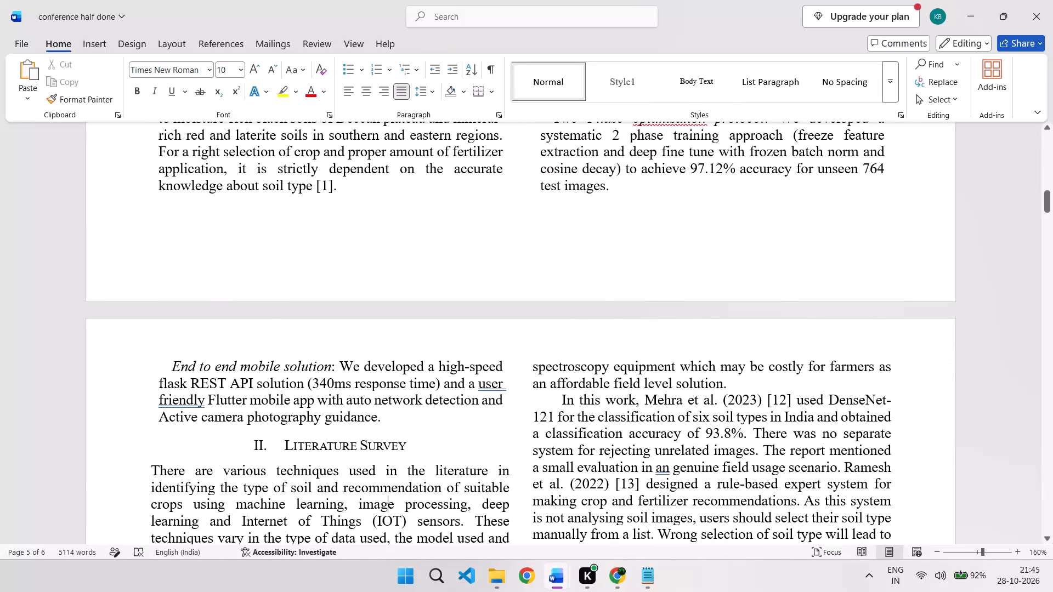
scroll(373, 405, down, 3)
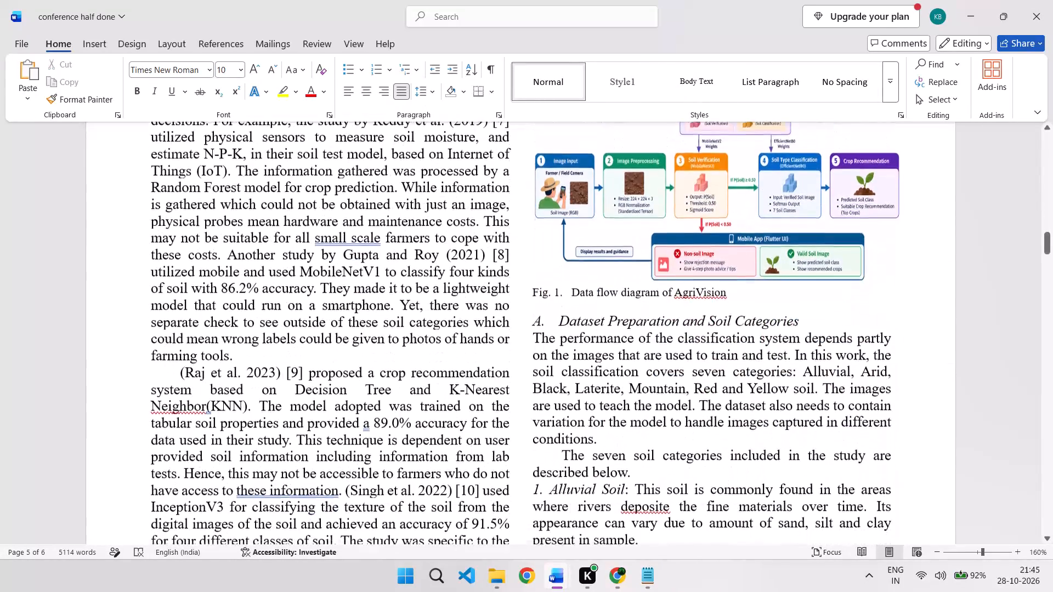
scroll(373, 405, down, 1)
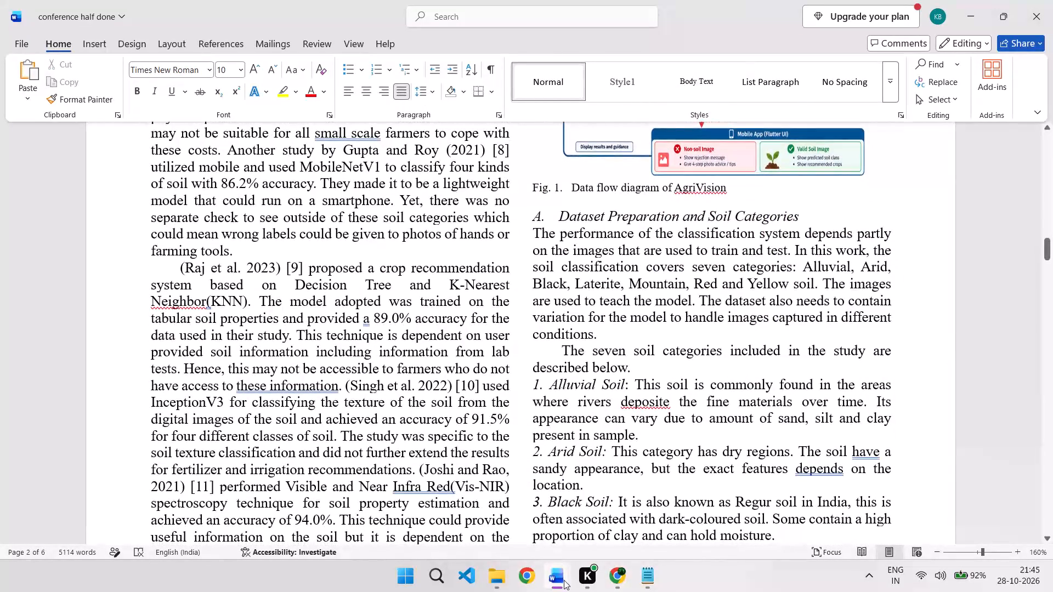
Check the sample figure caption in the ms_word_template_changed document, and return to the conference paper.
click(729, 528)
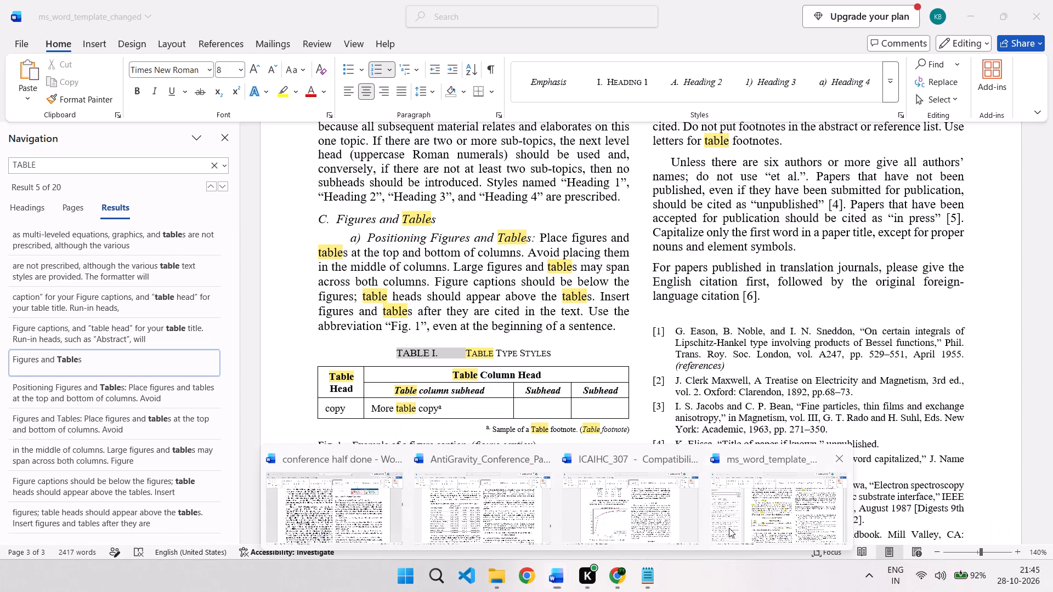
triple_click(454, 448)
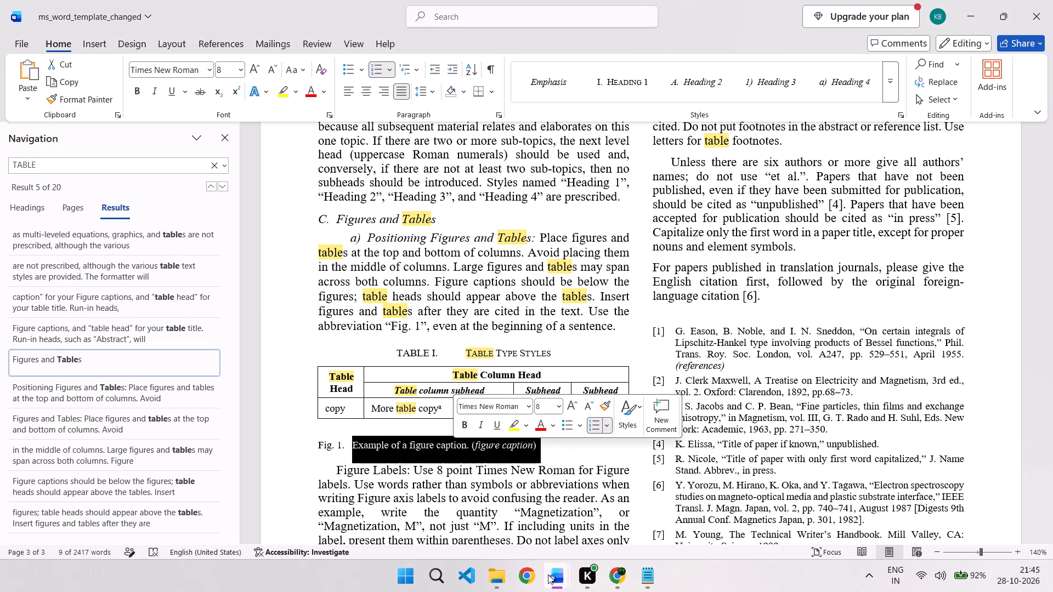
click(322, 522)
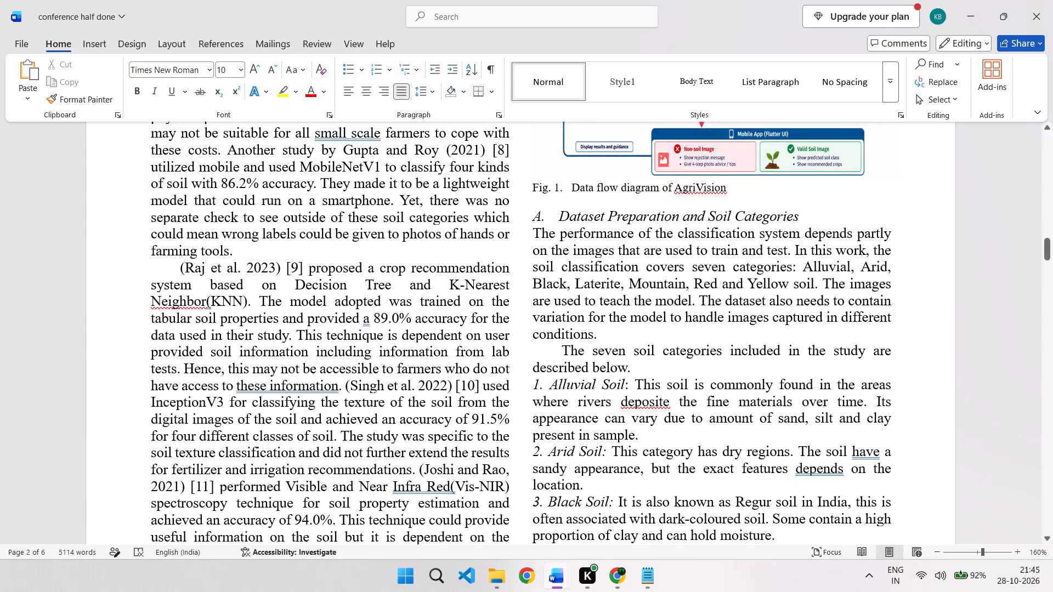
Review the figure captions, equations and section headings from the soil category descriptions through the training and validation charts.
scroll(356, 314, down, 1)
scroll(258, 255, down, 1)
scroll(466, 260, down, 1)
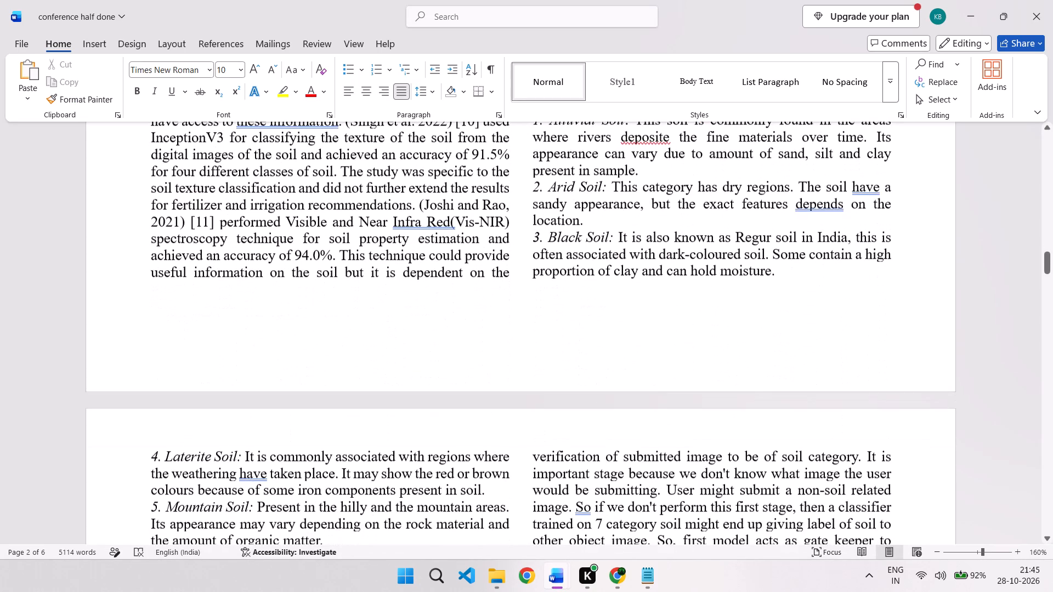
scroll(445, 305, down, 1)
scroll(364, 356, up, 1)
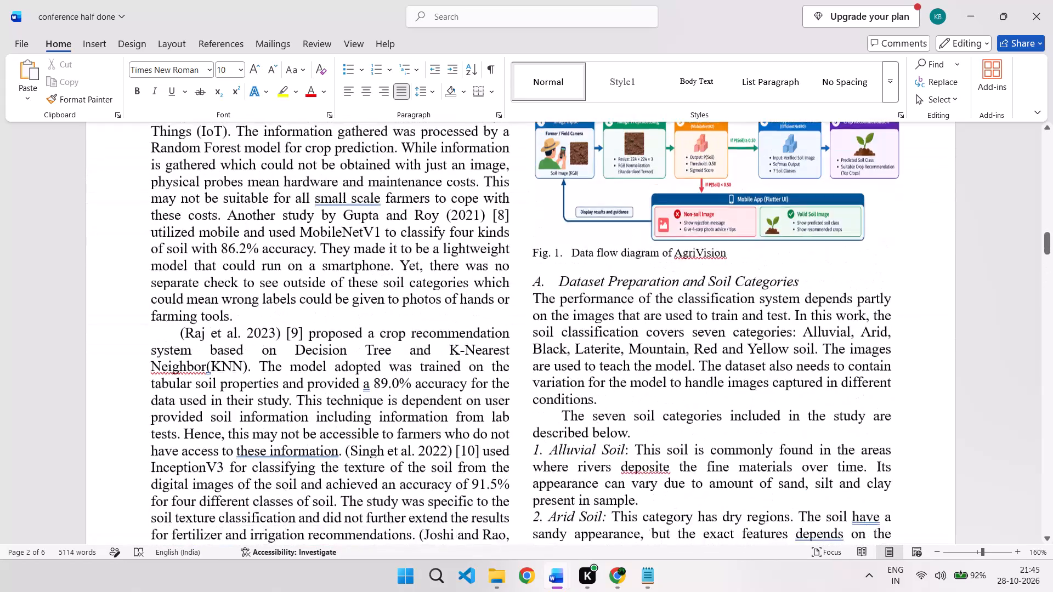
scroll(364, 356, up, 1)
scroll(364, 356, down, 4)
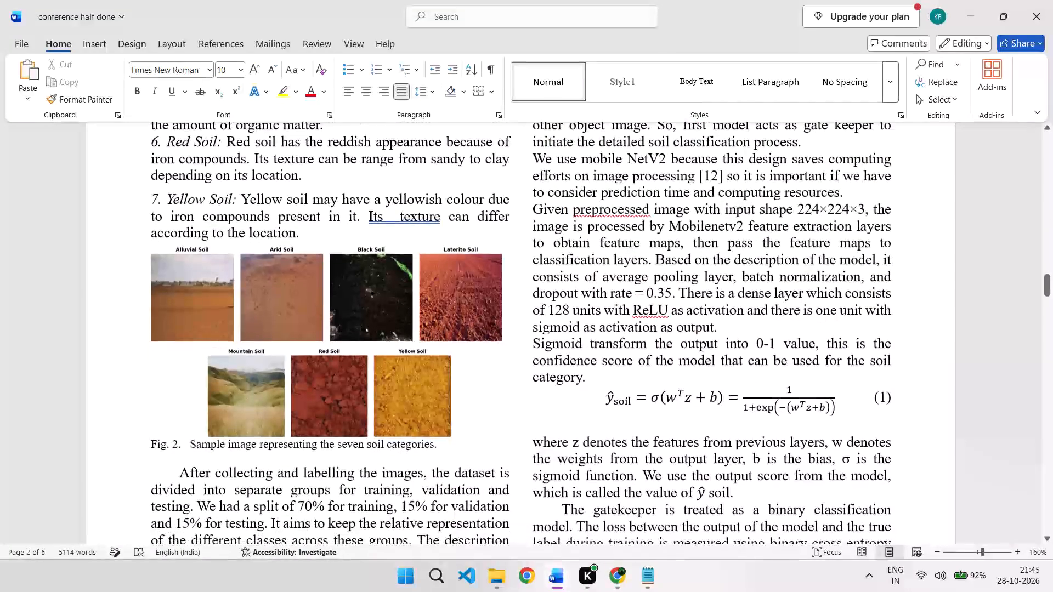
scroll(409, 378, down, 2)
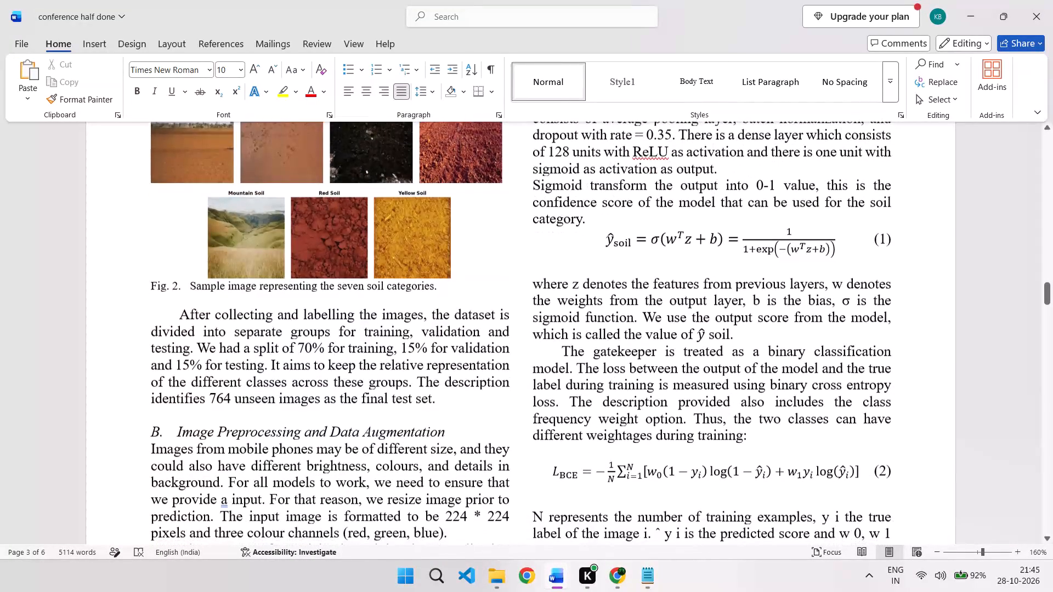
scroll(409, 378, down, 2)
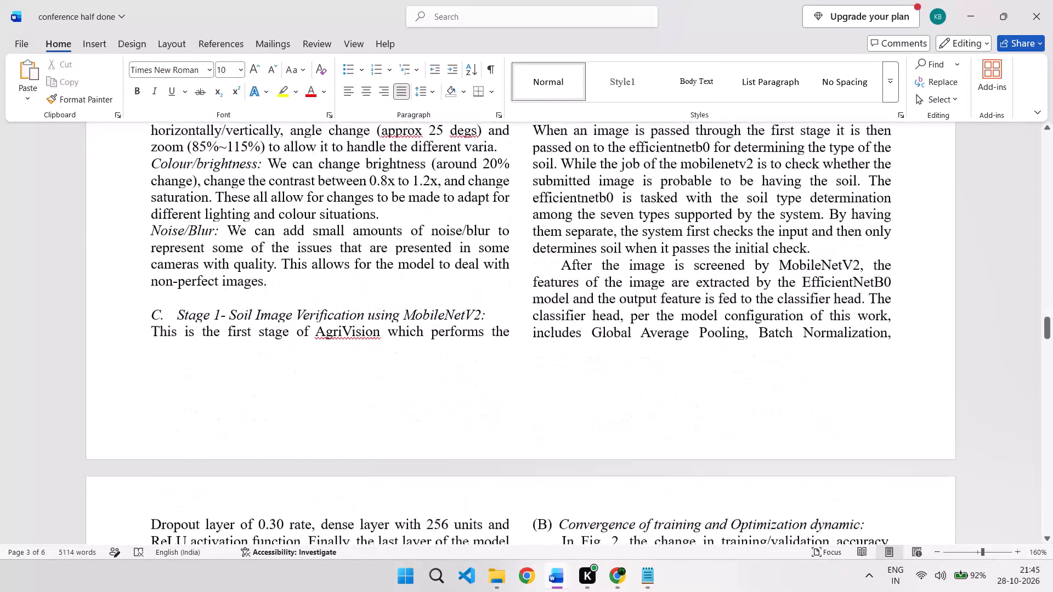
scroll(409, 378, down, 3)
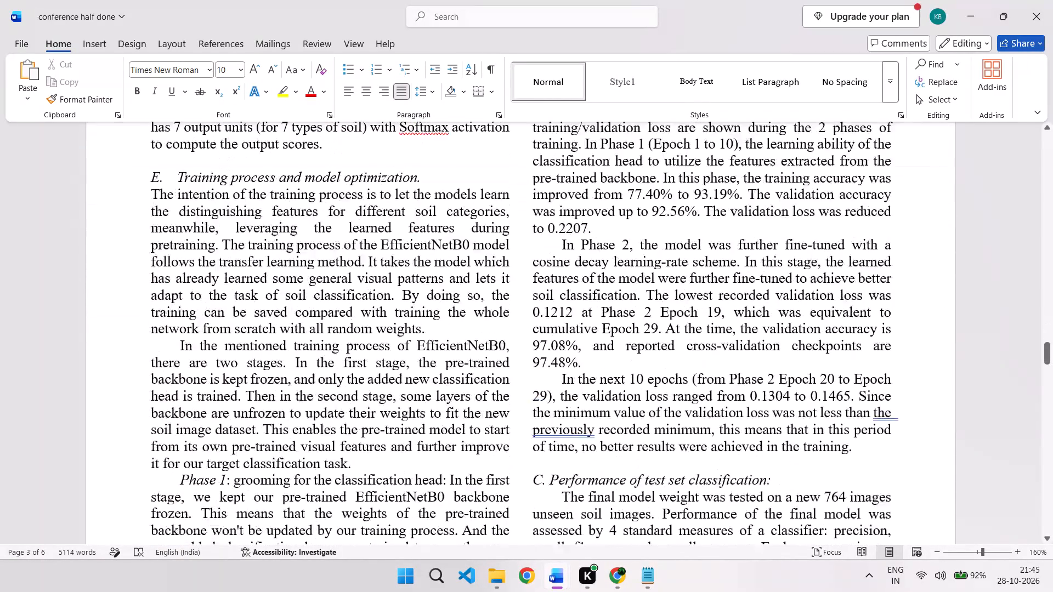
scroll(381, 388, down, 2)
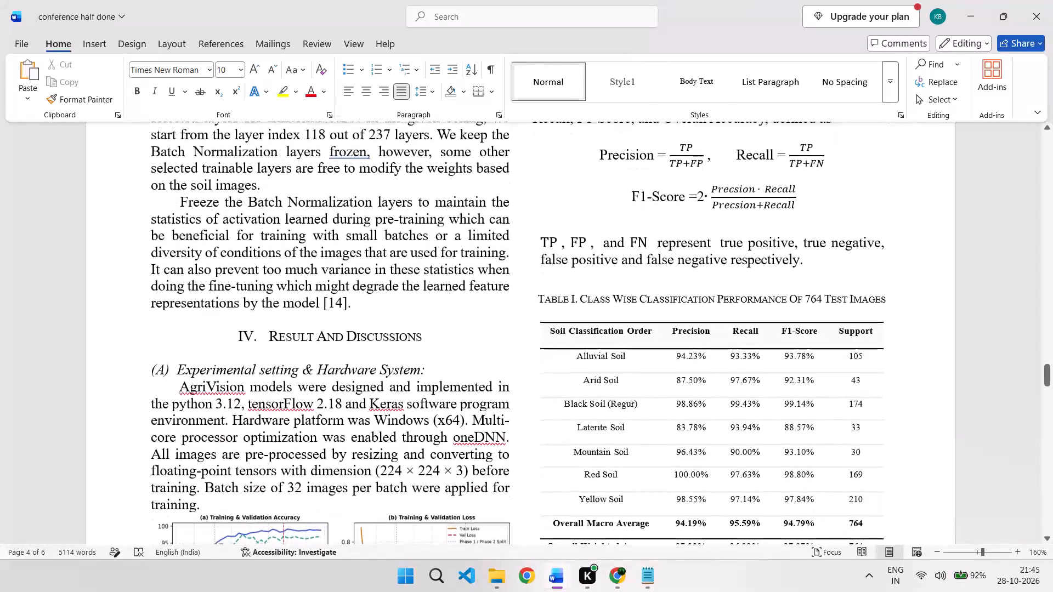
scroll(336, 348, down, 1)
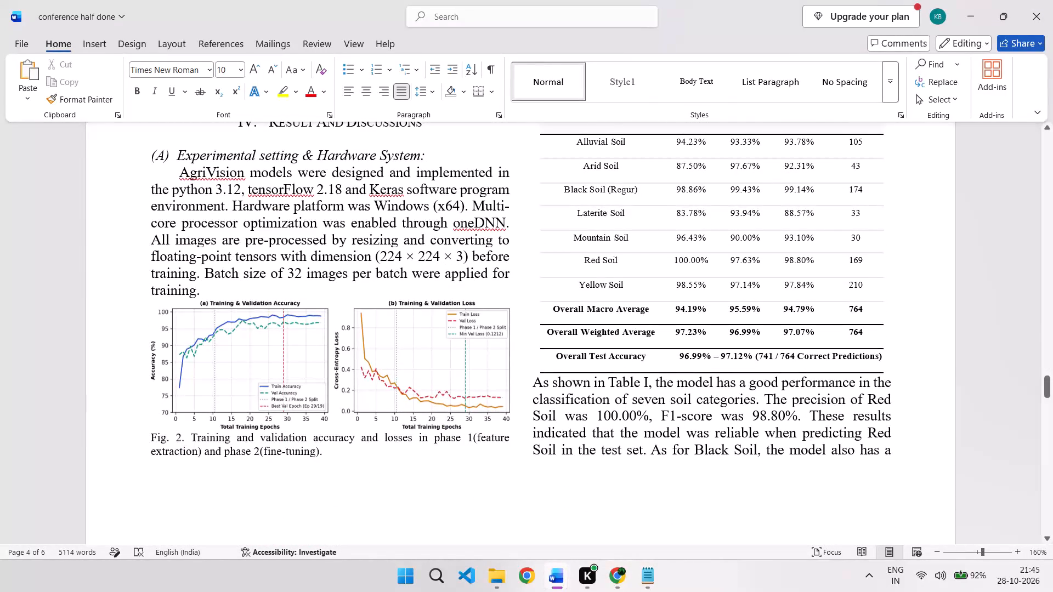
Renumber the caption under the training and validation accuracy and loss charts as Fig. 3.
scroll(336, 348, up, 8)
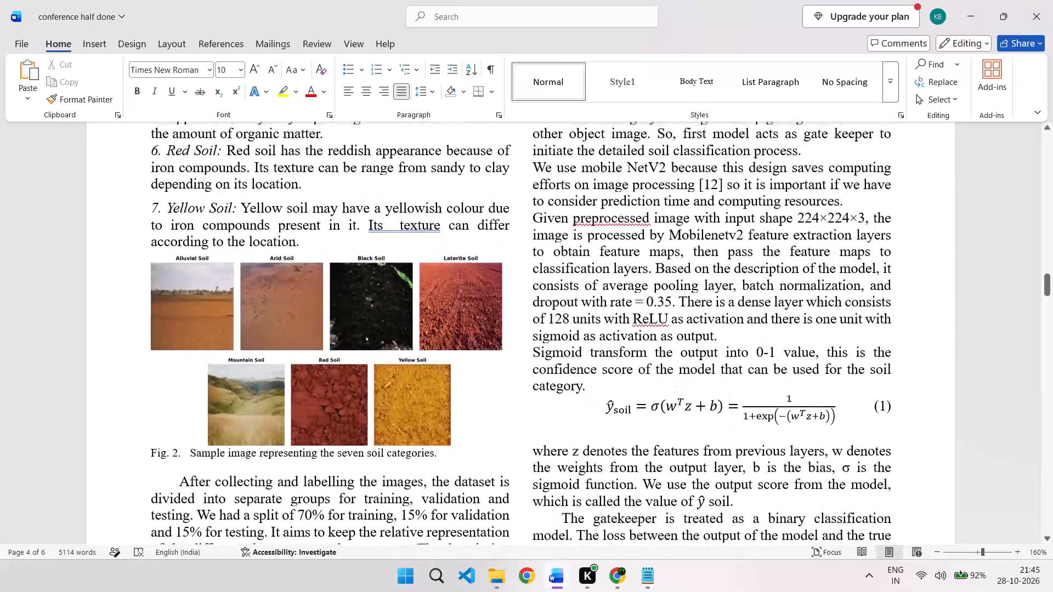
scroll(336, 348, down, 4)
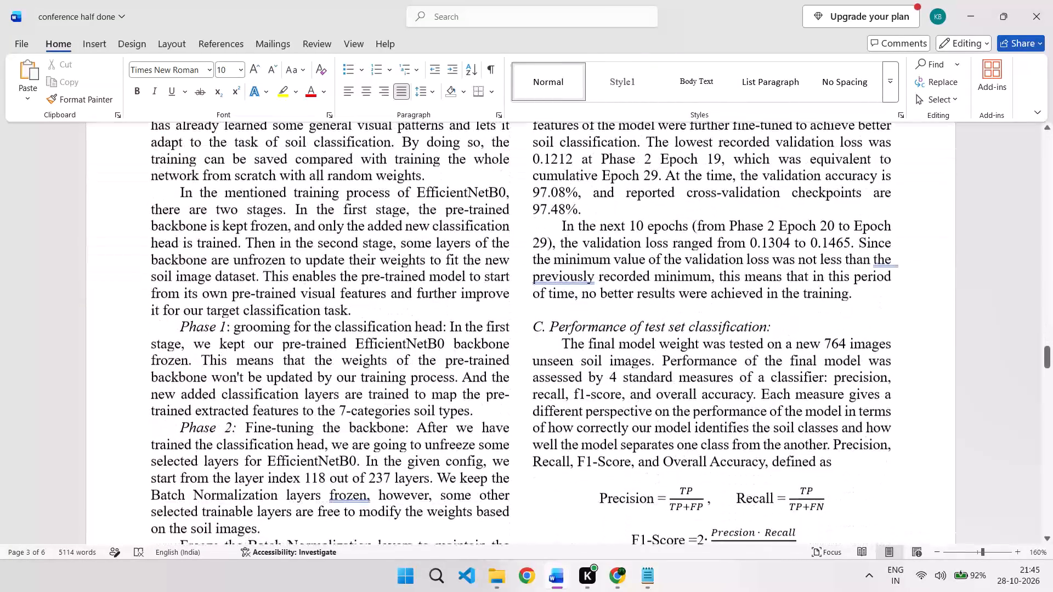
scroll(336, 348, down, 2)
scroll(336, 348, up, 1)
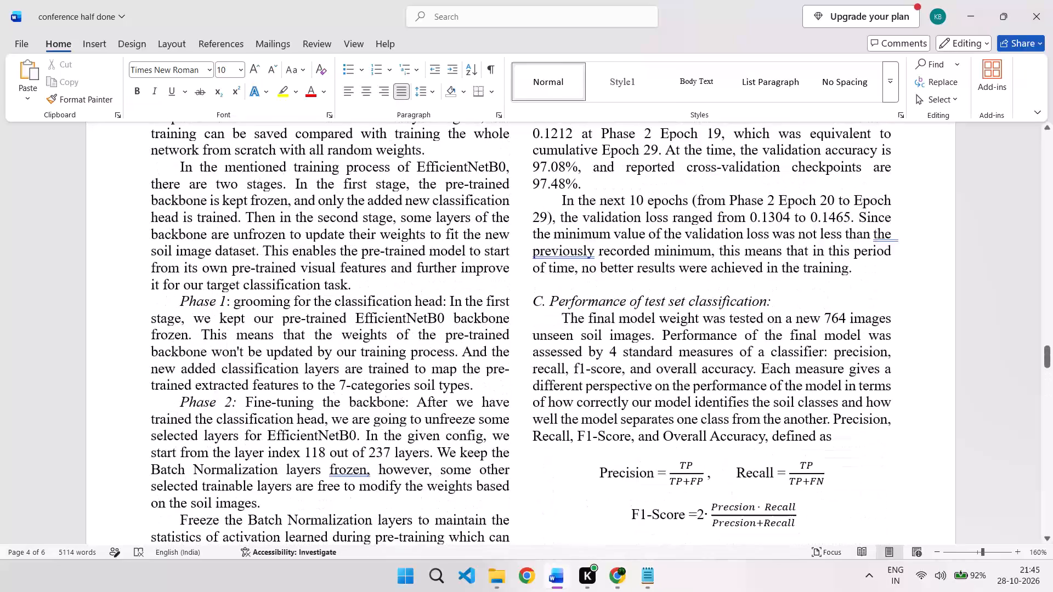
scroll(336, 348, down, 2)
click(180, 436)
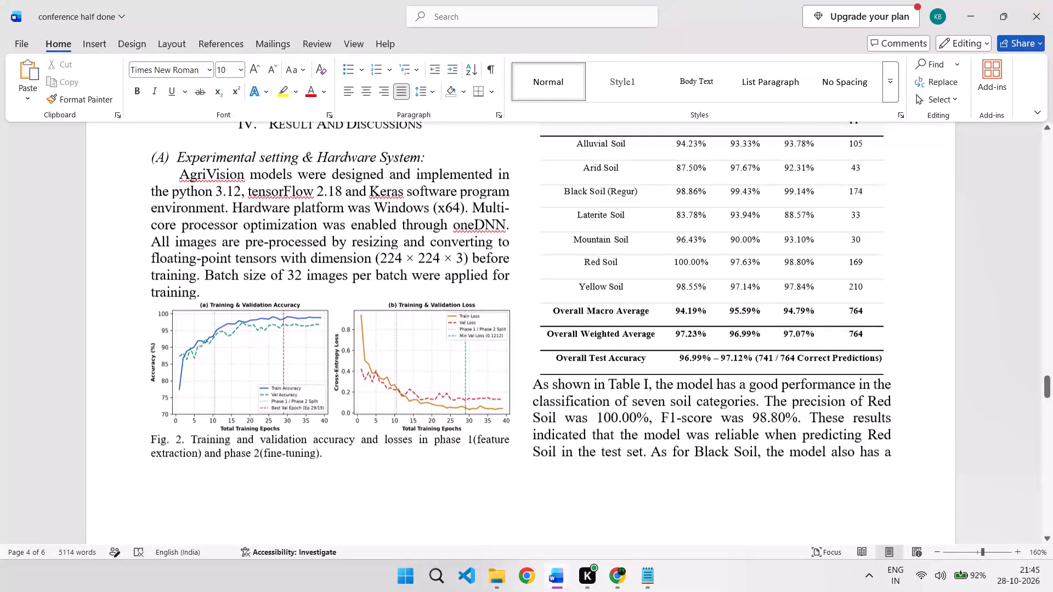
key(BackSpace)
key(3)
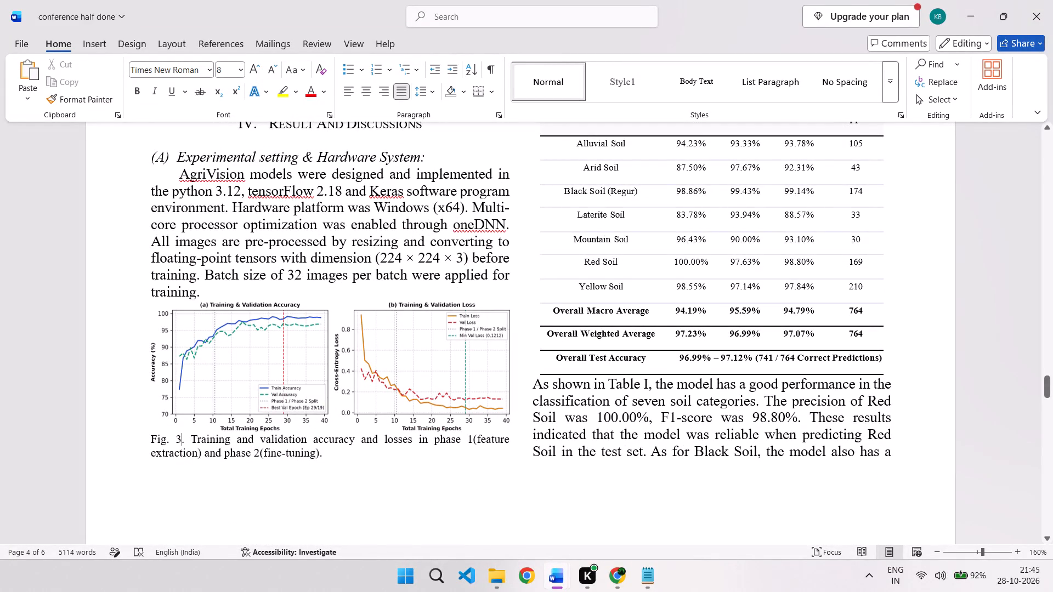
Change the figure reference opening the Convergence of training and Optimization dynamic section to Fig. 3.
scroll(309, 416, up, 3)
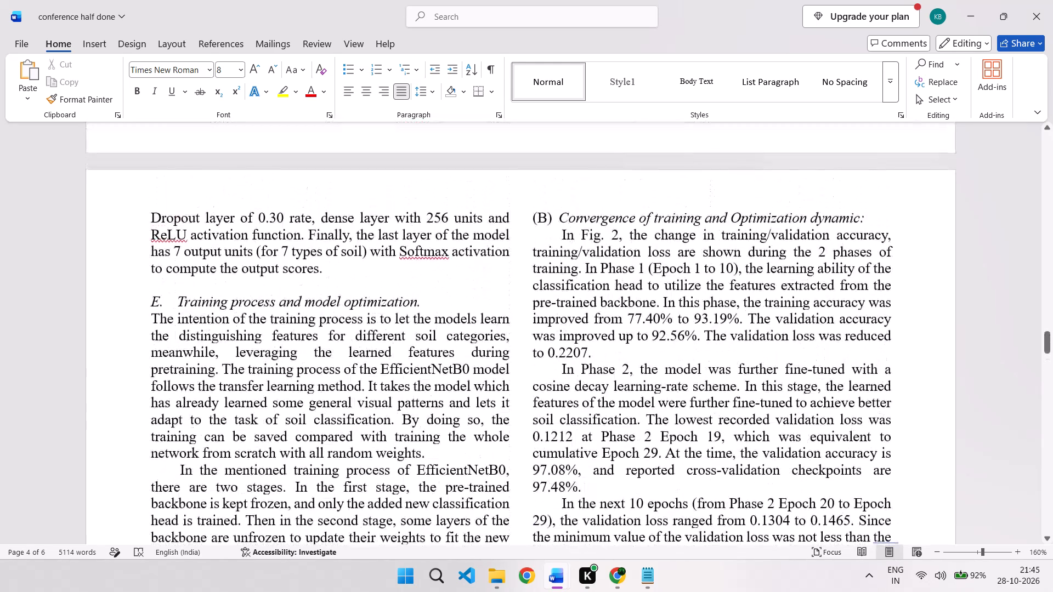
click(618, 229)
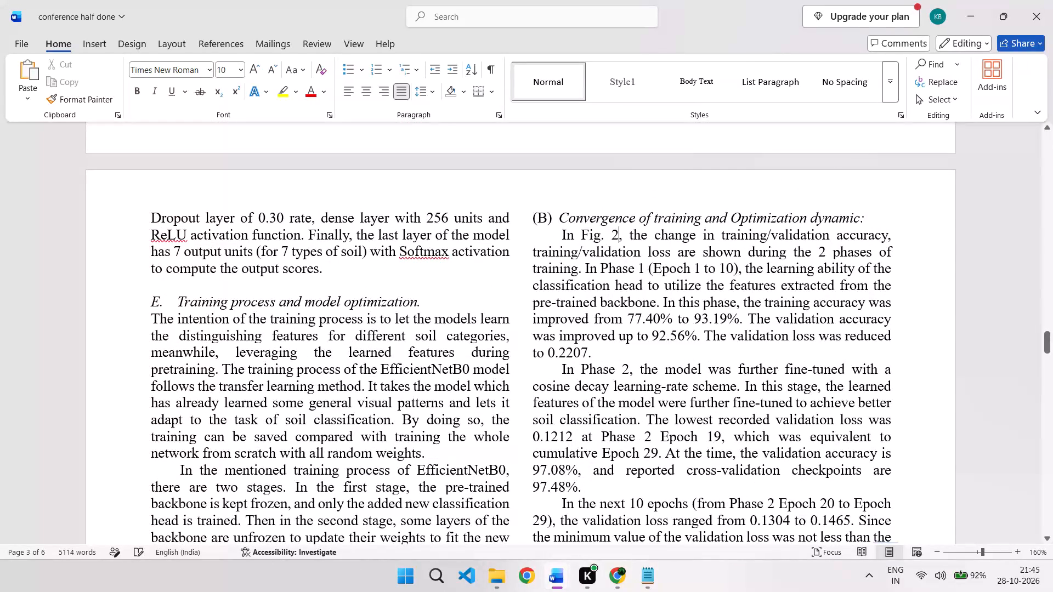
key(BackSpace)
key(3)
Check the remaining figures, tables and their text references from the training section through the Acknowledgement.
scroll(618, 229, down, 1)
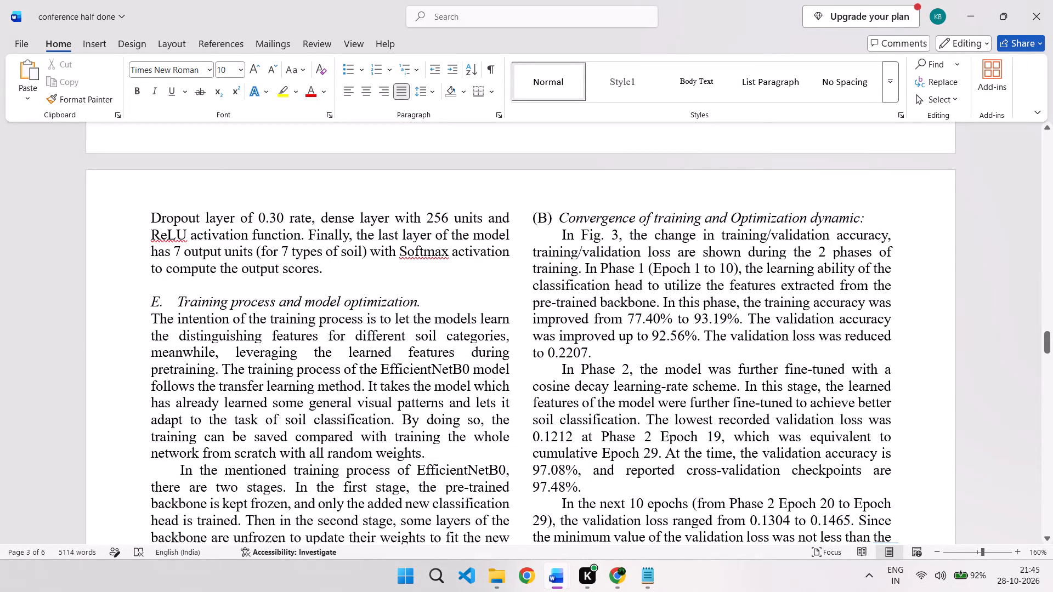
scroll(618, 229, down, 1)
scroll(633, 323, down, 1)
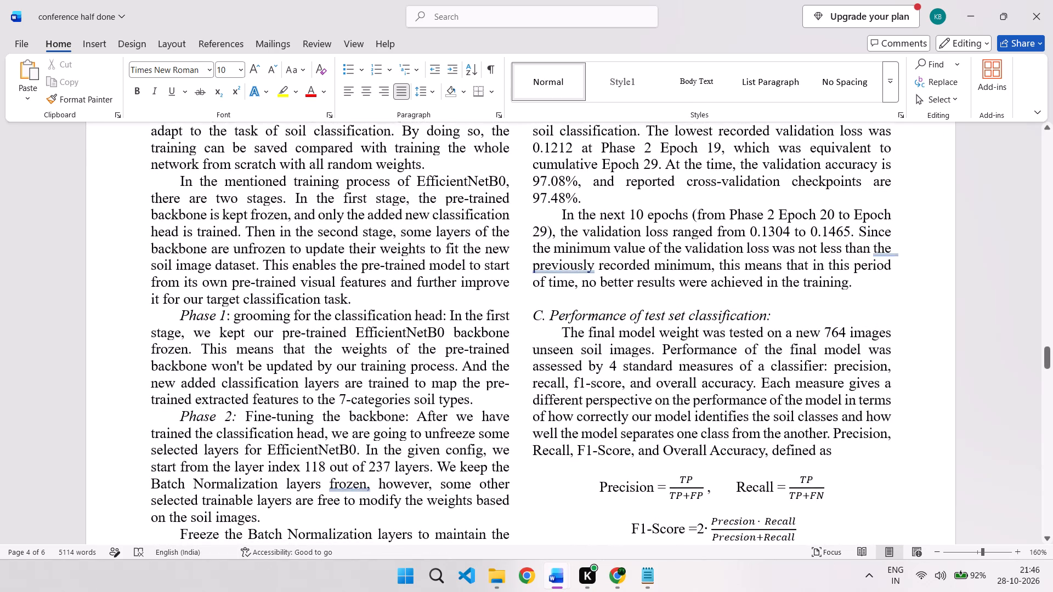
scroll(633, 323, down, 3)
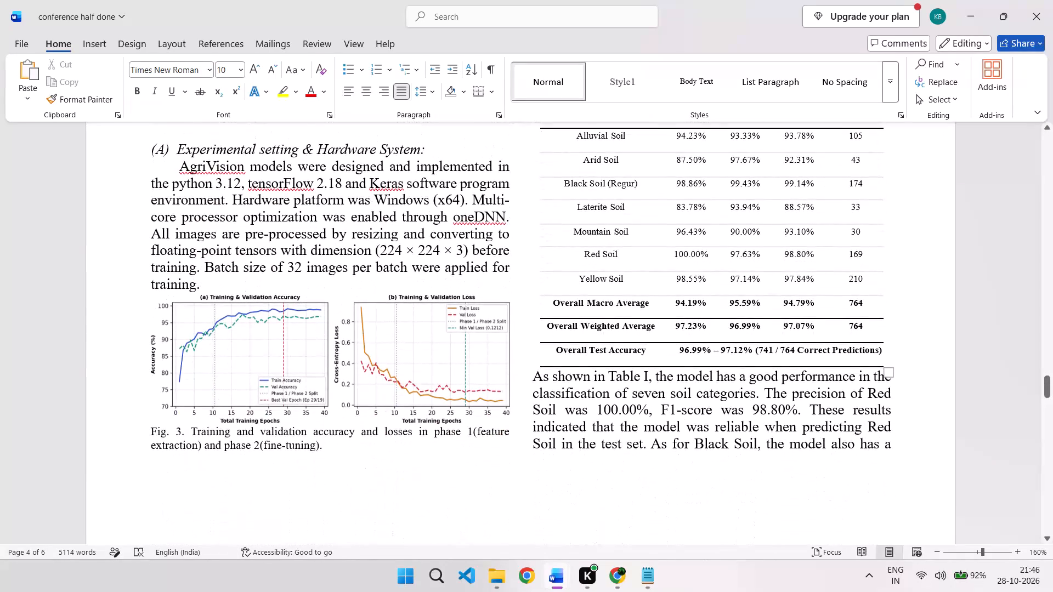
scroll(595, 395, down, 3)
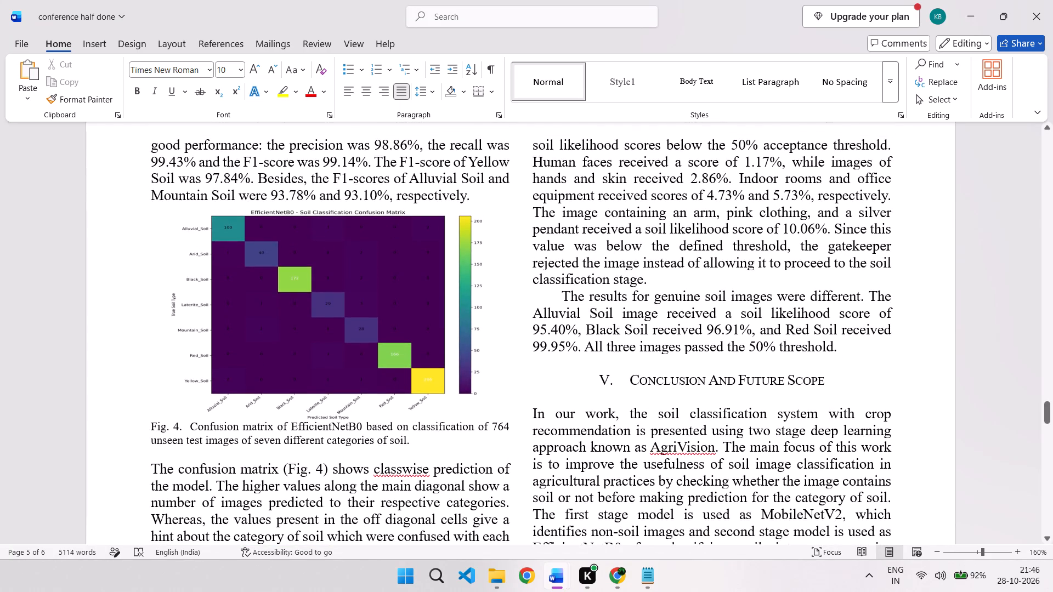
scroll(314, 384, down, 3)
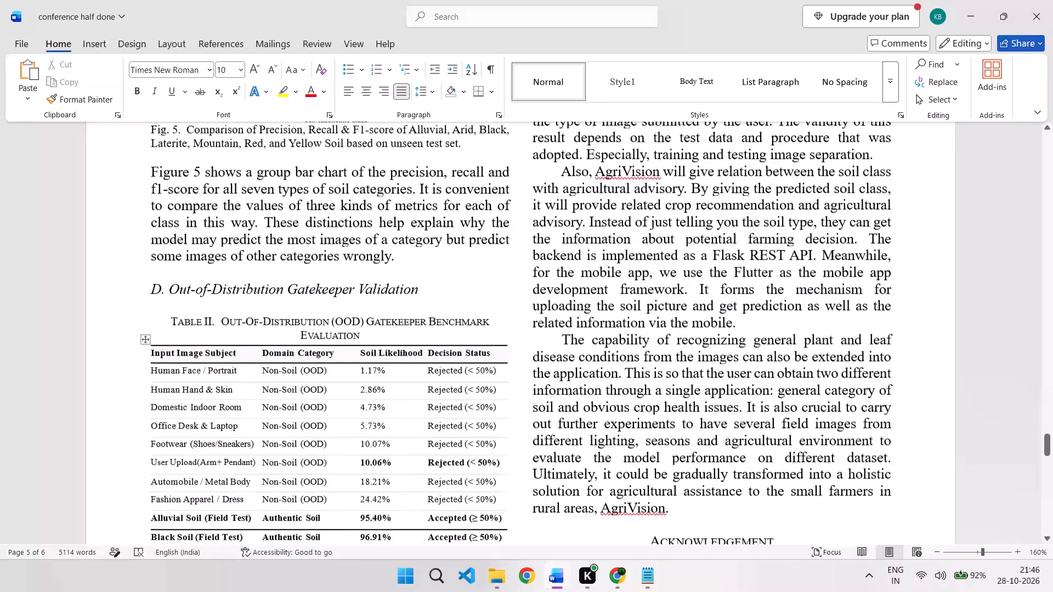
scroll(314, 384, down, 3)
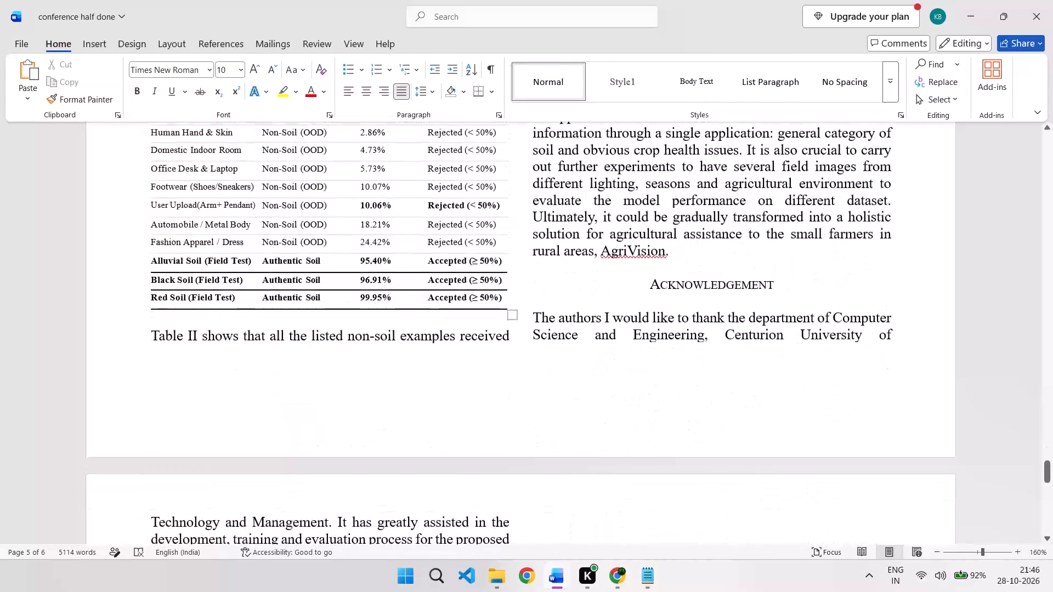
scroll(314, 384, down, 1)
Add the equation number (3) at the end of the Precision and Recall formula line.
scroll(314, 384, up, 7)
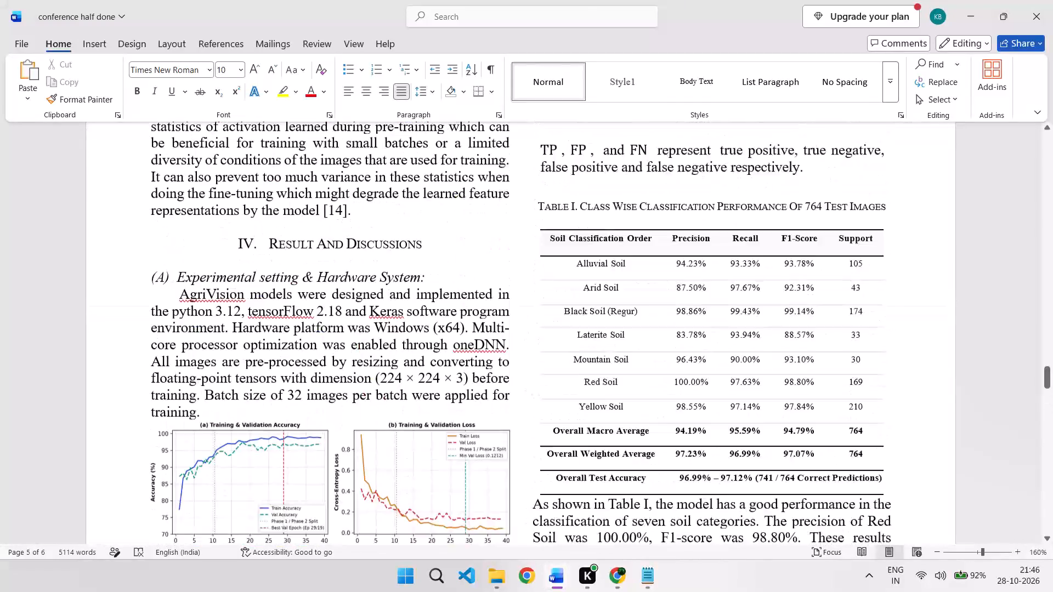
scroll(592, 345, up, 1)
click(852, 393)
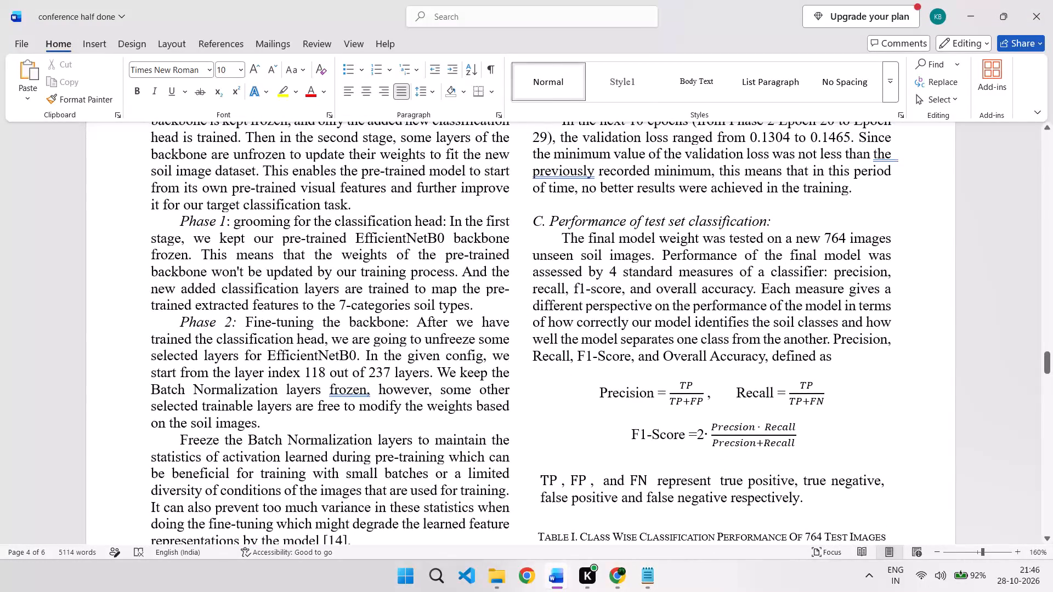
key(shift+parenleft)
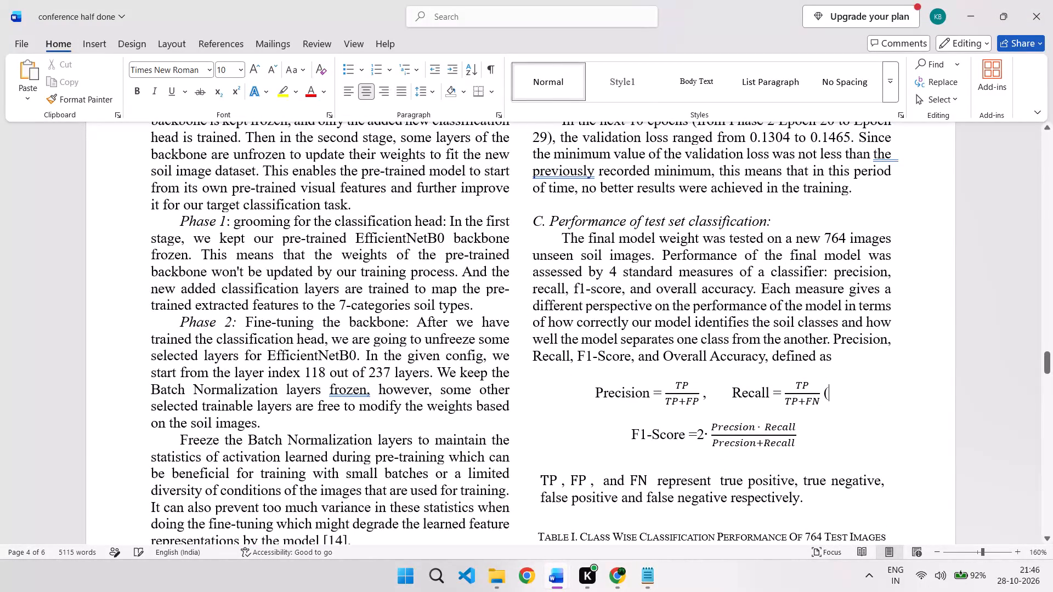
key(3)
key(shift+parenright)
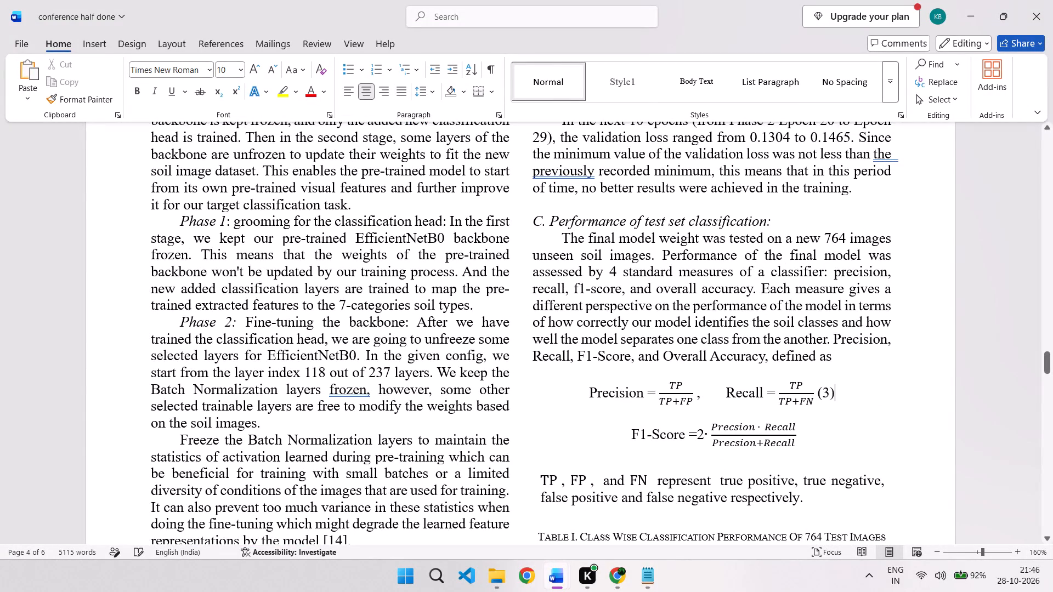
Add the equation number (4) at the end of the F1-Score formula line.
key(Down)
click(825, 417)
click(808, 432)
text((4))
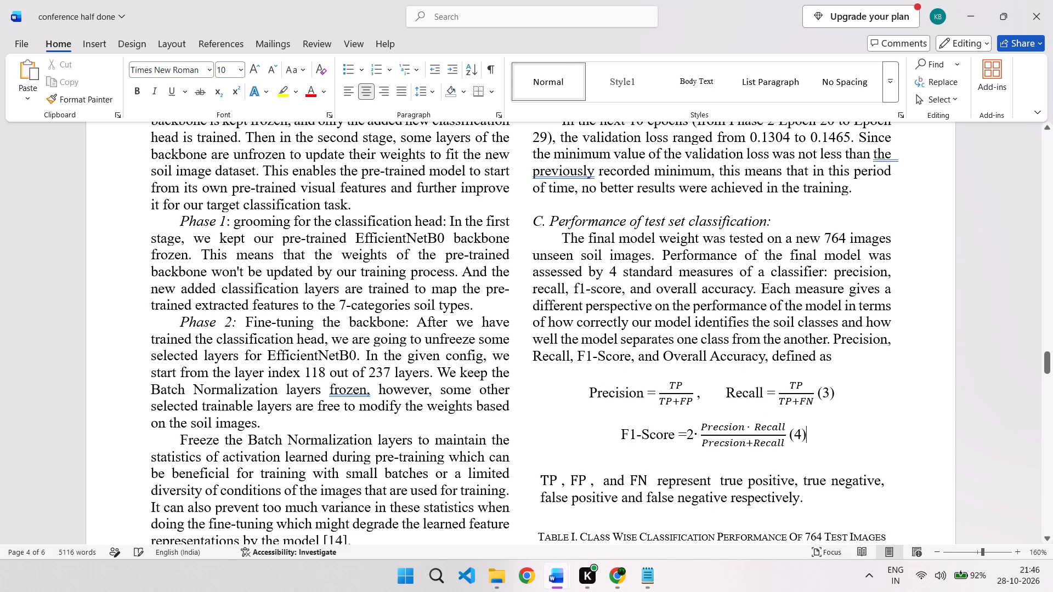
Insert a wide gap of spaces between the F1-Score formula and its equation number (4).
click(785, 436)
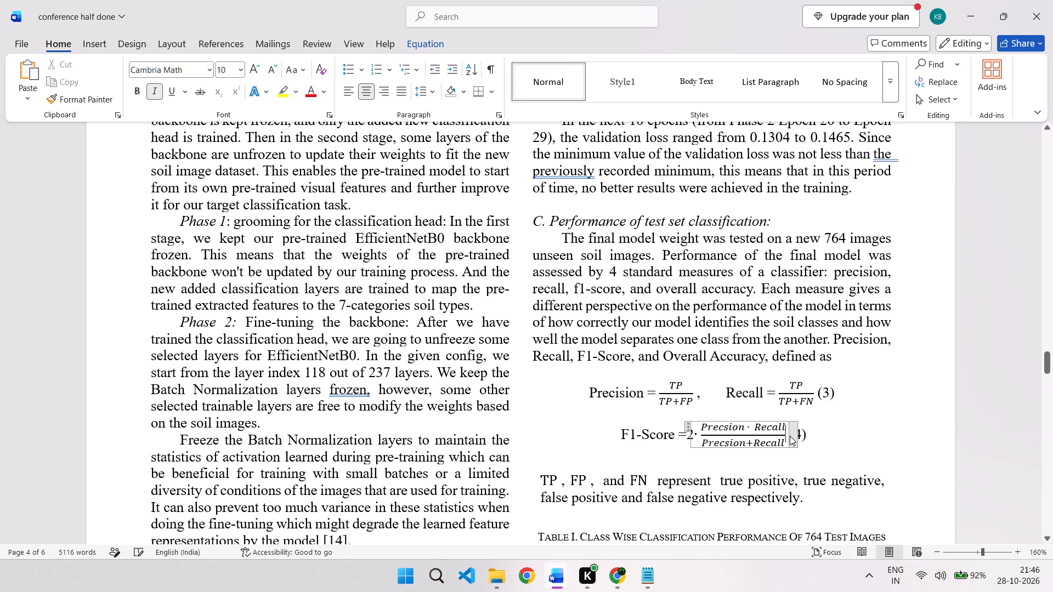
click(807, 436)
key(Left)
key(Left)
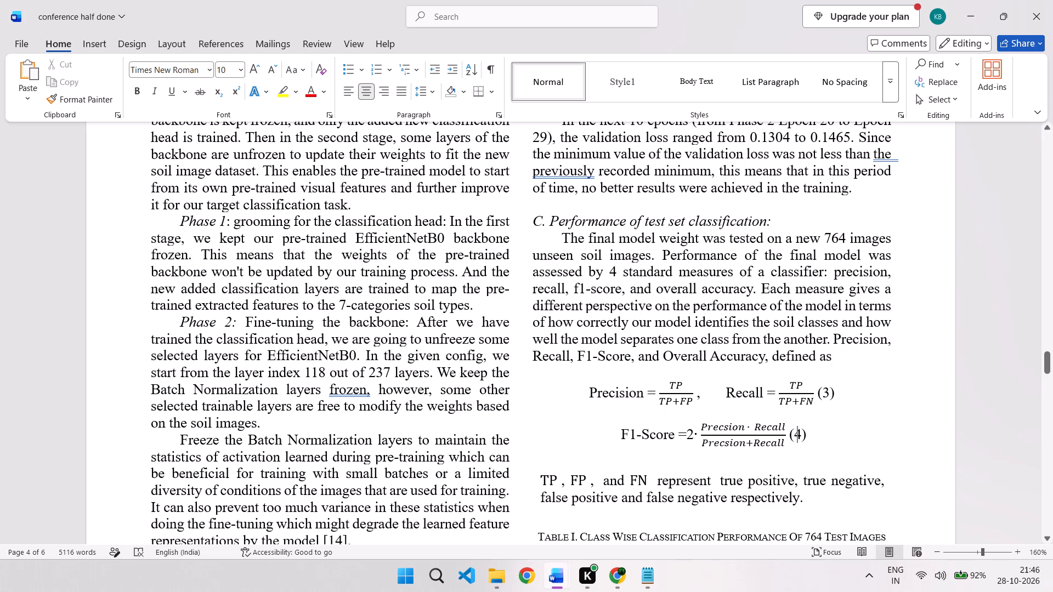
key(Left)
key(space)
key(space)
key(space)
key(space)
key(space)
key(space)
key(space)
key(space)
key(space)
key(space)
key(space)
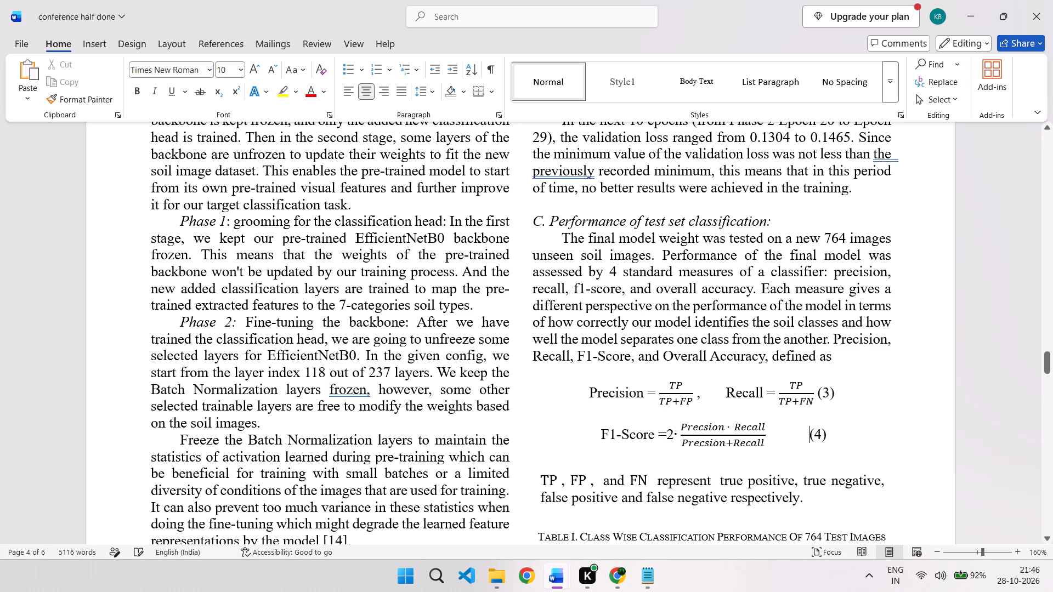
Left-align the F1-Score formula line and indent it with spaces until the formula sits near the column's middle.
click(603, 433)
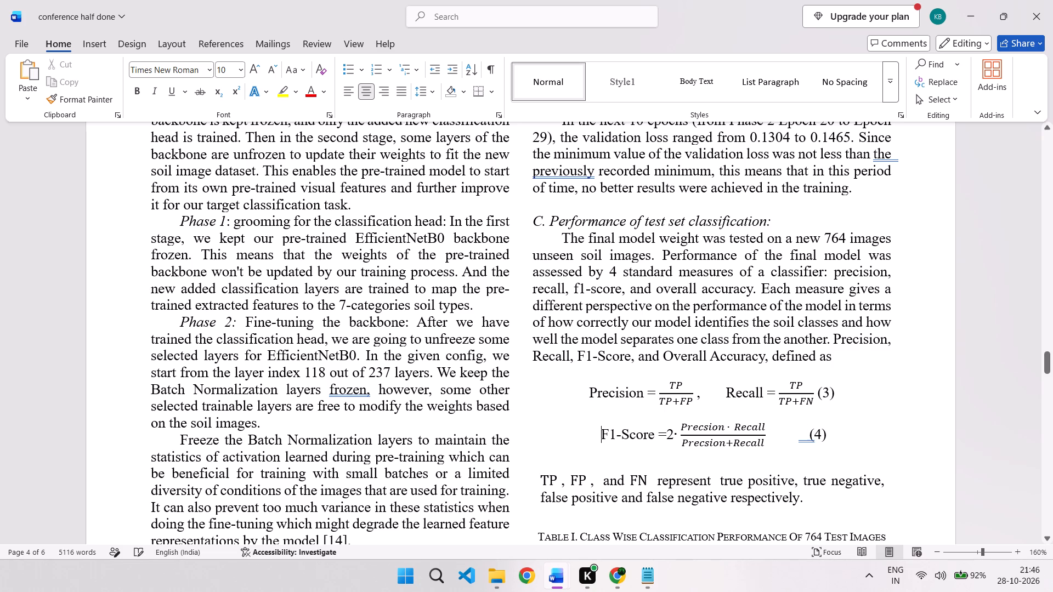
click(352, 88)
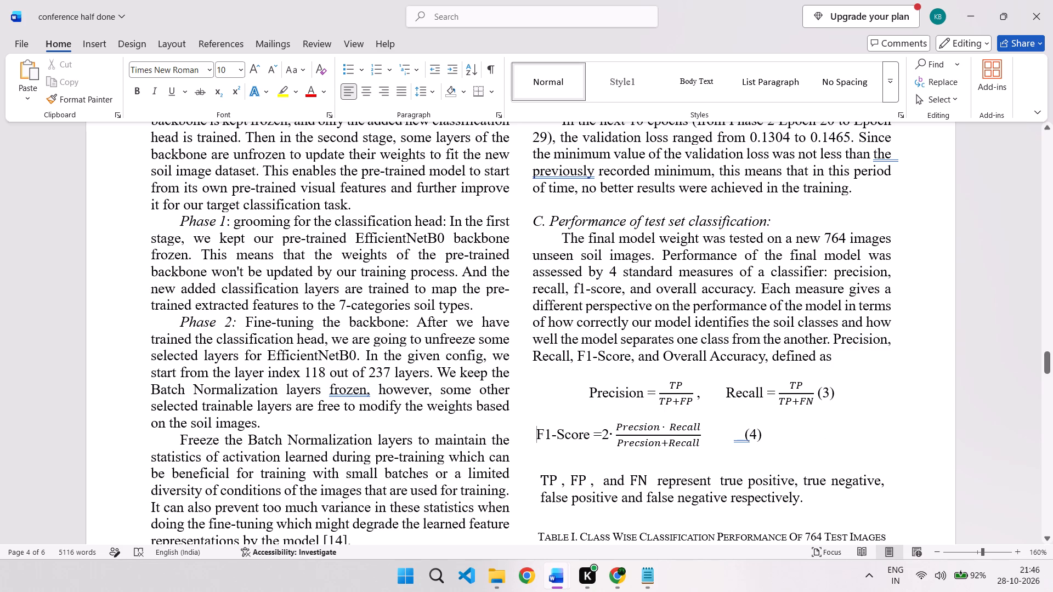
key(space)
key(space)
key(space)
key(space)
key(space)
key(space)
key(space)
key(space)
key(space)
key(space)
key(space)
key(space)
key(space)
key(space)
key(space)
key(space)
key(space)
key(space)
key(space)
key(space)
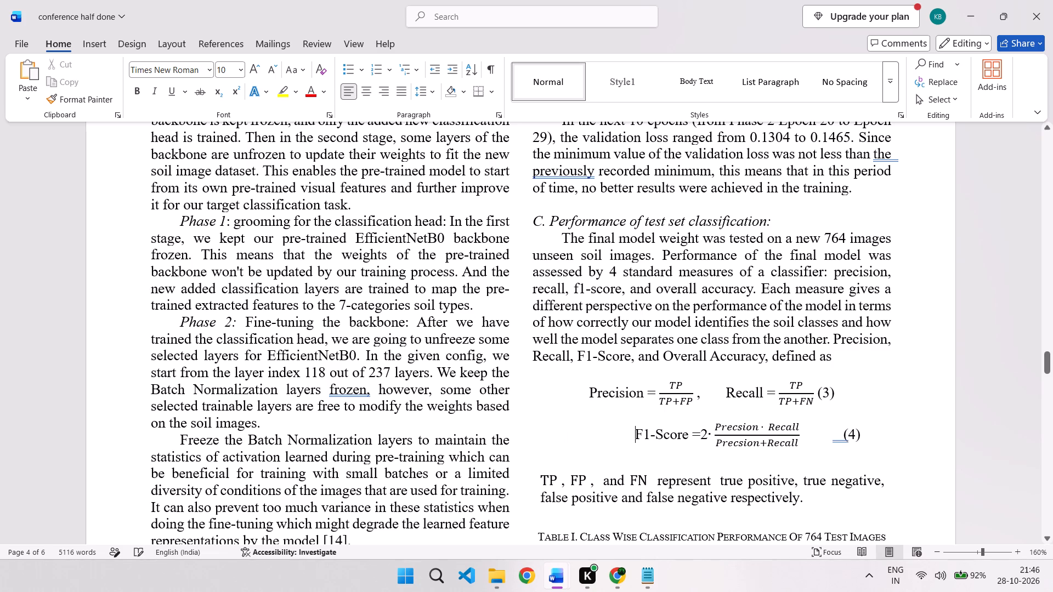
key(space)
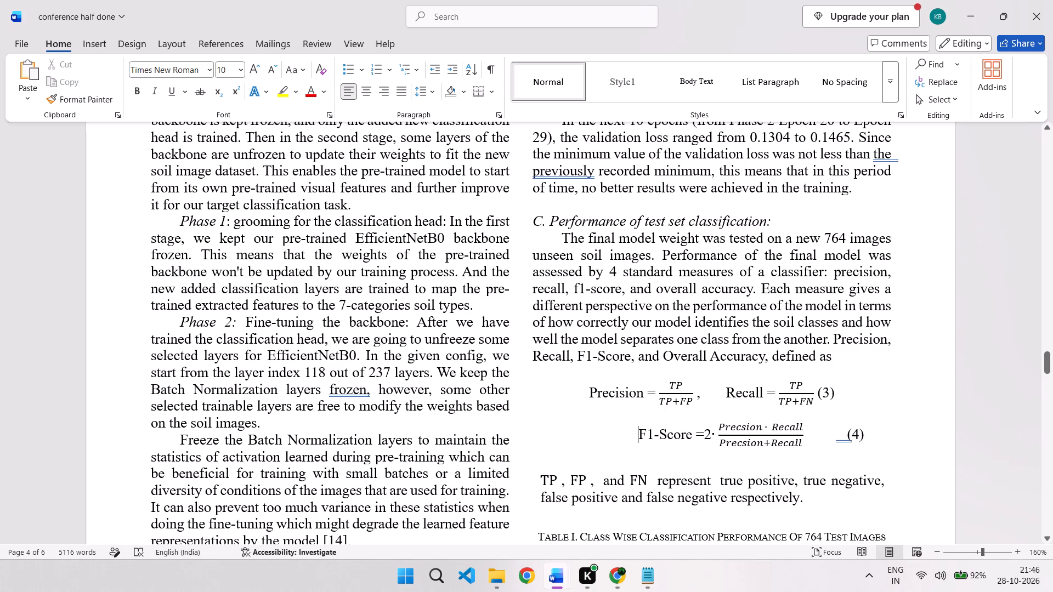
Space out the equation number (4) so it sits at the right edge of the column on the F1-Score line.
click(819, 434)
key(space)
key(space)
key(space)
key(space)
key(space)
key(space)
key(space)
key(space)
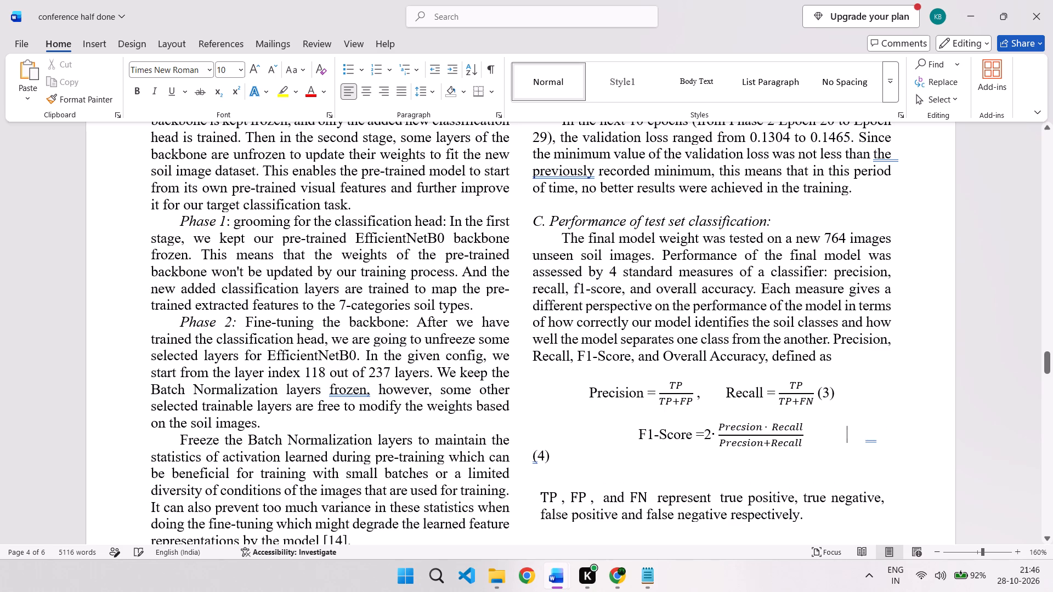
key(BackSpace)
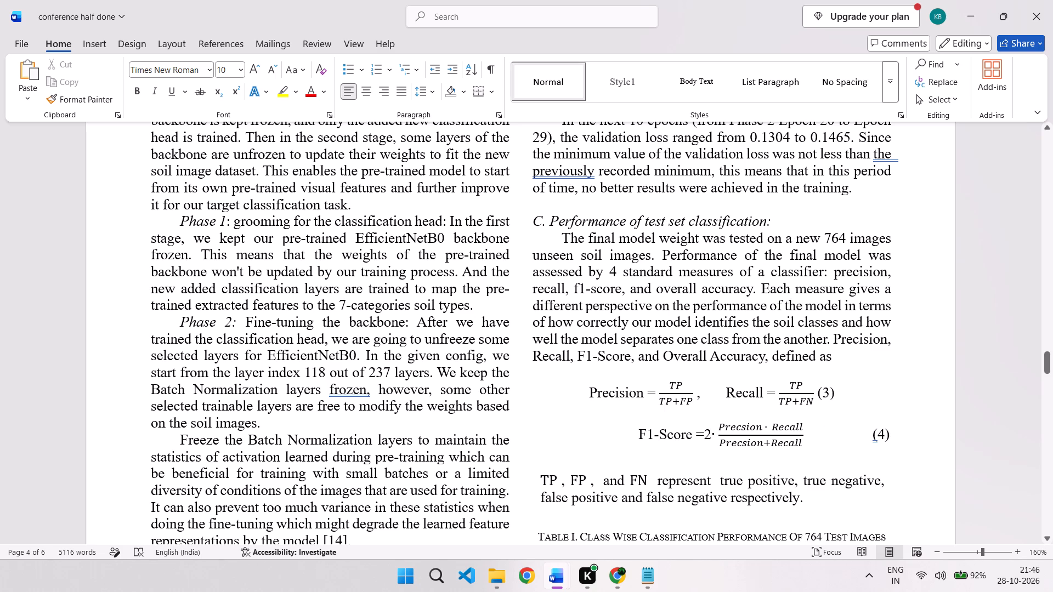
key(BackSpace)
click(612, 427)
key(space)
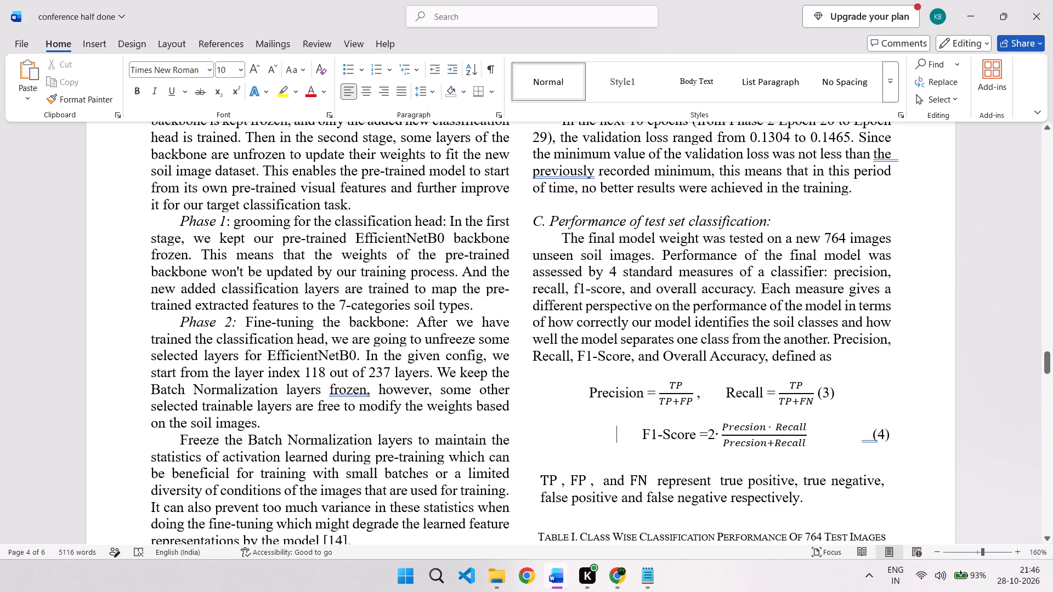
Left-align the Precision and Recall formula line and indent it with spaces toward the middle of the column.
click(572, 388)
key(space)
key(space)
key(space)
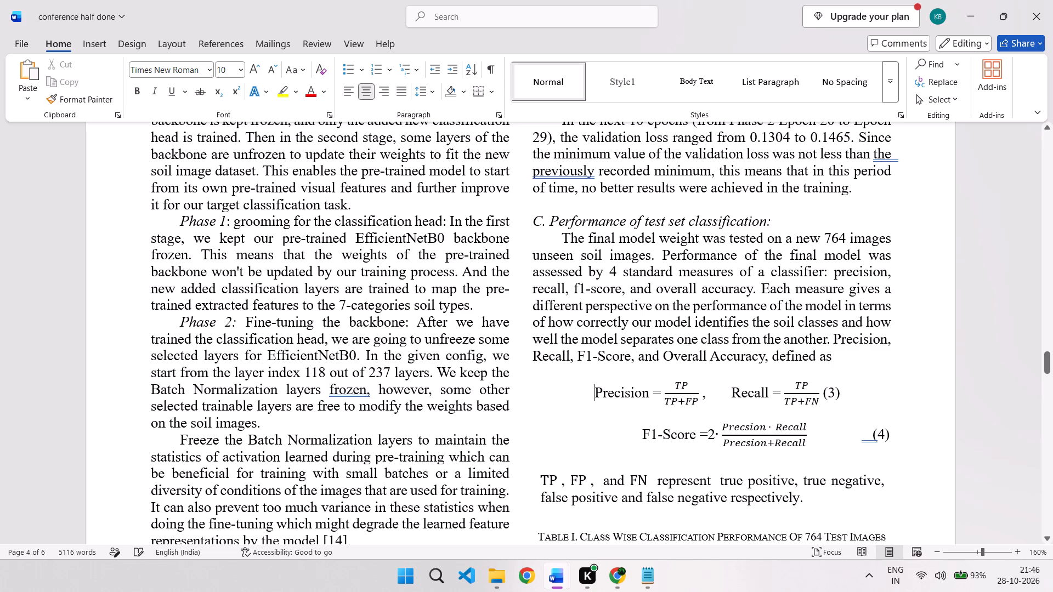
click(349, 84)
click(519, 361)
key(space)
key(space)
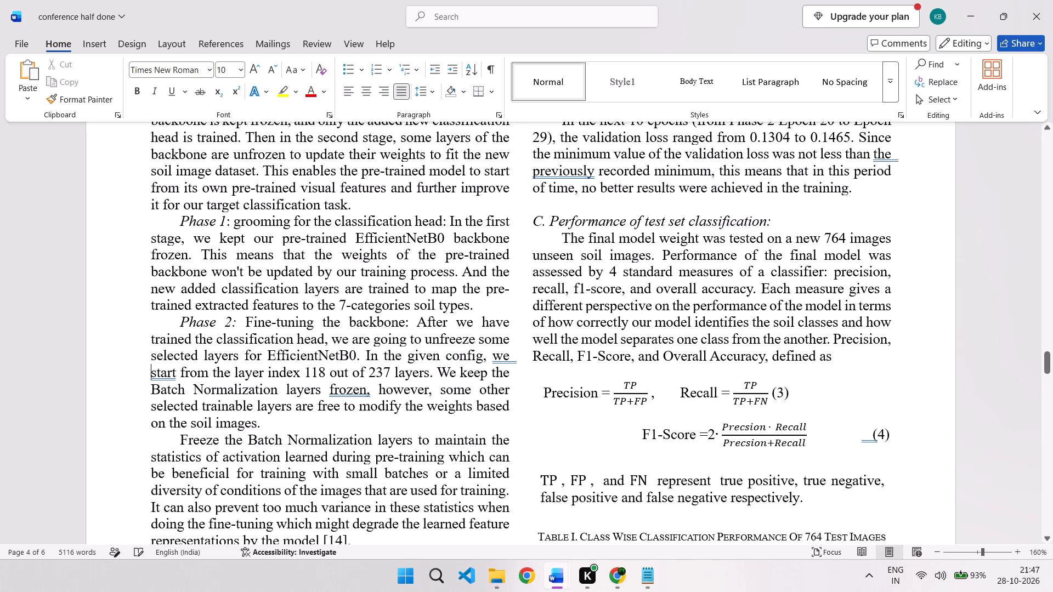
click(539, 393)
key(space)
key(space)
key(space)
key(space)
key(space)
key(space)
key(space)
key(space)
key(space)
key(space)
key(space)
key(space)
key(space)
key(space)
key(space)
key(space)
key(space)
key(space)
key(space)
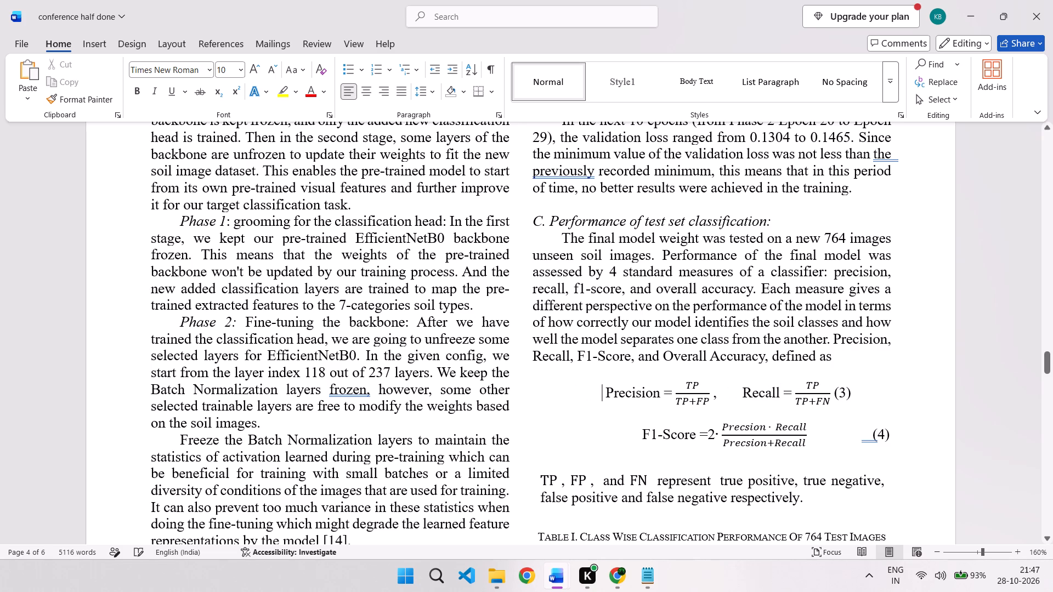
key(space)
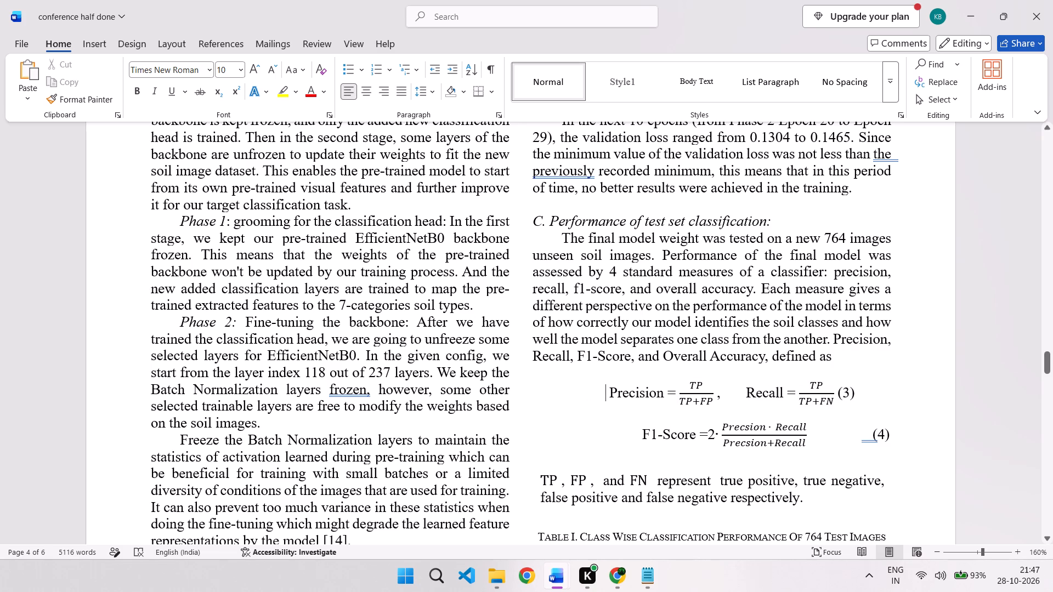
Space out the equation number (3) to the column's right edge, above equation number (4).
click(841, 390)
key(Left)
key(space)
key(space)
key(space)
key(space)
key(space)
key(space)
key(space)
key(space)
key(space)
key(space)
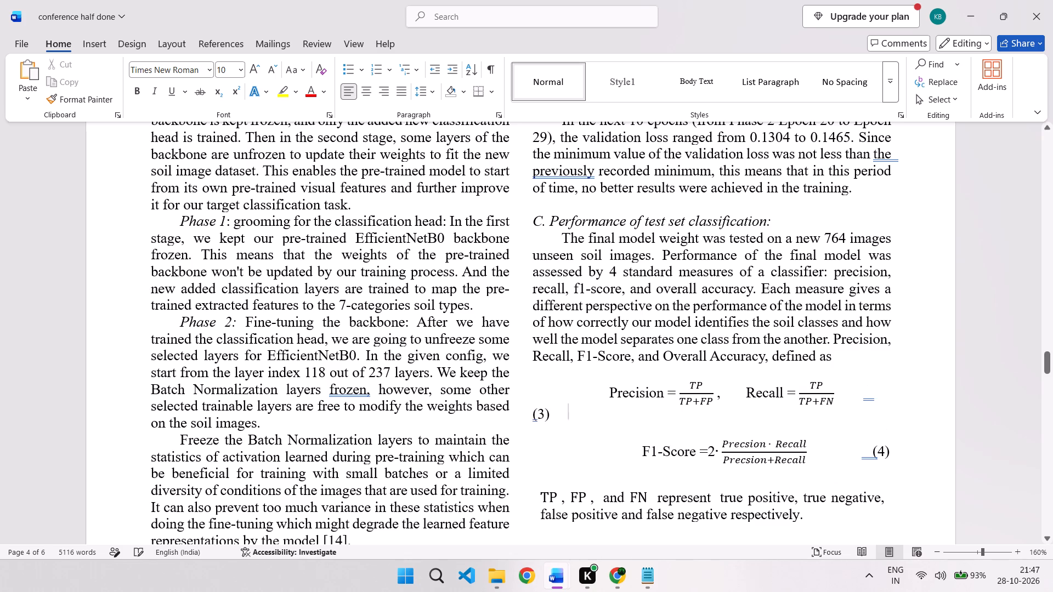
key(BackSpace)
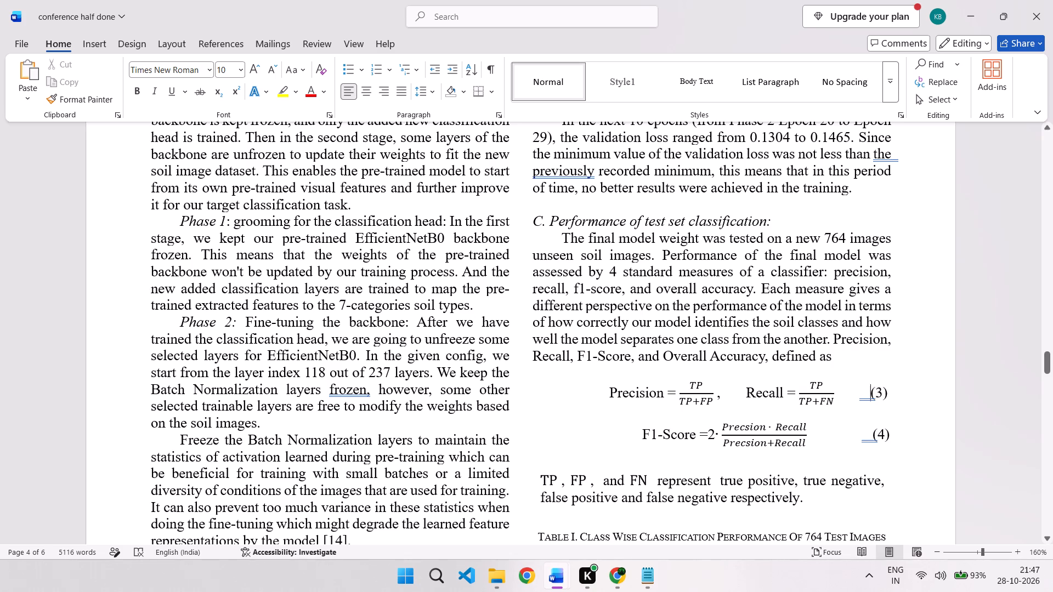
Reduce the indent before Precision by two spaces and widen the gap between Precision and Recall by two spaces.
click(602, 395)
key(BackSpace)
key(BackSpace)
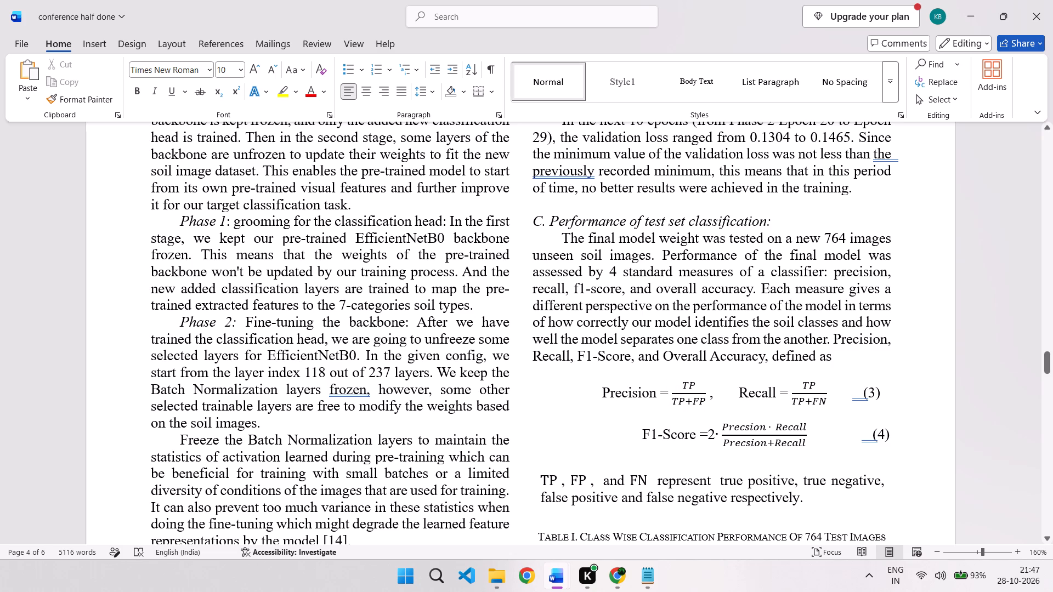
click(715, 386)
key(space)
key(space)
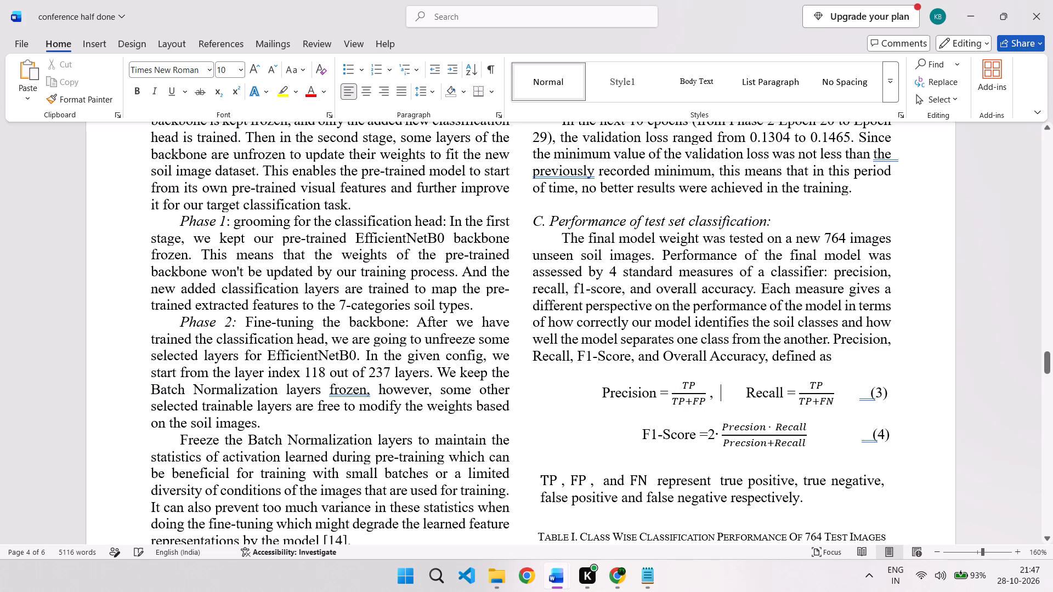
click(587, 390)
Check the remaining pages from the classification performance table through the end of the reference list.
scroll(635, 475, down, 1)
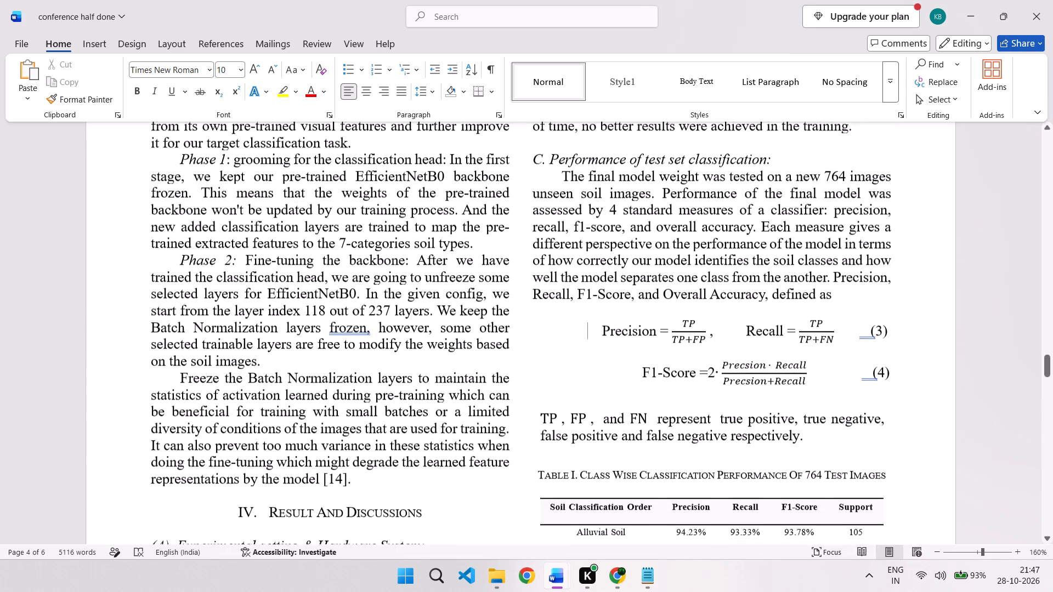
scroll(635, 475, down, 1)
scroll(623, 367, down, 1)
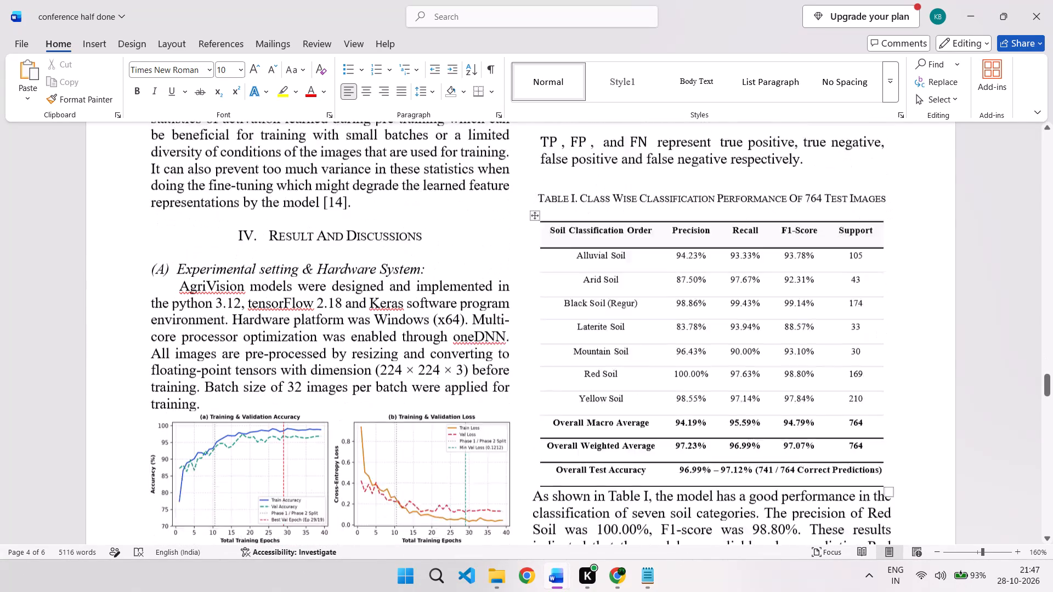
scroll(623, 367, down, 4)
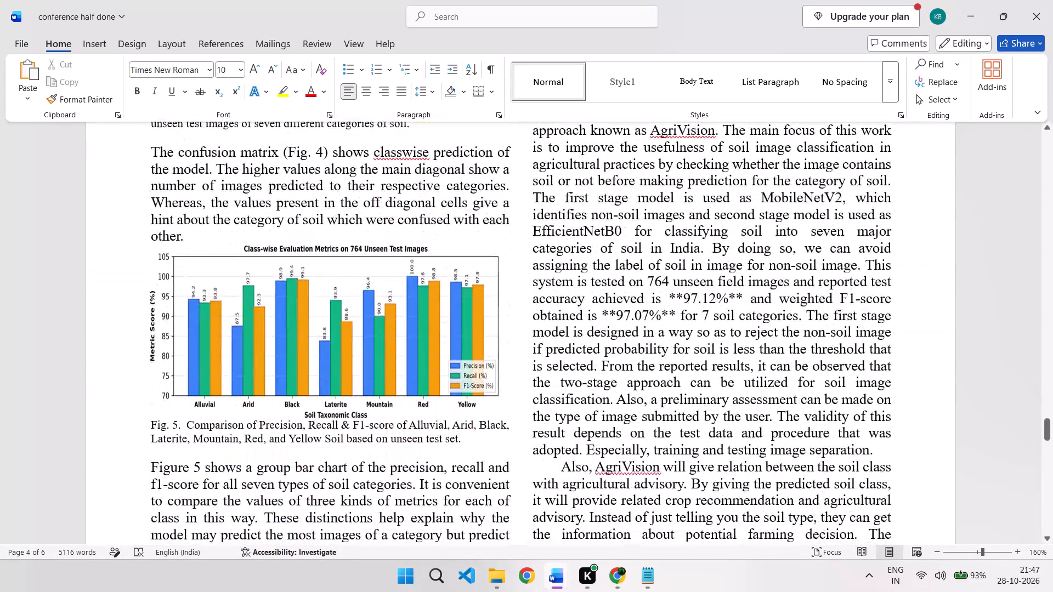
scroll(623, 367, down, 6)
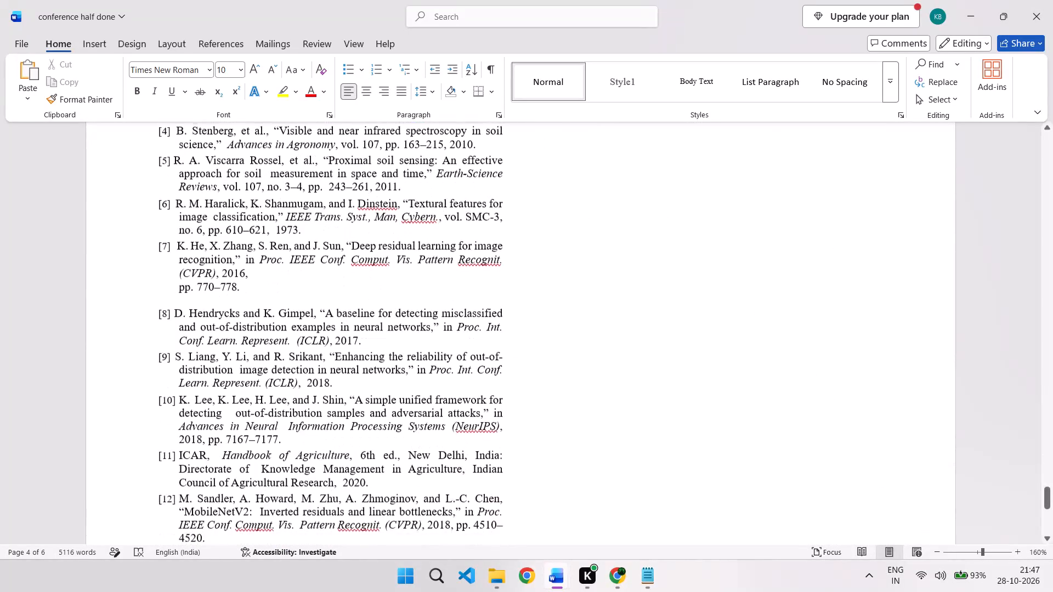
scroll(623, 367, down, 2)
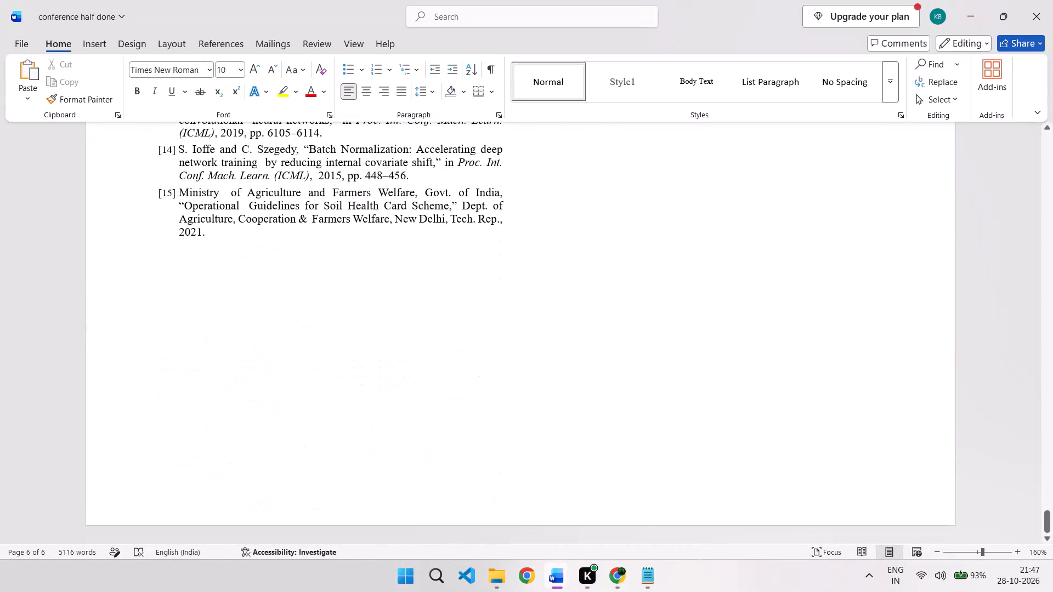
scroll(623, 367, up, 1)
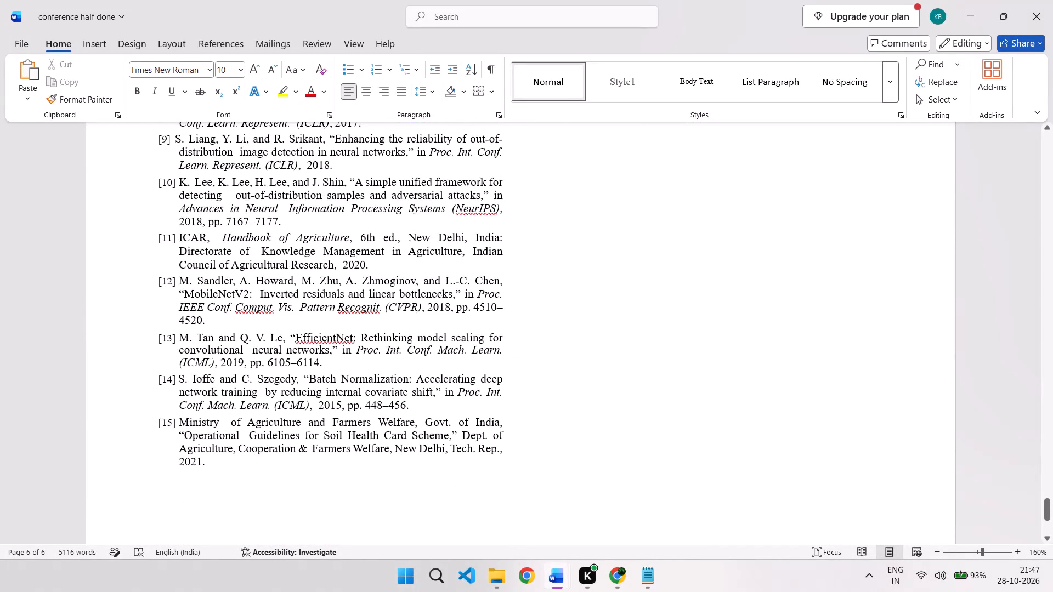
scroll(623, 367, up, 3)
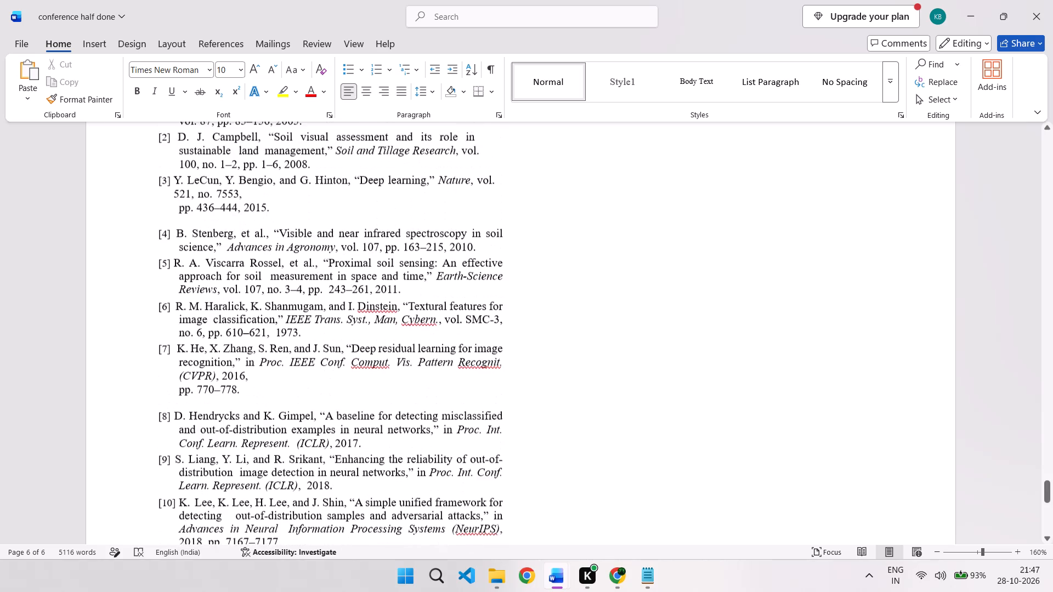
Look back through the whole paper from the reference list up to the title and author block.
scroll(623, 367, up, 5)
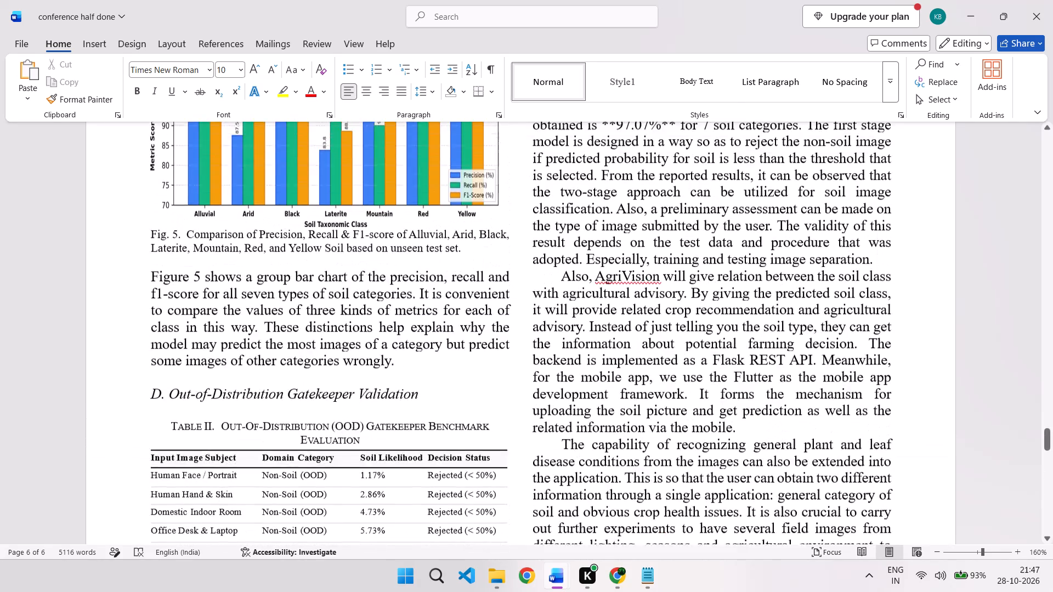
scroll(623, 367, up, 4)
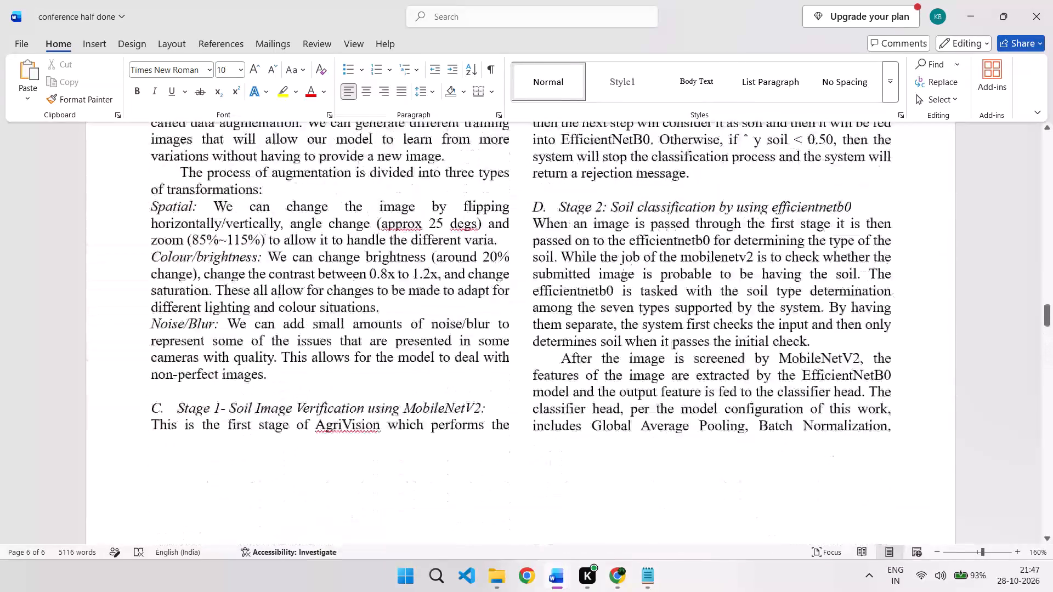
scroll(623, 367, up, 3)
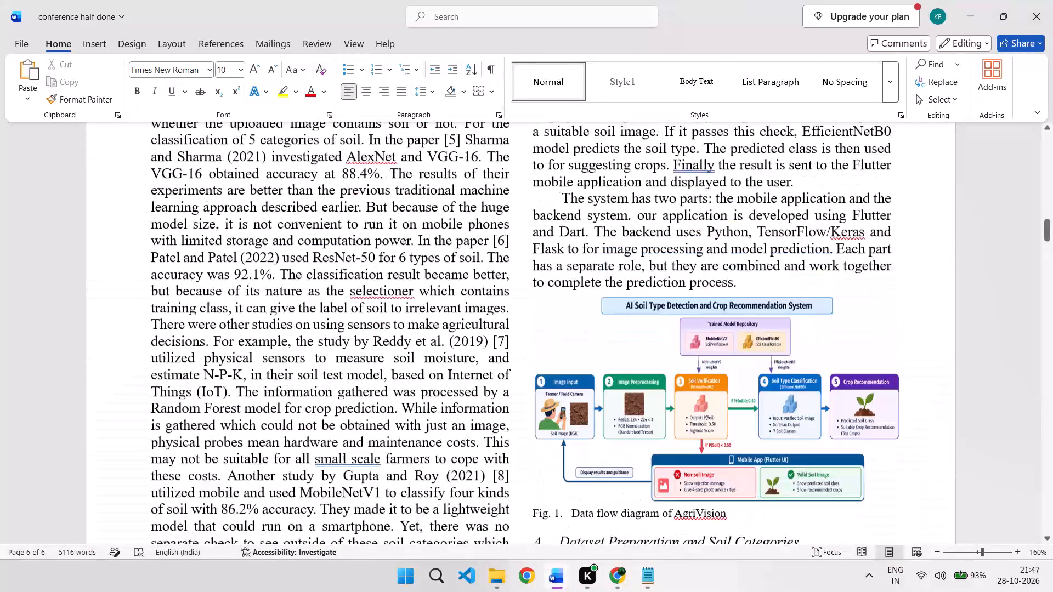
scroll(623, 367, up, 4)
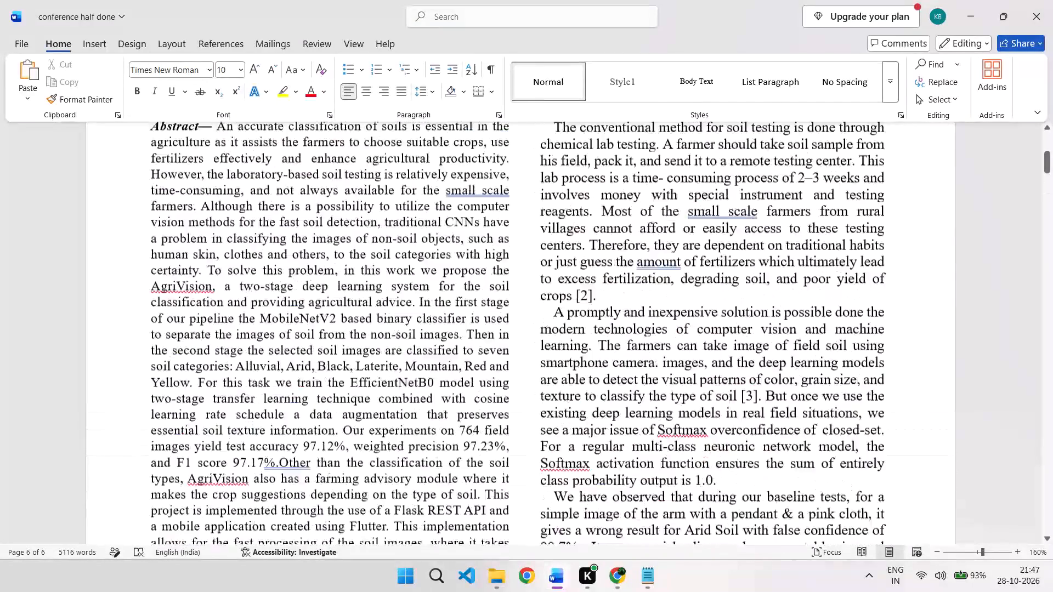
scroll(623, 367, up, 2)
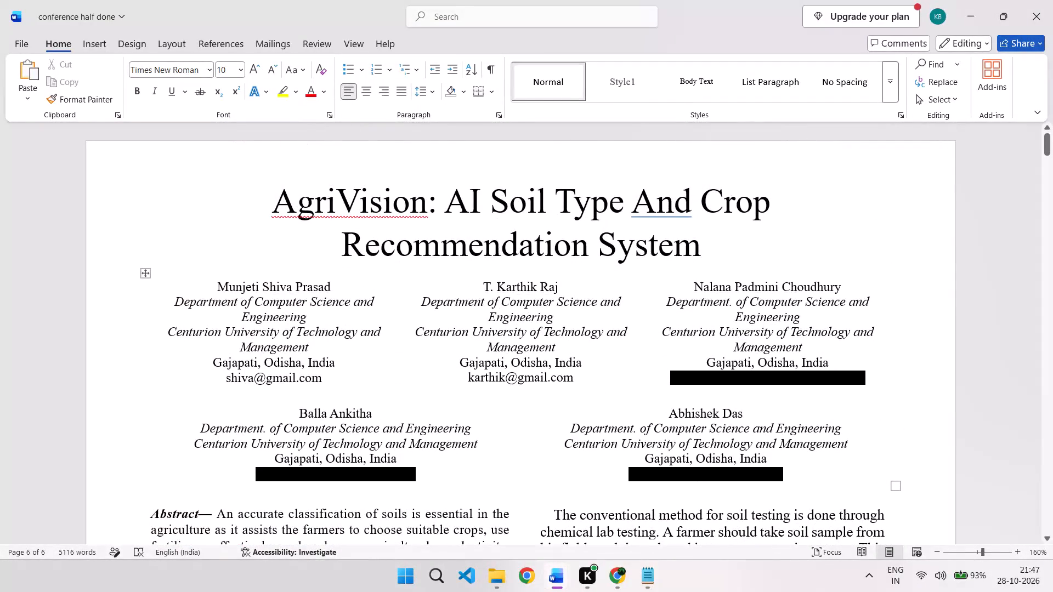
Start saving a copy of the document in Downloads under the file name CONFERENCE PAPER.
click(11, 39)
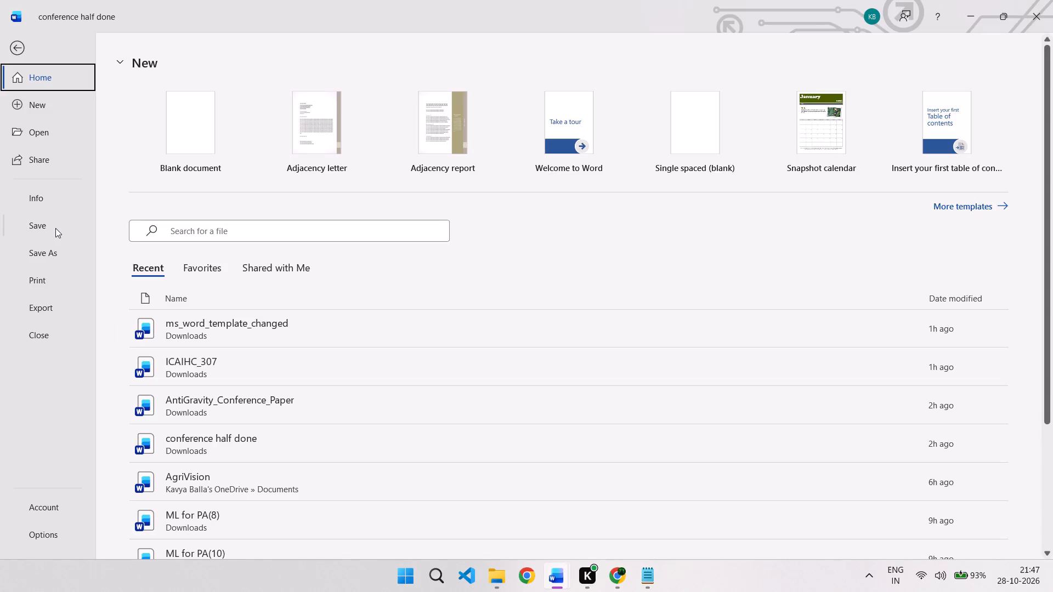
click(55, 253)
double_click(235, 370)
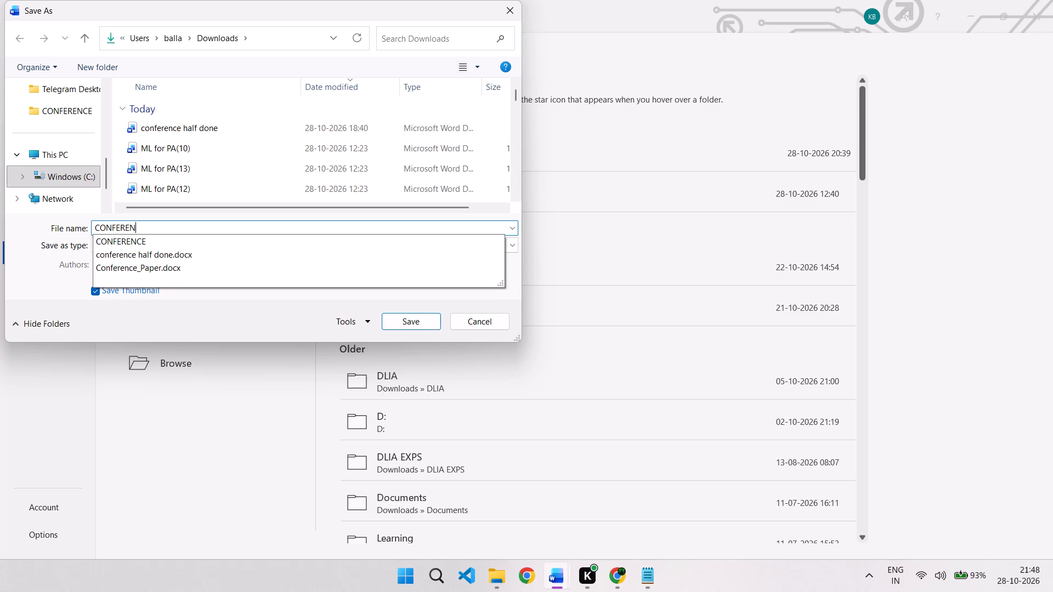
key(BackSpace)
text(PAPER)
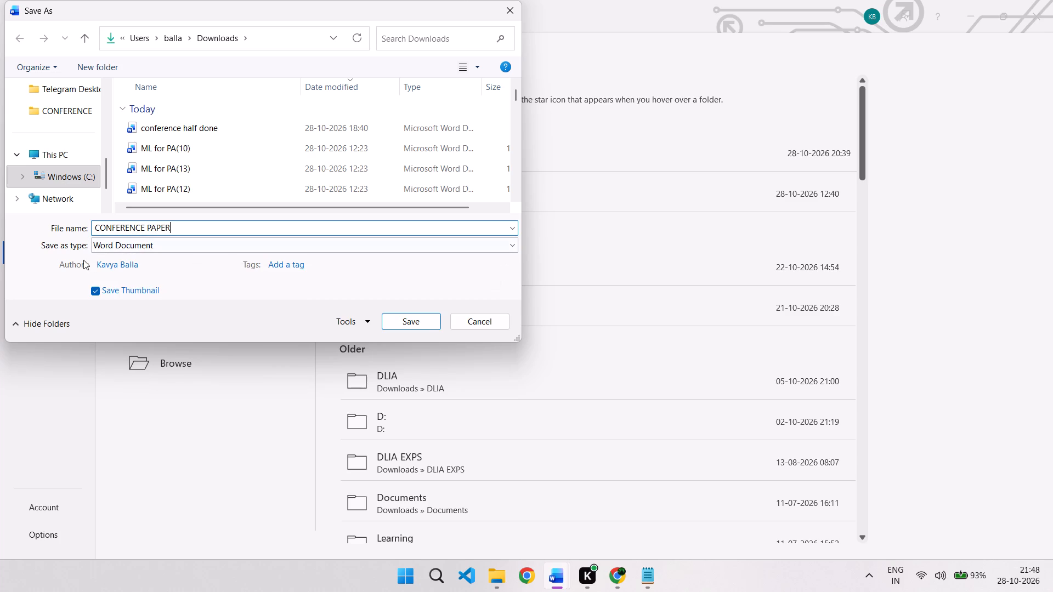
Replace the file's author property with the name of the paper's fourth listed author and save the Word document.
click(116, 263)
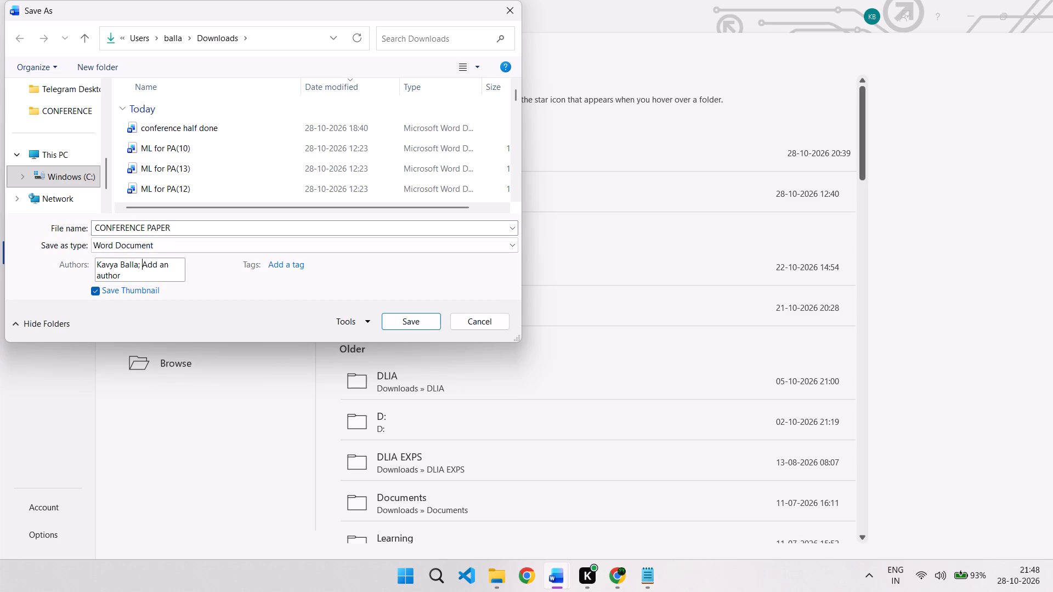
key(ctrl+a)
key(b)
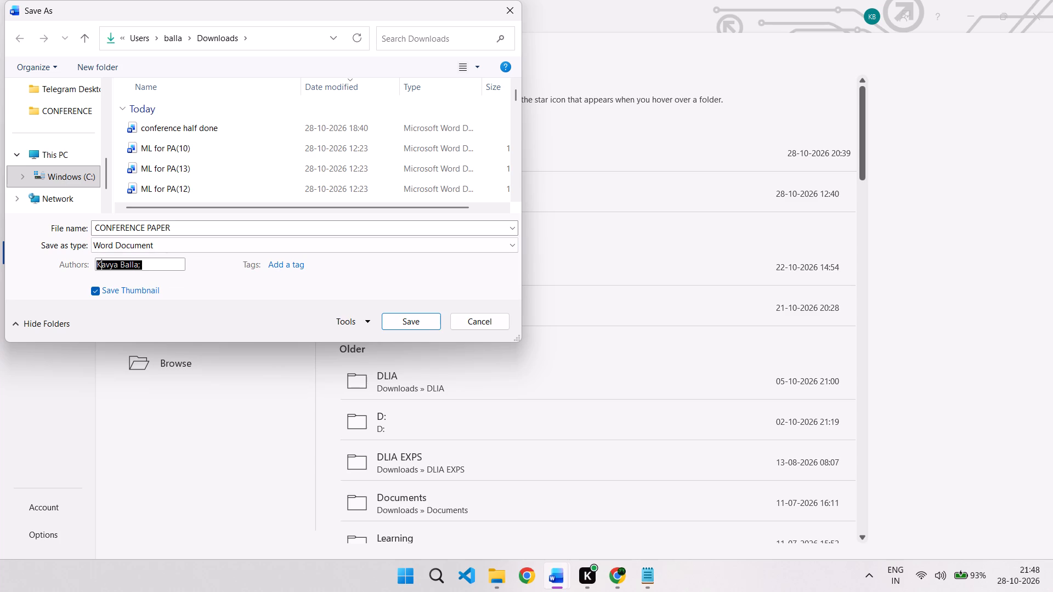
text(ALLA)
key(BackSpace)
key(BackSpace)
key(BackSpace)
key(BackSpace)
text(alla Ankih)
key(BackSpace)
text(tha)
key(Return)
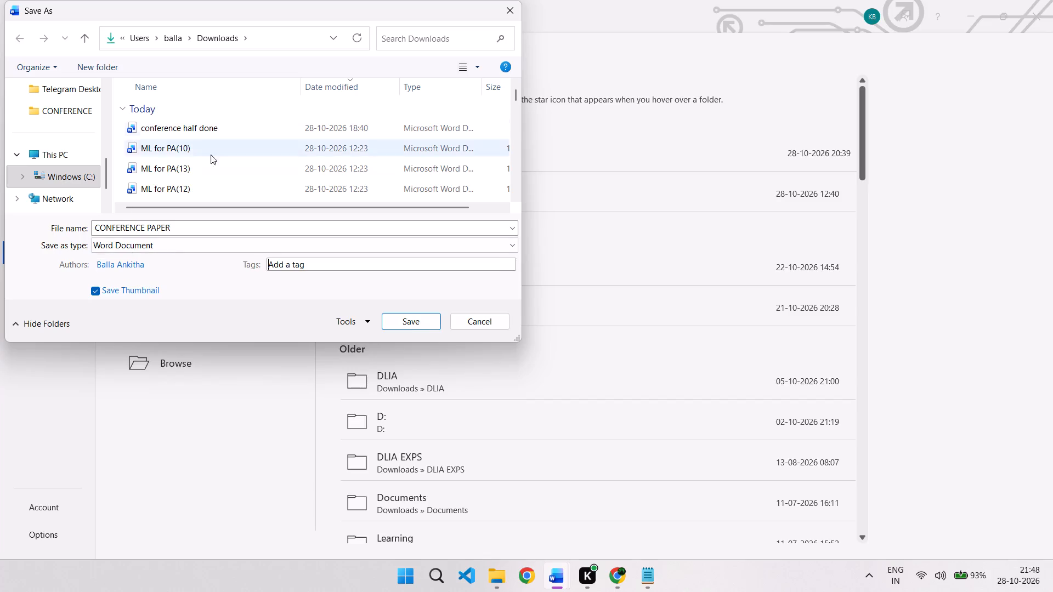
click(411, 325)
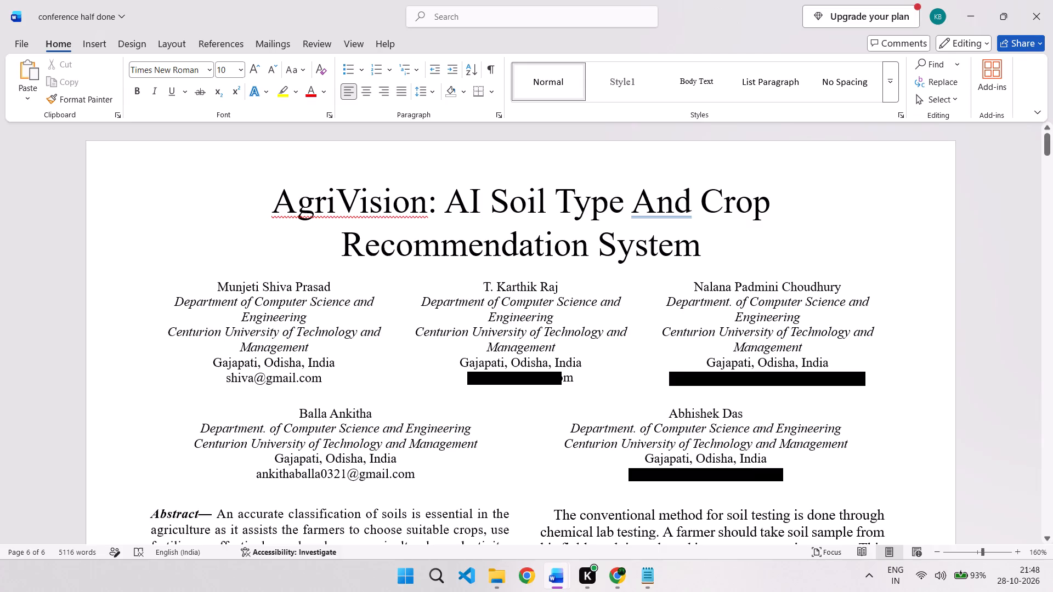
Save the paper as a PDF named CONFERENCE PAPER in Downloads, optimized as Standard.
click(31, 42)
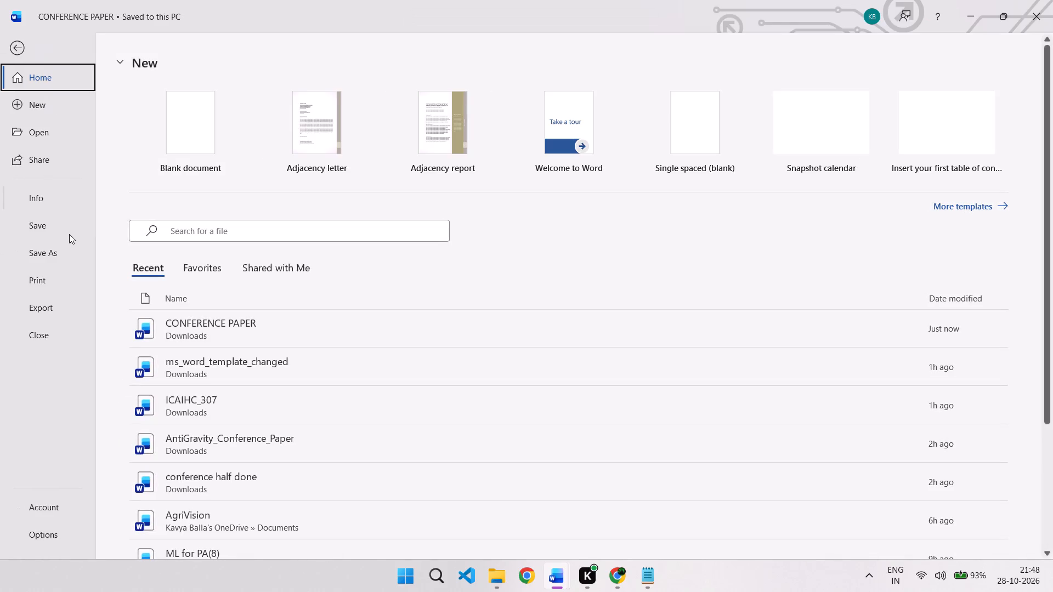
click(50, 246)
double_click(132, 361)
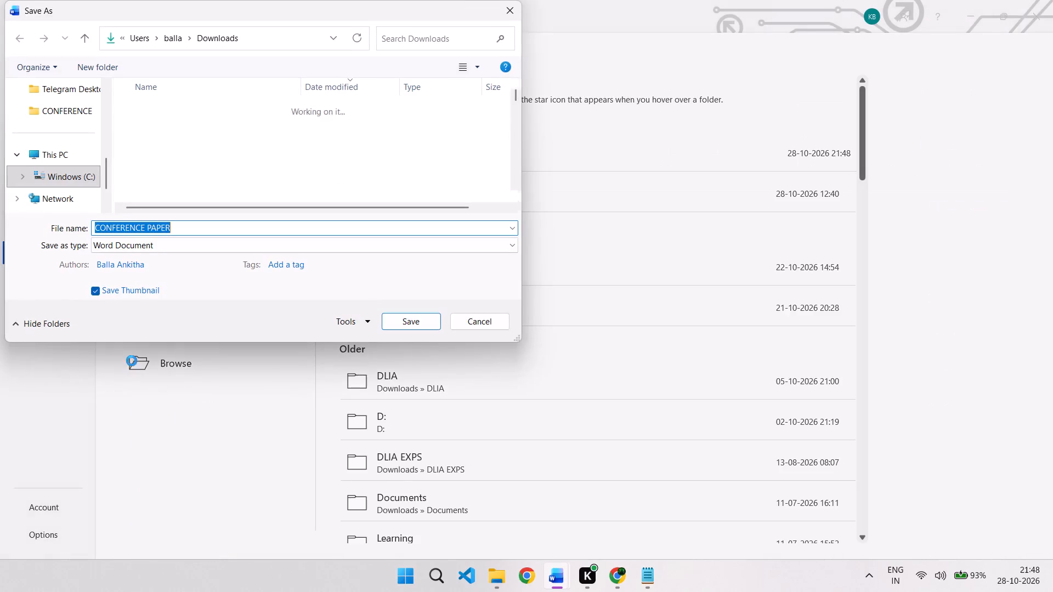
click(165, 249)
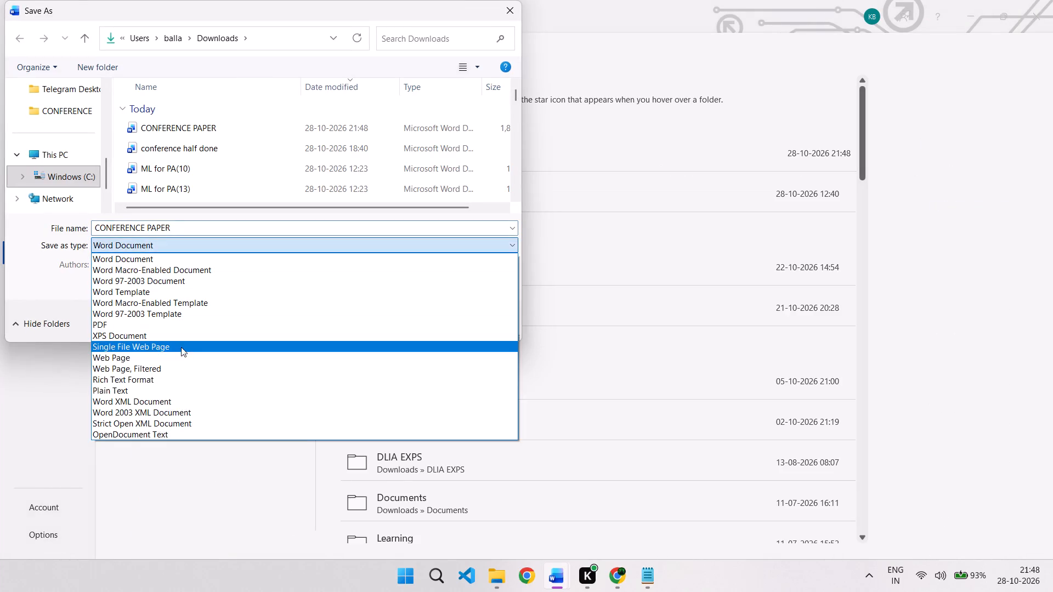
click(194, 326)
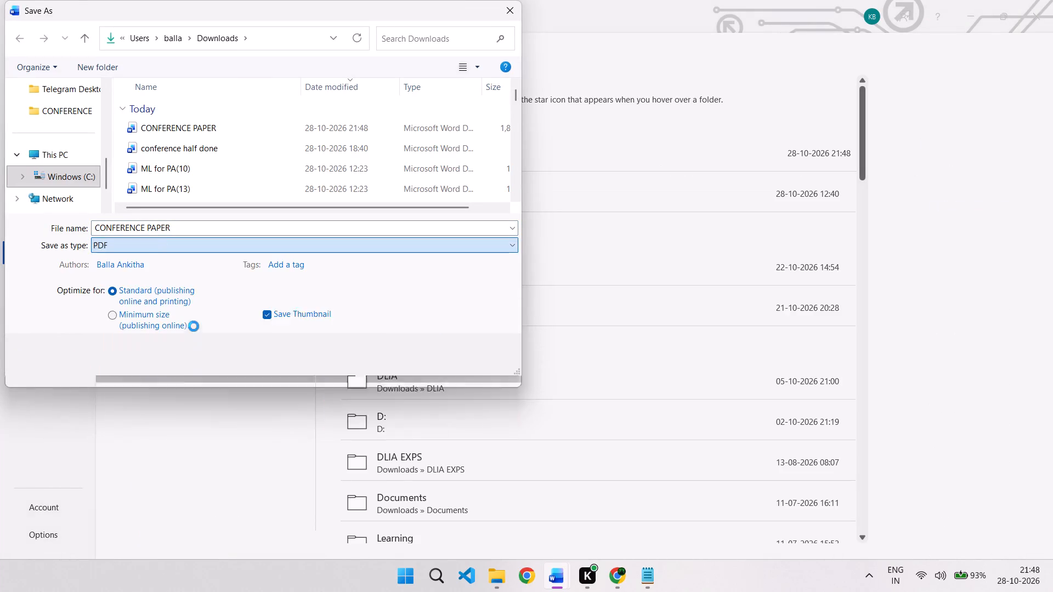
click(404, 363)
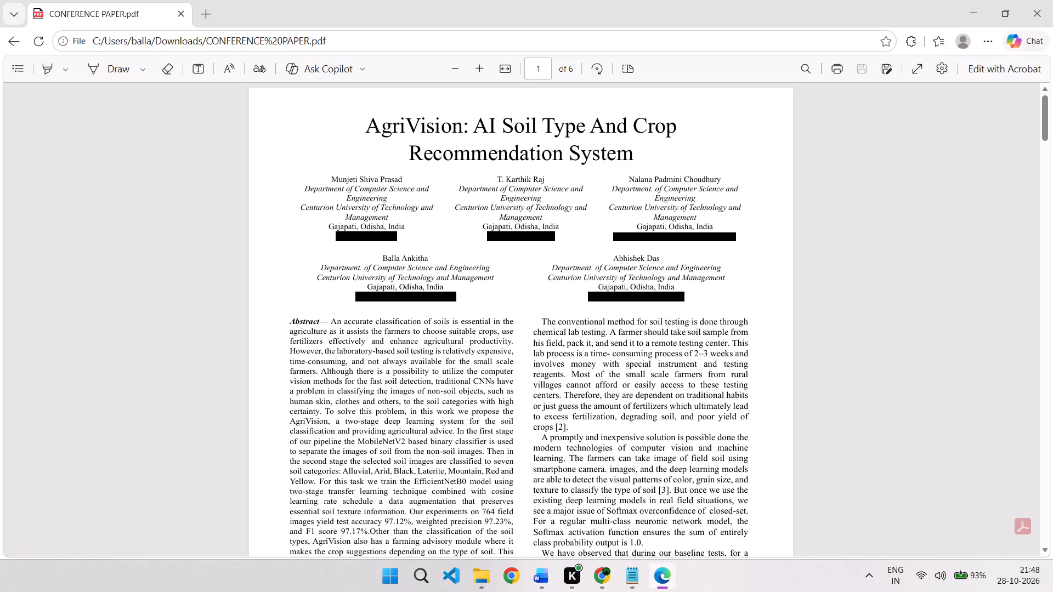
Check the second row of authors on the first page of the exported PDF.
drag(518, 267, 587, 288)
drag(638, 299, 568, 274)
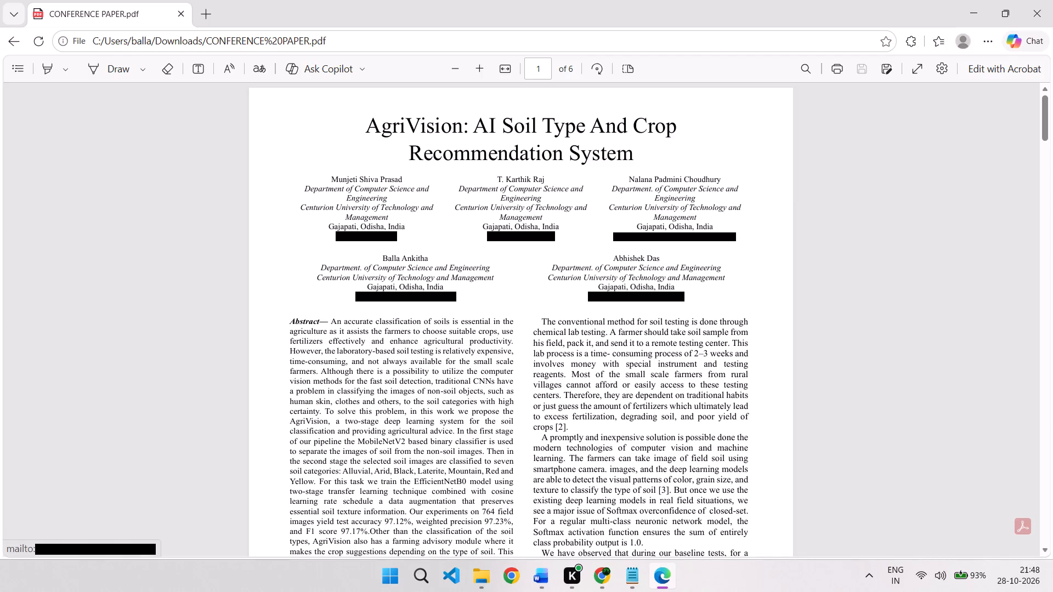
drag(568, 274, 567, 273)
drag(558, 269, 664, 292)
click(664, 292)
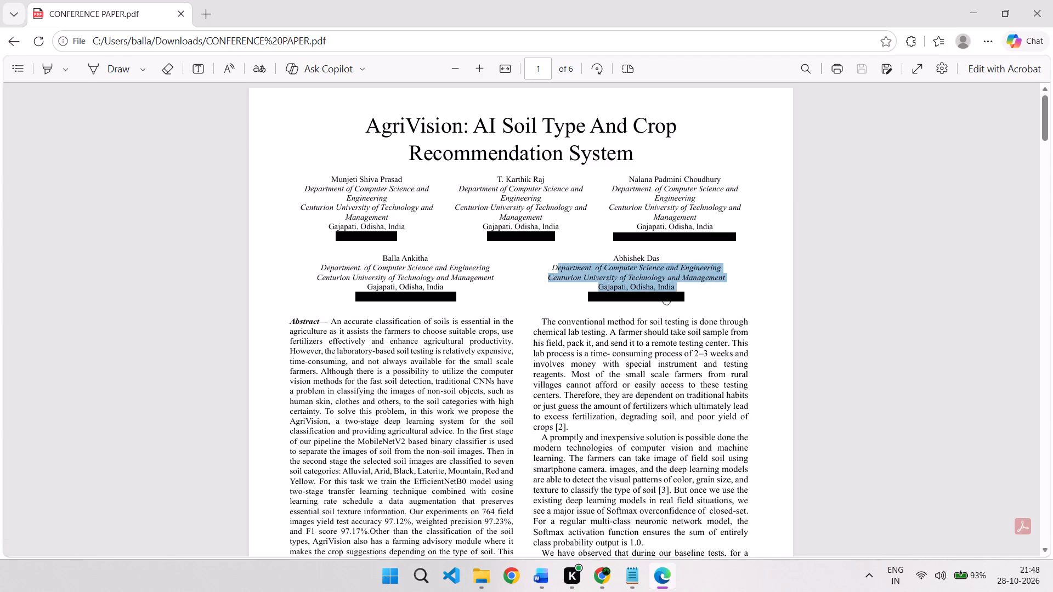
click(683, 295)
click(643, 350)
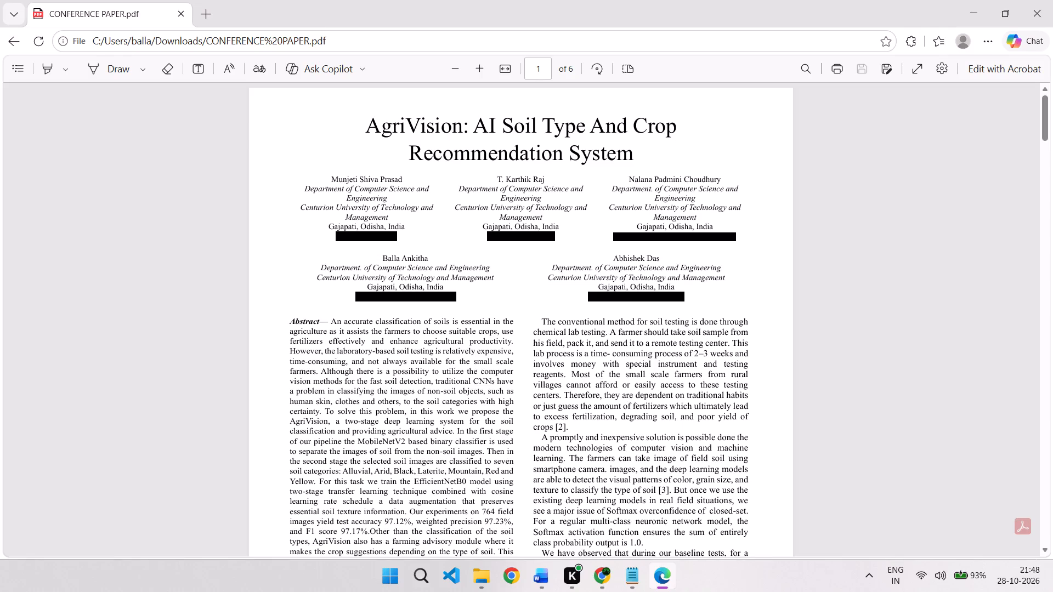
Back in Word's CONFERENCE PAPER document, narrow both cells of the second author row to 7.9 cm.
click(539, 573)
click(331, 508)
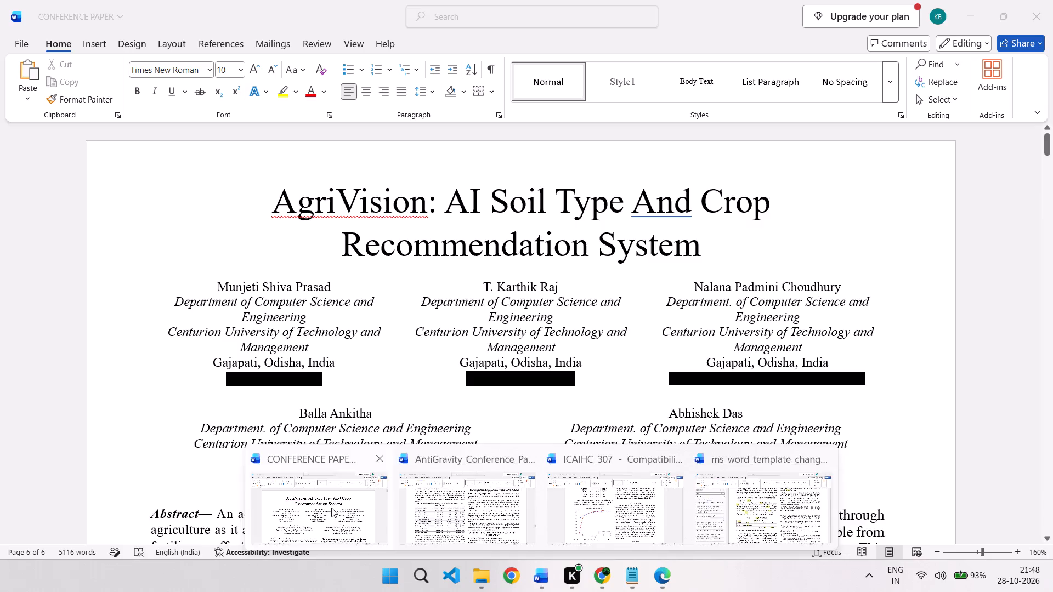
scroll(494, 408, down, 1)
ctrl+scroll(494, 408, down, 3)
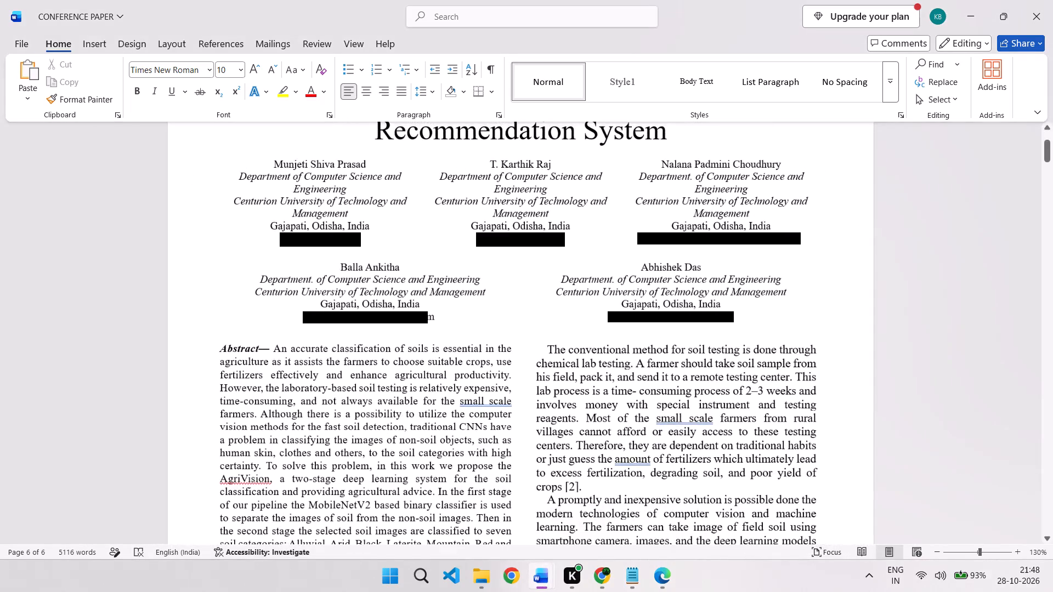
ctrl+scroll(559, 390, down, 2)
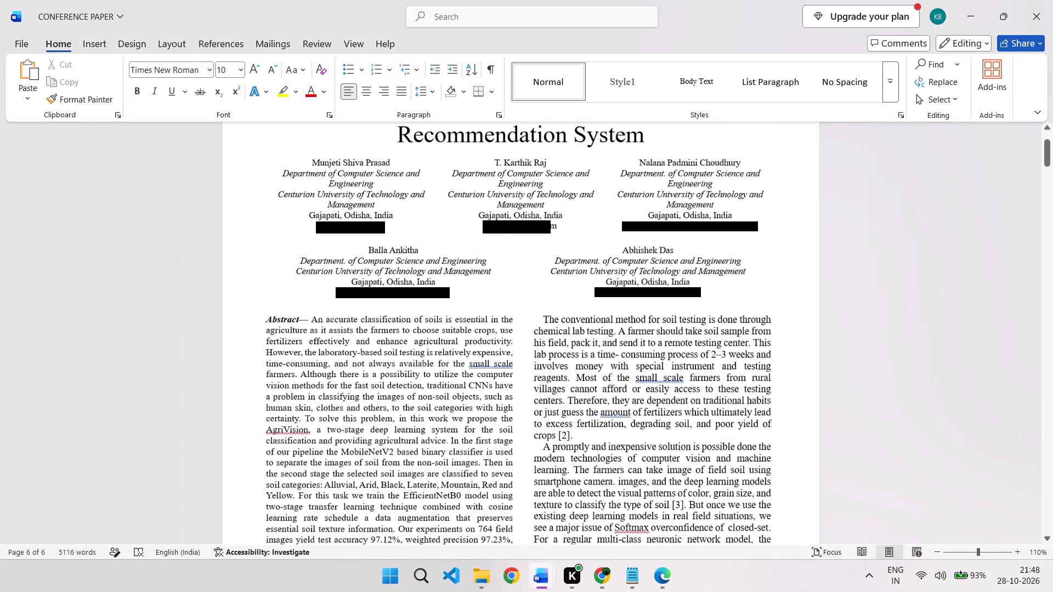
click(511, 270)
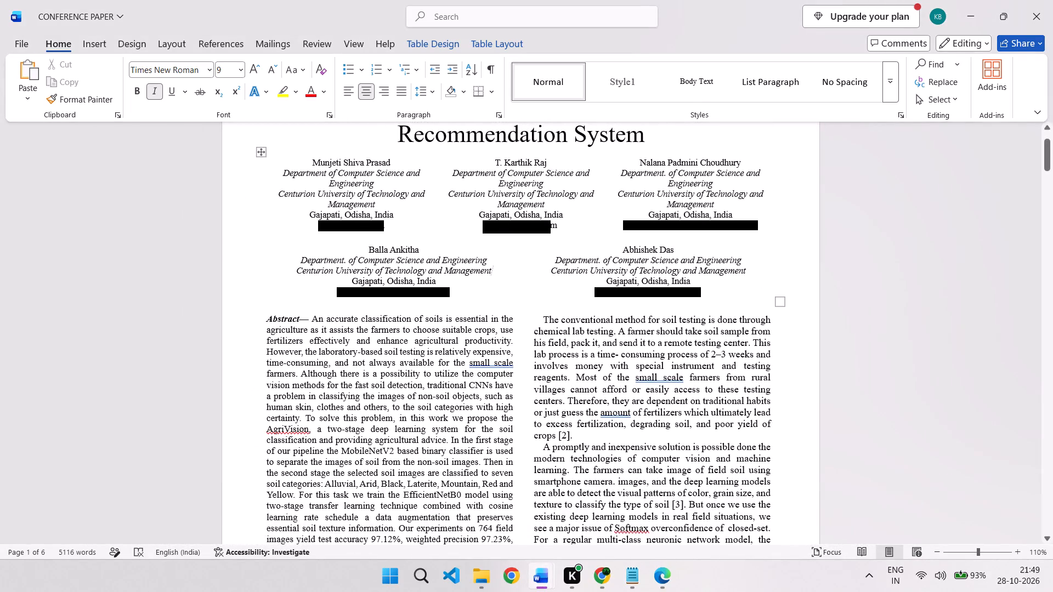
drag(377, 258, 580, 276)
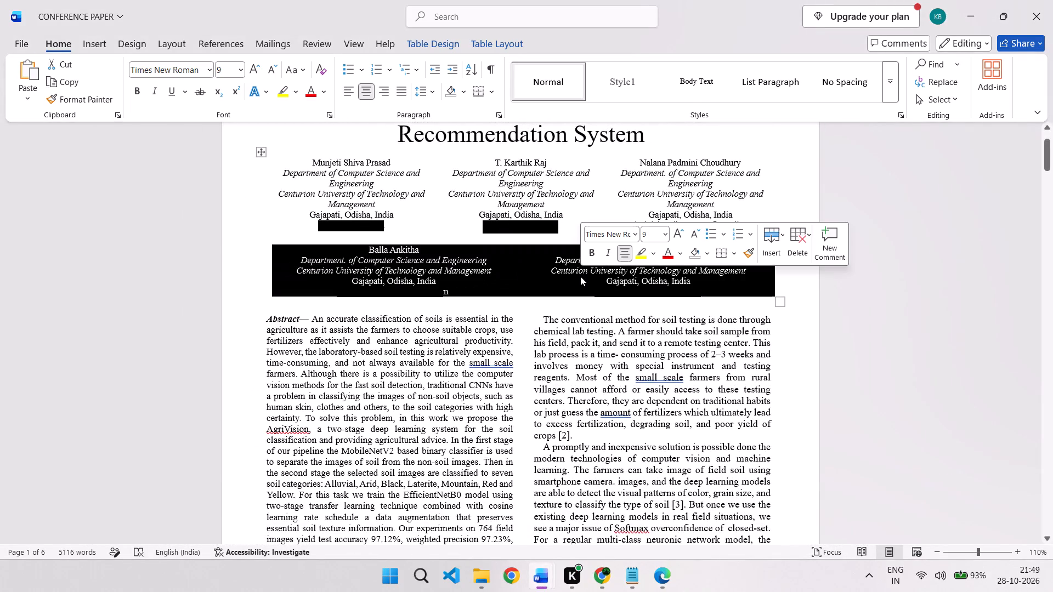
click(470, 39)
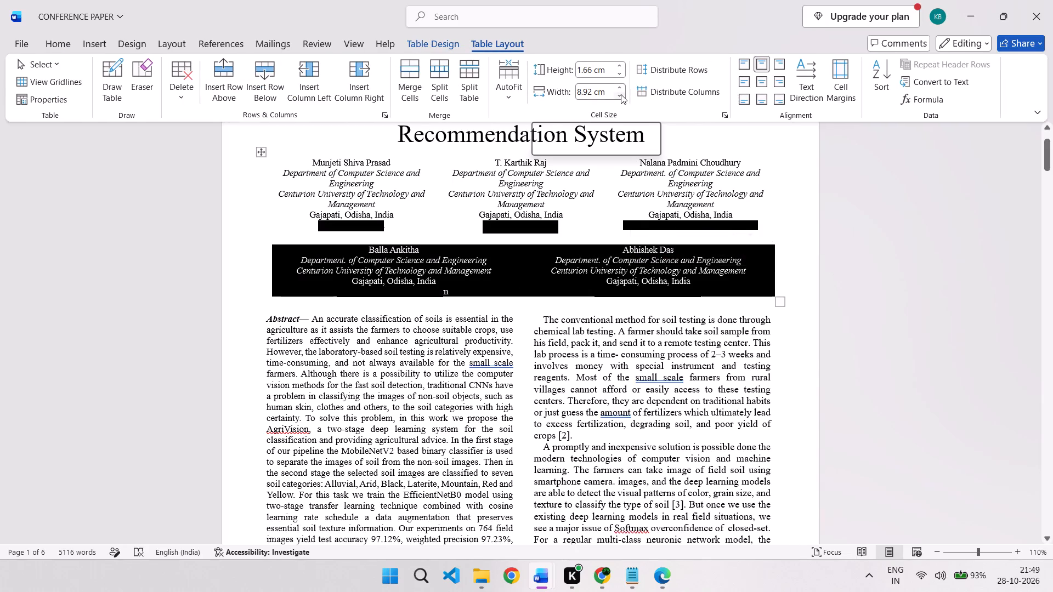
click(621, 94)
click(621, 94)
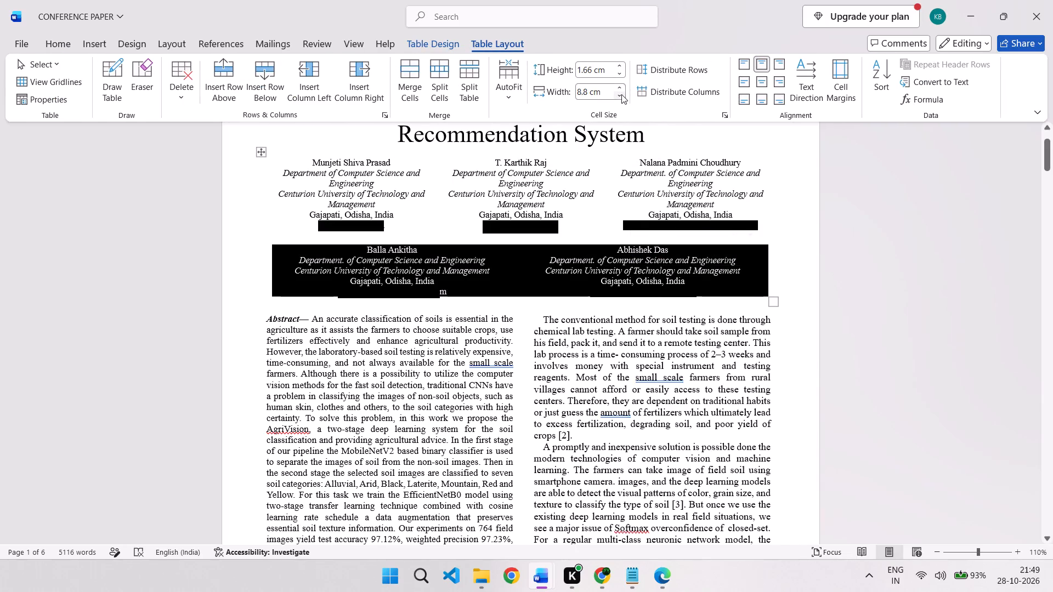
click(621, 94)
triple_click(621, 94)
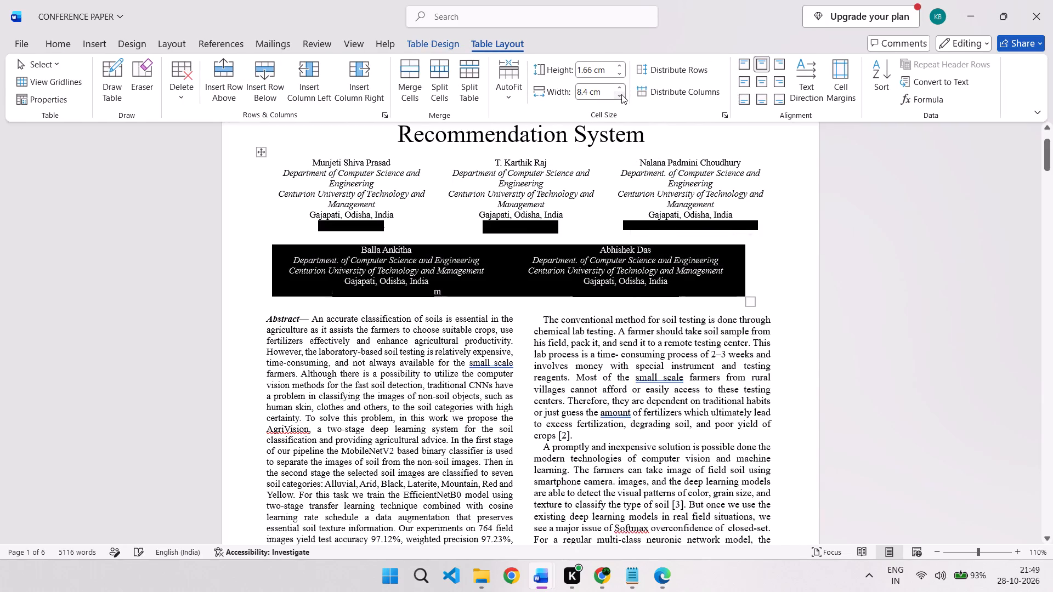
triple_click(621, 94)
double_click(621, 94)
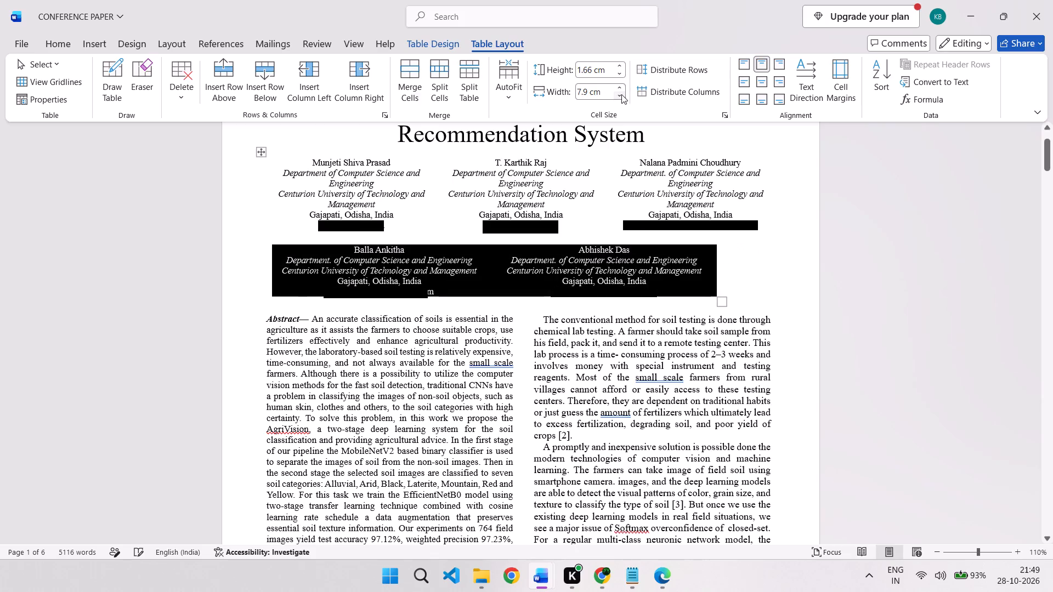
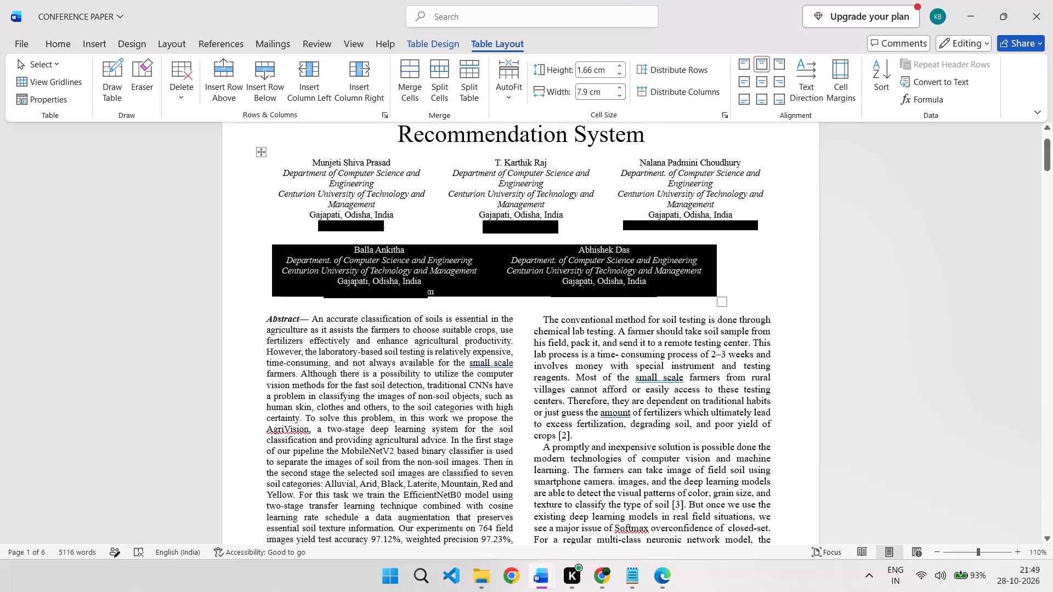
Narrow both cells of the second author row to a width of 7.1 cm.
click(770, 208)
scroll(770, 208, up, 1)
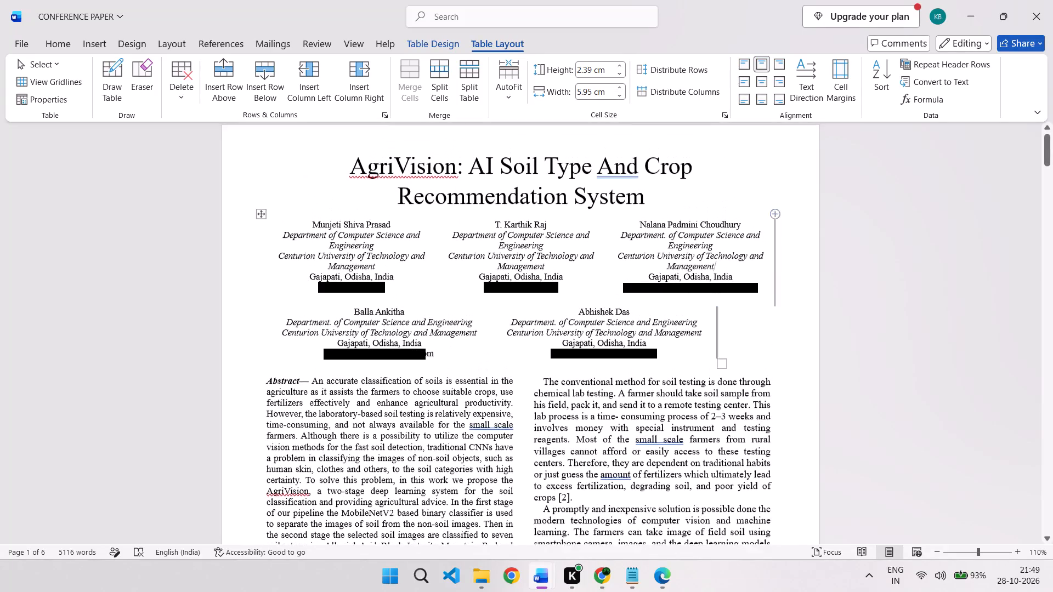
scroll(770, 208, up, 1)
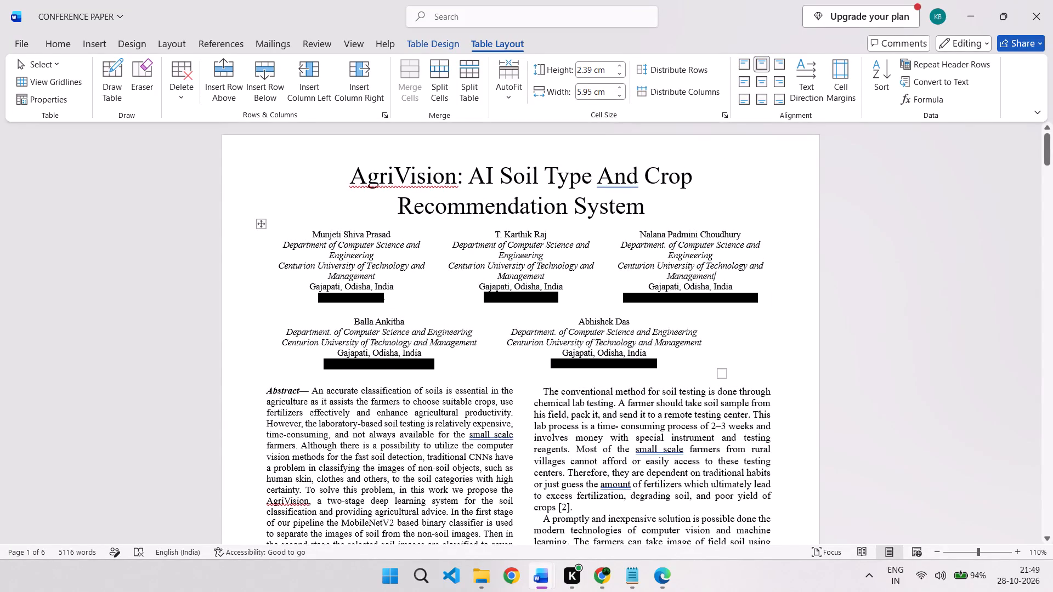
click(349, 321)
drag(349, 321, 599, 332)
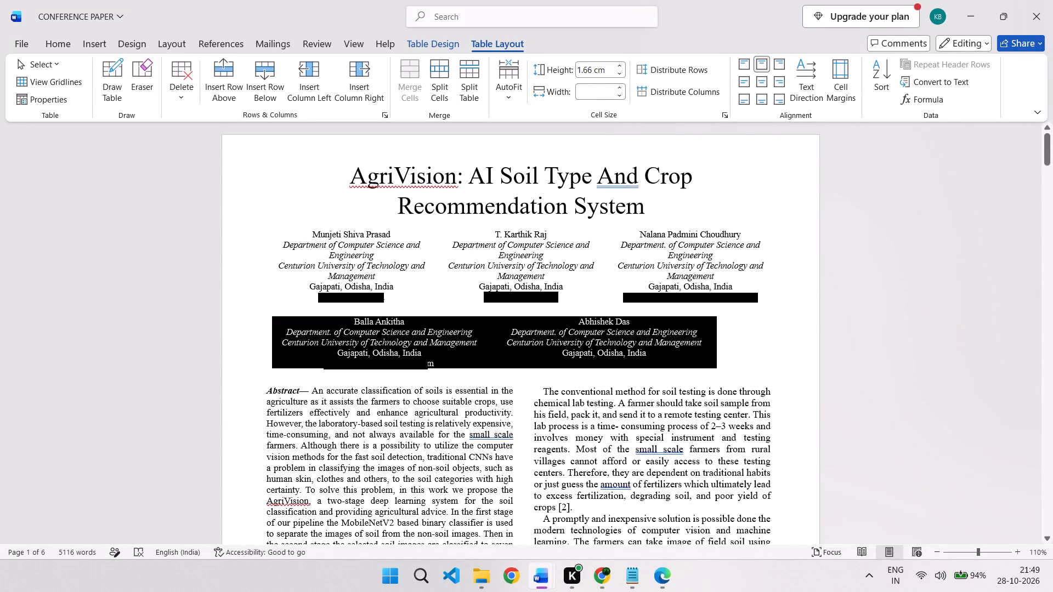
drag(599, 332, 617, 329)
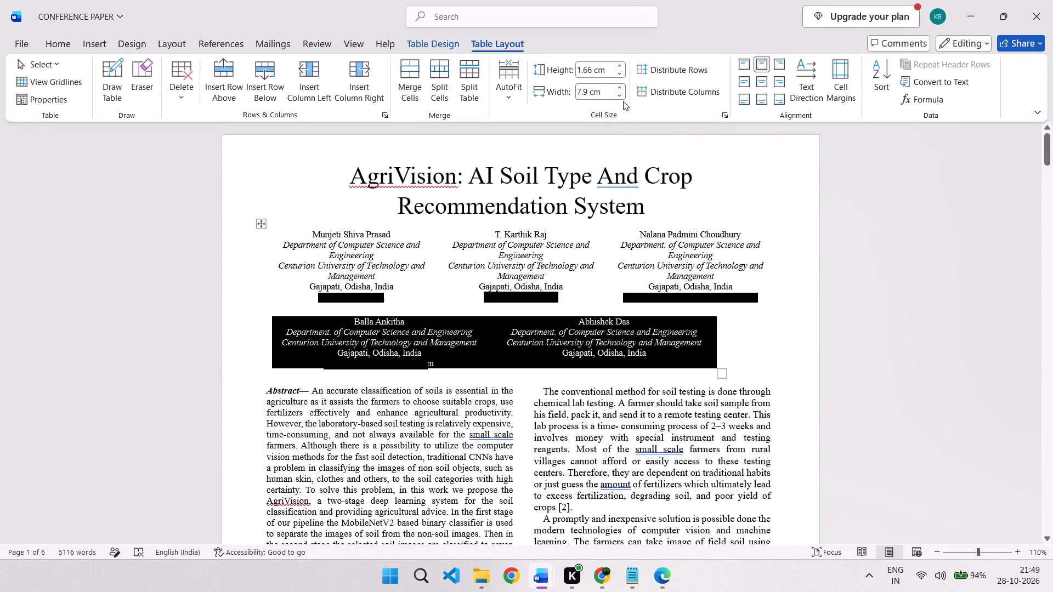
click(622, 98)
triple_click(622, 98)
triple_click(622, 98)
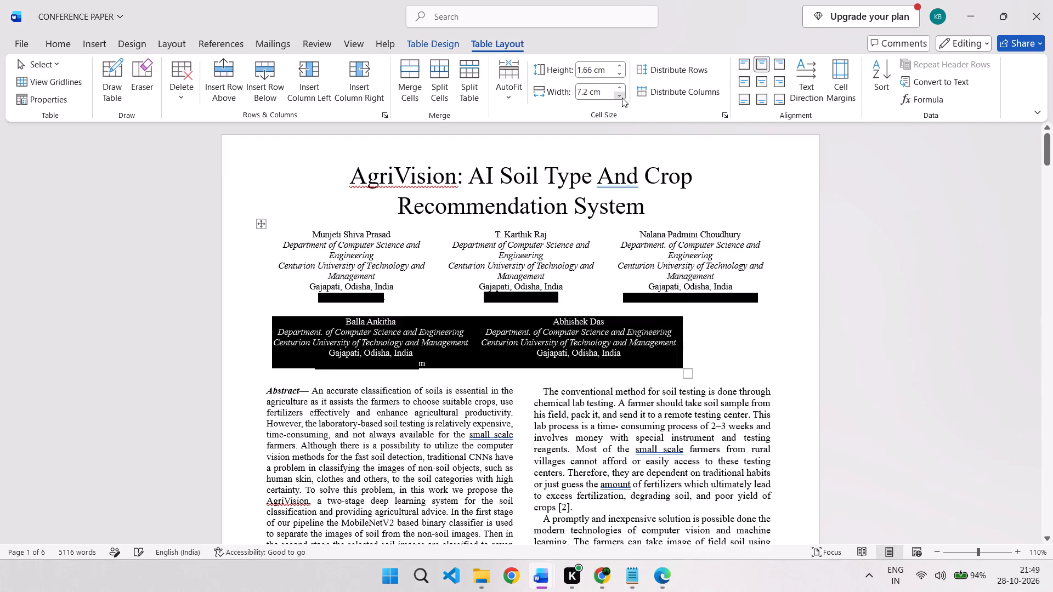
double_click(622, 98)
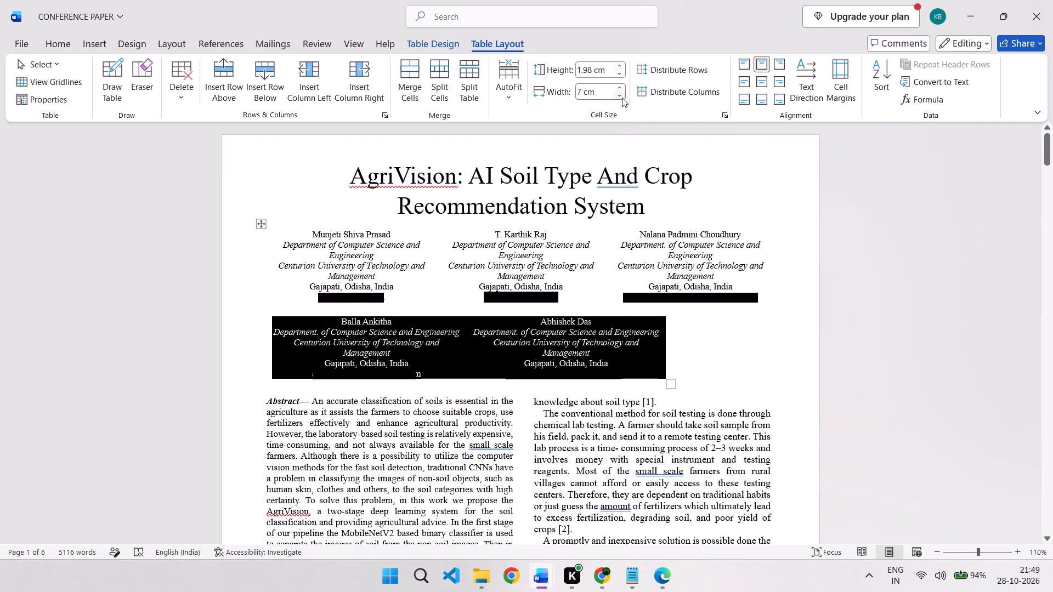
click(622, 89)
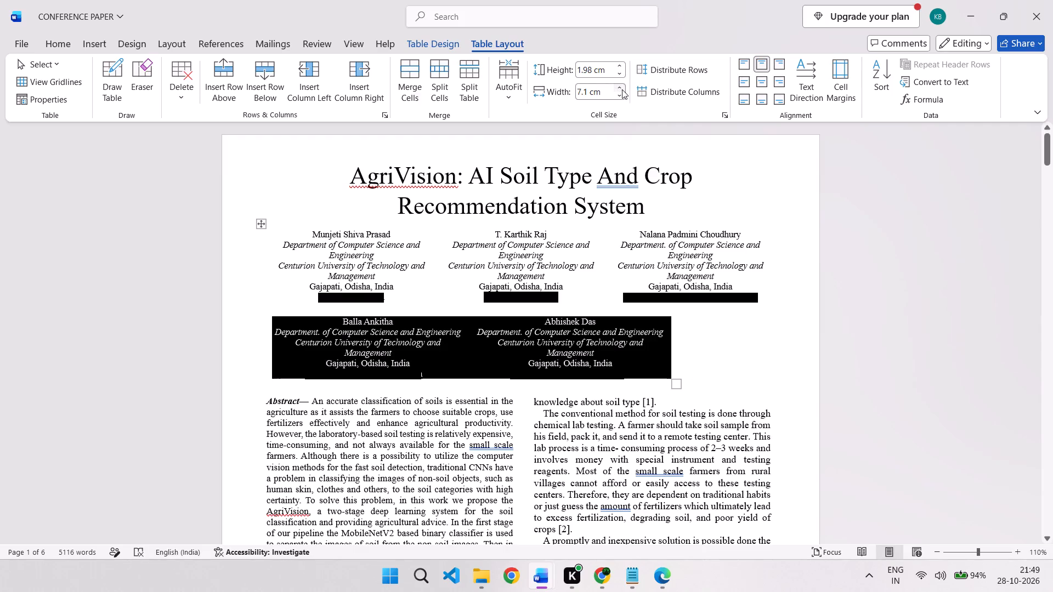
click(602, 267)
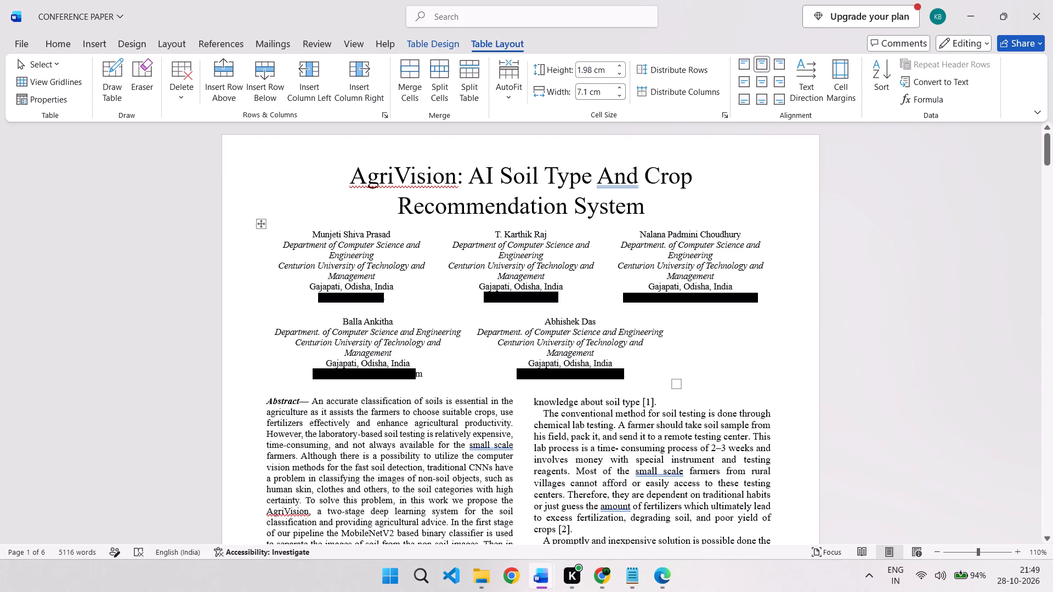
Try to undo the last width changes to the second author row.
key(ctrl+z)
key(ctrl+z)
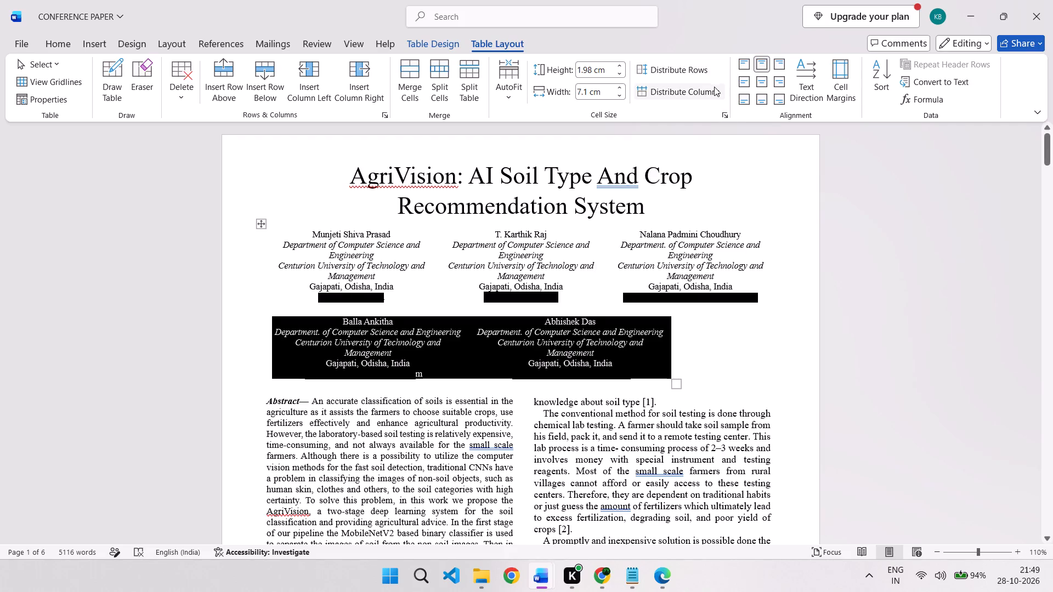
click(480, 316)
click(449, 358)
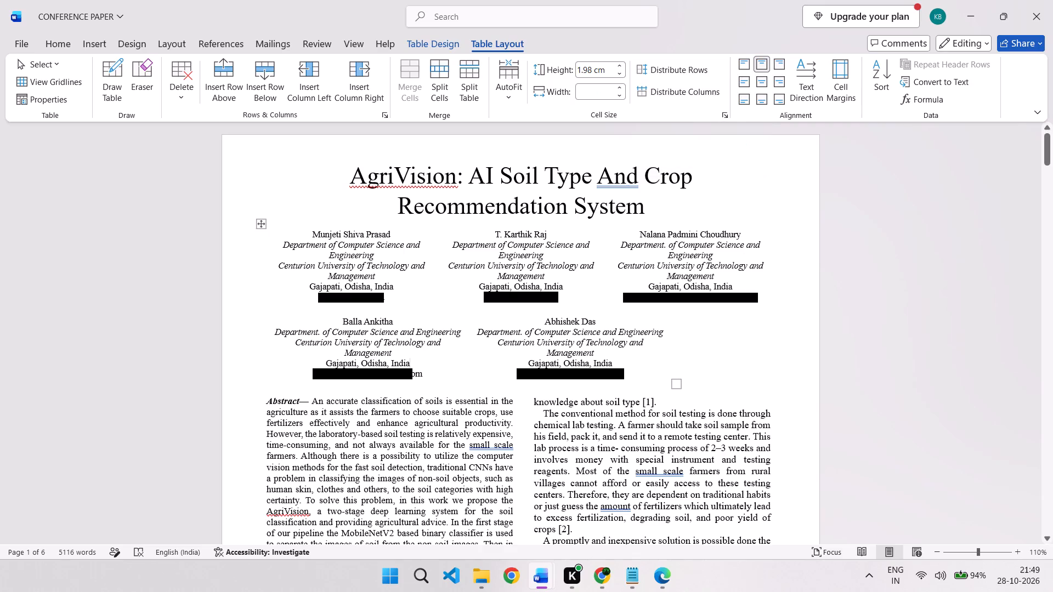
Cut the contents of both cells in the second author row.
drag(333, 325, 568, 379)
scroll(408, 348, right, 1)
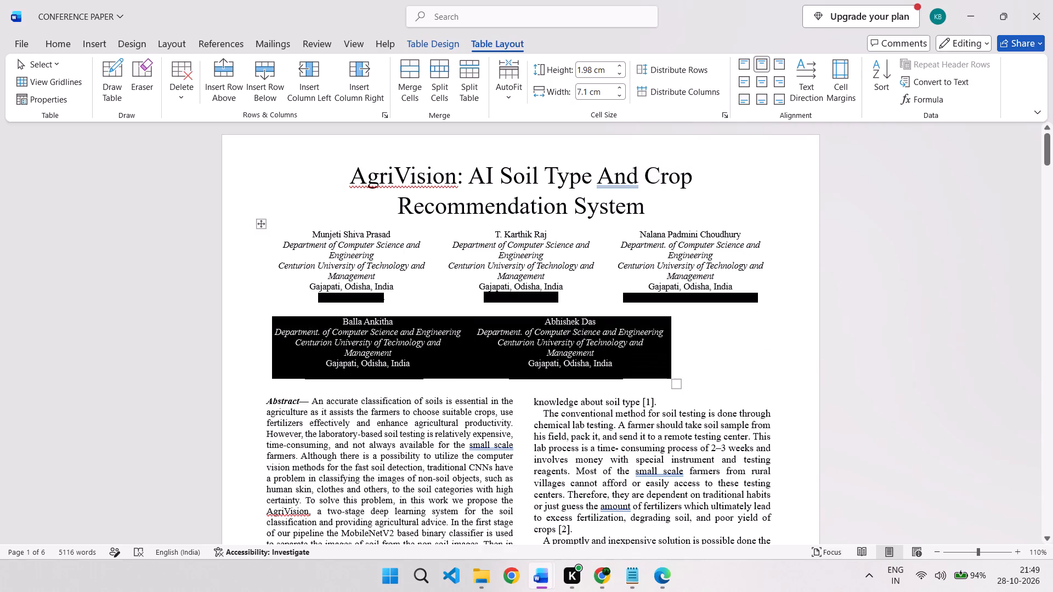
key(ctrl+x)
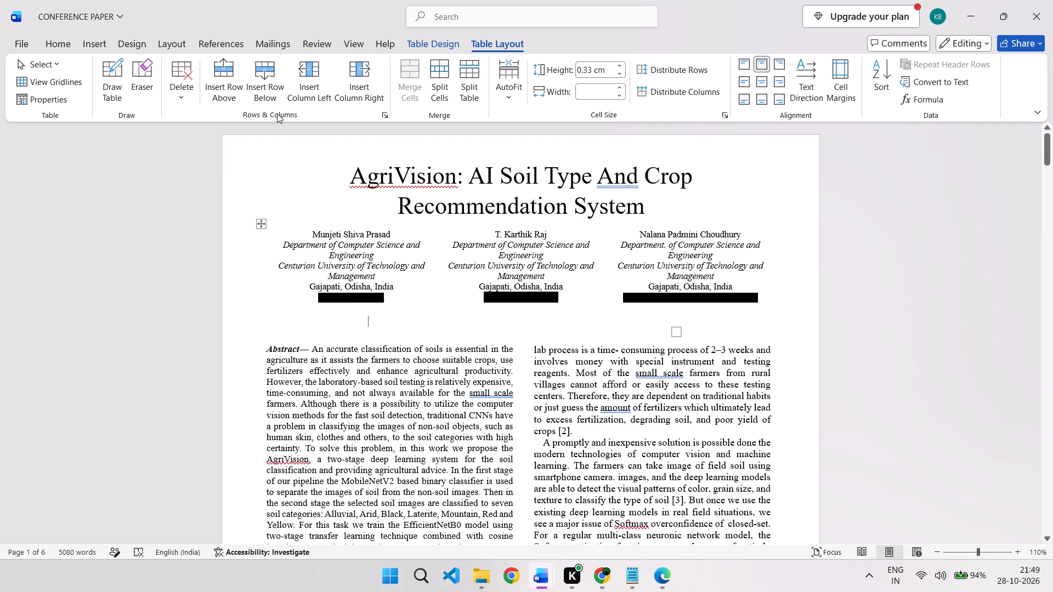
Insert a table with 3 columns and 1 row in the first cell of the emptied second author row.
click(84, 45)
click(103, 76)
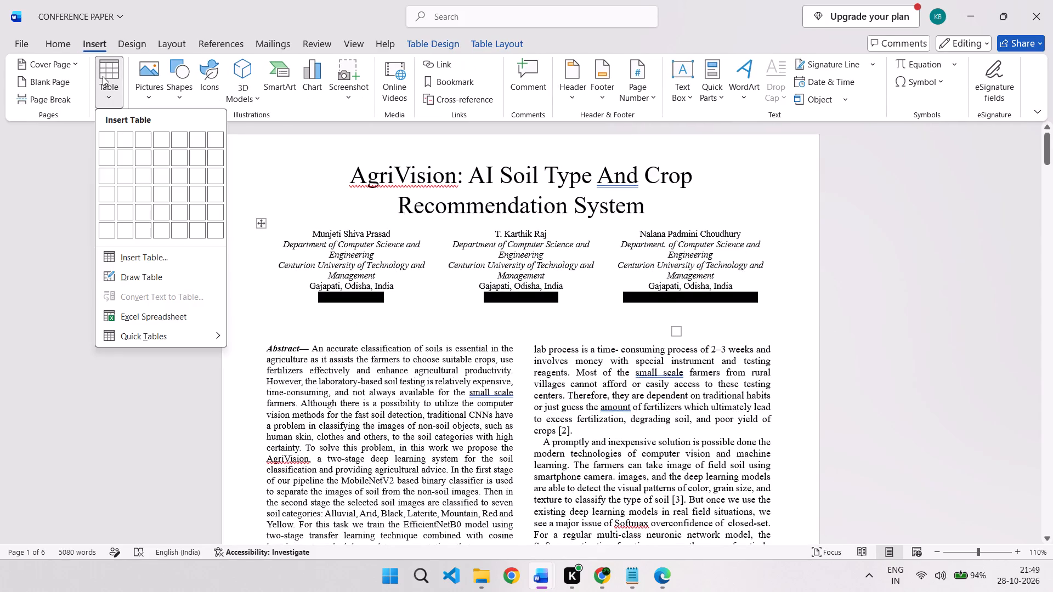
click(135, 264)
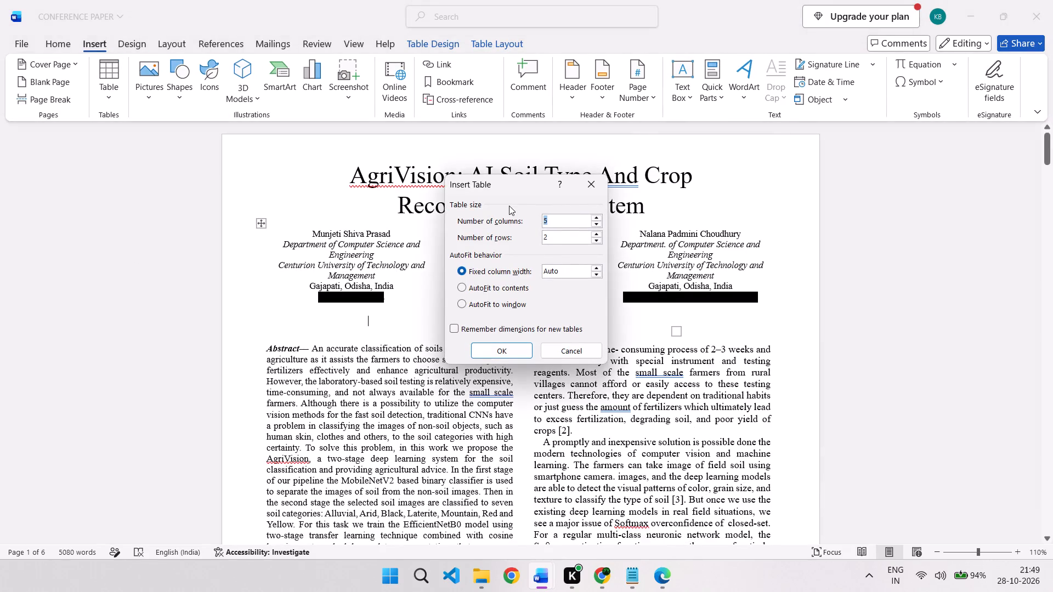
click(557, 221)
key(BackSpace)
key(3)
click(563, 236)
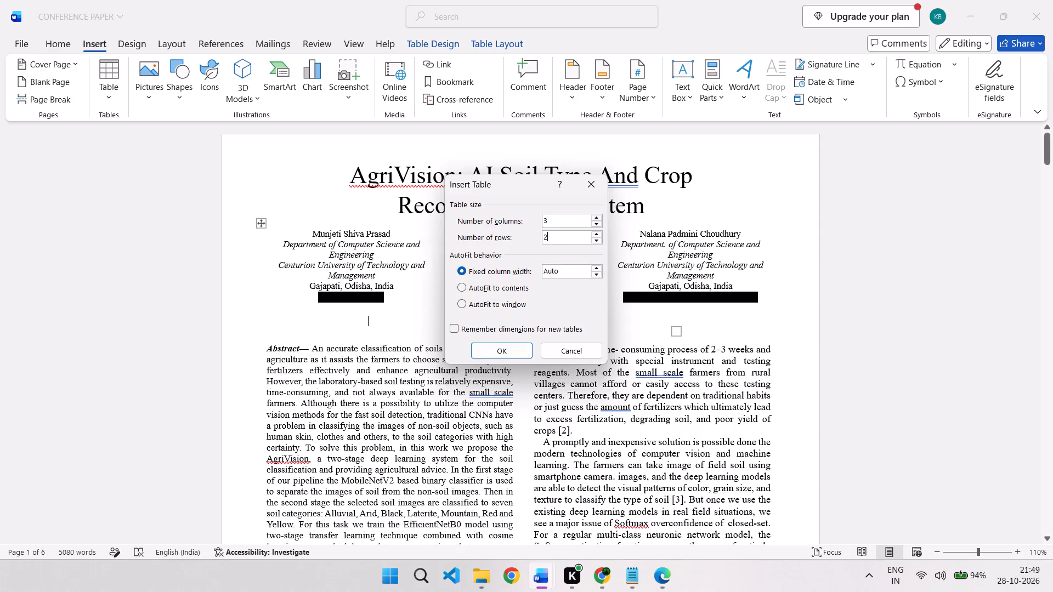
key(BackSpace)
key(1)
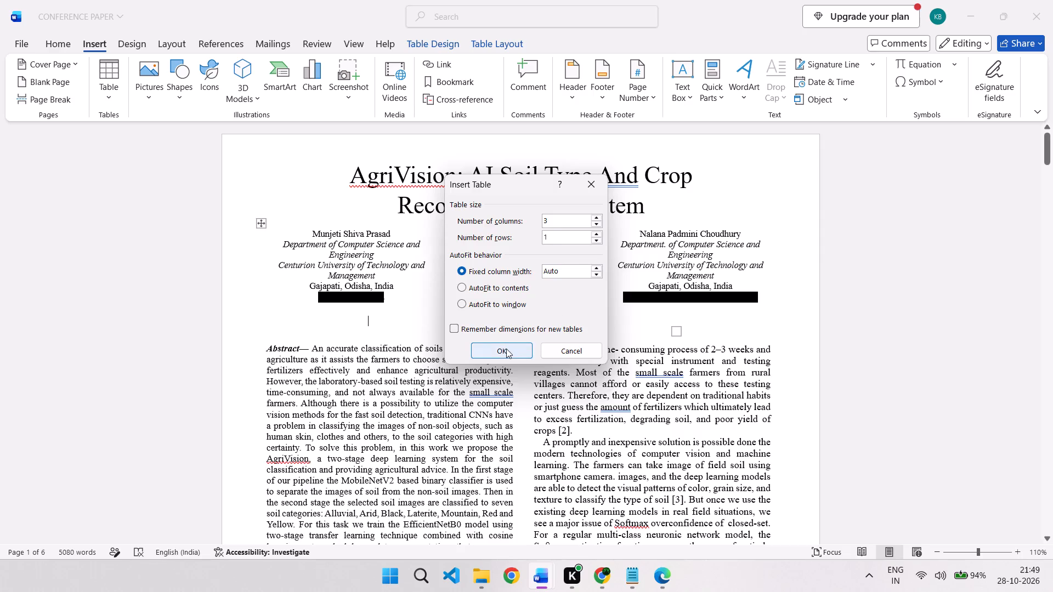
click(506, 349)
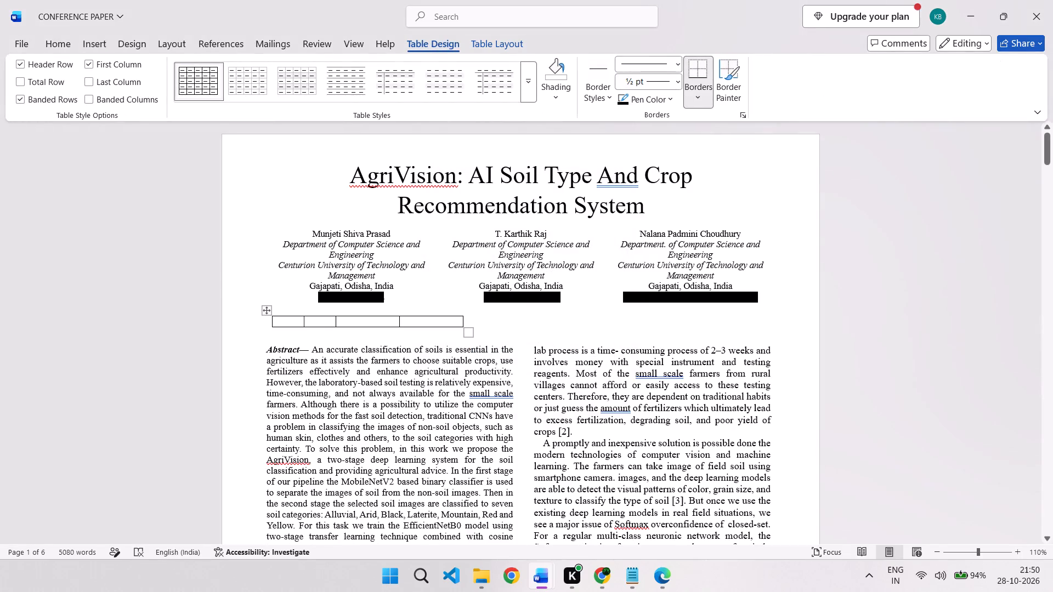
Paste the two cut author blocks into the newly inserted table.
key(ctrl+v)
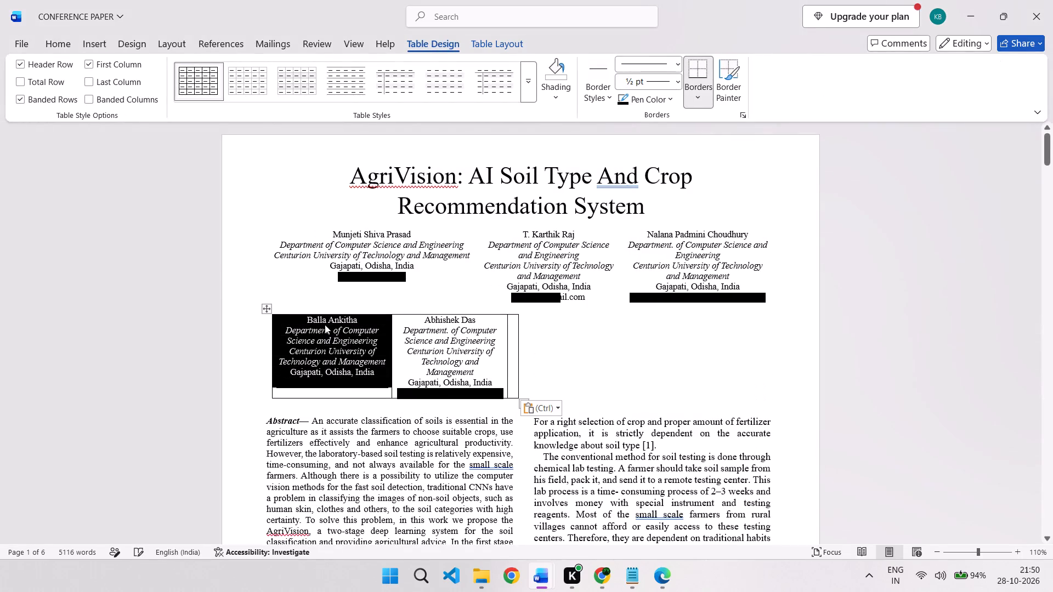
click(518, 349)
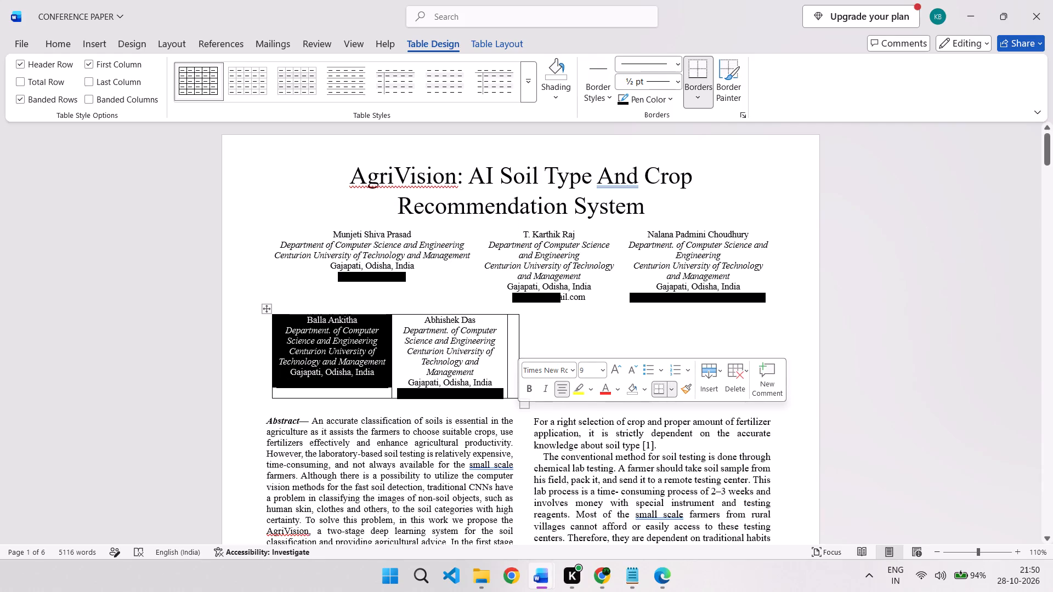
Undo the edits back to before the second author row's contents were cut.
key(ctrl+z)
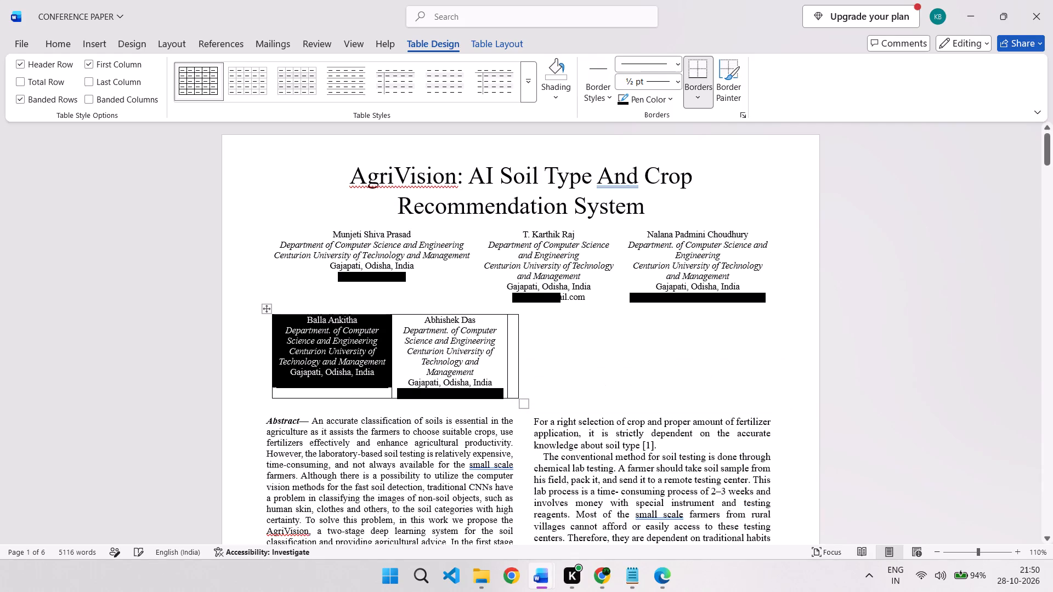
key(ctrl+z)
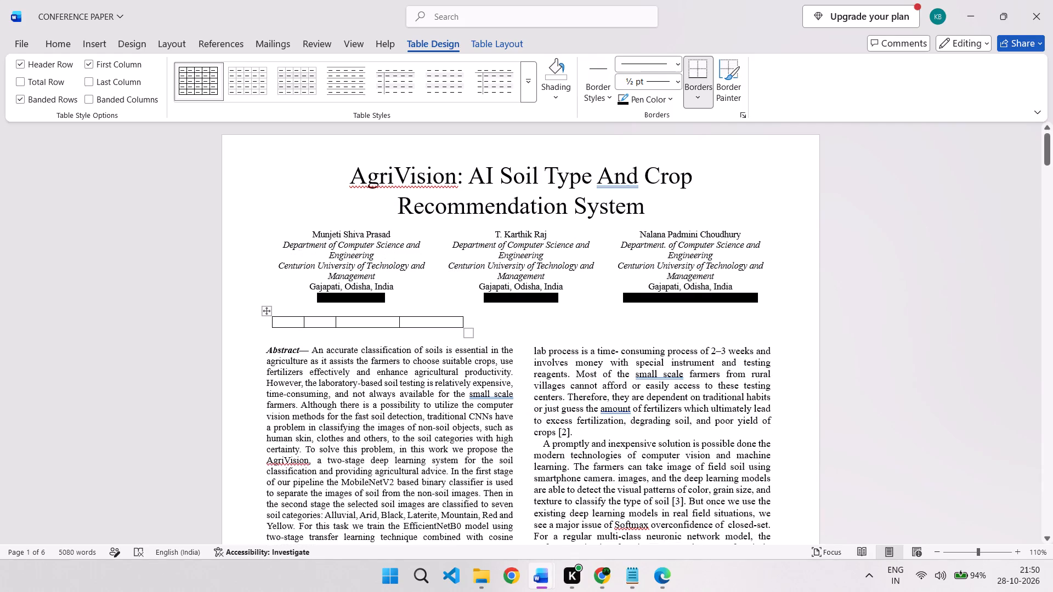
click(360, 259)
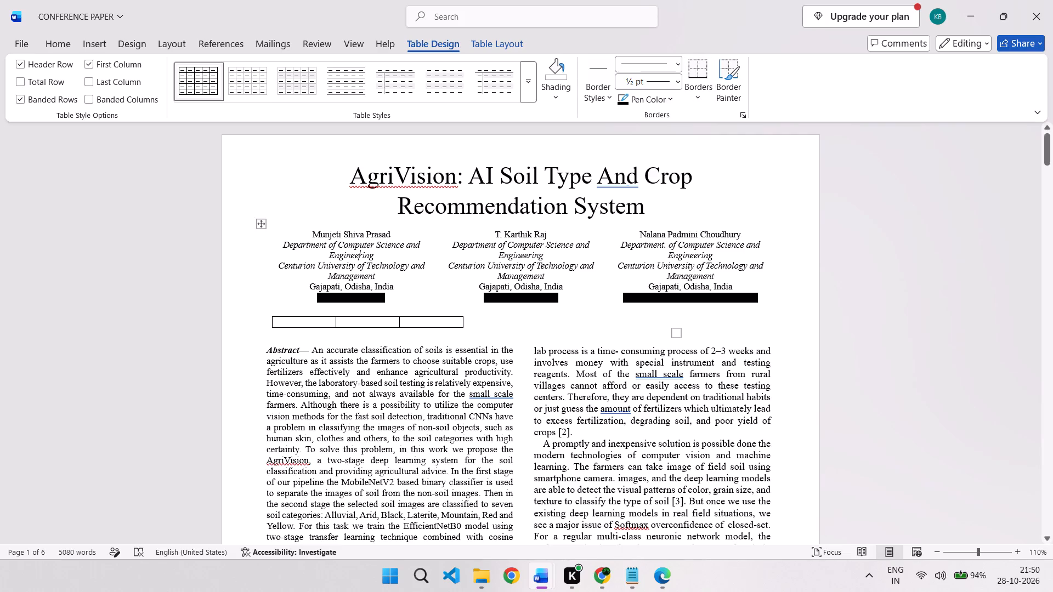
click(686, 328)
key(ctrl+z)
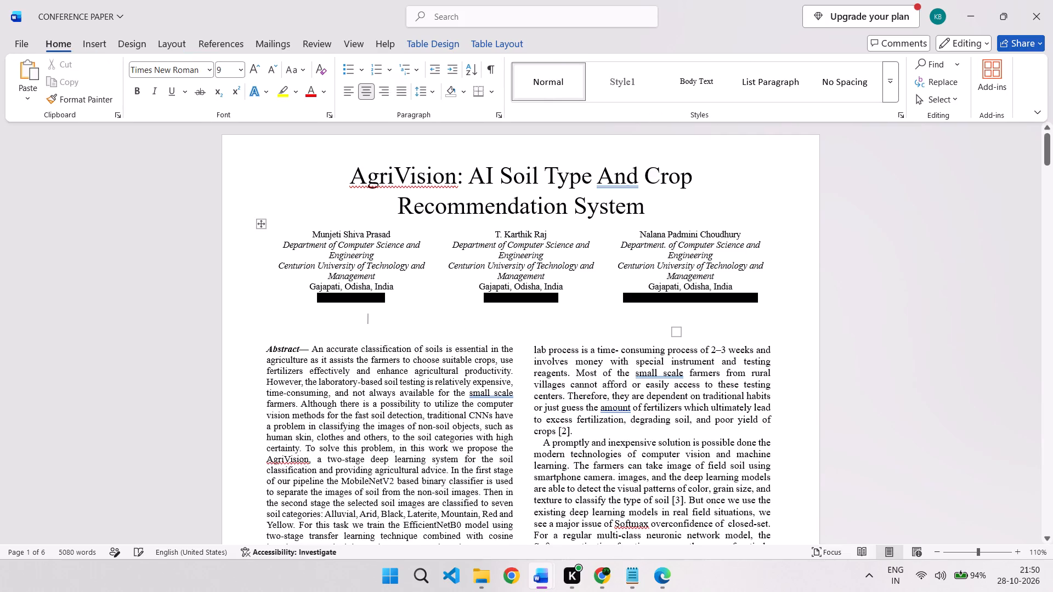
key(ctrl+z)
Close the CONFERENCE PAPER Word document without saving its changes.
click(1052, 0)
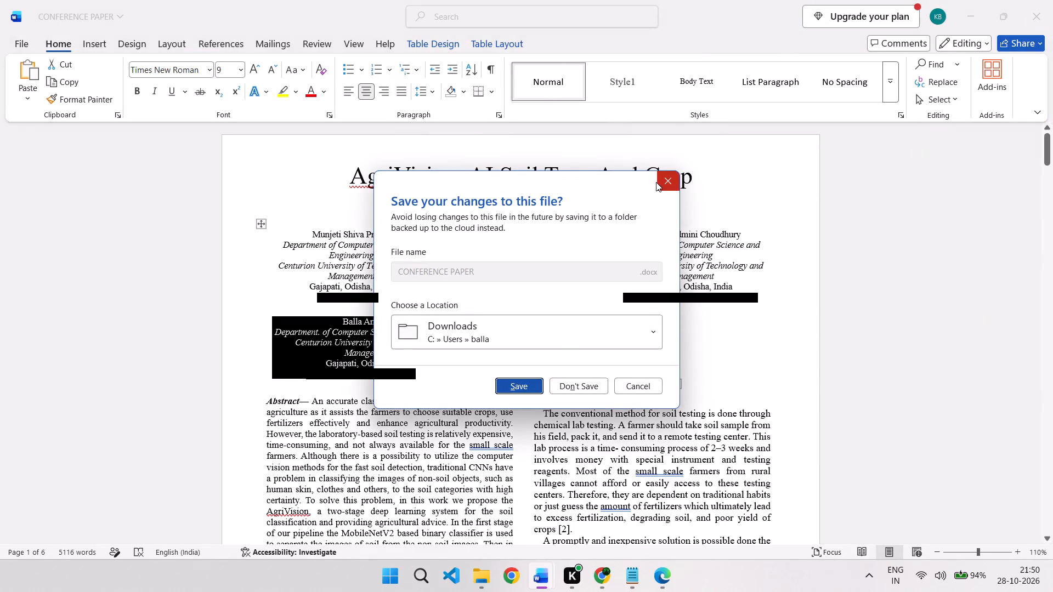
click(558, 385)
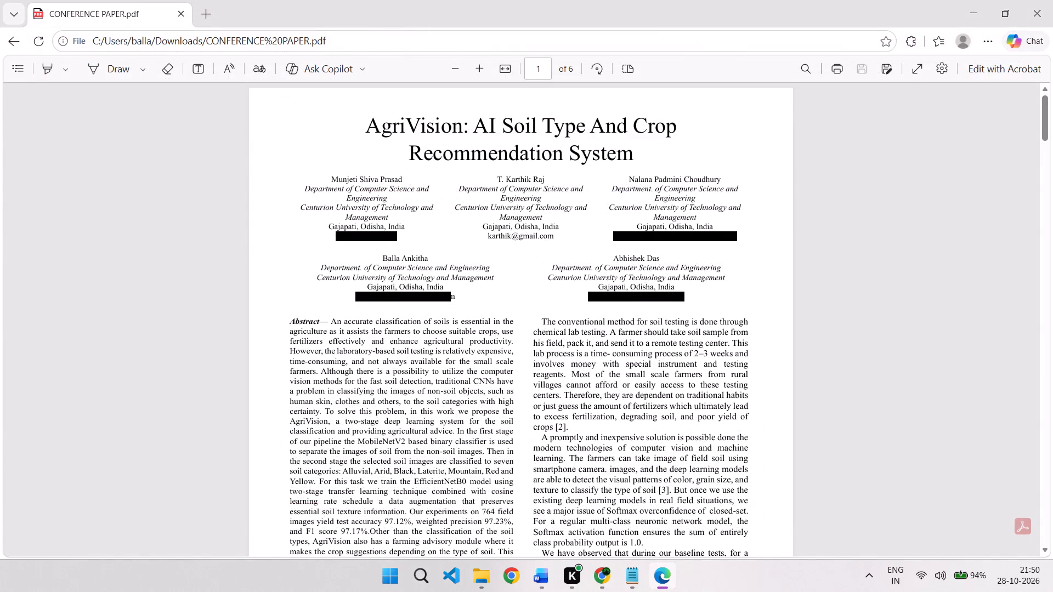
Switch to File Explorer and reopen the CONFERENCE PAPER Word document from Downloads.
scroll(562, 407, up, 1)
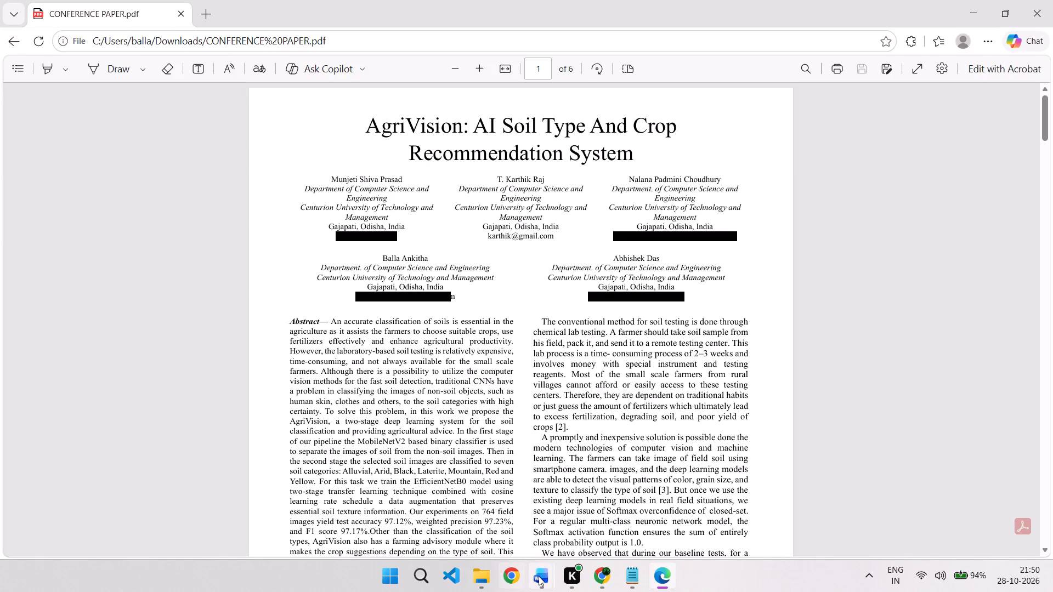
click(479, 567)
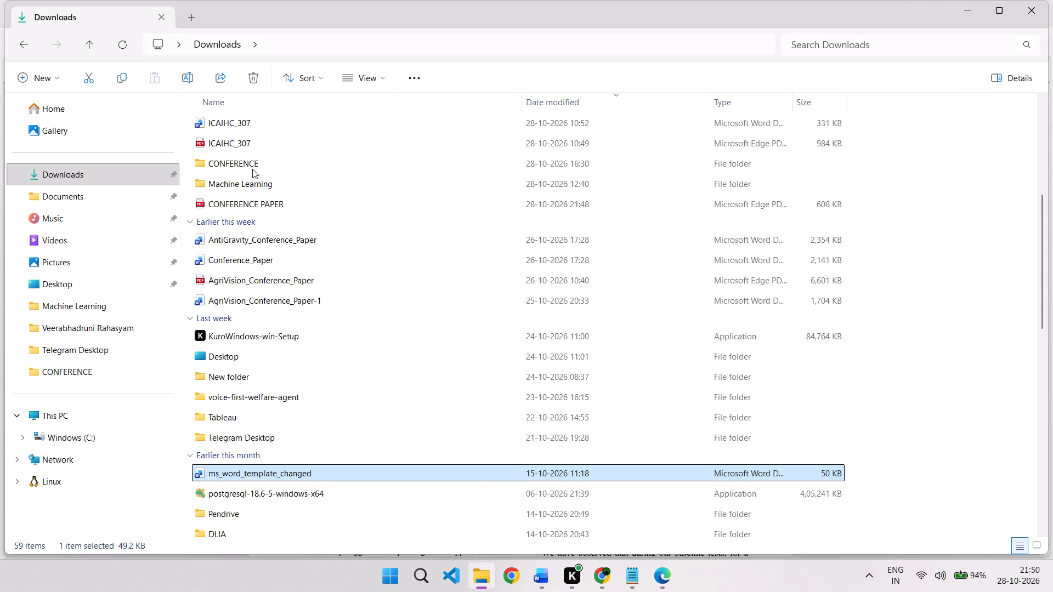
scroll(280, 258, up, 5)
double_click(278, 135)
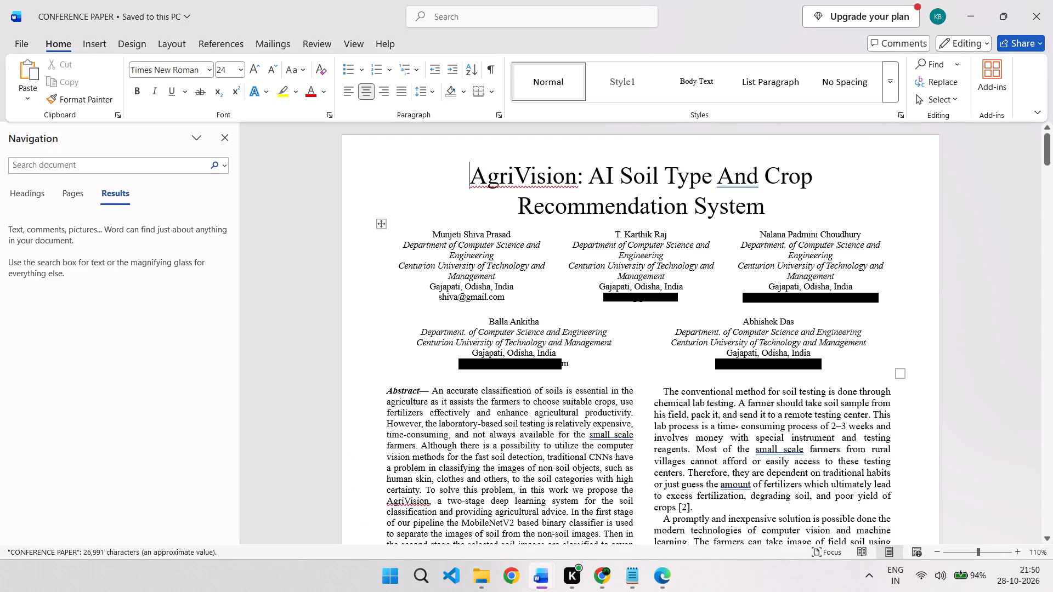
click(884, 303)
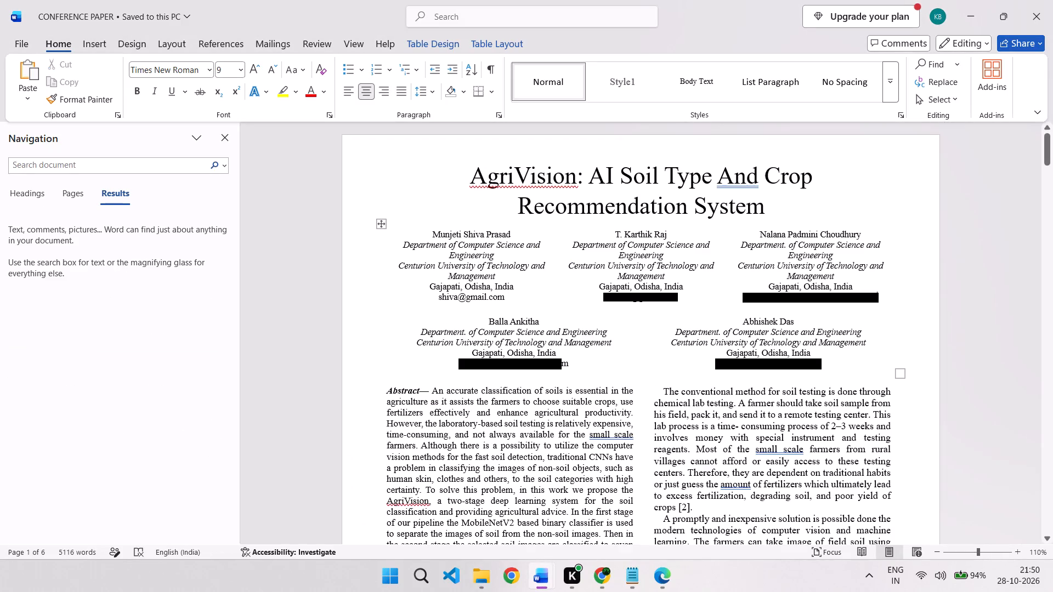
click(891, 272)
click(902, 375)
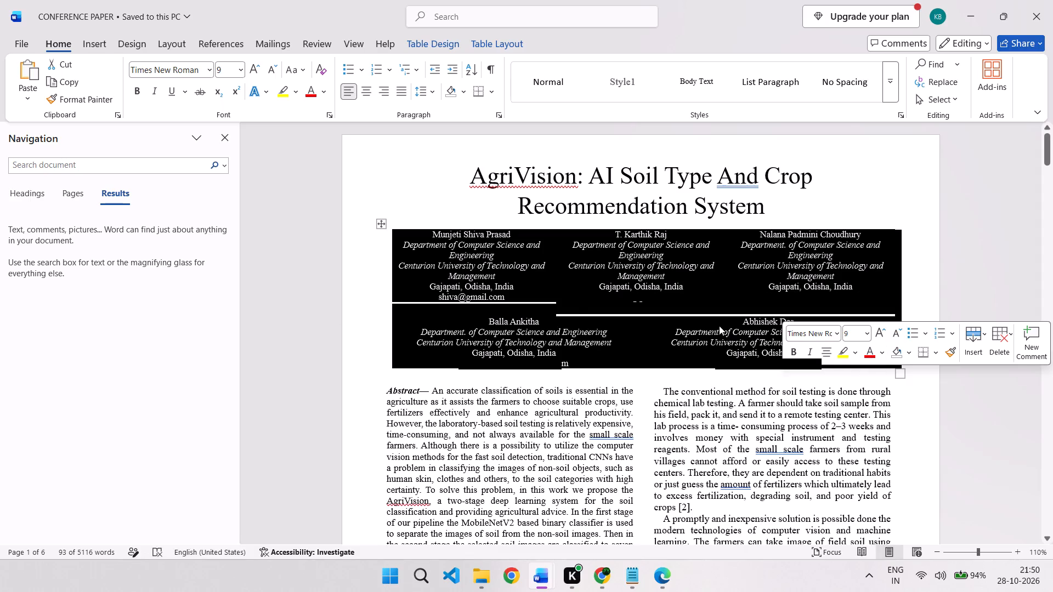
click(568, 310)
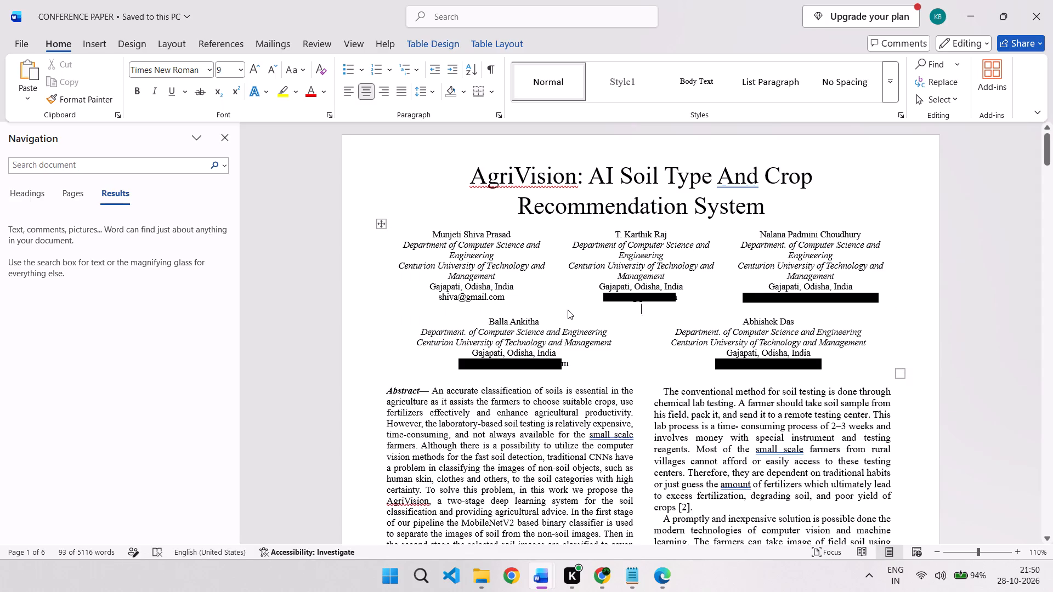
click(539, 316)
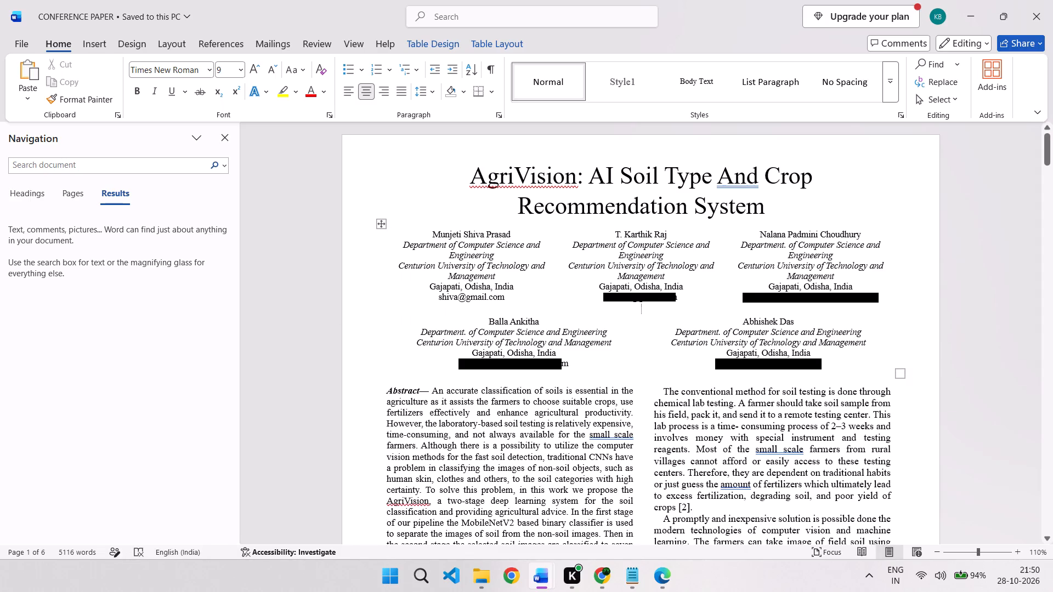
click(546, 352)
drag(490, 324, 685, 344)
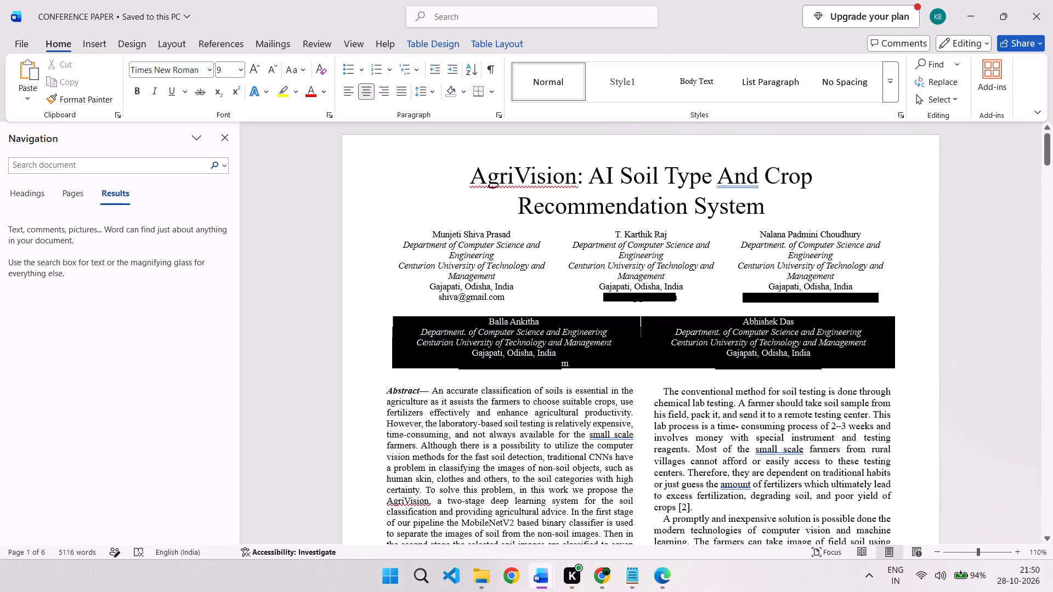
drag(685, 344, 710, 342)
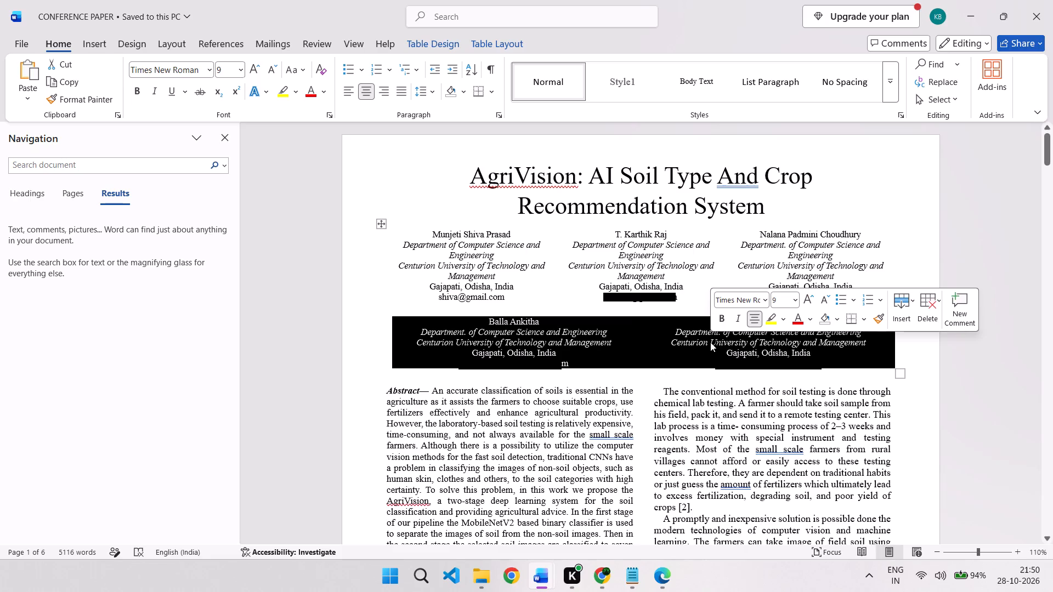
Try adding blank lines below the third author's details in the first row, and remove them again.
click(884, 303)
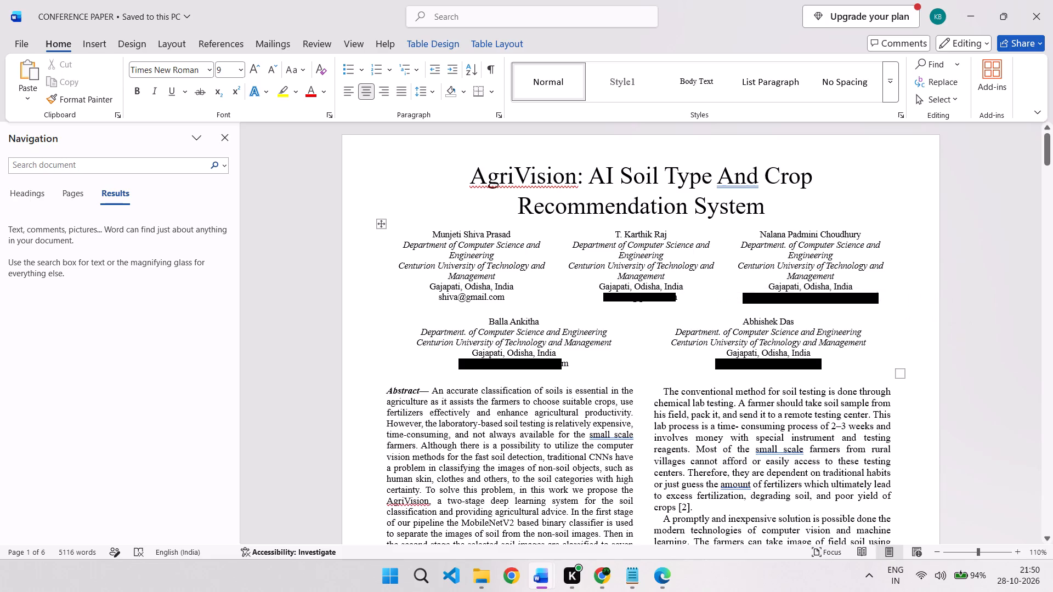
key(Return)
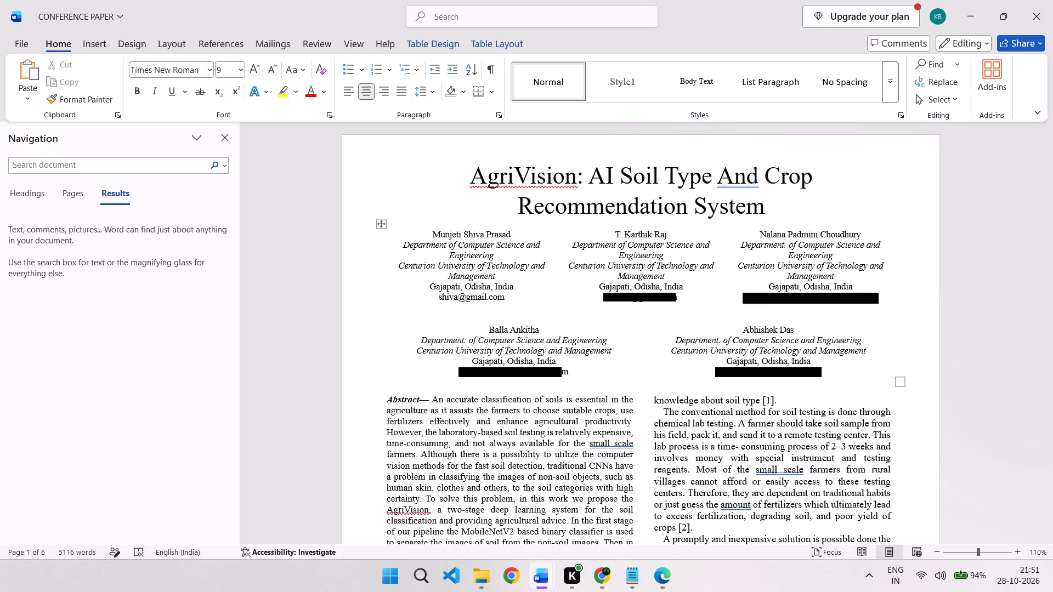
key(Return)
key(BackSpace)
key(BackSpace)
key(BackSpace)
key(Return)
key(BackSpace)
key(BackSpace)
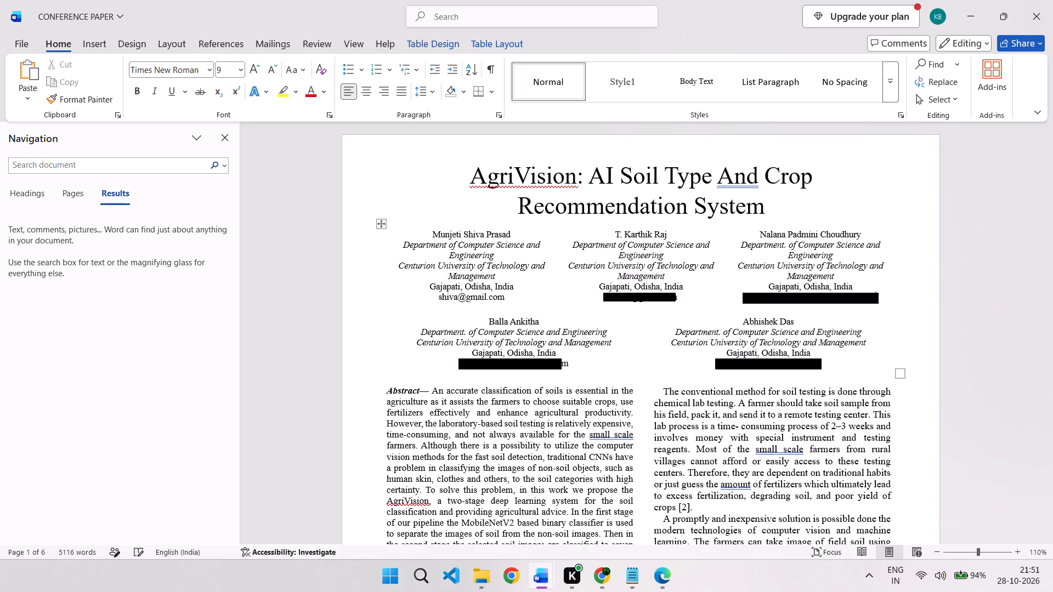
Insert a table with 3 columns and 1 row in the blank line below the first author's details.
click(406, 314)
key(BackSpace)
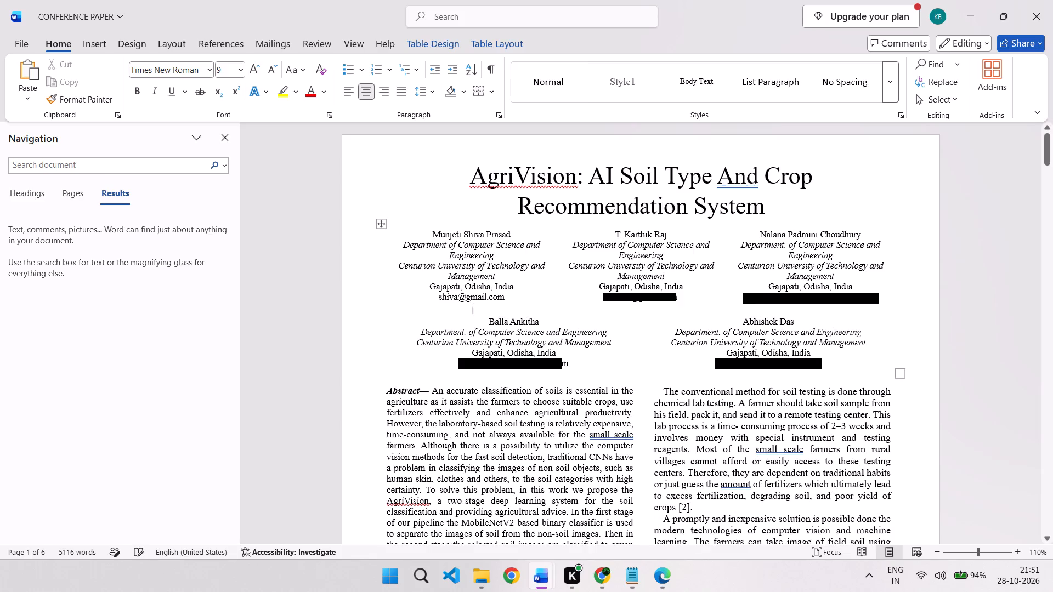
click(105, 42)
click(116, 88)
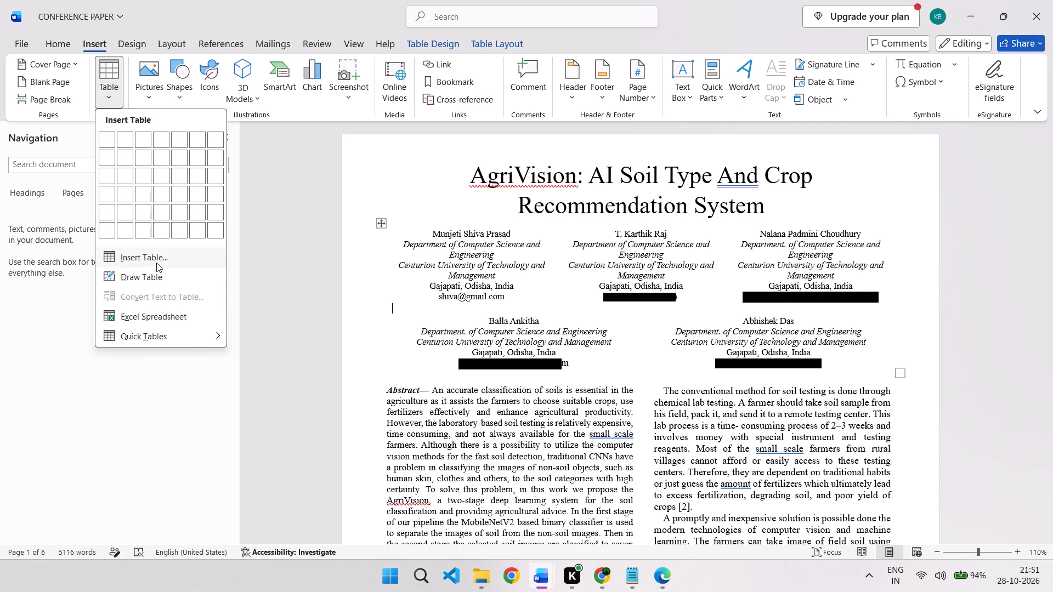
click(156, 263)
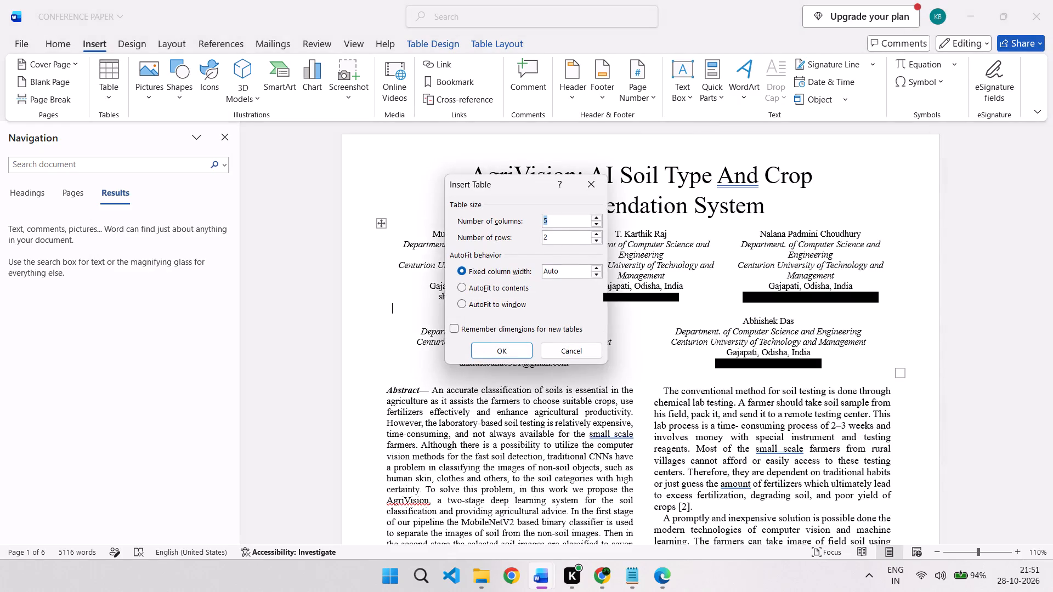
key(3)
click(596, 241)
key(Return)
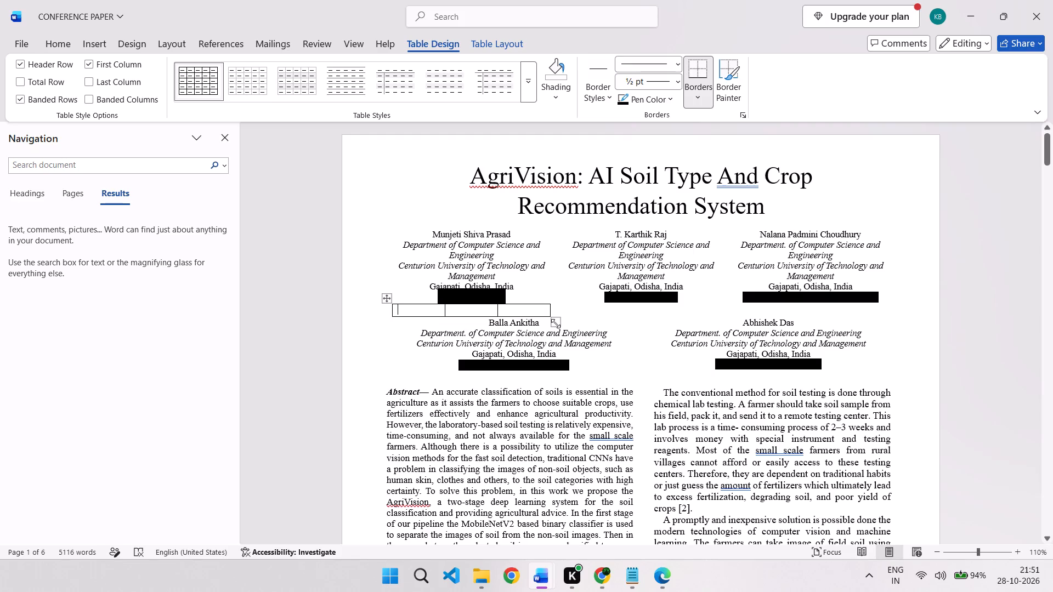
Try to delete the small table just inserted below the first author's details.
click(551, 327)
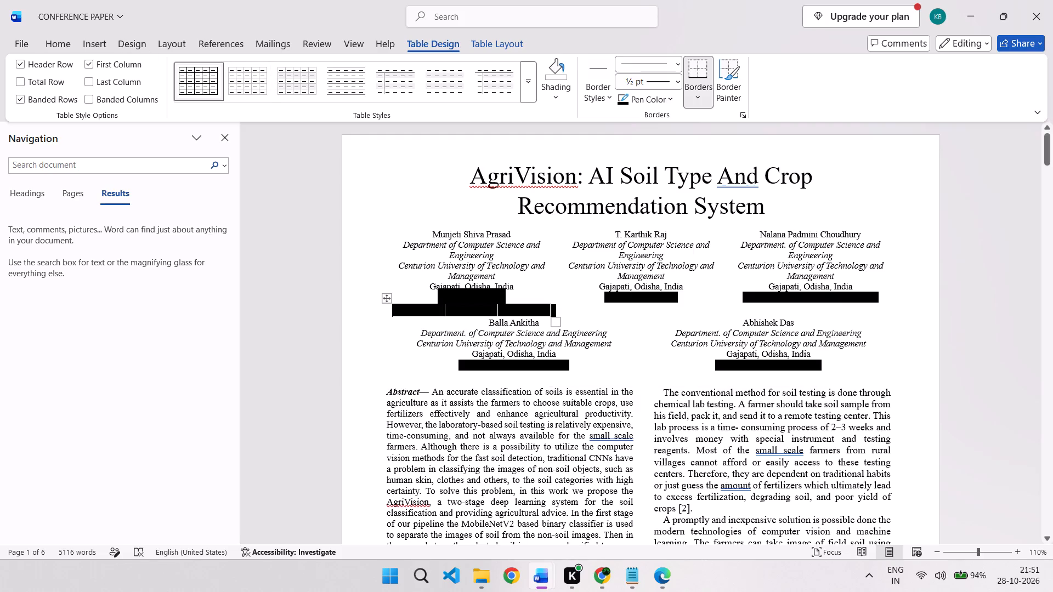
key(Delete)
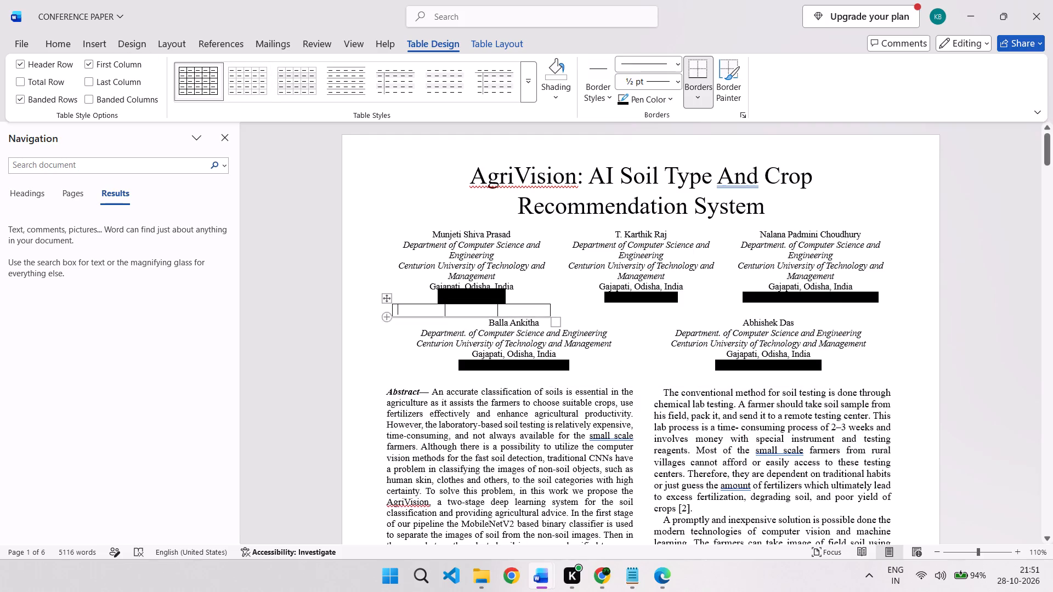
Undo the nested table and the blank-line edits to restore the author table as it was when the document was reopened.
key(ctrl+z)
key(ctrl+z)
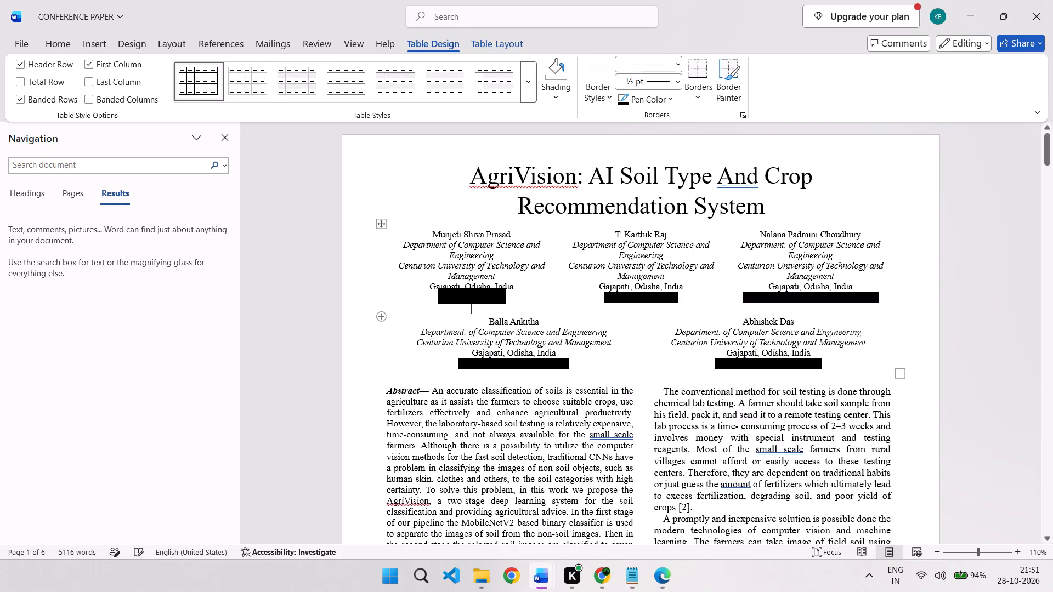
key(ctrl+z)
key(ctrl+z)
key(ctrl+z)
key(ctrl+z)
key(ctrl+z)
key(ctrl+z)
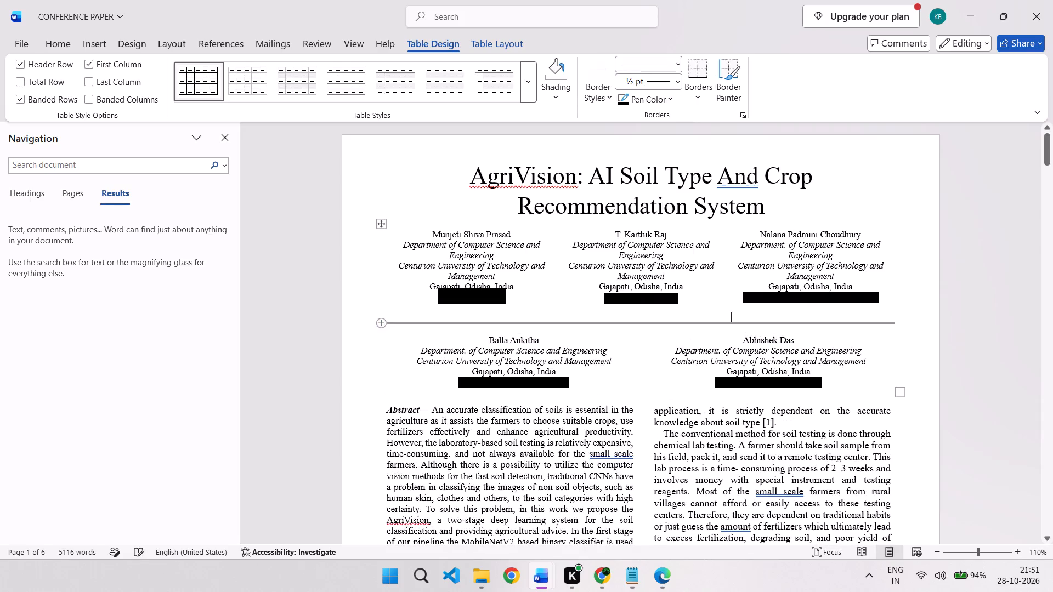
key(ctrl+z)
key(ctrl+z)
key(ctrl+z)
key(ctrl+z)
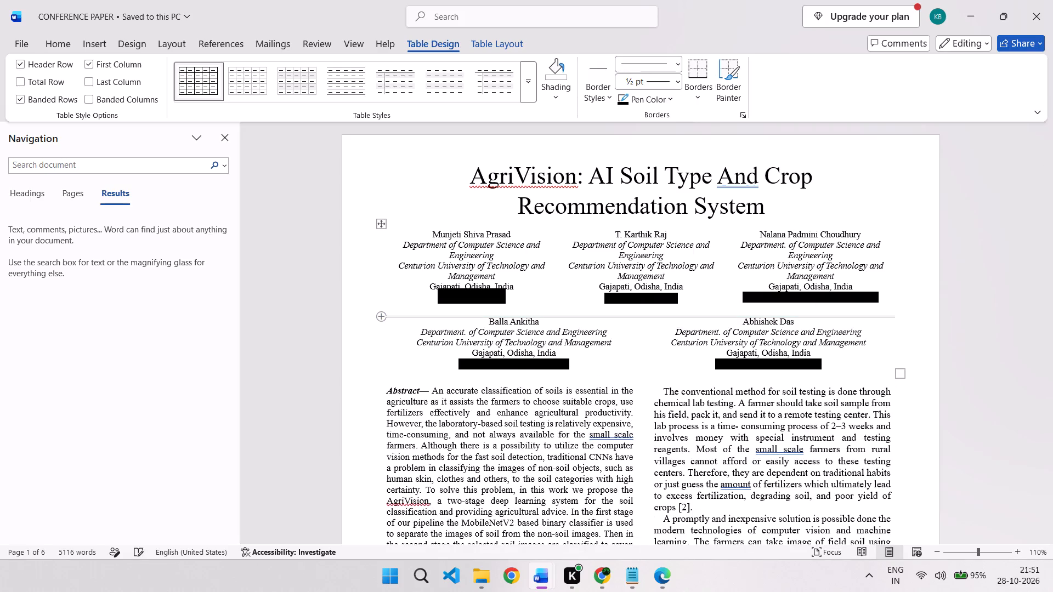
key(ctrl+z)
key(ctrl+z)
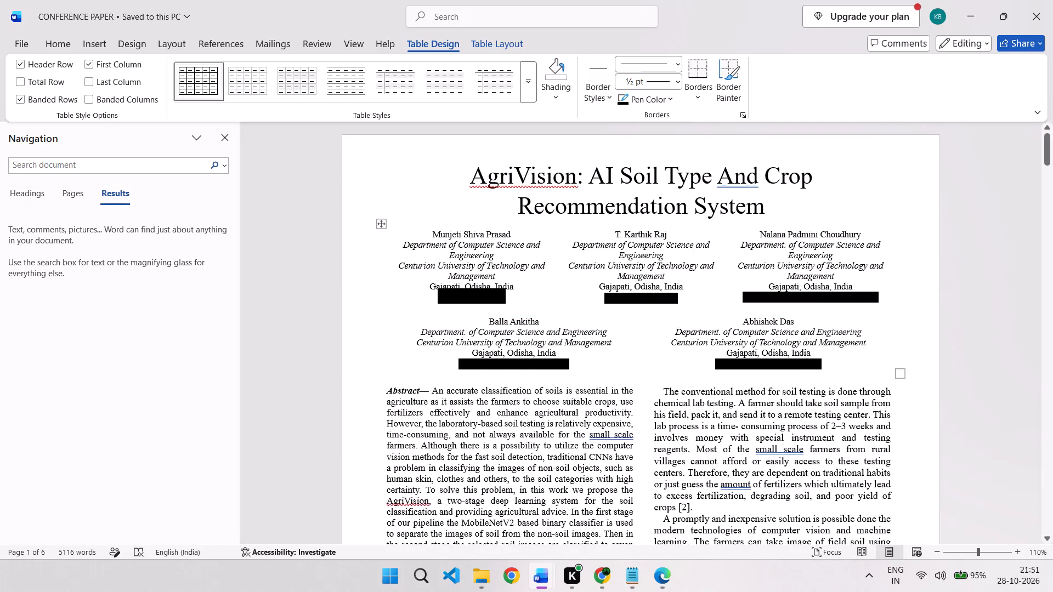
Insert a new column to the right of the last author's cell in the second author row.
click(829, 358)
click(99, 38)
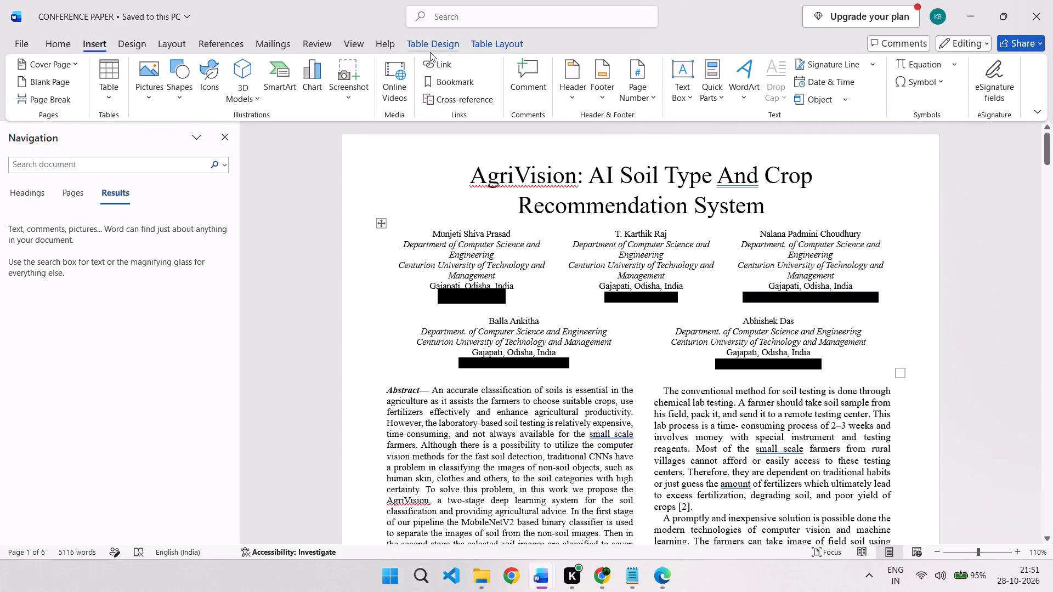
click(430, 52)
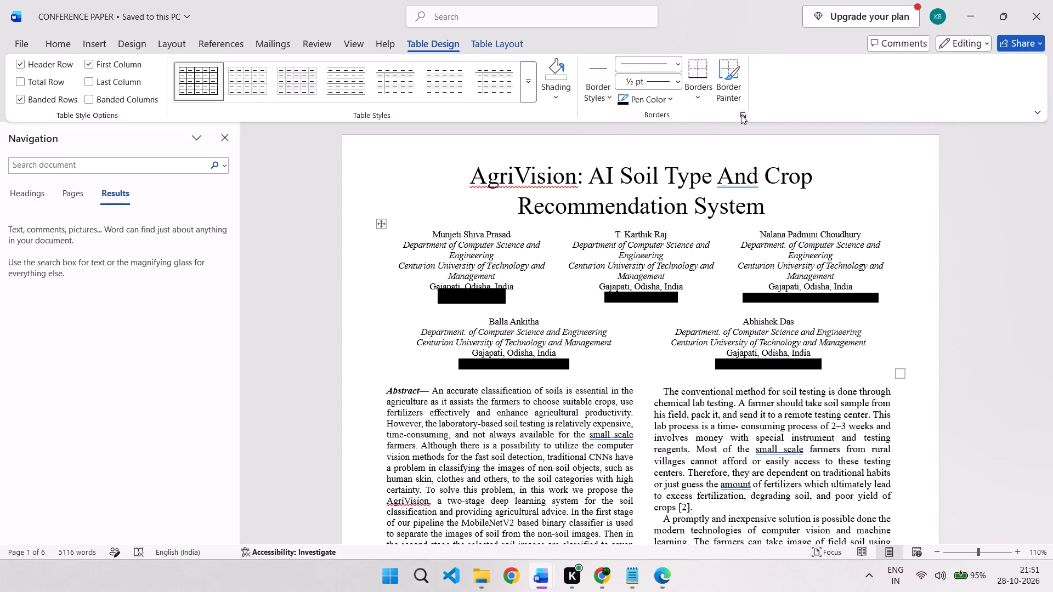
click(504, 42)
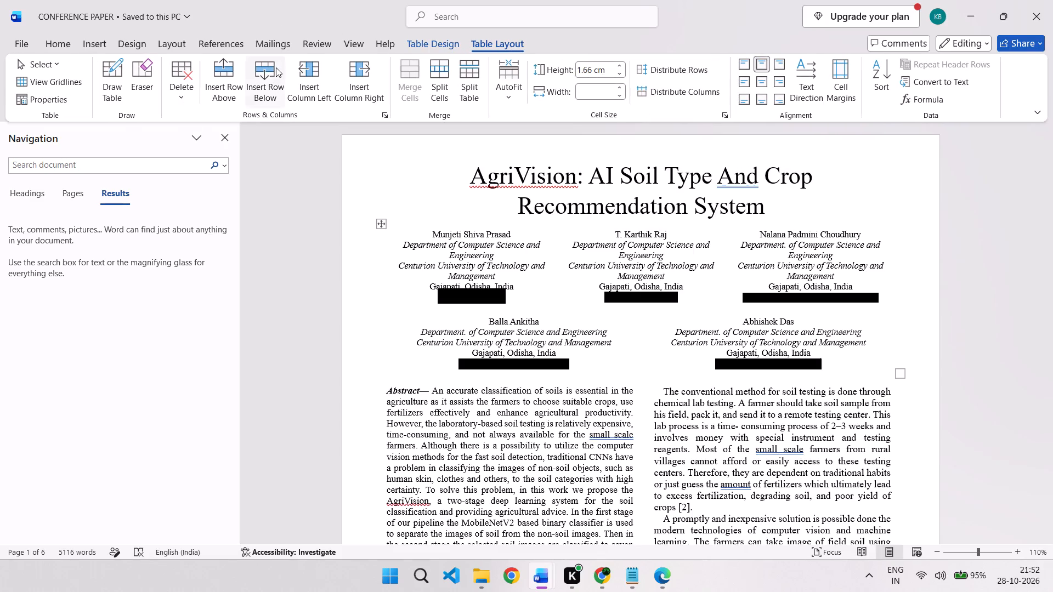
click(350, 93)
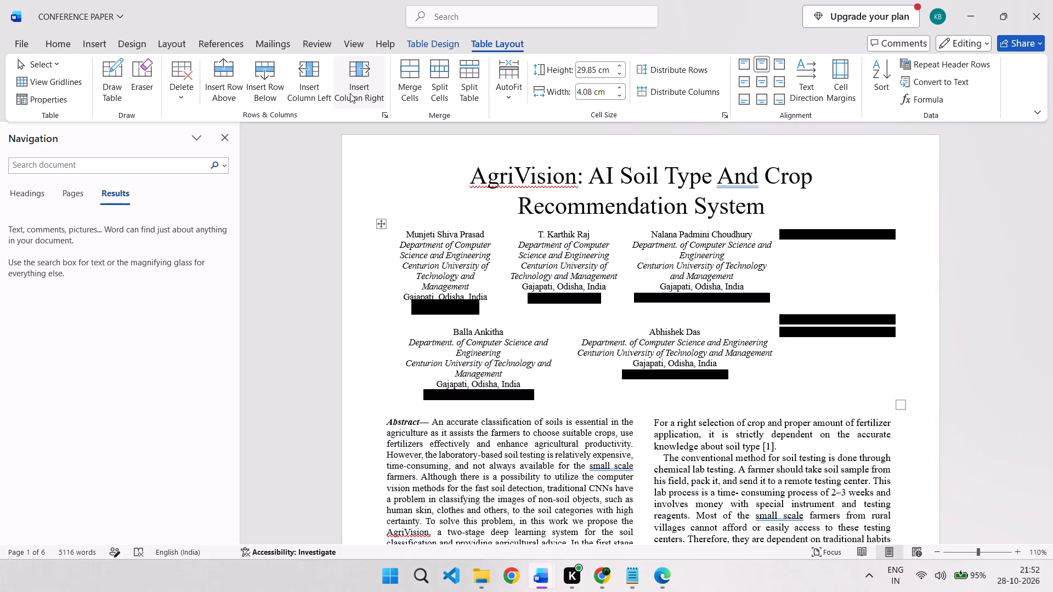
click(384, 113)
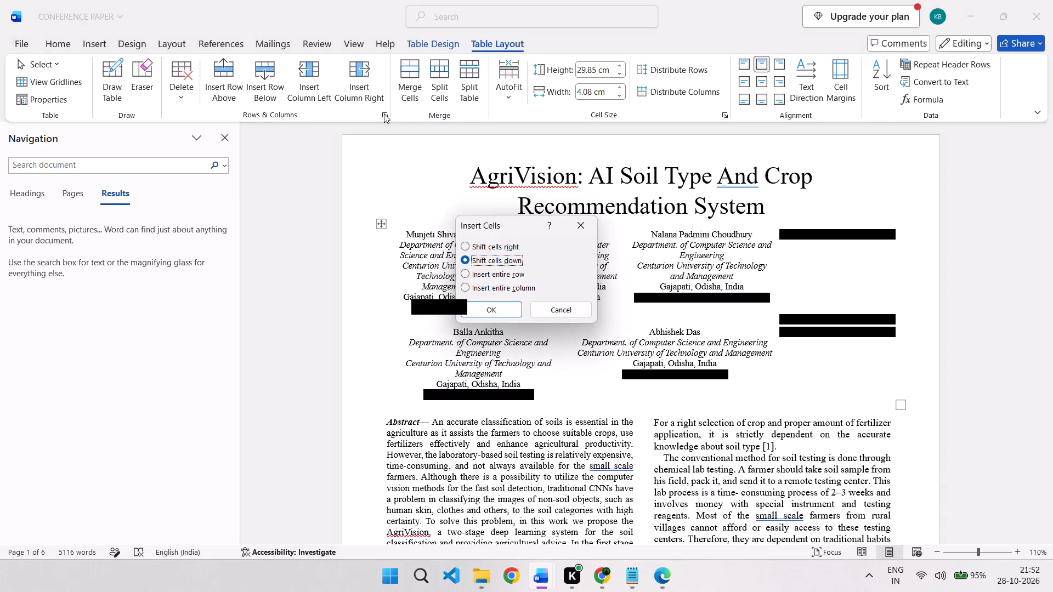
click(586, 225)
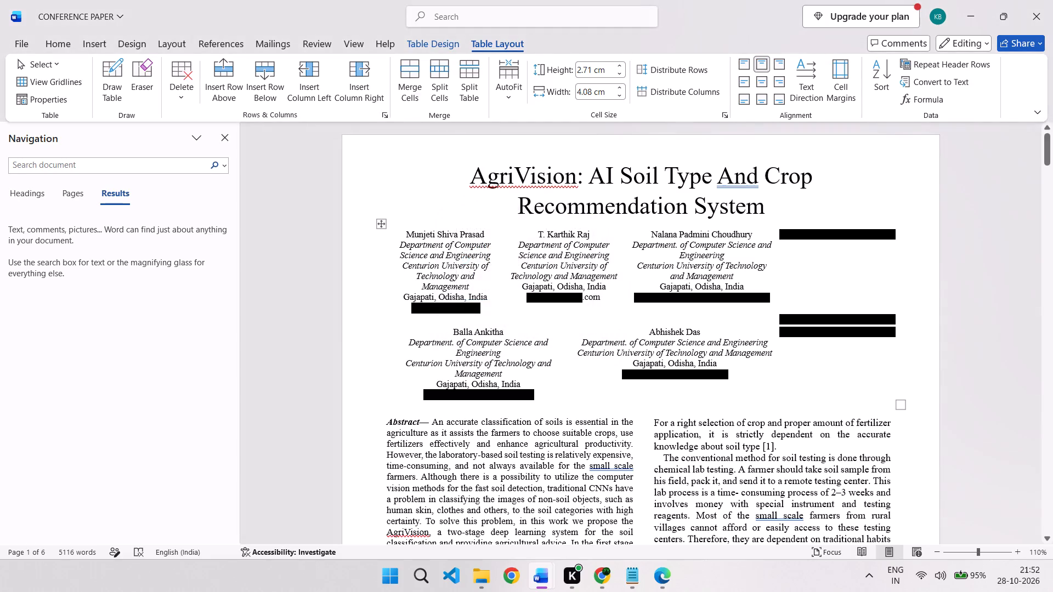
Insert another empty column between the third author's column and the newly added column.
click(813, 192)
click(805, 259)
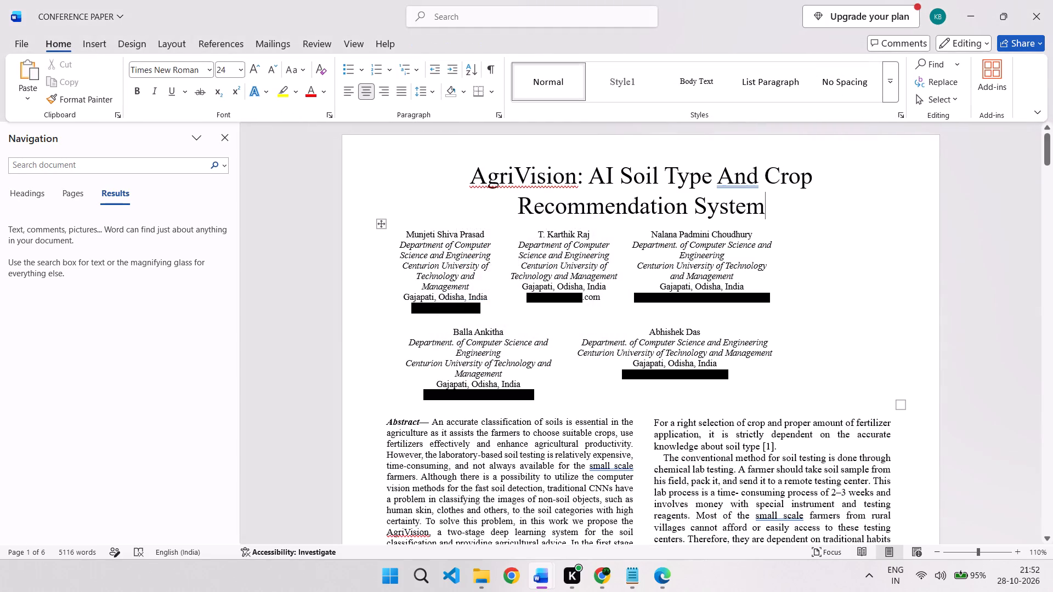
click(780, 227)
click(791, 274)
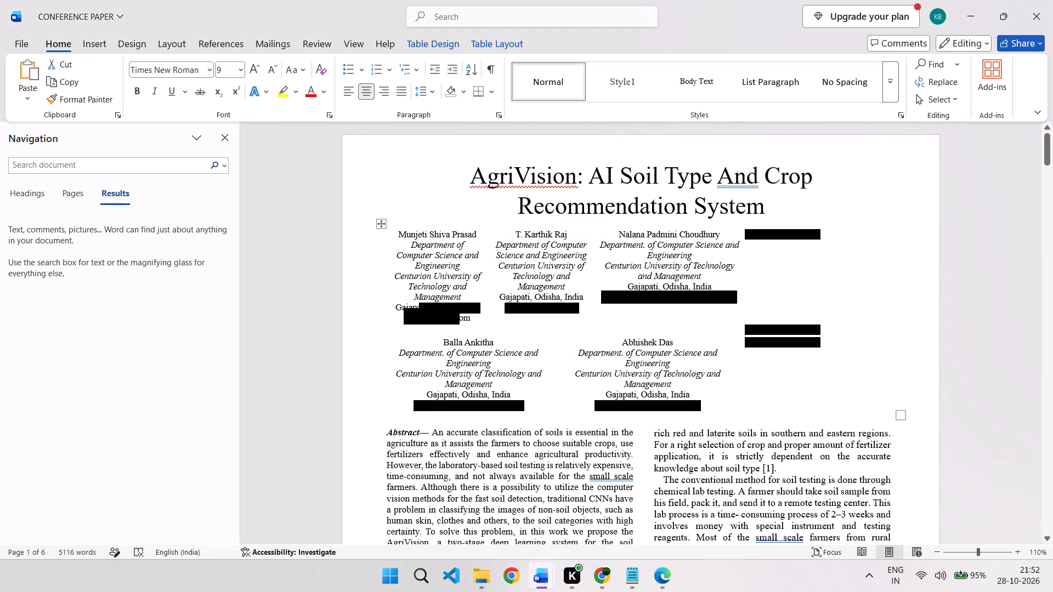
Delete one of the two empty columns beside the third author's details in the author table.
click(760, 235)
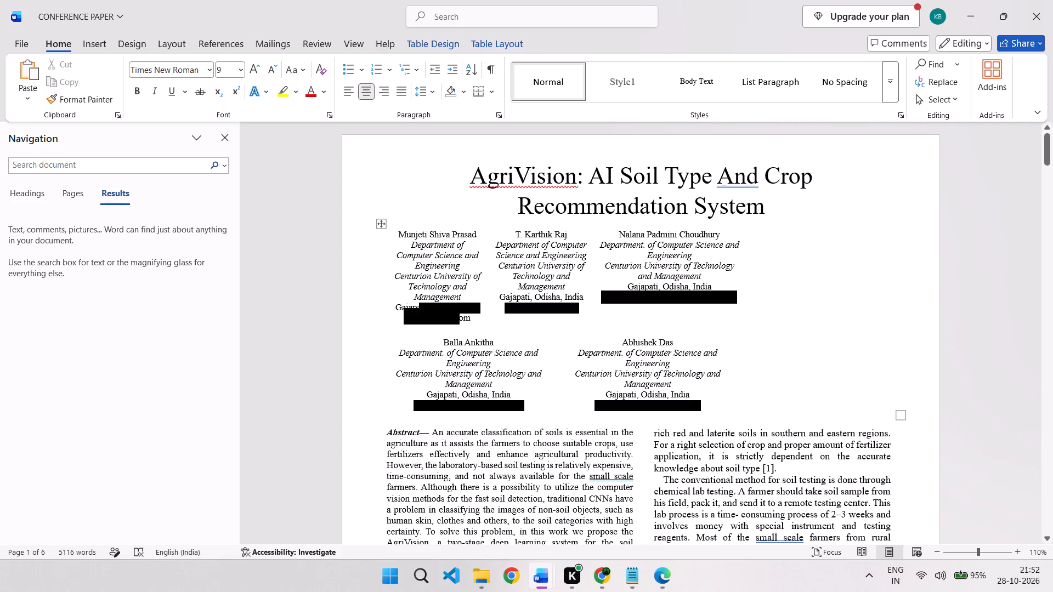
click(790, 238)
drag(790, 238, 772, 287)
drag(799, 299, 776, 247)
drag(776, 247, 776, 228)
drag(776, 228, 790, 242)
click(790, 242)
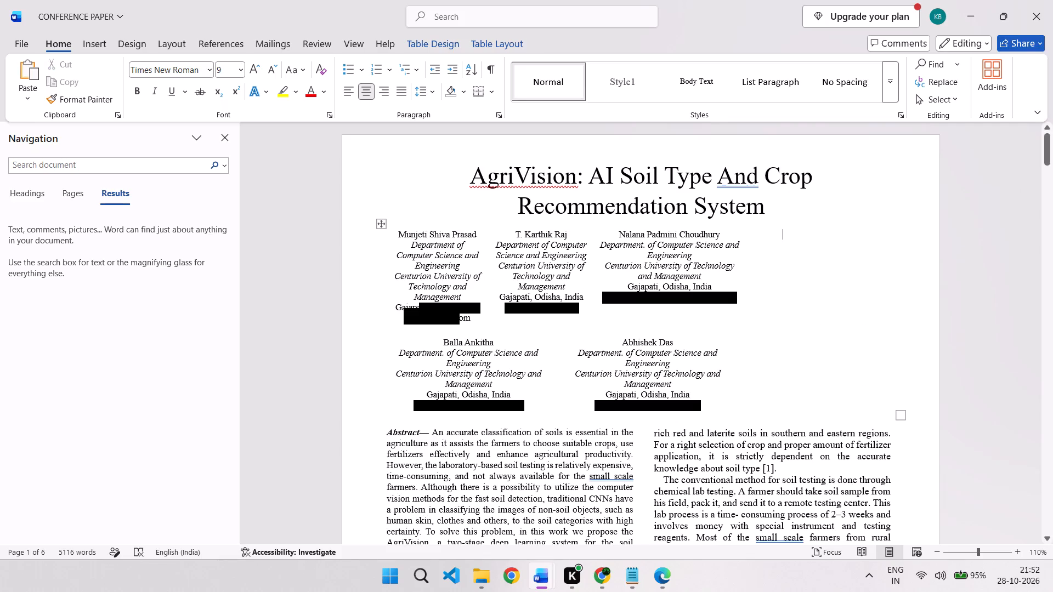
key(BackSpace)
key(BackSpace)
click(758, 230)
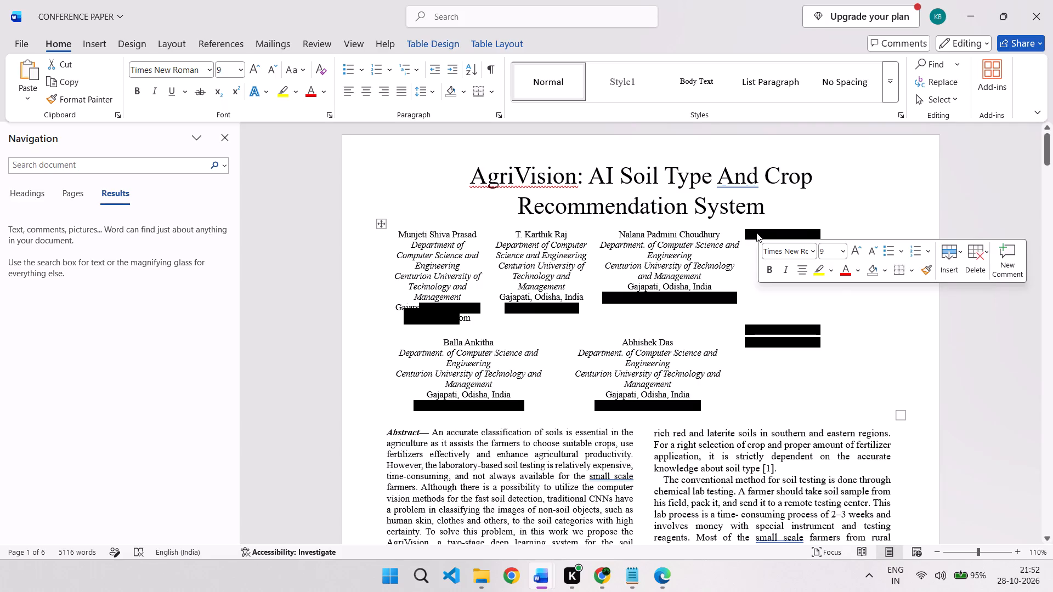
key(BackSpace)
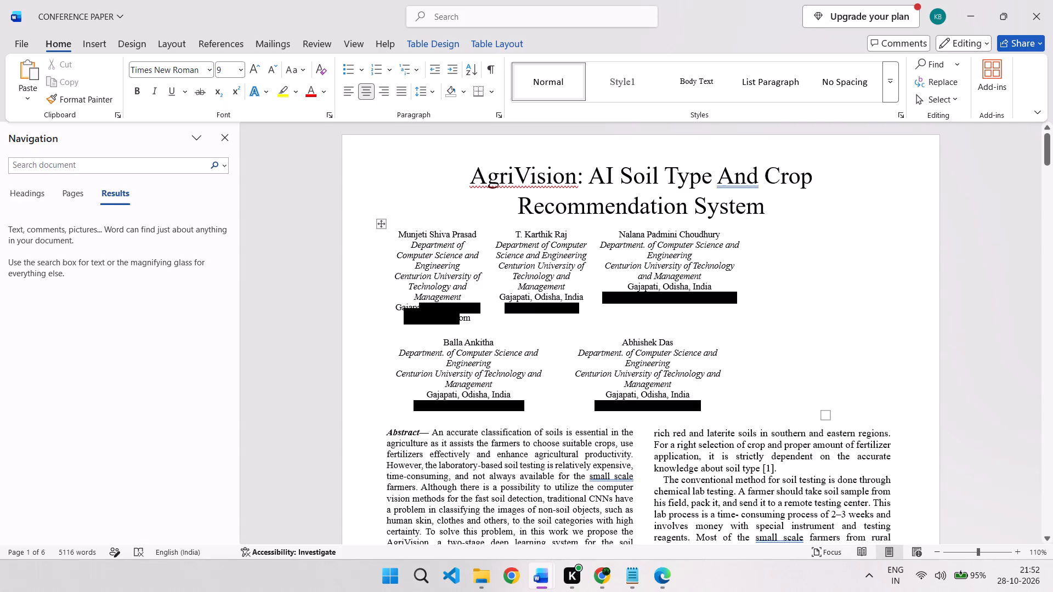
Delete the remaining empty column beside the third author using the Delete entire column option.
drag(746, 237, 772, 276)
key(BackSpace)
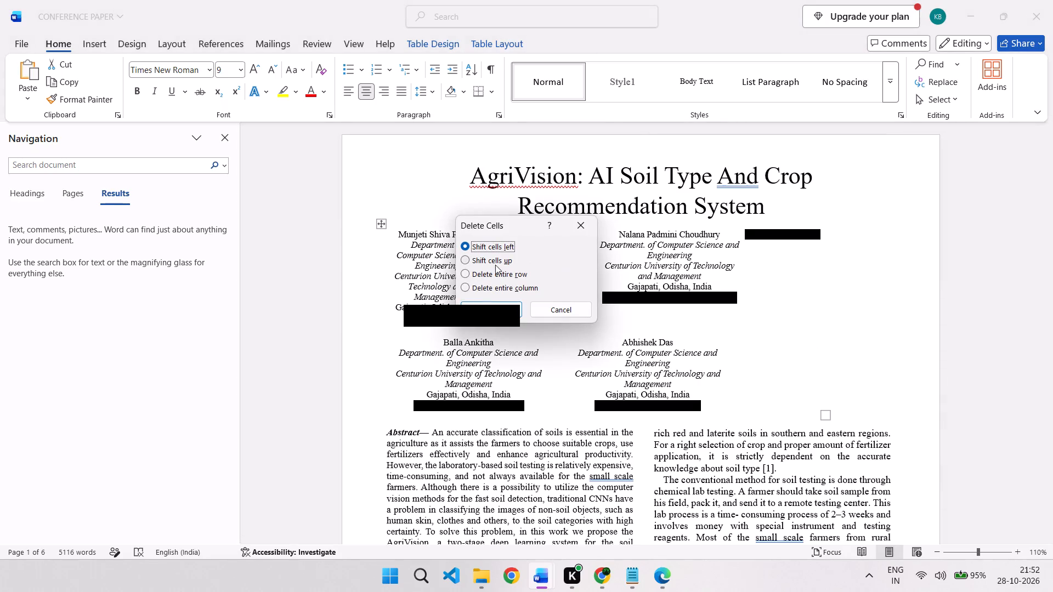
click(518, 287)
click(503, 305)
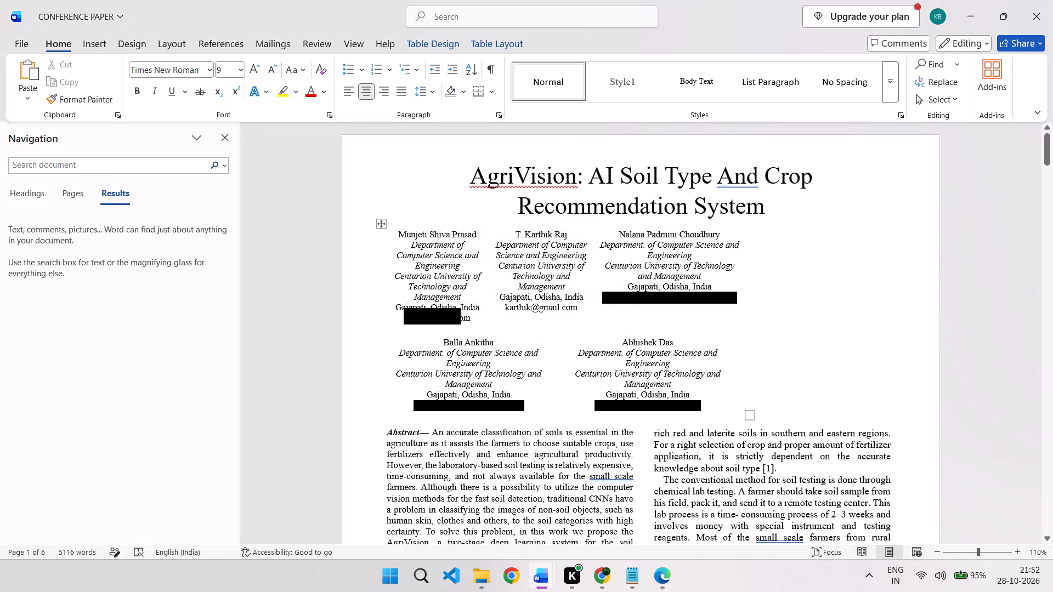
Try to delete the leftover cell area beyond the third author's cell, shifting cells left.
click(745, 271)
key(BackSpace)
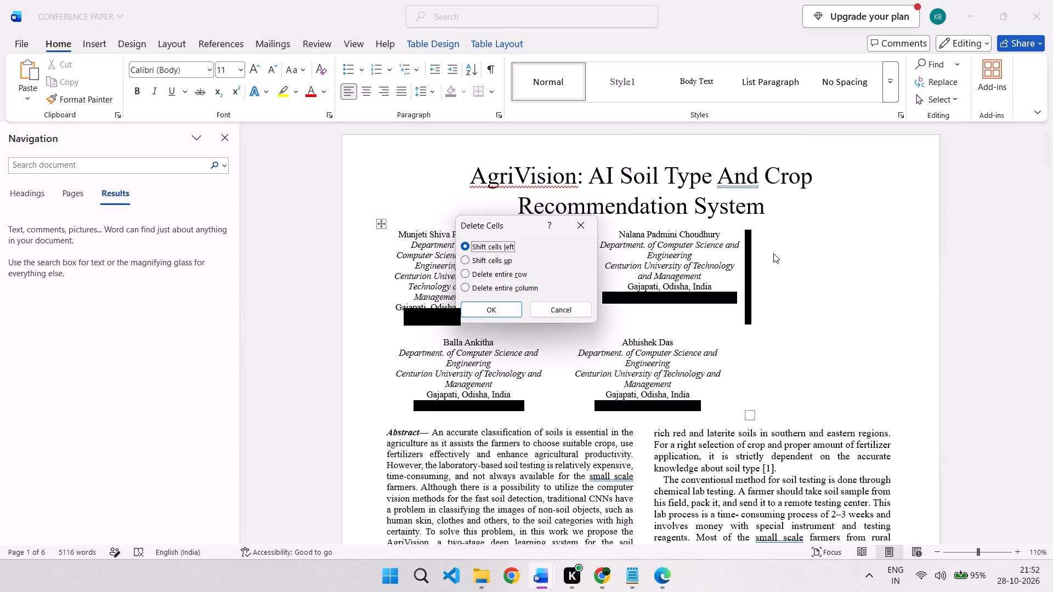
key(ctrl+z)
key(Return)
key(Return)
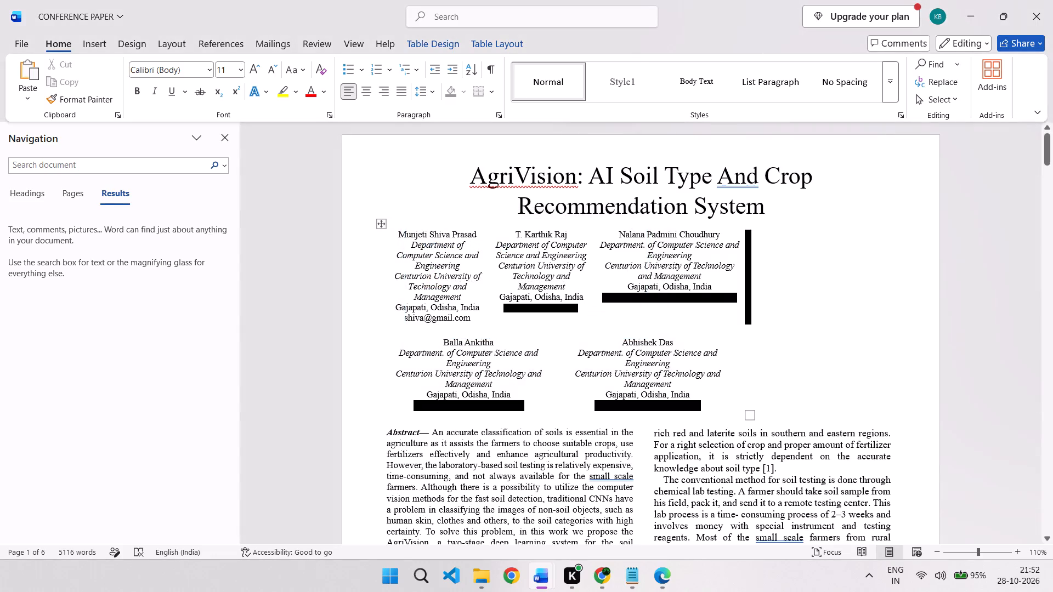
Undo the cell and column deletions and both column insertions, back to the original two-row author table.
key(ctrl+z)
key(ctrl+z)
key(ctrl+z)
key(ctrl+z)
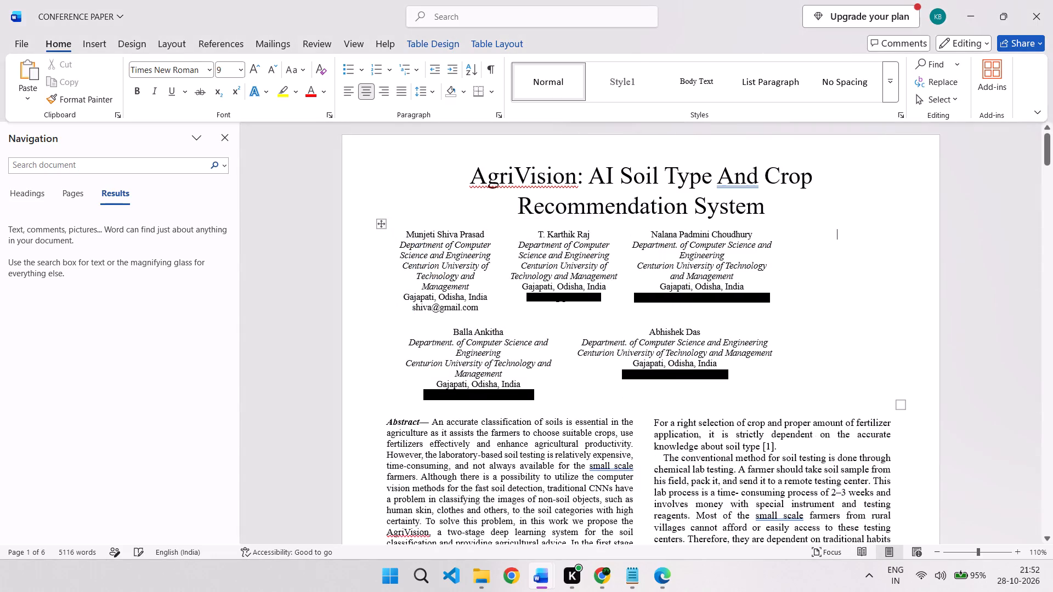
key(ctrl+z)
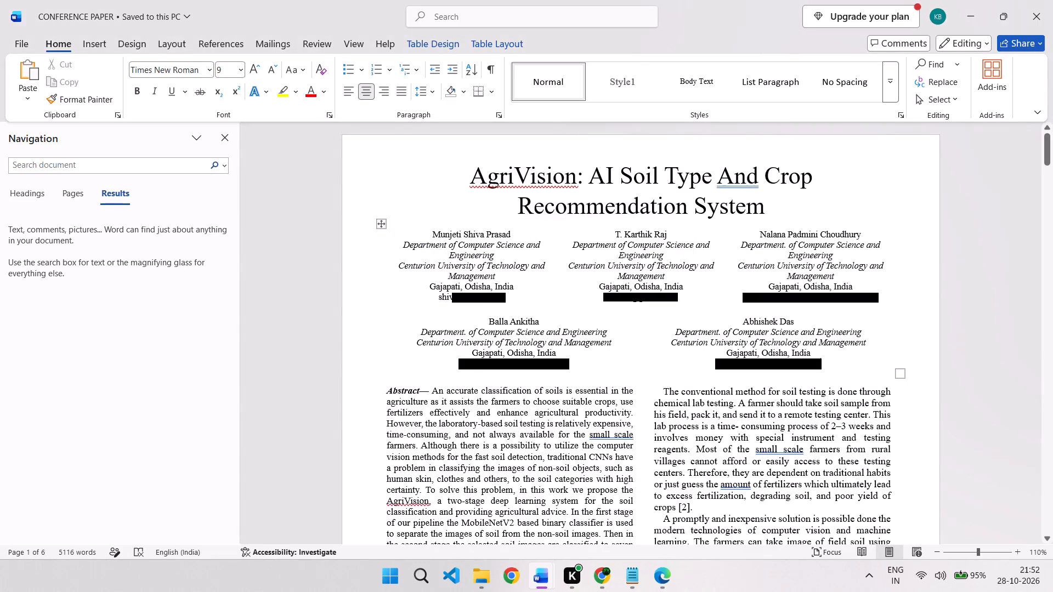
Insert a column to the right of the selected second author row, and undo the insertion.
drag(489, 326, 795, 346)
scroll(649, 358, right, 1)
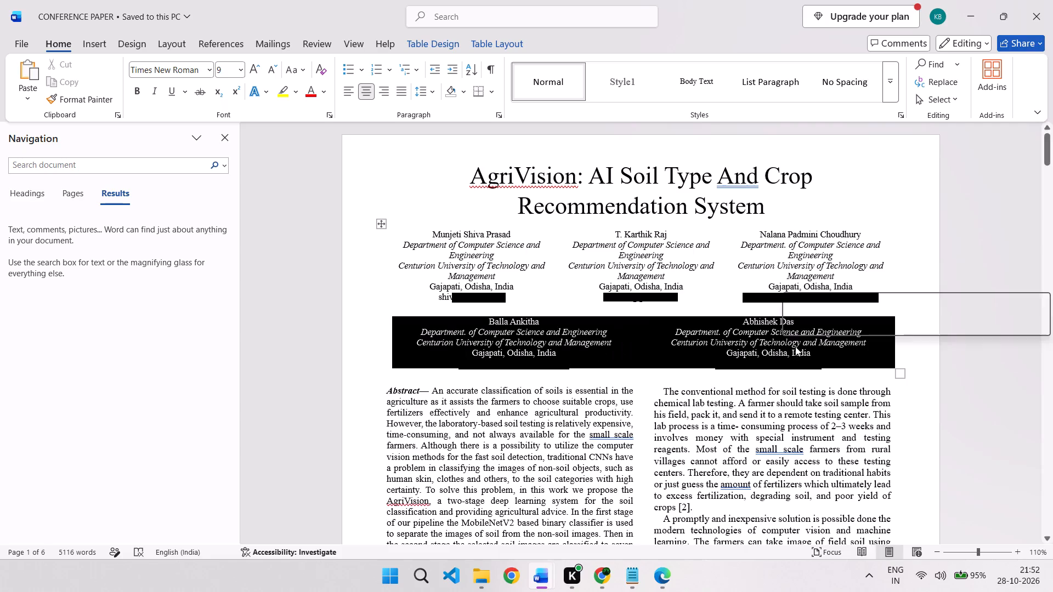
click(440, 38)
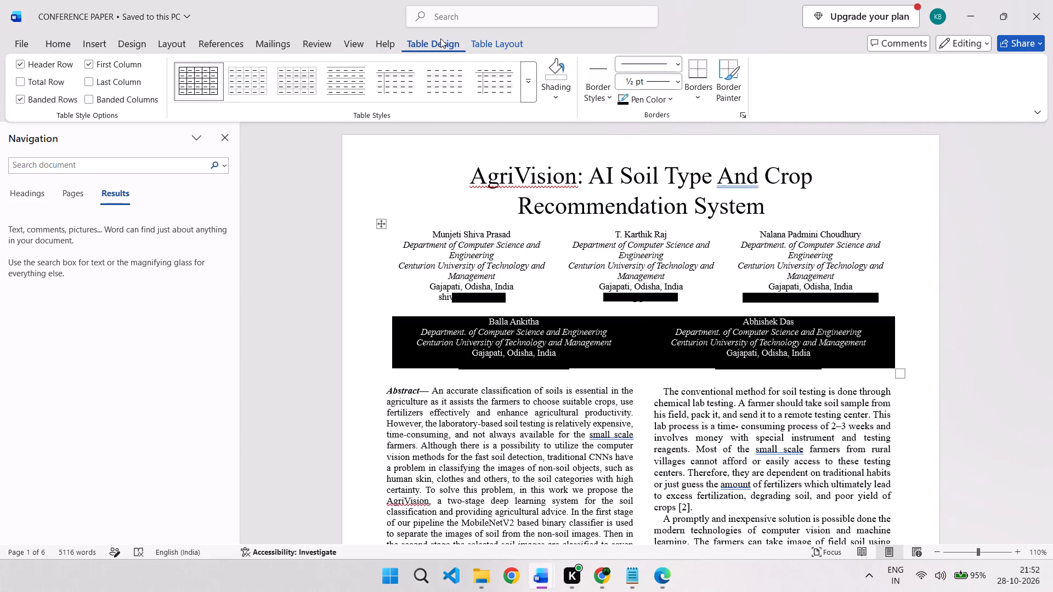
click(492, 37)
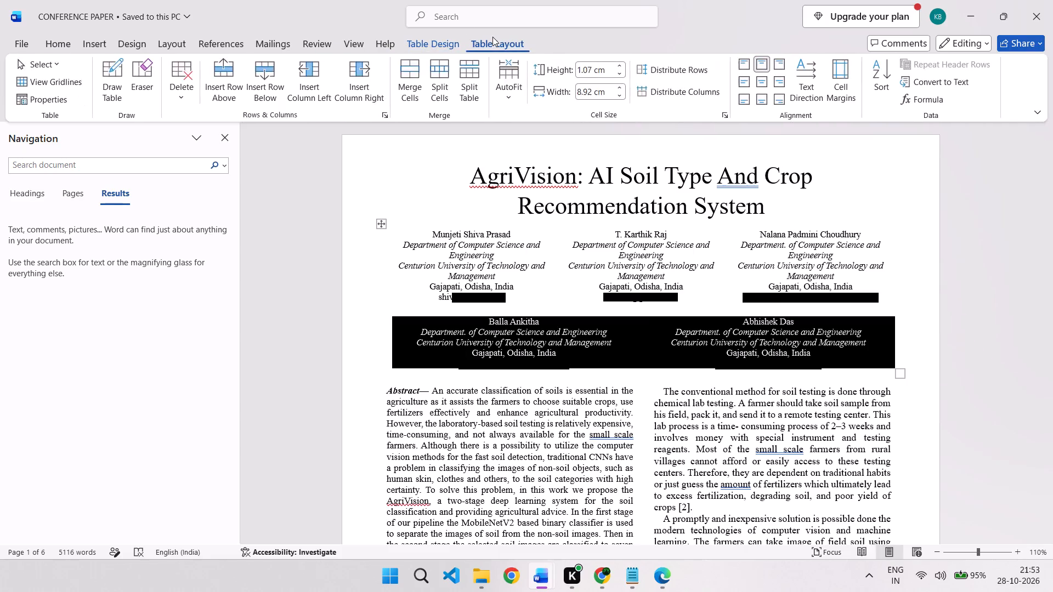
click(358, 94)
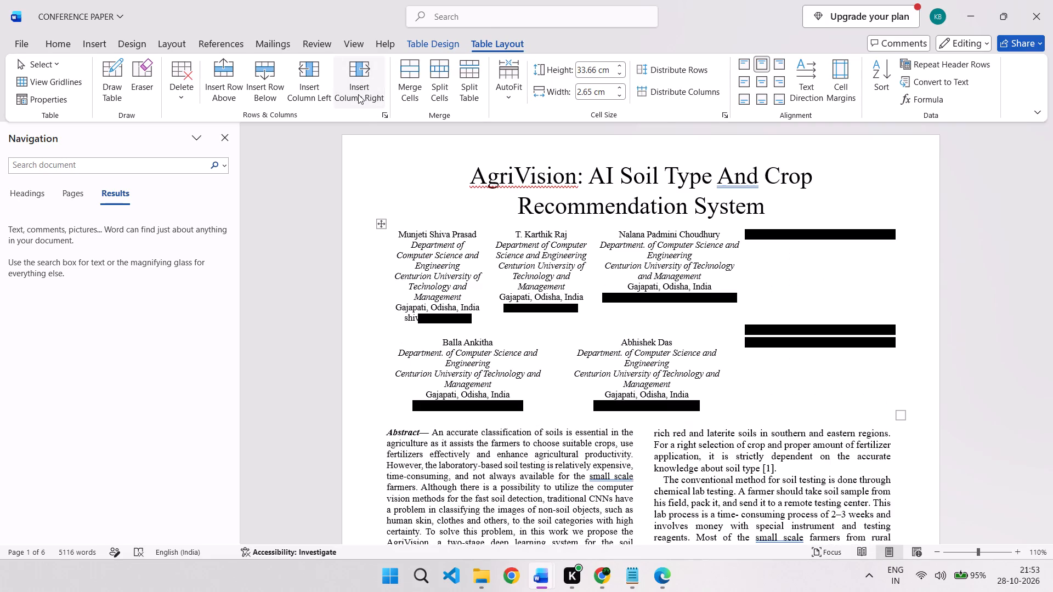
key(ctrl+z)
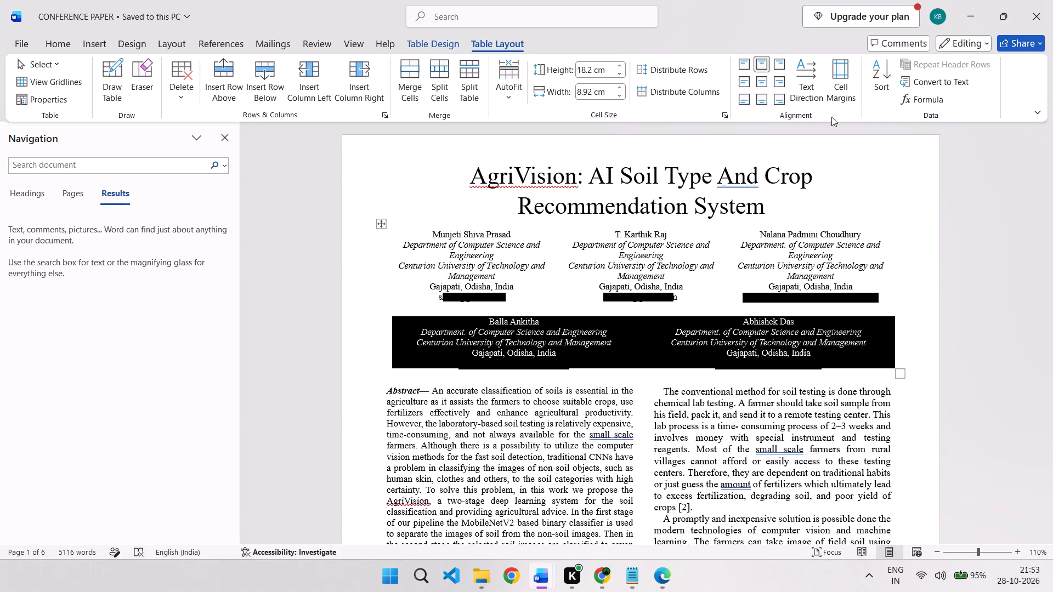
Split the author table so that the second author row becomes a separate table.
click(477, 87)
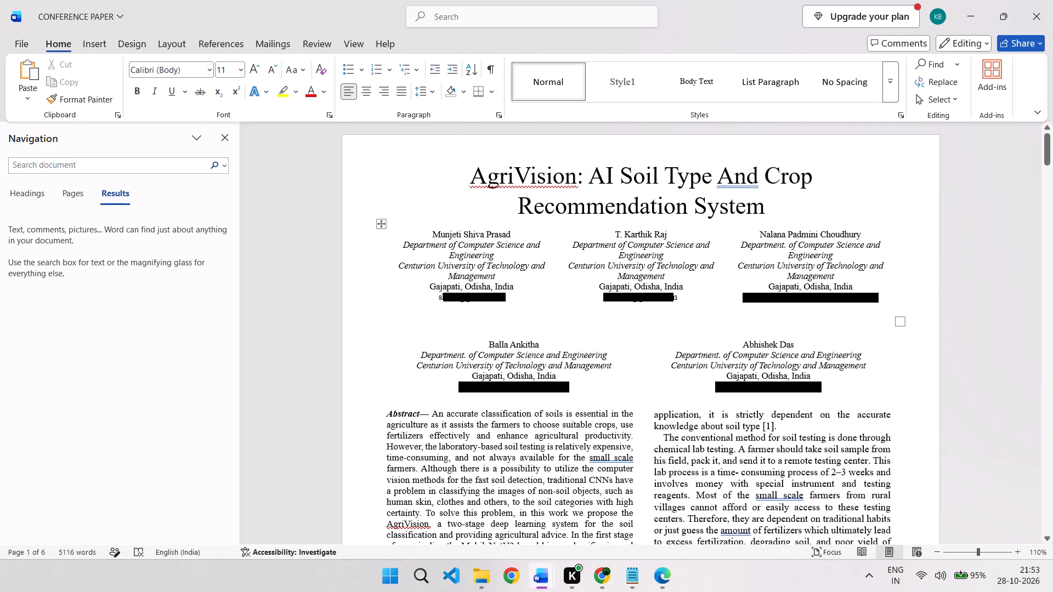
Insert an empty column between the two authors in the split-off second author table.
drag(475, 332, 655, 360)
scroll(624, 352, right, 1)
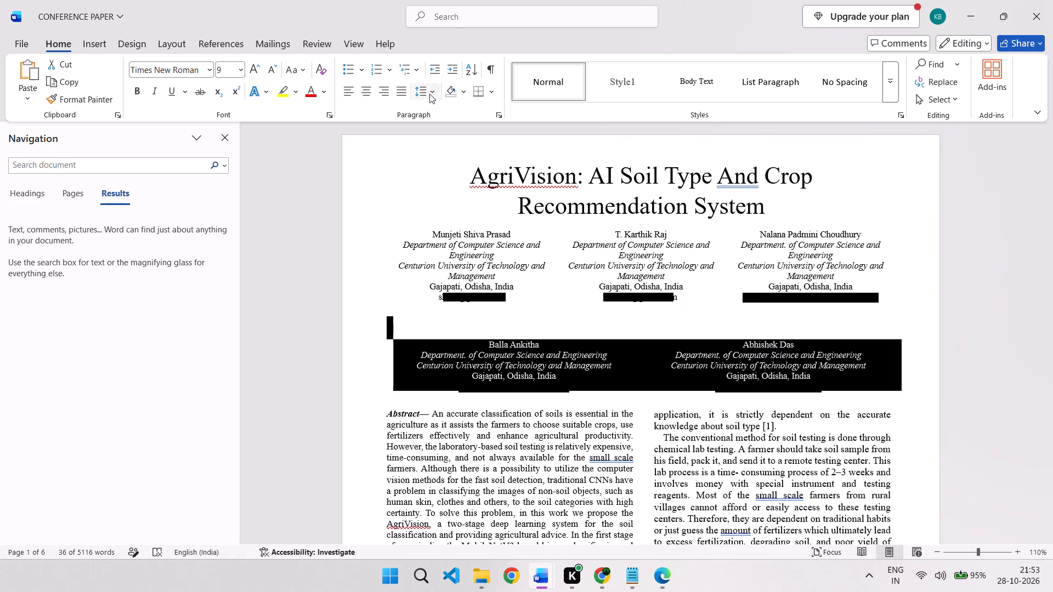
click(500, 318)
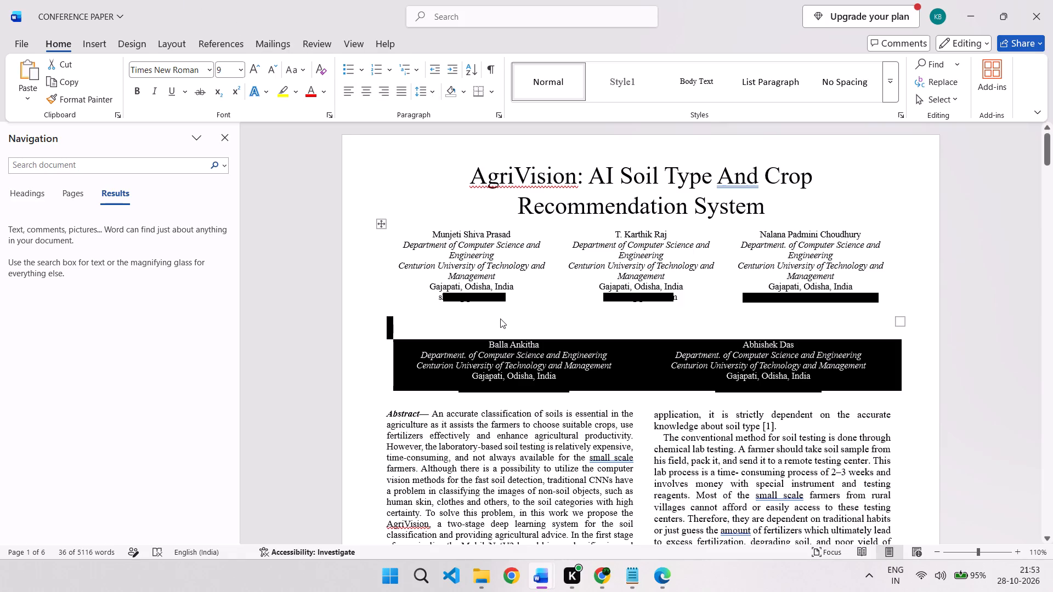
click(523, 366)
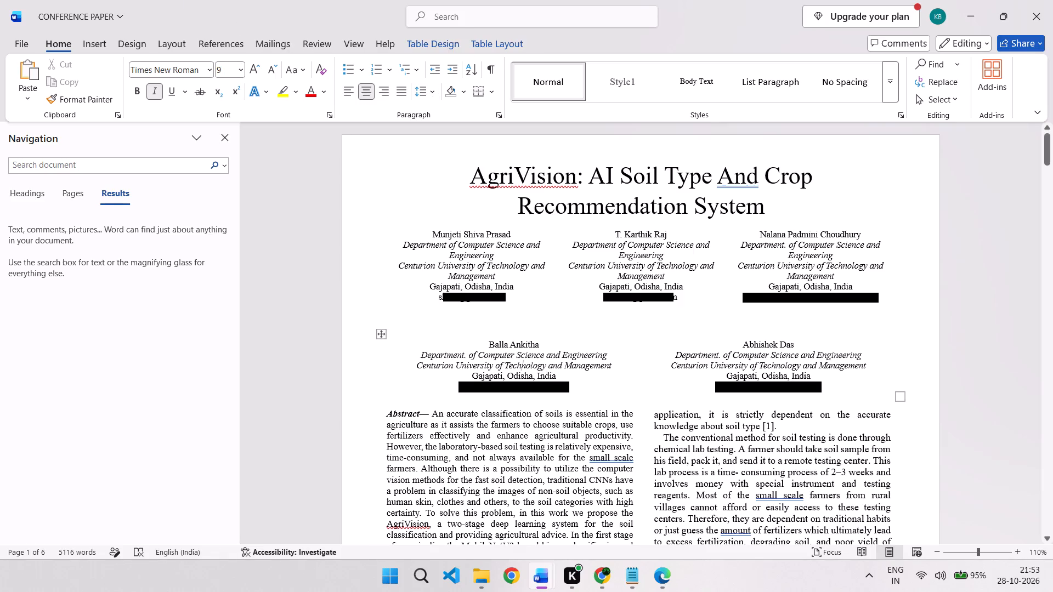
click(495, 44)
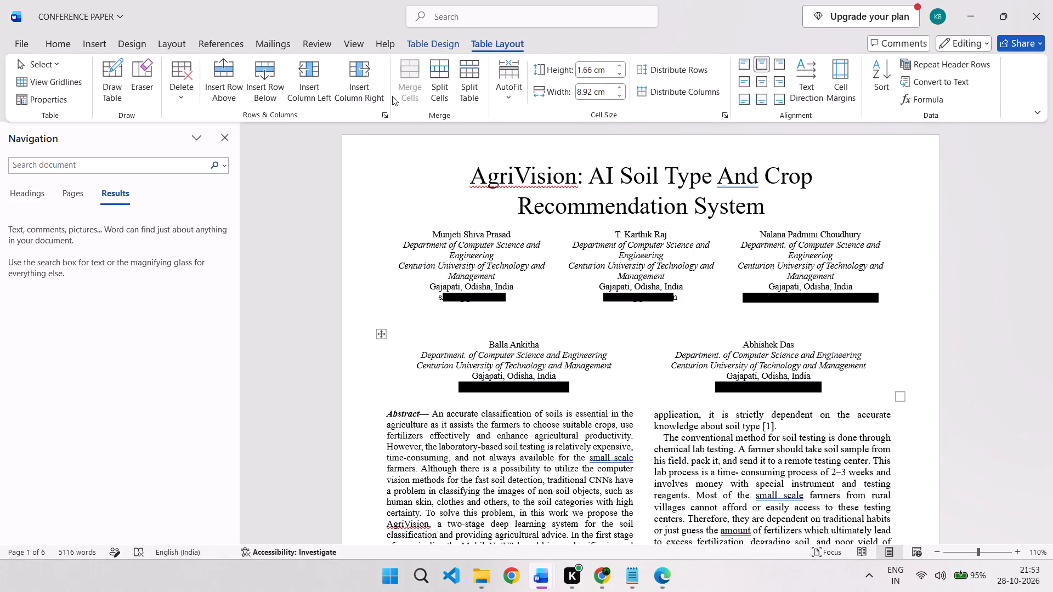
click(371, 87)
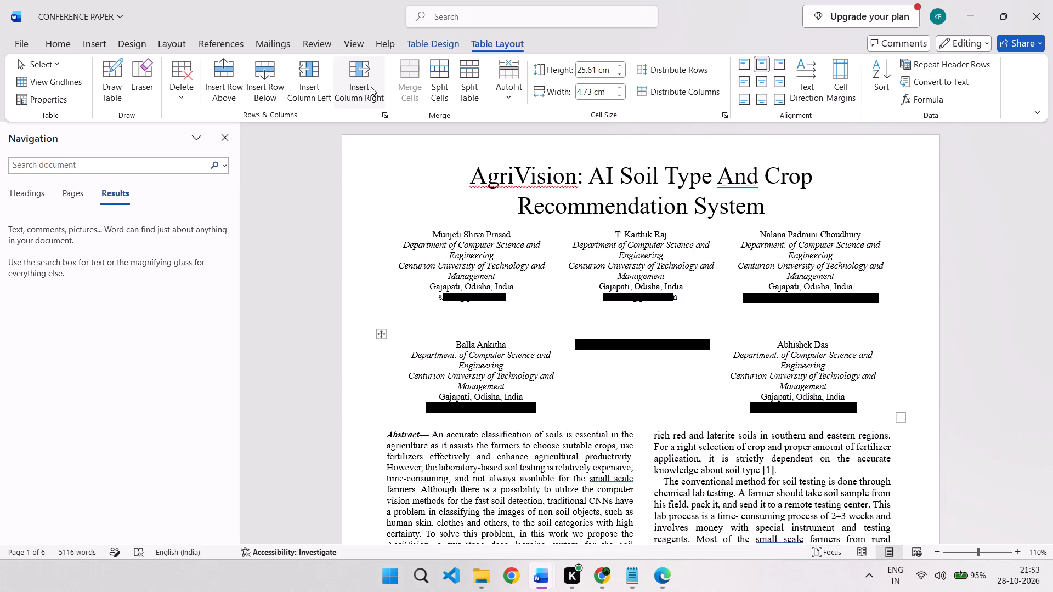
Move the last author's details into the new empty middle cell of the second author table.
click(666, 344)
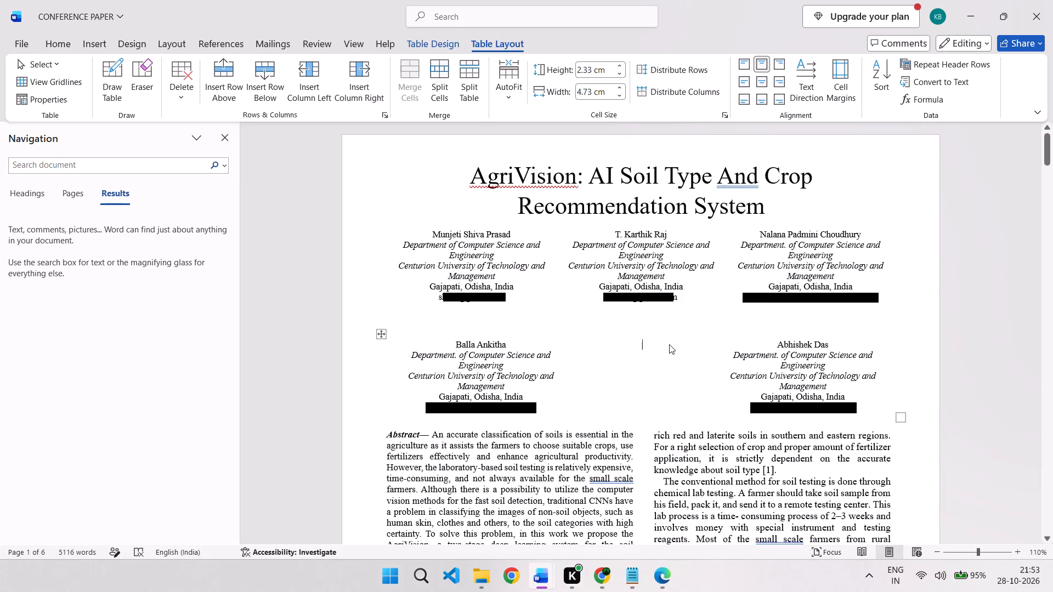
drag(778, 344, 847, 399)
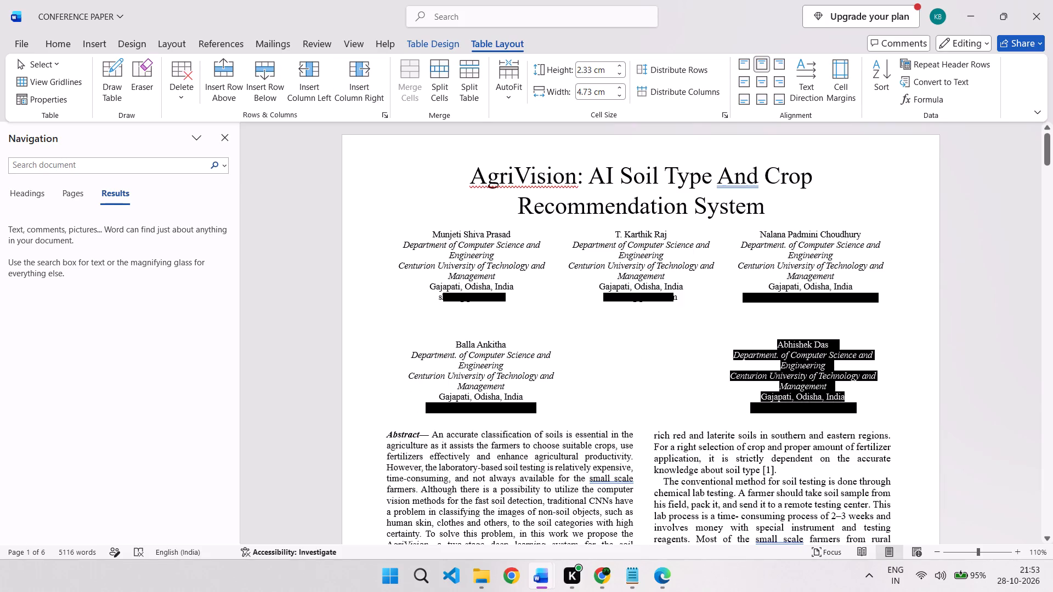
drag(847, 399, 853, 404)
key(ctrl+x)
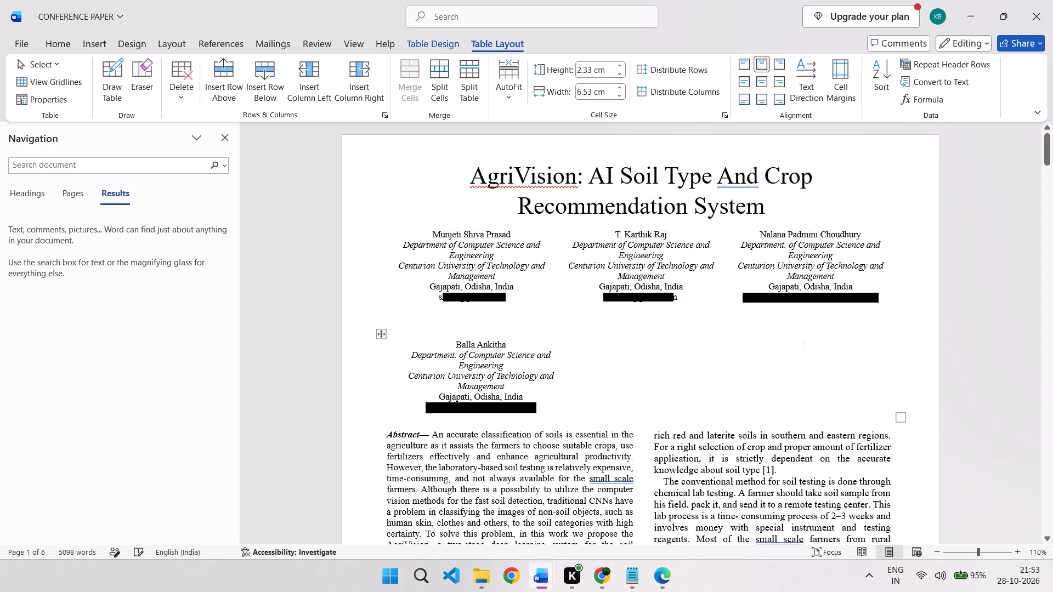
click(649, 358)
key(ctrl+v)
click(734, 369)
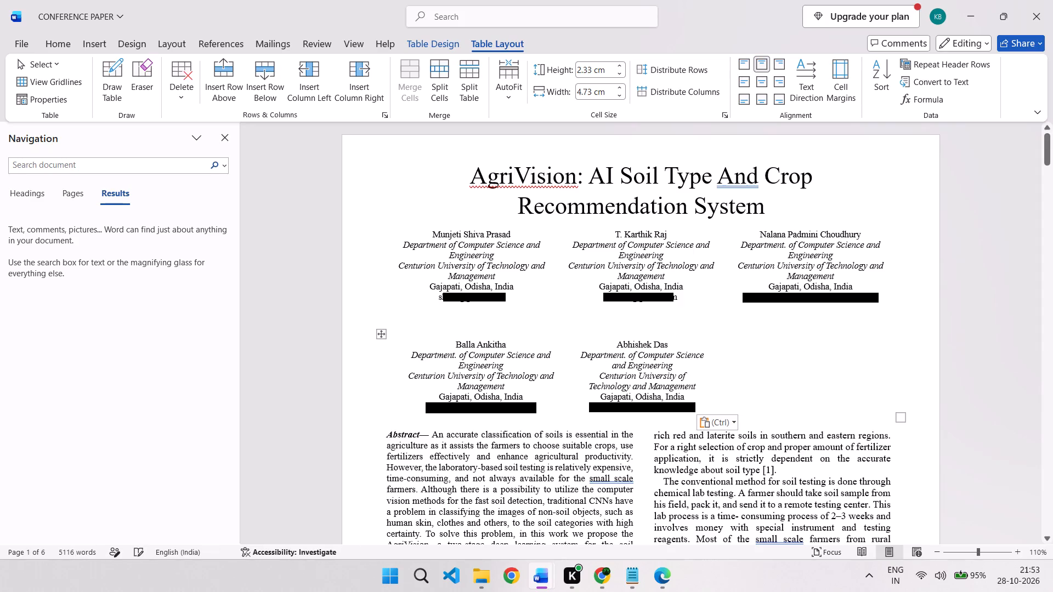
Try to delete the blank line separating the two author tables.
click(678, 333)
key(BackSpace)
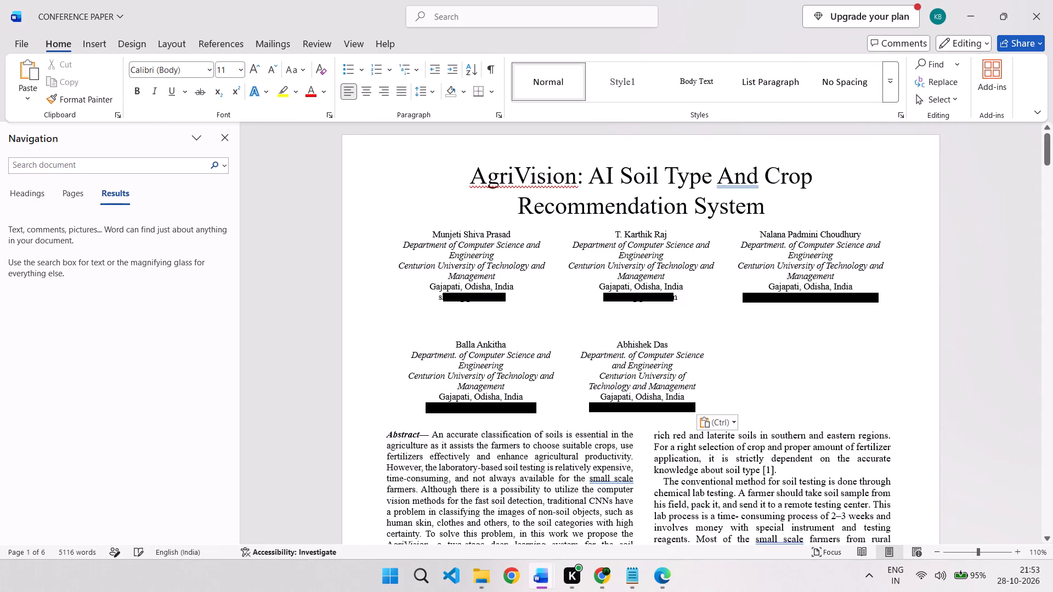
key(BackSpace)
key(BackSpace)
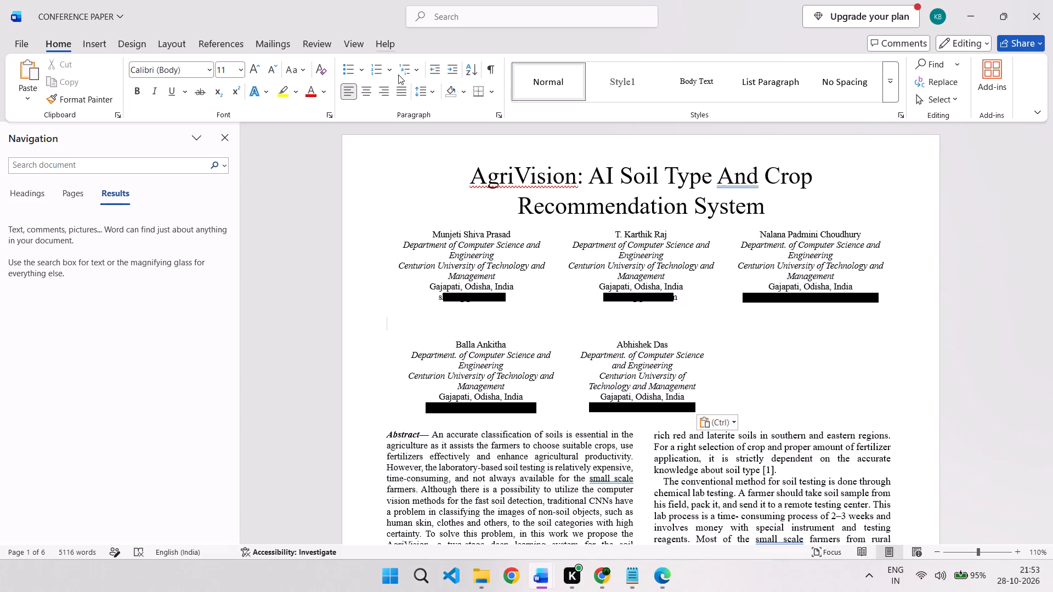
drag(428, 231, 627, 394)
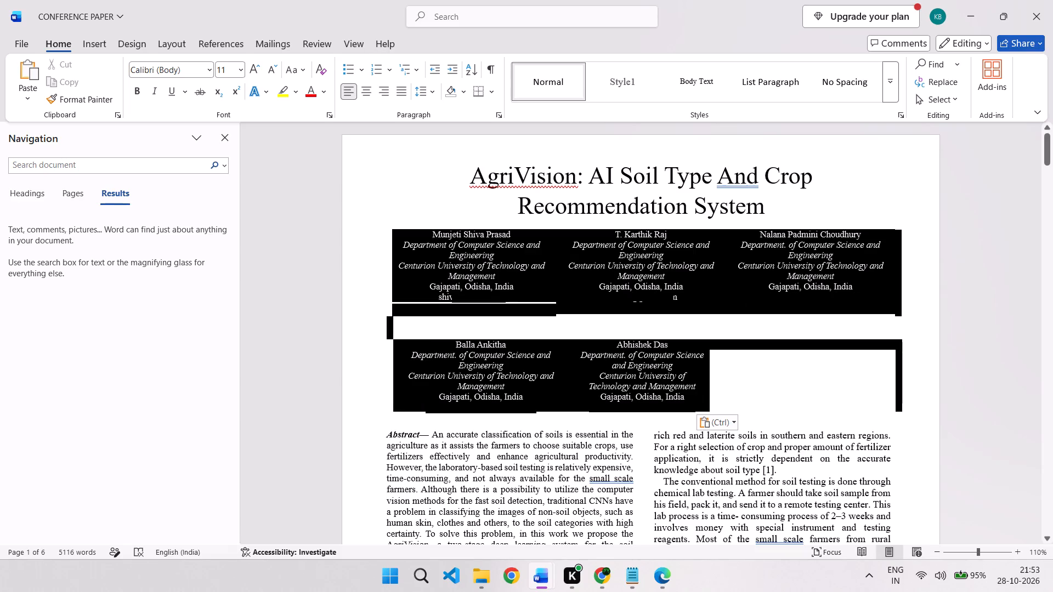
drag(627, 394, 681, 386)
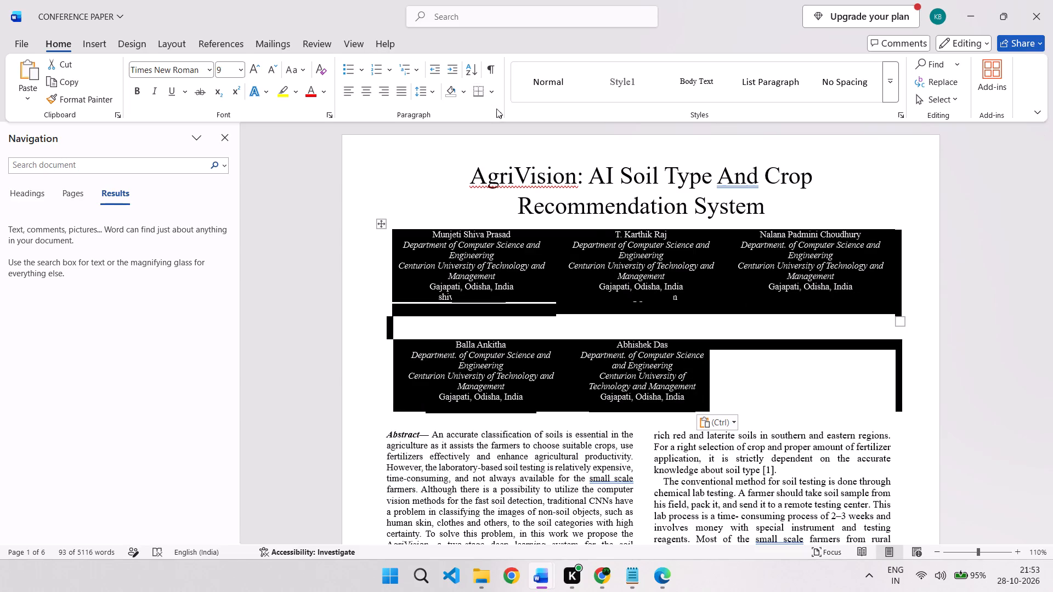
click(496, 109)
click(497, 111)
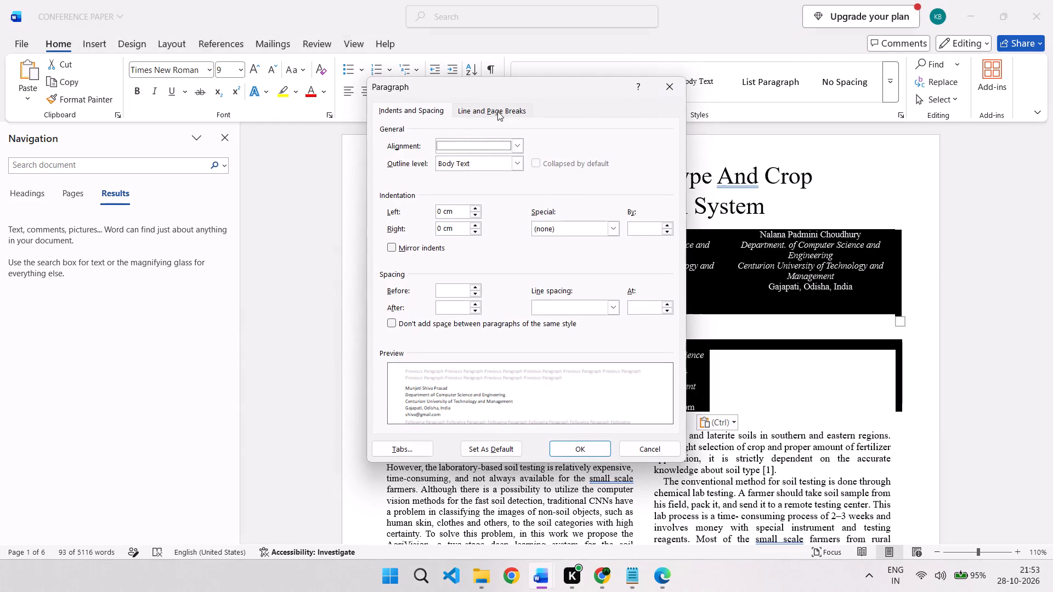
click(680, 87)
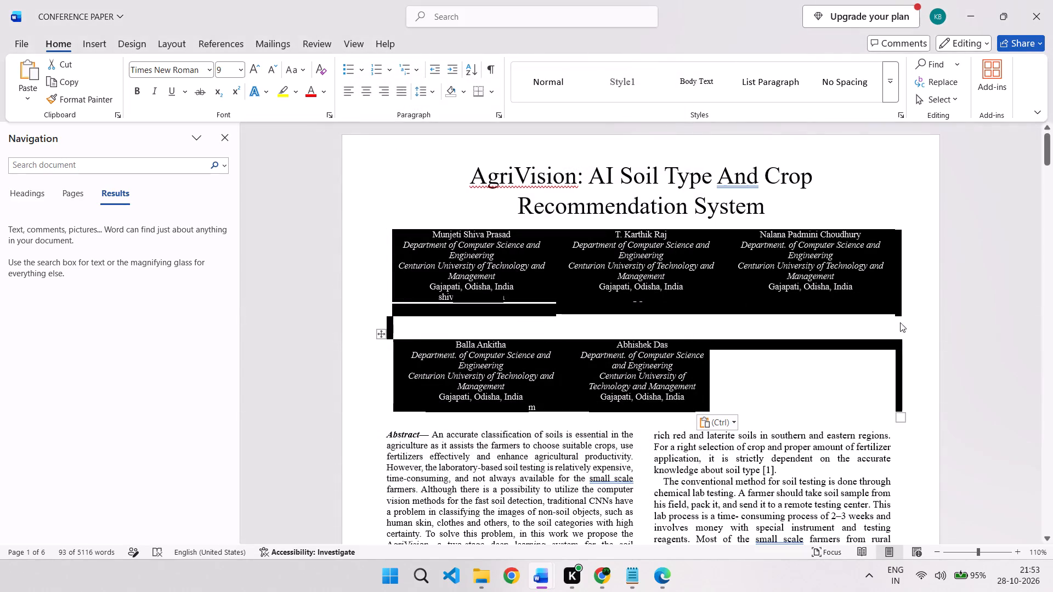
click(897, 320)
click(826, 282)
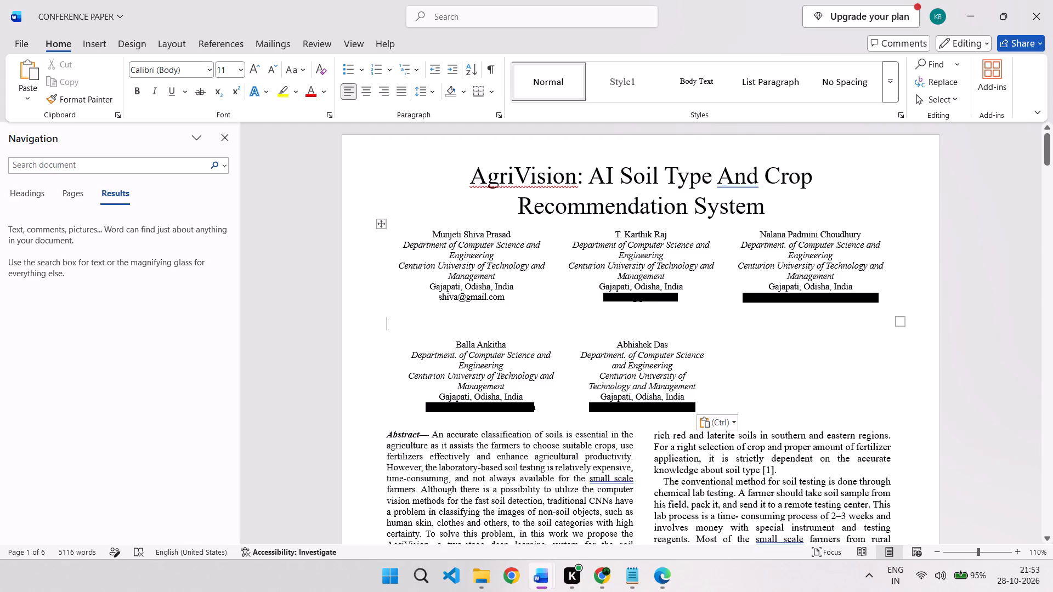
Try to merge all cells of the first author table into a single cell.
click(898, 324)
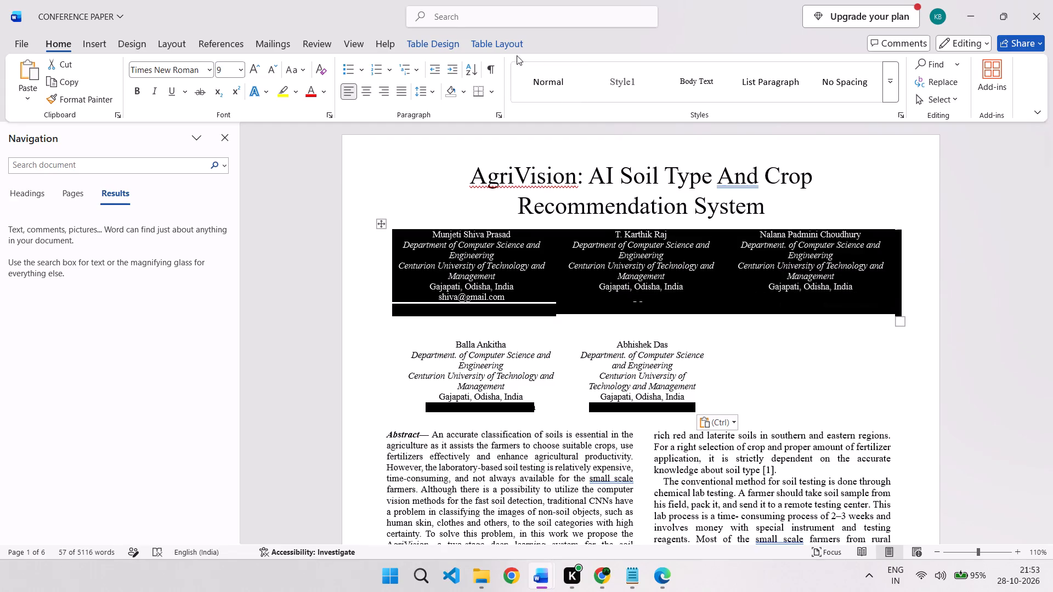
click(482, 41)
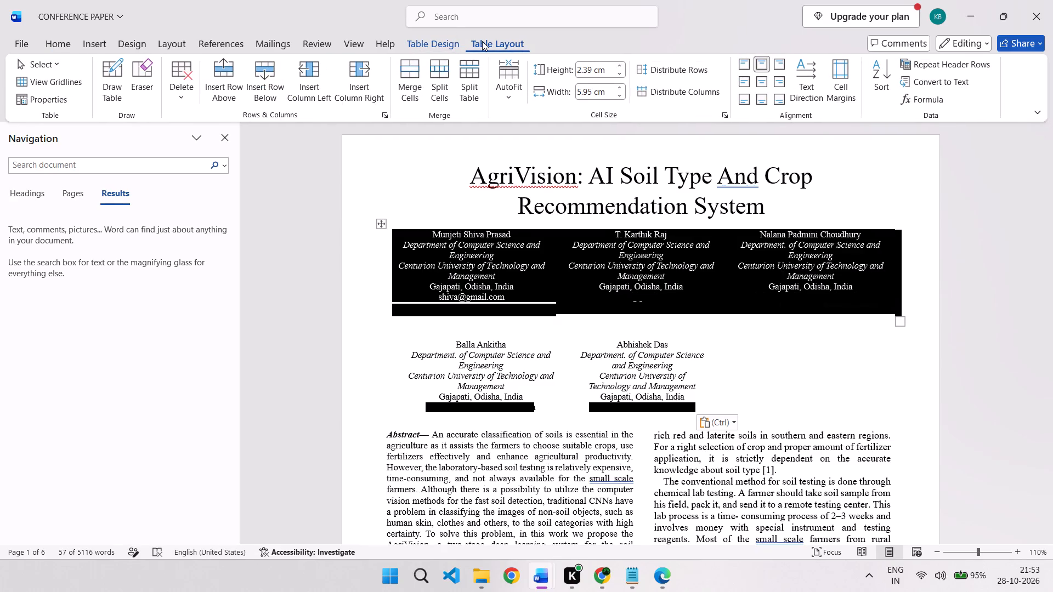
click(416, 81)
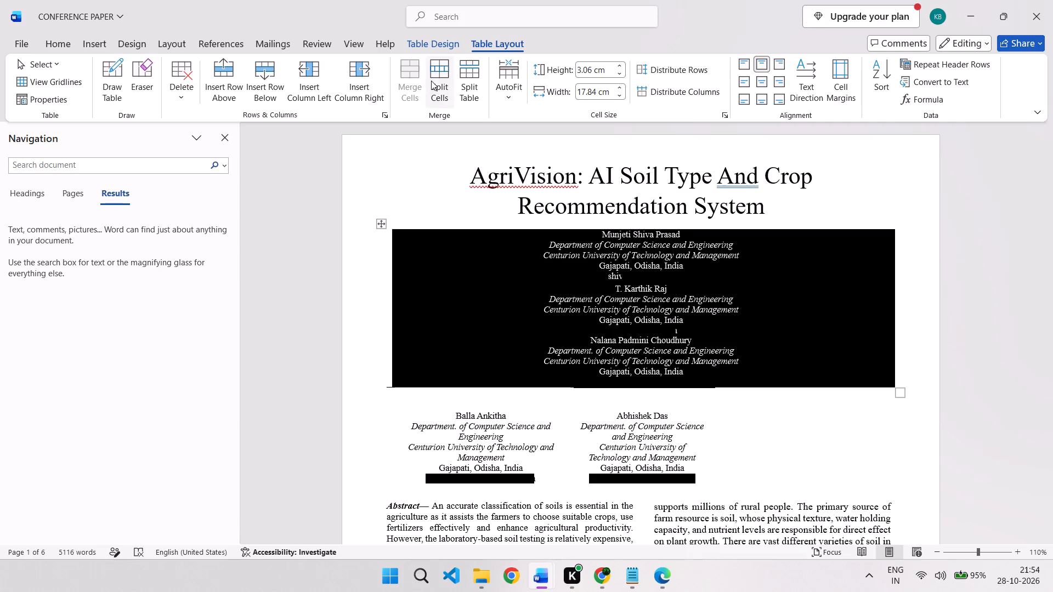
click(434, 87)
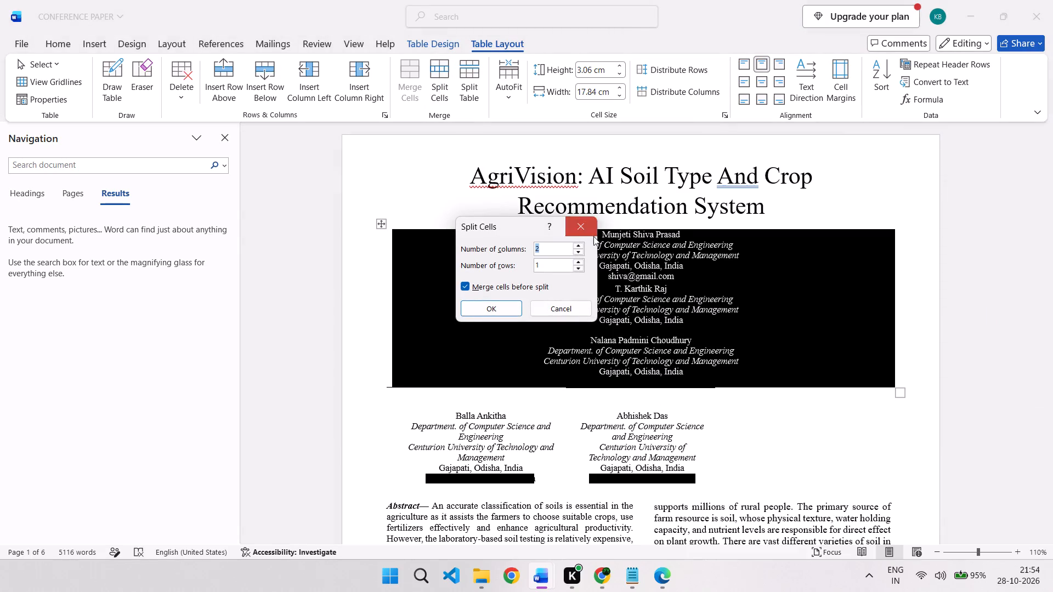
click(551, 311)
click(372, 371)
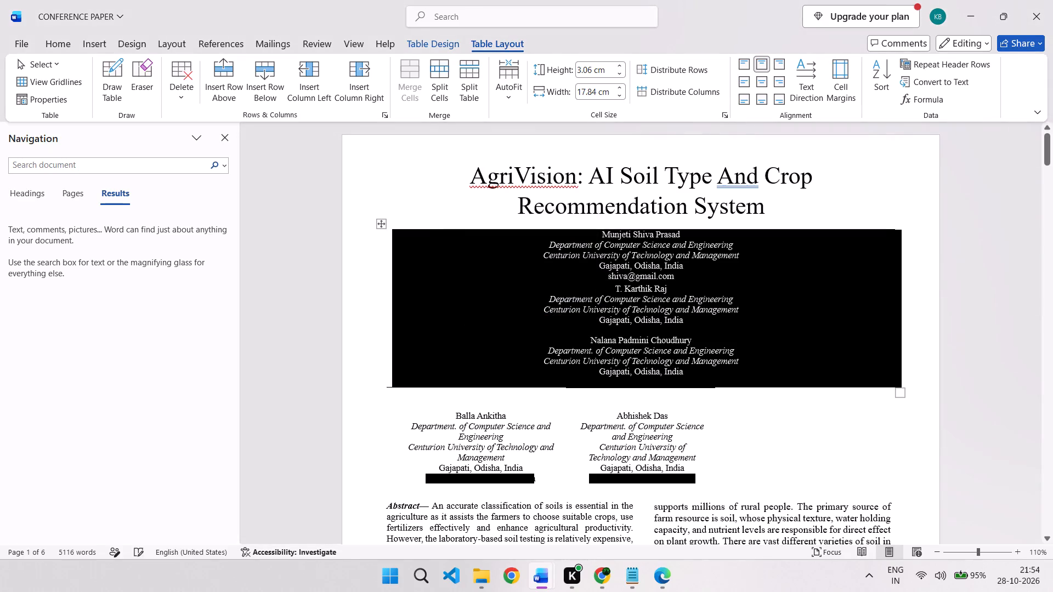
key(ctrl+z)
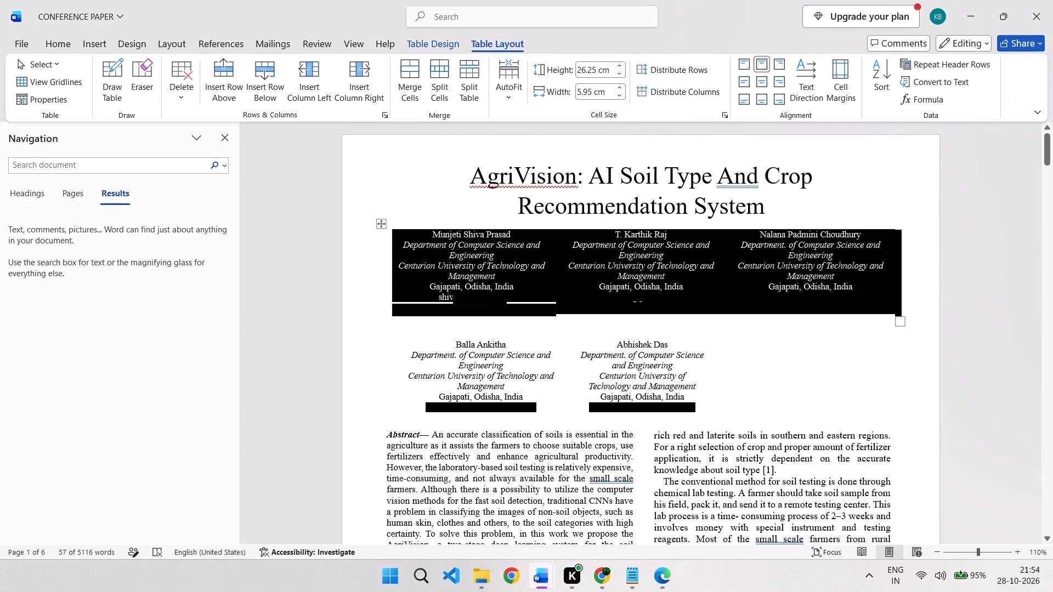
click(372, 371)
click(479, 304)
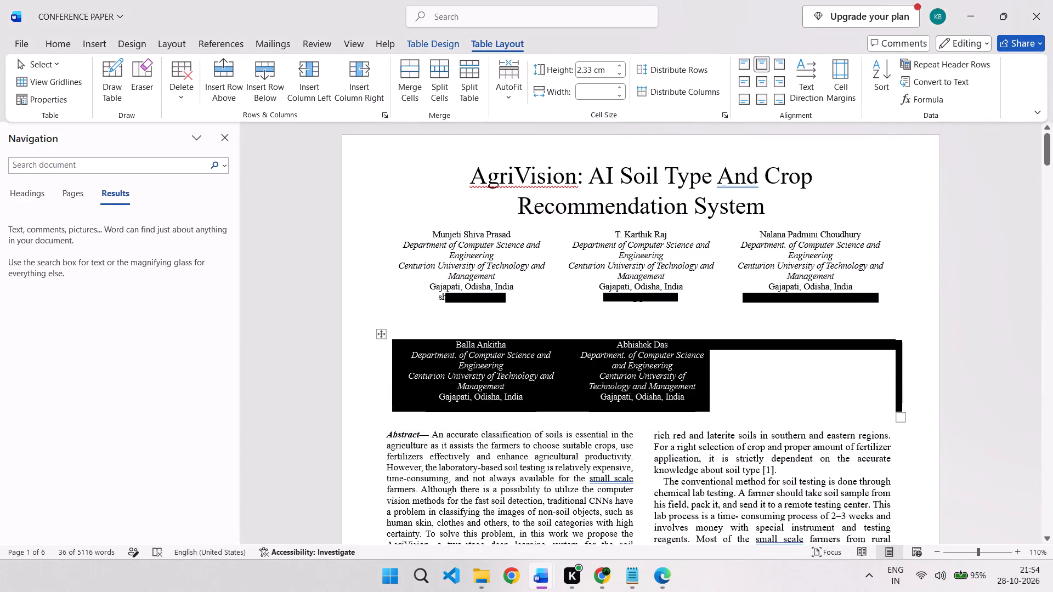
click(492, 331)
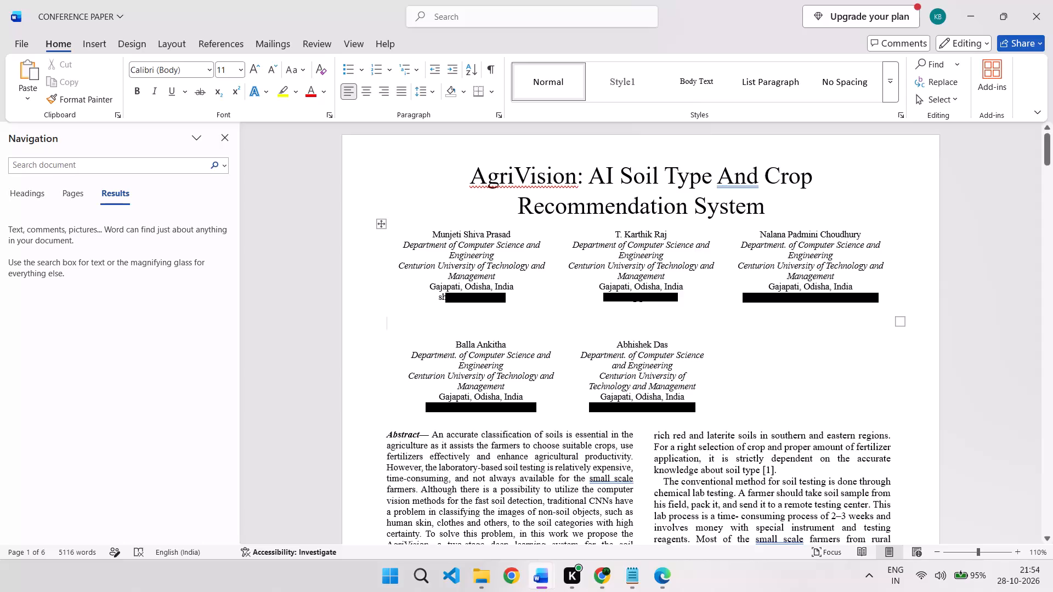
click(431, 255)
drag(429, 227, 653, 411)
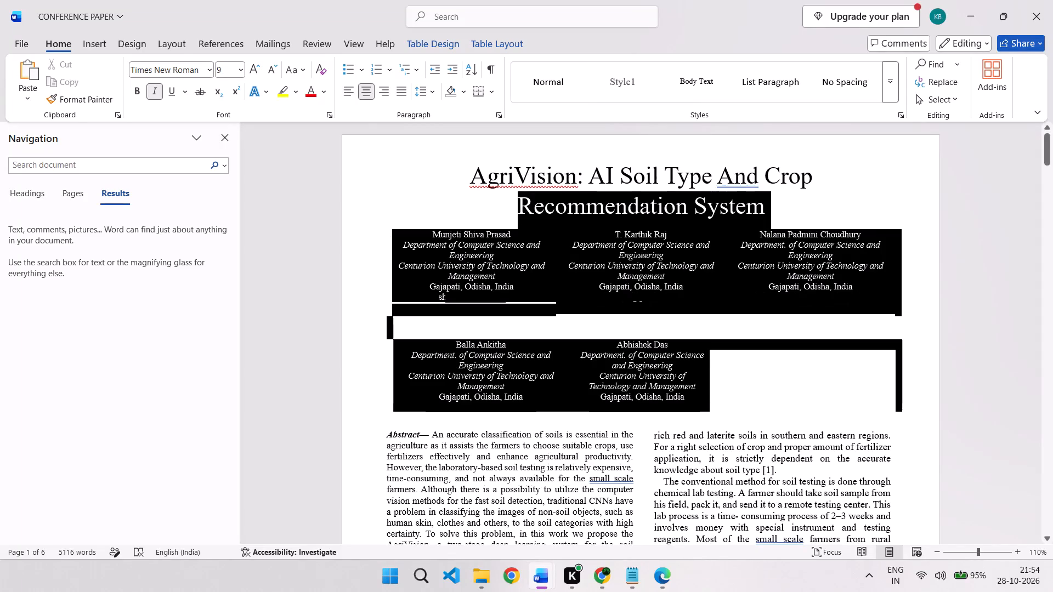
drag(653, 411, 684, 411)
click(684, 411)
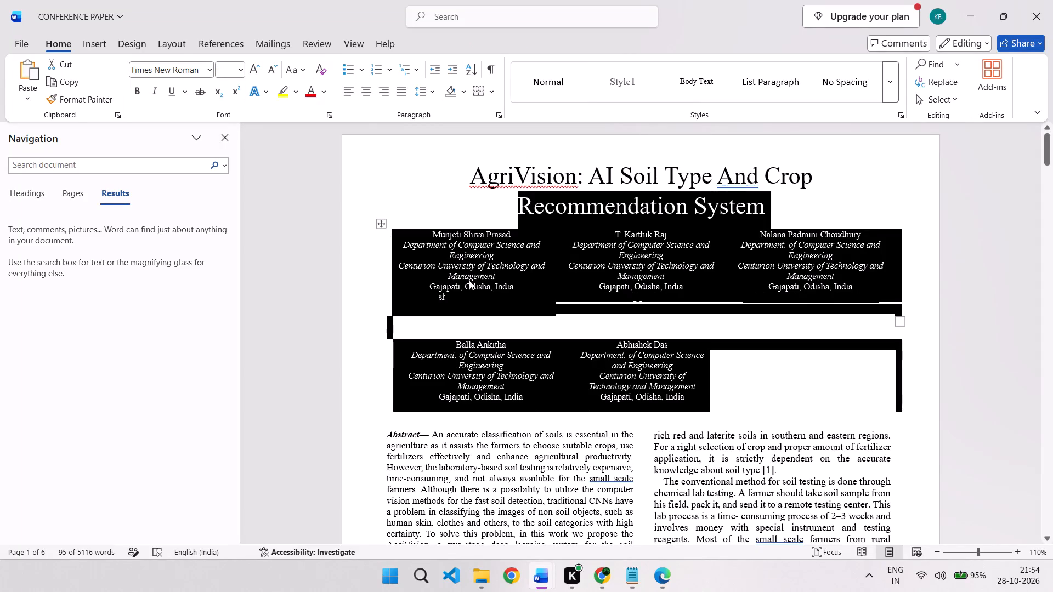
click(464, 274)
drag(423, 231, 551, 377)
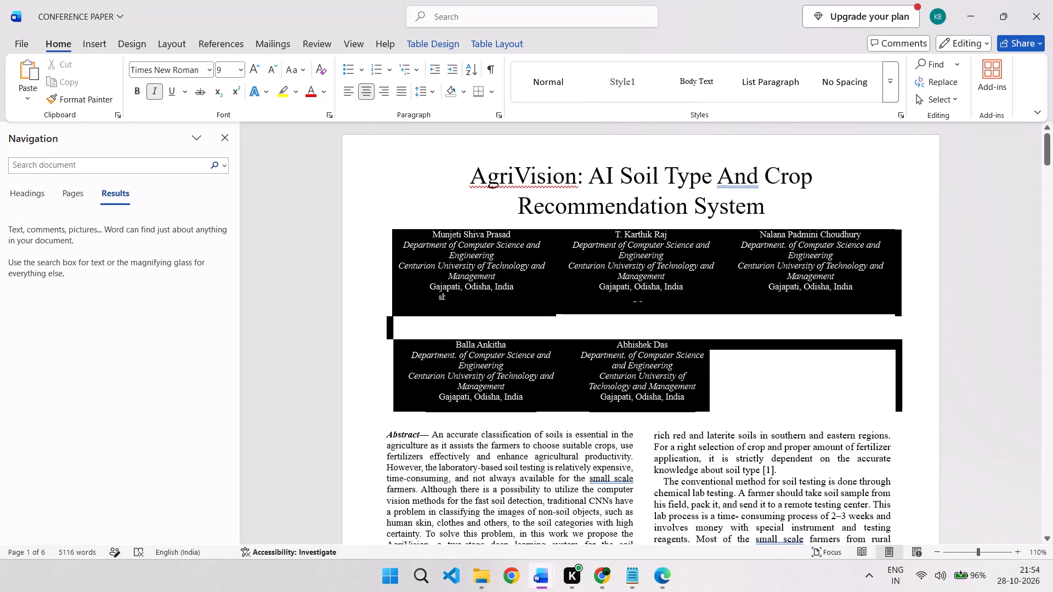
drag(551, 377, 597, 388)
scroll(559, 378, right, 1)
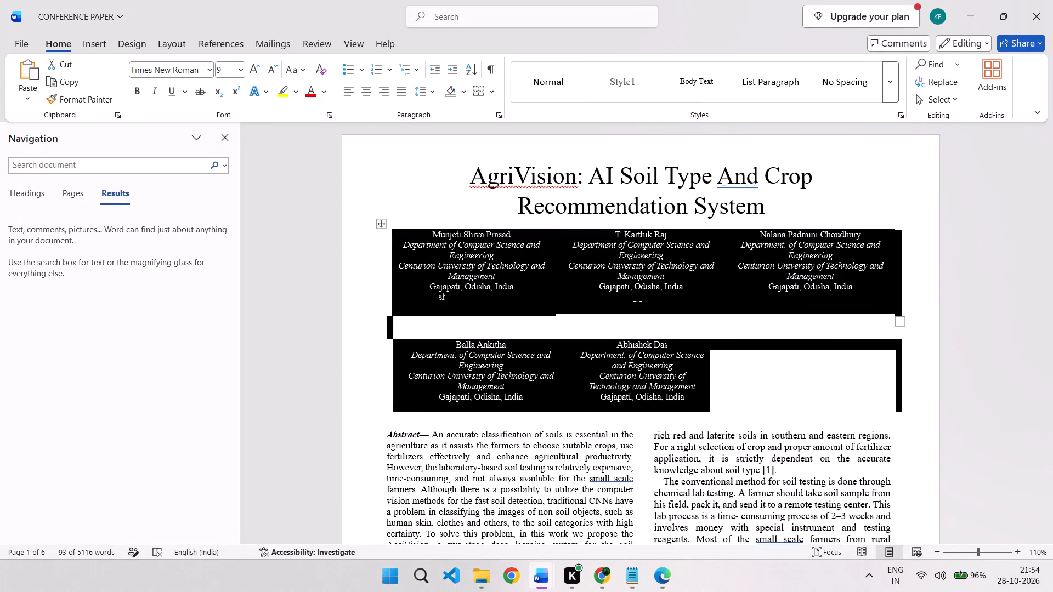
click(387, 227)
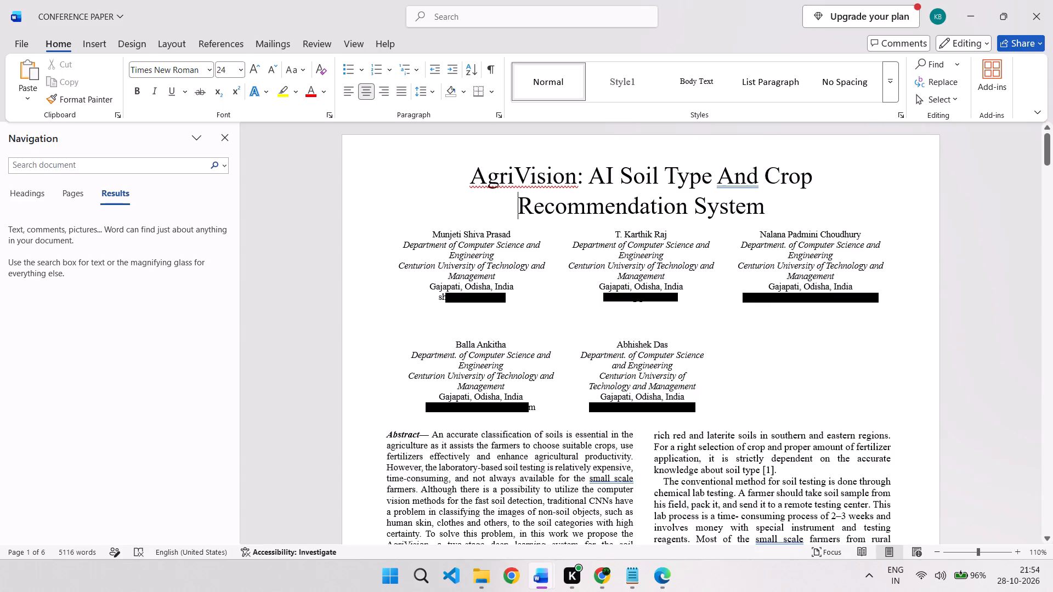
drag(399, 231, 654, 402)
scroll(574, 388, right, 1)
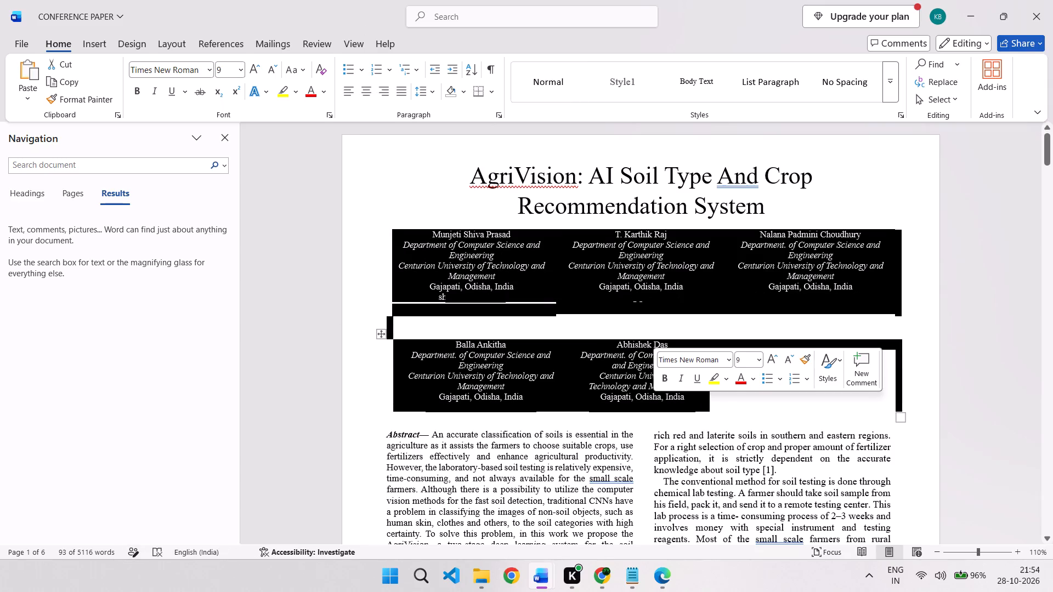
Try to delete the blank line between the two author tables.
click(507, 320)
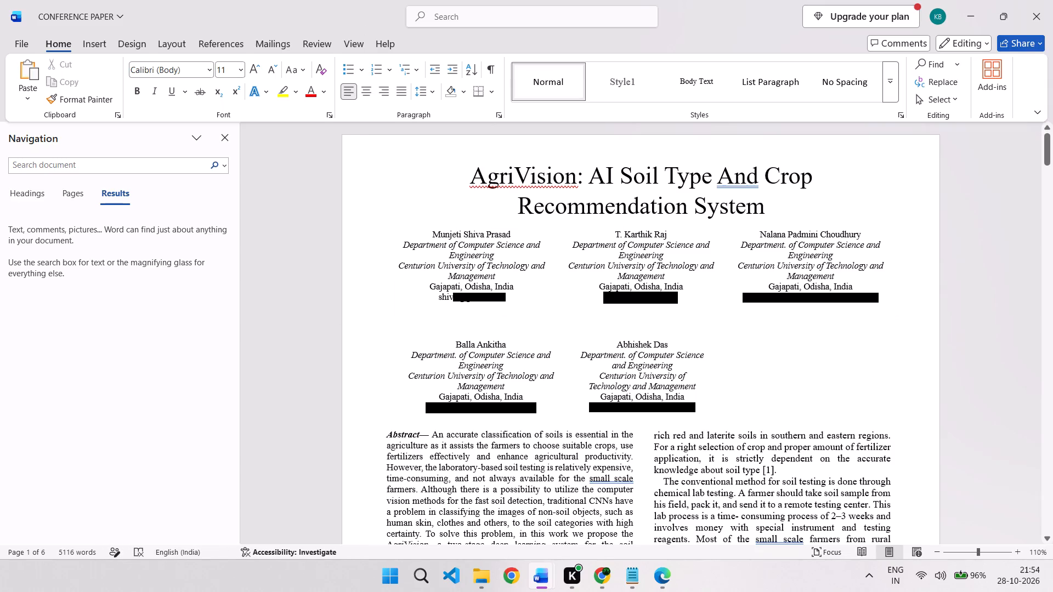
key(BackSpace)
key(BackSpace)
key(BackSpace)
Insert a table with 3 columns and 2 rows on a new line between the paper title and the existing author tables.
click(787, 208)
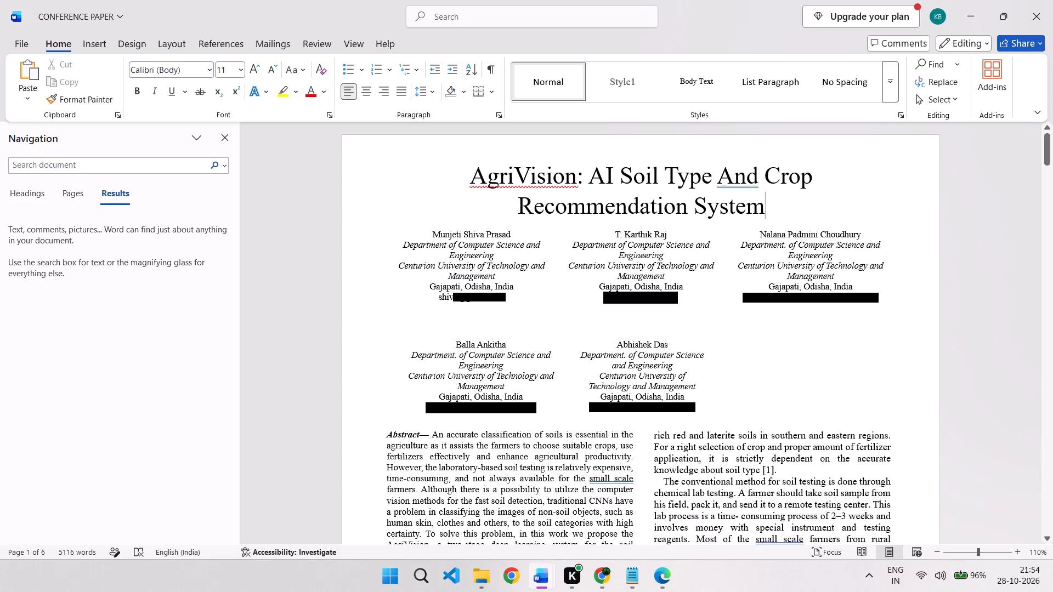
key(Return)
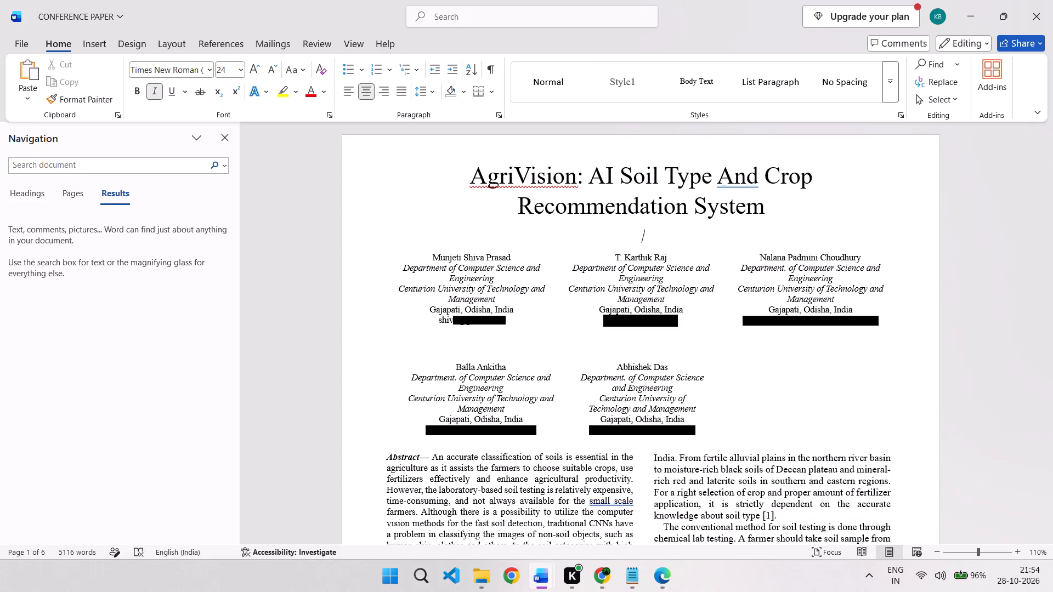
key(BackSpace)
click(153, 45)
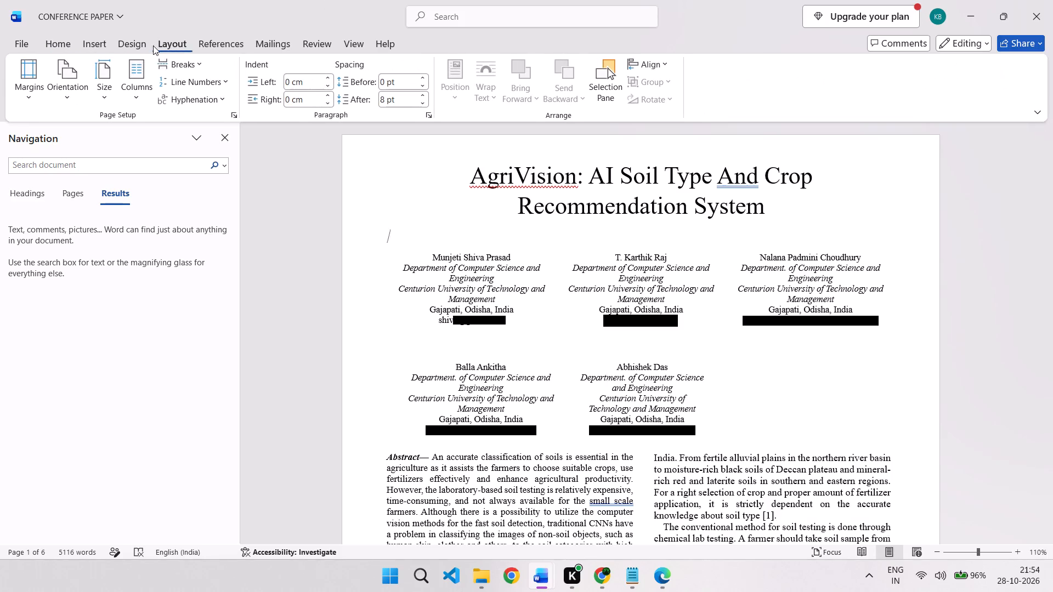
click(81, 44)
click(95, 85)
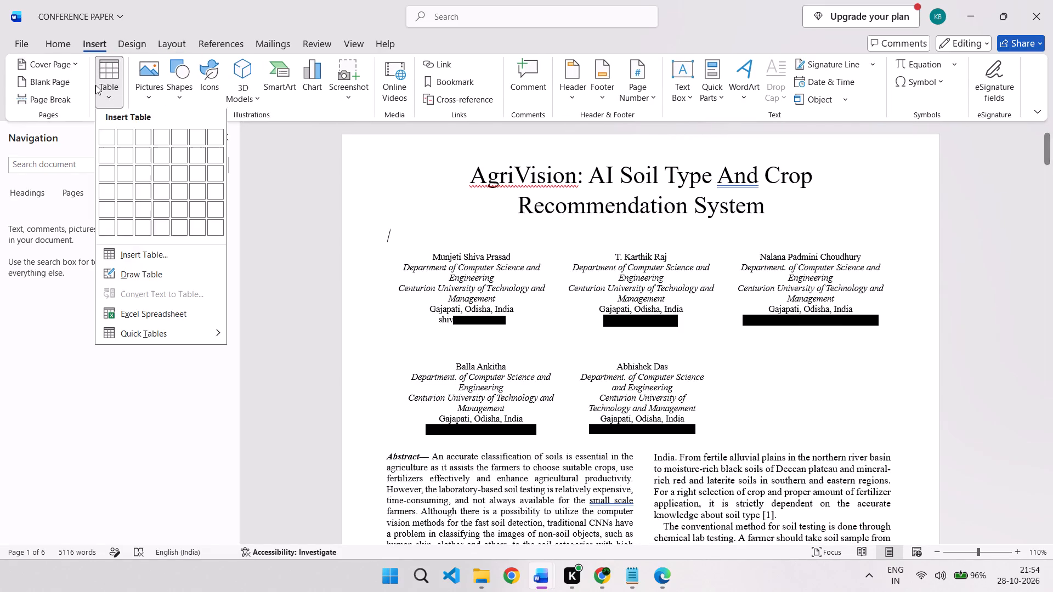
click(145, 252)
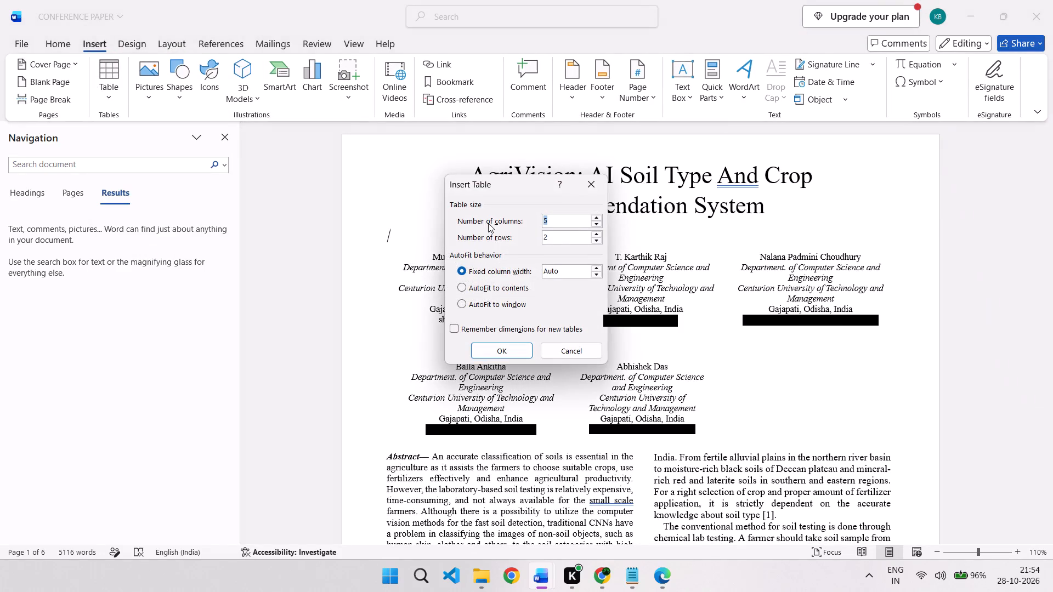
click(562, 224)
key(BackSpace)
key(3)
key(Return)
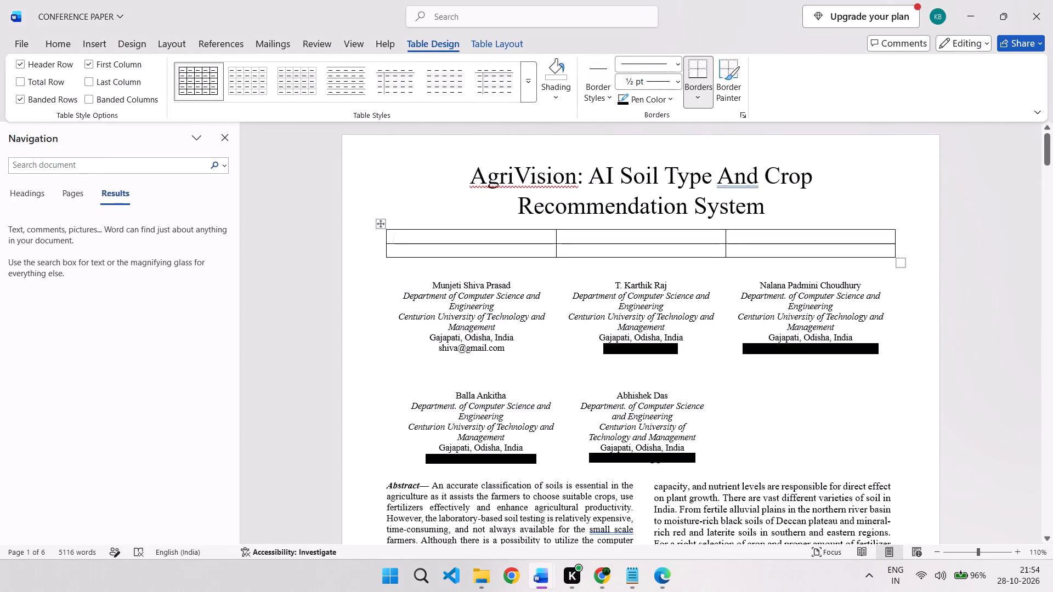
Move the three author blocks from the old first author table into the new table's first row, keeping their order.
drag(429, 286, 505, 346)
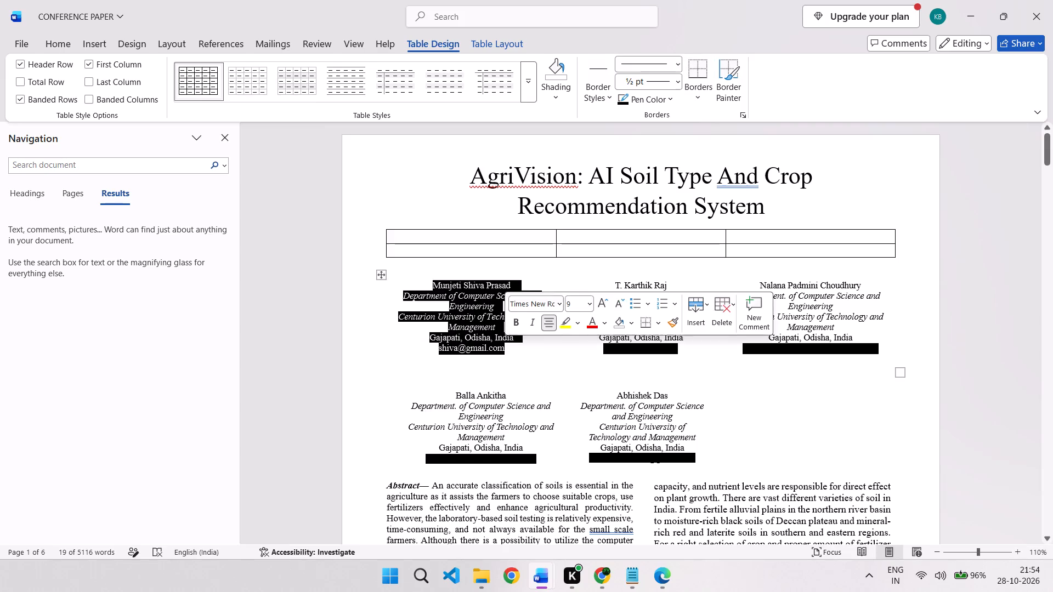
key(ctrl+x)
click(473, 240)
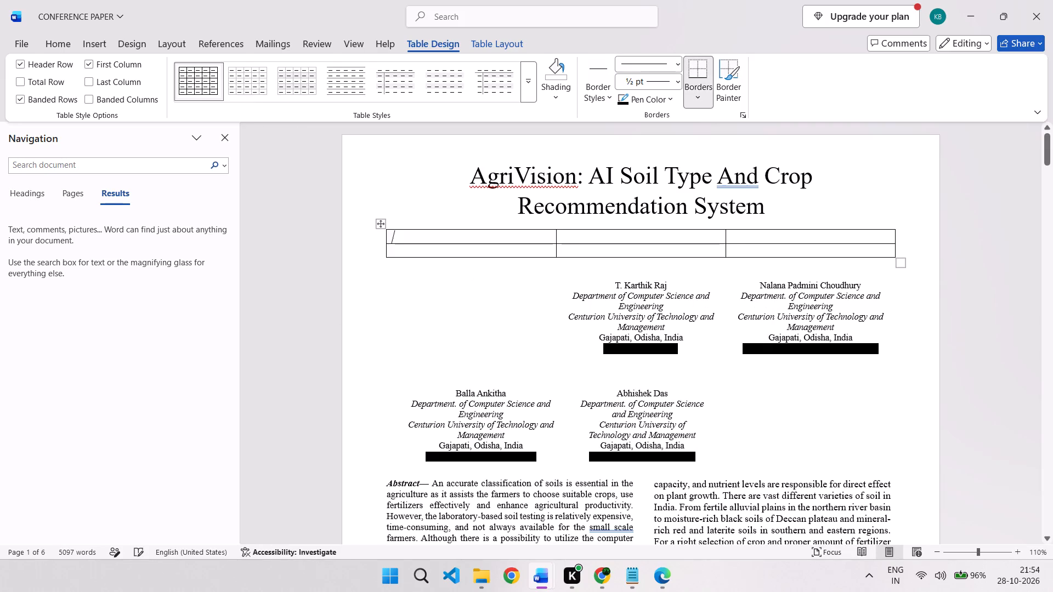
key(ctrl+v)
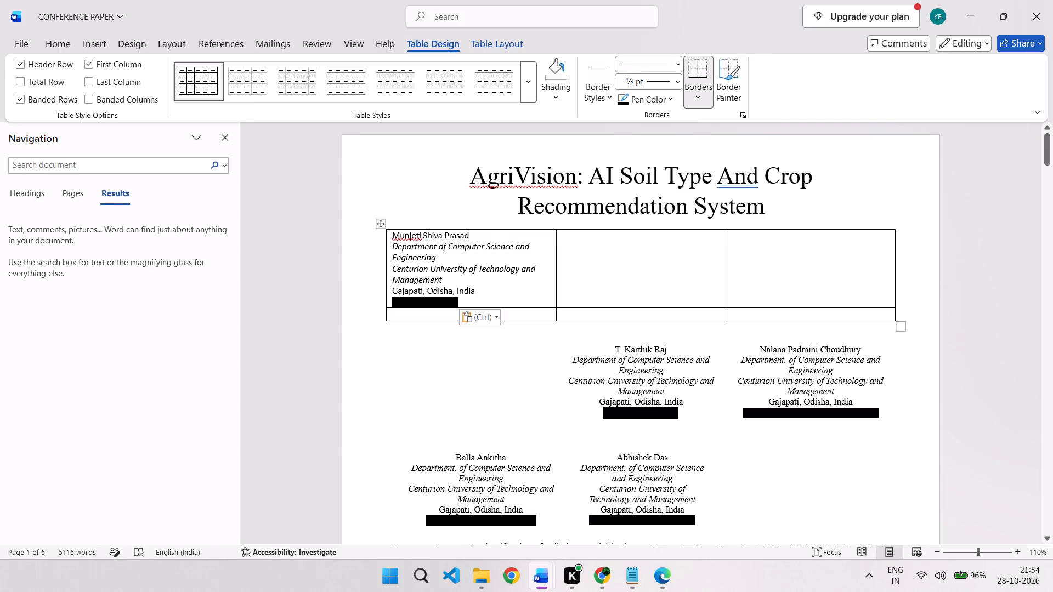
drag(615, 349, 681, 410)
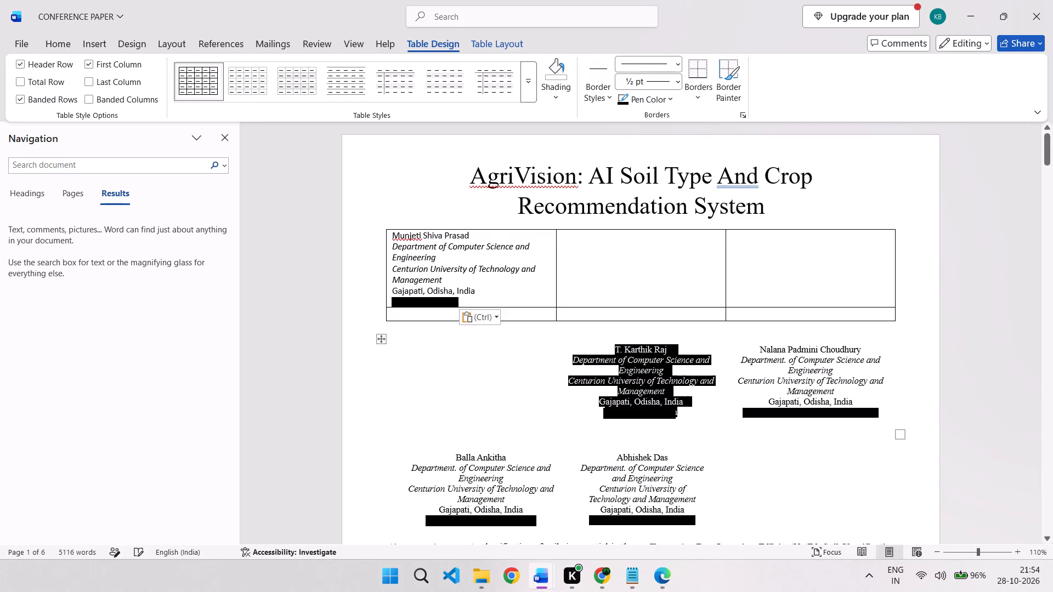
key(ctrl+x)
click(628, 256)
key(ctrl+v)
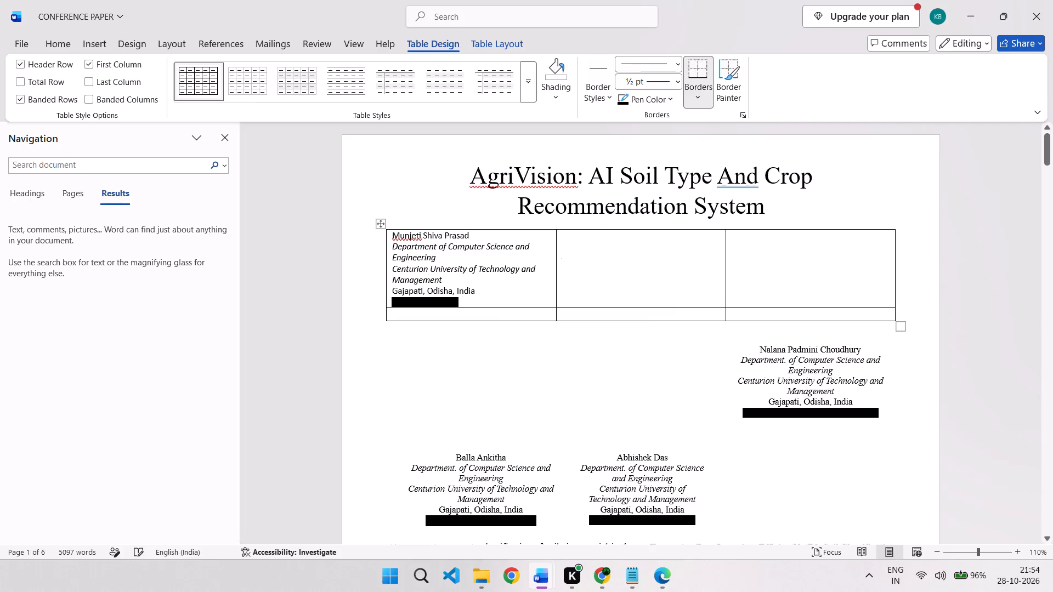
drag(756, 351, 870, 411)
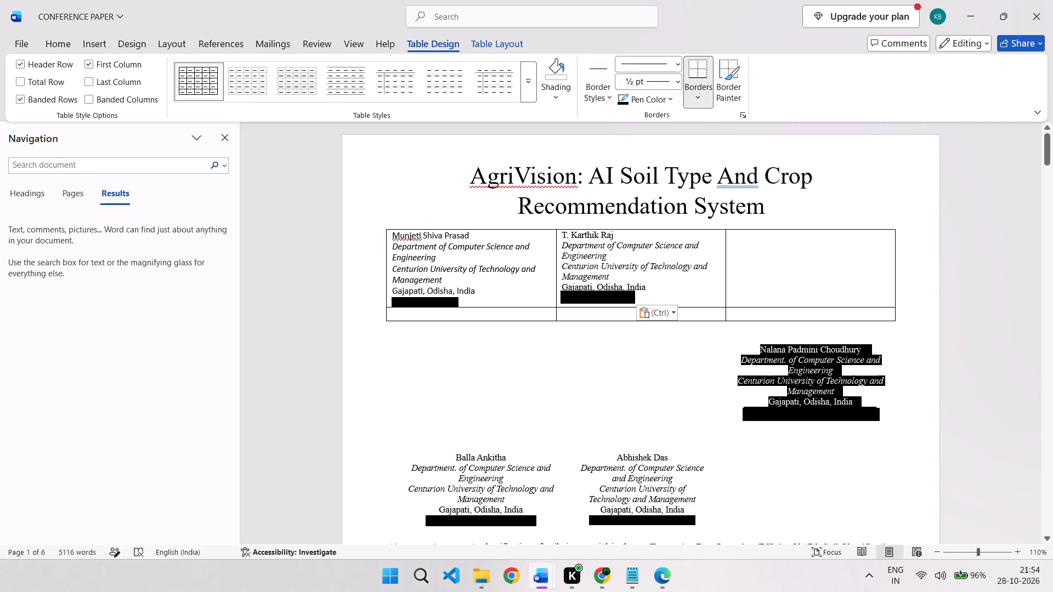
drag(870, 411, 872, 411)
key(ctrl+x)
click(812, 276)
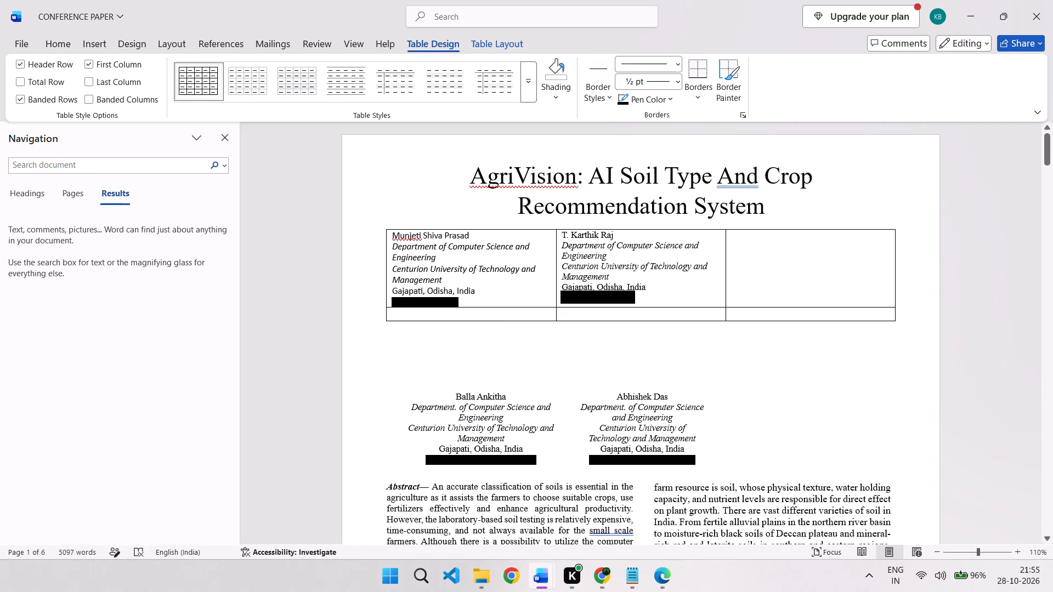
key(ctrl+v)
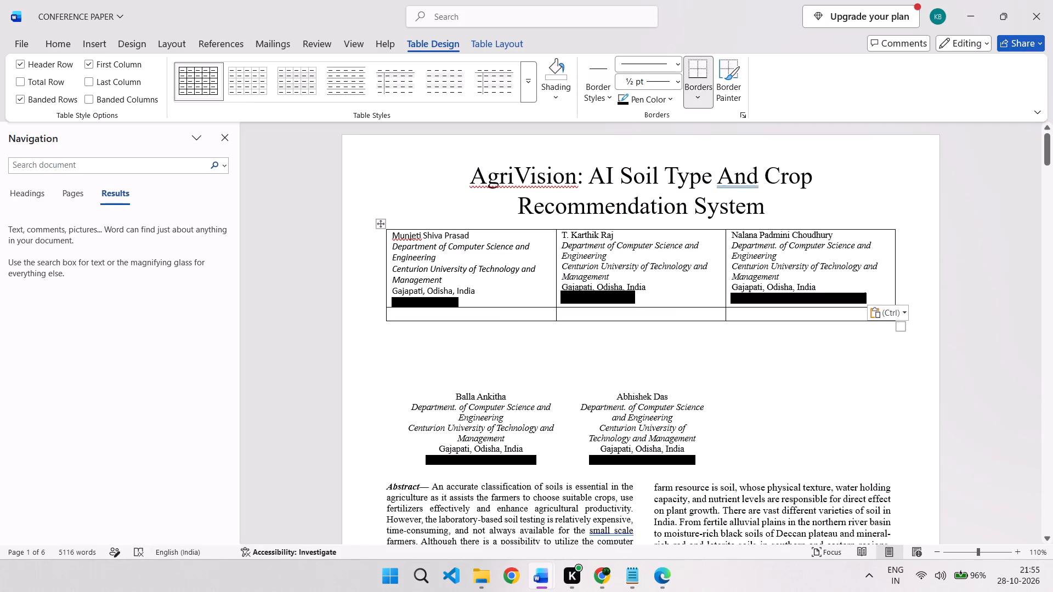
Move the two author blocks from the old second author table into the first two cells of the new table's second row.
drag(613, 382, 691, 446)
click(691, 446)
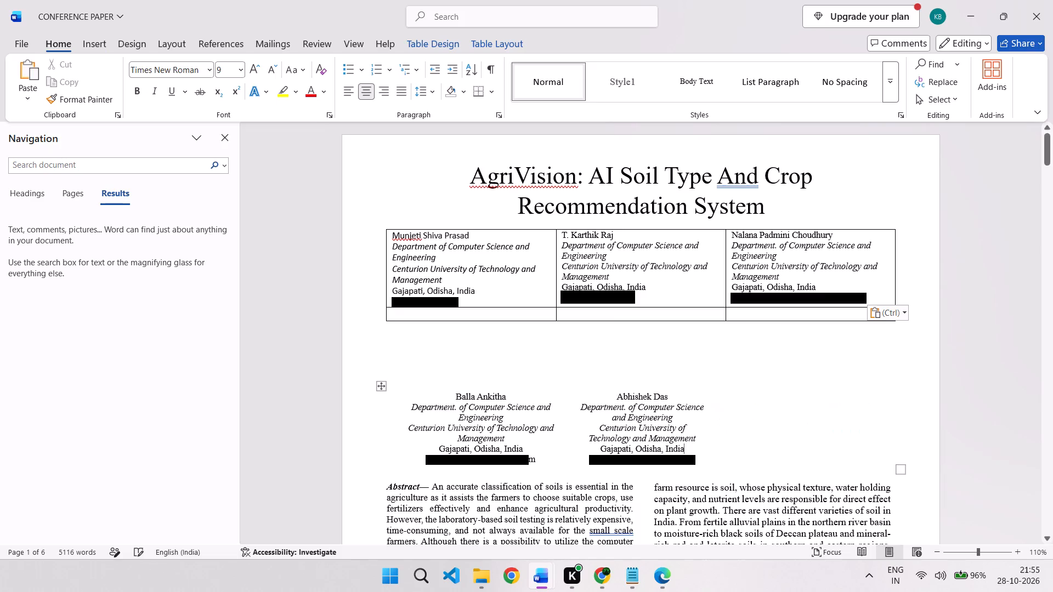
drag(698, 464, 623, 399)
click(623, 399)
drag(620, 397, 689, 456)
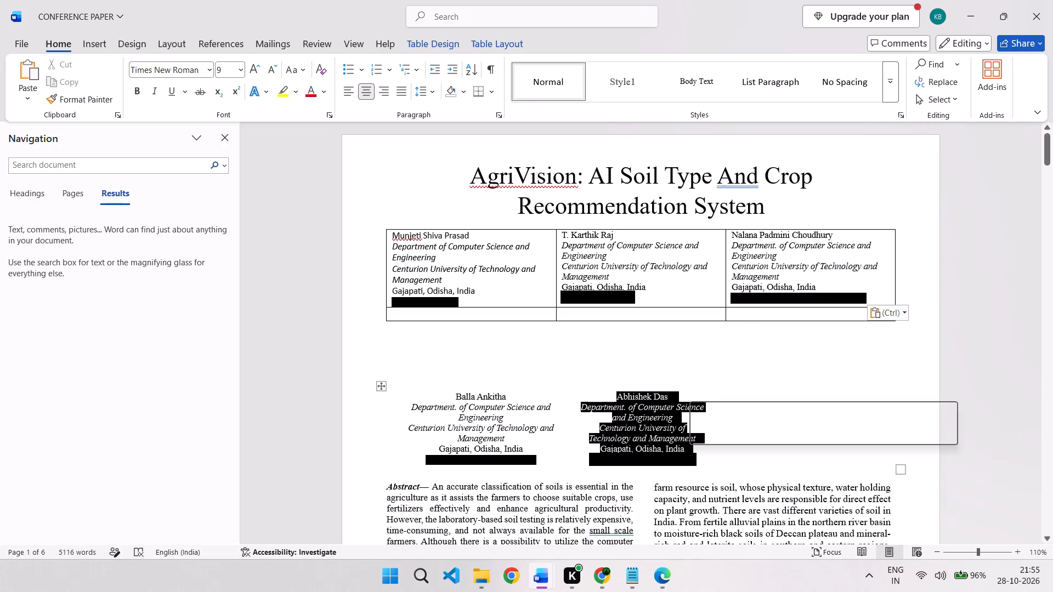
key(ctrl+x)
click(615, 309)
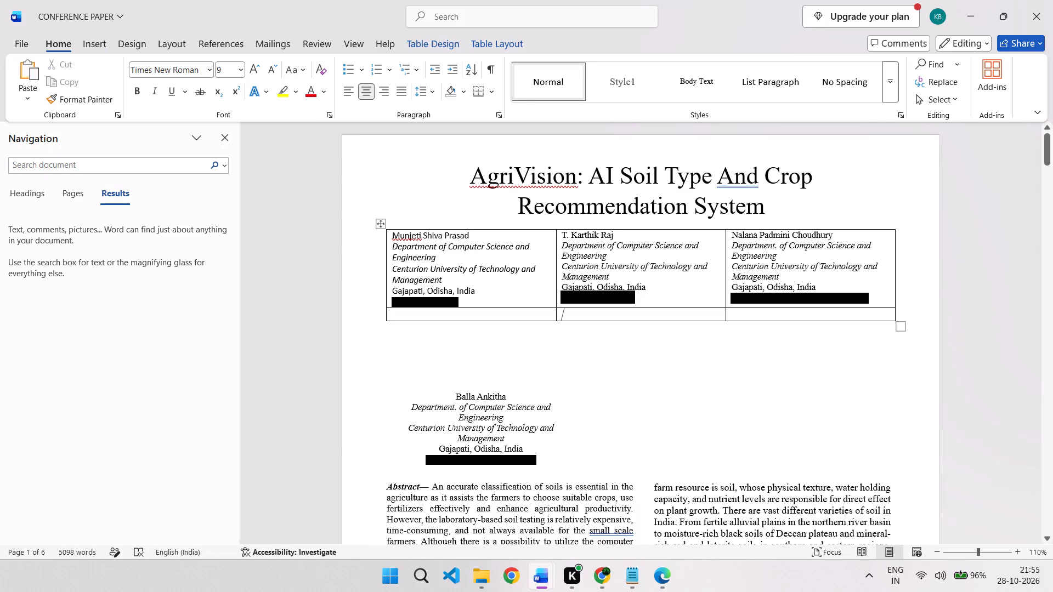
key(ctrl+v)
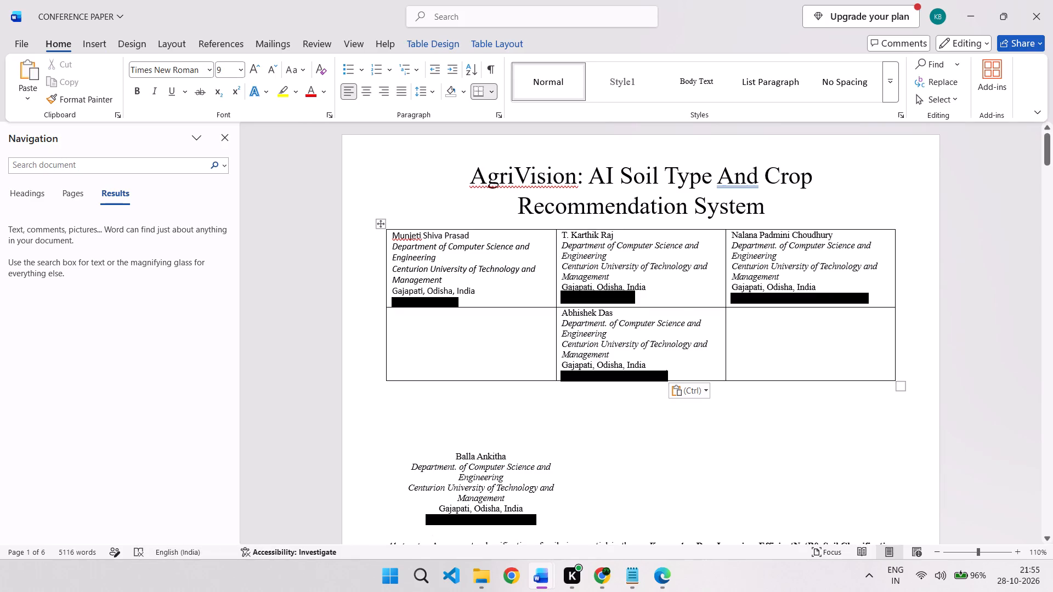
drag(543, 520, 463, 457)
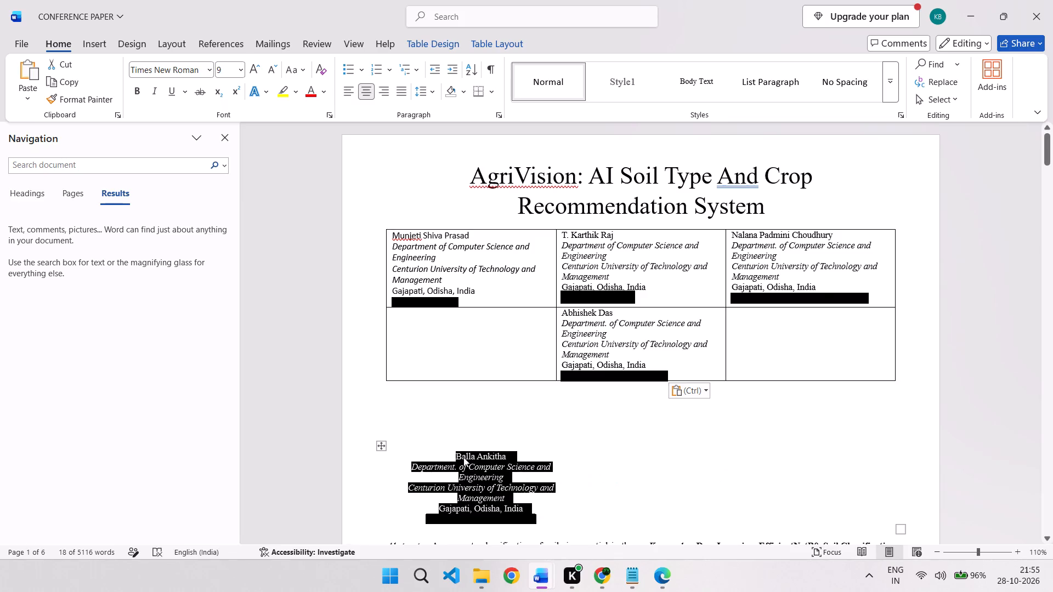
key(ctrl+x)
click(427, 342)
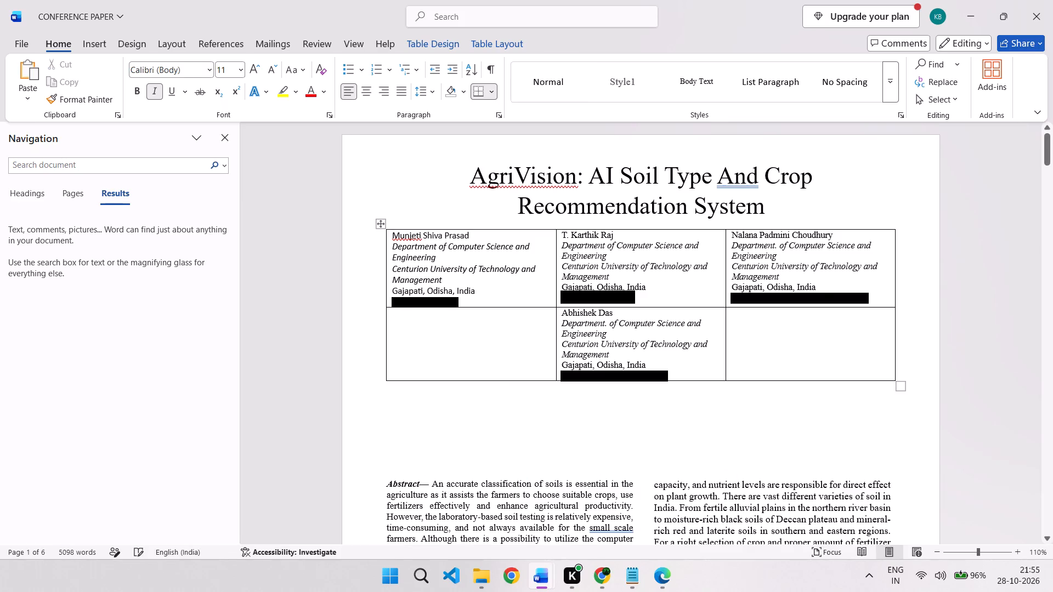
key(ctrl+v)
Center all author details in the new table and set their font to Times New Roman.
drag(392, 237, 774, 357)
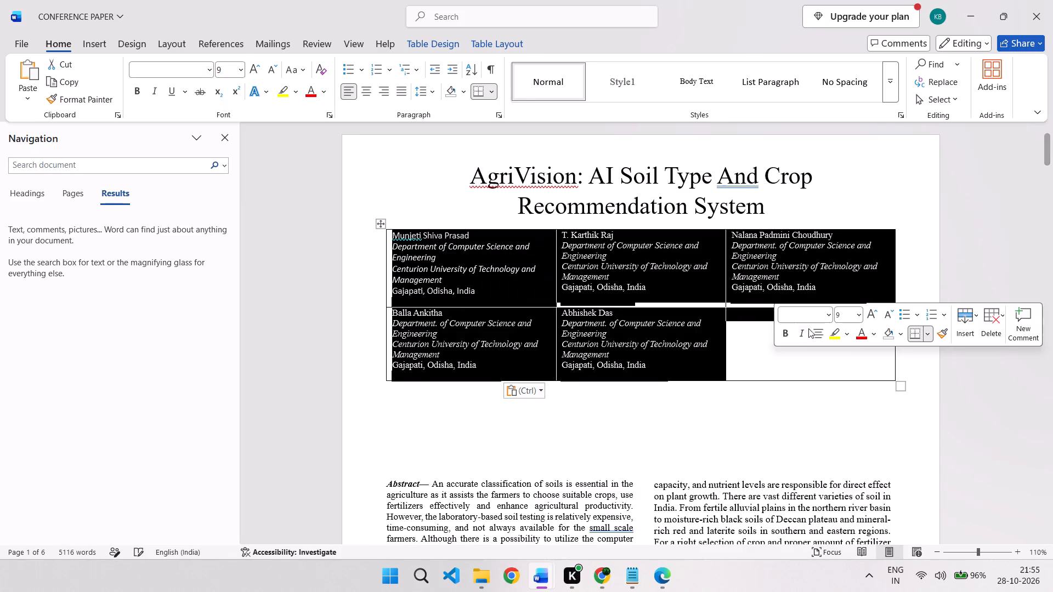
click(822, 332)
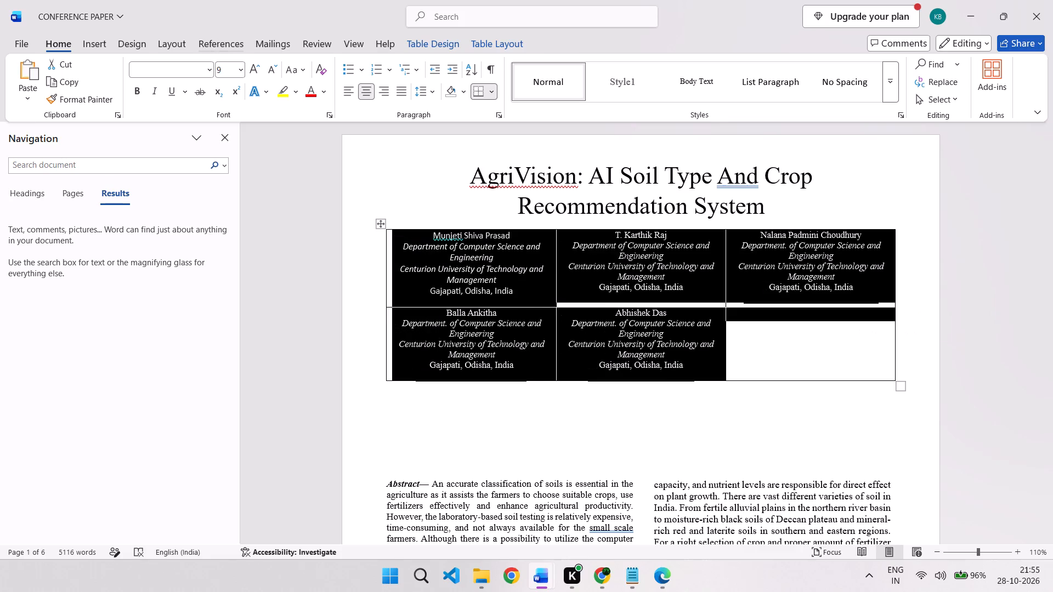
click(183, 70)
text(tim)
key(Return)
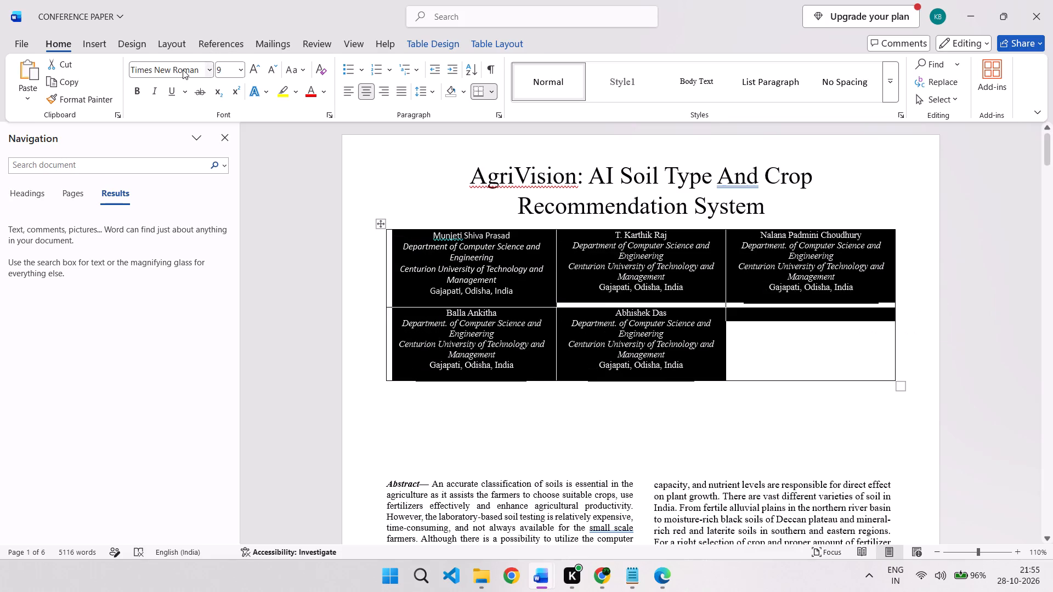
Remove all borders from the new author table.
click(479, 47)
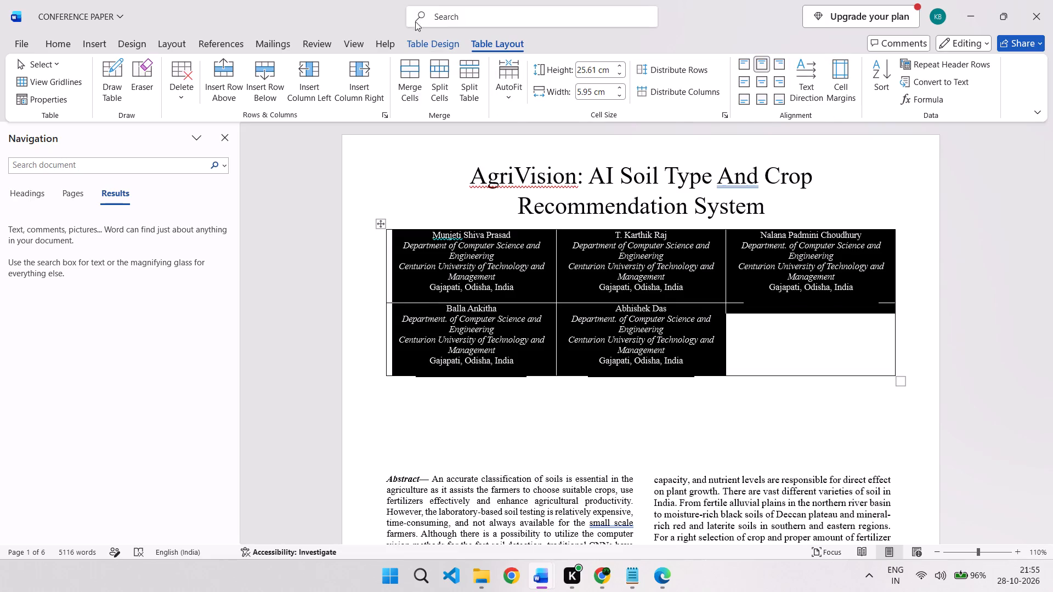
click(434, 35)
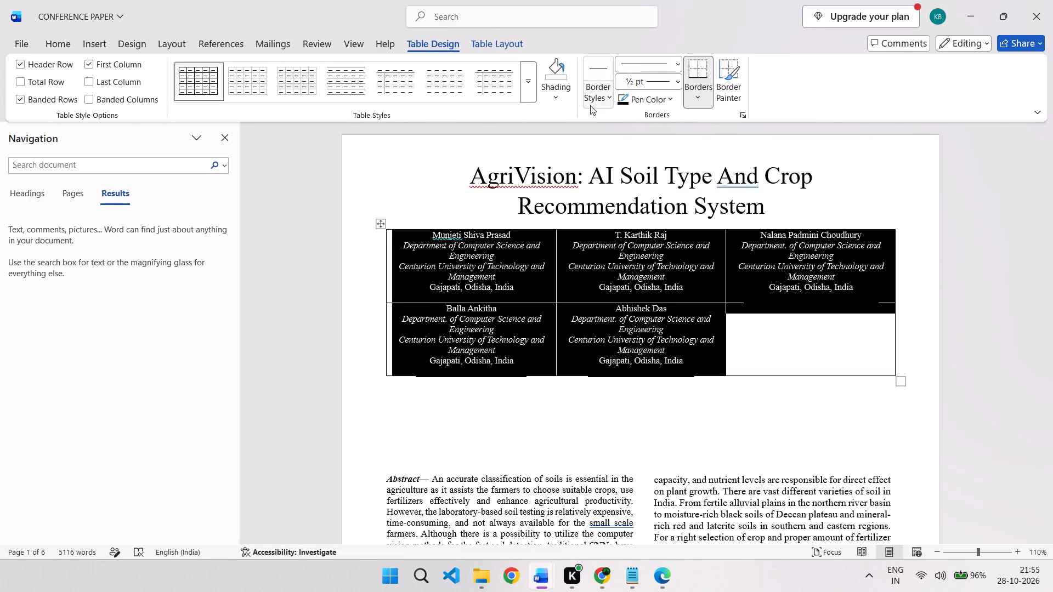
click(688, 98)
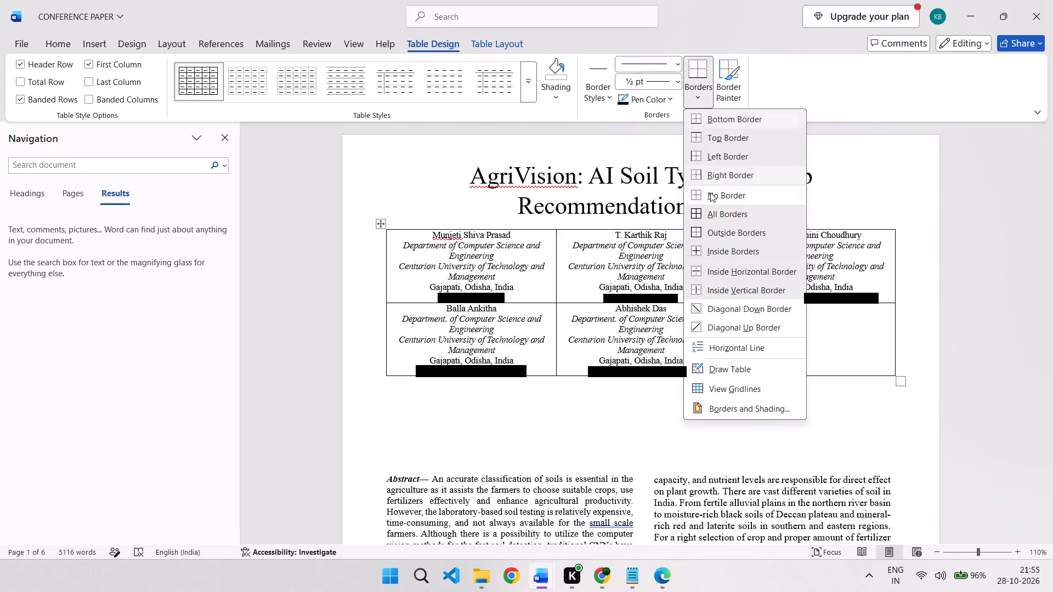
click(716, 199)
click(867, 214)
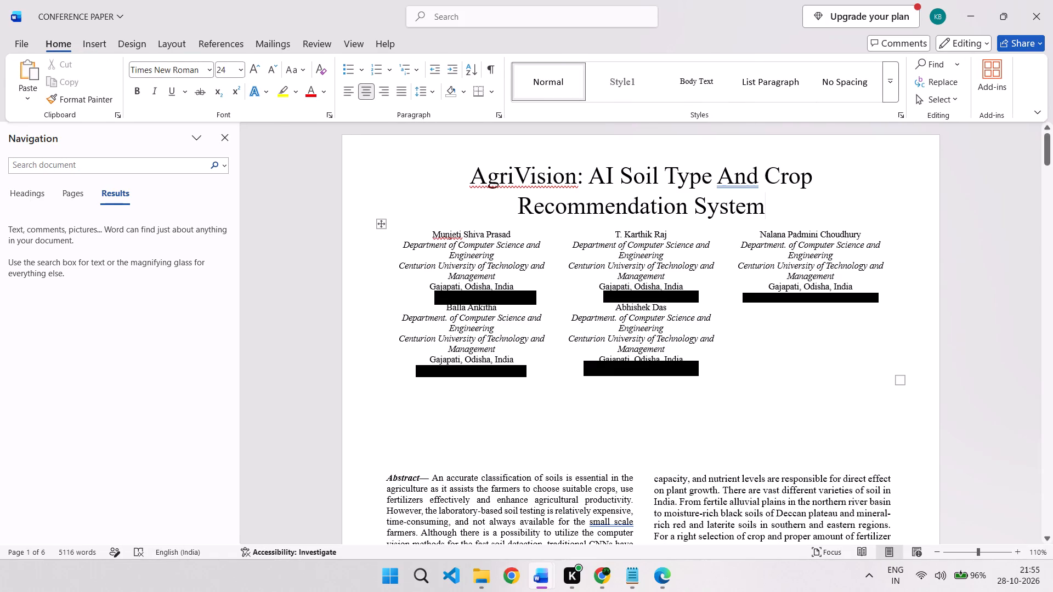
Add a blank line below the third author's email address to separate the two author rows.
click(888, 296)
key(Return)
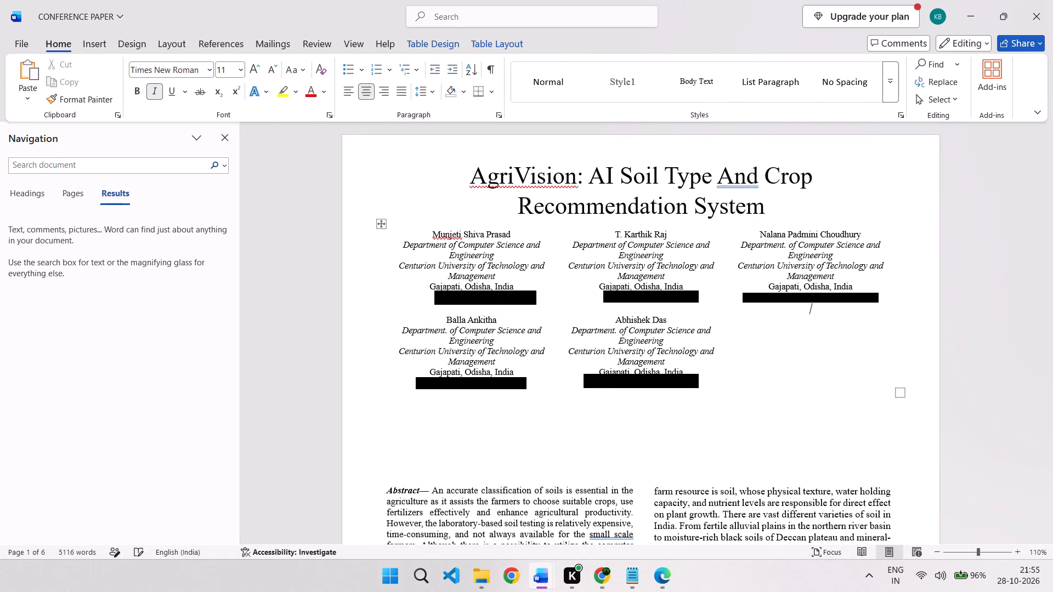
Undo the automatic hyperlink on the third author's email address in the first row.
click(885, 297)
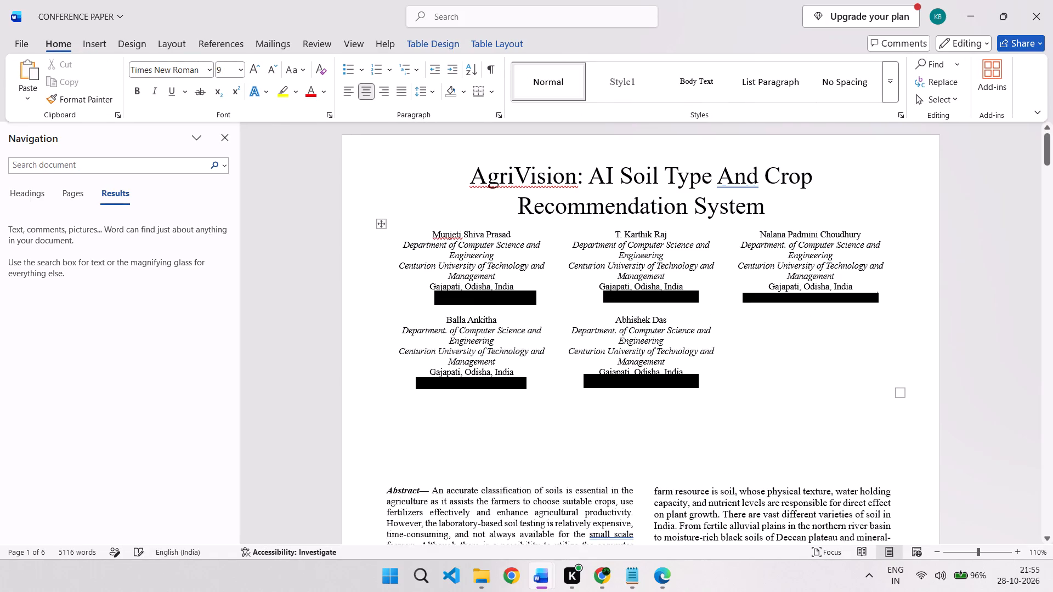
drag(879, 298, 744, 301)
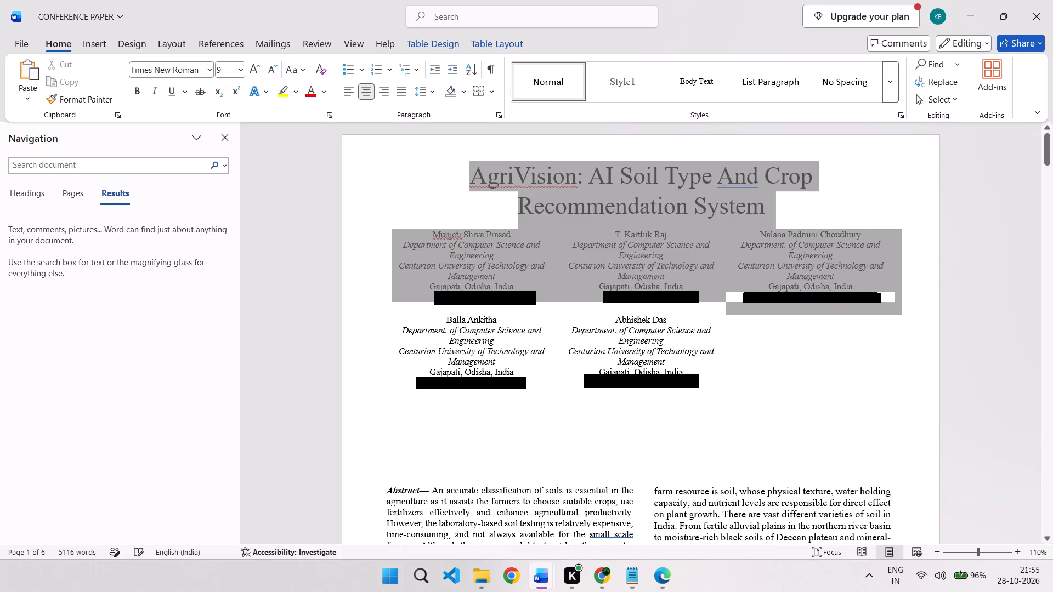
drag(744, 301, 743, 300)
click(743, 300)
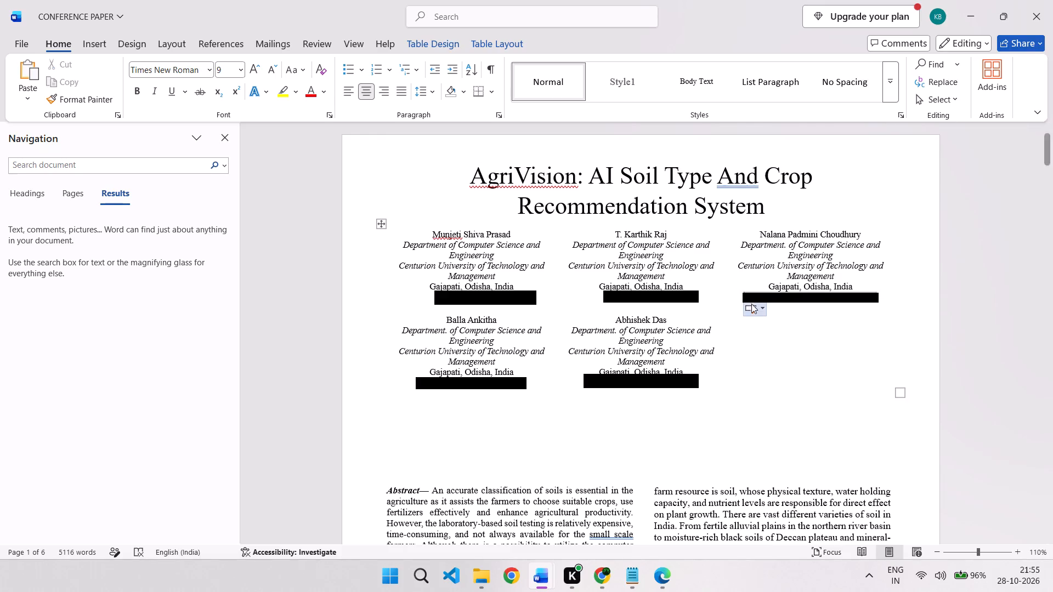
click(757, 306)
click(771, 321)
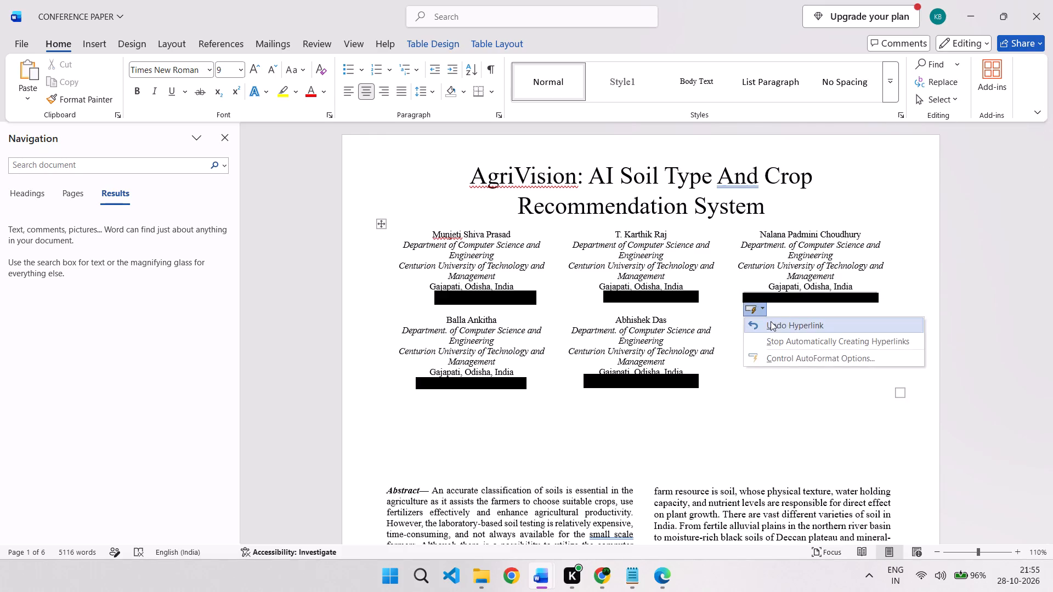
click(771, 333)
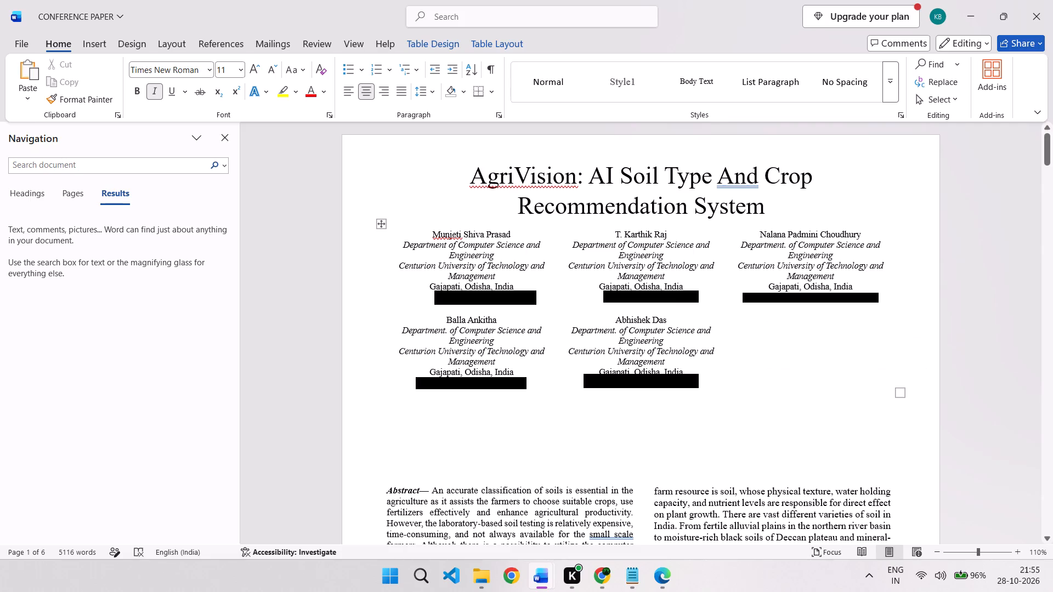
Add a second blank line below the third author's email address in the first row.
click(790, 301)
click(785, 303)
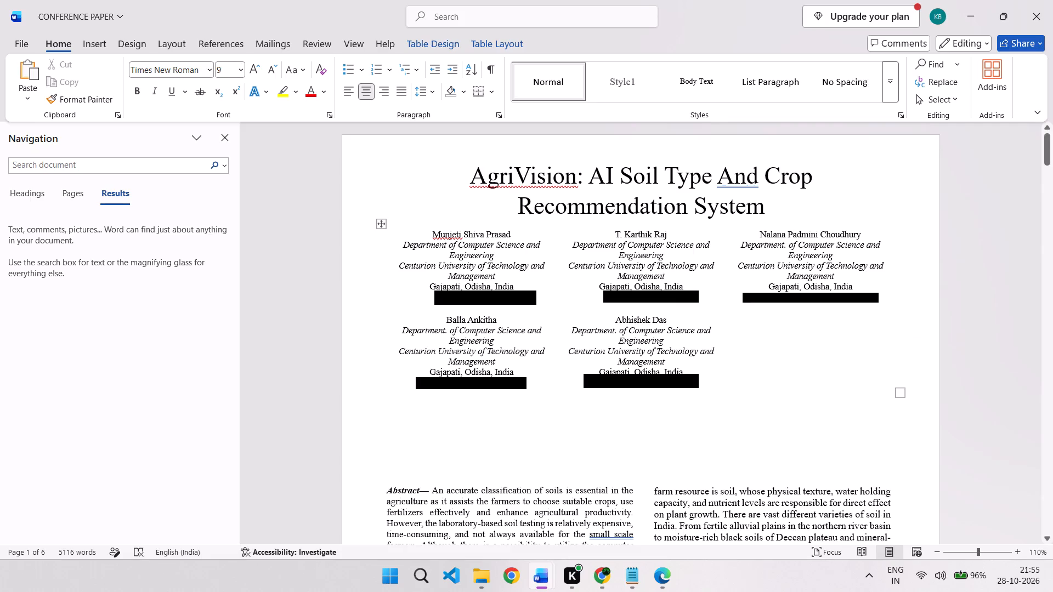
key(Return)
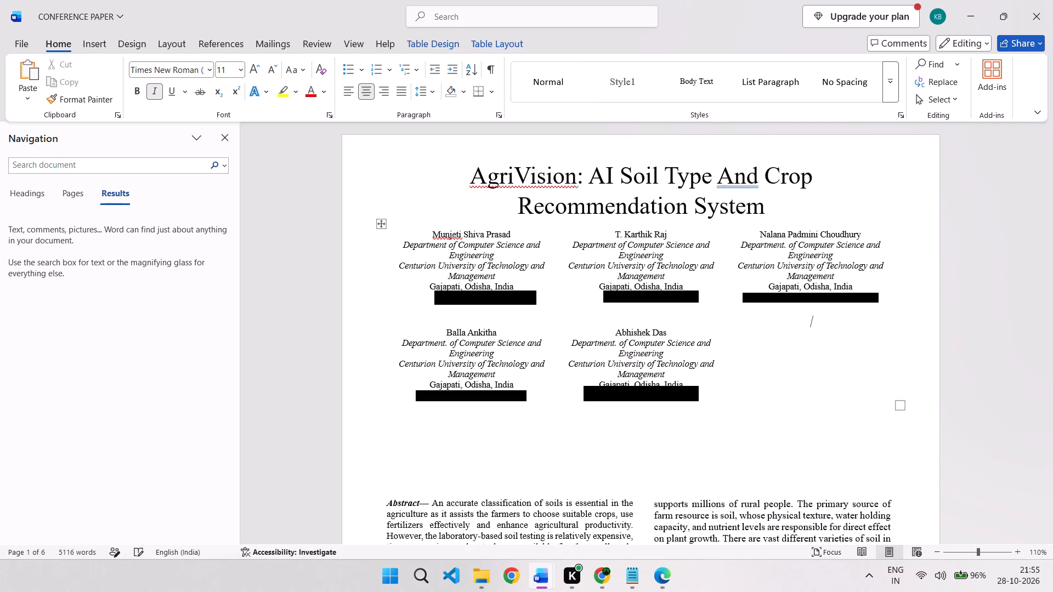
click(734, 336)
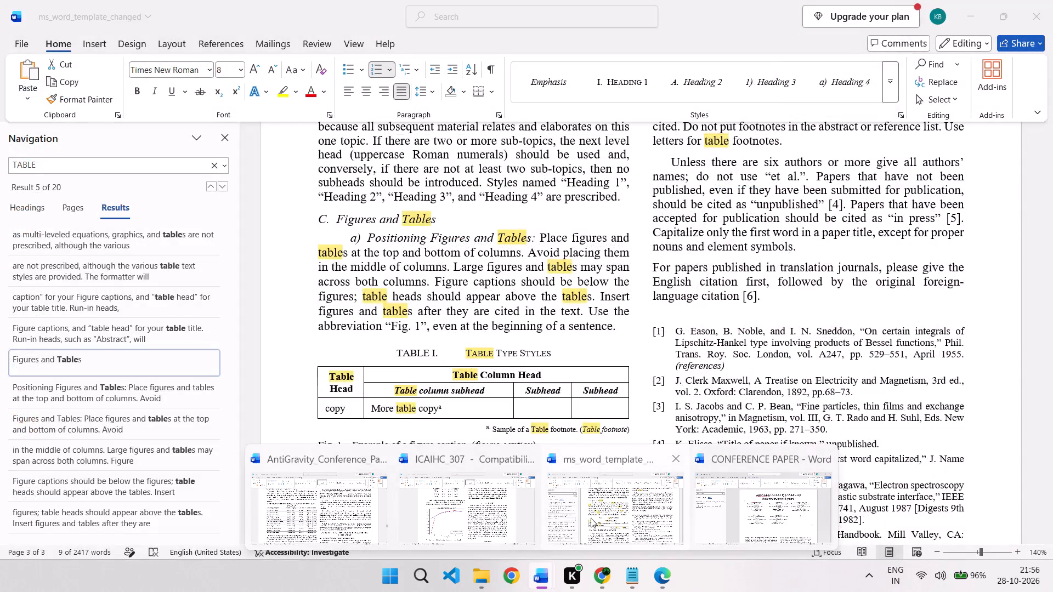
Switch to the ICAIHC_307 document and examine the spacing between the two author rows under its title.
click(492, 511)
scroll(540, 338, up, 8)
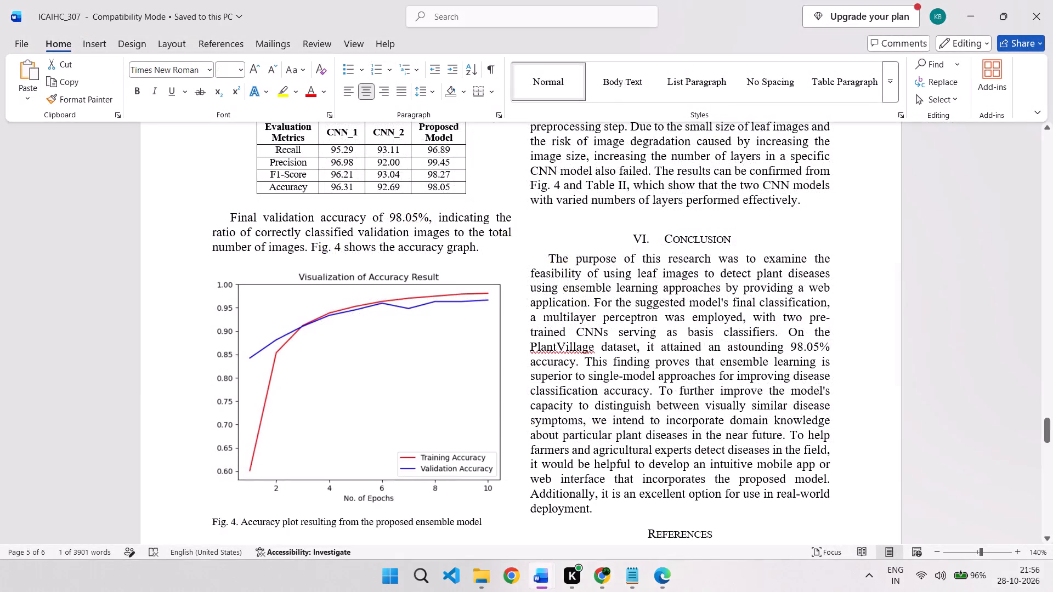
scroll(540, 338, up, 9)
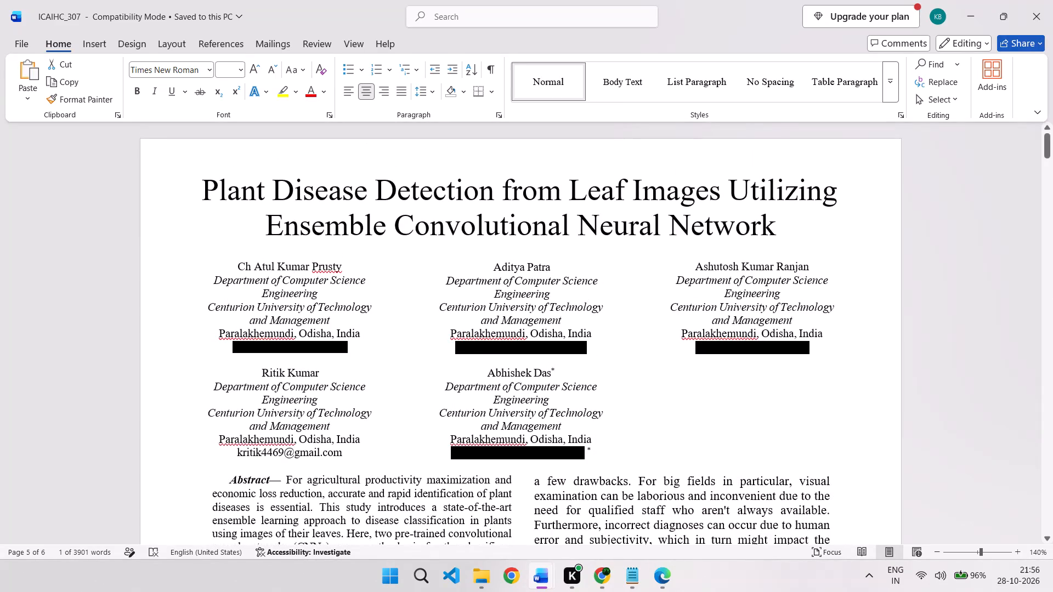
click(530, 356)
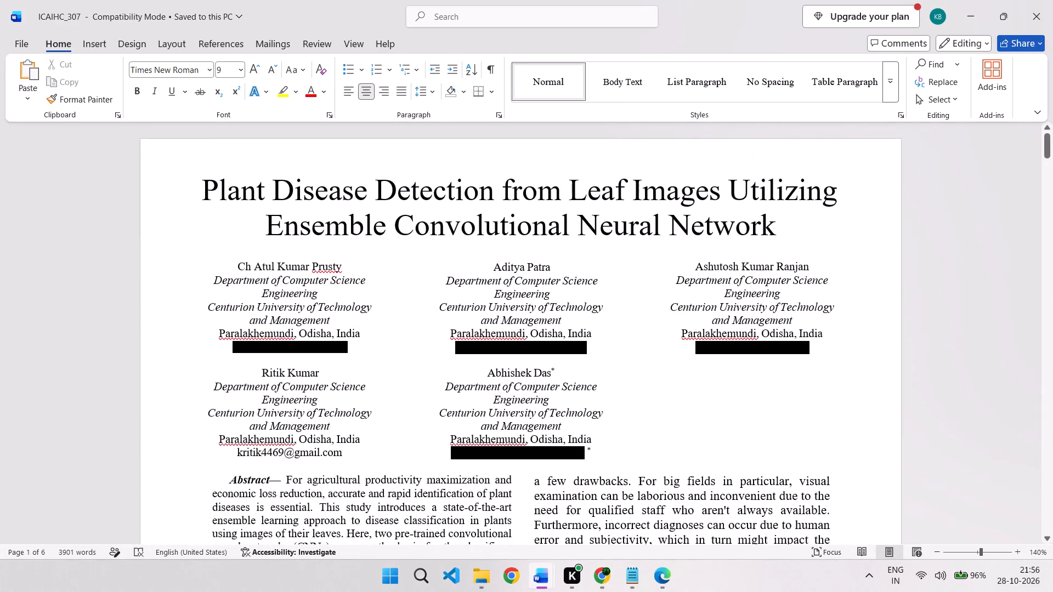
click(738, 368)
click(730, 358)
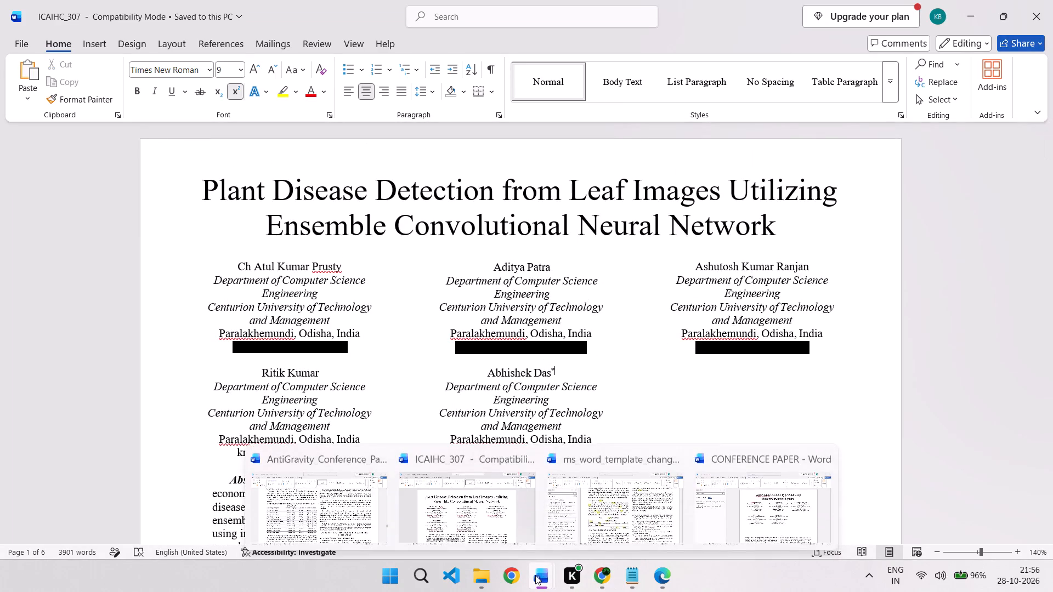
Switch back to the CONFERENCE PAPER document and remove the extra blank line below the third author's email address.
click(805, 506)
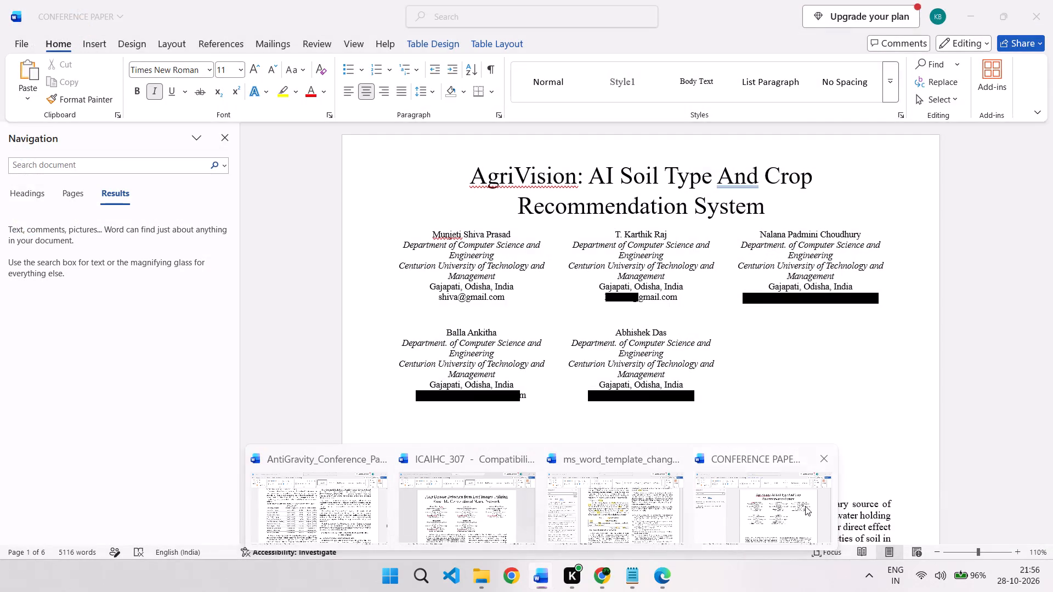
click(670, 316)
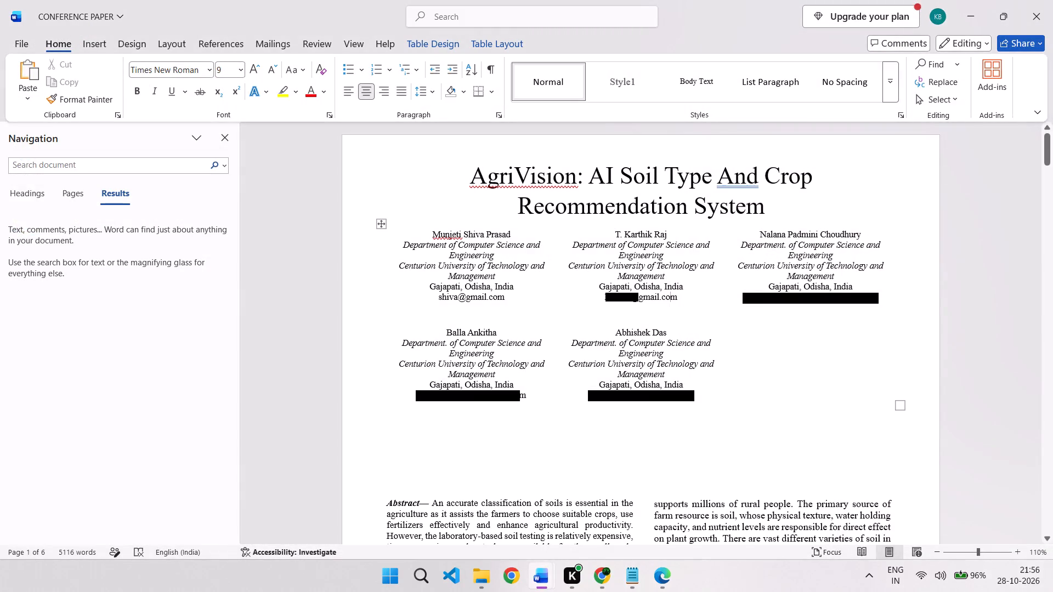
click(789, 324)
key(BackSpace)
key(BackSpace)
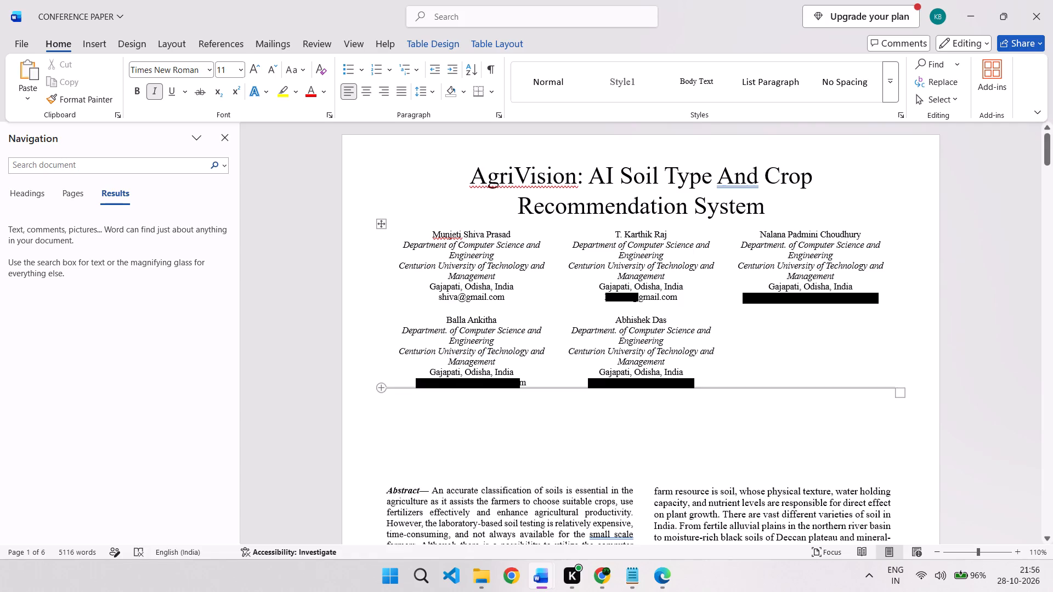
Delete the leftover blank paragraphs and empty table between the author table and the Abstract.
drag(386, 397, 397, 471)
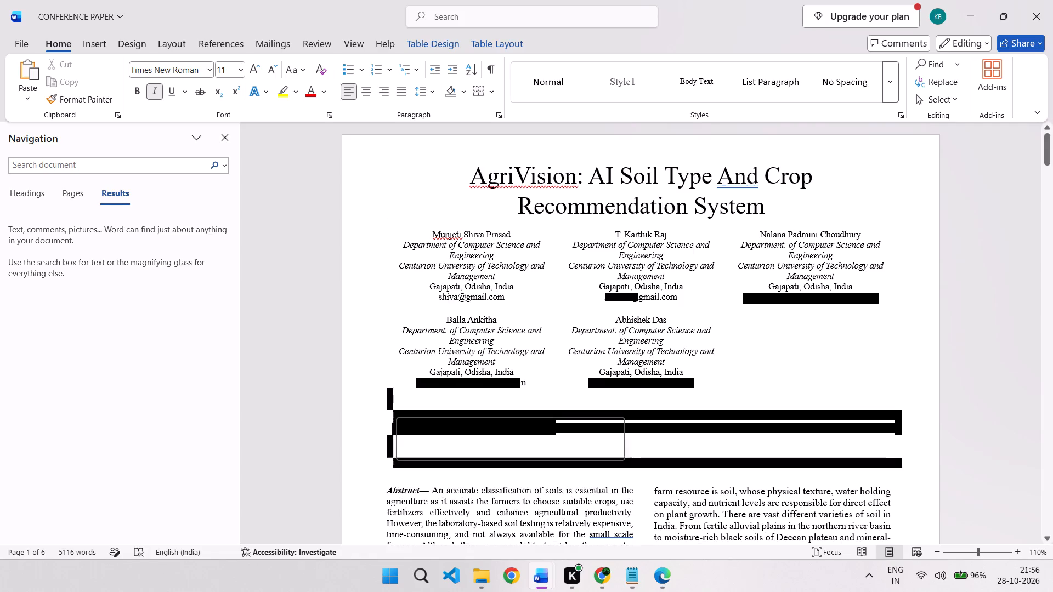
key(BackSpace)
Compare the layout of the paper's first page with the CONFERENCE PAPER PDF open in Microsoft Edge.
scroll(397, 471, down, 1)
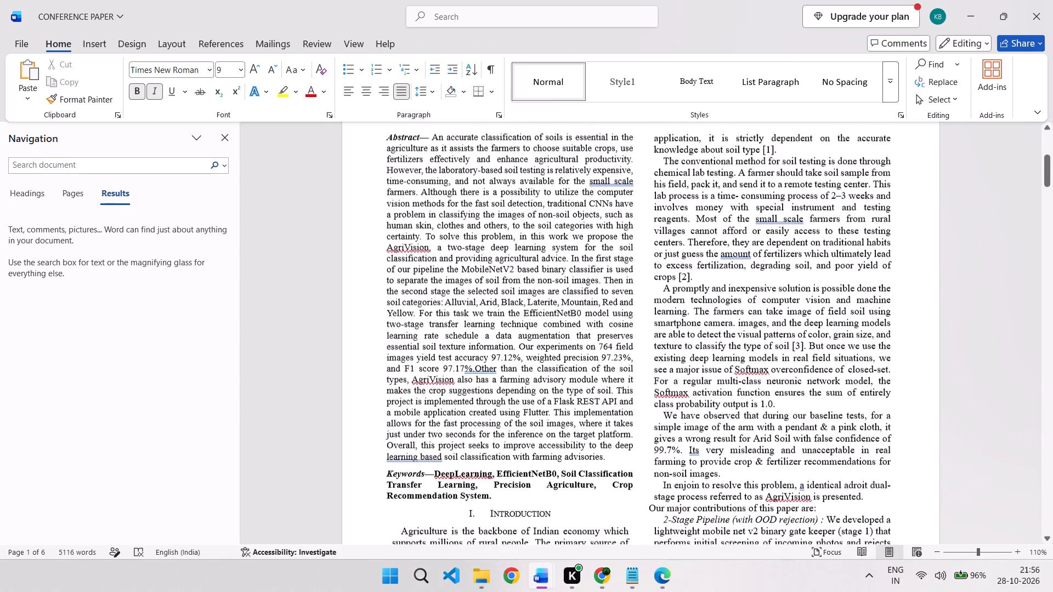
scroll(397, 471, down, 2)
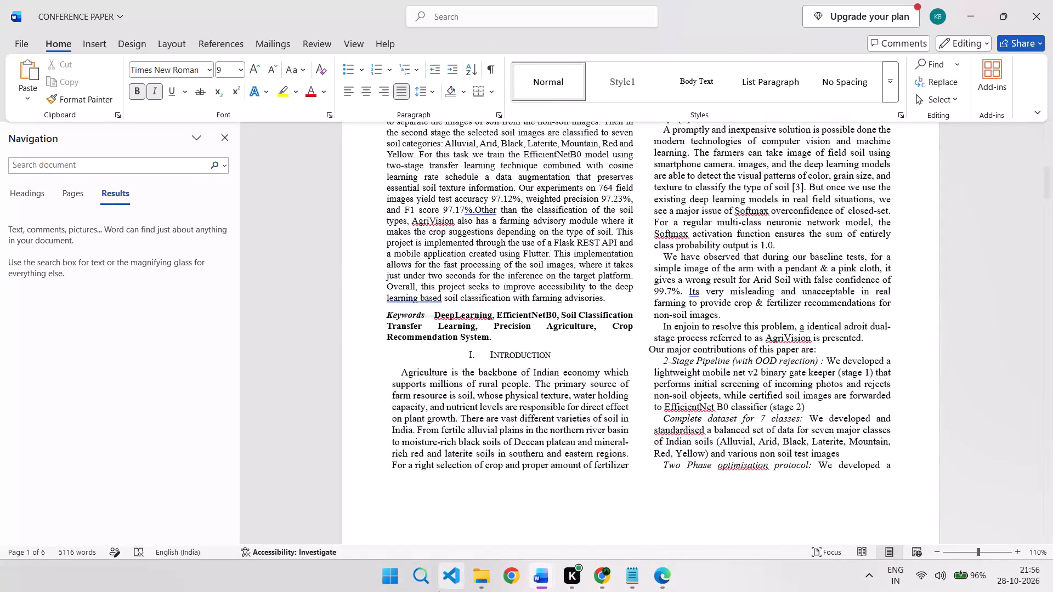
click(665, 563)
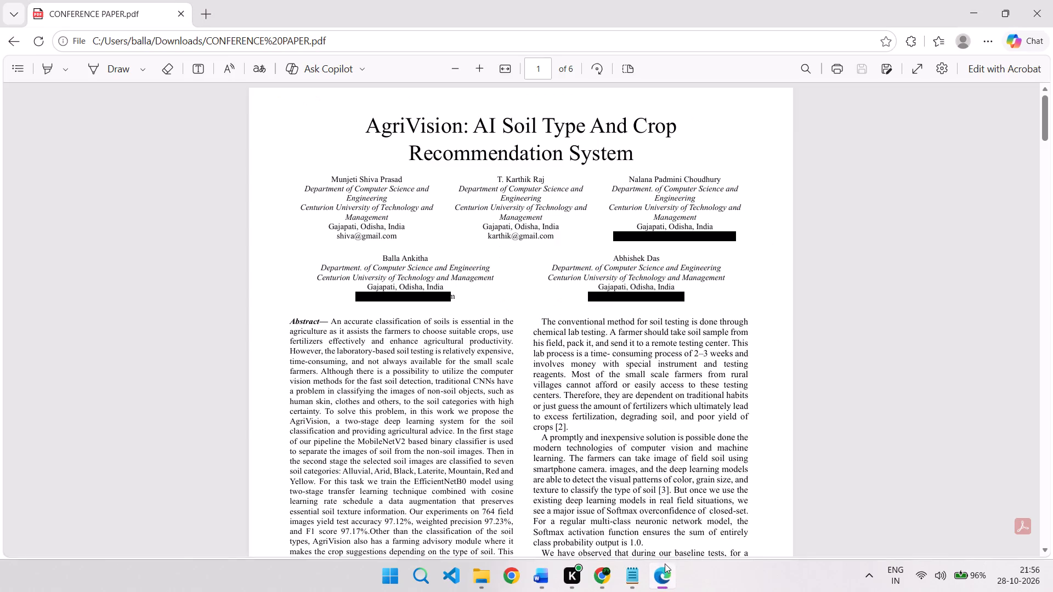
scroll(636, 359, down, 2)
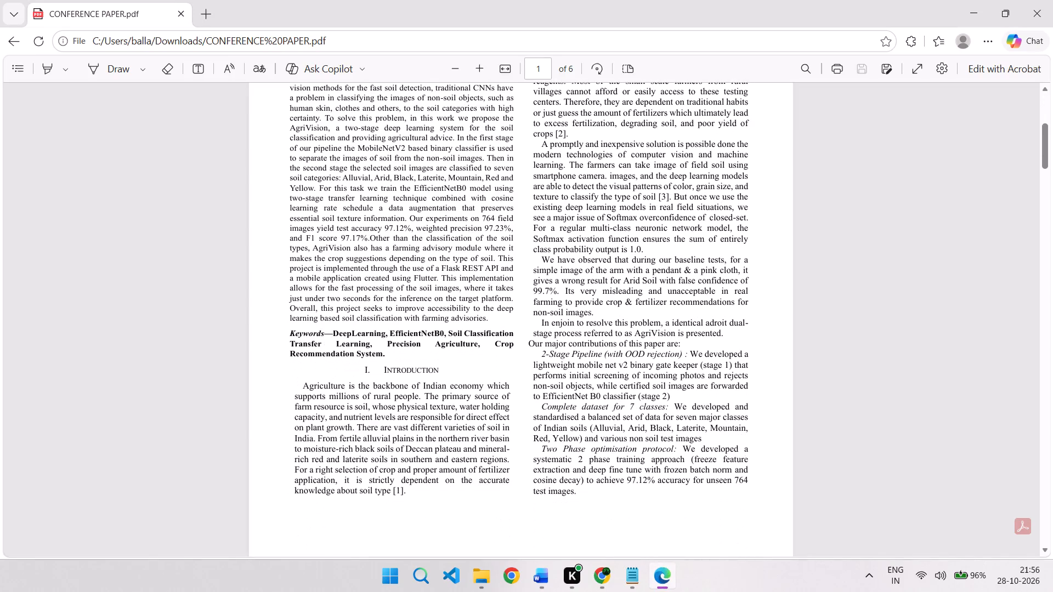
scroll(636, 359, down, 1)
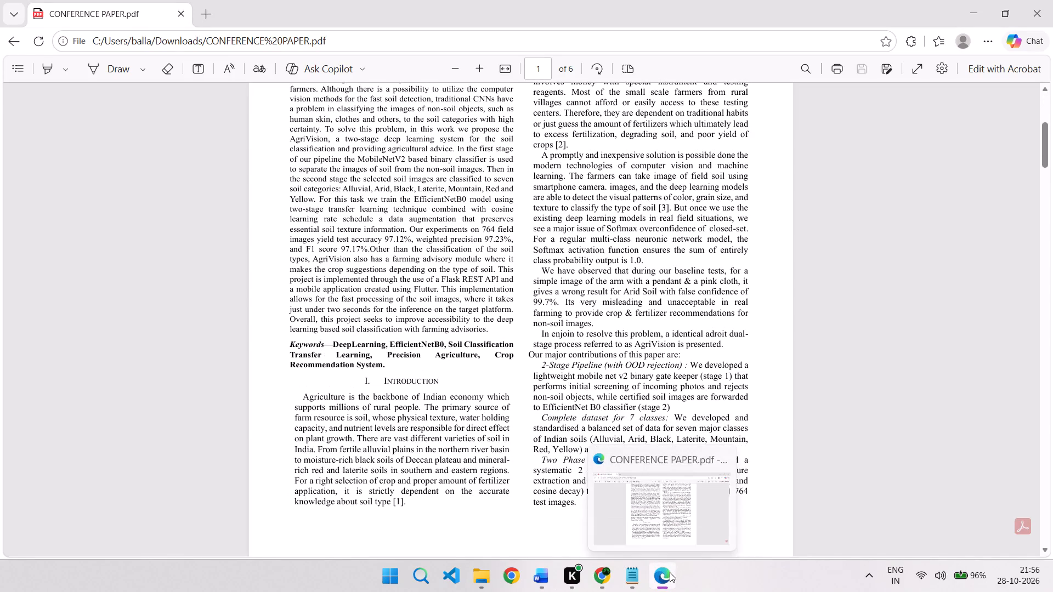
click(638, 517)
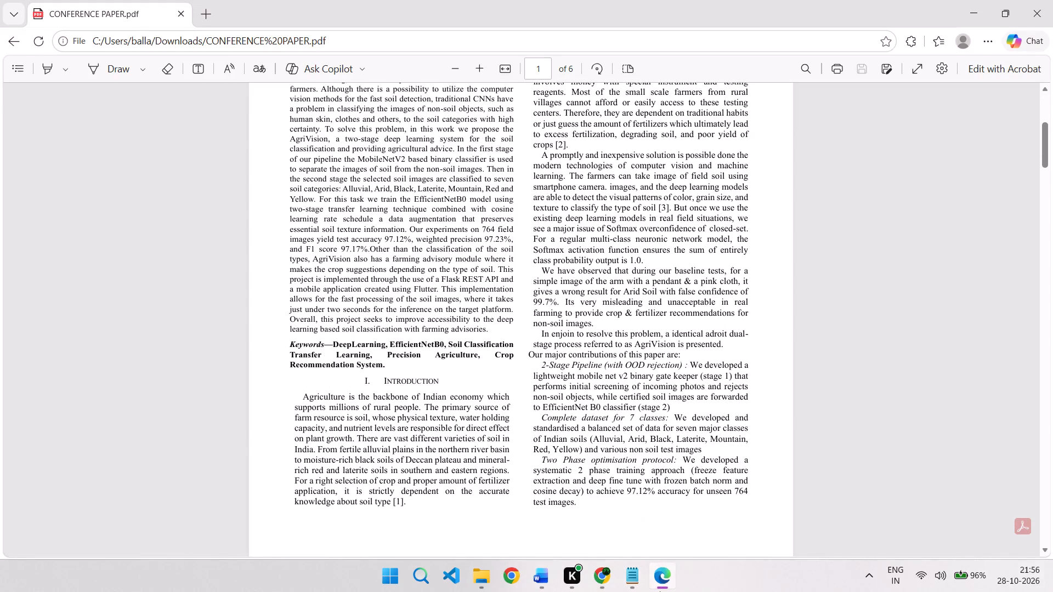
click(660, 591)
scroll(618, 473, up, 1)
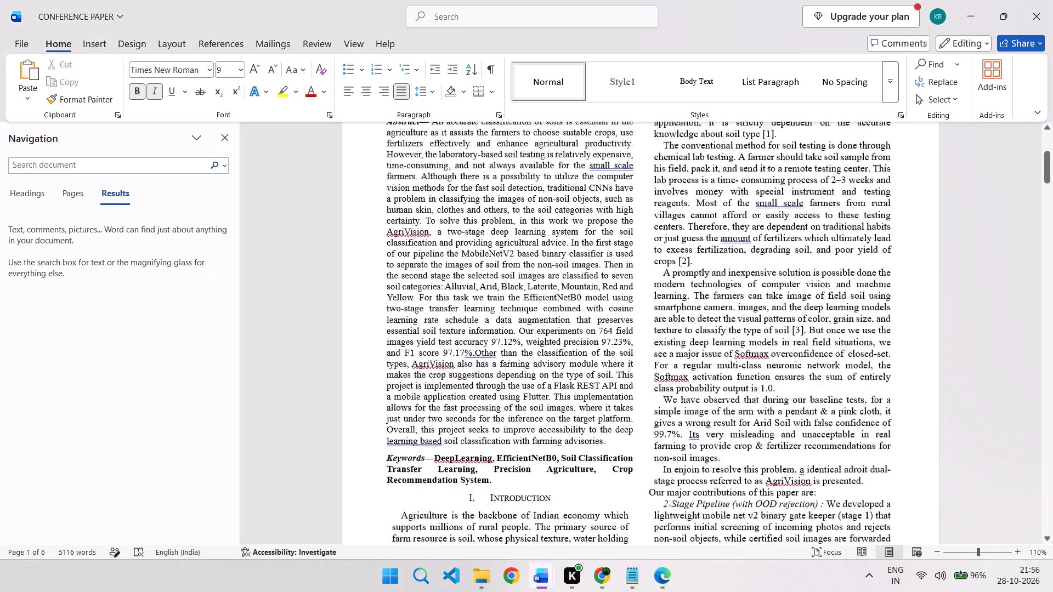
scroll(618, 473, up, 1)
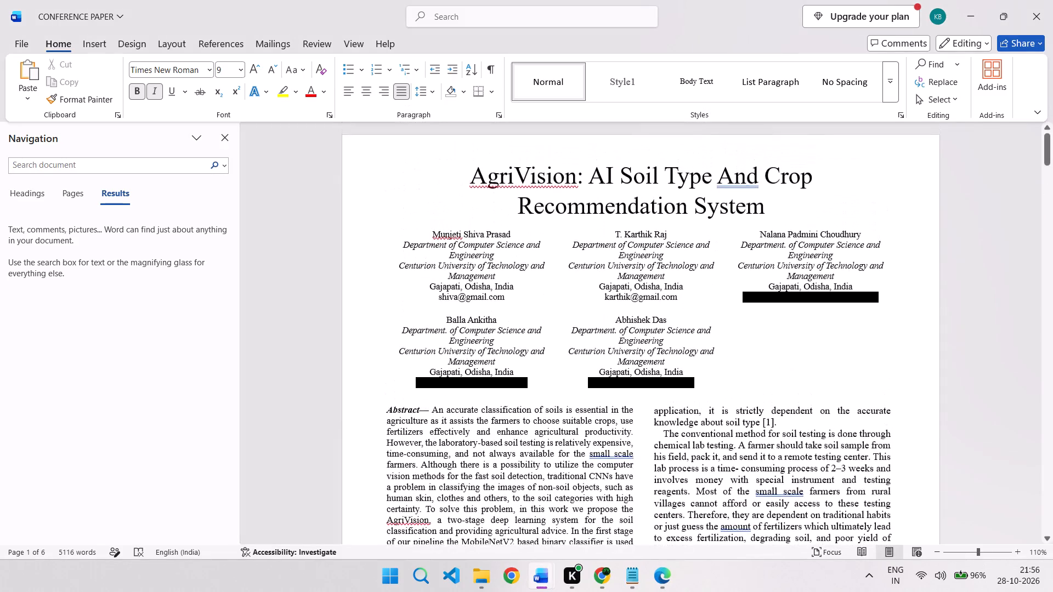
Undo the automatic hyperlink on the fifth author's email address in the second row.
click(523, 390)
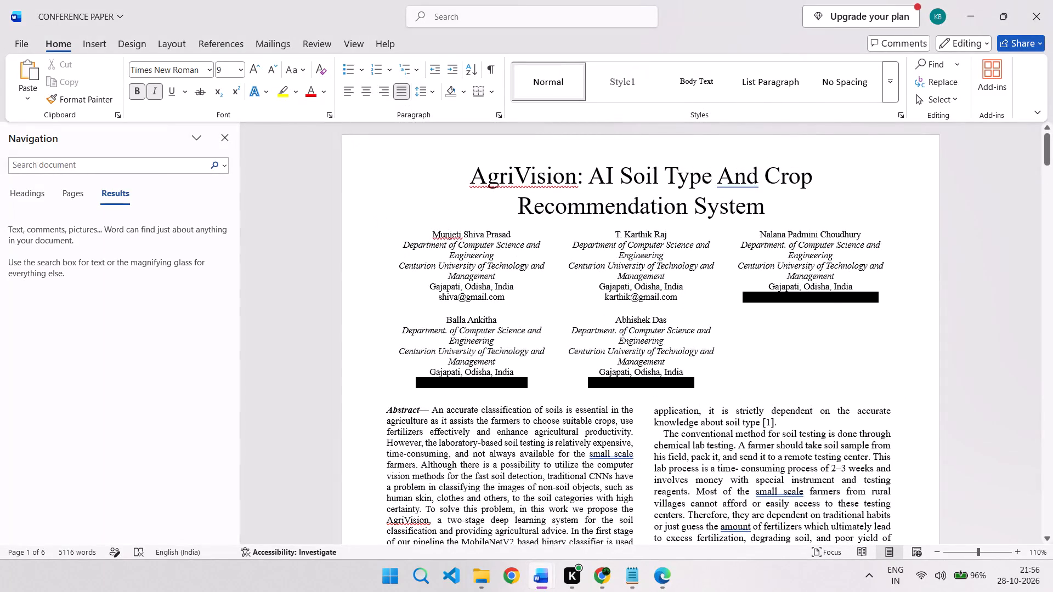
click(699, 382)
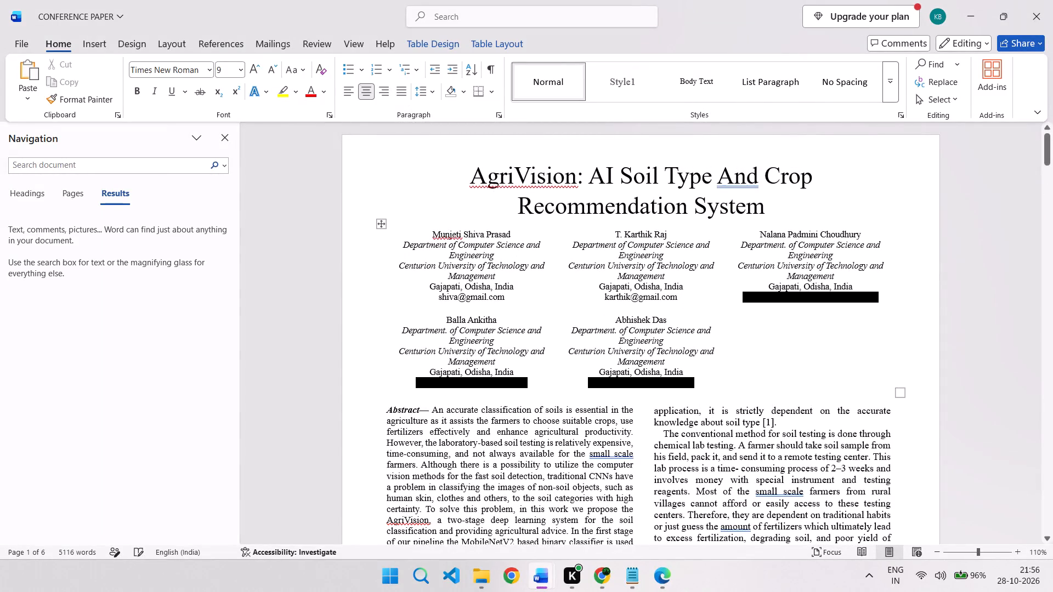
key(Down)
key(Up)
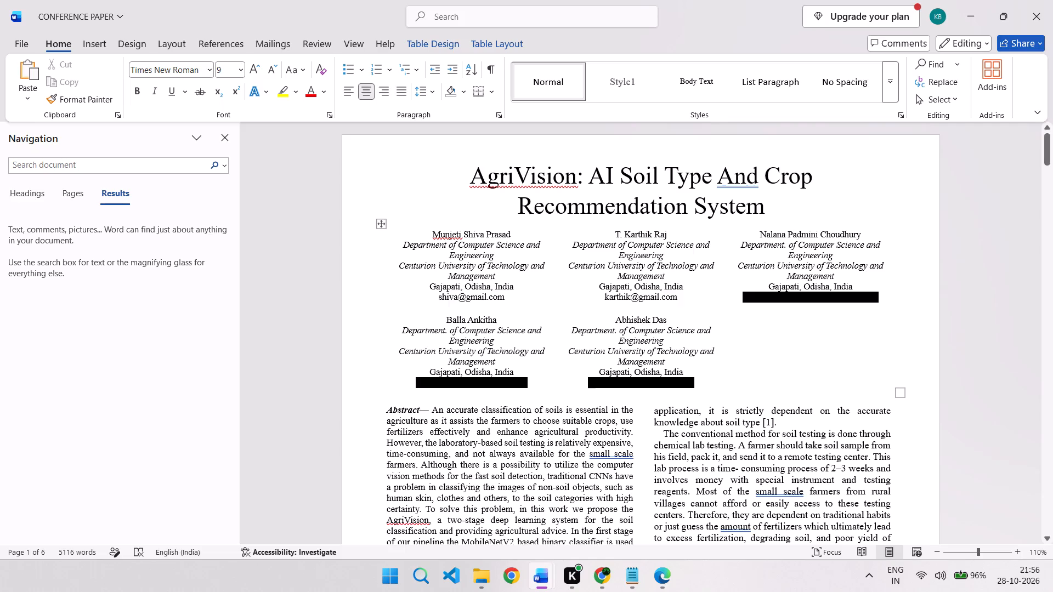
click(595, 383)
click(590, 387)
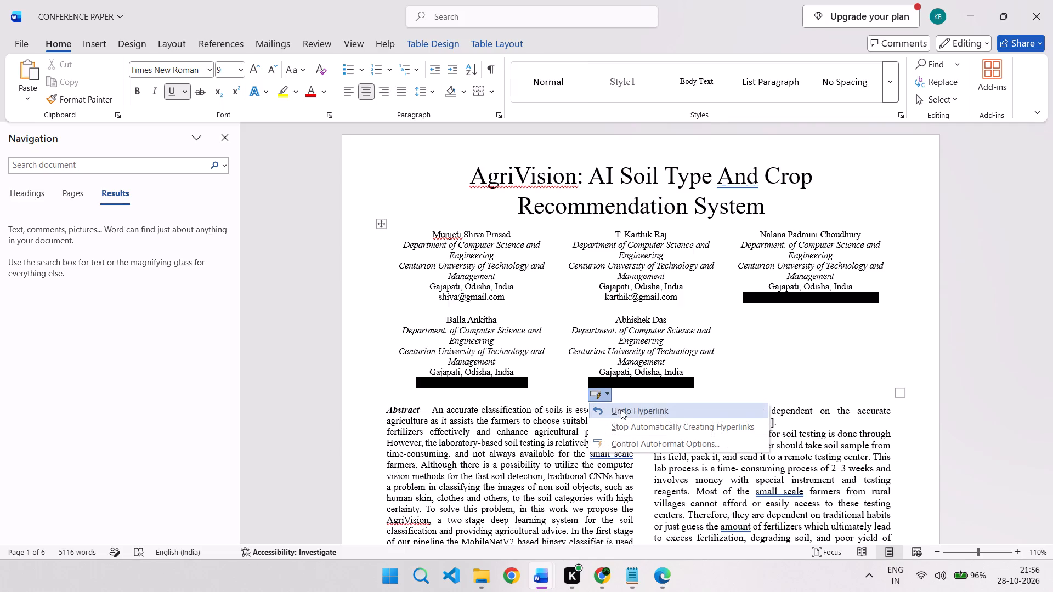
click(621, 409)
click(710, 395)
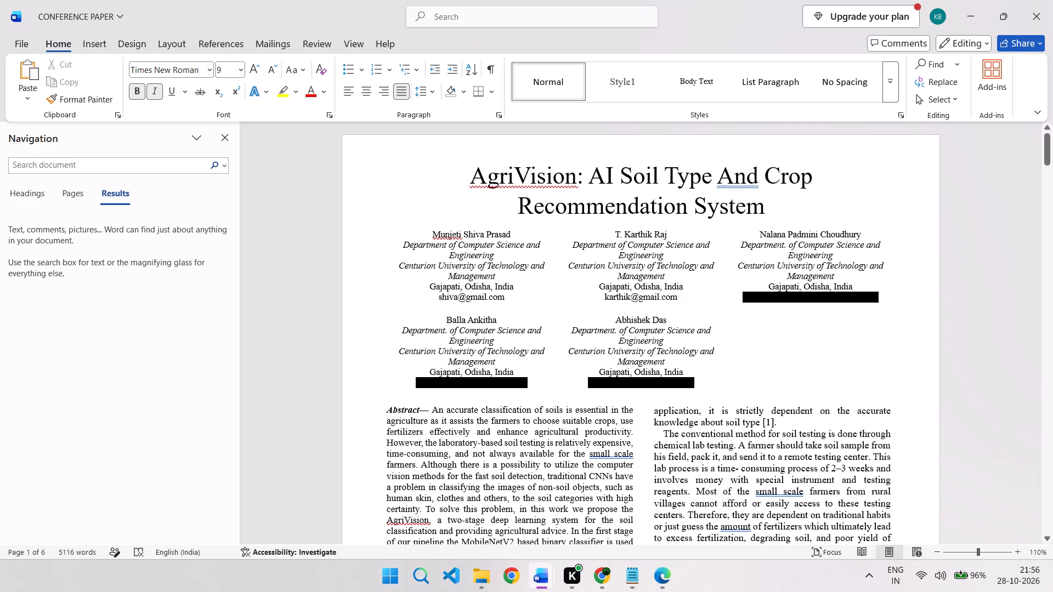
Review the layout and heading spacing of the first two pages, from the Abstract through the Methodology section.
scroll(687, 354, down, 2)
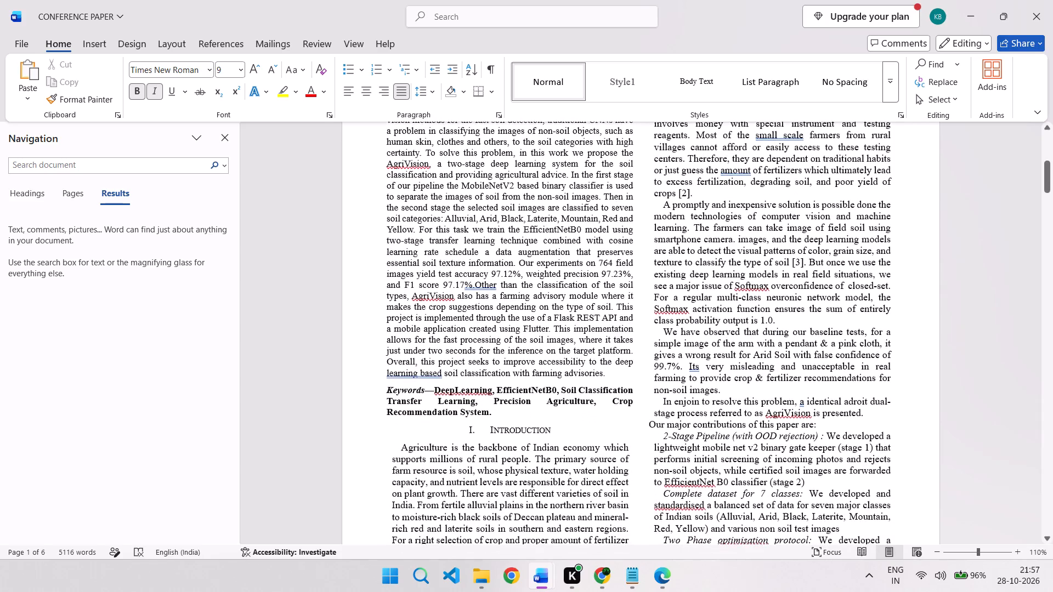
scroll(687, 354, down, 2)
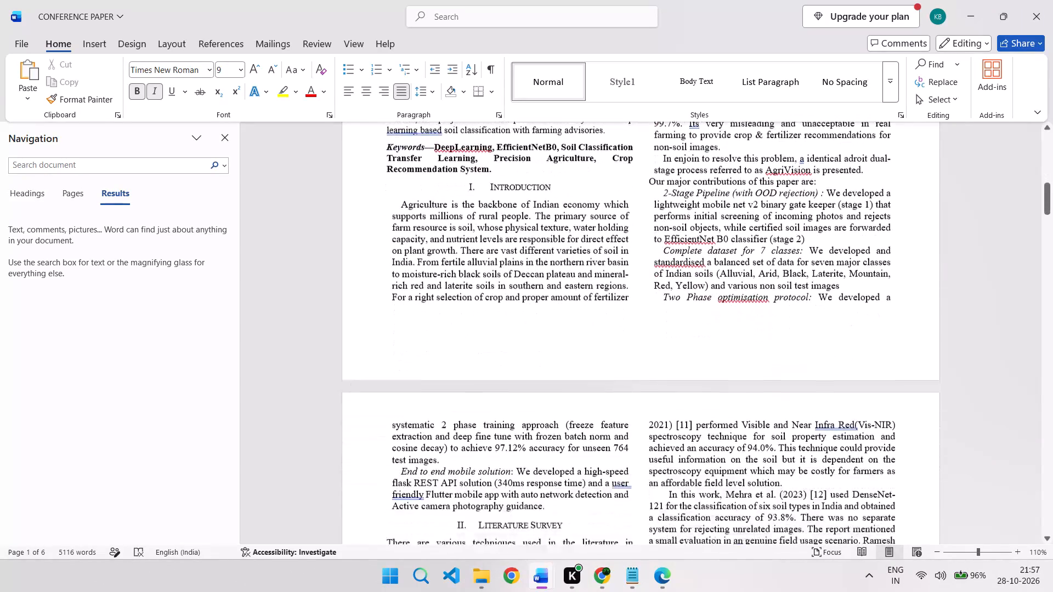
scroll(687, 354, down, 1)
scroll(538, 424, down, 3)
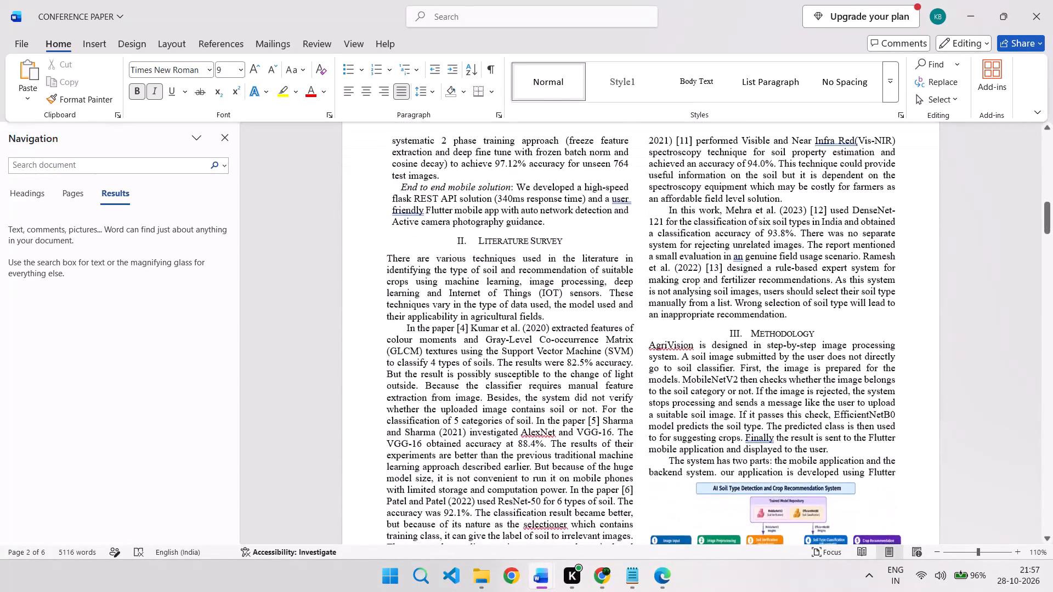
scroll(531, 378, down, 3)
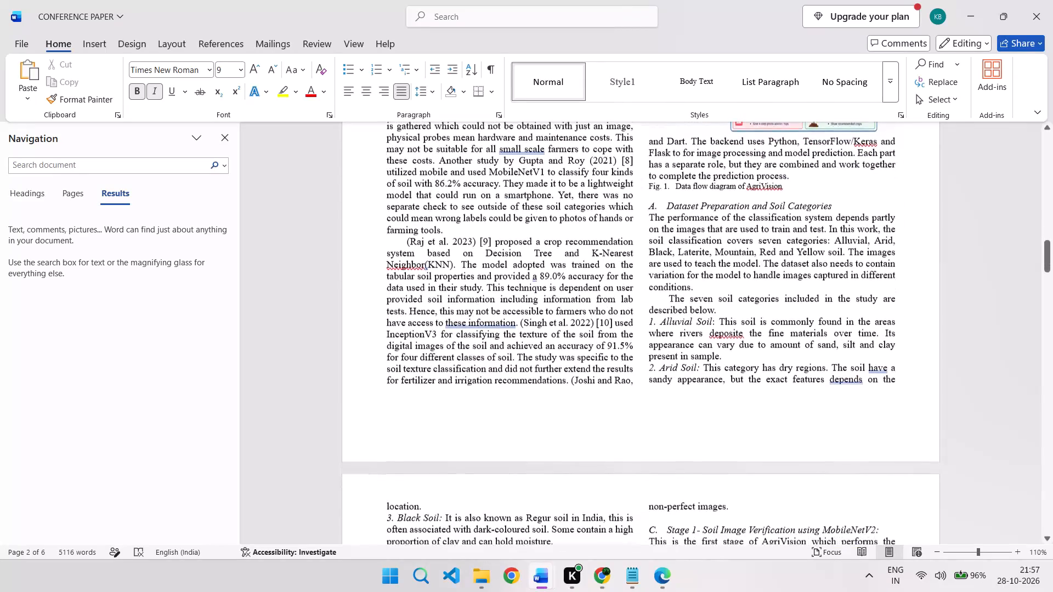
scroll(531, 378, up, 2)
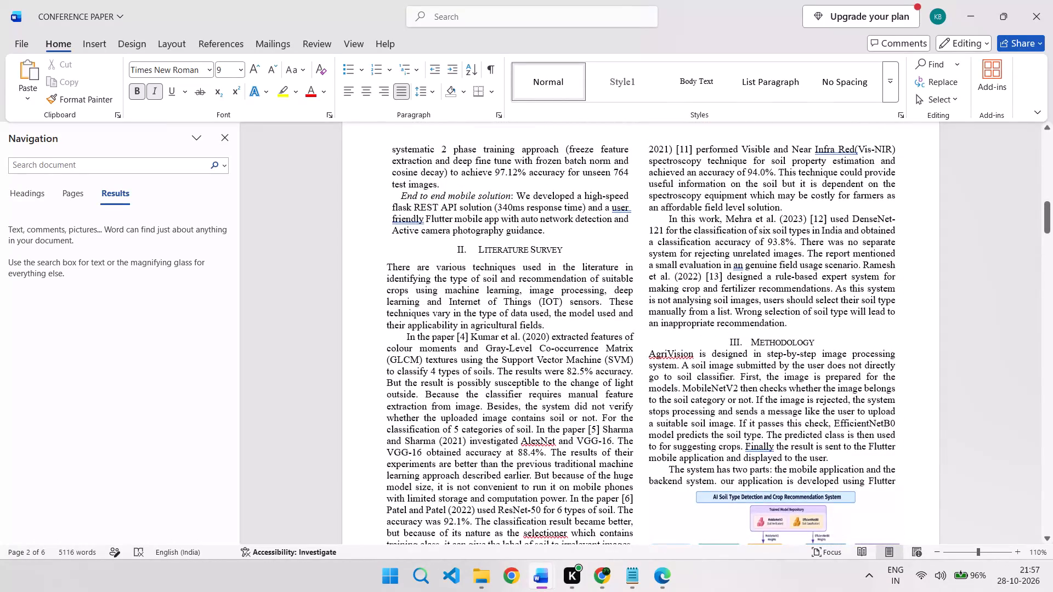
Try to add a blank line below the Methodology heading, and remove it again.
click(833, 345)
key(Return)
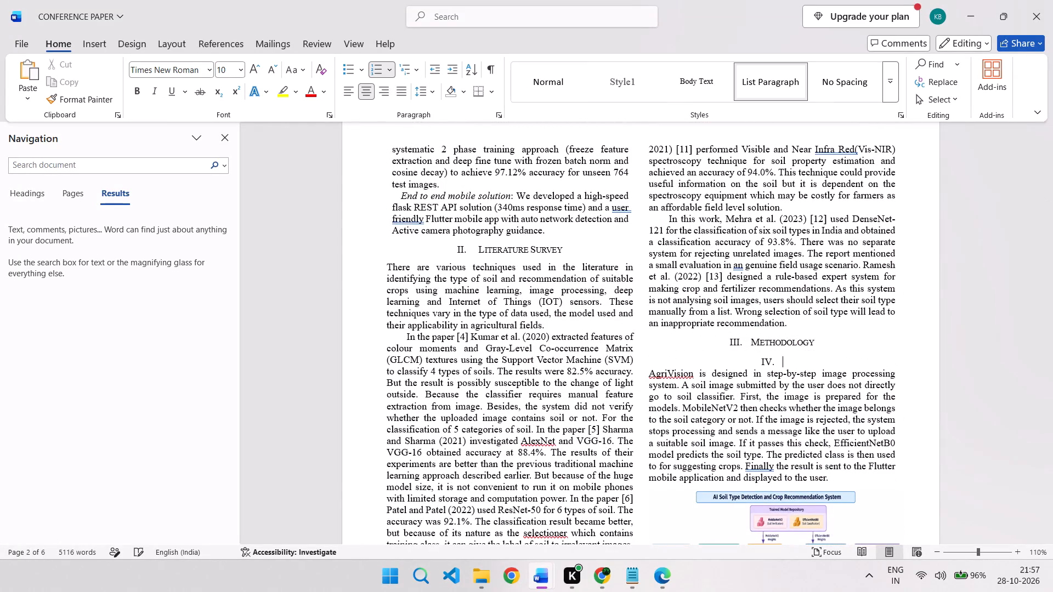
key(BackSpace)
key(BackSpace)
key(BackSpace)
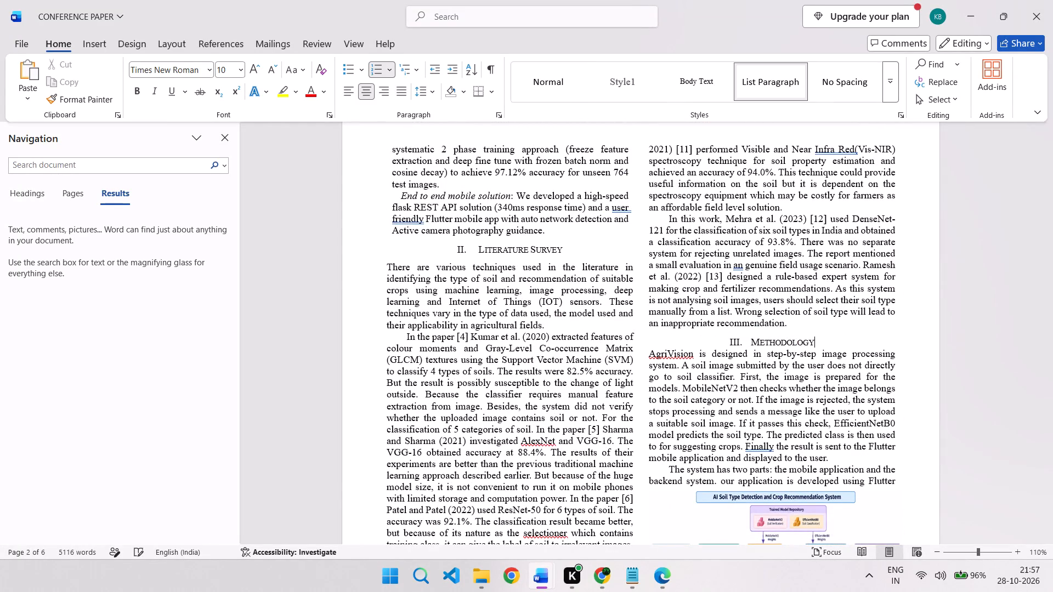
Set the Methodology heading's paragraph spacing to 0 pt before and 6 pt after.
click(496, 113)
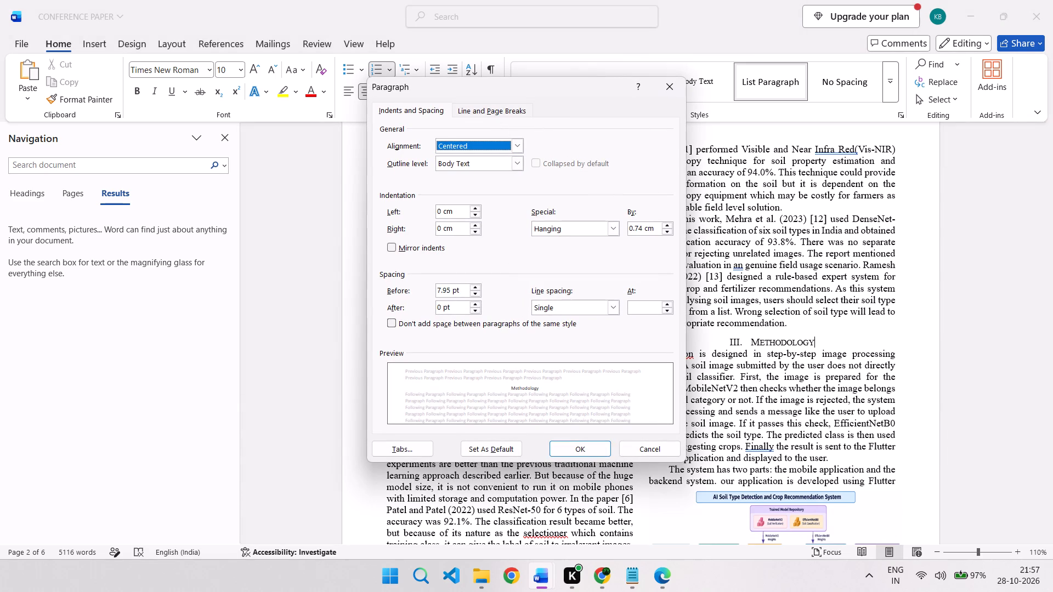
drag(450, 289, 437, 291)
key(0)
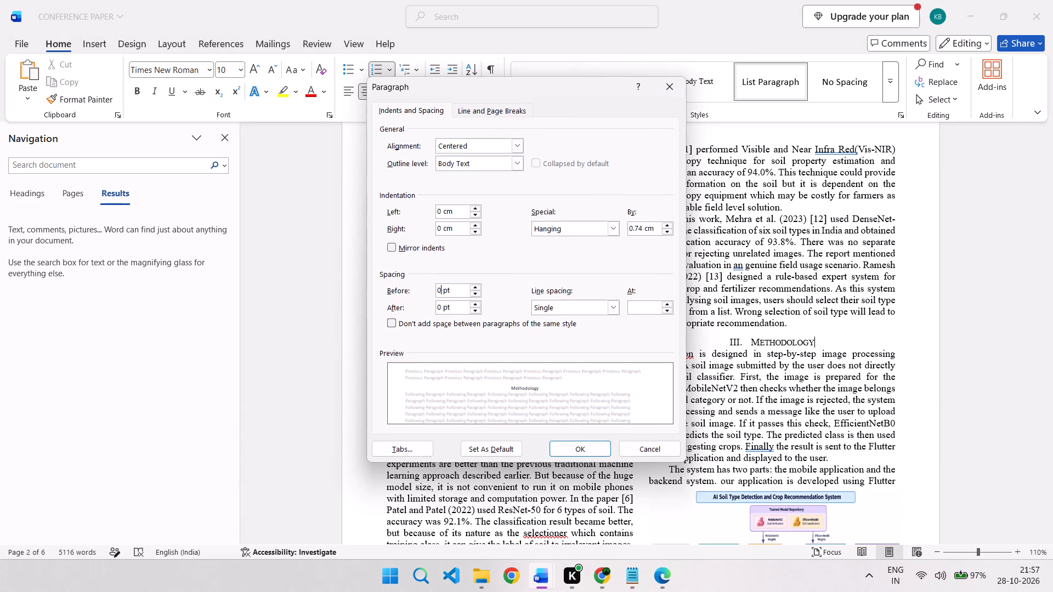
click(475, 306)
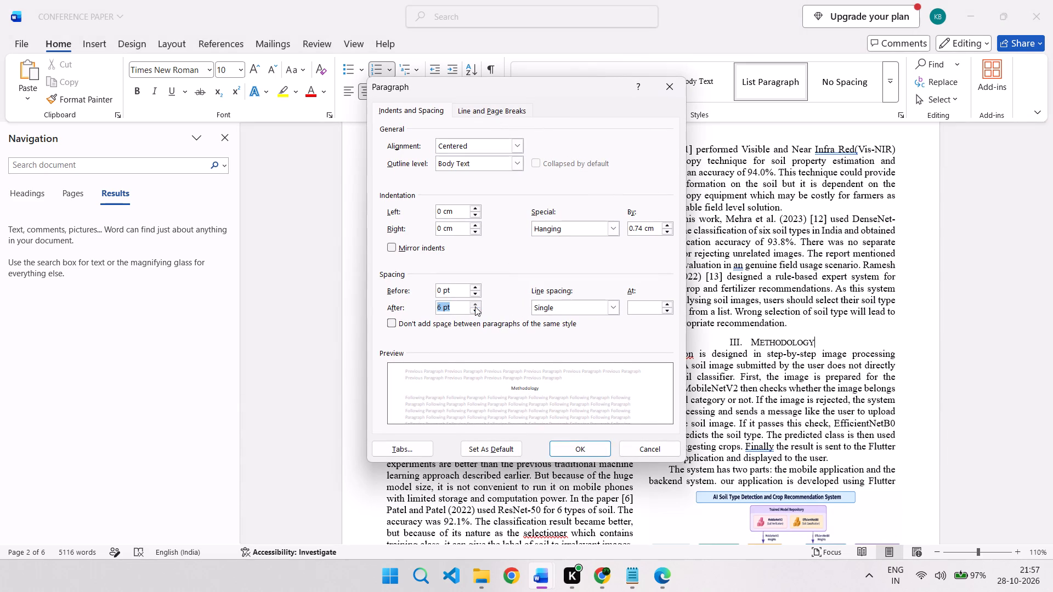
key(Return)
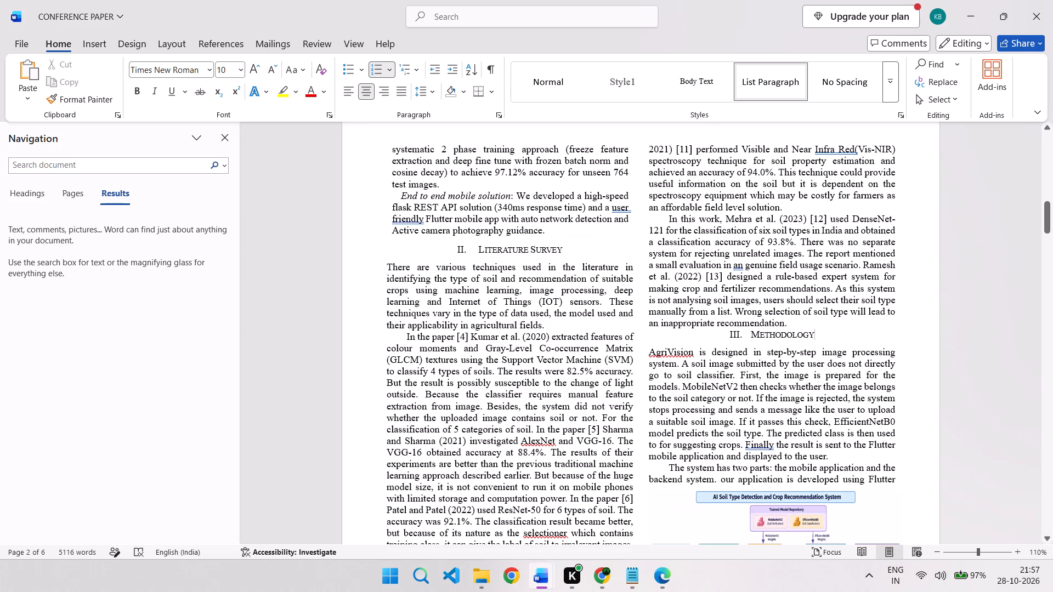
Set the spacing after the last Literature Survey paragraph, just above the Methodology heading, to 6 pt.
click(791, 320)
drag(502, 121, 500, 116)
click(500, 116)
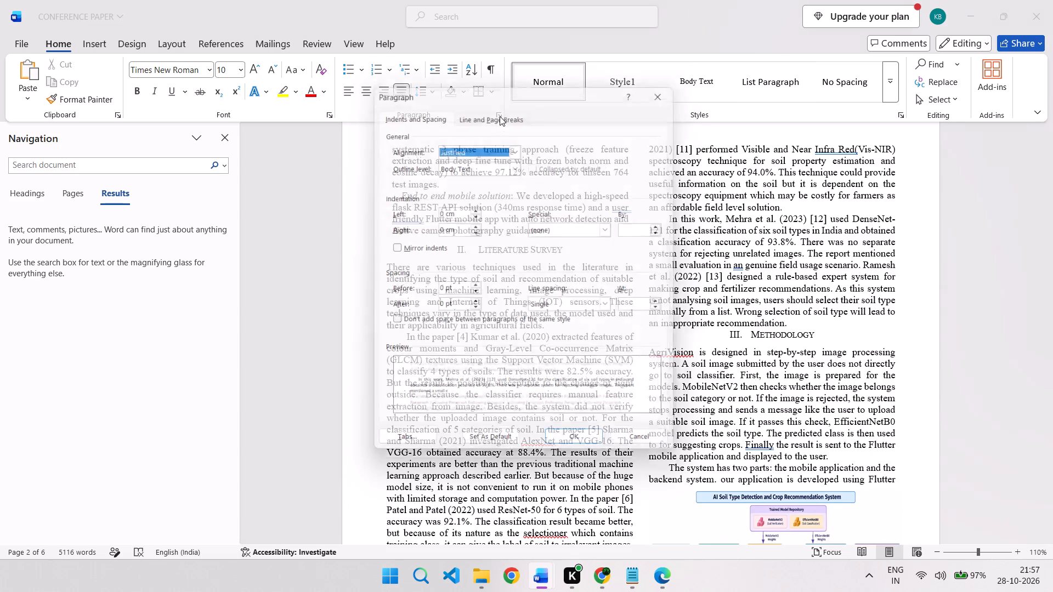
click(442, 306)
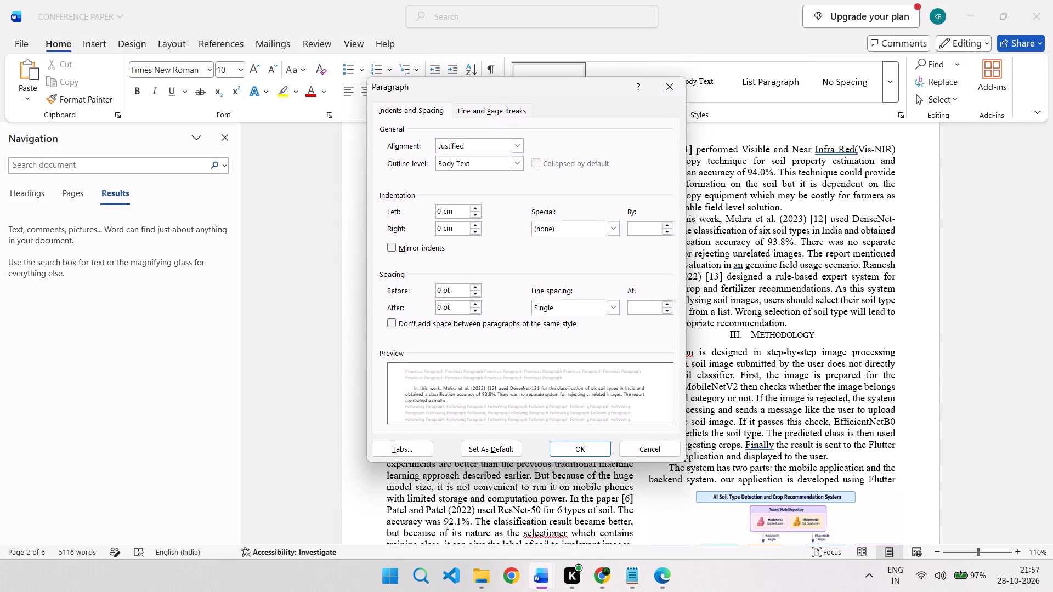
key(BackSpace)
key(6)
key(Return)
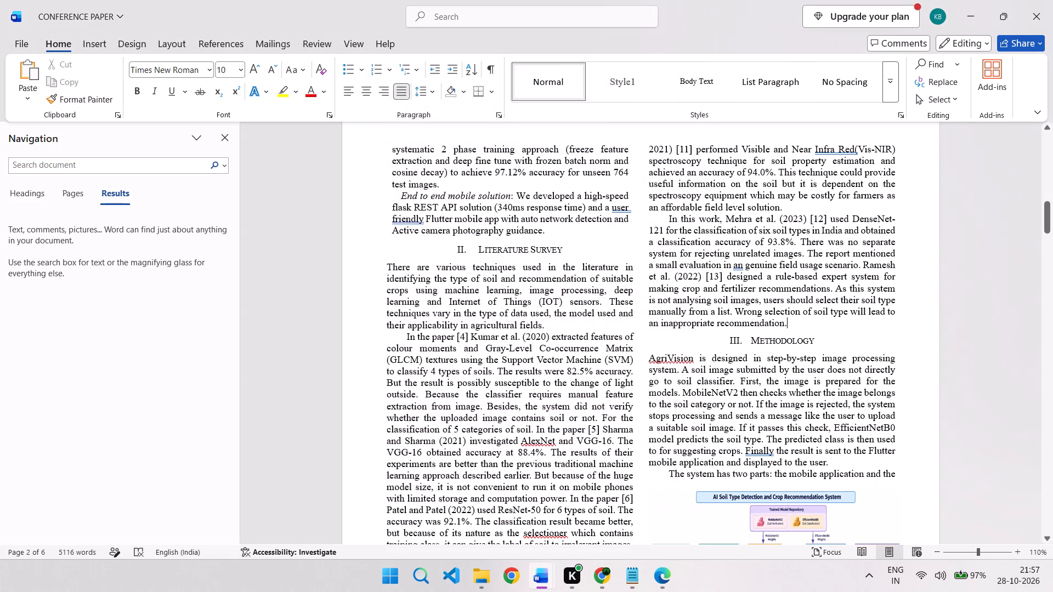
Move the data flow diagram in the Methodology section below the mobile application and backend paragraph, directly above its Fig. 1 caption.
click(671, 368)
scroll(671, 368, down, 2)
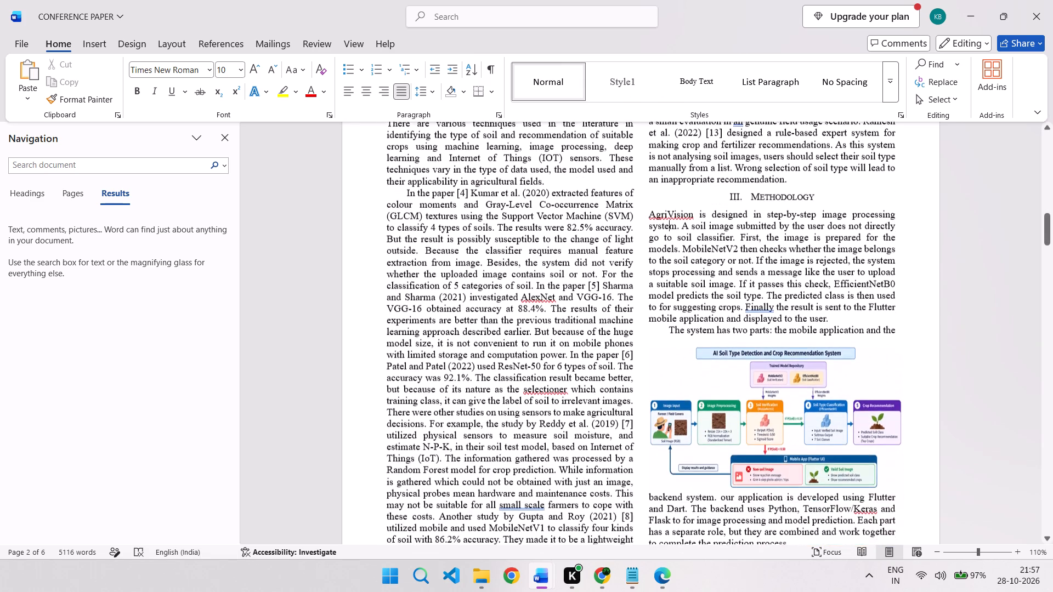
scroll(720, 328, down, 1)
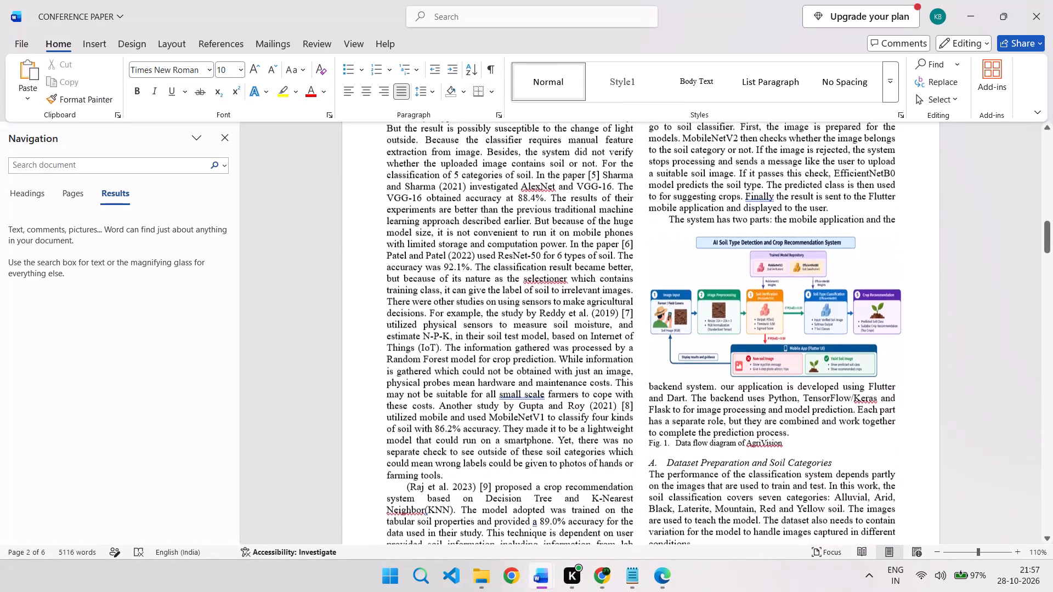
scroll(720, 328, down, 1)
click(791, 264)
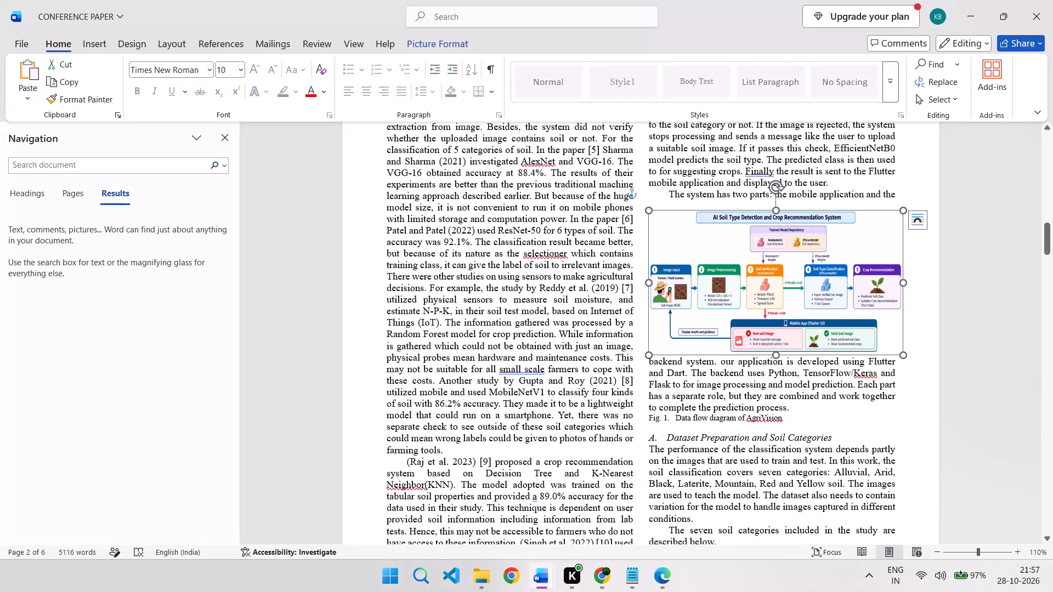
drag(791, 264, 799, 299)
drag(799, 299, 807, 333)
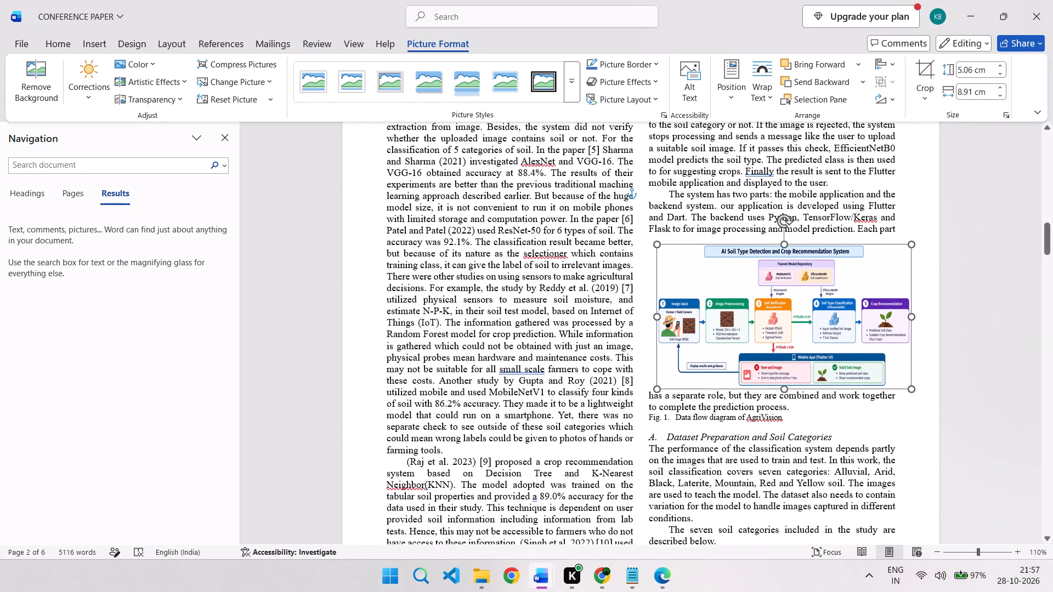
drag(807, 333, 805, 348)
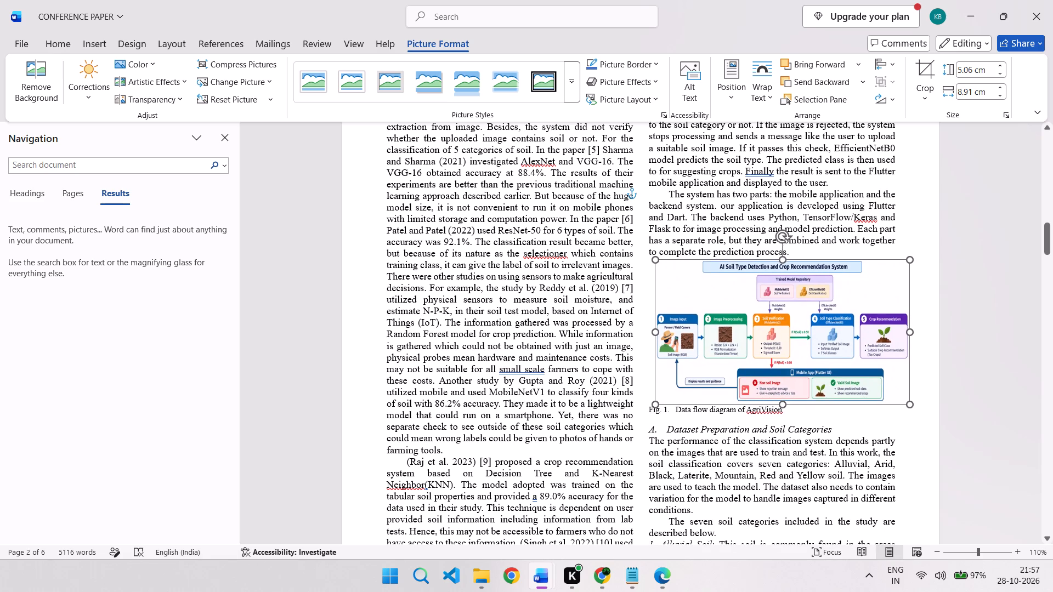
drag(805, 348, 801, 349)
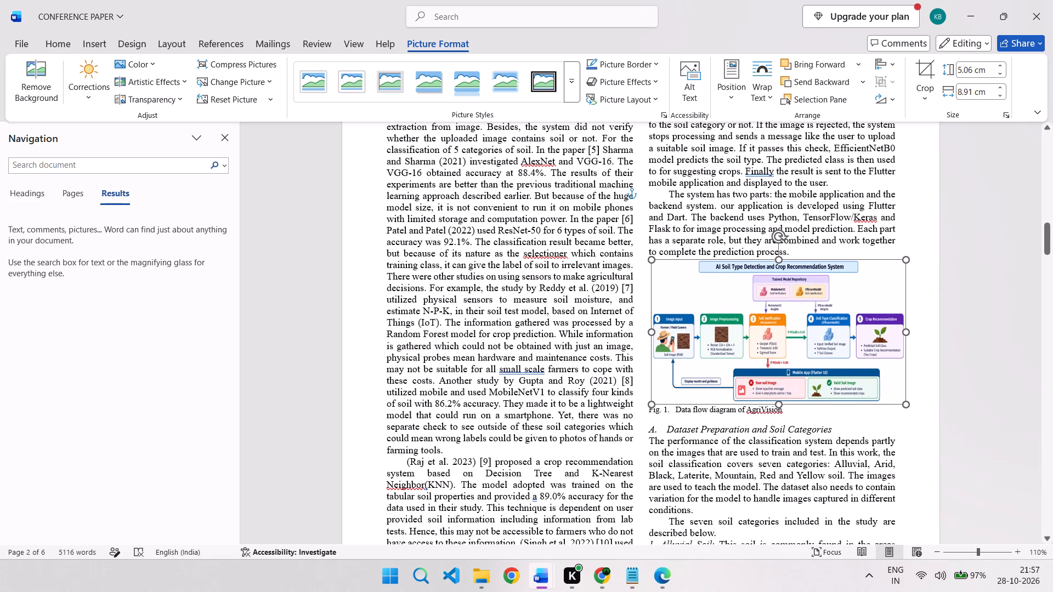
drag(801, 349, 801, 349)
Review the layout from the Fig. 1 caption through the end of page 3, including the soil sample figure and section headings.
scroll(801, 349, down, 1)
scroll(785, 410, down, 1)
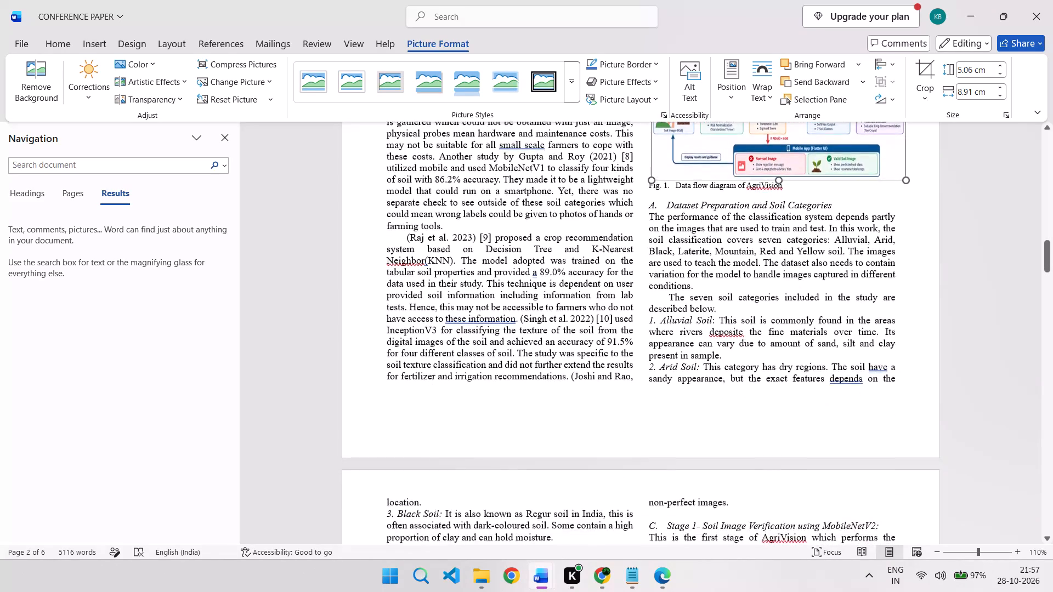
scroll(785, 410, down, 1)
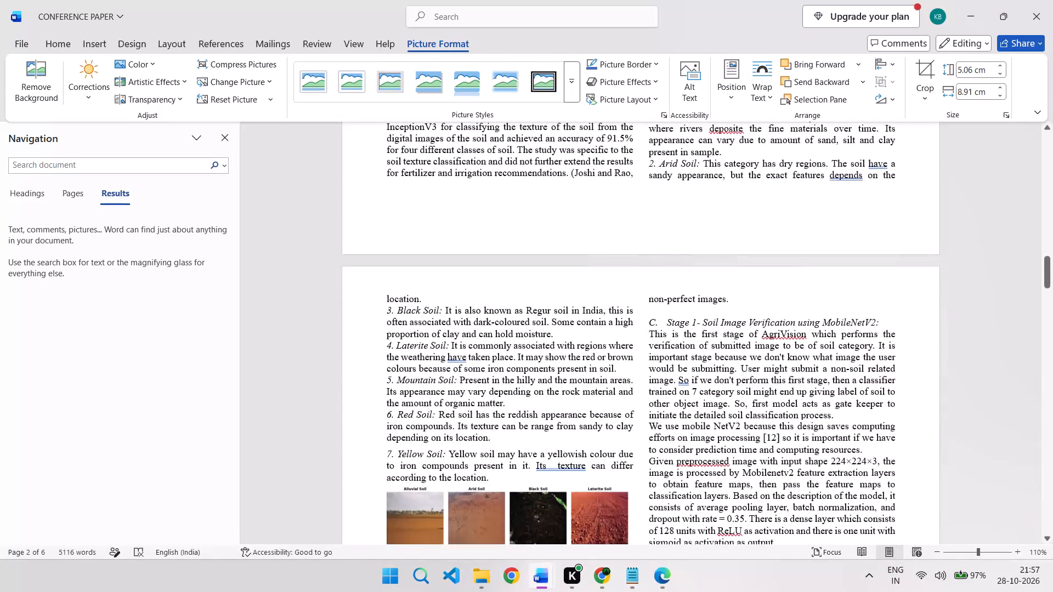
scroll(785, 410, down, 1)
scroll(683, 388, down, 1)
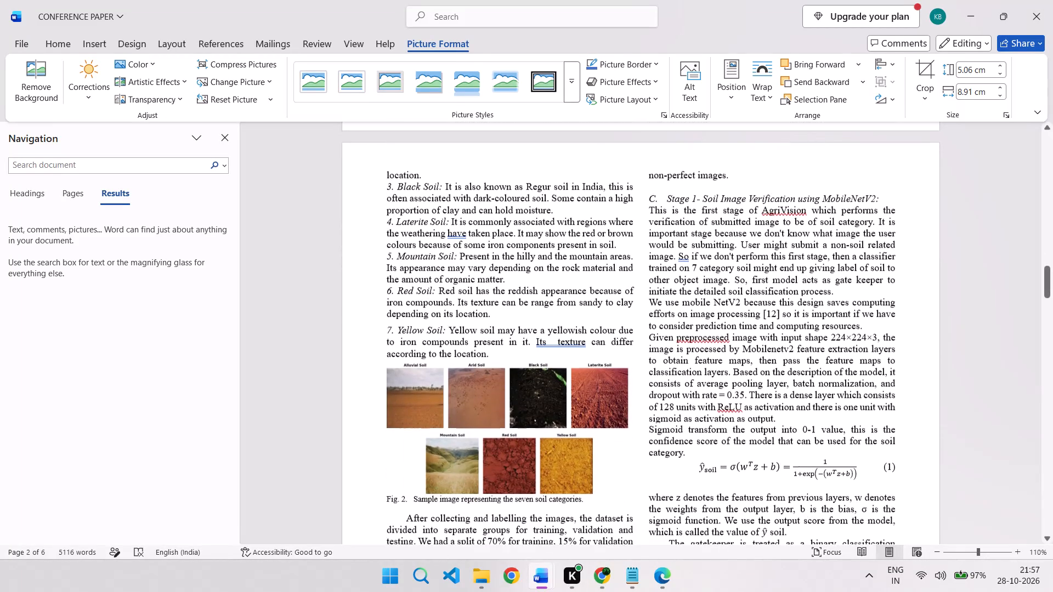
scroll(683, 388, down, 1)
scroll(558, 394, down, 1)
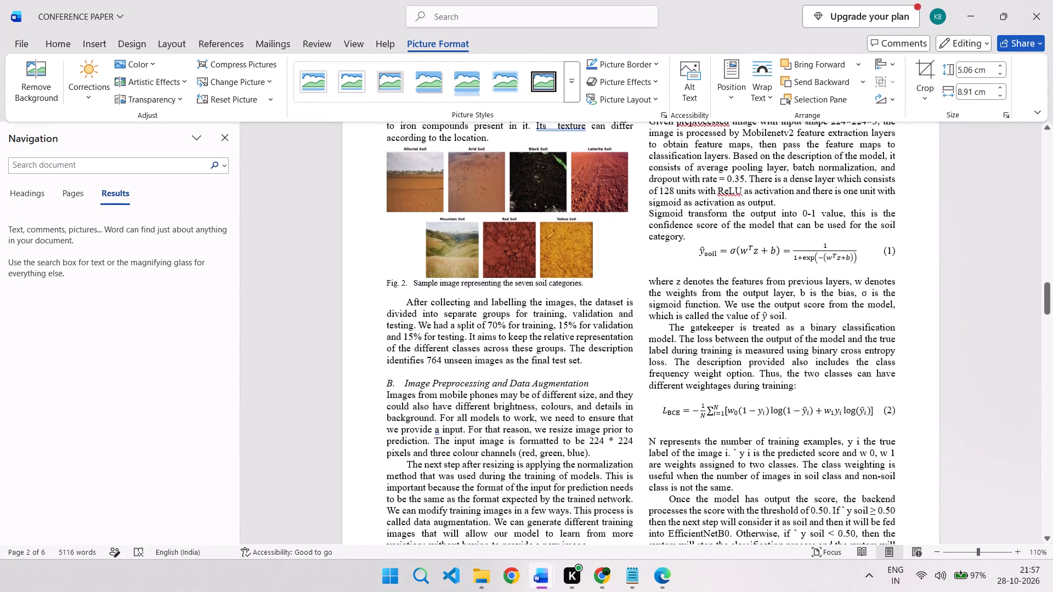
scroll(557, 430, down, 1)
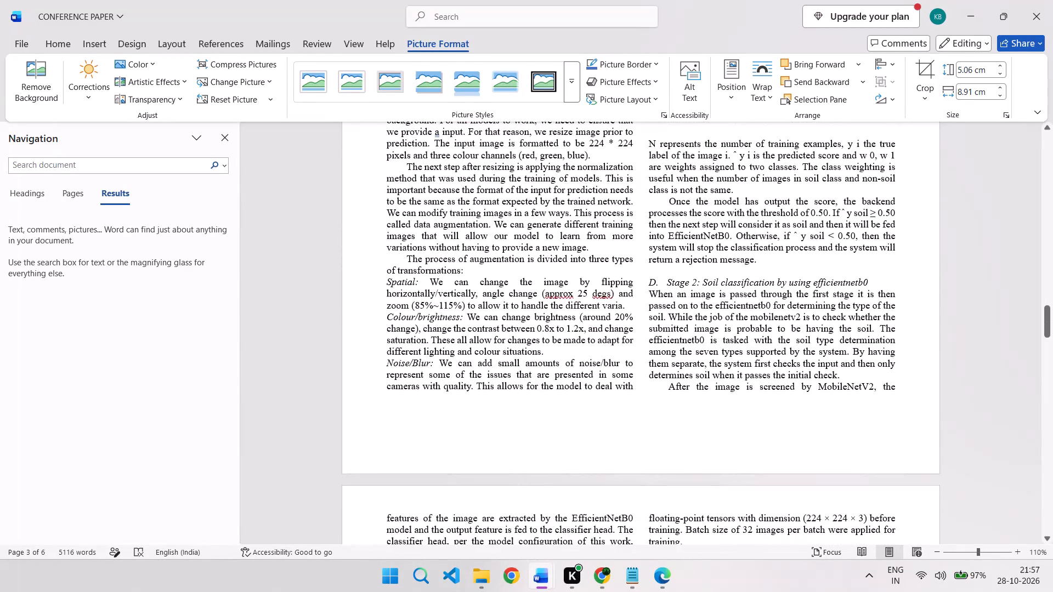
scroll(557, 430, up, 2)
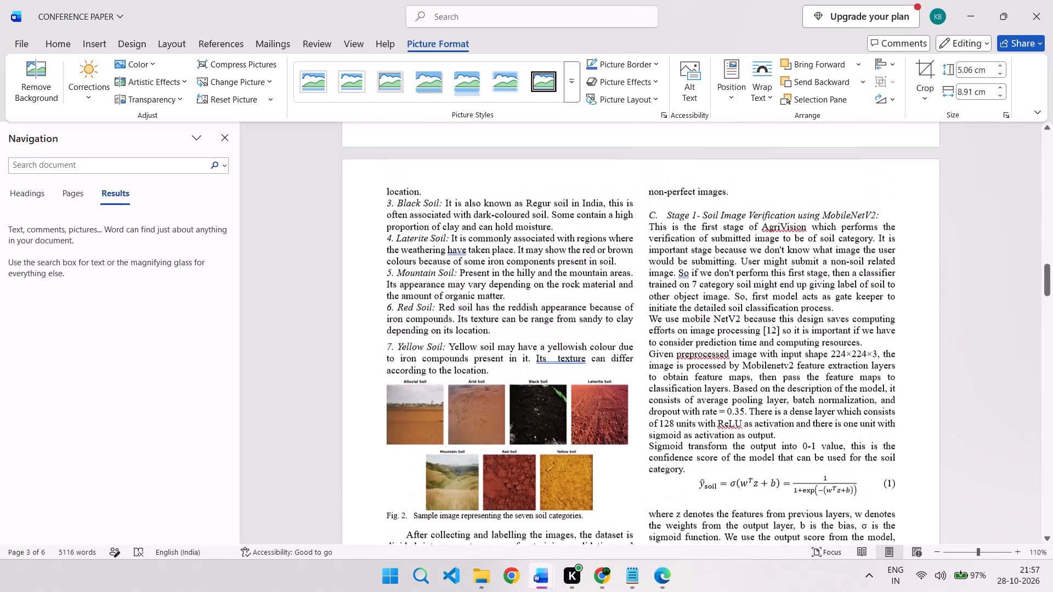
scroll(683, 354, down, 1)
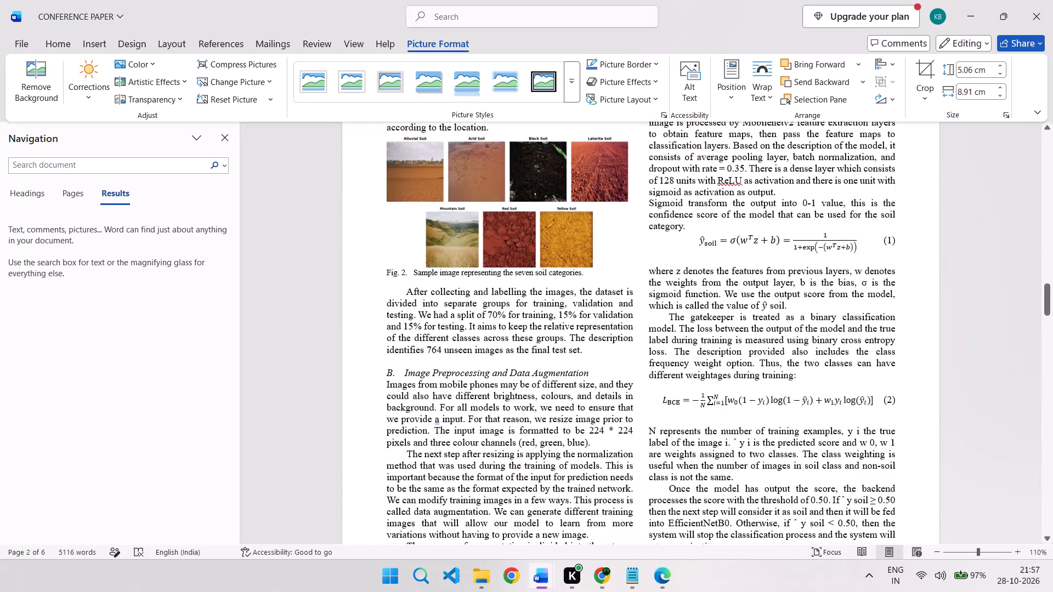
scroll(622, 343, down, 1)
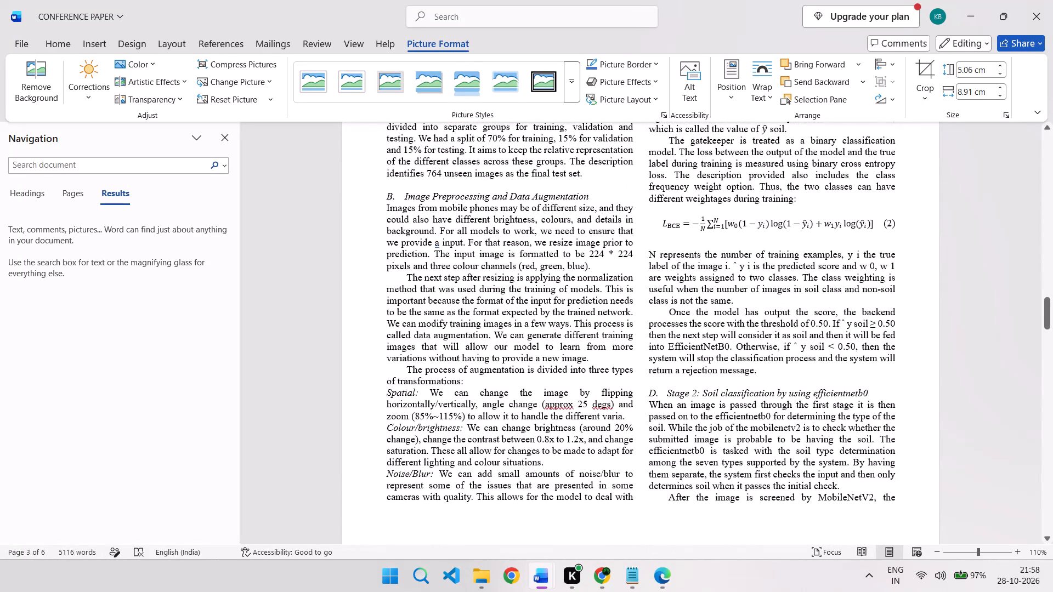
Reduce the height of the Fig. 1 data flow diagram to about 4.66 cm from its bottom edge, keeping its width.
scroll(622, 343, up, 2)
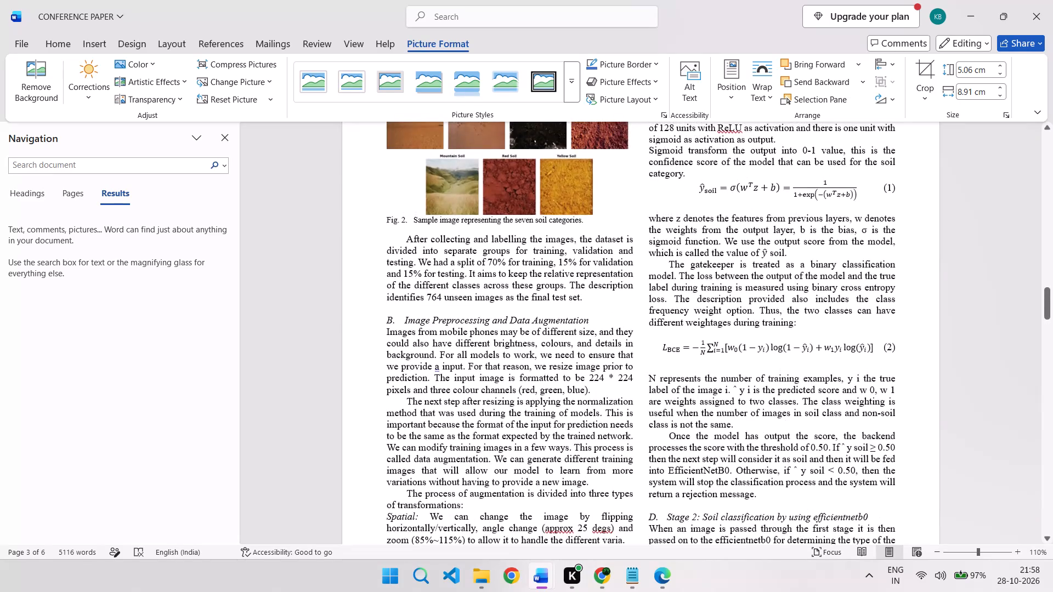
scroll(622, 343, up, 3)
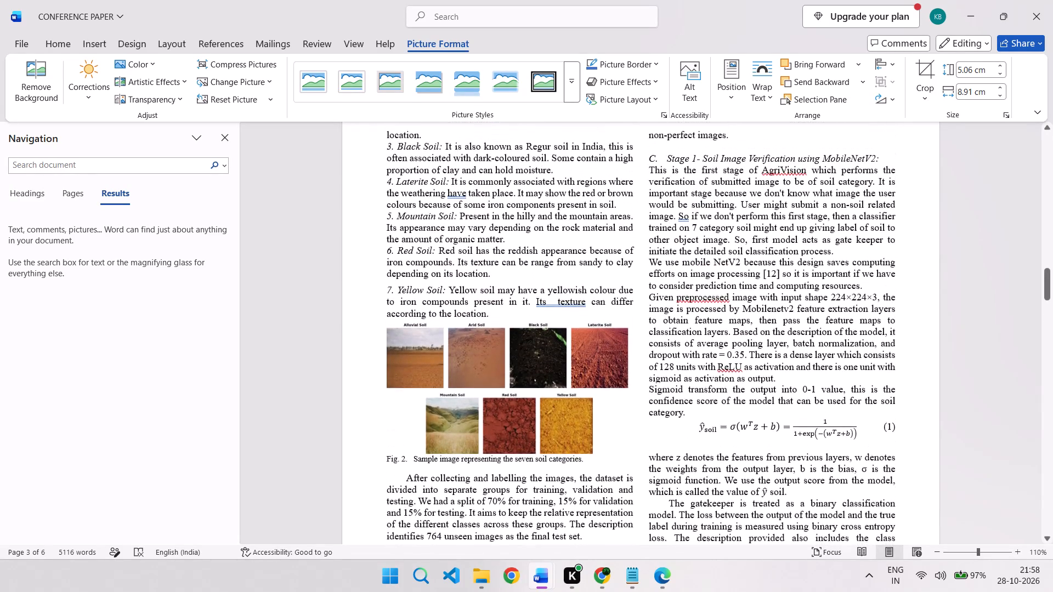
scroll(582, 329, up, 1)
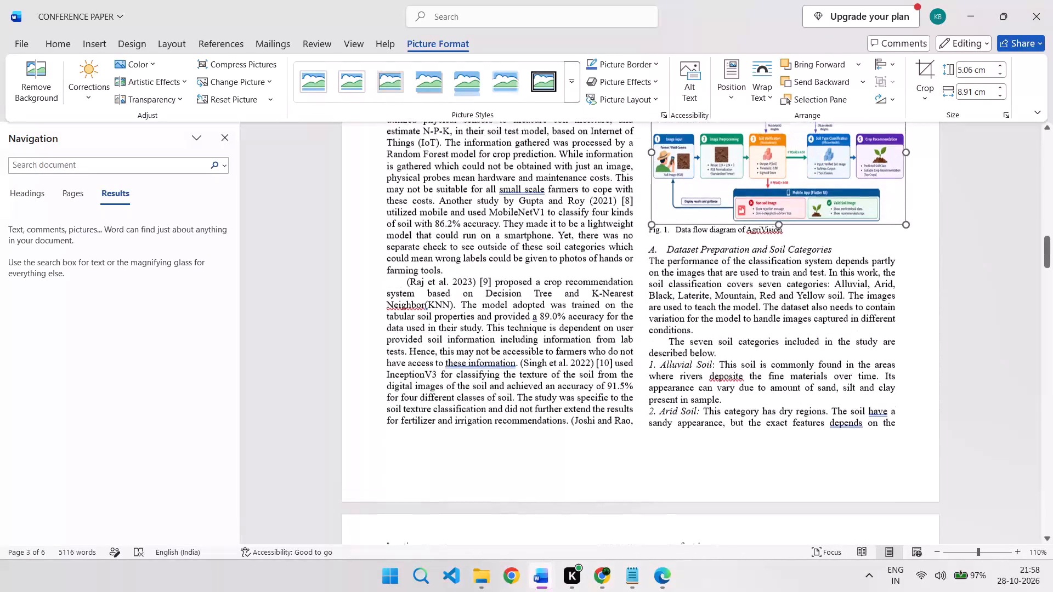
scroll(582, 329, up, 1)
drag(780, 243, 781, 241)
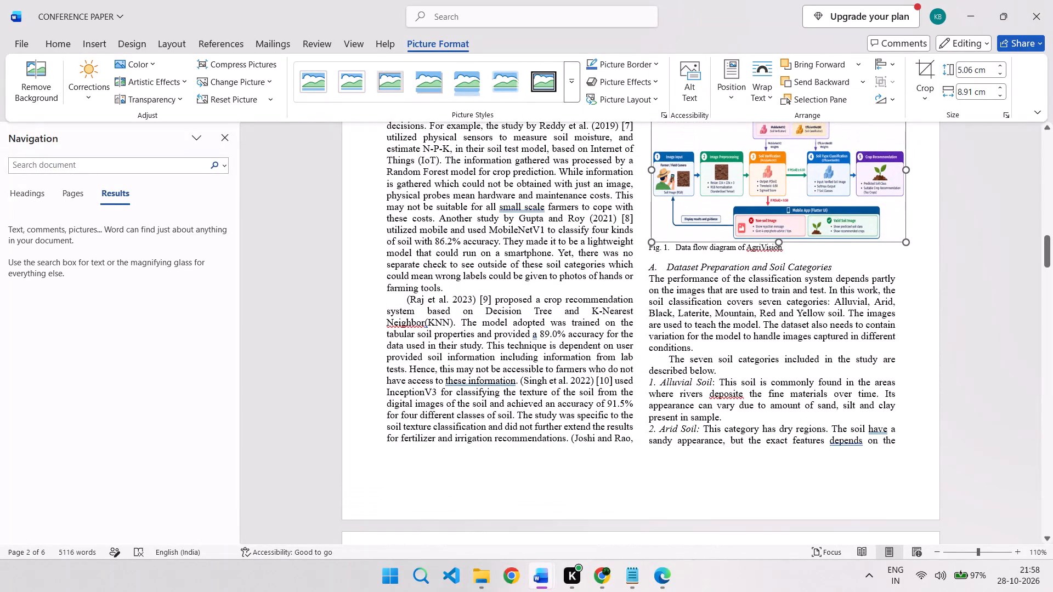
drag(781, 241, 782, 234)
click(782, 234)
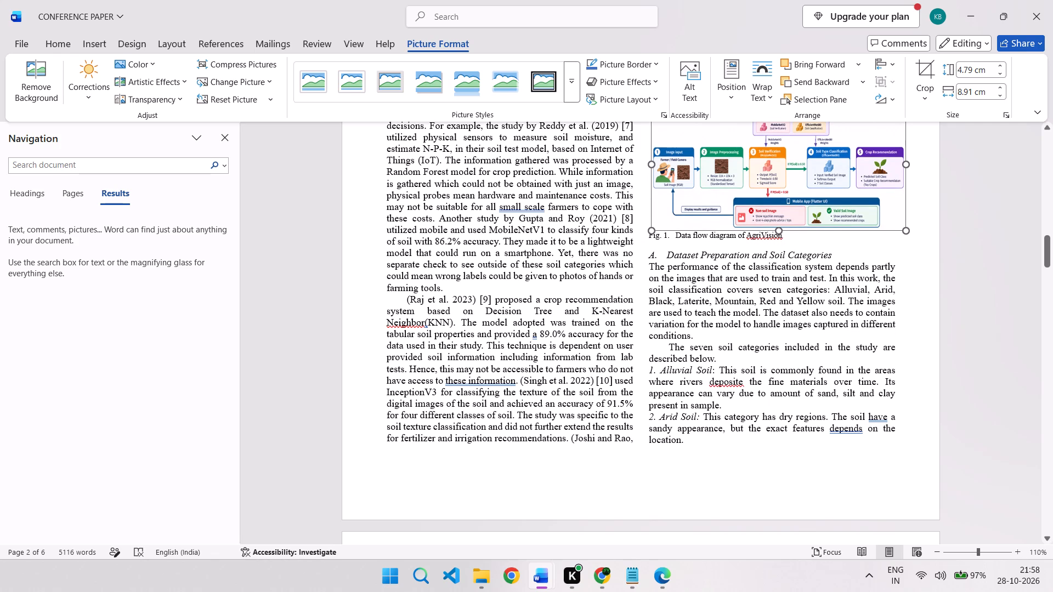
Remove the blank line above the "Stage 1- Soil Image Verification using MobileNetV2" heading on page 3 and restore its "C." numbering.
scroll(731, 399, down, 2)
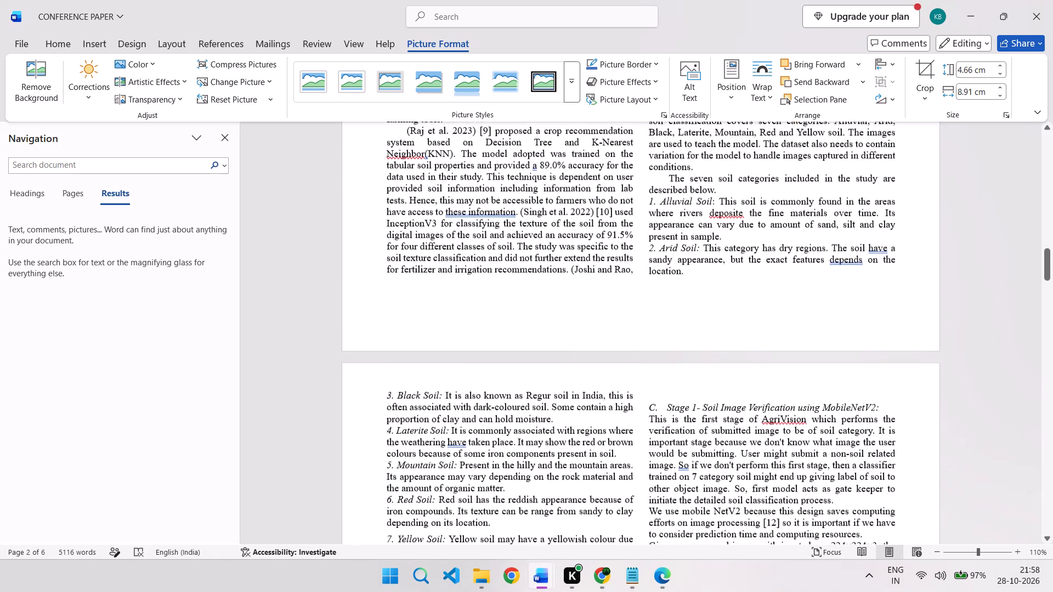
scroll(731, 399, down, 1)
scroll(731, 399, up, 1)
scroll(731, 399, down, 2)
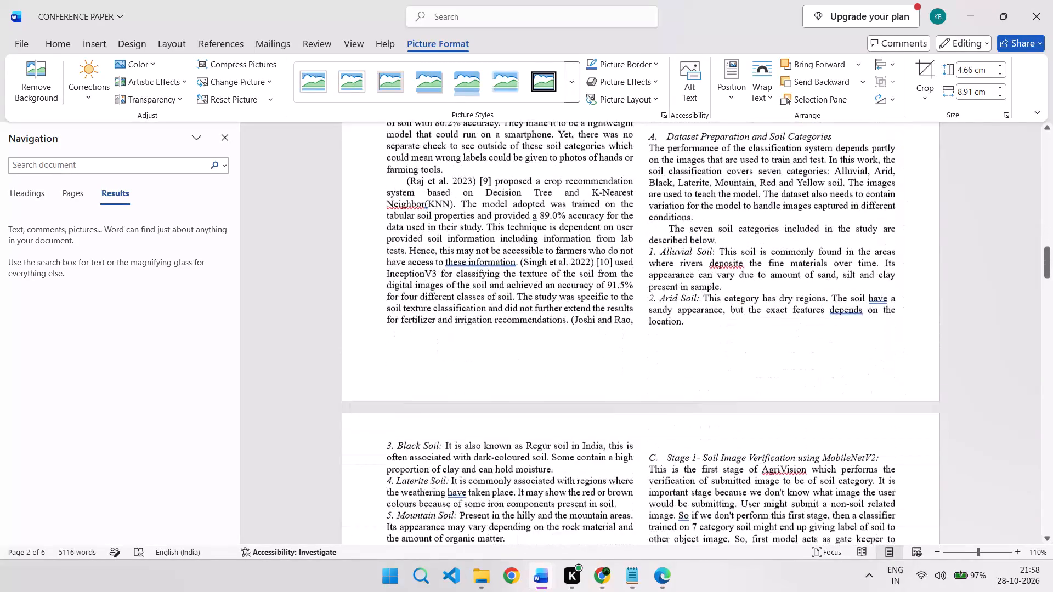
scroll(731, 399, down, 3)
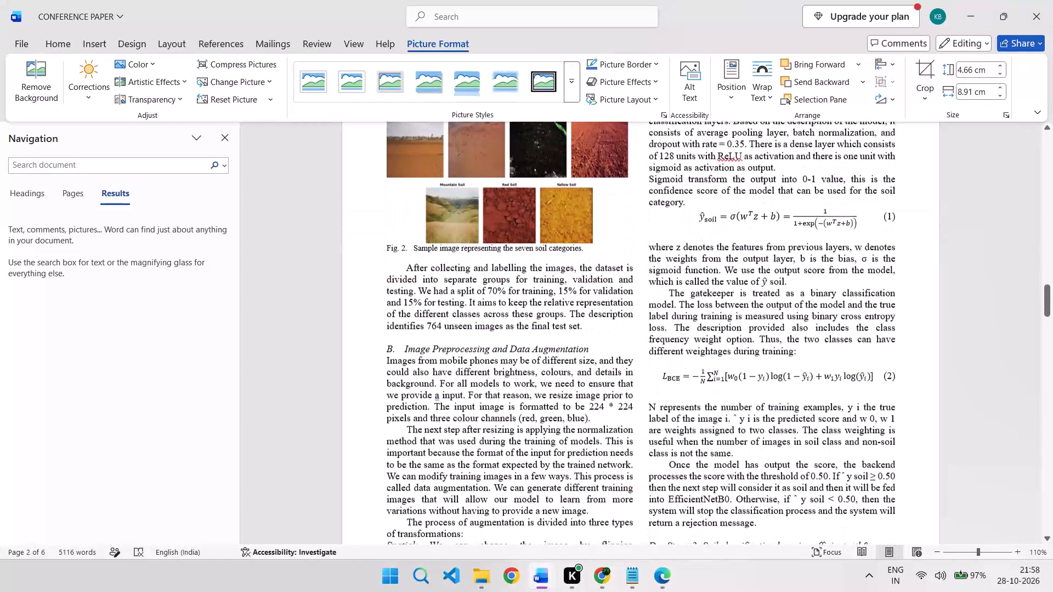
scroll(731, 399, down, 1)
scroll(731, 399, up, 2)
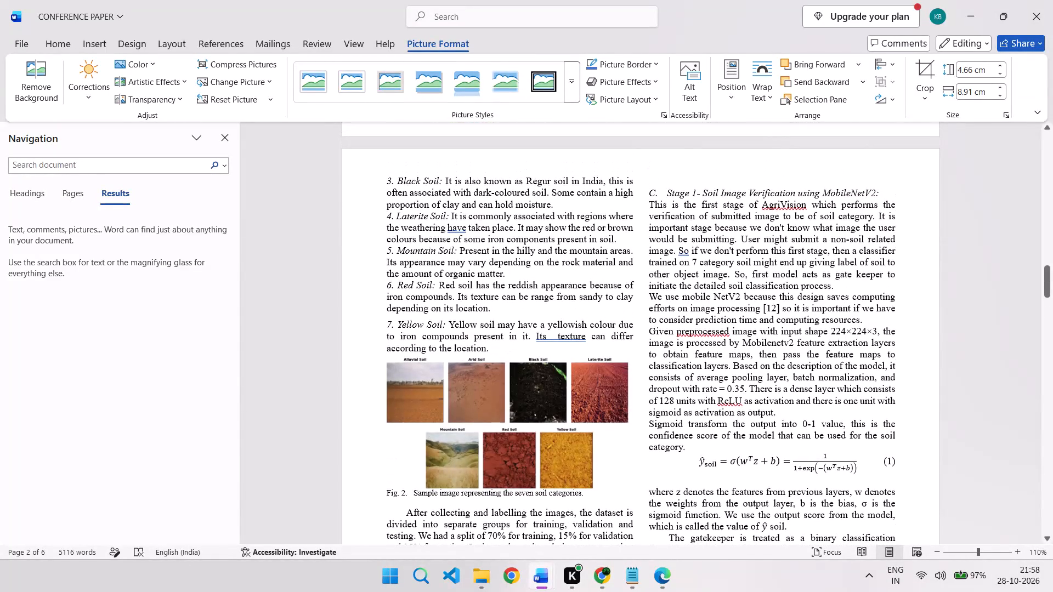
click(704, 181)
key(Down)
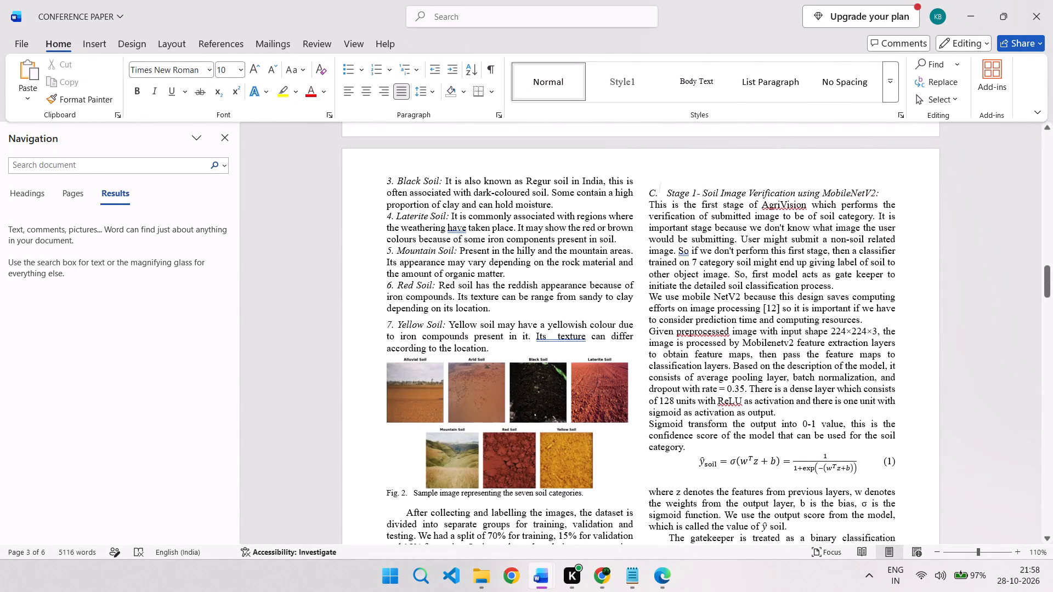
key(BackSpace)
key(BackSpace)
key(BackSpace)
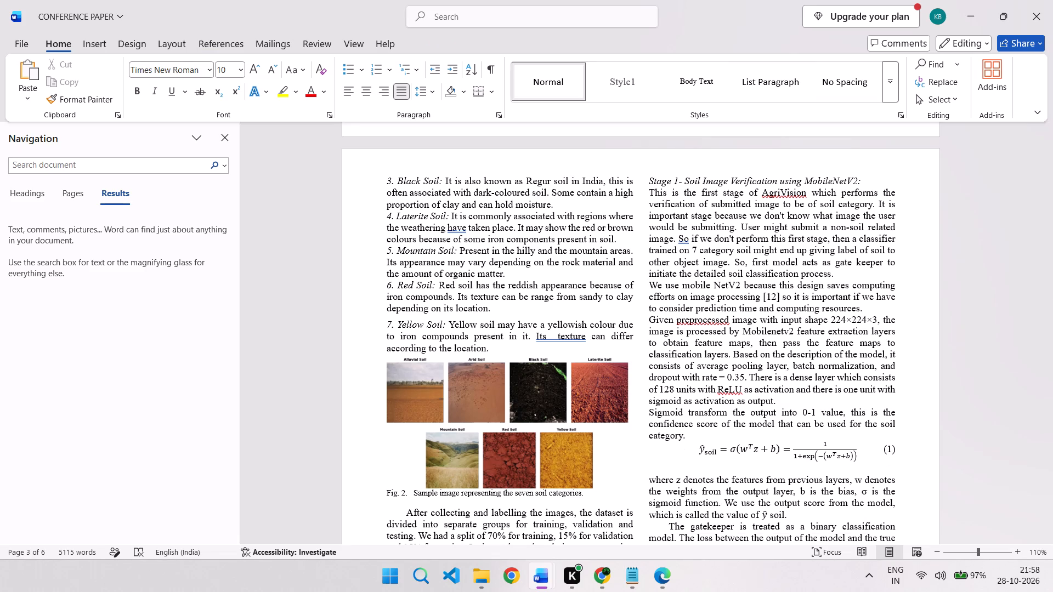
key(c)
text(.)
key(space)
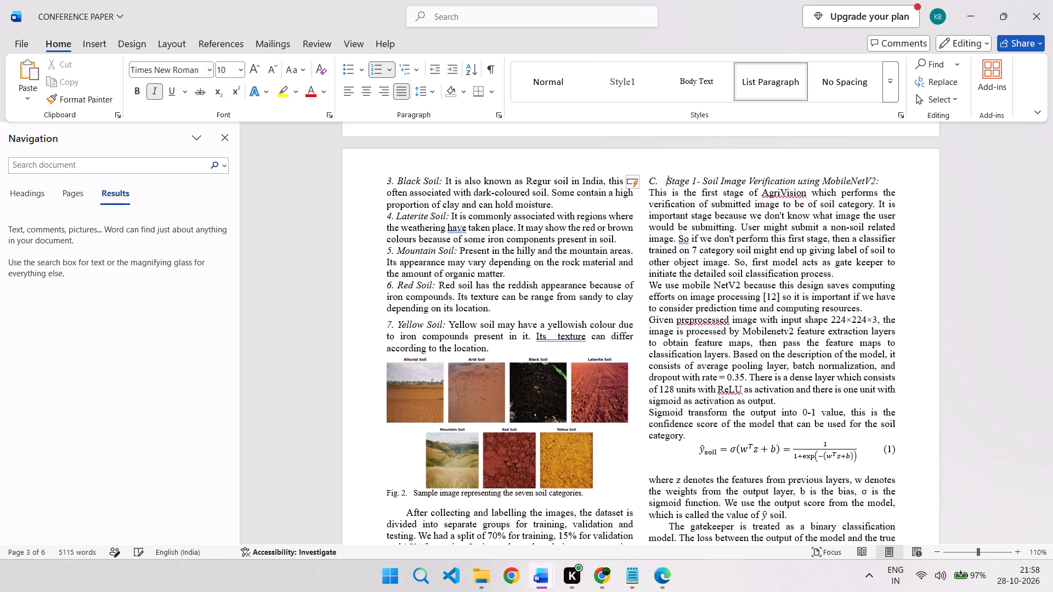
Review the layout from the soil sample figure on page 3 through the training graphs and Table I on page 4.
scroll(775, 248, down, 2)
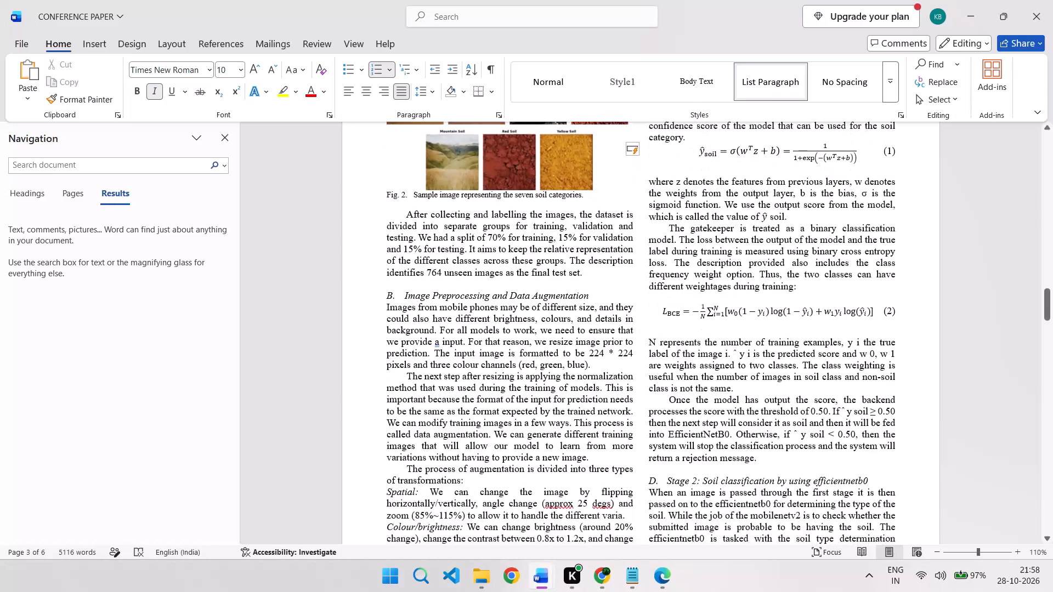
scroll(775, 248, down, 2)
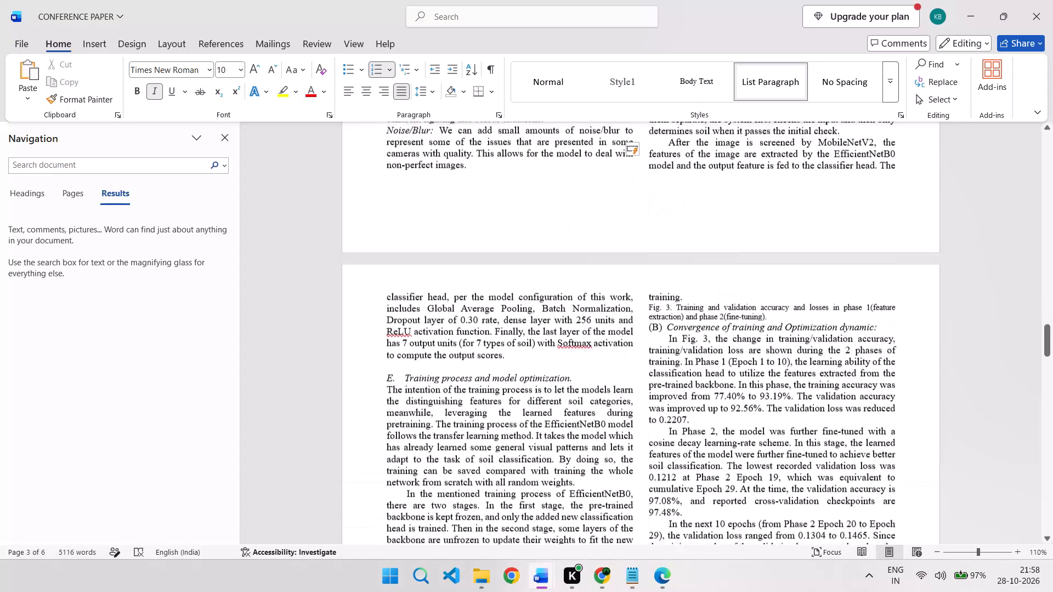
scroll(775, 248, down, 2)
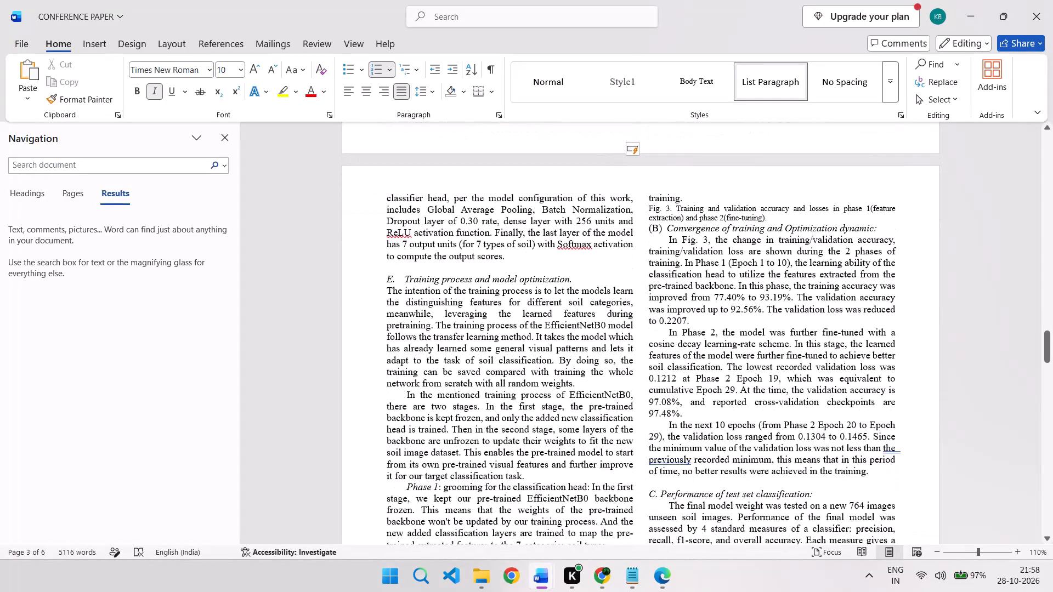
scroll(761, 299, down, 2)
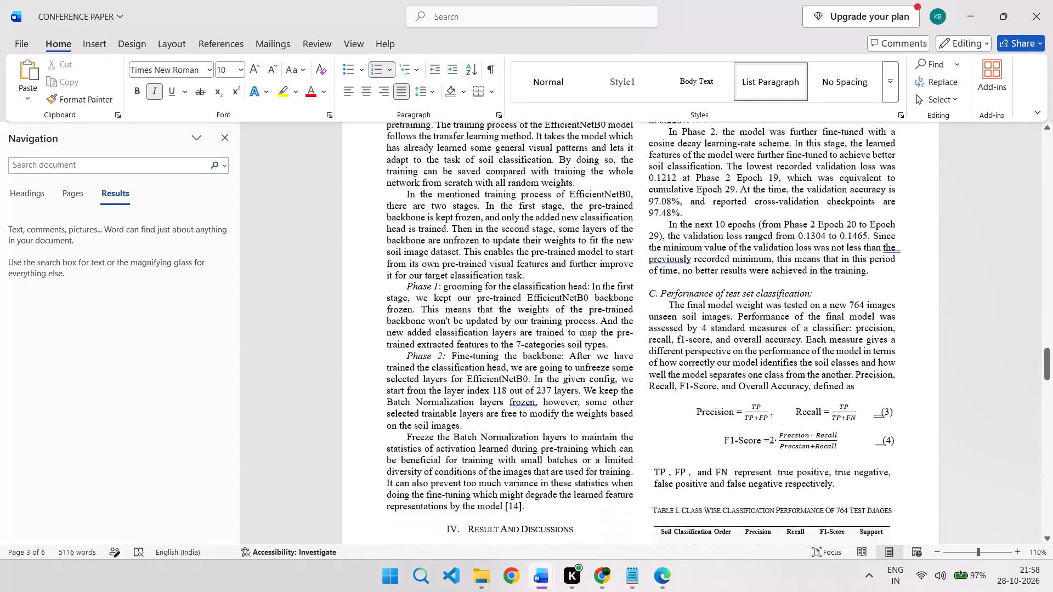
scroll(761, 299, down, 2)
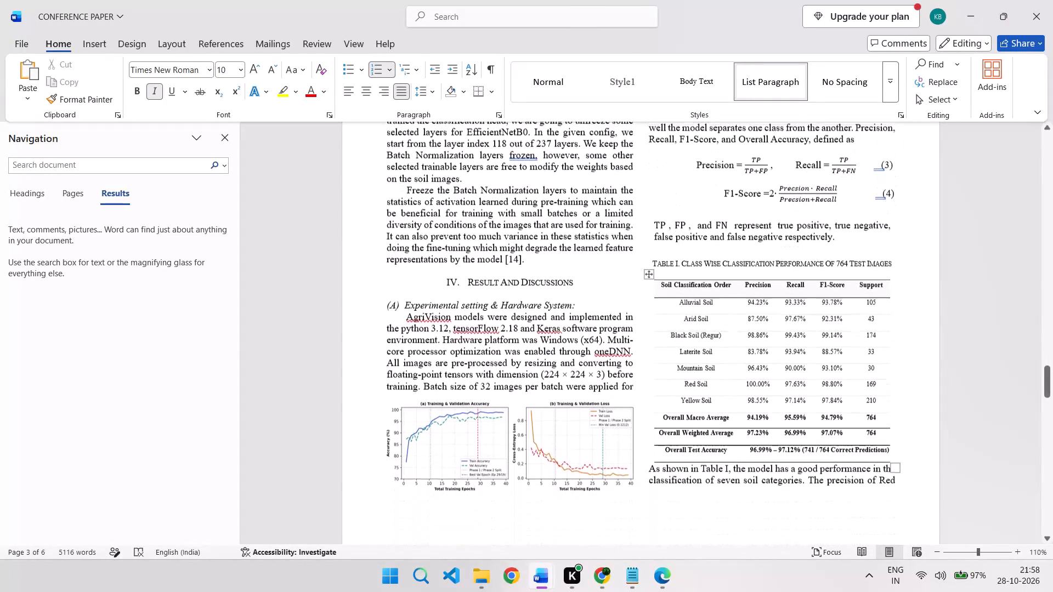
scroll(761, 299, down, 1)
Stretch the training accuracy and loss graphs on page 4 slightly taller from their upper edge.
click(520, 420)
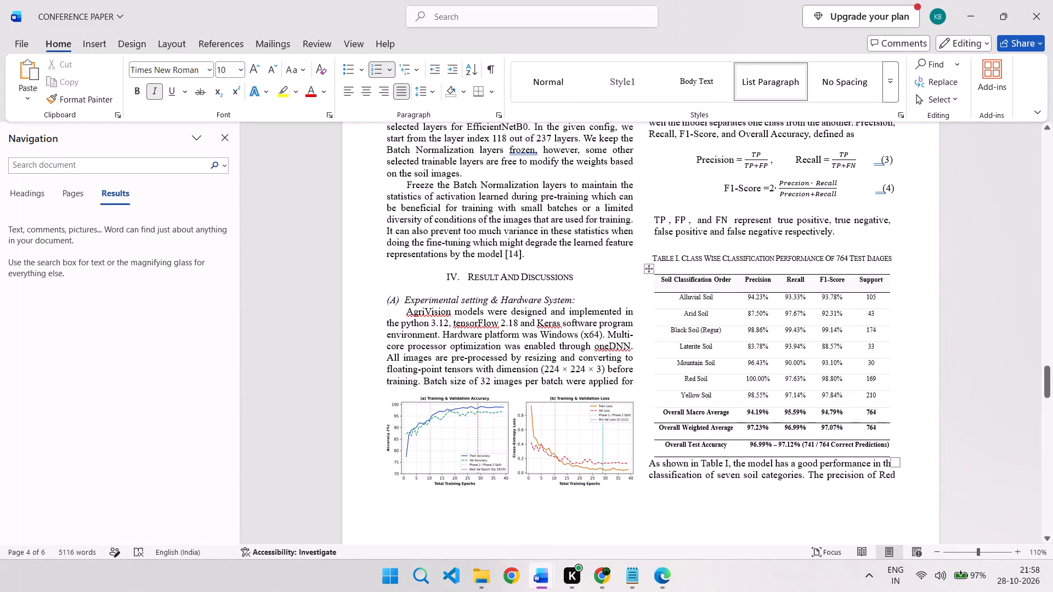
drag(509, 394, 508, 387)
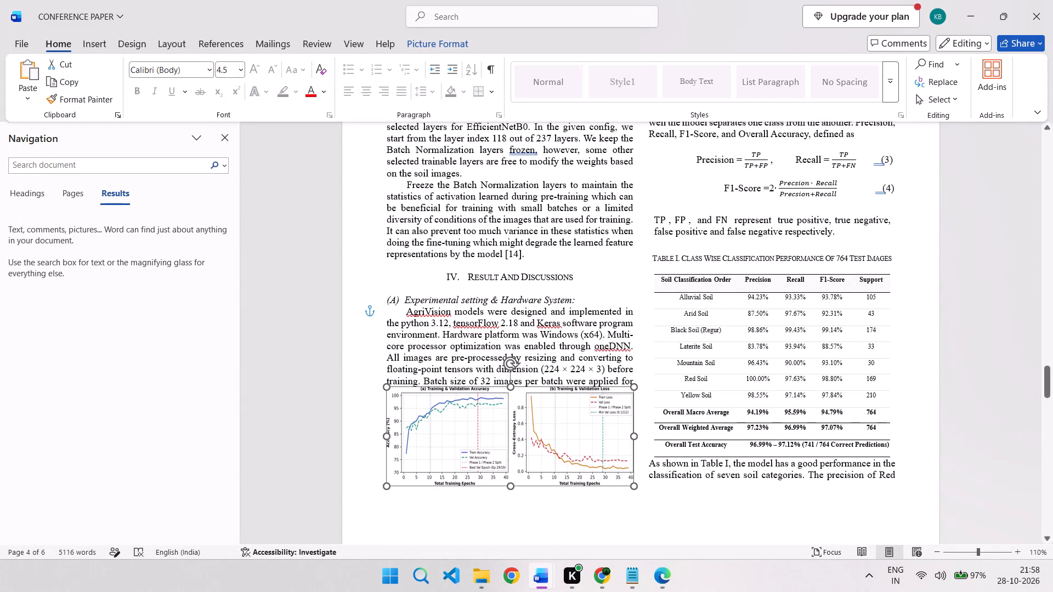
drag(508, 387, 507, 387)
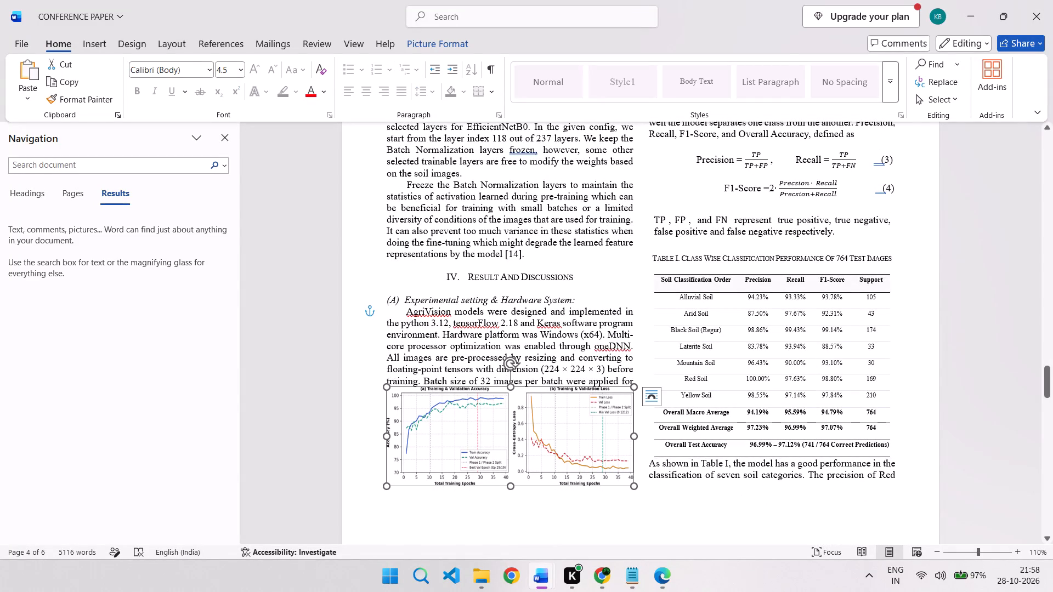
click(579, 507)
Move the training accuracy and loss graphs up into the Experimental setting paragraph, just below the "Hardware platform was Windows (x64)" line.
click(544, 410)
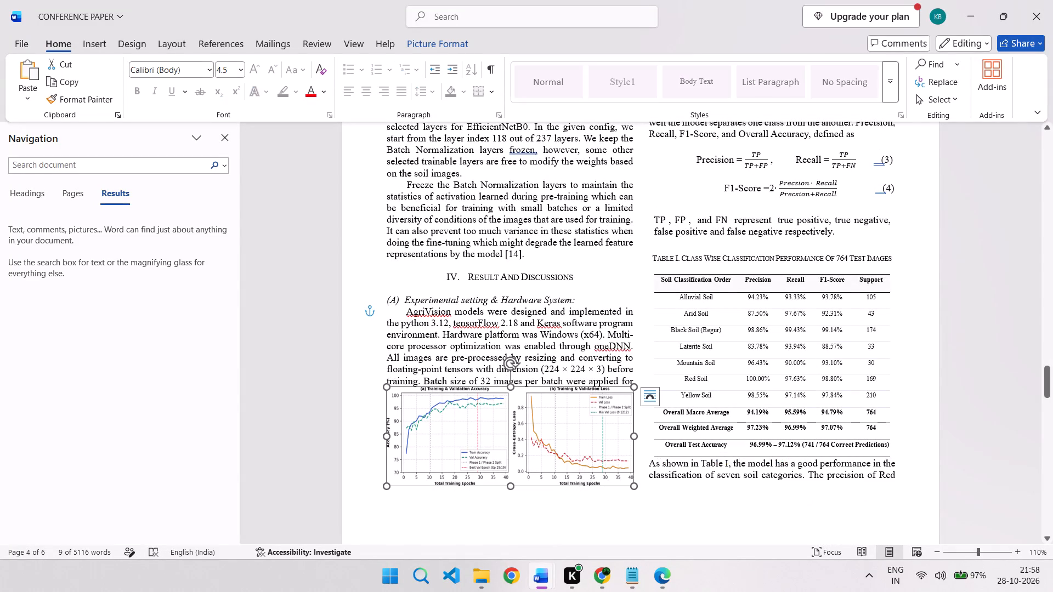
scroll(739, 391, up, 2)
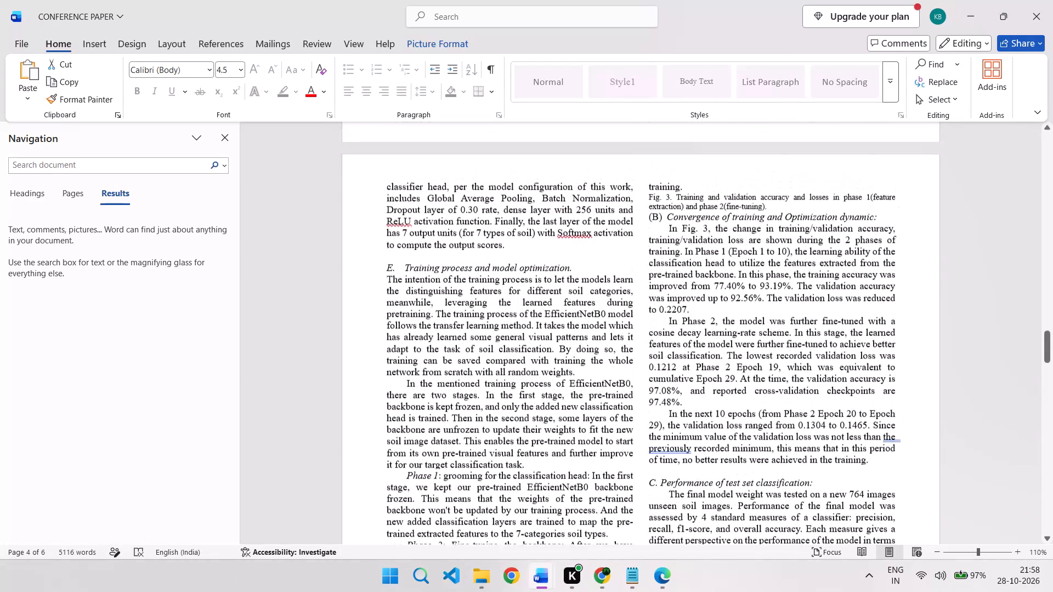
scroll(739, 391, down, 1)
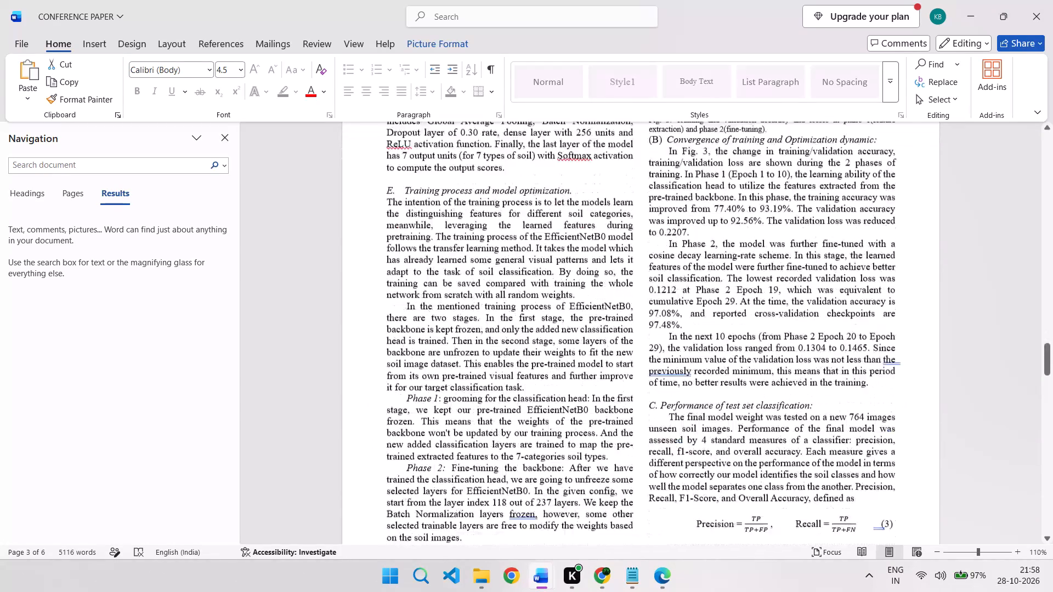
scroll(739, 391, down, 3)
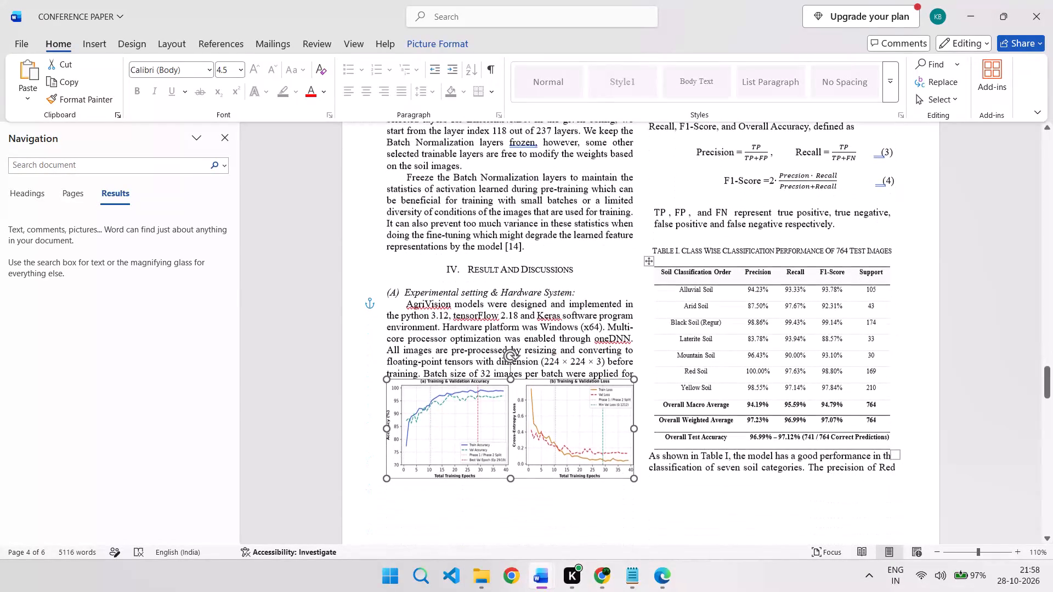
scroll(739, 391, down, 1)
drag(586, 426, 582, 397)
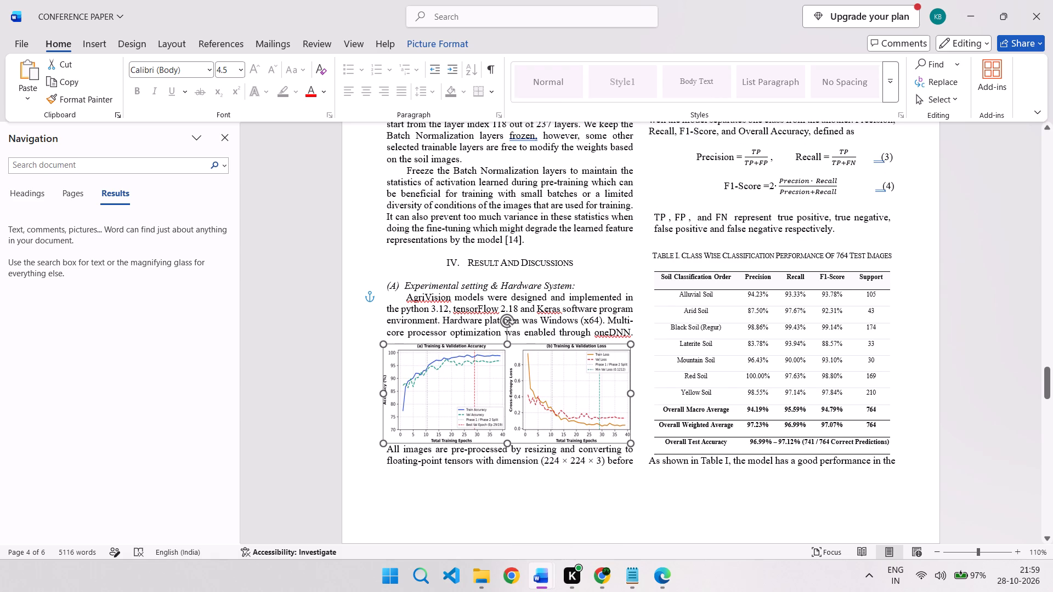
drag(582, 397, 582, 385)
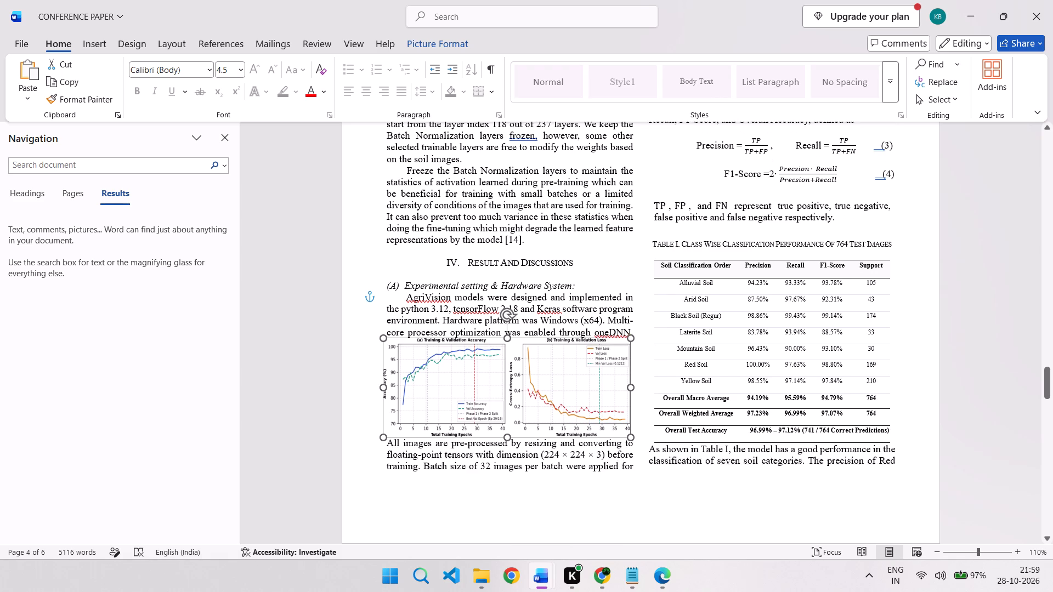
drag(582, 385, 582, 376)
scroll(582, 376, up, 4)
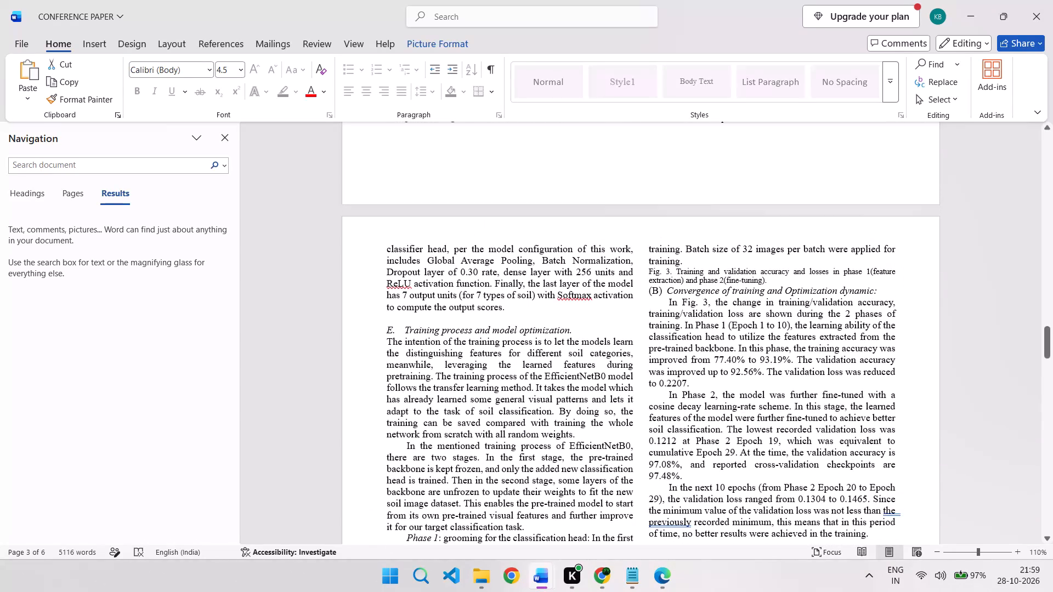
scroll(582, 376, down, 4)
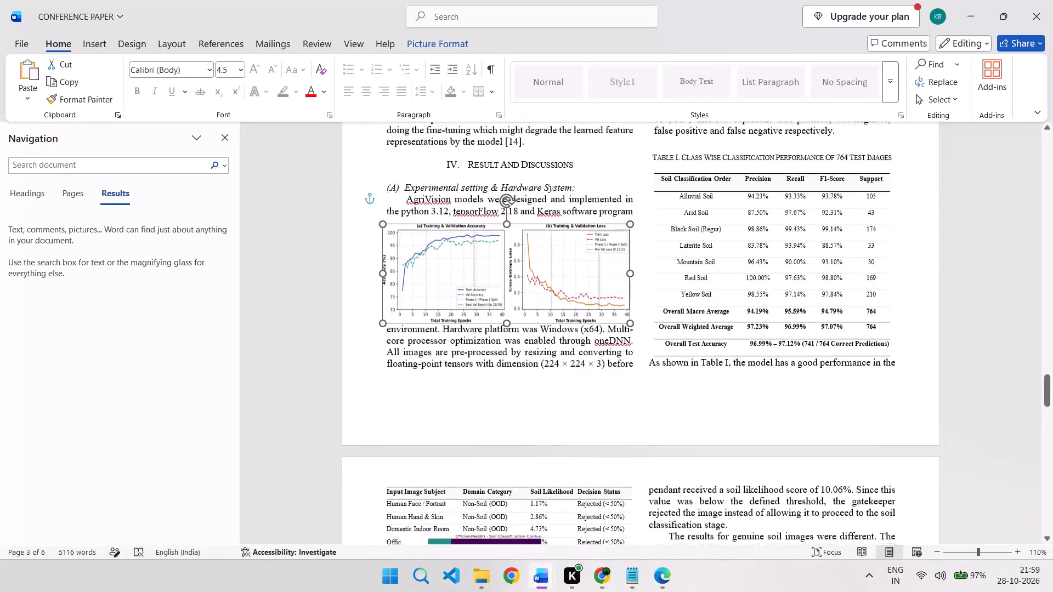
drag(541, 281, 542, 276)
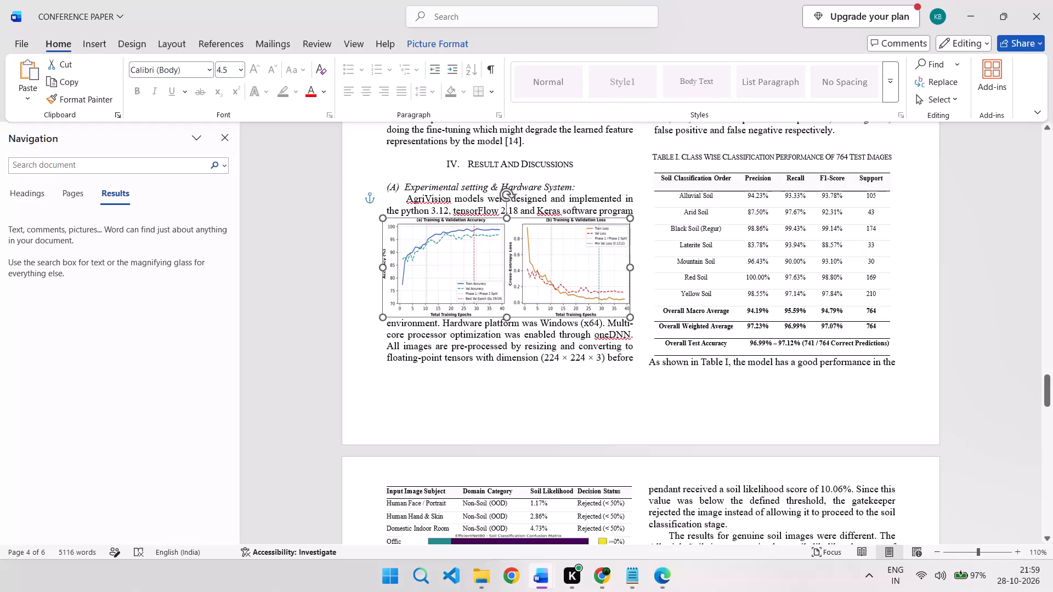
drag(542, 276, 540, 289)
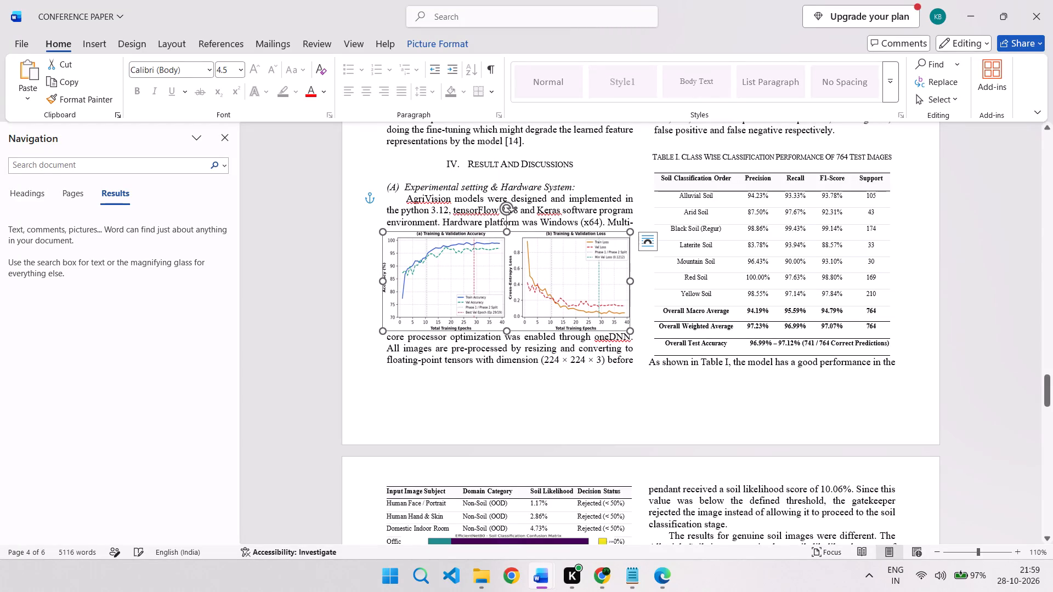
Increase the height of the training accuracy and loss graphs from their bottom edge, keeping the width.
drag(506, 332, 506, 346)
Move the Fig. 3 caption from above the "Convergence of training and Optimization dynamic" heading to directly below the training accuracy and loss graphs.
scroll(629, 314, up, 2)
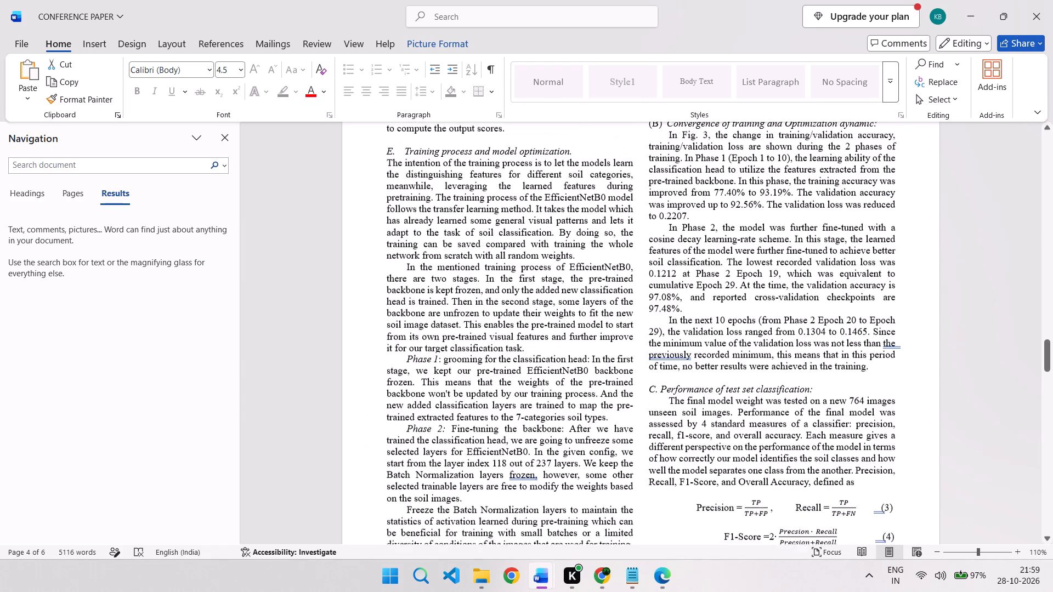
scroll(629, 314, up, 1)
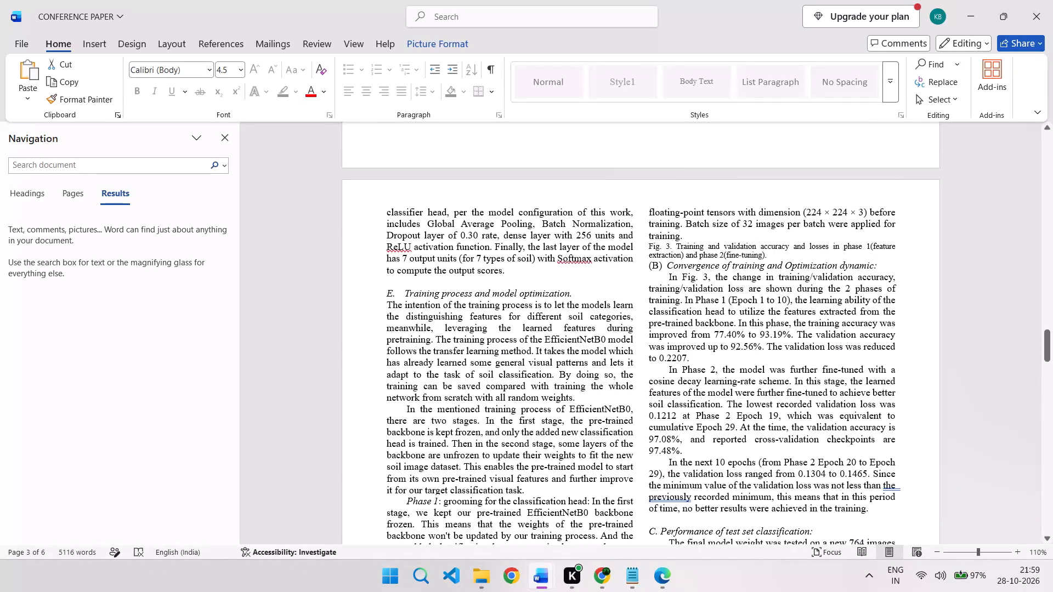
drag(768, 254, 648, 248)
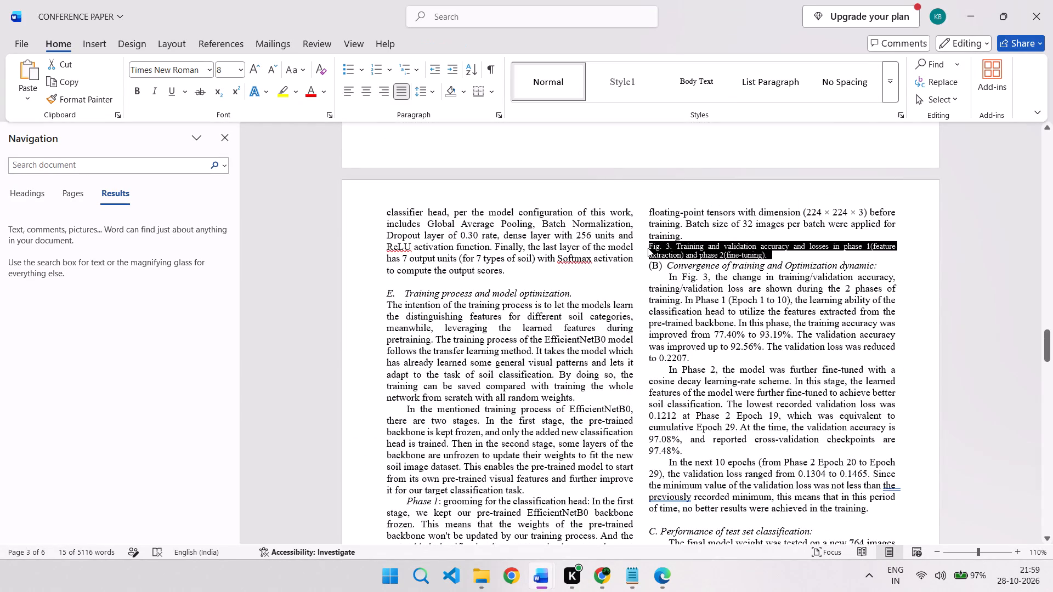
key(ctrl+x)
scroll(642, 326, down, 3)
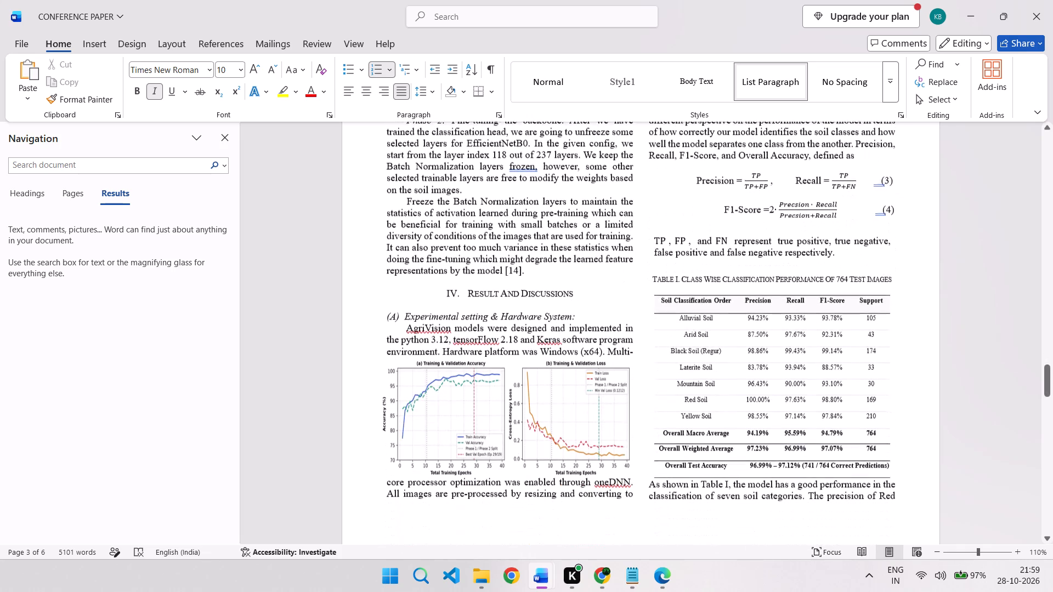
scroll(577, 437, down, 1)
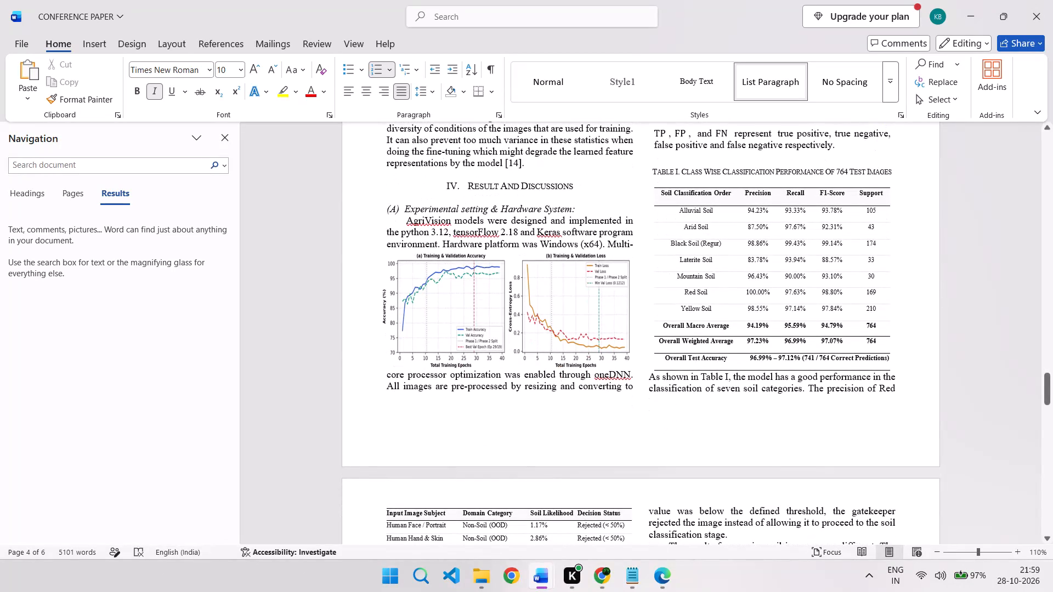
click(511, 367)
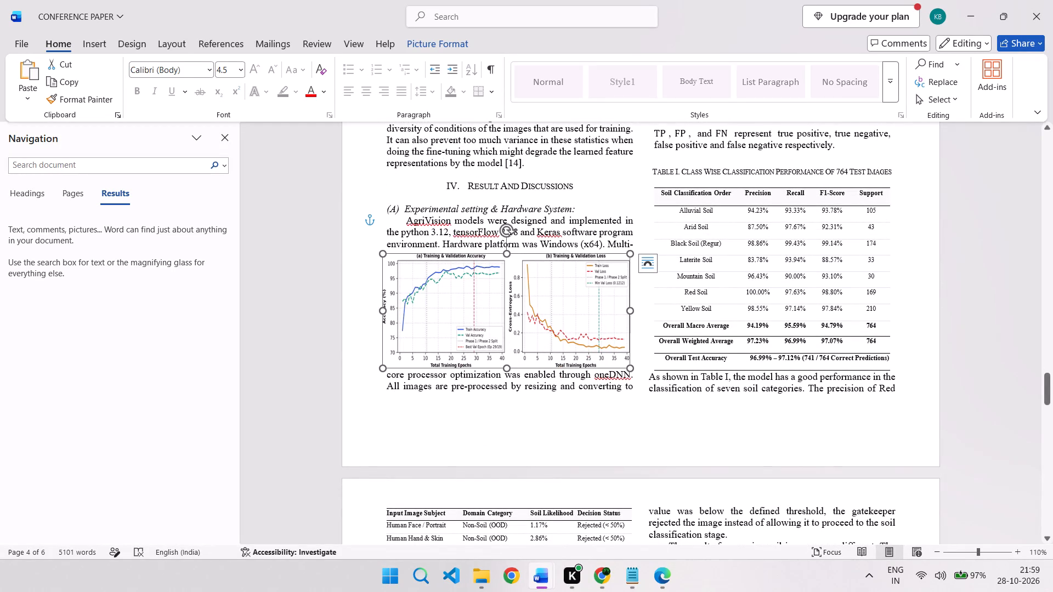
click(636, 364)
click(632, 363)
click(624, 358)
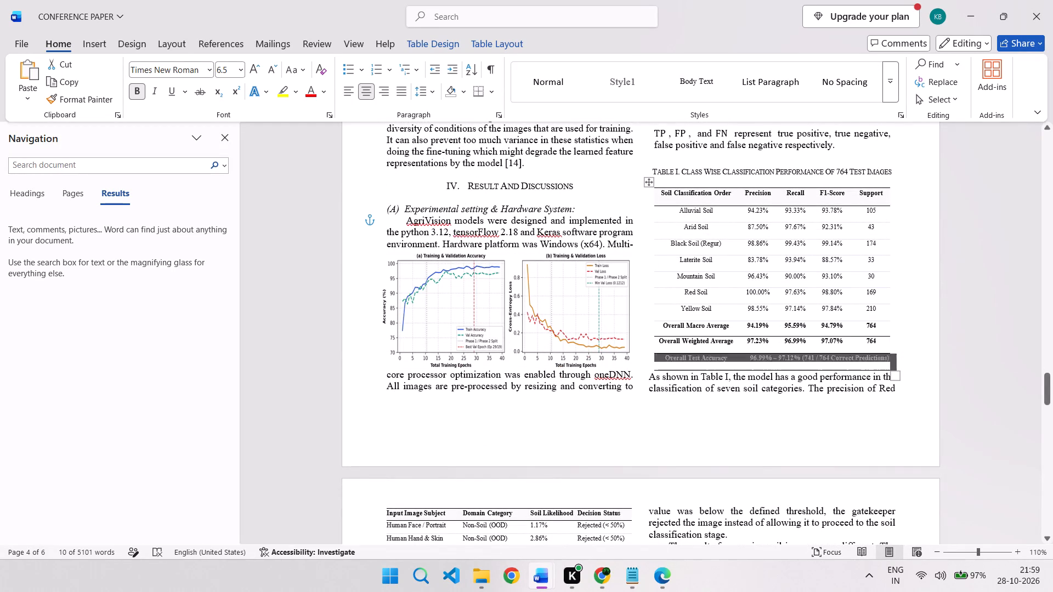
click(633, 361)
click(631, 365)
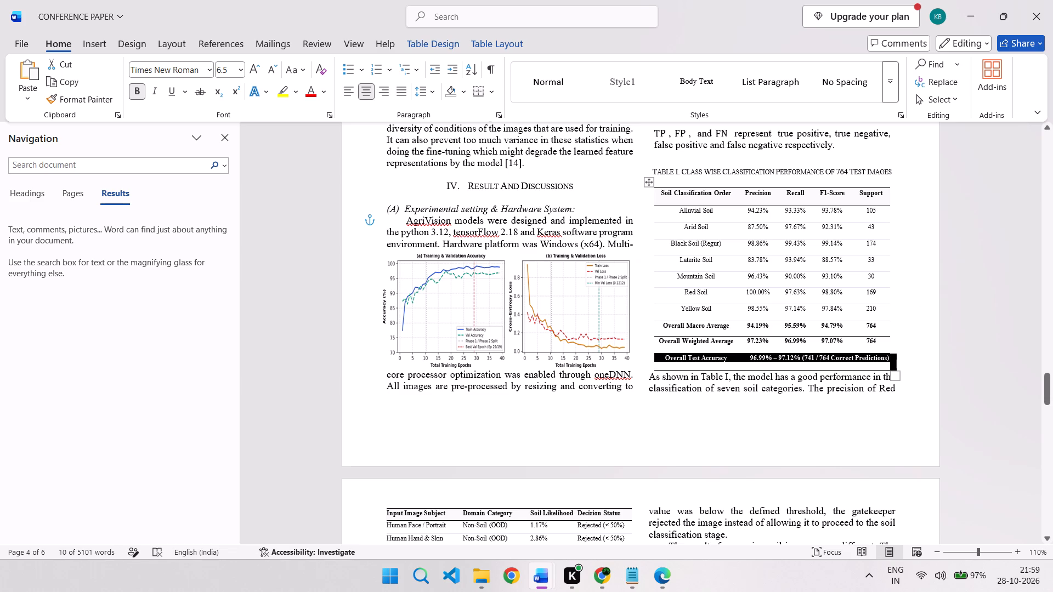
click(624, 363)
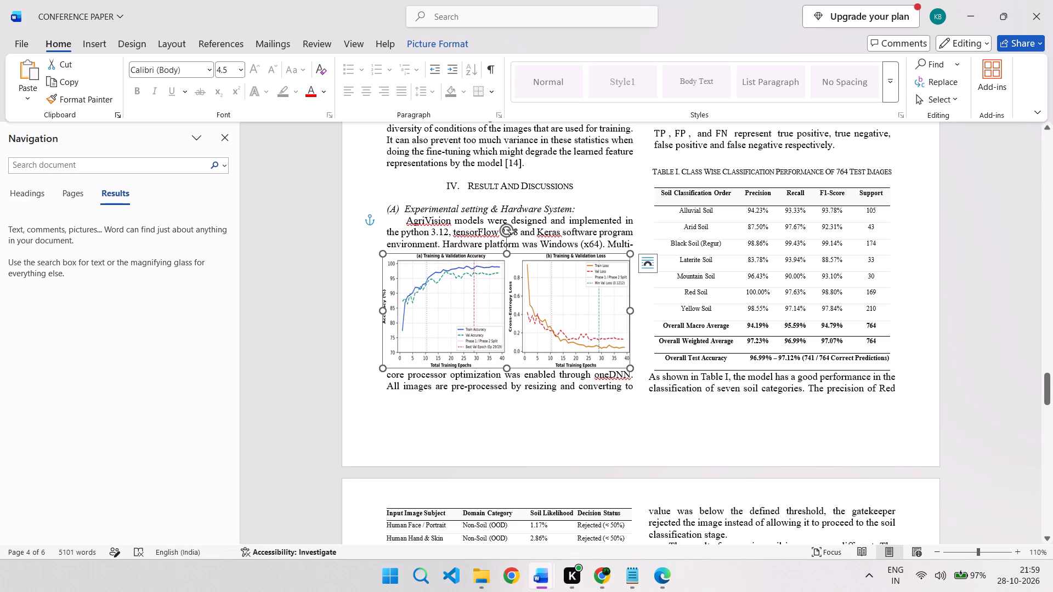
click(387, 379)
key(ctrl+v)
Extend the bottom edge of the Fig. 3 graphs slightly downward, keeping the caption directly underneath.
scroll(387, 379, down, 4)
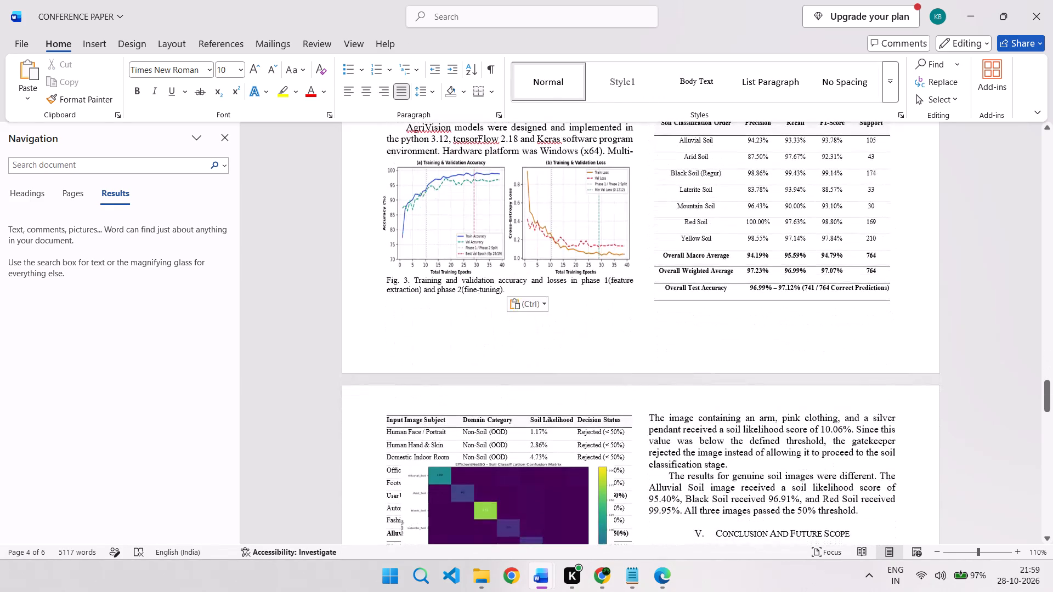
click(457, 248)
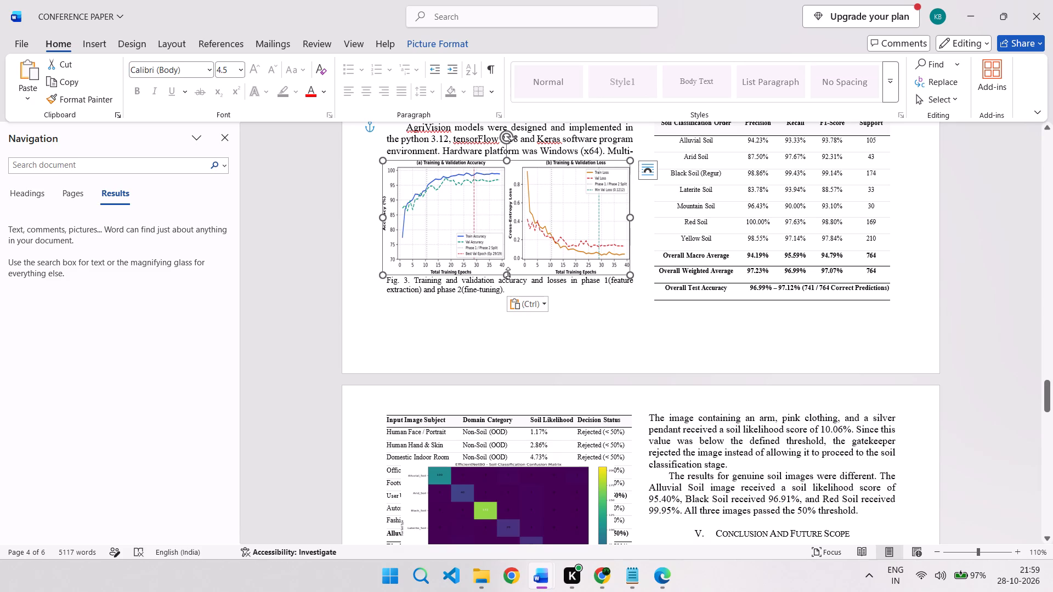
drag(508, 273, 511, 281)
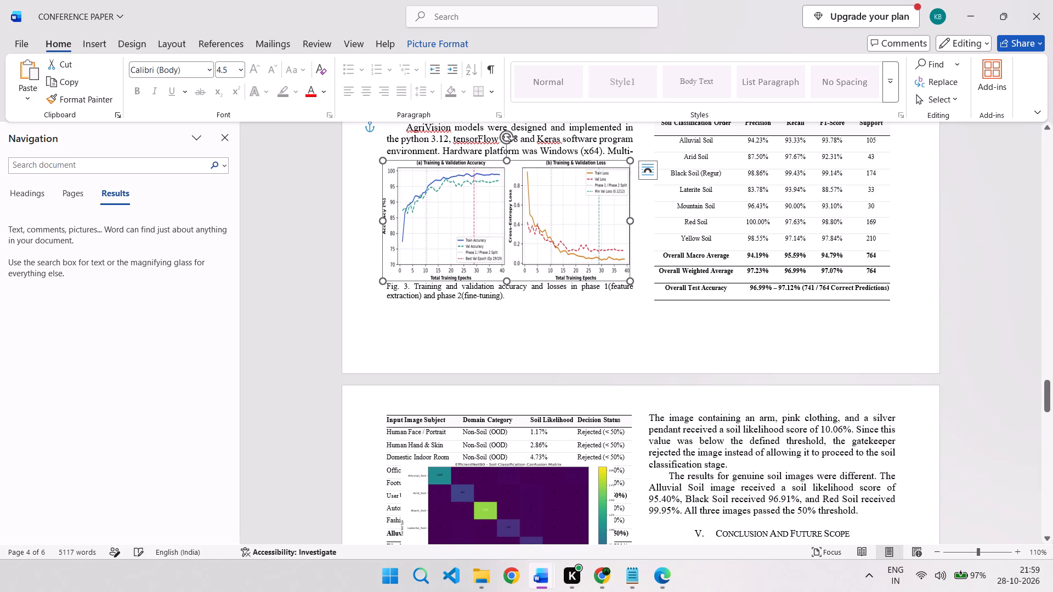
Insert a blank line above the "(B) Convergence of training and Optimization dynamic" heading on page 4.
scroll(511, 281, up, 3)
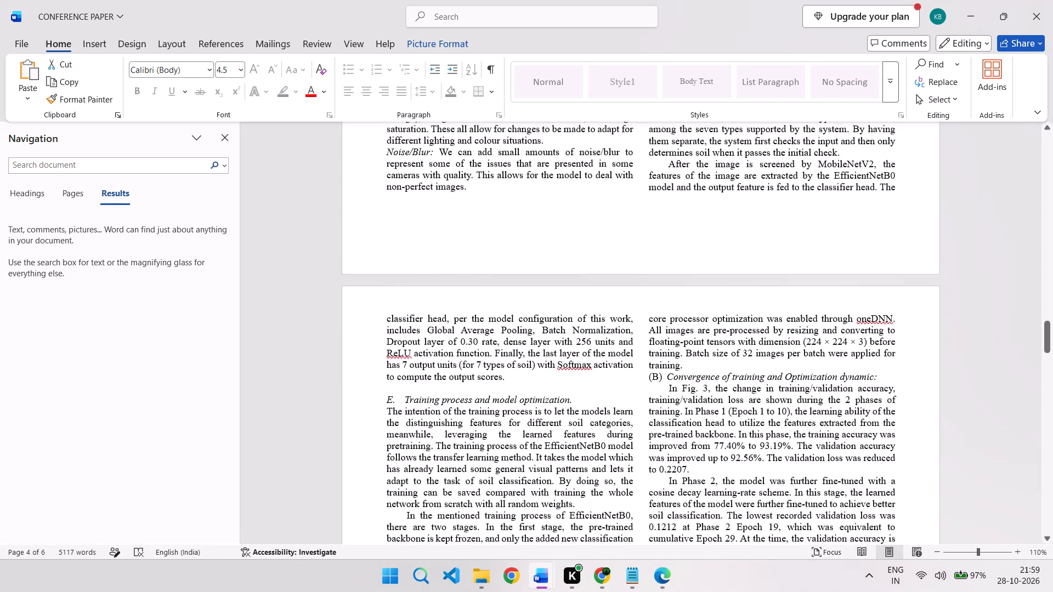
scroll(656, 334, down, 1)
scroll(738, 338, down, 1)
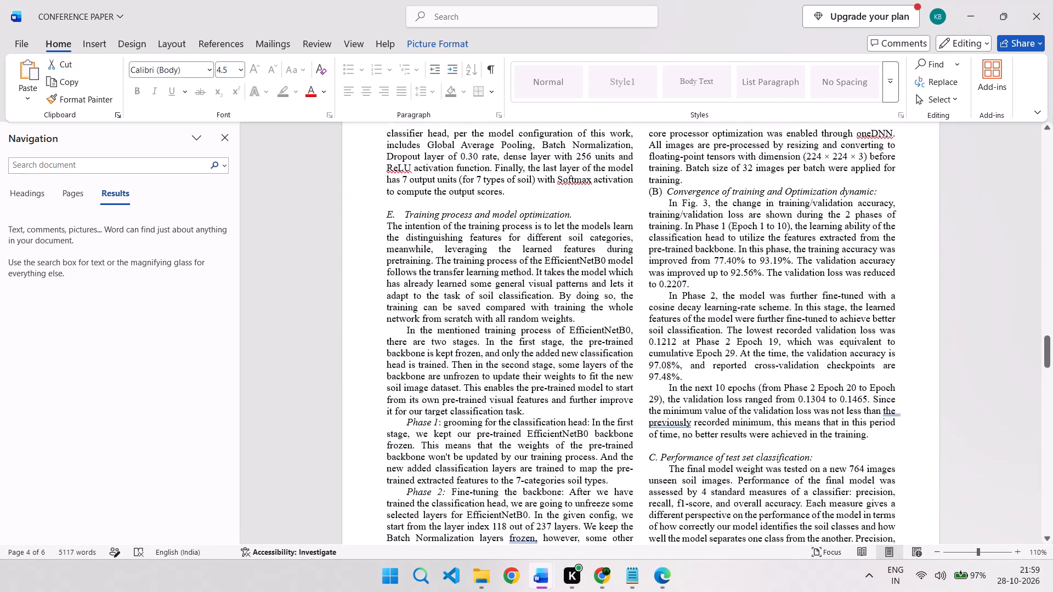
click(689, 180)
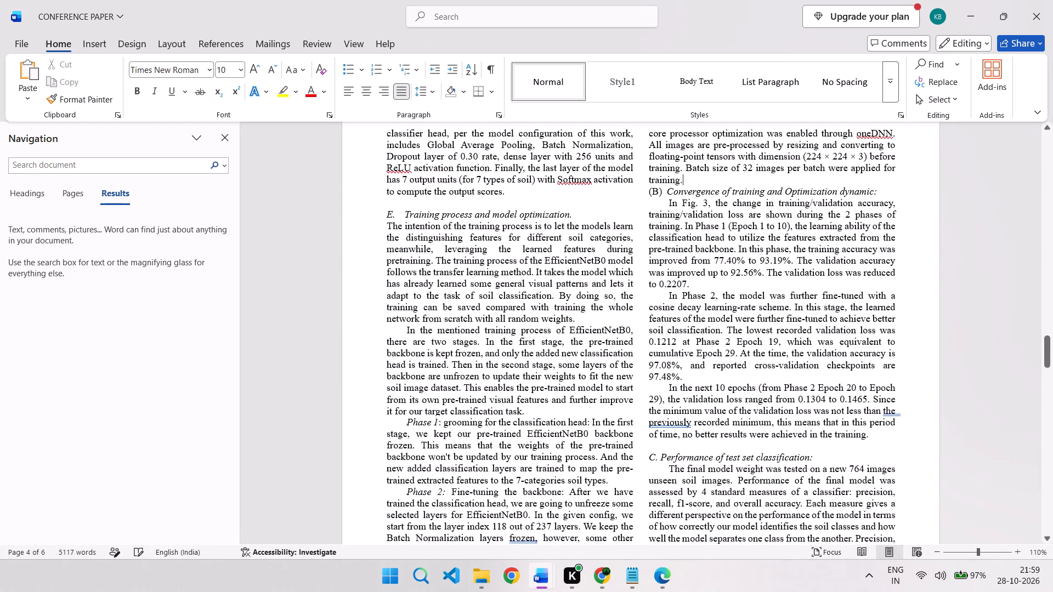
key(Return)
Delete the blank line between equation (4) and the "TP, FP, and FN represent" paragraph on page 4.
scroll(689, 180, down, 1)
scroll(754, 293, down, 2)
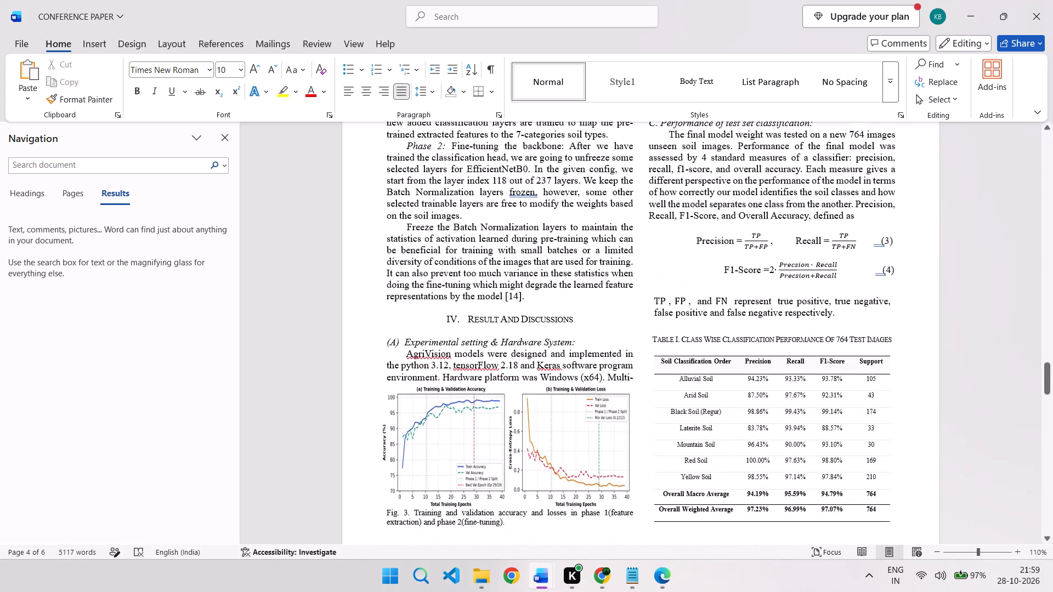
scroll(754, 293, down, 1)
click(724, 278)
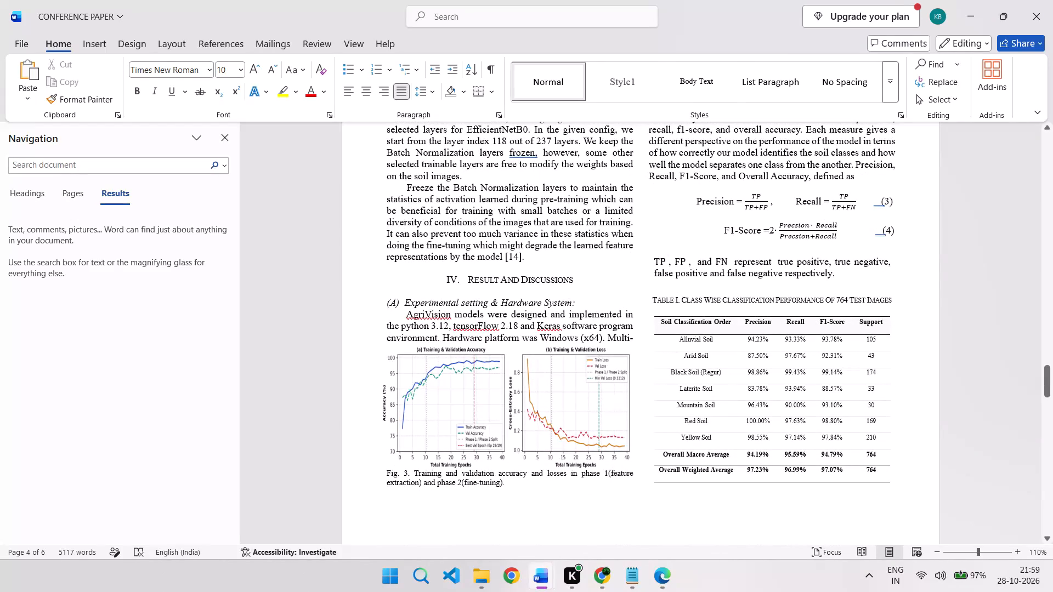
click(712, 249)
key(BackSpace)
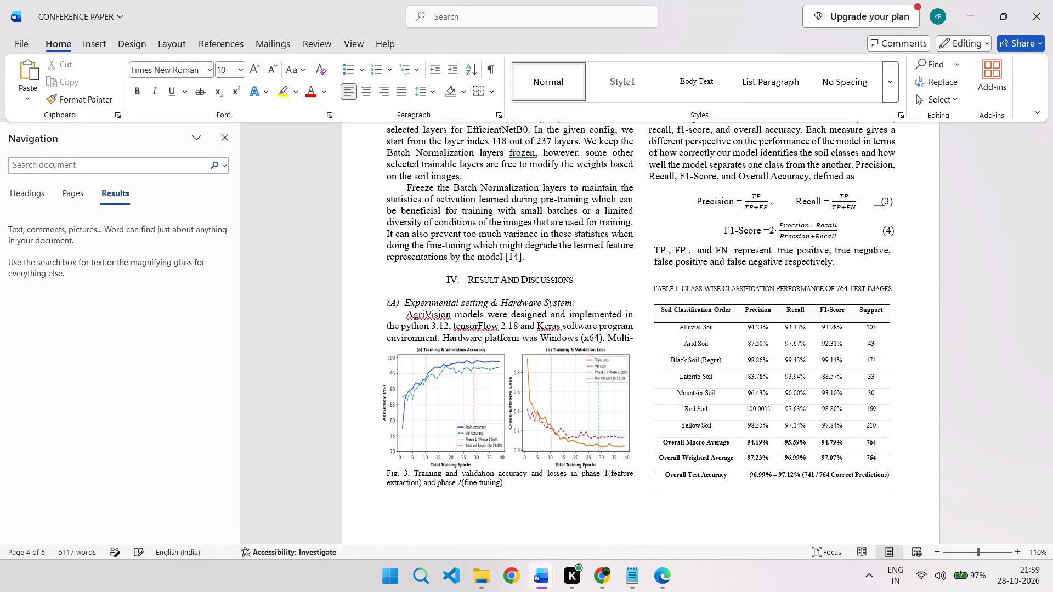
Move the confusion matrix off the out-of-distribution table on page 5 so it sits between that table and the class-wise metrics bar chart.
scroll(704, 312, down, 1)
scroll(651, 360, down, 1)
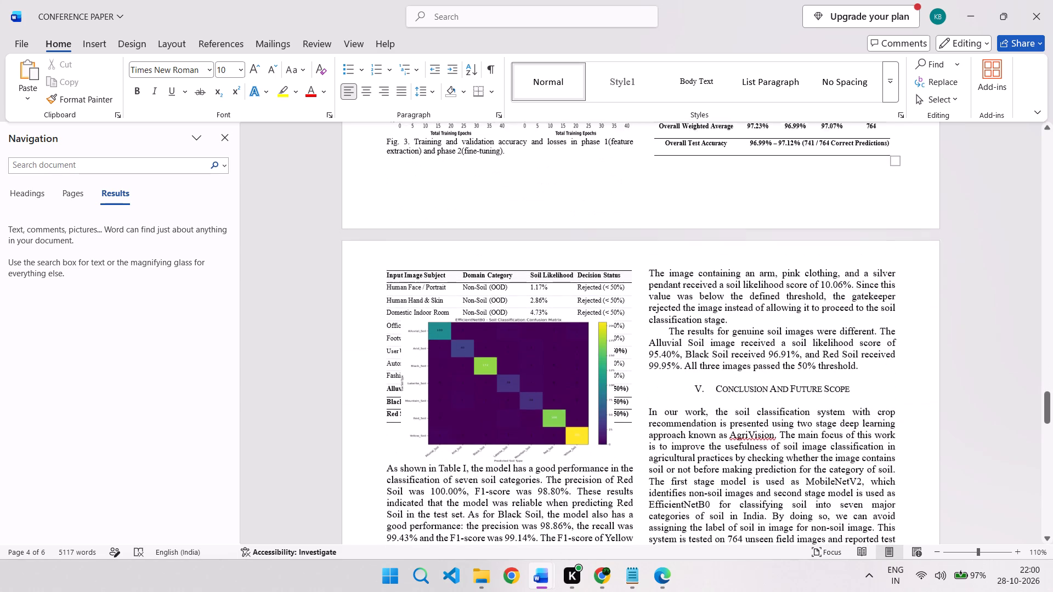
scroll(539, 333, down, 2)
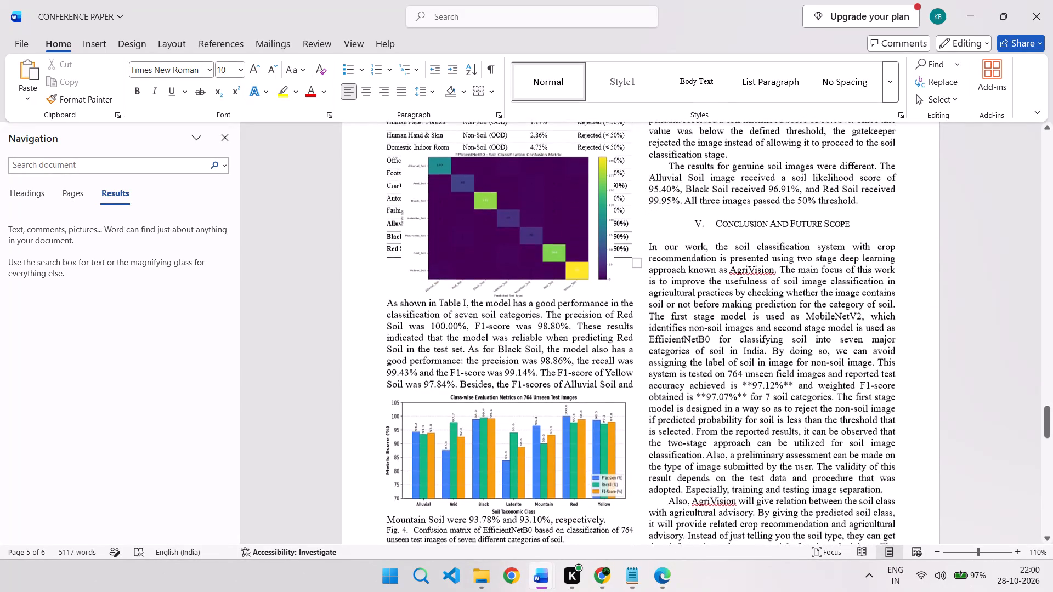
scroll(539, 333, down, 1)
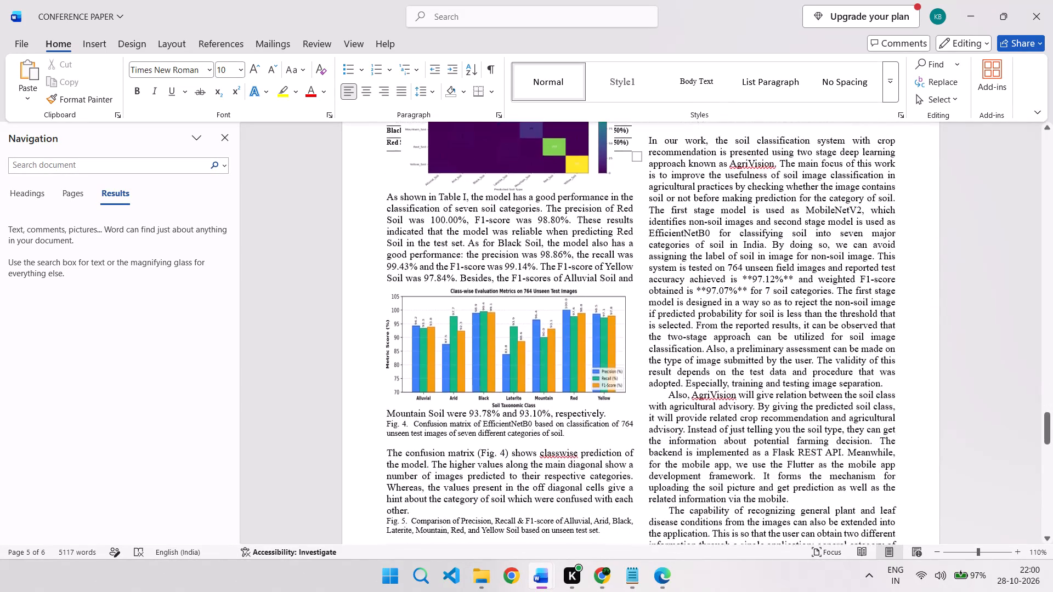
drag(484, 147, 499, 242)
scroll(497, 231, up, 1)
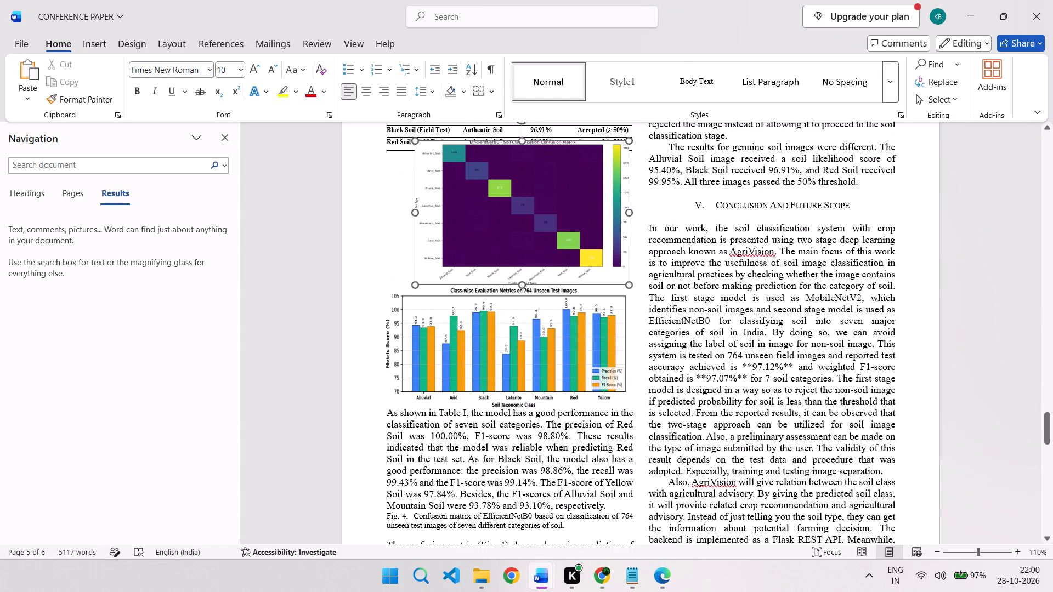
scroll(499, 242, up, 1)
drag(499, 242, 497, 306)
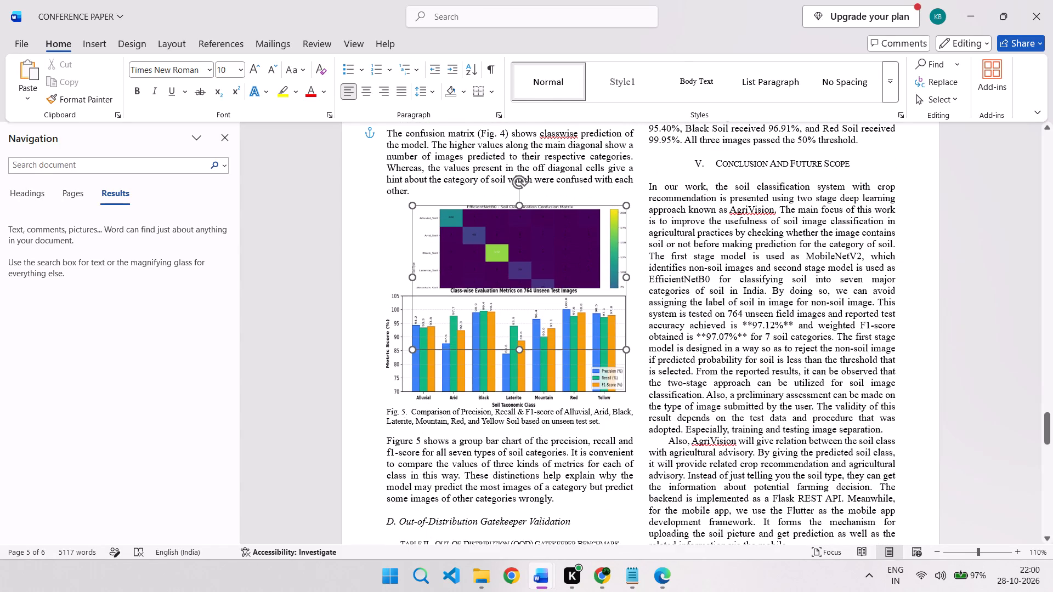
drag(497, 306, 497, 306)
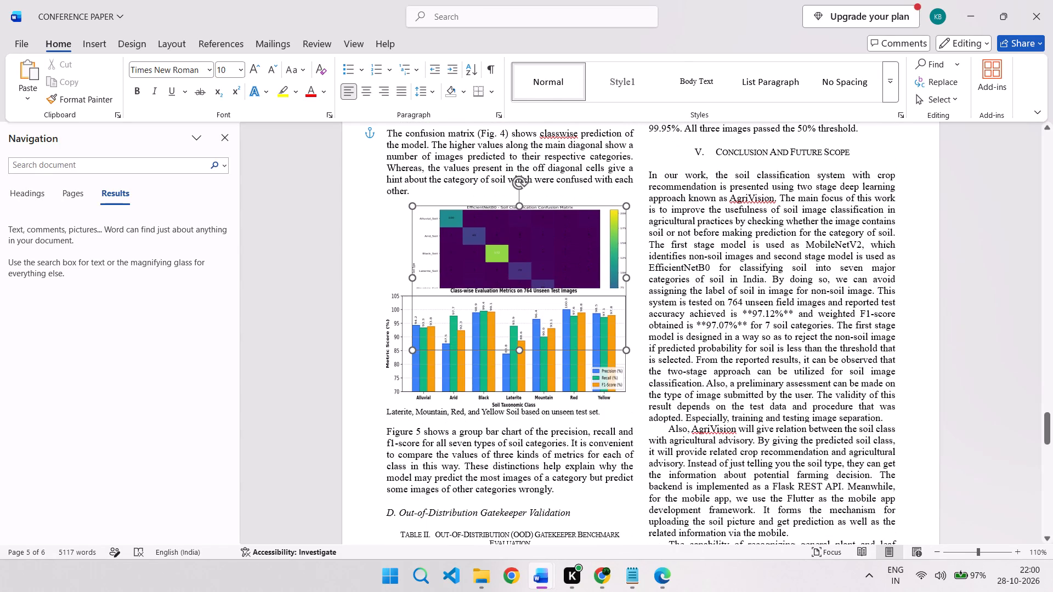
drag(497, 306, 487, 255)
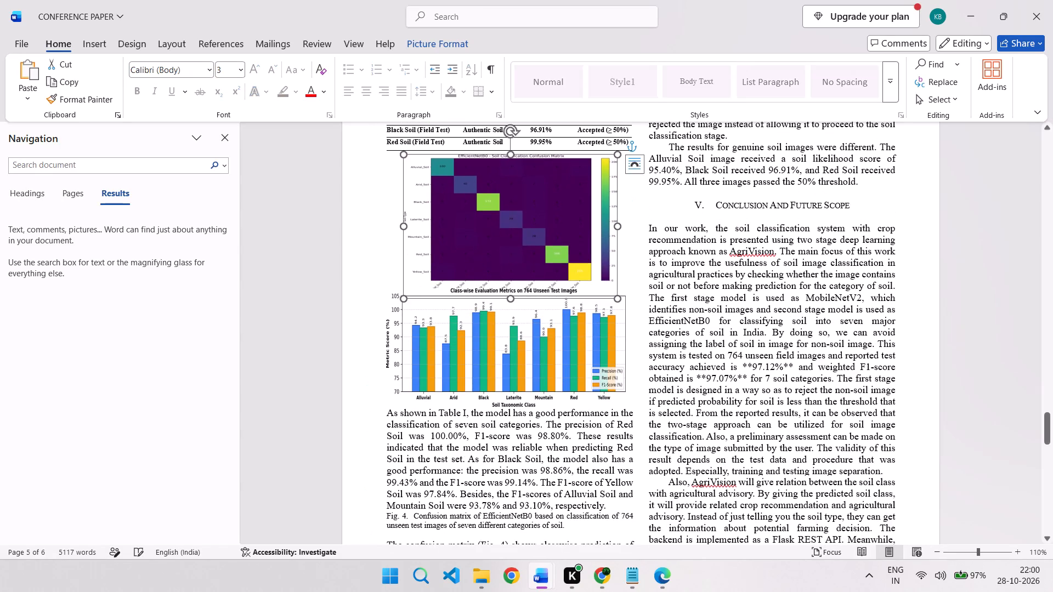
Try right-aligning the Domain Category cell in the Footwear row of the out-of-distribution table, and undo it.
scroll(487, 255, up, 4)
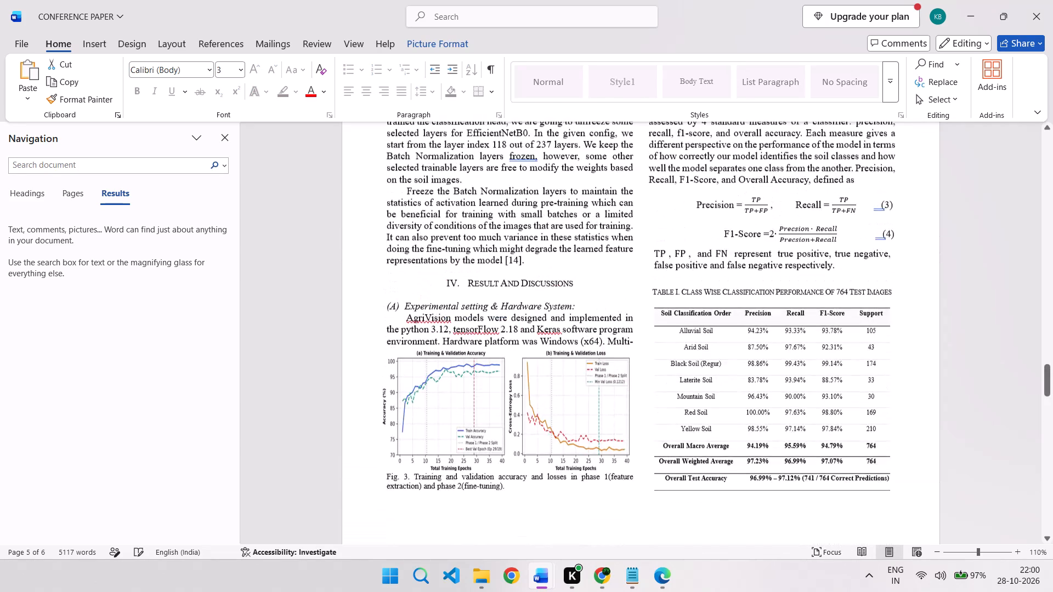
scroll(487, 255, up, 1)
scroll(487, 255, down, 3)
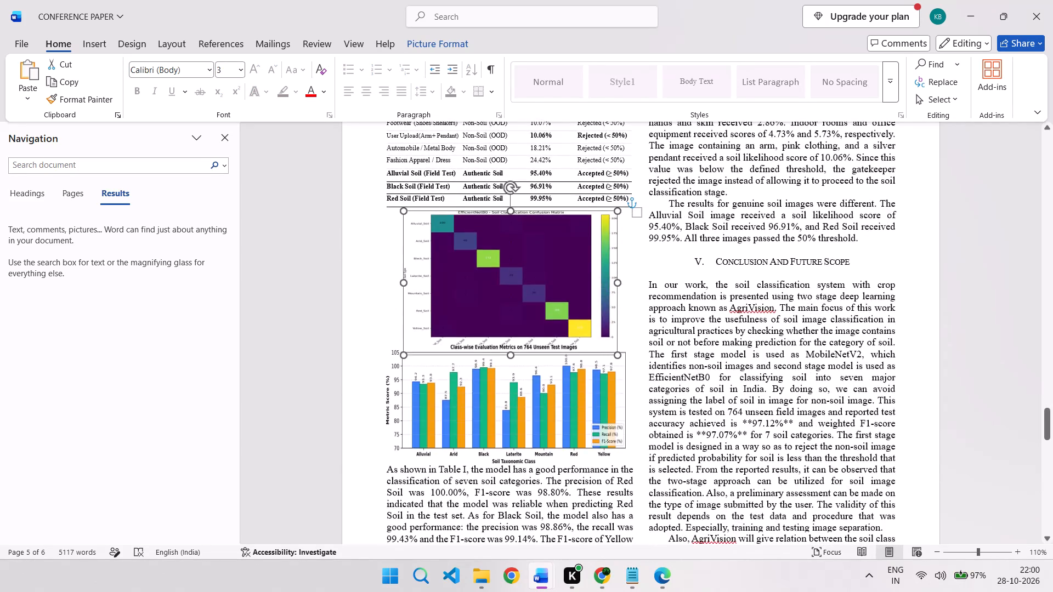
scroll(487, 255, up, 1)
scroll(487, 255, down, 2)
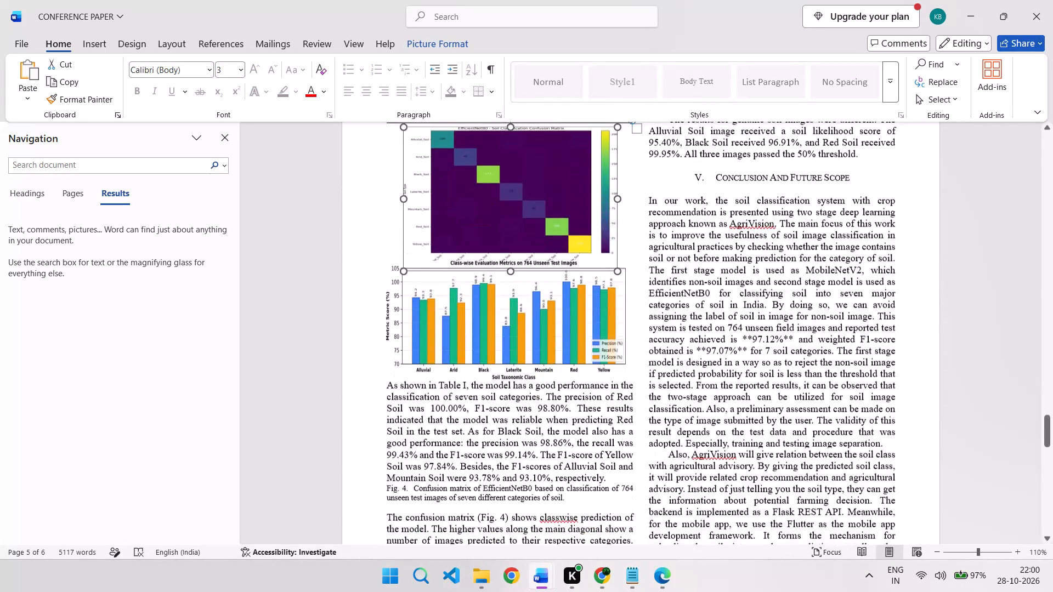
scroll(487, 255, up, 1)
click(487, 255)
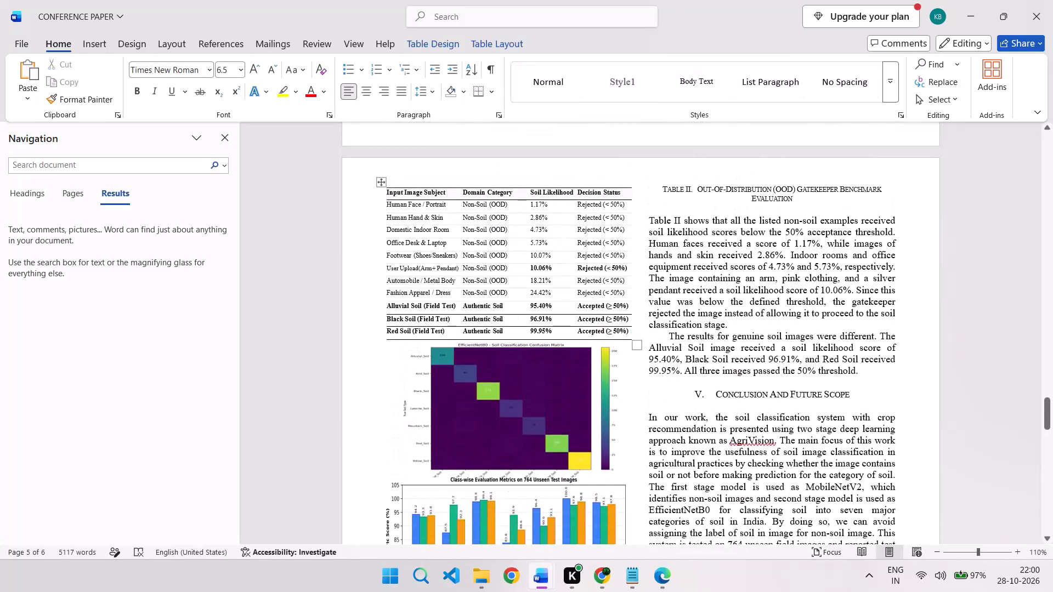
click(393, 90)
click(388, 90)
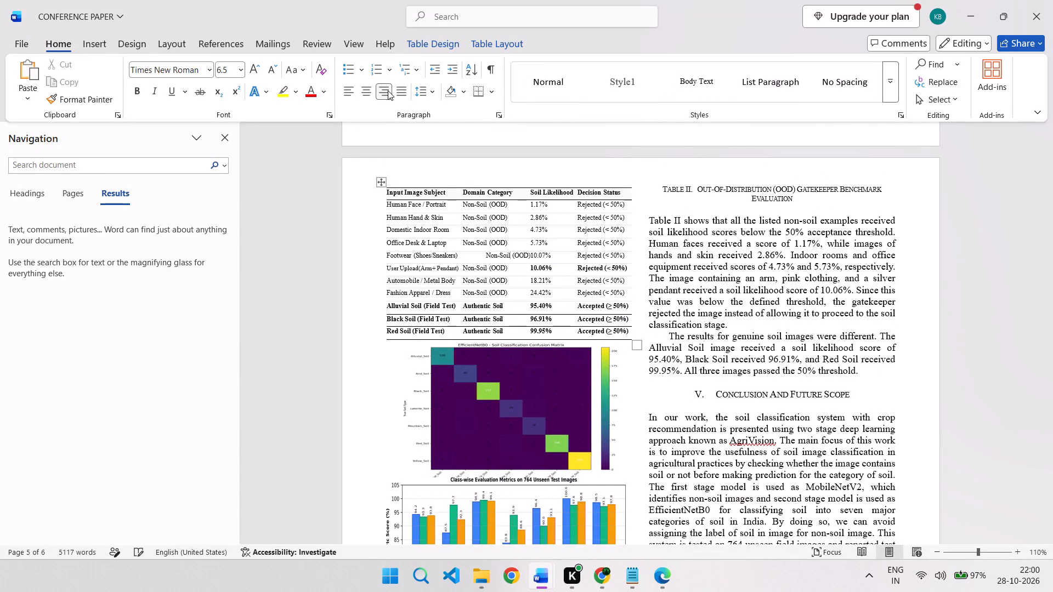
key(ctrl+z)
Right-align the entire out-of-distribution gatekeeper table on page 5.
click(383, 178)
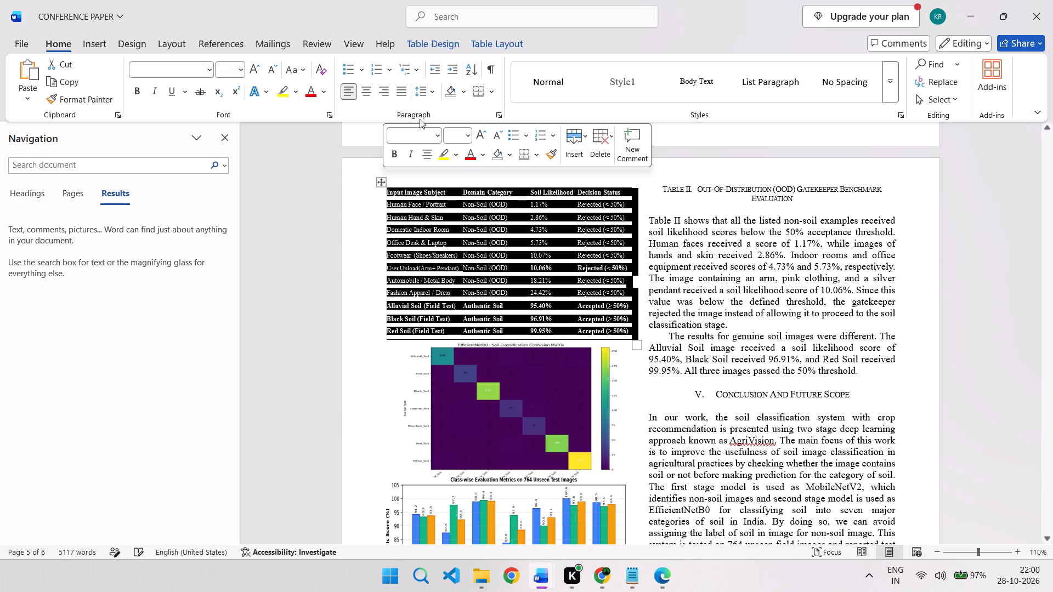
click(388, 90)
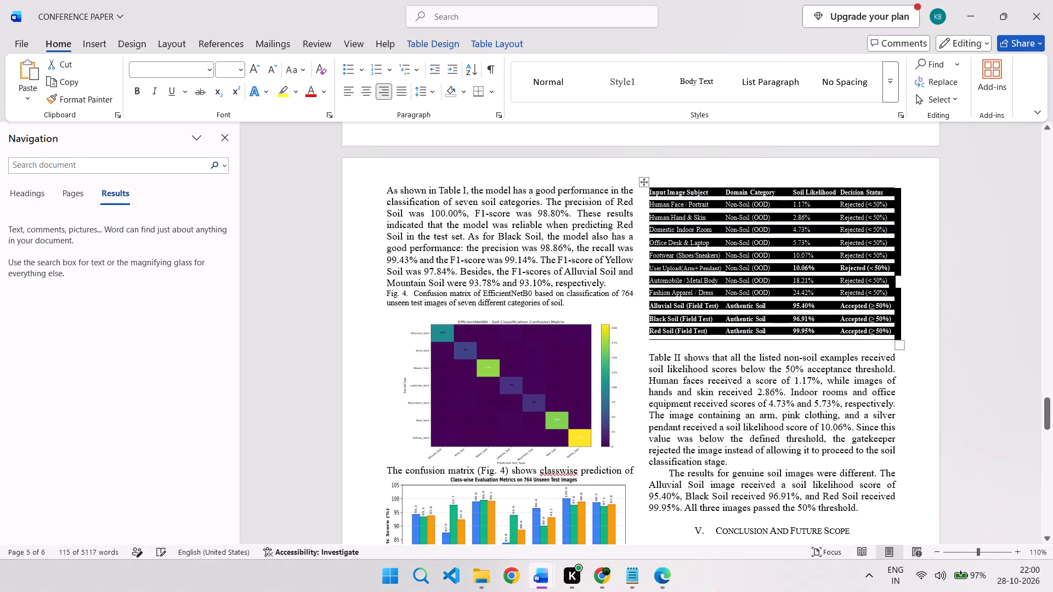
Shift the confusion matrix slightly upward so it sits just beneath the Fig. 4 caption, clear of the bar chart.
scroll(526, 269, down, 1)
drag(523, 275, 520, 268)
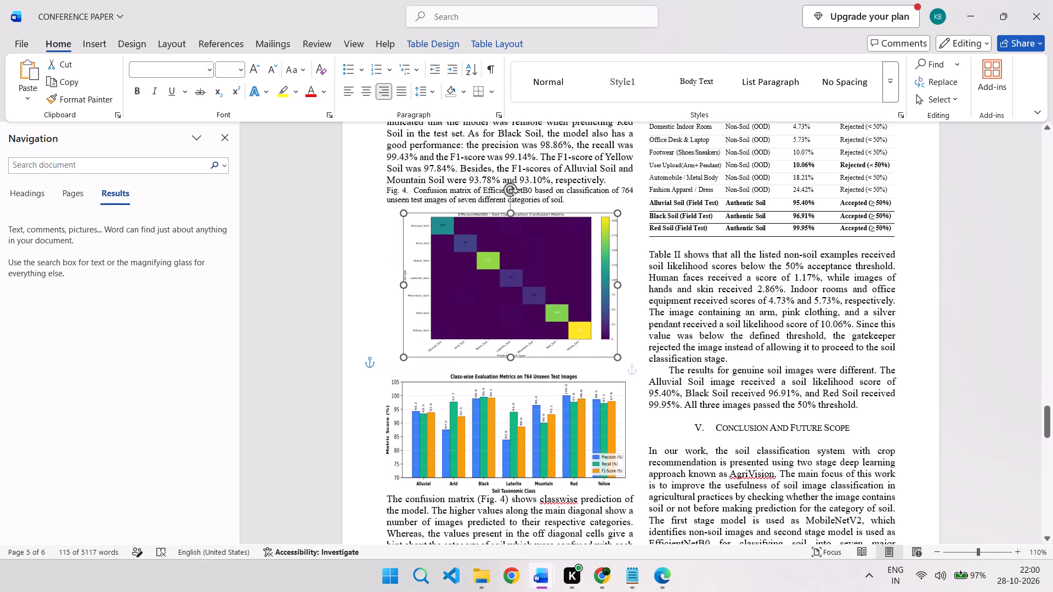
drag(520, 268, 519, 268)
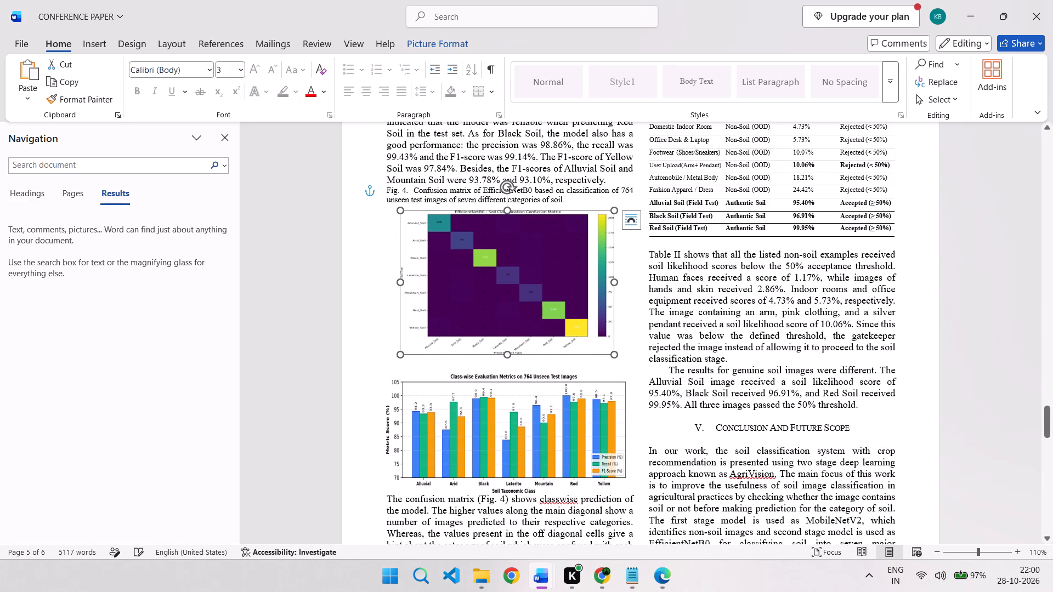
Move the class-wise metrics bar chart below the confusion matrix paragraph, directly above the Fig. 5 caption.
scroll(535, 392, down, 1)
click(531, 377)
drag(531, 377, 539, 426)
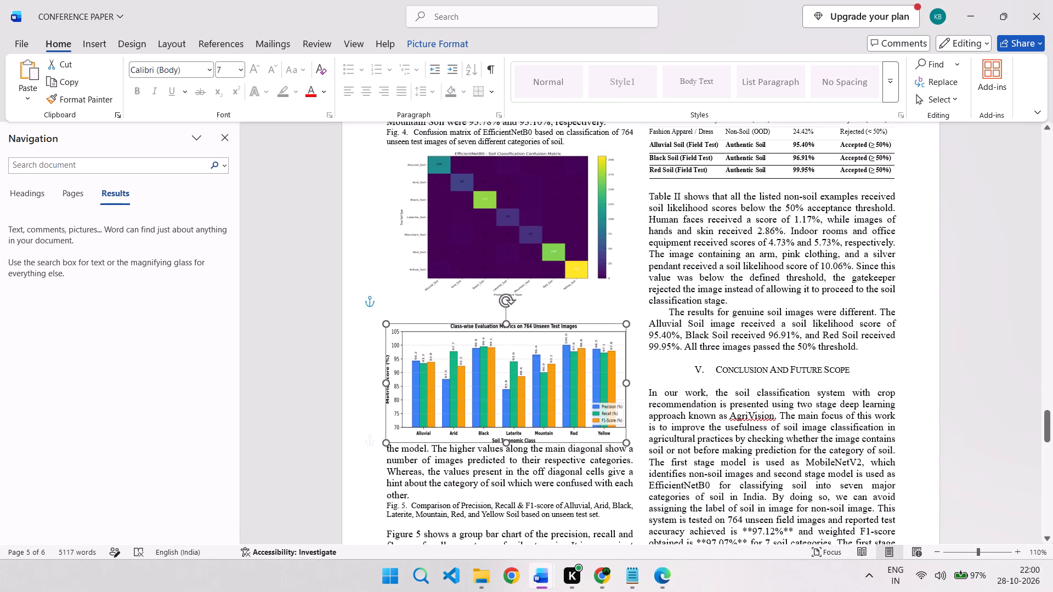
drag(539, 426, 541, 439)
scroll(541, 439, down, 1)
drag(523, 376, 523, 399)
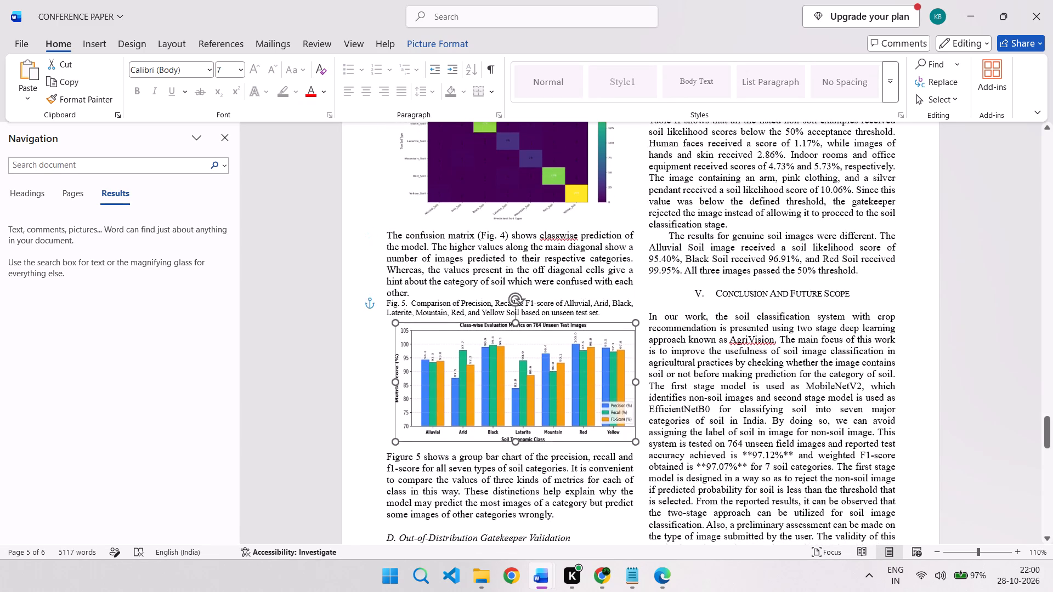
drag(523, 399, 520, 377)
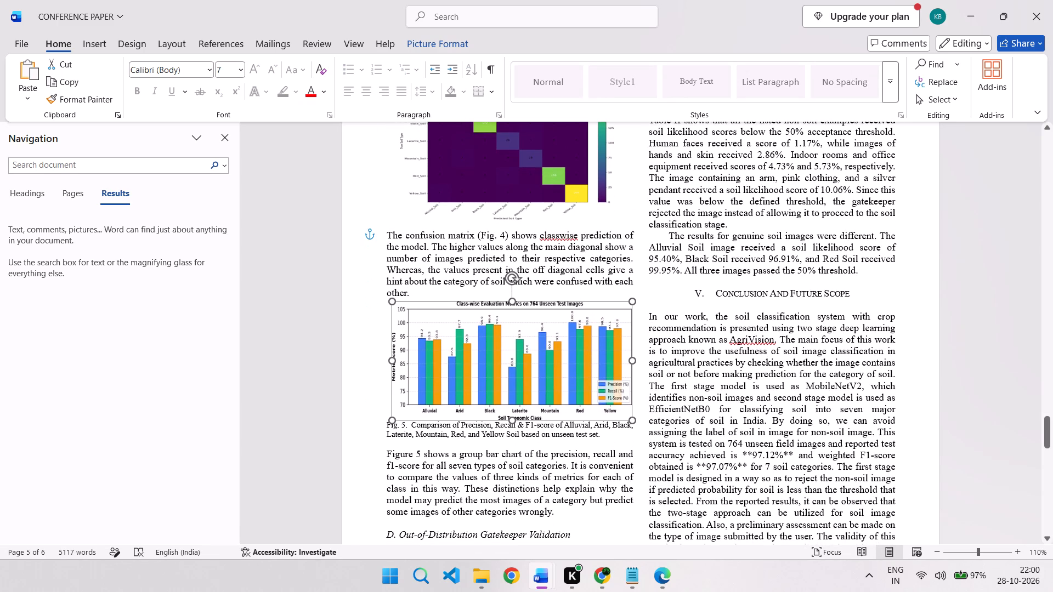
drag(520, 377, 517, 378)
Move the confusion matrix directly above the Fig. 4 caption, below the paragraph on Table I results.
scroll(517, 378, up, 1)
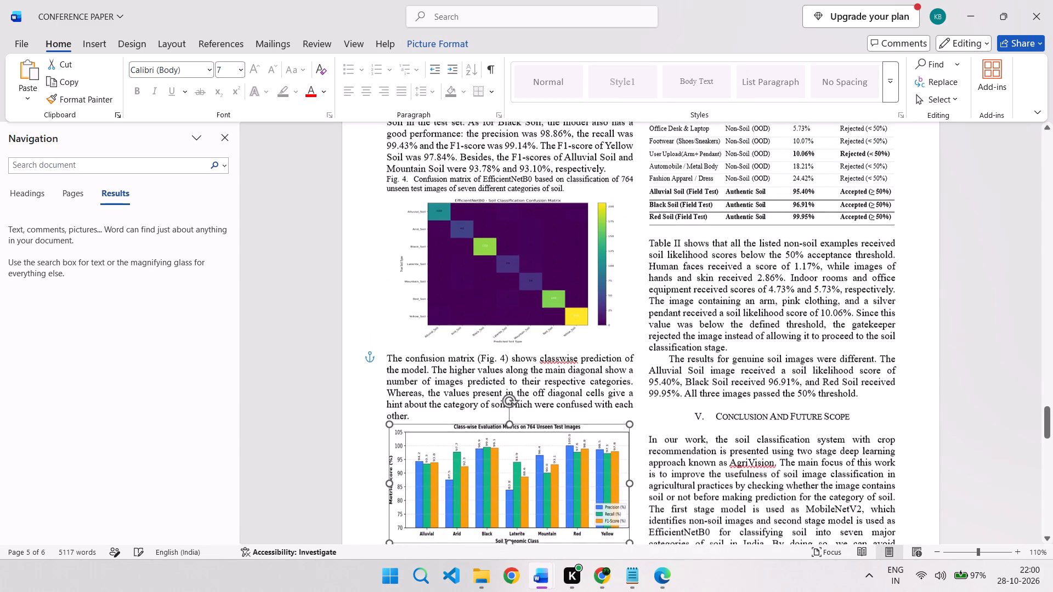
drag(501, 299, 499, 287)
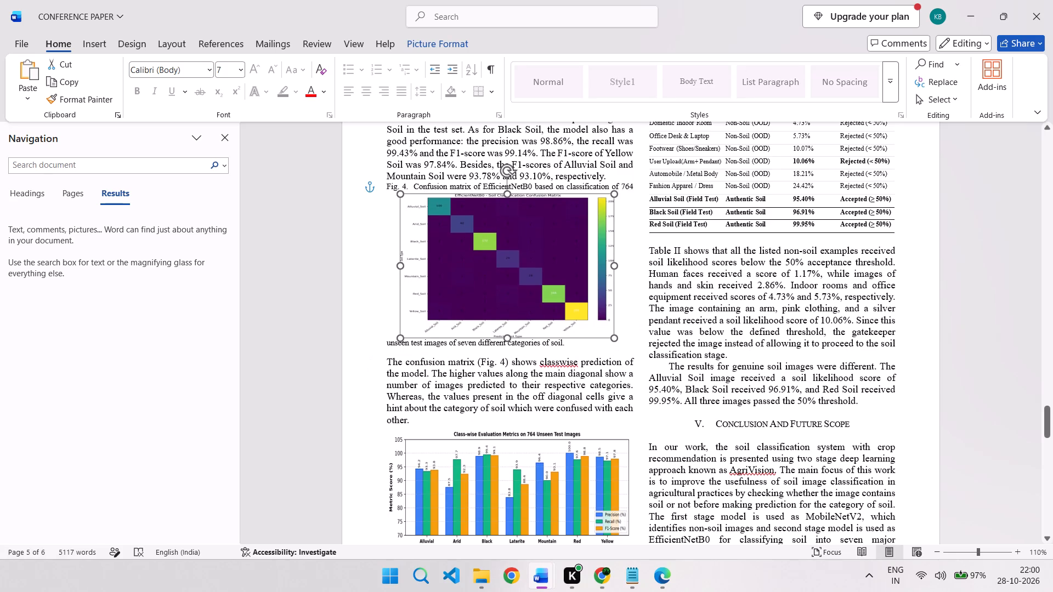
drag(499, 287, 500, 280)
click(397, 274)
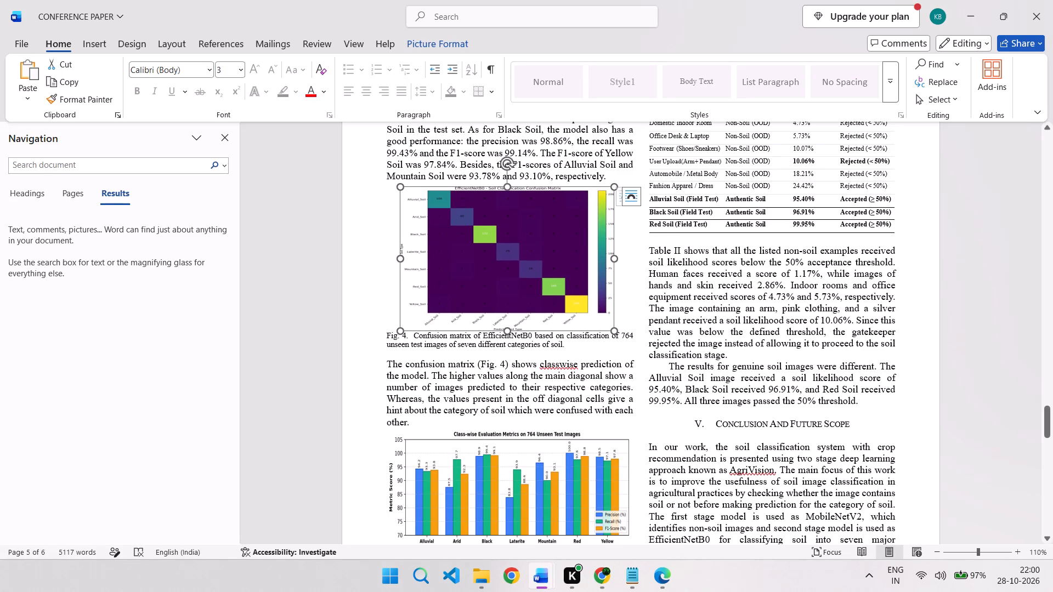
click(382, 267)
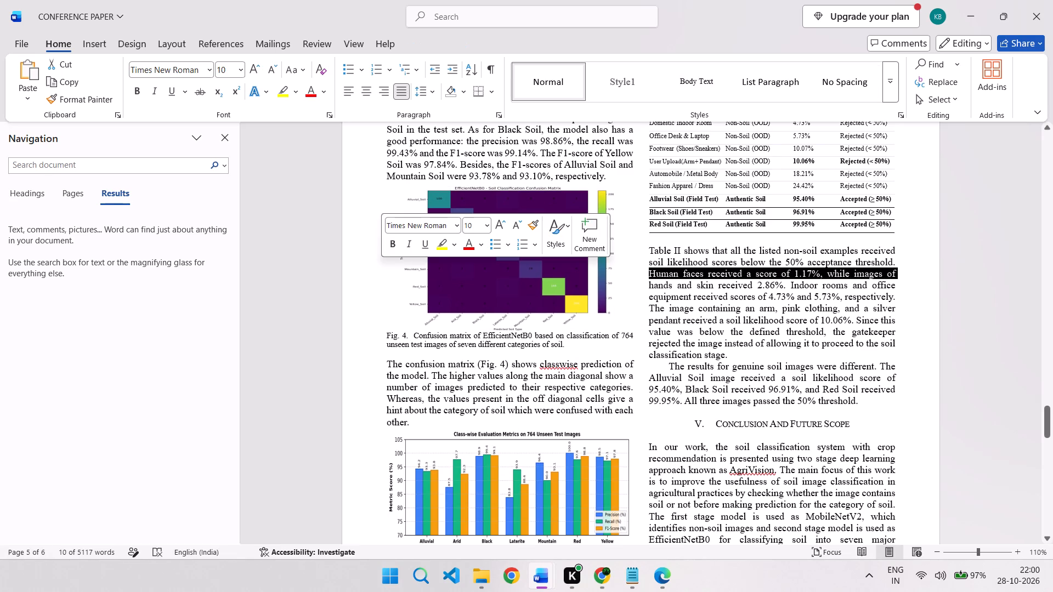
Examine the layout of pages 4 to 6, including the empty space beneath the Table II caption.
scroll(485, 305, down, 2)
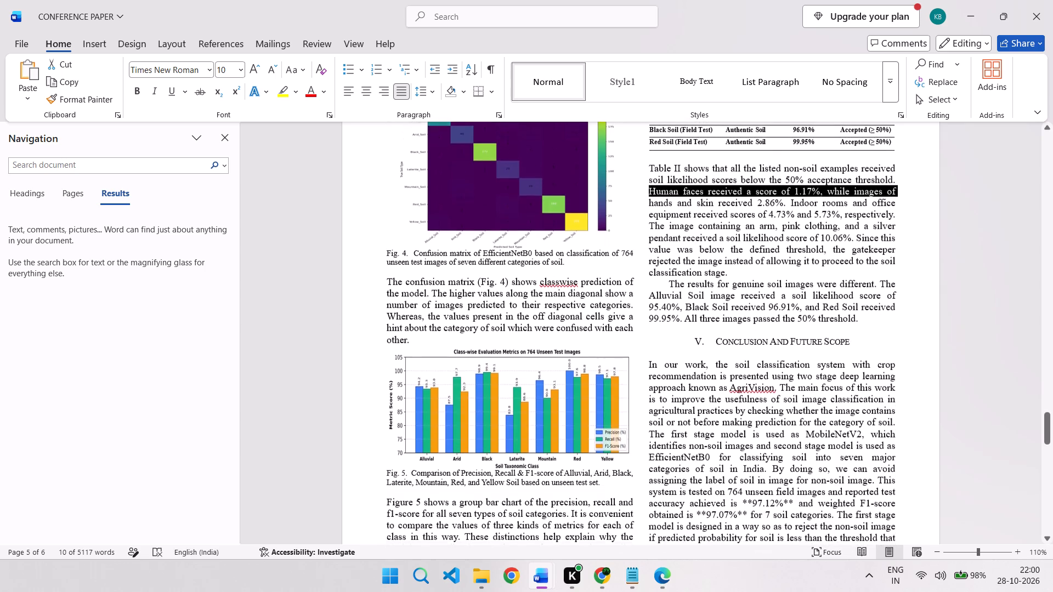
scroll(485, 305, down, 2)
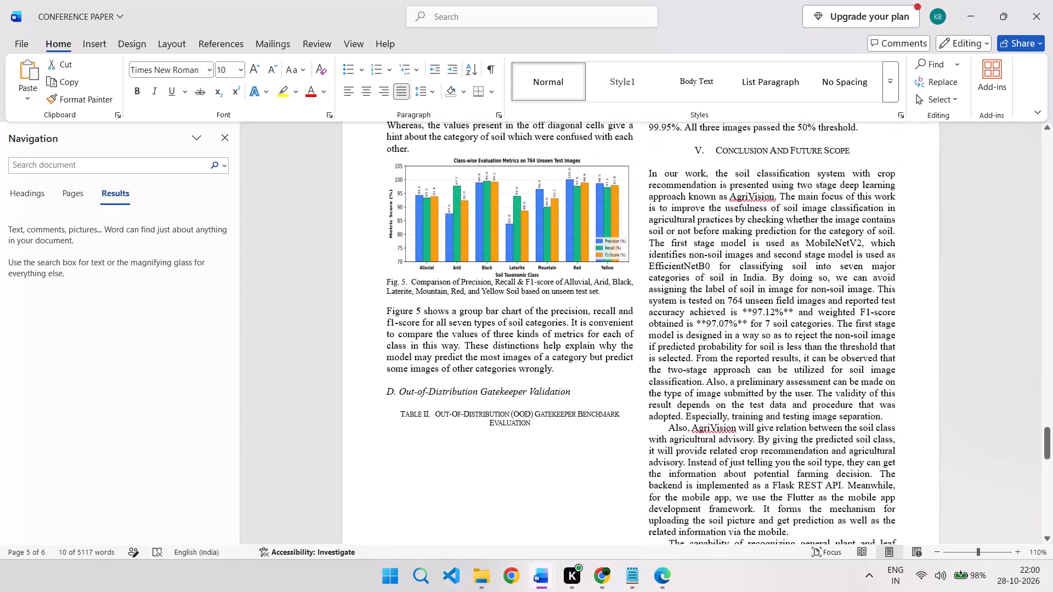
scroll(479, 374, down, 1)
scroll(479, 374, up, 3)
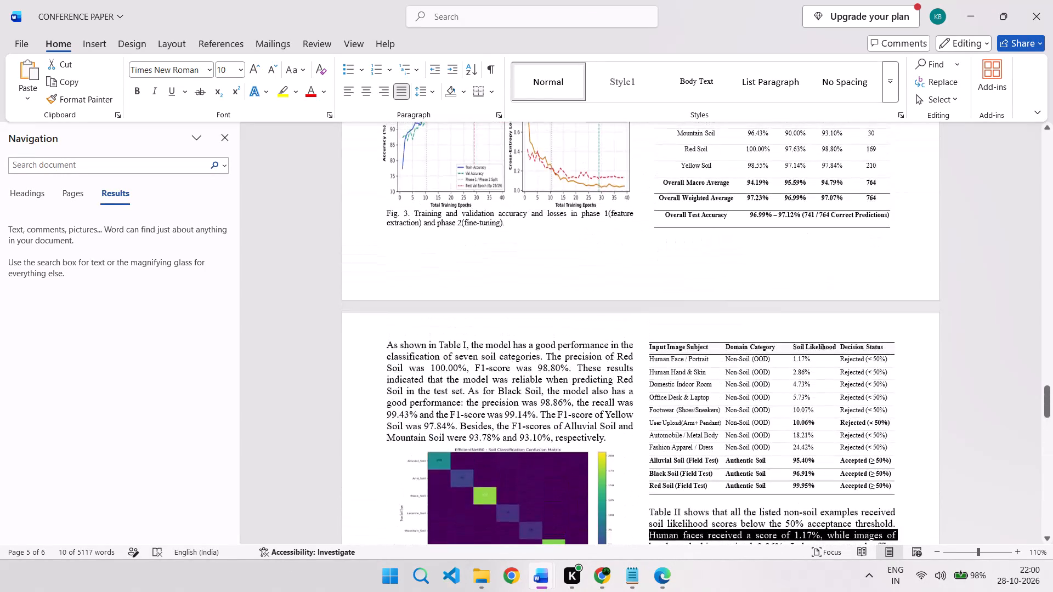
scroll(479, 374, down, 4)
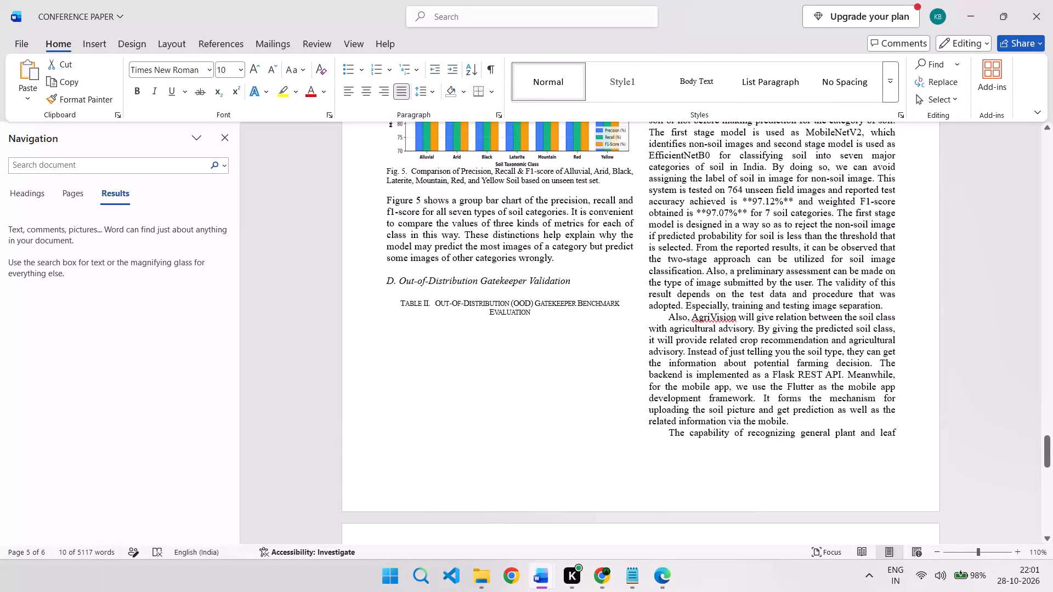
click(421, 326)
click(441, 373)
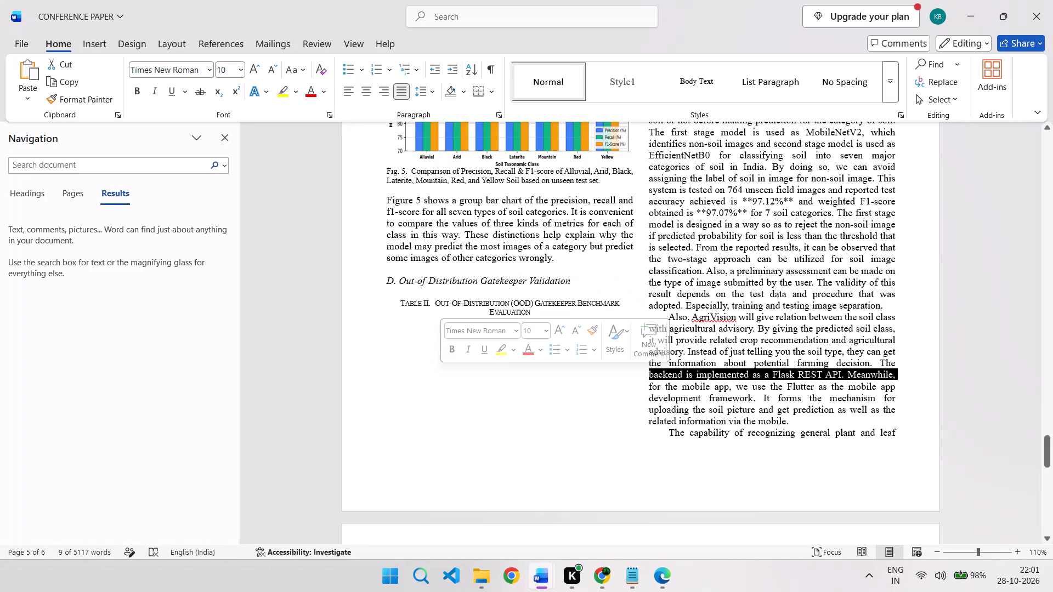
click(399, 336)
drag(416, 342, 435, 388)
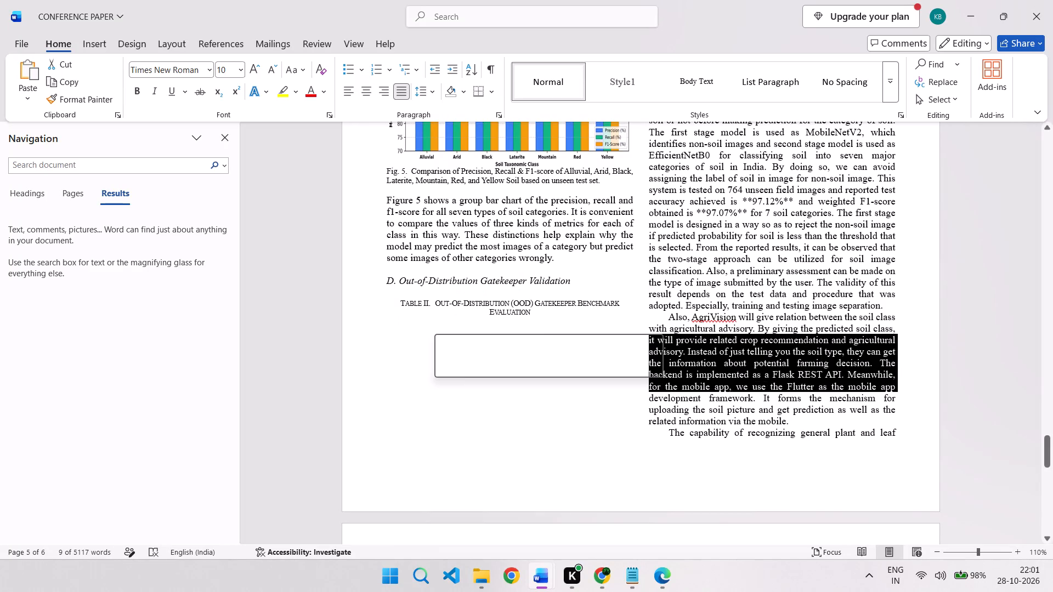
click(435, 388)
scroll(435, 388, up, 1)
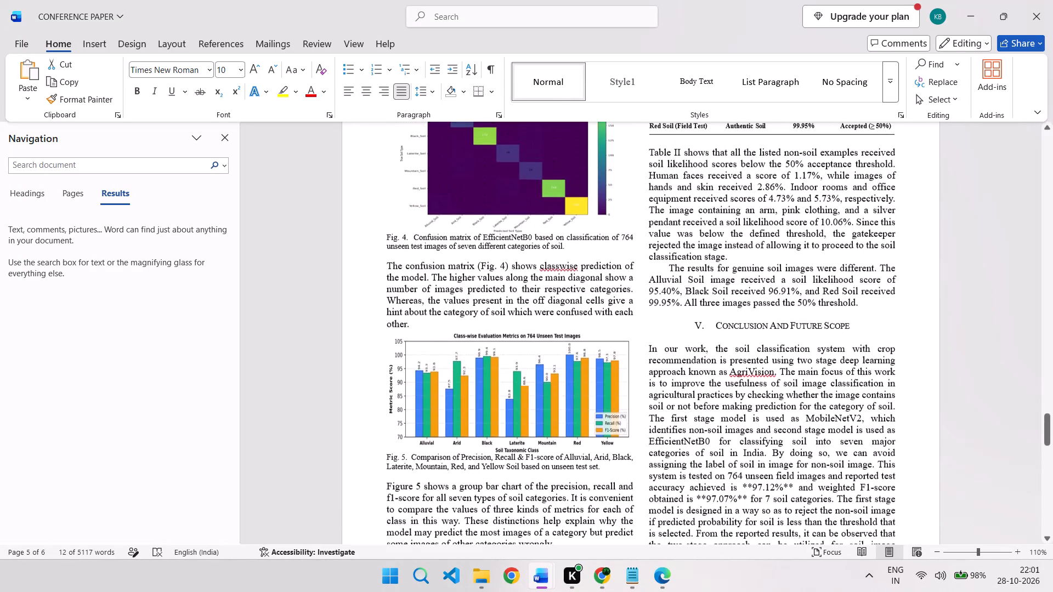
scroll(715, 270, up, 1)
scroll(715, 270, down, 7)
scroll(715, 270, up, 1)
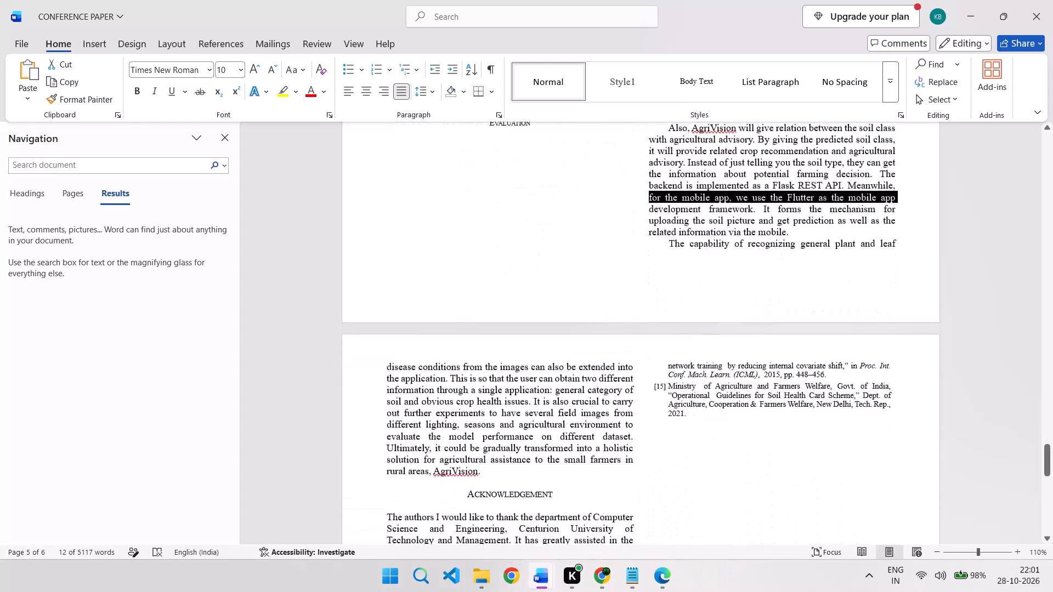
Nudge the confusion matrix slightly upward, closer to the paragraph on the Table I results.
scroll(715, 270, up, 1)
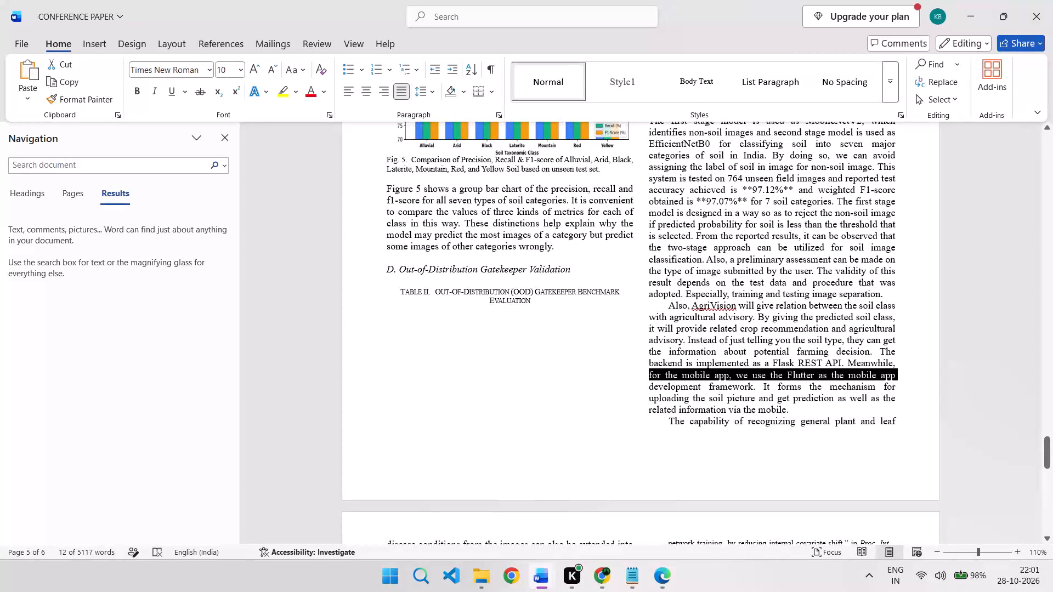
scroll(537, 279, up, 3)
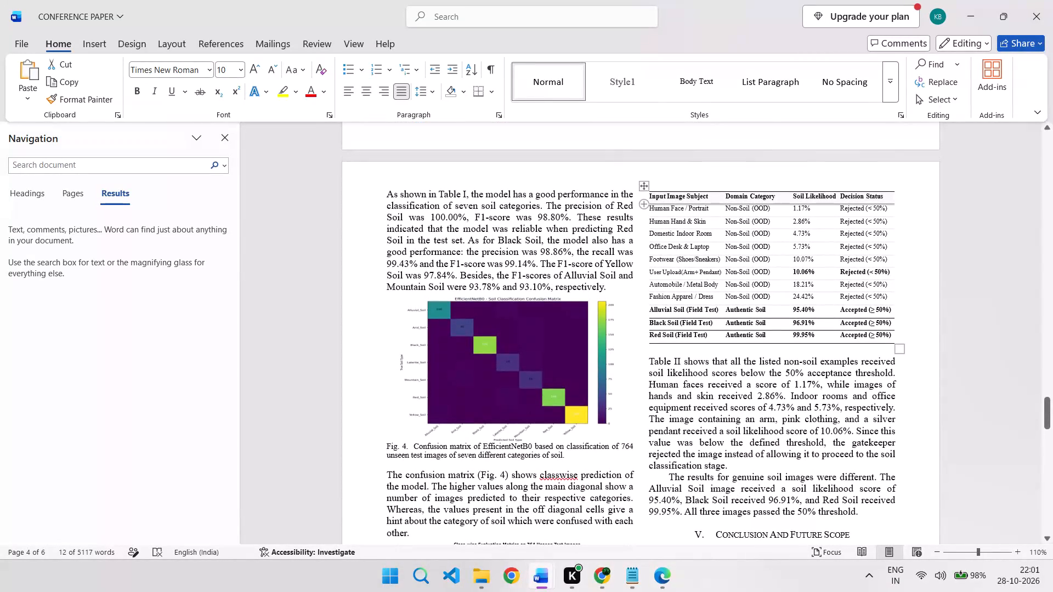
click(554, 328)
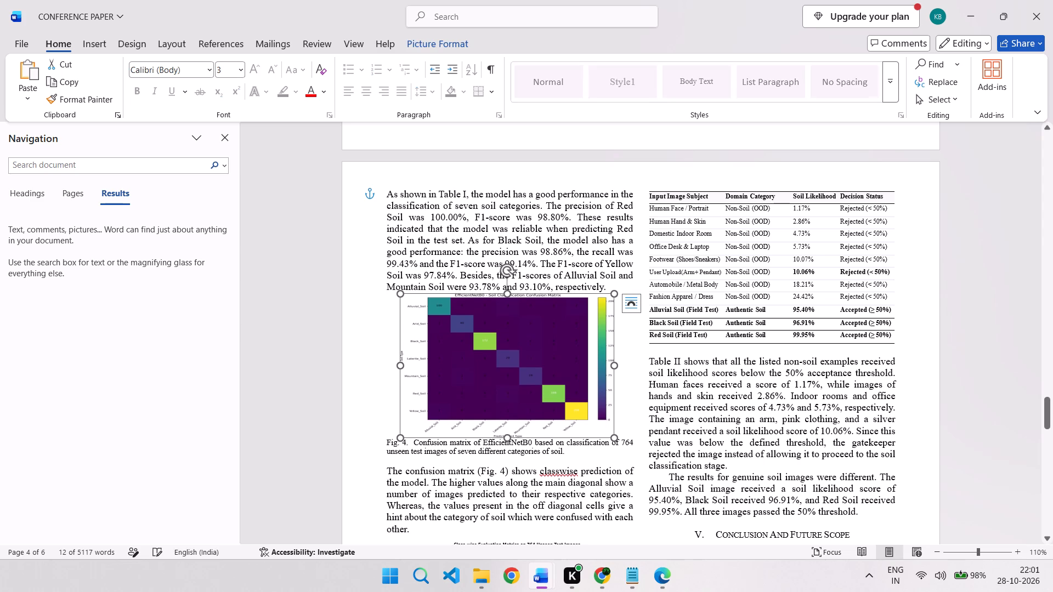
Shift the class-wise metrics bar chart slightly upward, just beneath the confusion matrix paragraph and above the Fig. 5 caption.
scroll(554, 324, down, 2)
click(519, 324)
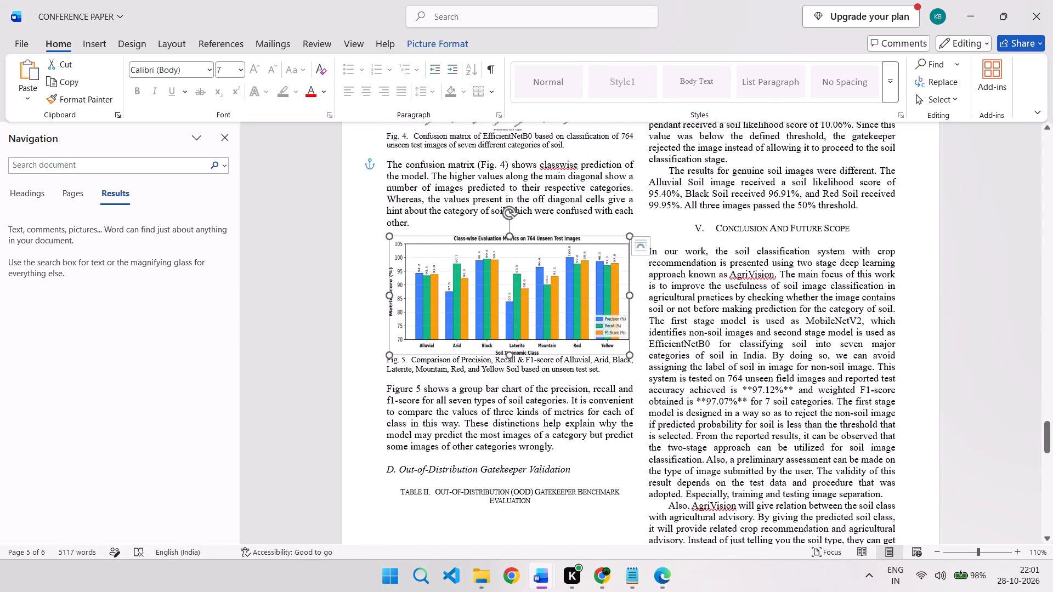
drag(519, 324, 518, 315)
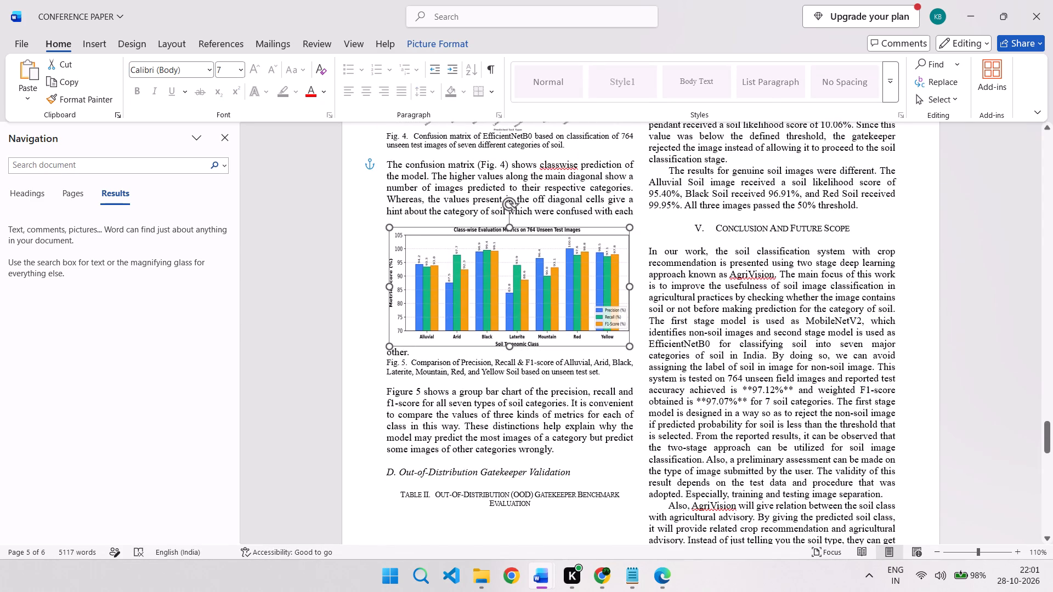
drag(518, 315, 517, 316)
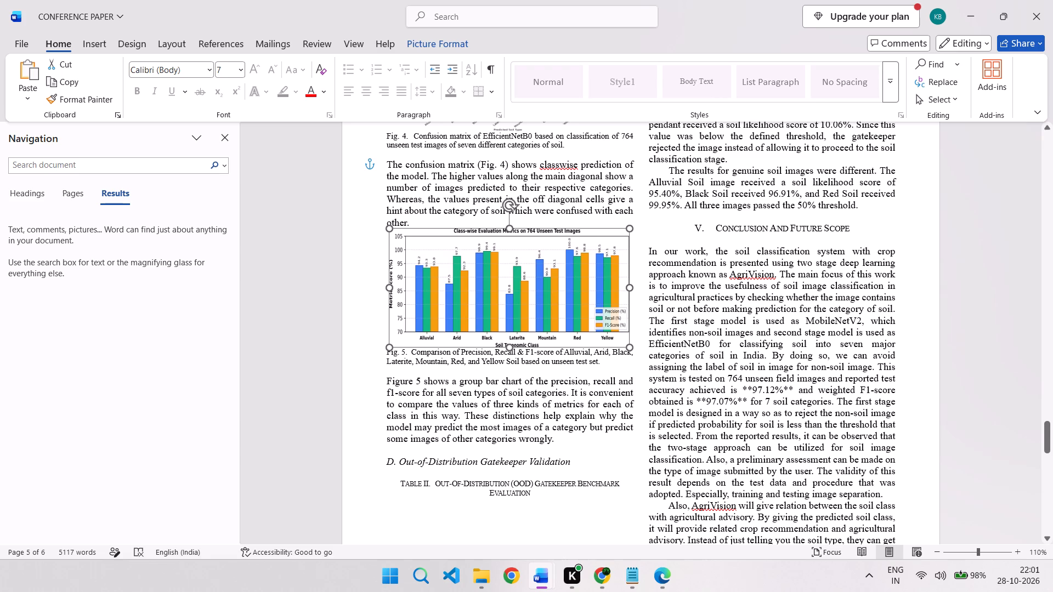
drag(517, 316, 517, 317)
Cut the whole out-of-distribution benchmark table and paste it back beneath the Table II caption.
scroll(473, 403, down, 1)
scroll(539, 449, down, 1)
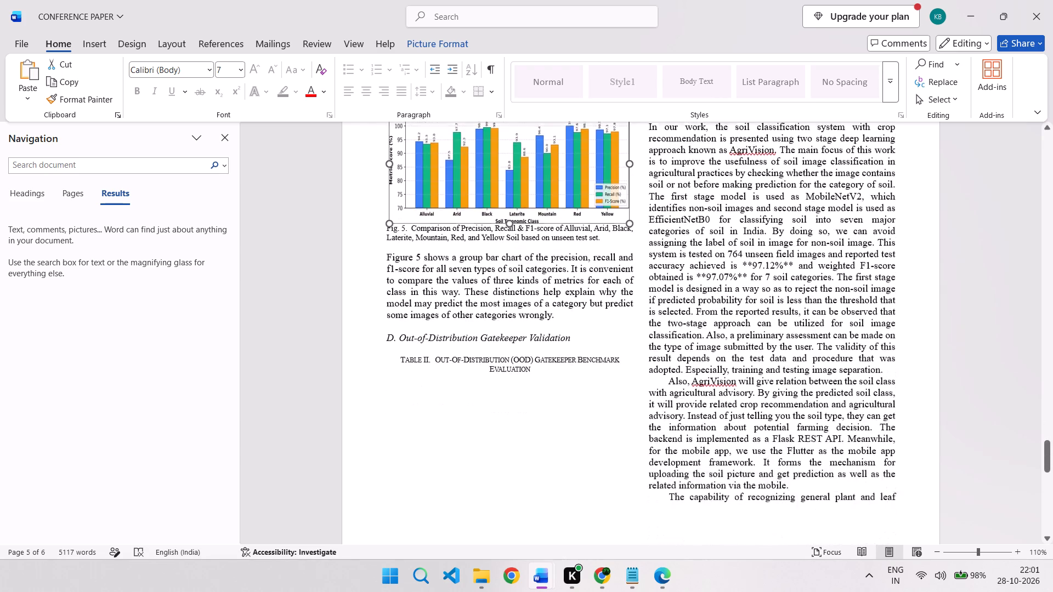
scroll(539, 449, down, 1)
scroll(539, 449, up, 3)
scroll(692, 368, down, 1)
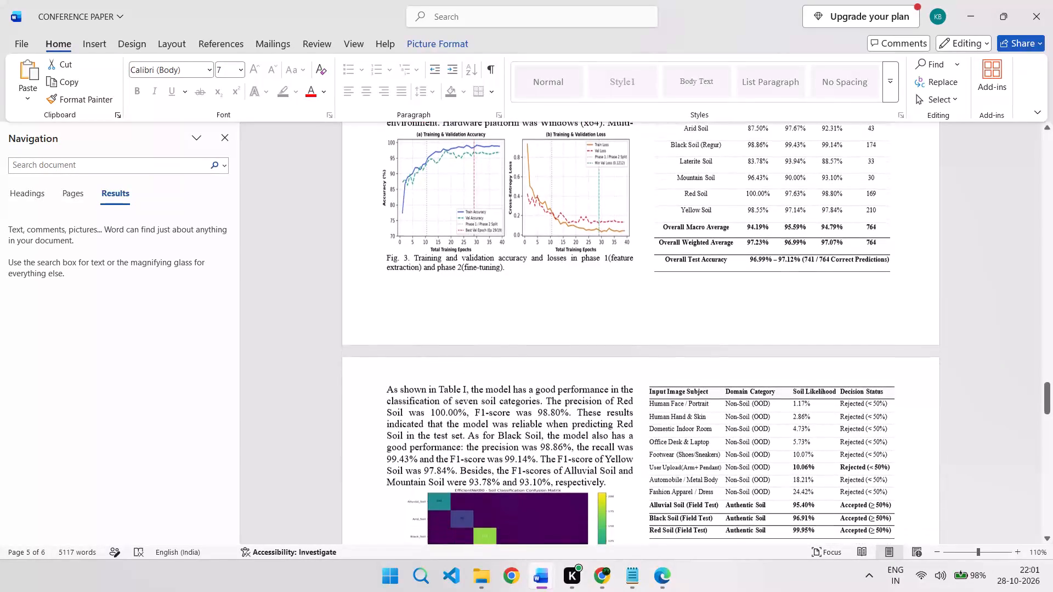
scroll(648, 414, down, 1)
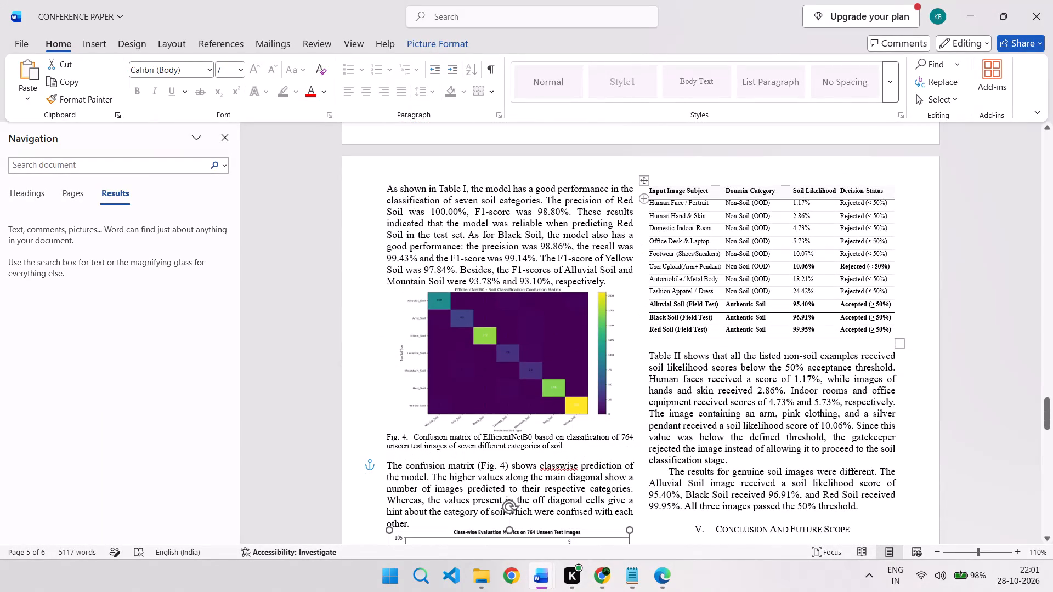
drag(650, 192, 817, 317)
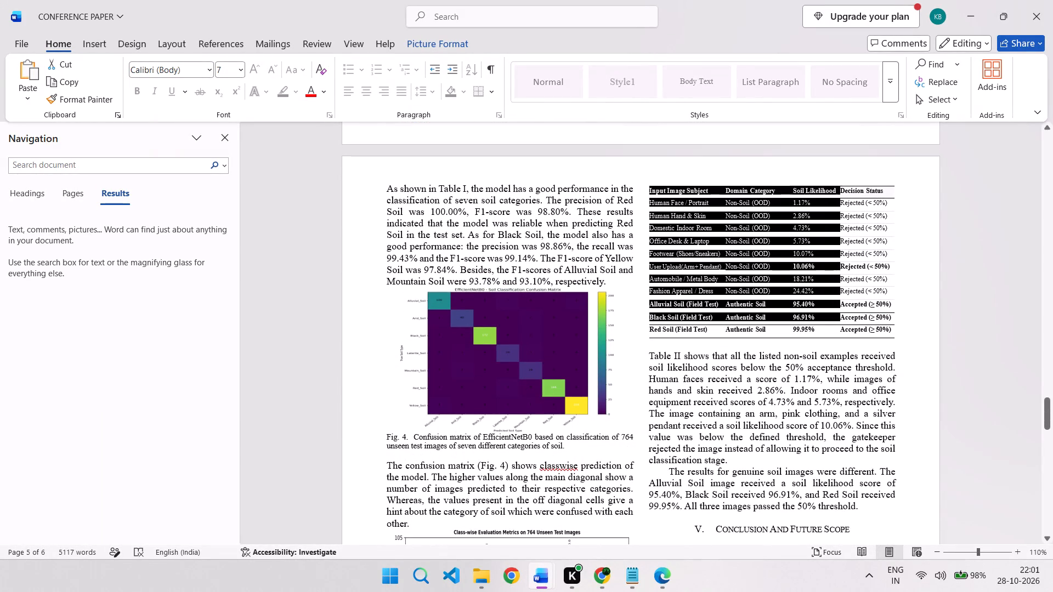
drag(817, 317, 877, 338)
key(ctrl+x)
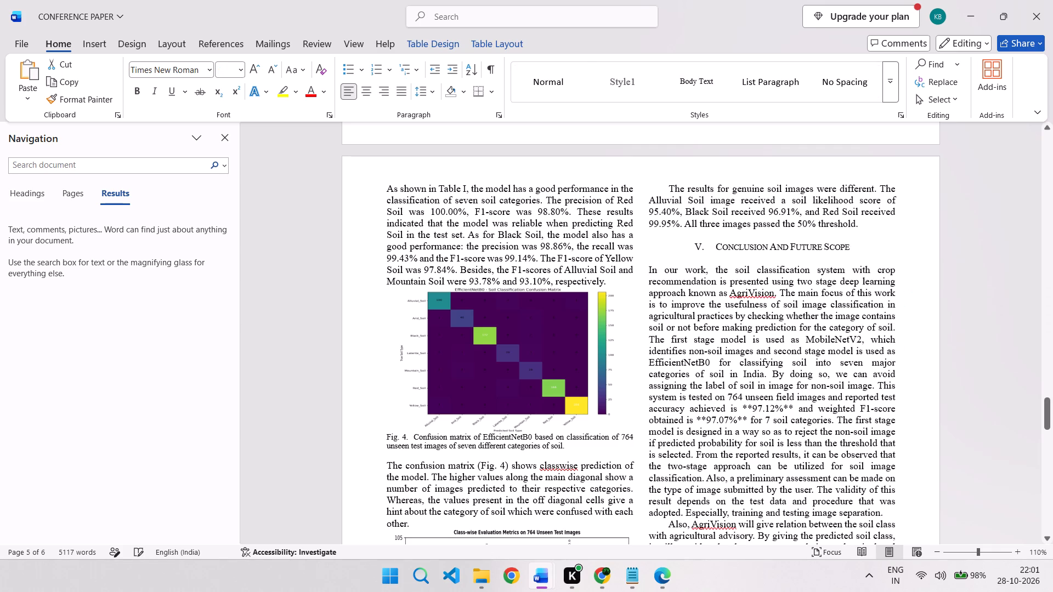
scroll(746, 304, down, 3)
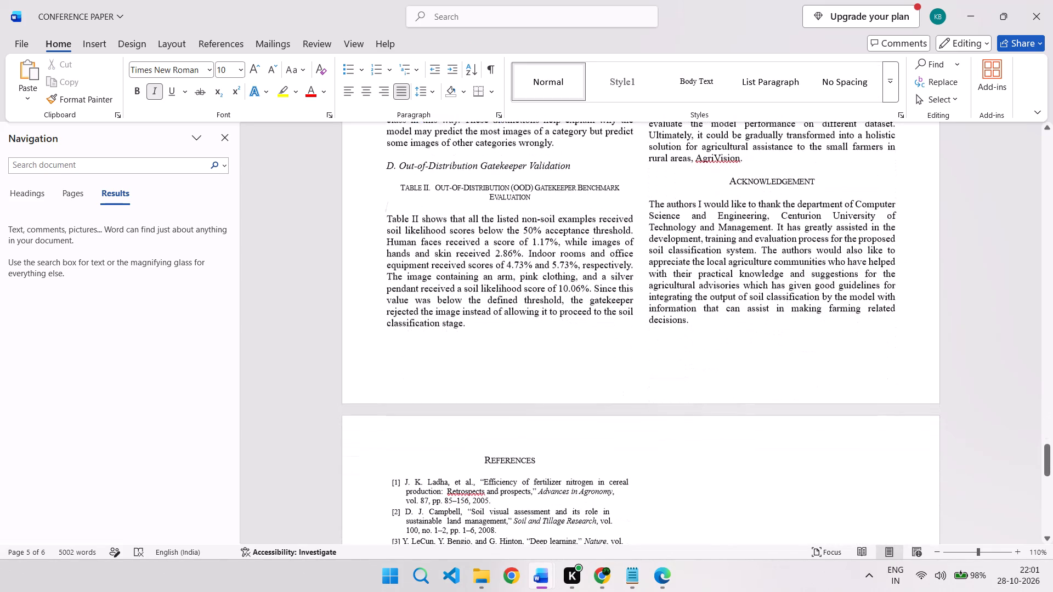
key(ctrl+v)
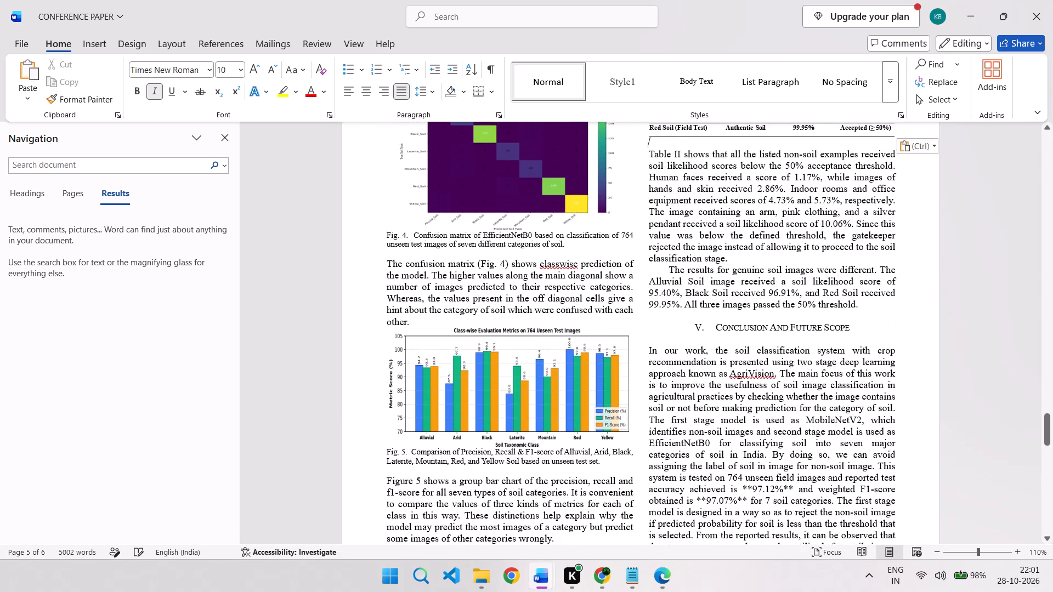
scroll(518, 329, down, 2)
scroll(518, 329, up, 3)
scroll(707, 371, down, 1)
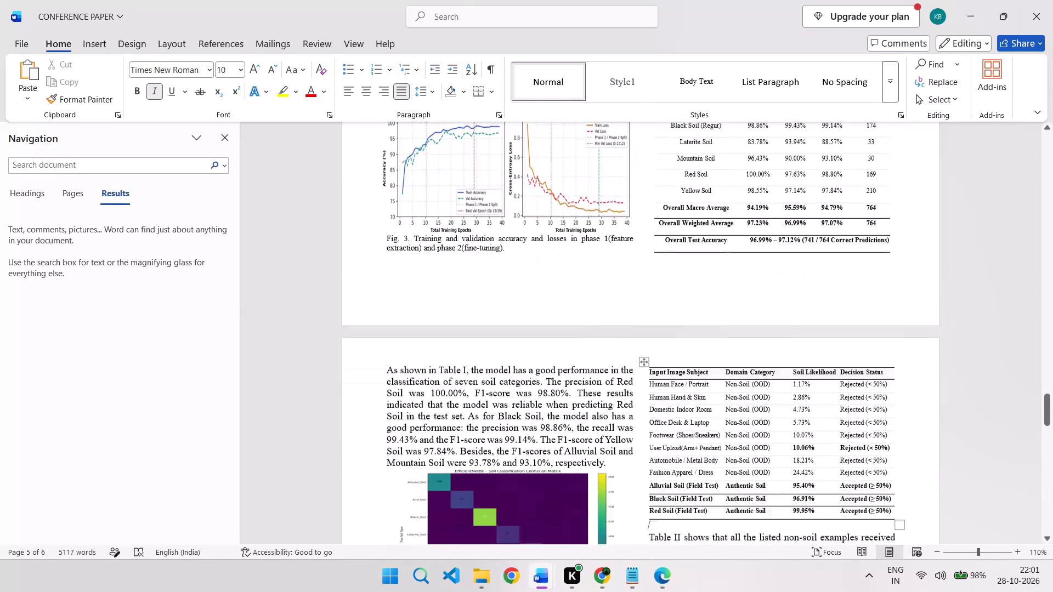
scroll(707, 371, down, 1)
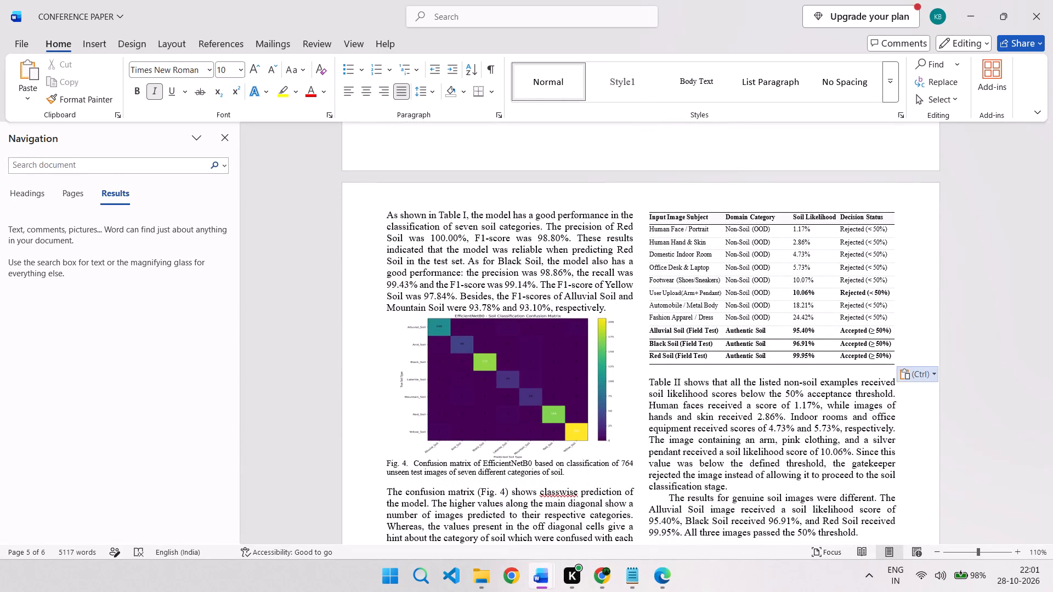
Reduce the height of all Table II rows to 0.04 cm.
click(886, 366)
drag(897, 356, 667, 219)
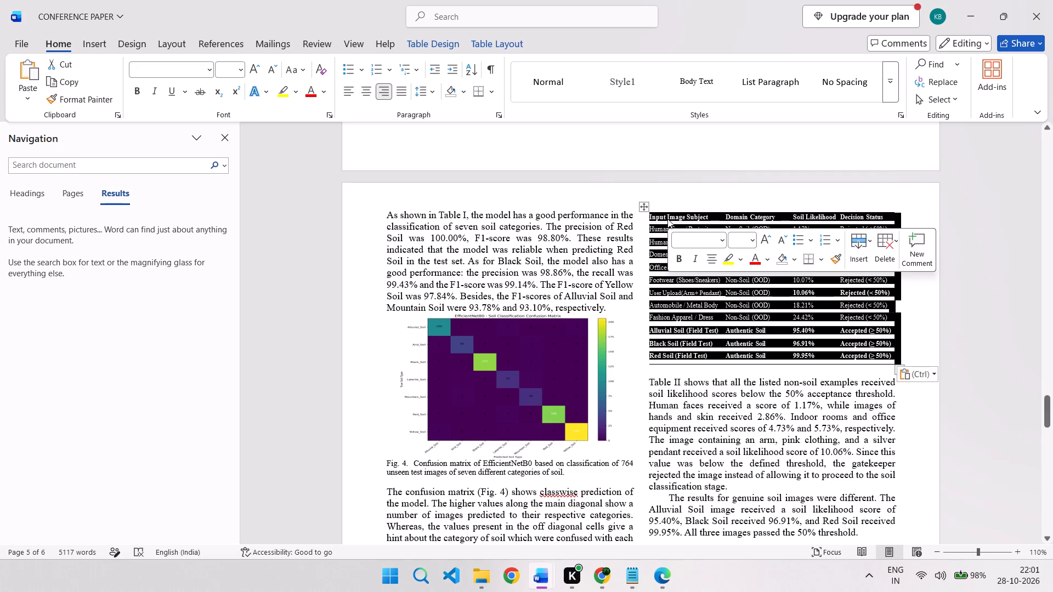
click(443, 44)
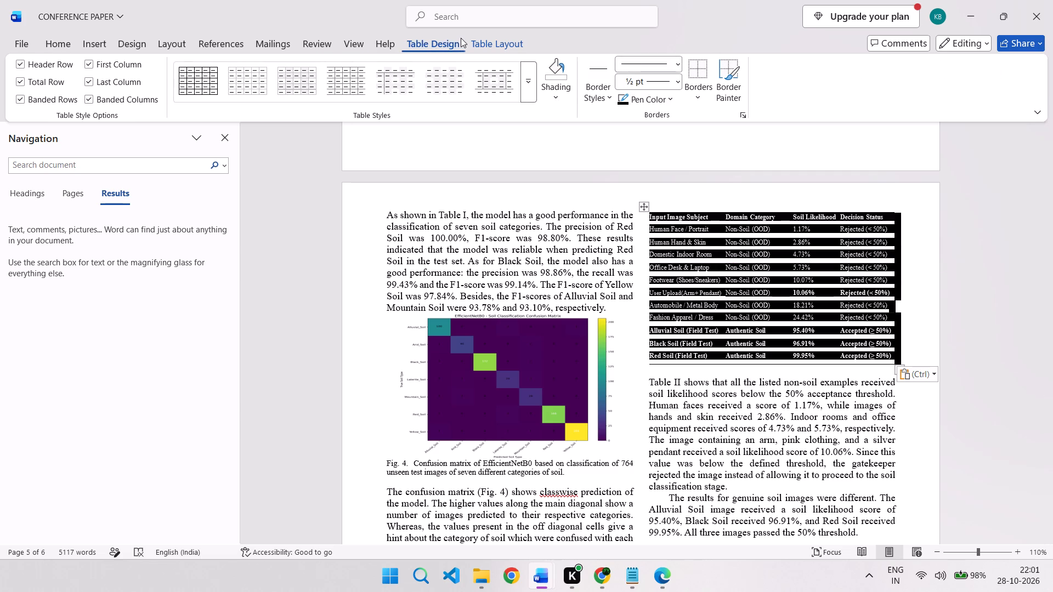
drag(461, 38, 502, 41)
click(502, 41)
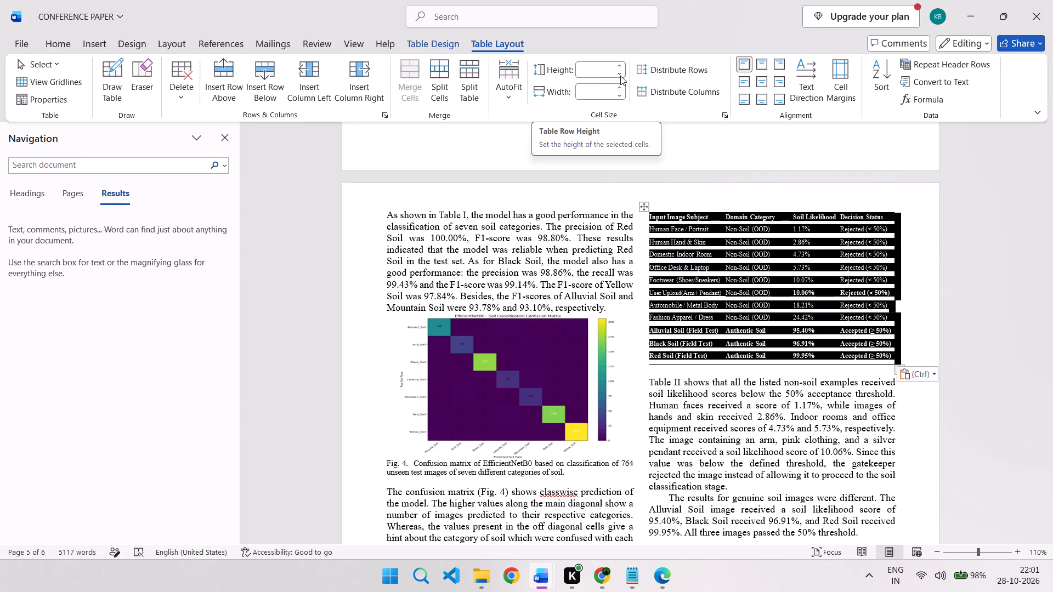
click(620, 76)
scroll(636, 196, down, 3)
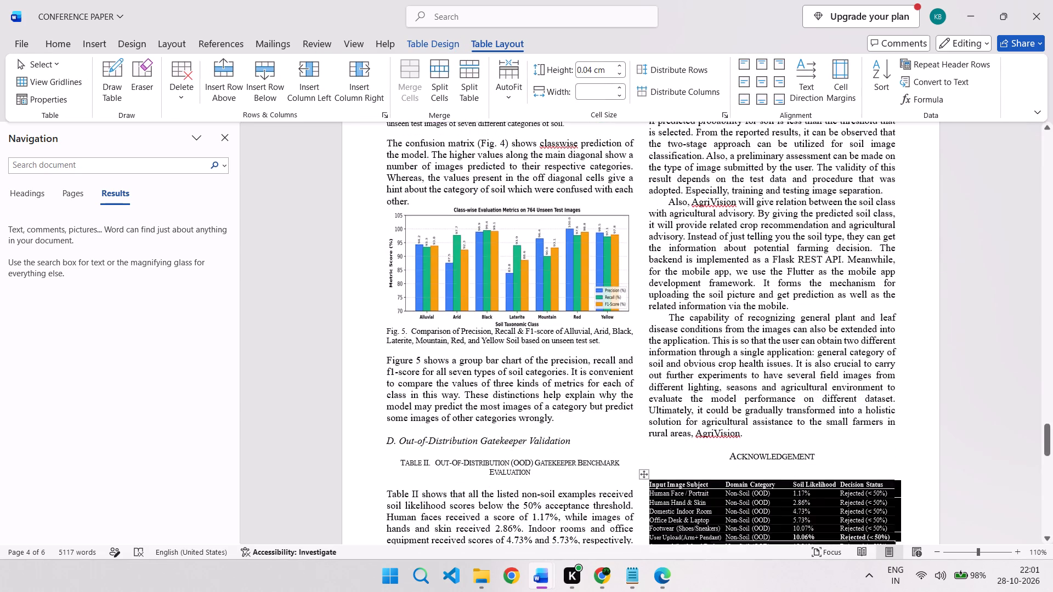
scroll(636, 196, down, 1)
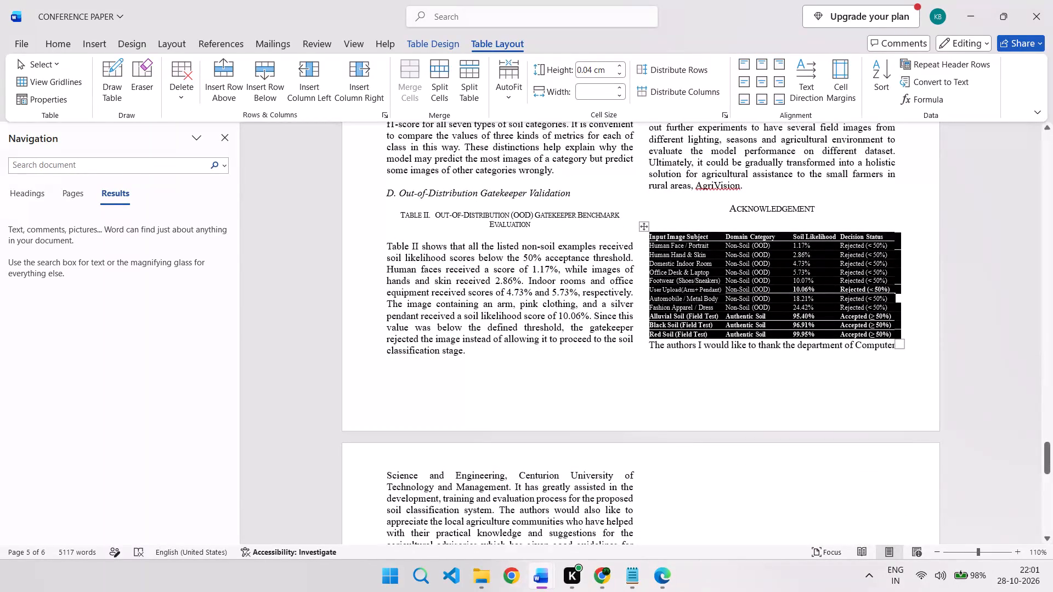
Left-align the text in all cells of Table II.
click(55, 43)
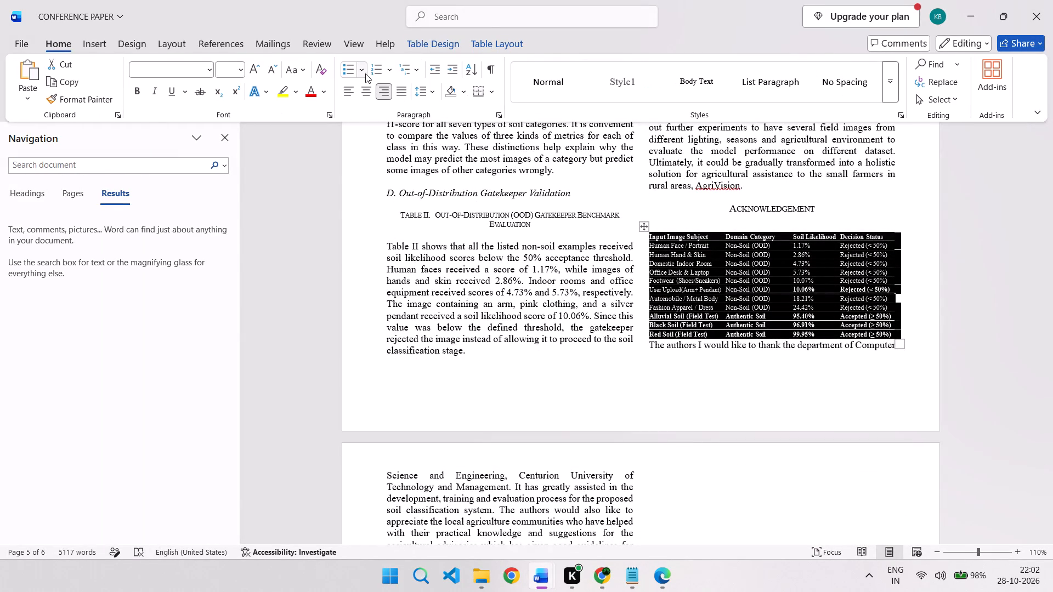
click(348, 86)
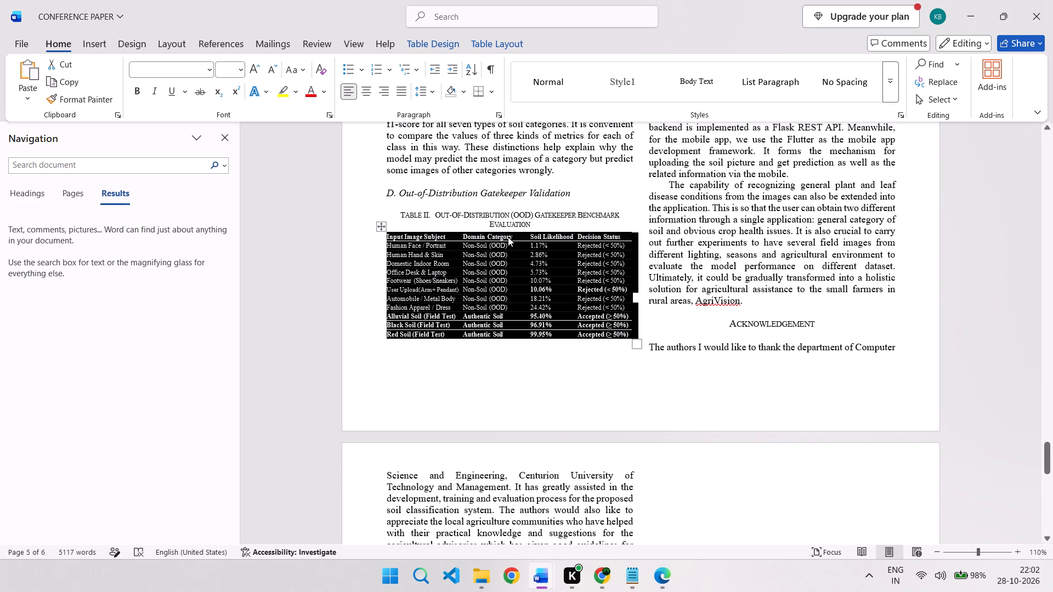
Set the height of all Table II rows to 0.3 cm.
click(495, 42)
click(624, 62)
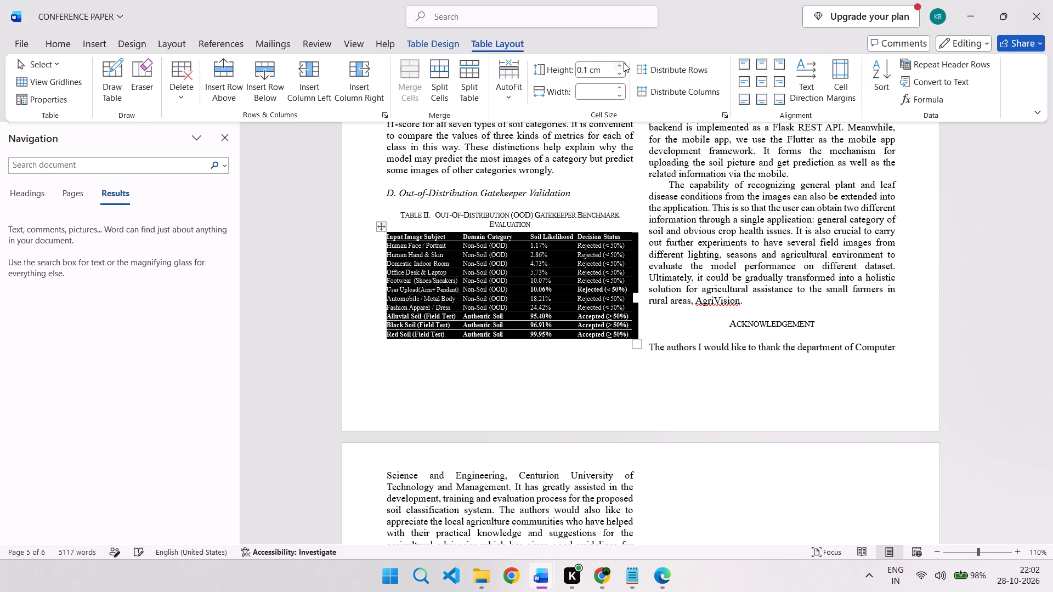
click(620, 65)
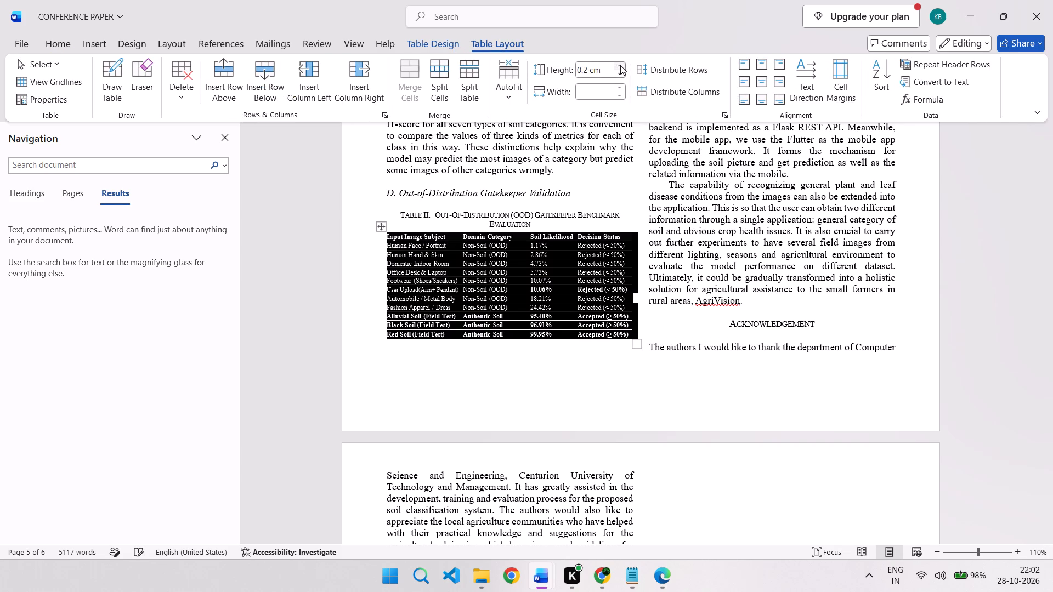
click(620, 65)
click(620, 65)
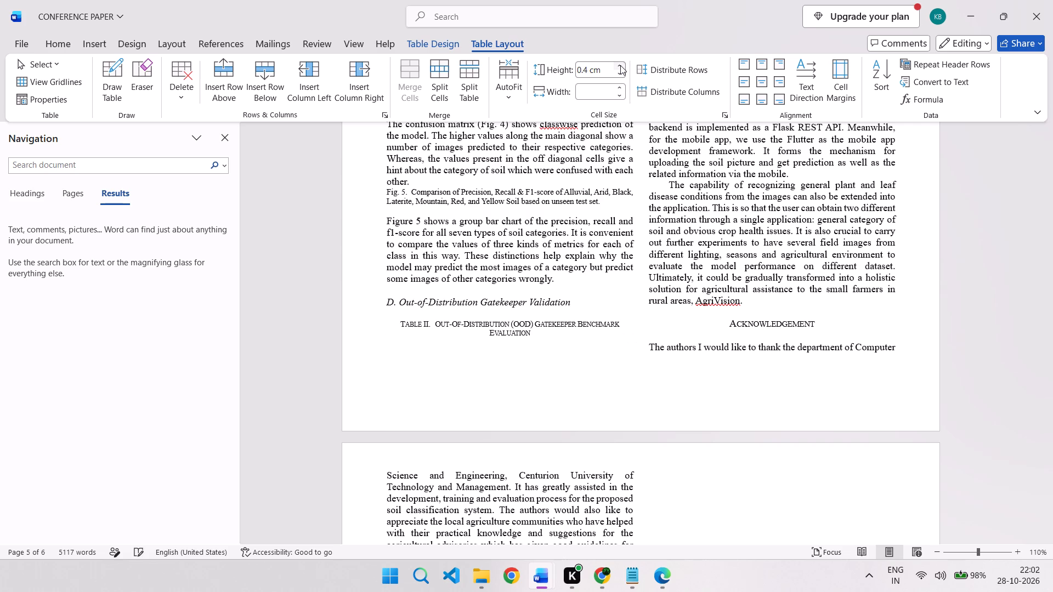
click(620, 71)
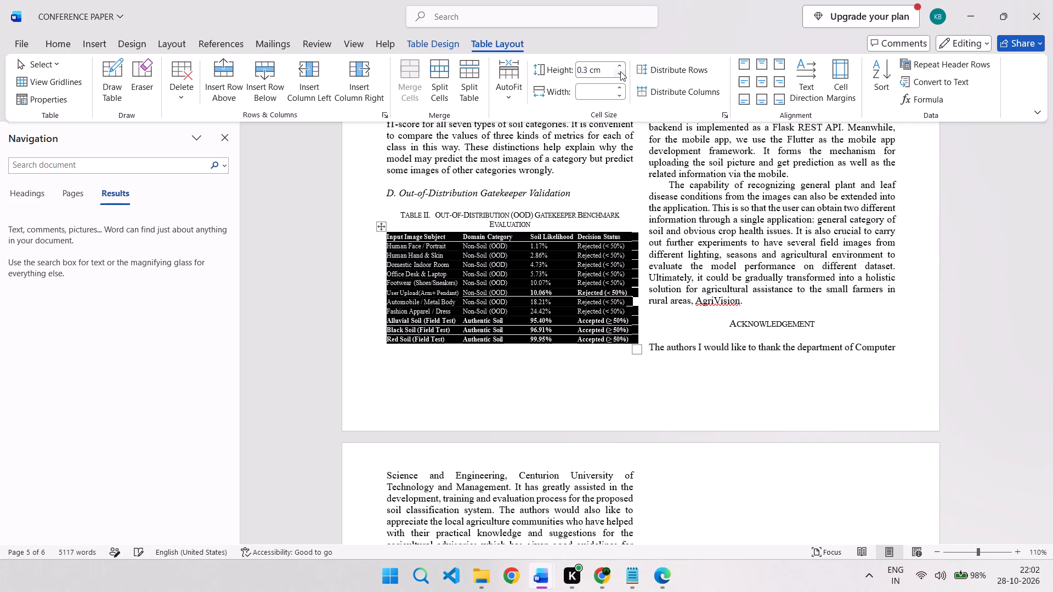
click(641, 289)
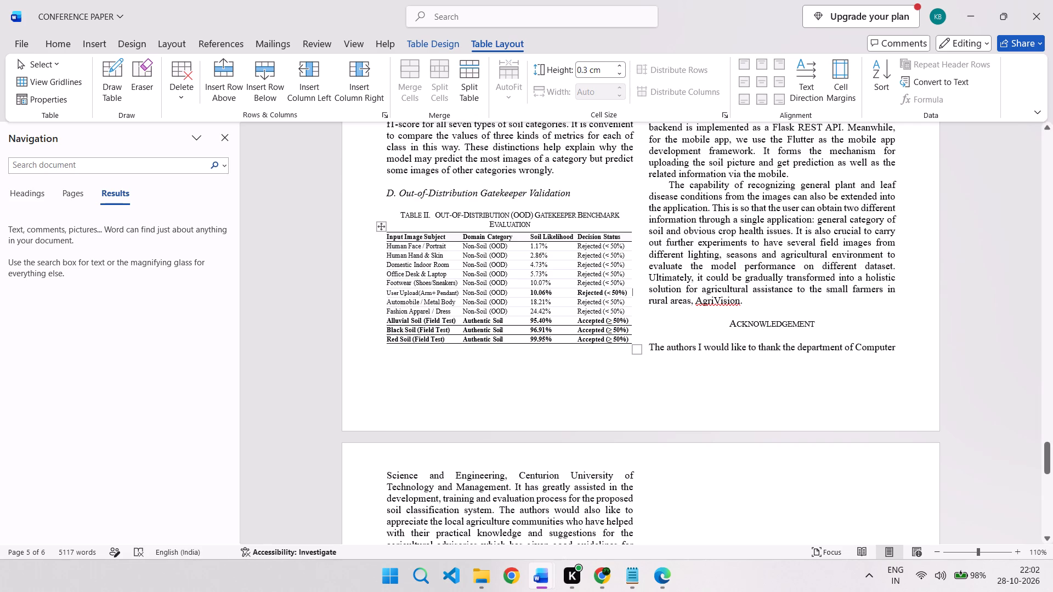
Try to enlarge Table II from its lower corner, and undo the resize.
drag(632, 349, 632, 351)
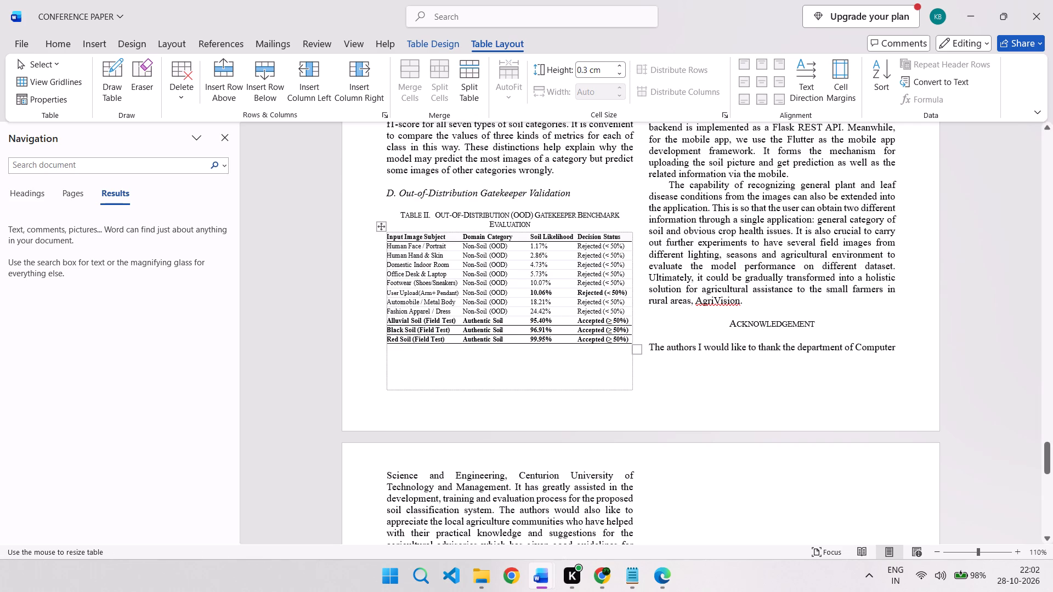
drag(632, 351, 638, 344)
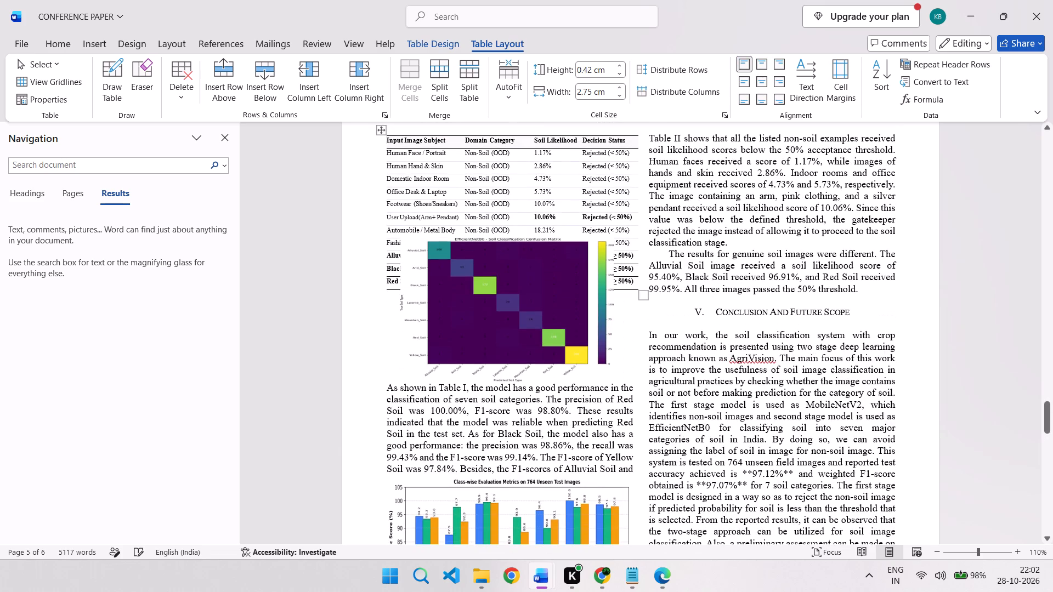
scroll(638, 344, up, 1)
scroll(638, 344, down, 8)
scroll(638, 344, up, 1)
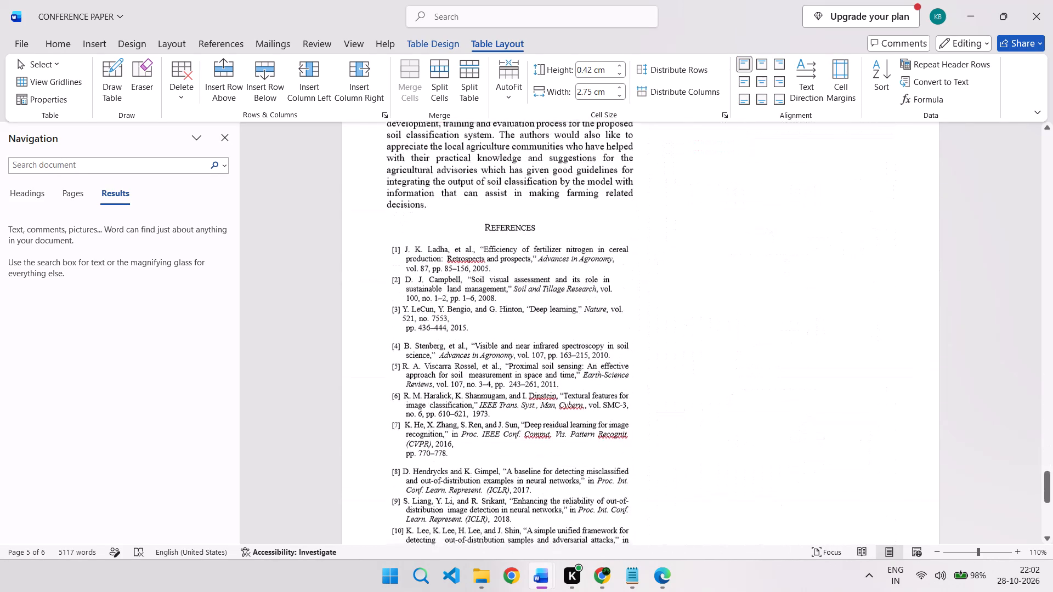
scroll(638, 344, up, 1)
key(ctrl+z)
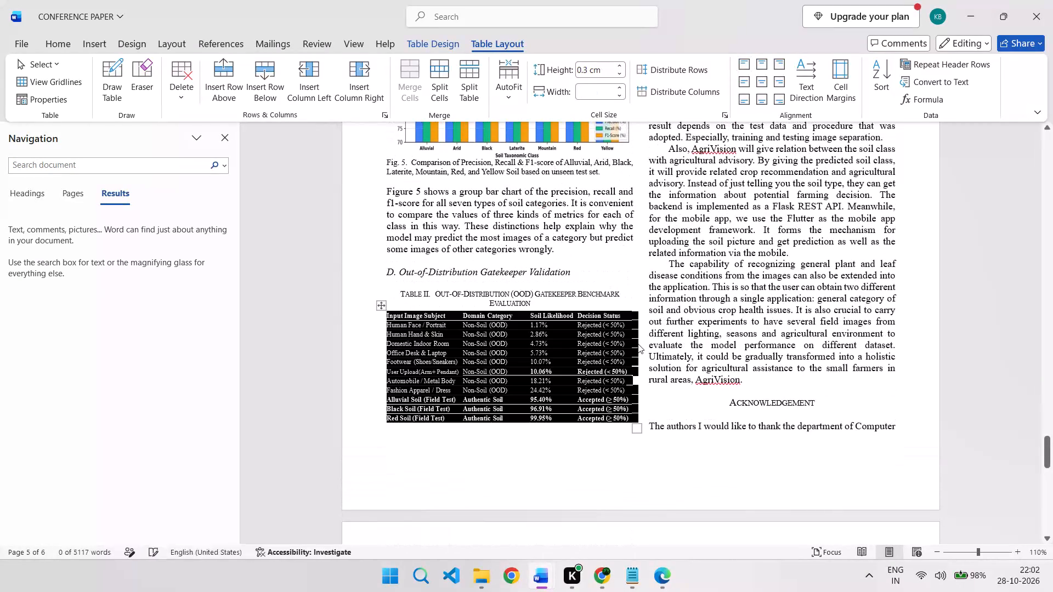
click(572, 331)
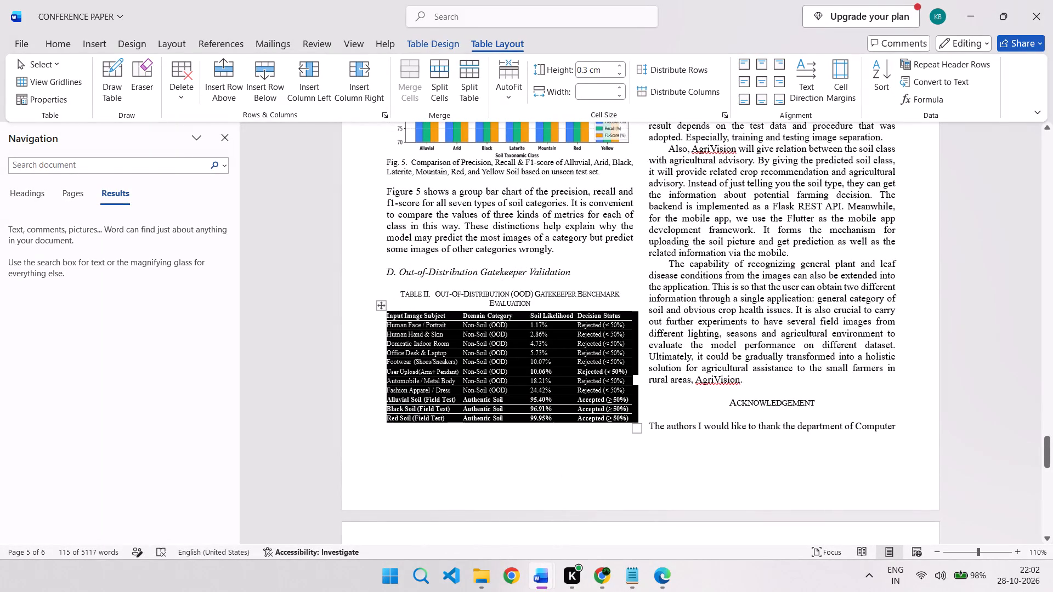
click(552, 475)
Examine the spacing and placement of Table II, Fig. 4, Fig. 5 and the surrounding text on page 5.
scroll(552, 475, down, 1)
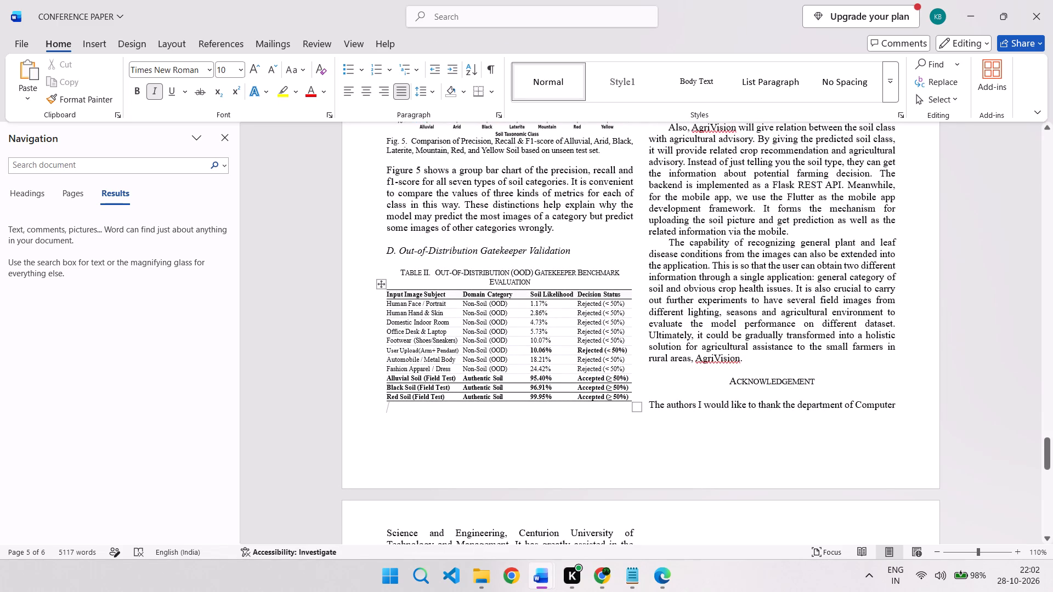
click(437, 263)
scroll(437, 263, up, 1)
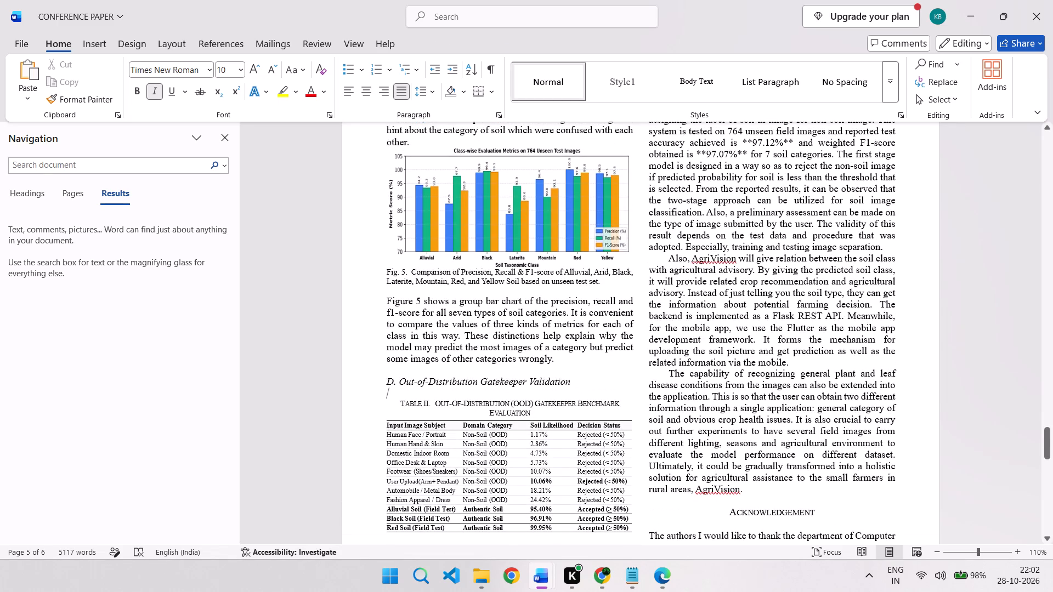
scroll(466, 347, down, 1)
click(482, 406)
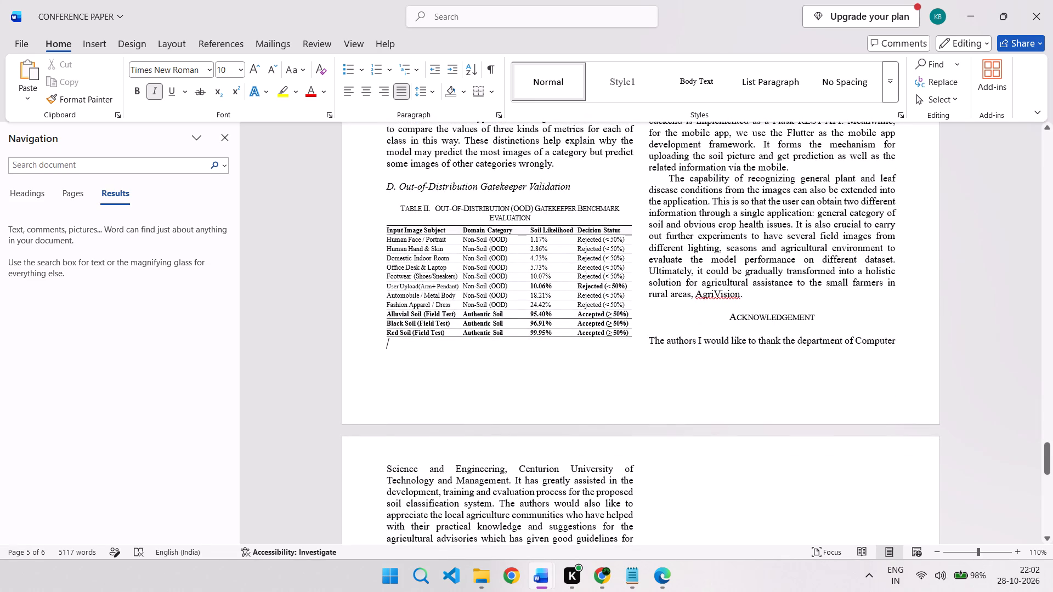
scroll(665, 341, up, 3)
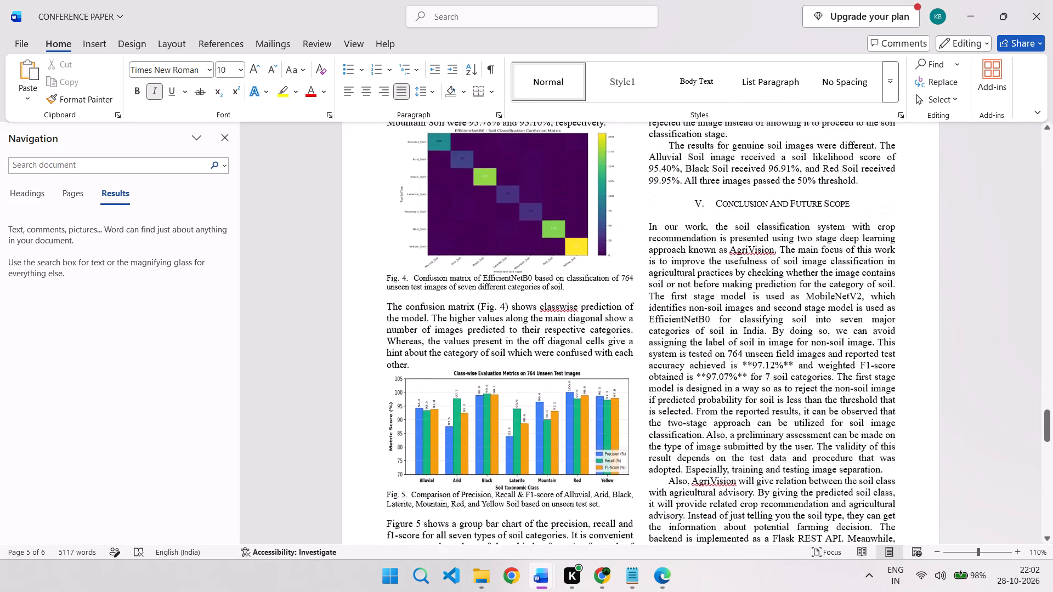
scroll(665, 341, up, 2)
scroll(665, 341, down, 1)
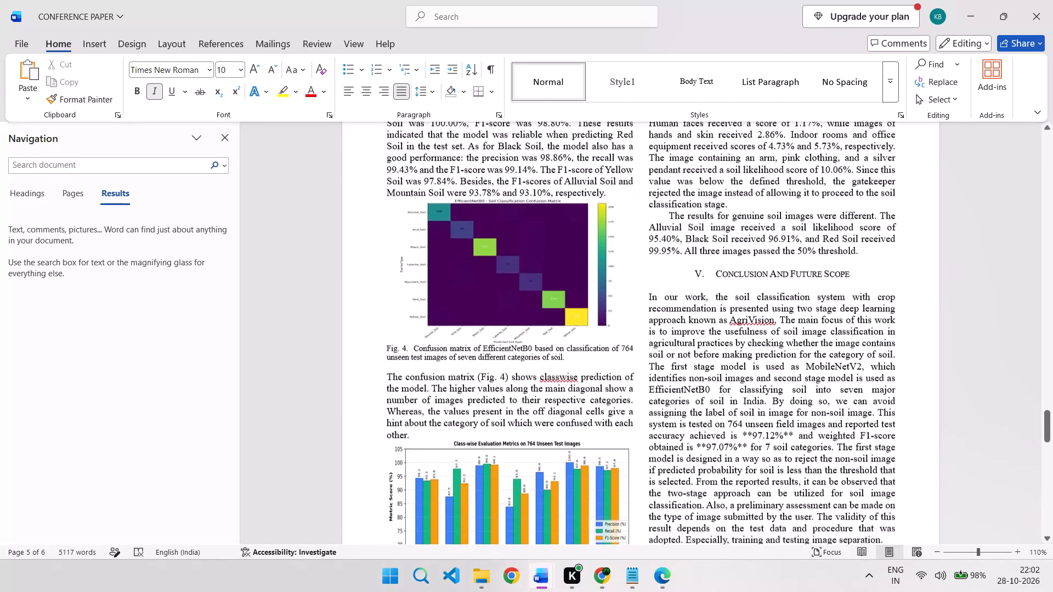
scroll(665, 341, down, 1)
scroll(751, 293, down, 1)
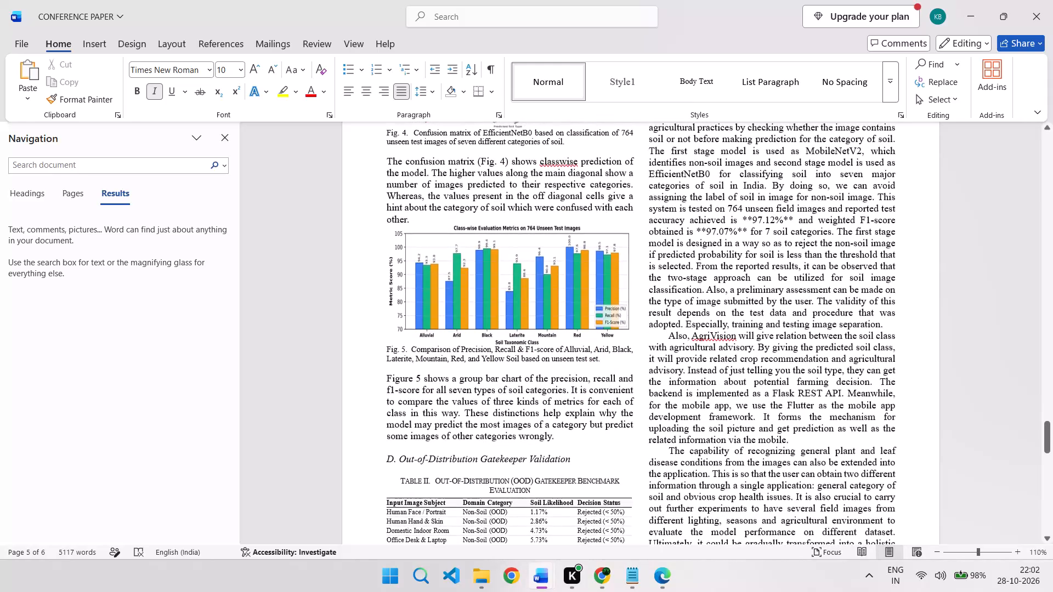
Delete the sentence "Also, a preliminary assessment can be made on the type of image submitted by the user." from the conclusion.
drag(816, 304, 711, 290)
key(BackSpace)
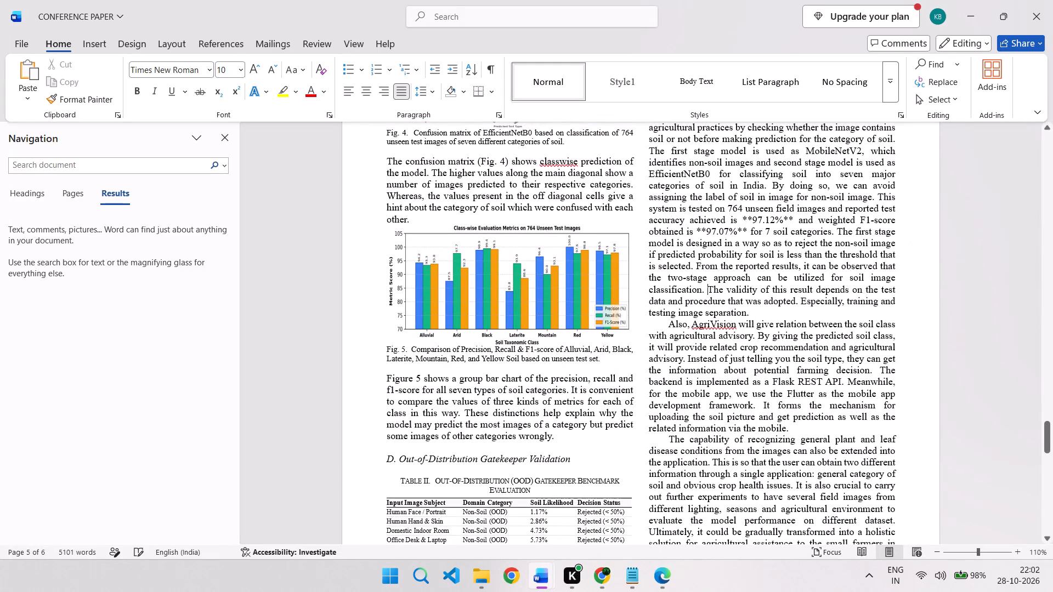
Remove the double asterisks before and after 97.12% in the first paragraph of the Conclusion and Future Scope section.
scroll(729, 327, down, 2)
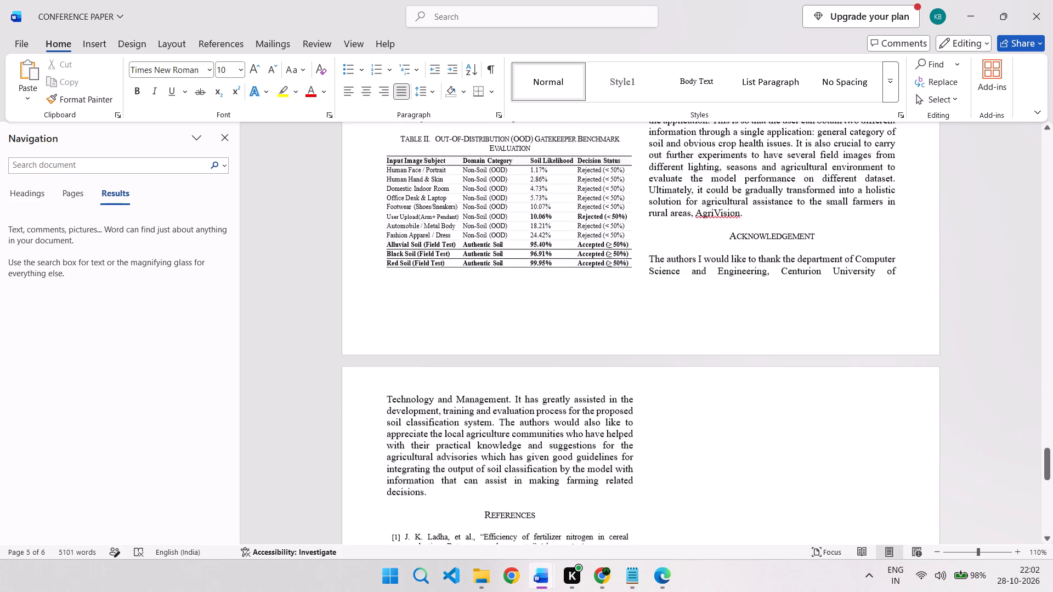
scroll(729, 327, up, 2)
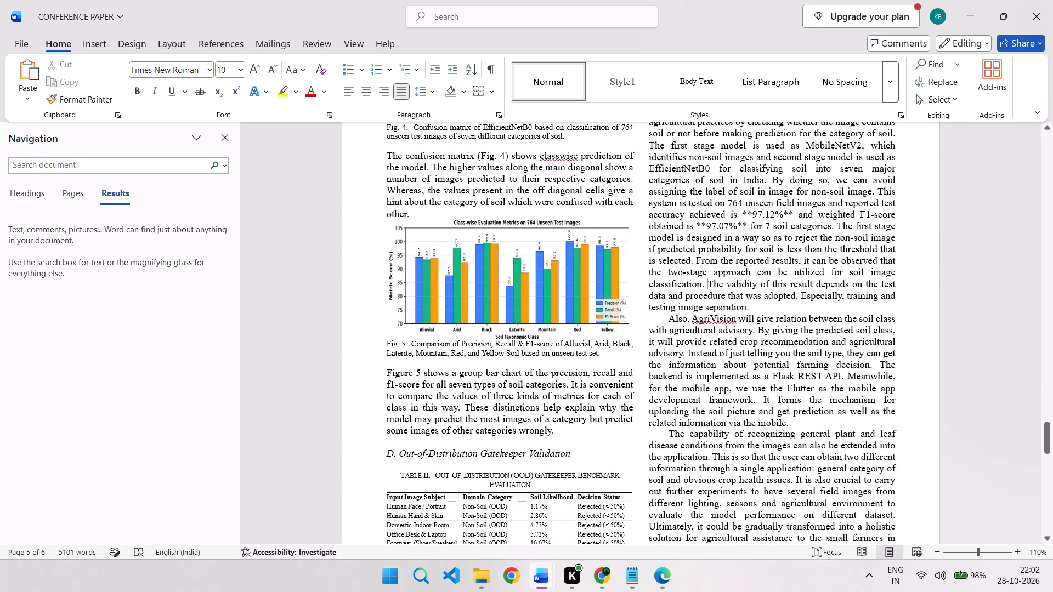
scroll(735, 357, down, 1)
scroll(735, 357, up, 1)
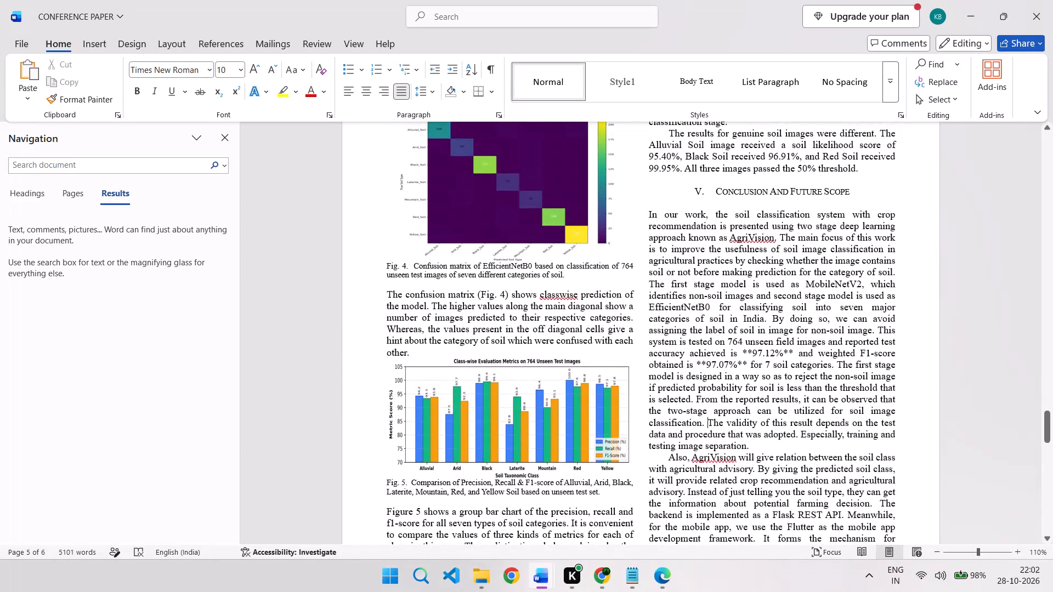
scroll(782, 369, down, 1)
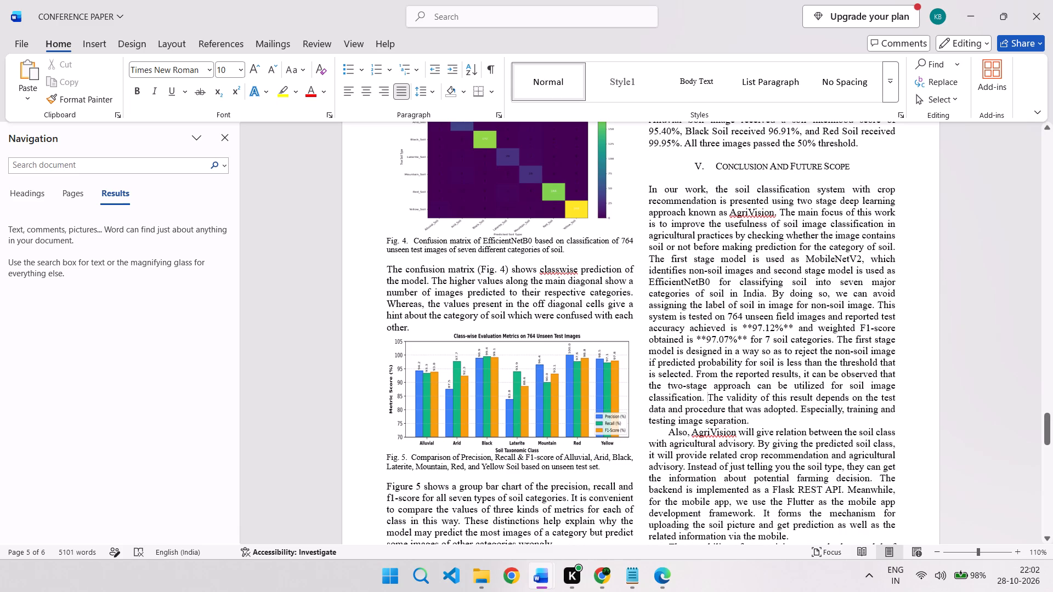
scroll(802, 375, down, 1)
click(755, 301)
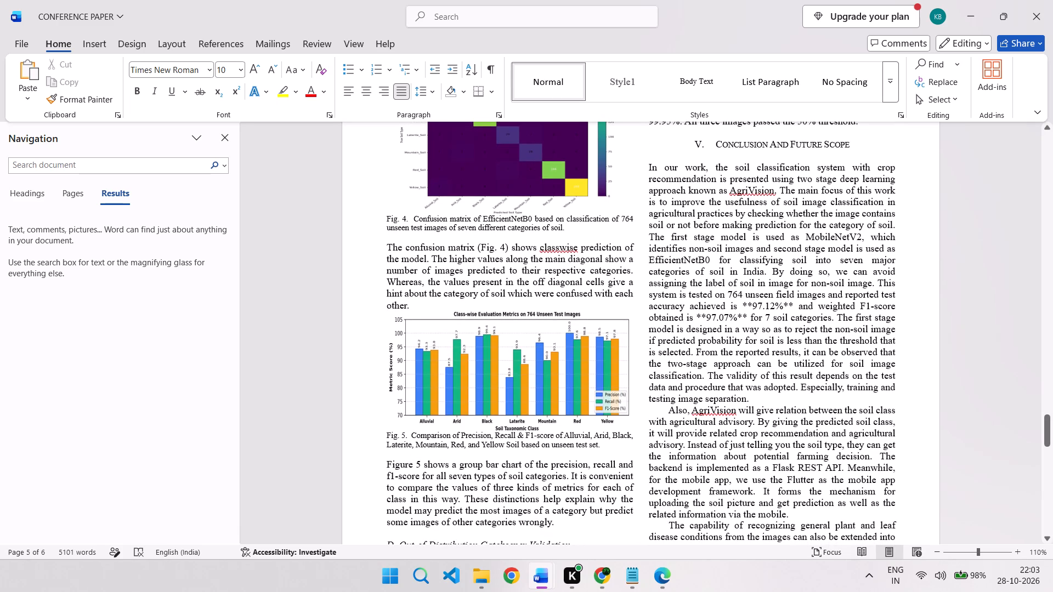
key(BackSpace)
key(BackSpace)
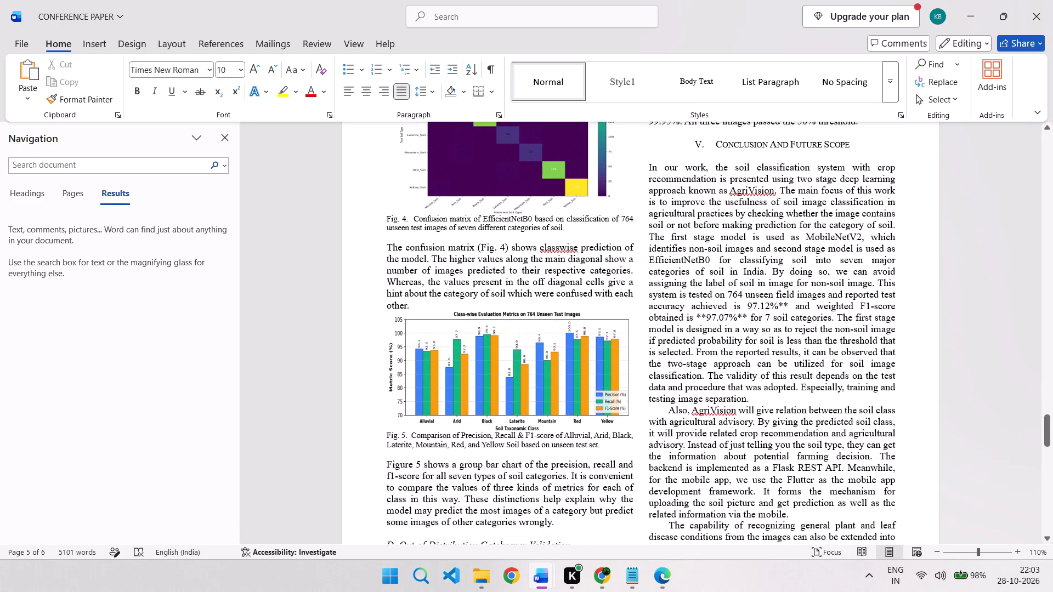
click(788, 304)
key(BackSpace)
key(BackSpace)
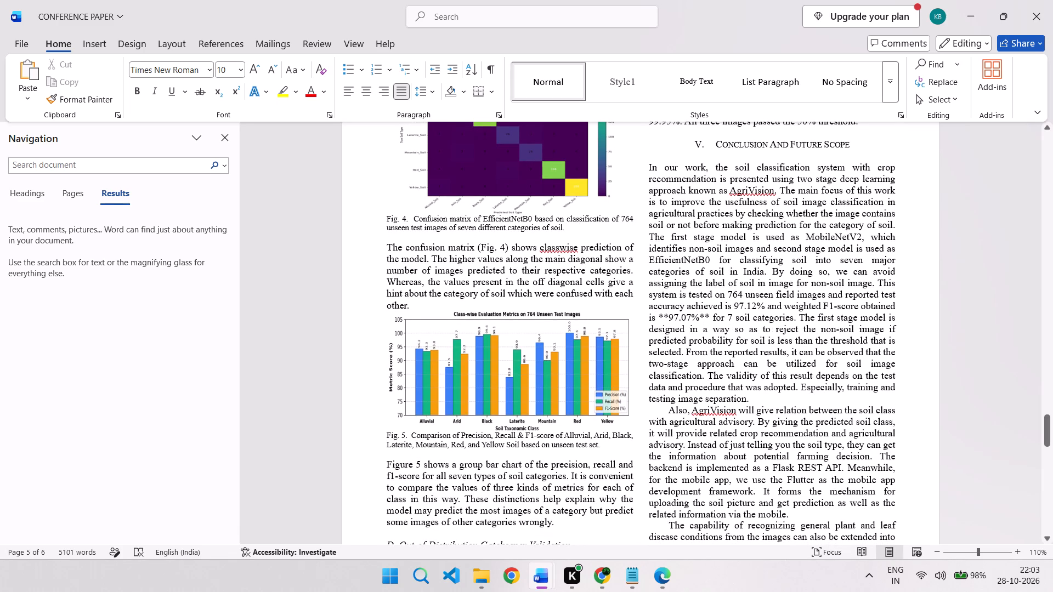
Remove the double asterisks before and after the 97.07% weighted F1-score in the conclusion's first paragraph.
click(709, 317)
key(BackSpace)
key(BackSpace)
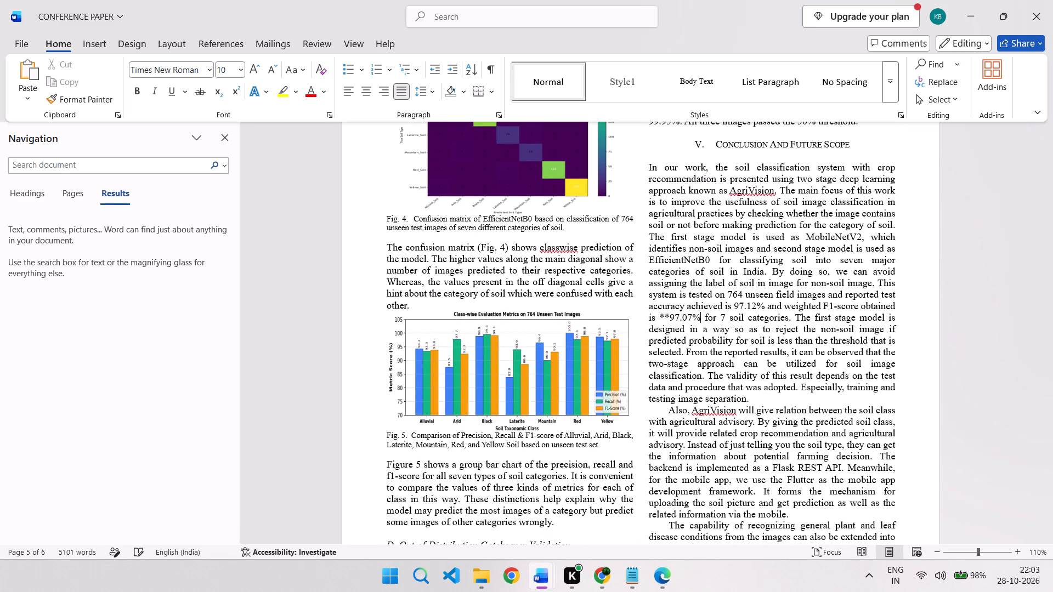
click(667, 315)
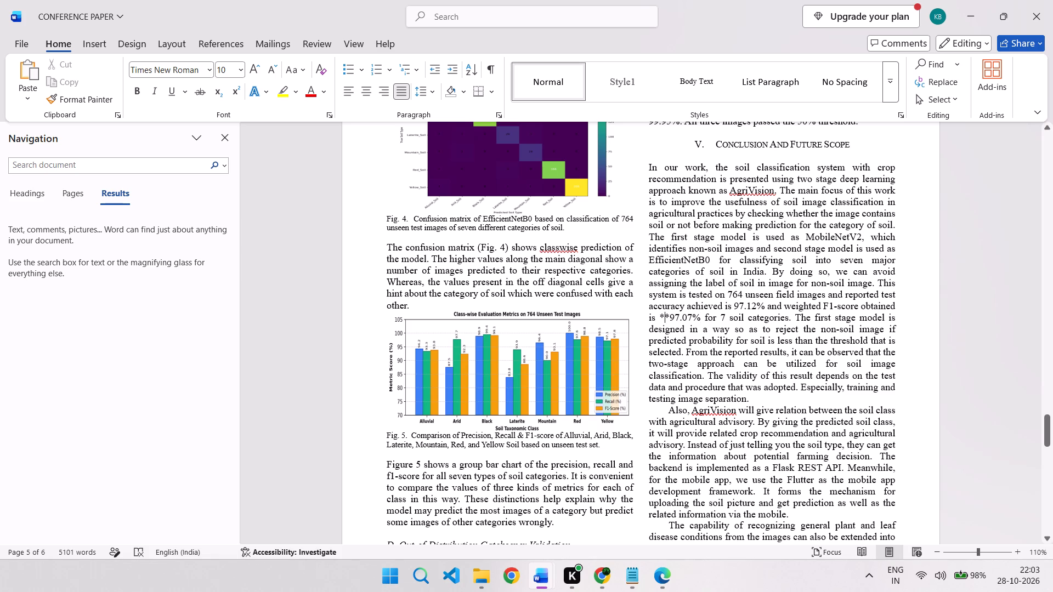
key(Delete)
key(BackSpace)
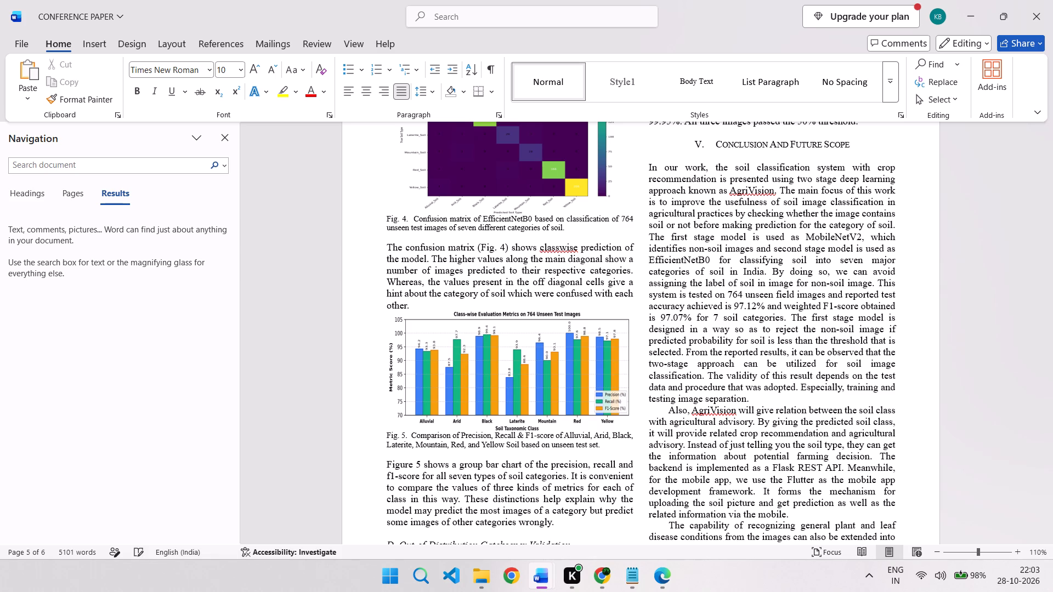
Search the document for remaining asterisks (*).
click(181, 157)
click(179, 159)
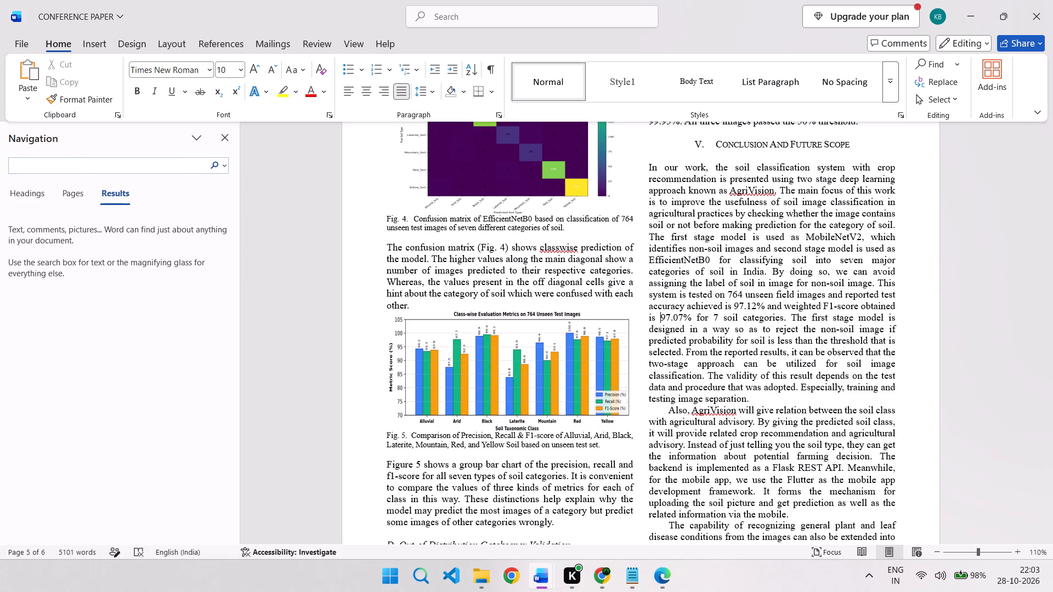
key(shift+asterisk)
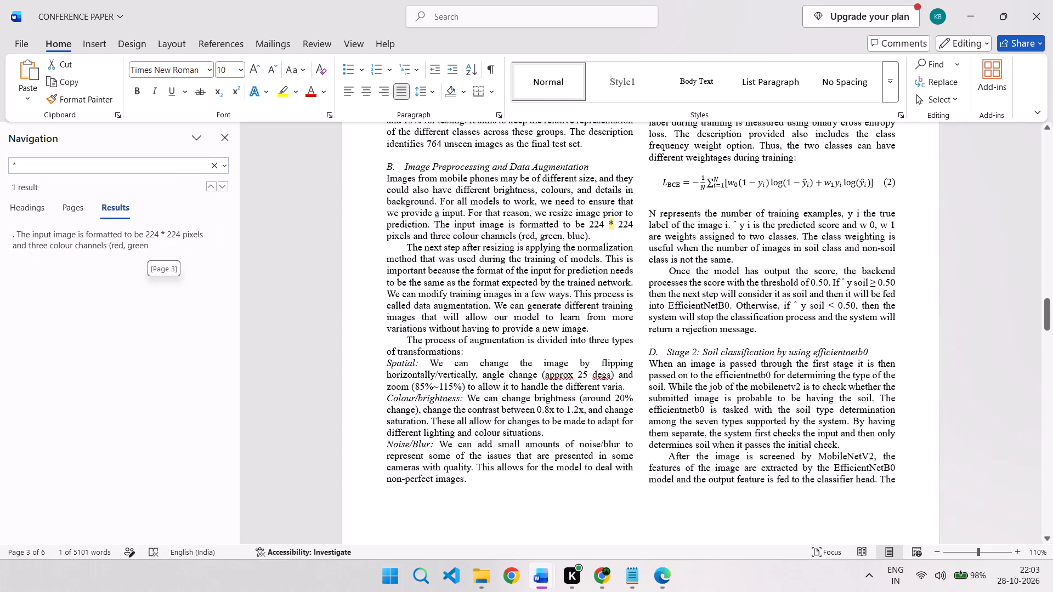
Examine the layout of pages 3 to 5, checking the figures, tables, conclusion and acknowledgement text.
scroll(554, 302, down, 1)
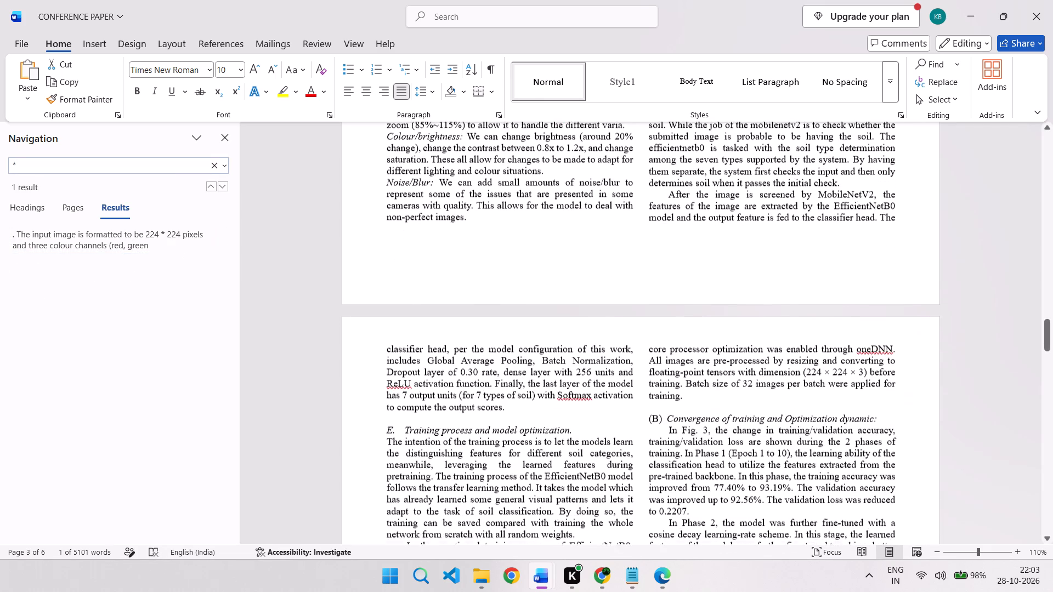
scroll(647, 353, down, 3)
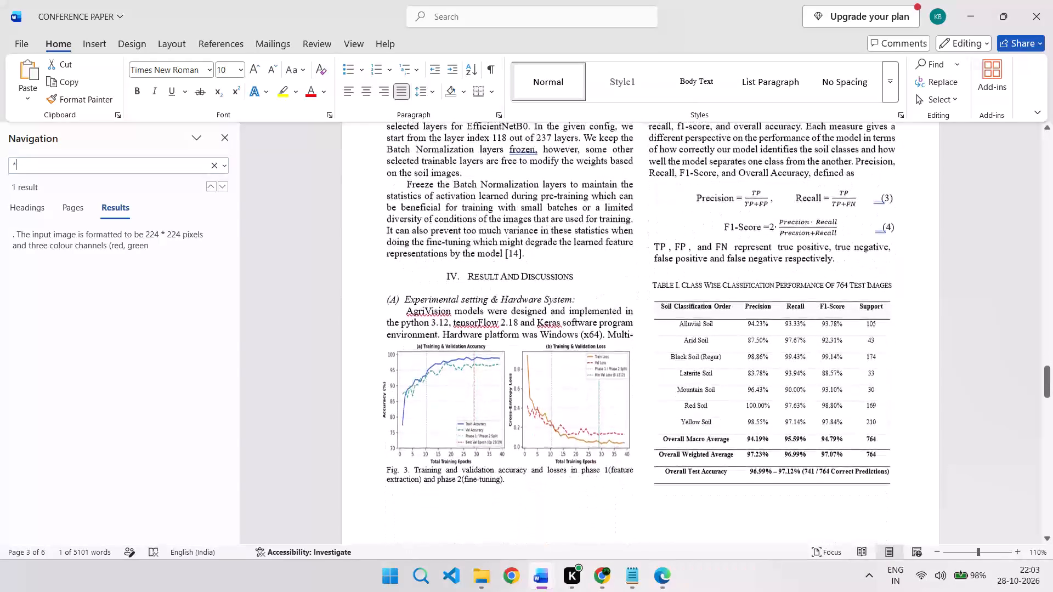
scroll(647, 353, down, 4)
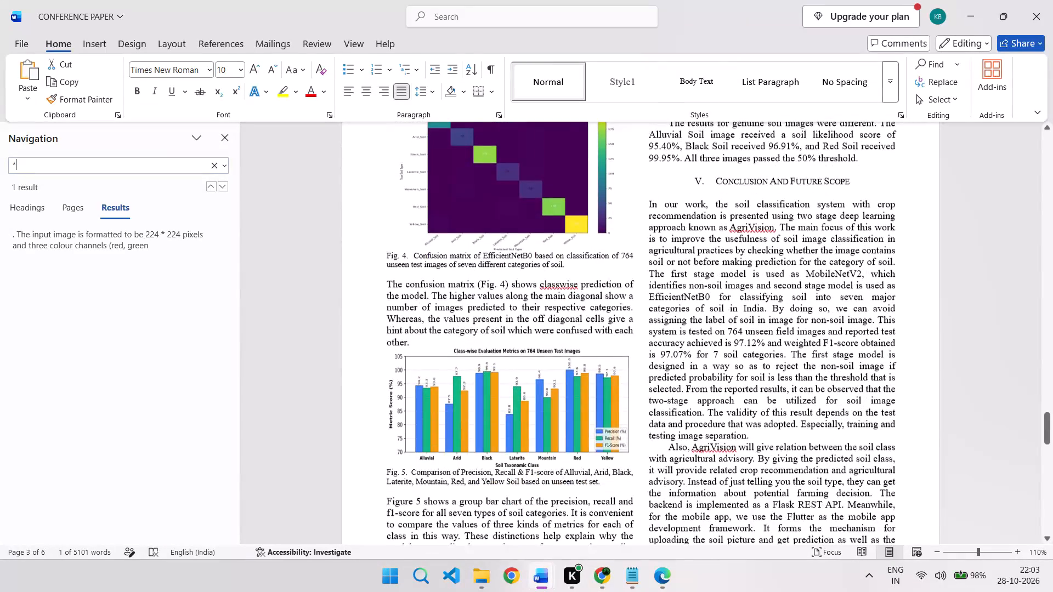
scroll(706, 380, down, 1)
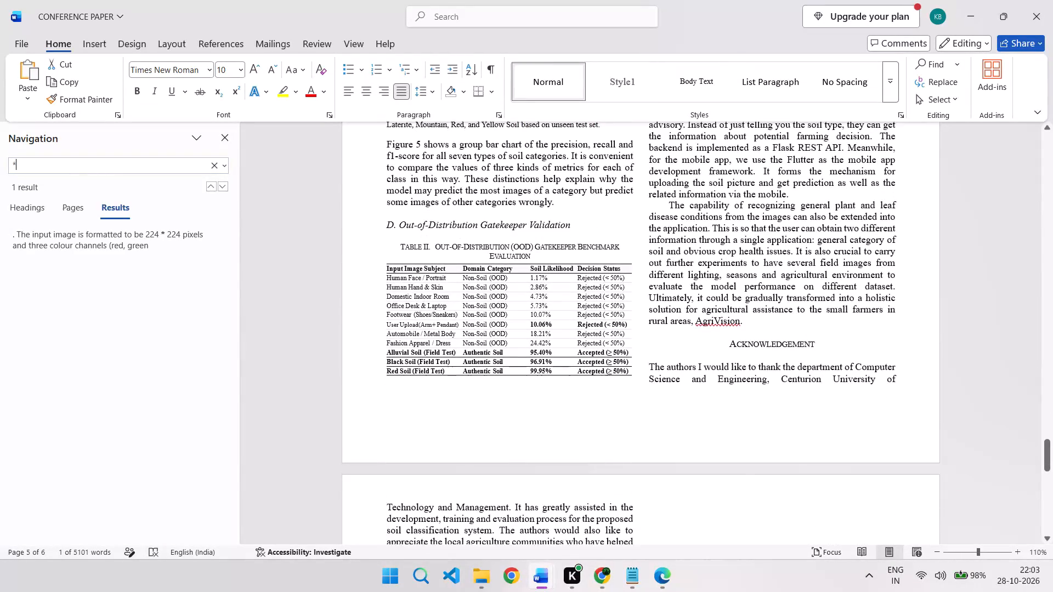
scroll(706, 380, up, 3)
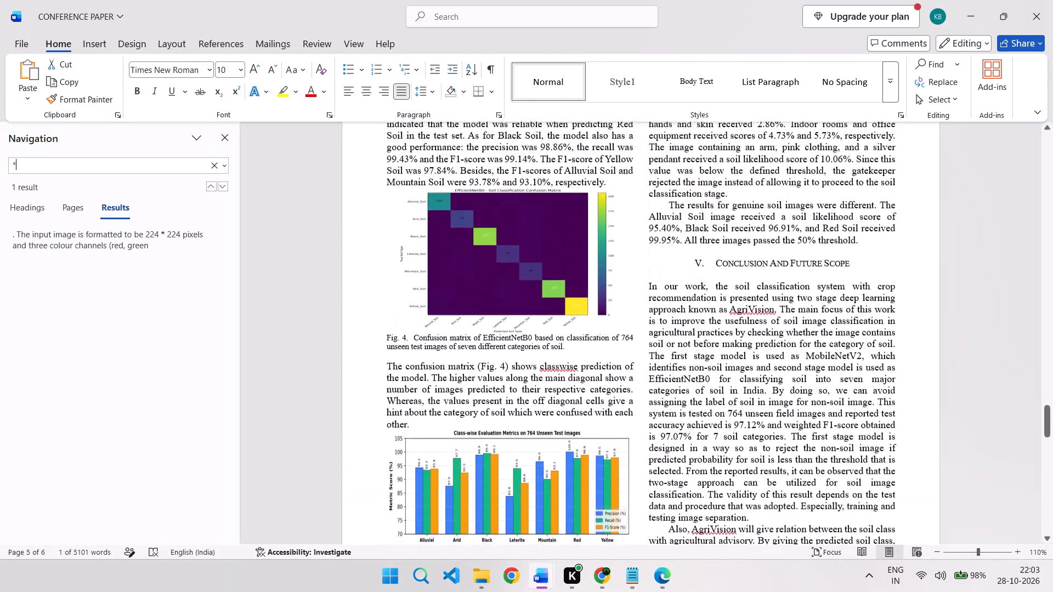
scroll(706, 380, up, 2)
scroll(706, 380, down, 1)
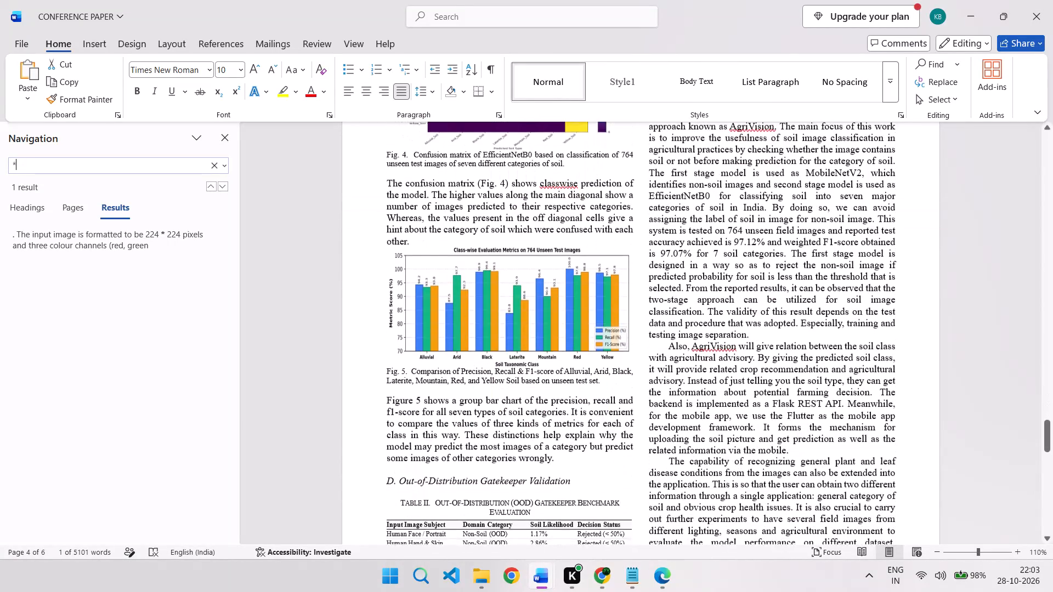
scroll(706, 380, down, 2)
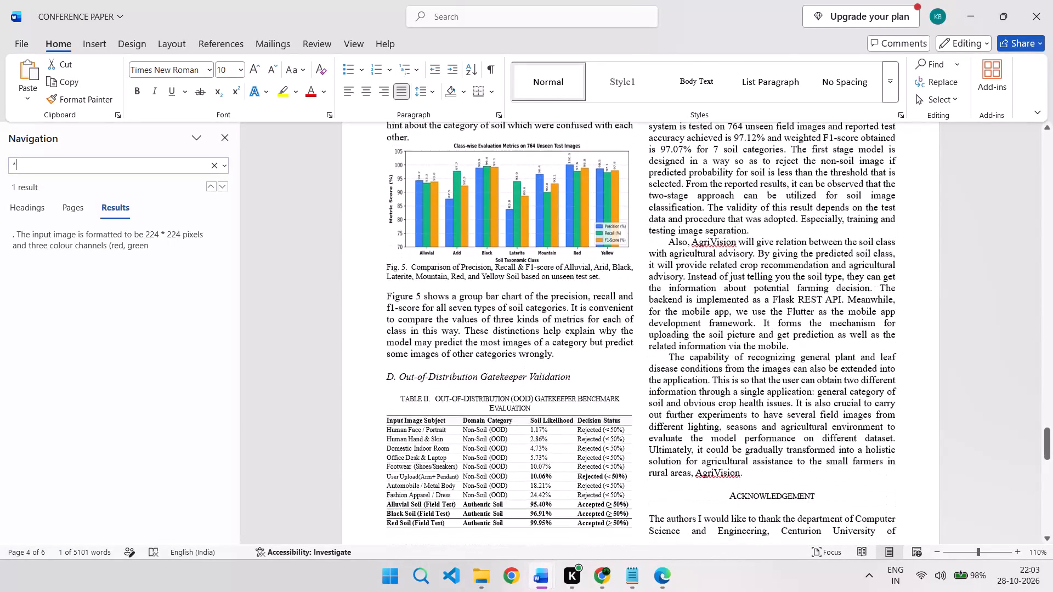
scroll(706, 380, up, 1)
scroll(706, 380, down, 1)
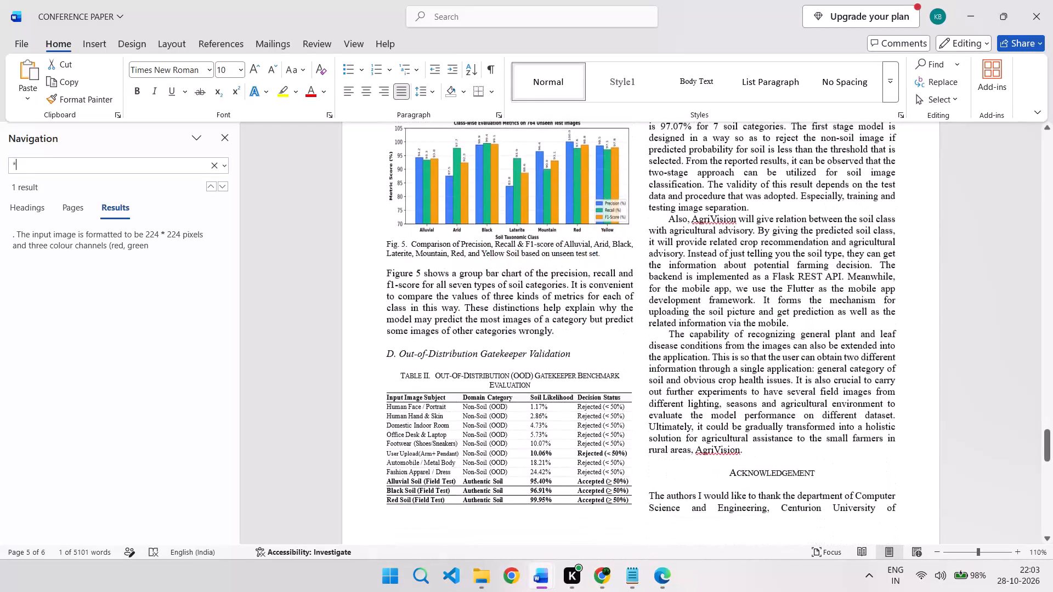
Shrink the Fig. 4 confusion matrix image slightly and shift it sideways to recentre it above its caption.
scroll(706, 380, up, 1)
click(524, 291)
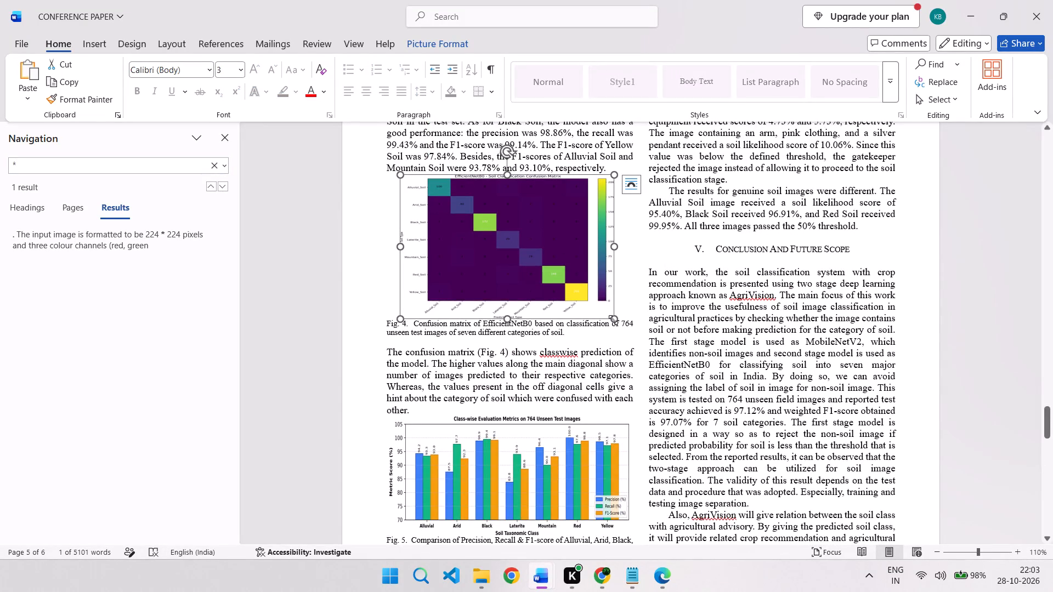
drag(613, 320, 608, 308)
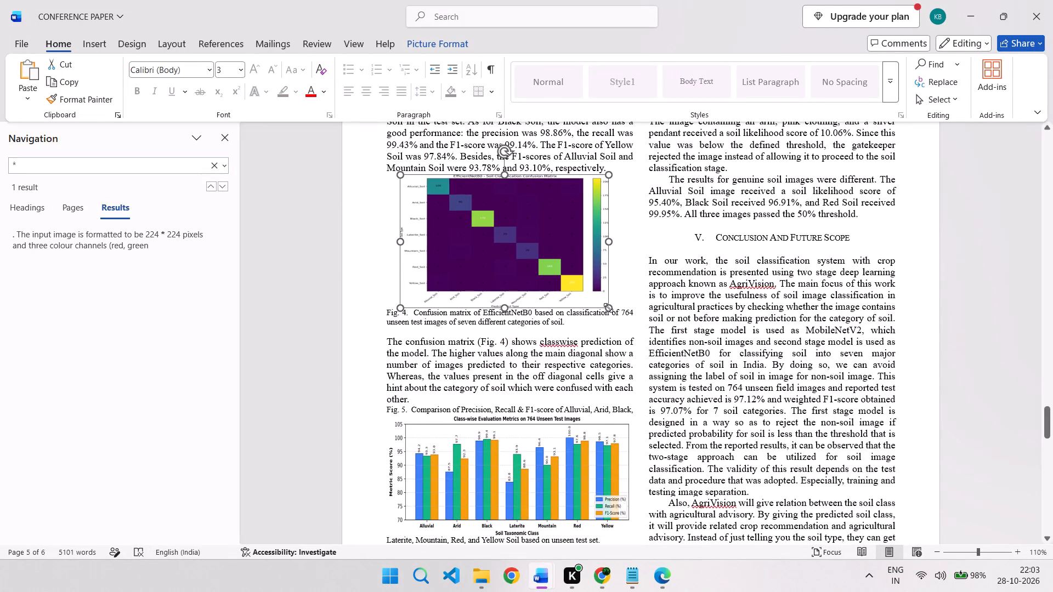
drag(493, 233, 499, 233)
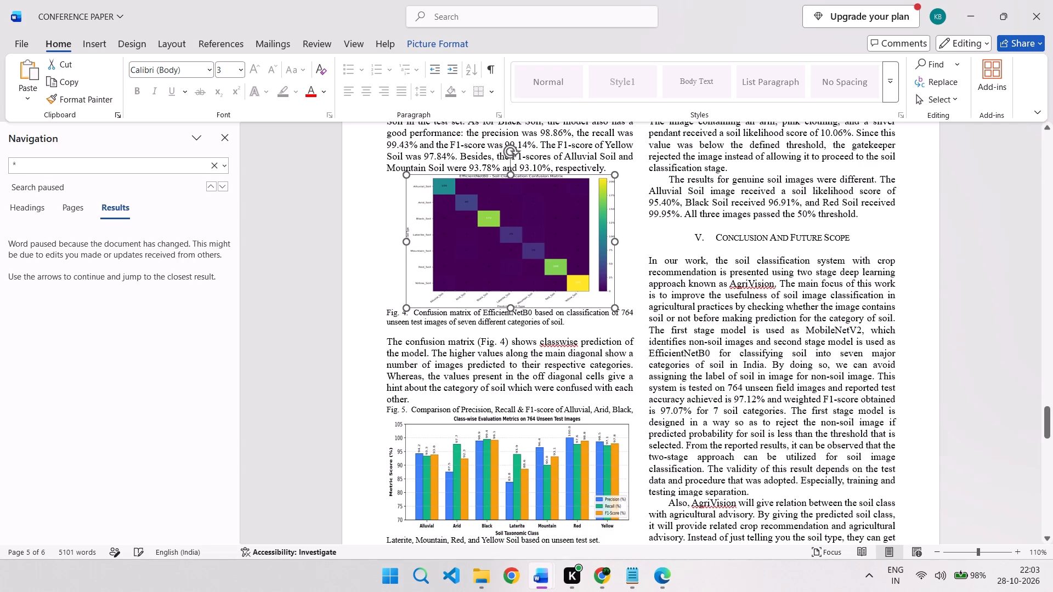
Move the Fig. 5 bar chart up to just below the confusion matrix paragraph so its whole caption sits underneath.
scroll(499, 233, down, 1)
click(507, 405)
drag(507, 405, 506, 392)
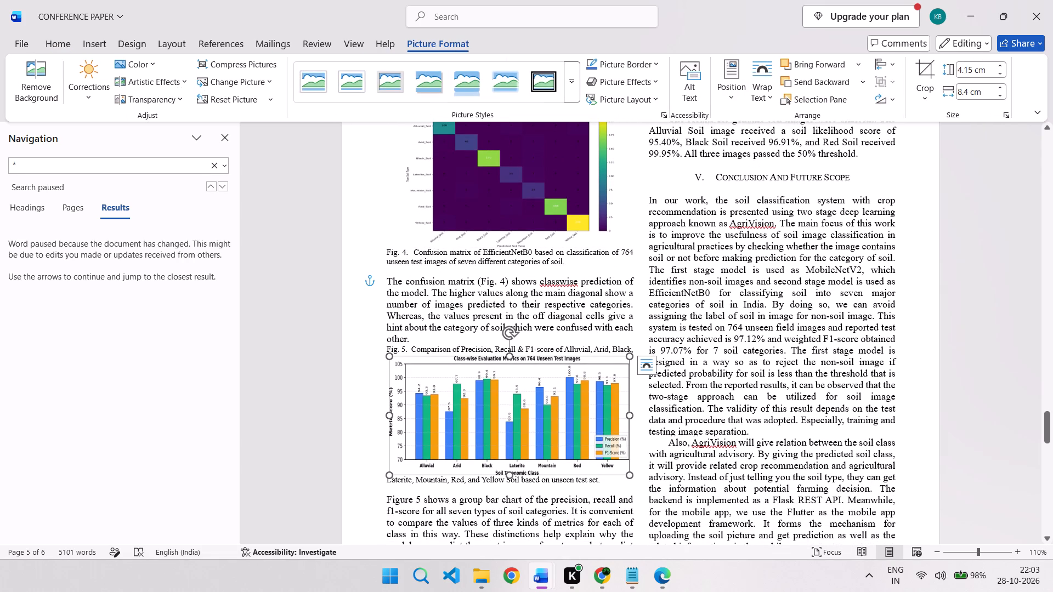
drag(506, 392, 505, 390)
drag(505, 390, 506, 378)
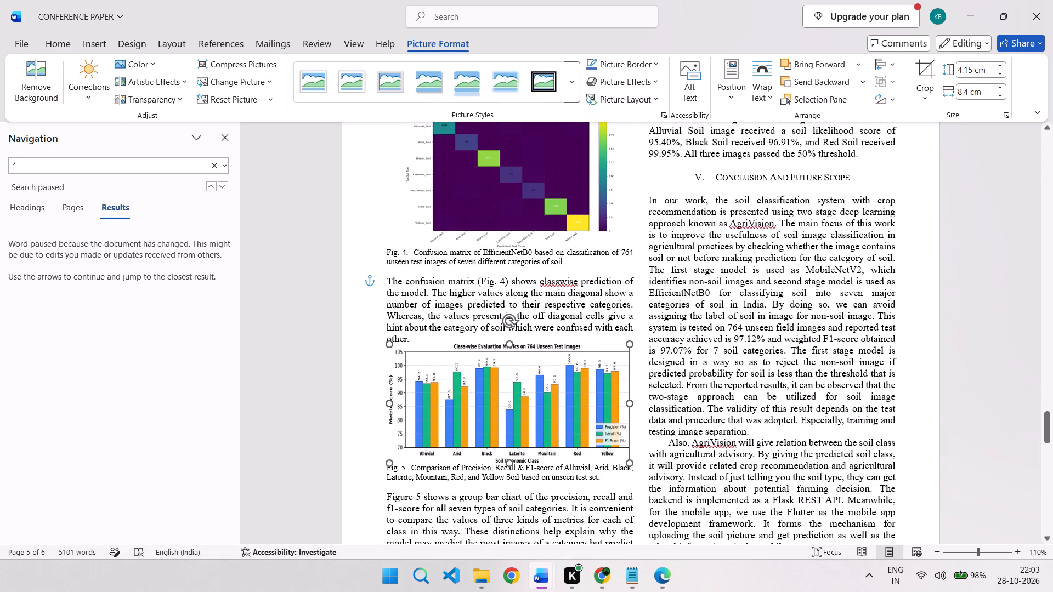
drag(506, 378, 506, 378)
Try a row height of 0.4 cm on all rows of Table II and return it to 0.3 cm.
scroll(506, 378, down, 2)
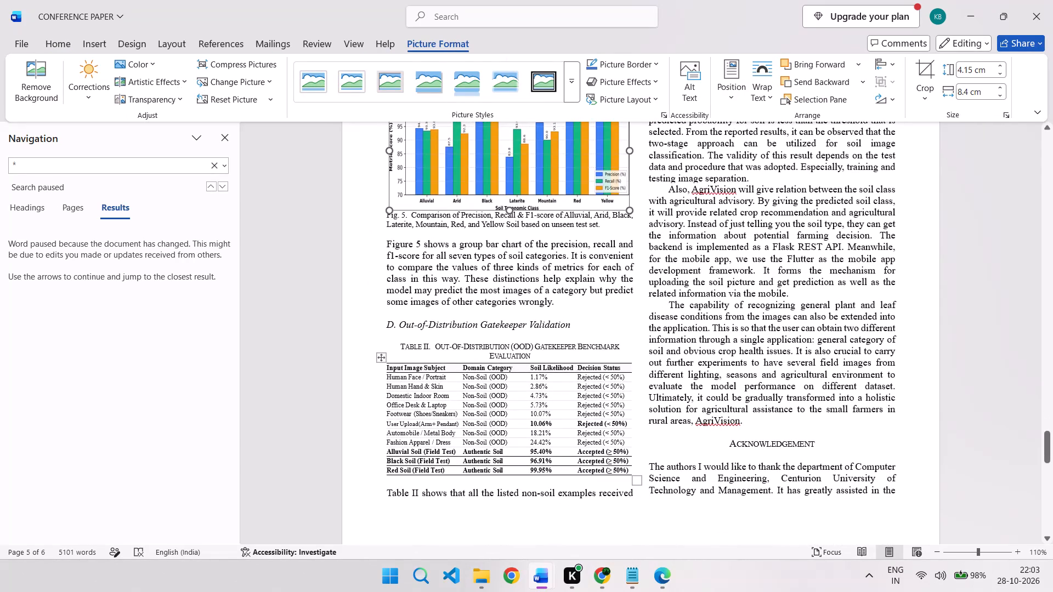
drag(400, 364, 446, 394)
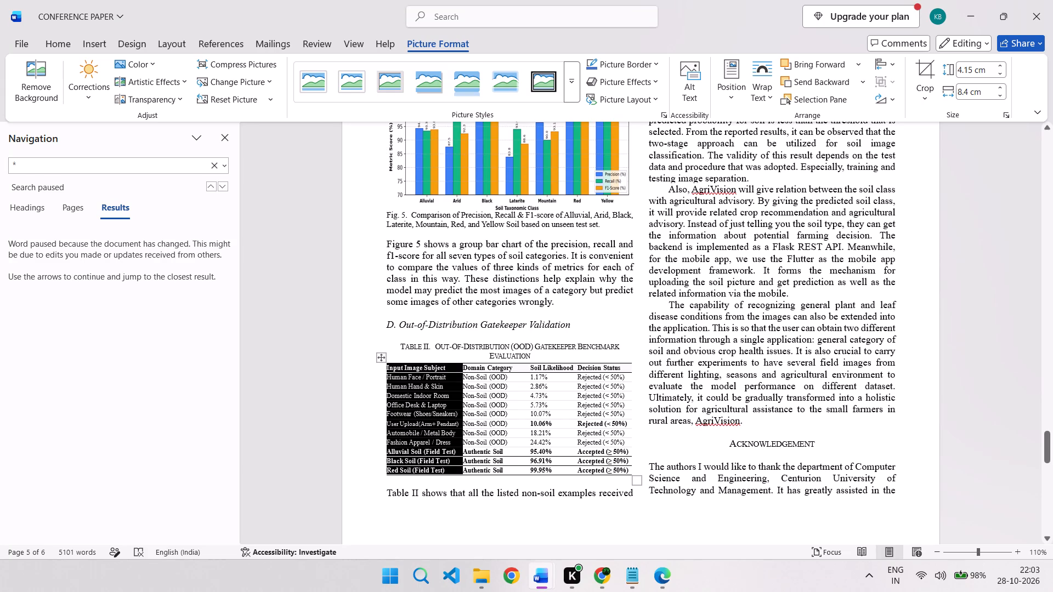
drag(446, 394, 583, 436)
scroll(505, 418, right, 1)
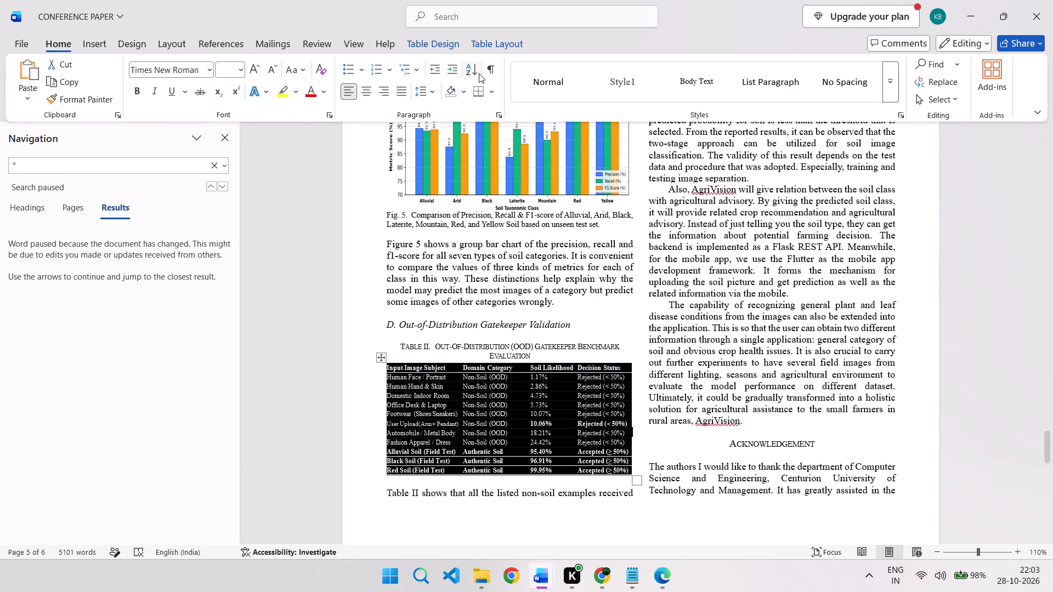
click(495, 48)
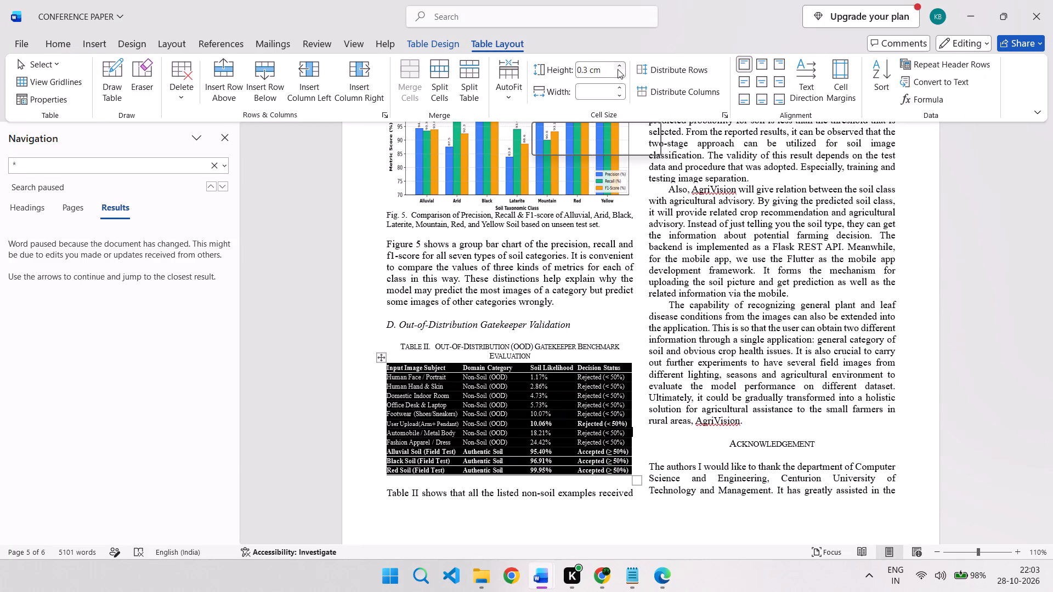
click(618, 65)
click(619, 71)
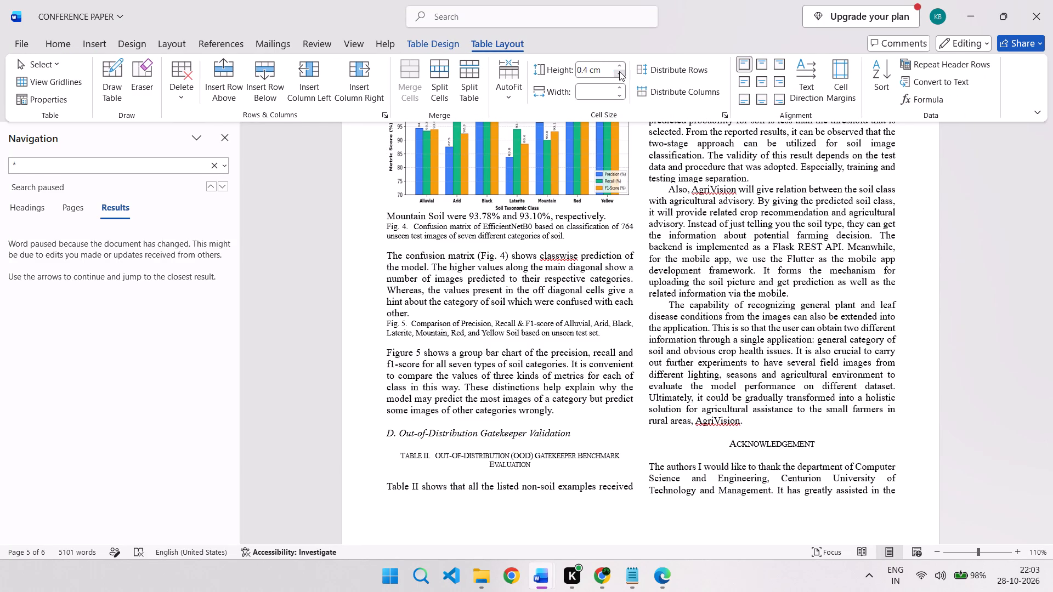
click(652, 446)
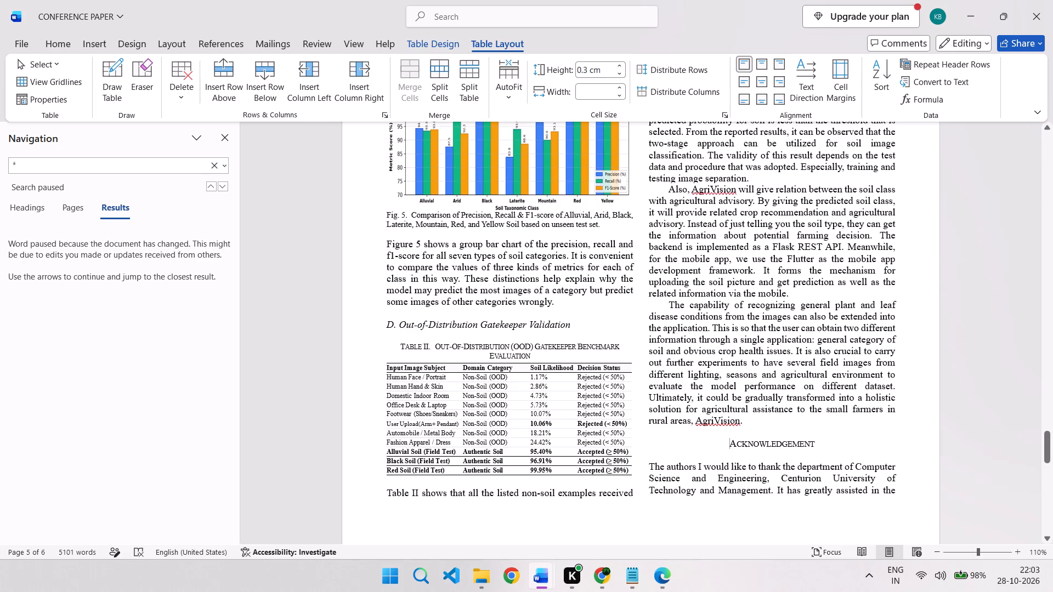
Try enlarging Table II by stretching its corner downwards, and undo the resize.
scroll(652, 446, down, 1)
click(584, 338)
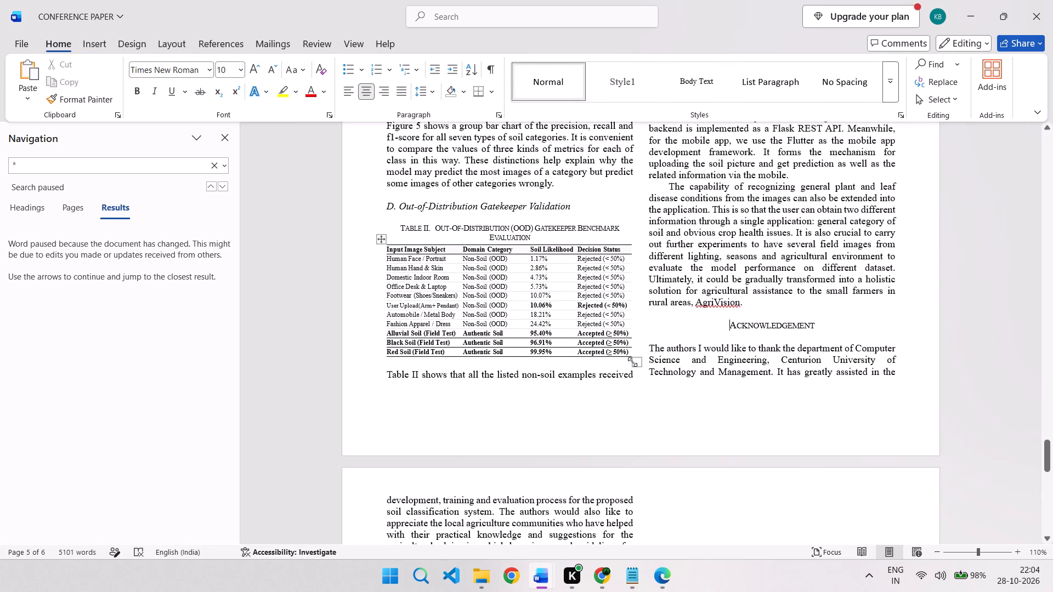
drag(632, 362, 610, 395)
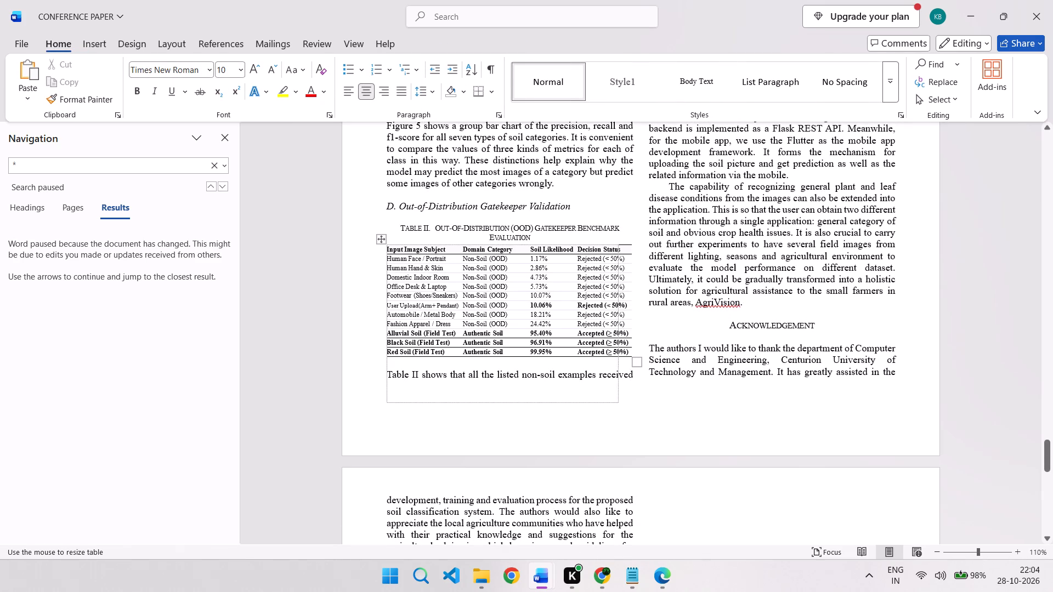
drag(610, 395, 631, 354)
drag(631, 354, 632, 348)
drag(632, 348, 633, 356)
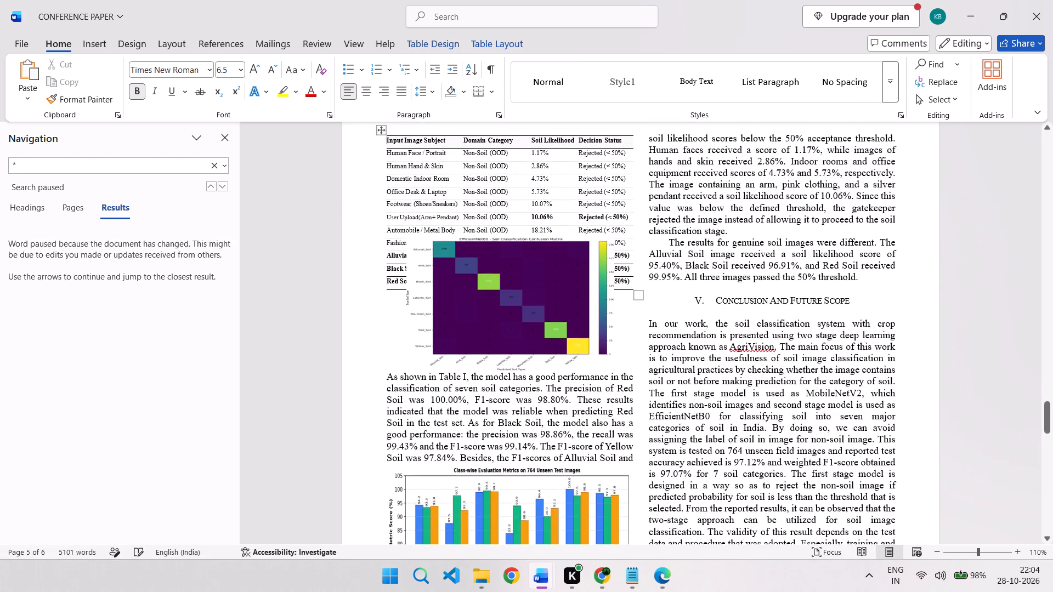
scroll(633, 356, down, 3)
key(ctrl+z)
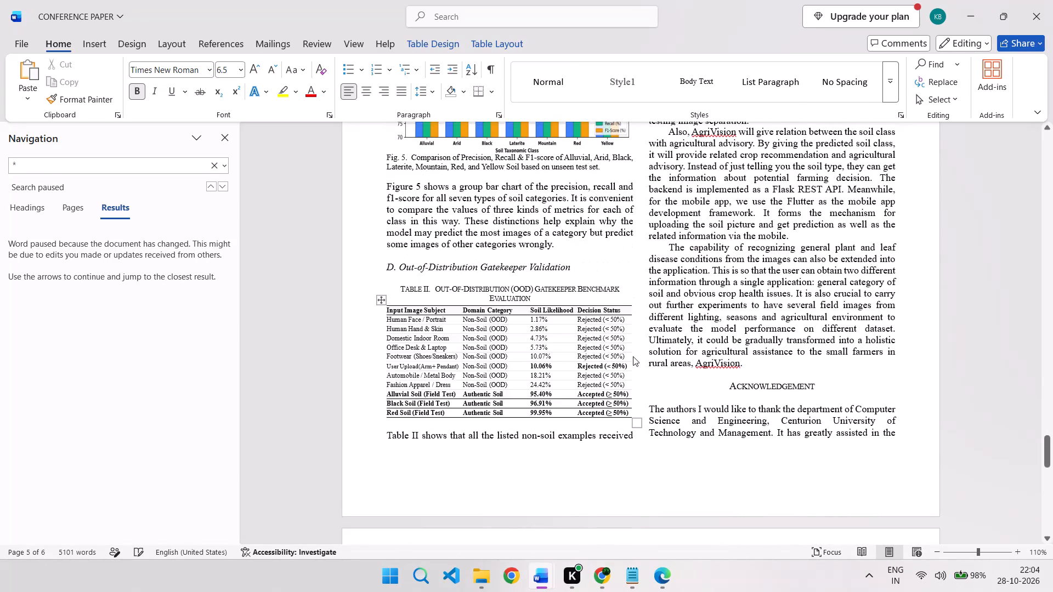
Increase the row height of all Table II rows in small increments, trying 0.32 and 0.35 cm and settling on 0.36 cm.
click(489, 38)
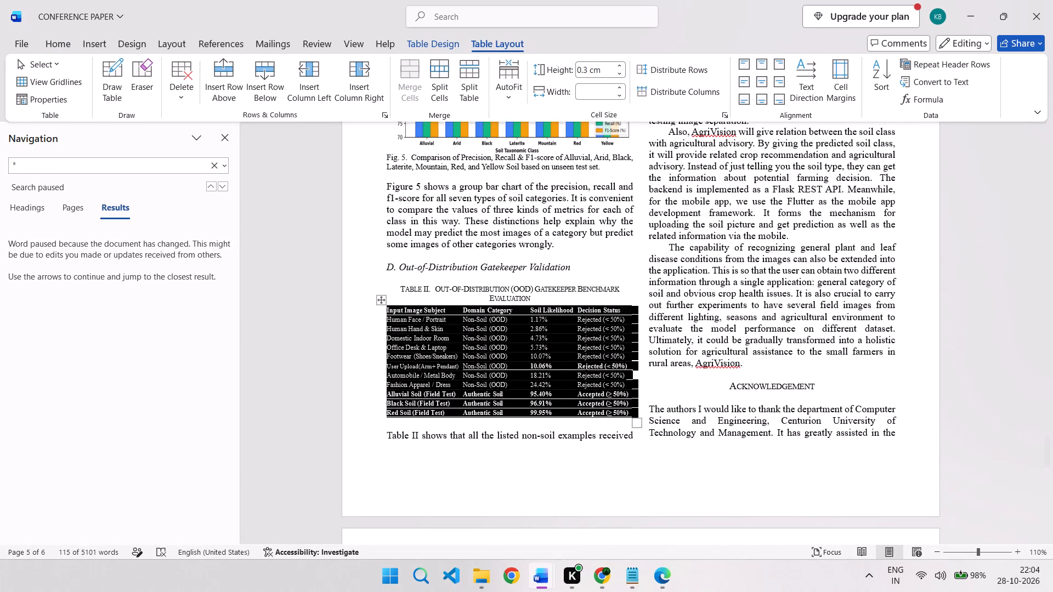
click(587, 70)
click(587, 70)
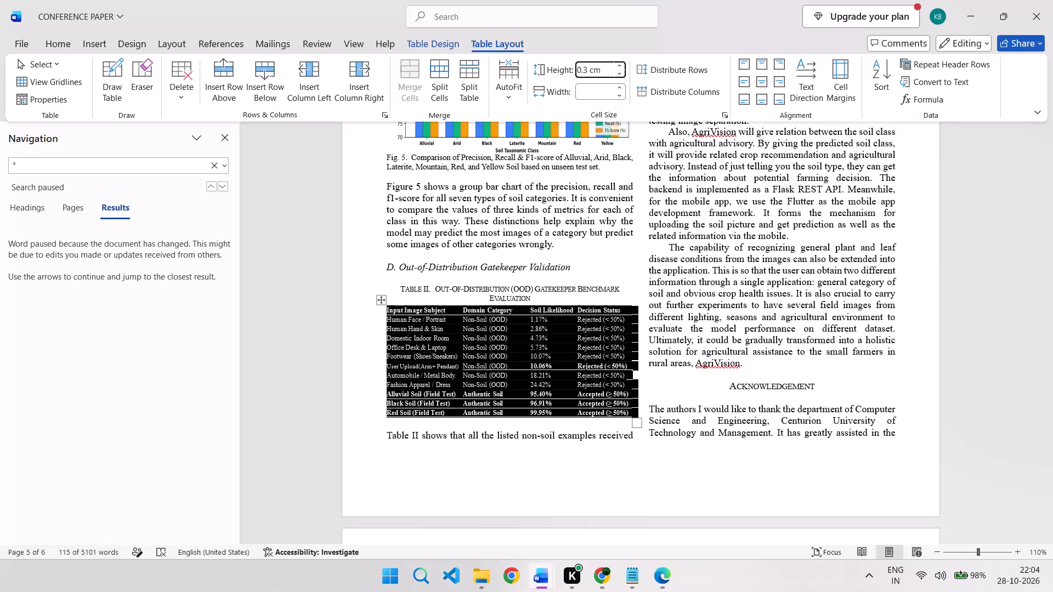
key(2)
key(Return)
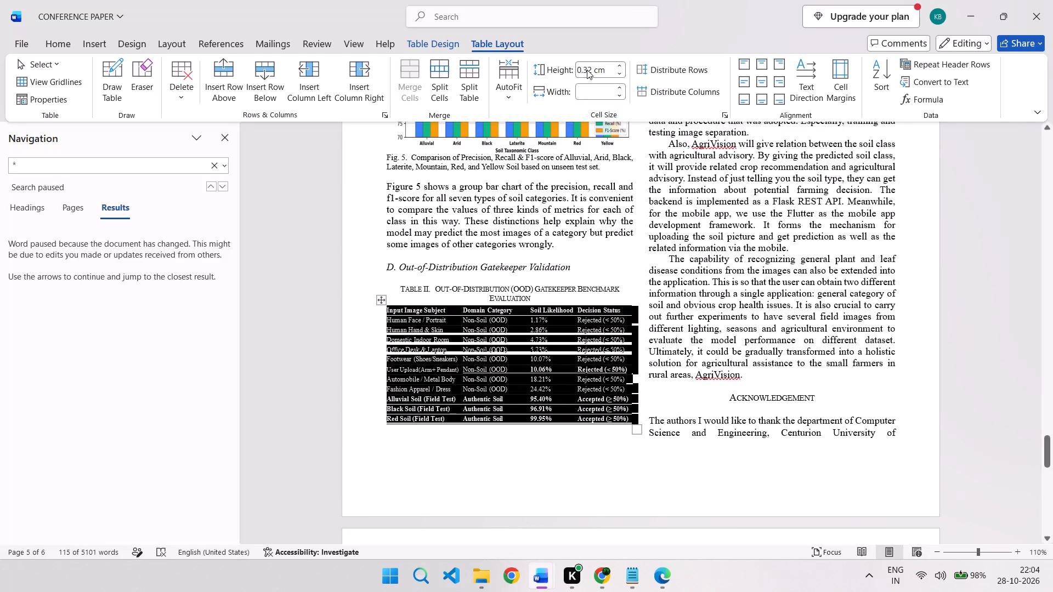
click(591, 72)
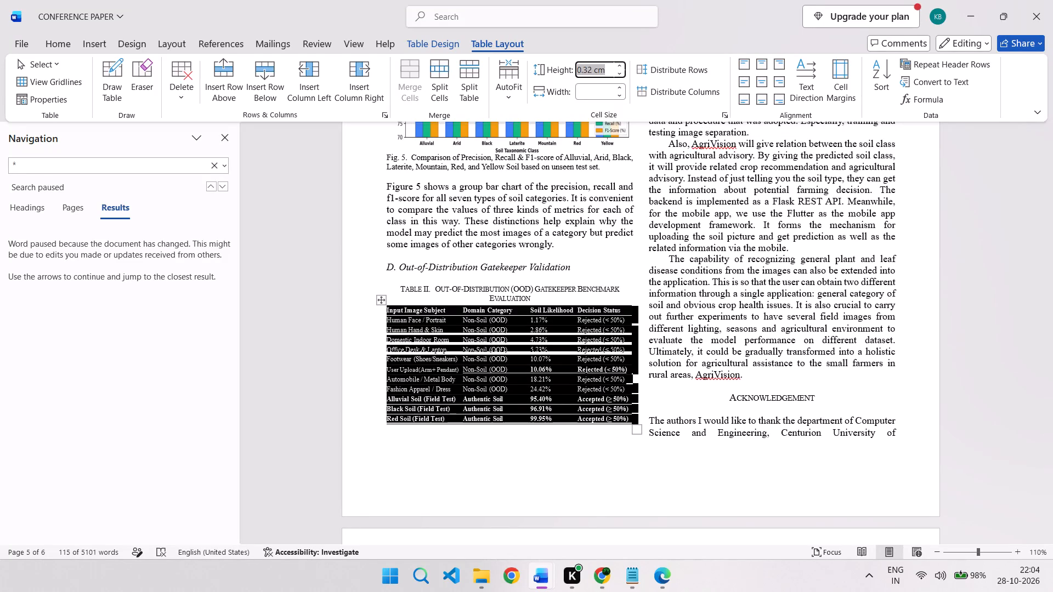
click(591, 72)
key(BackSpace)
key(5)
key(Return)
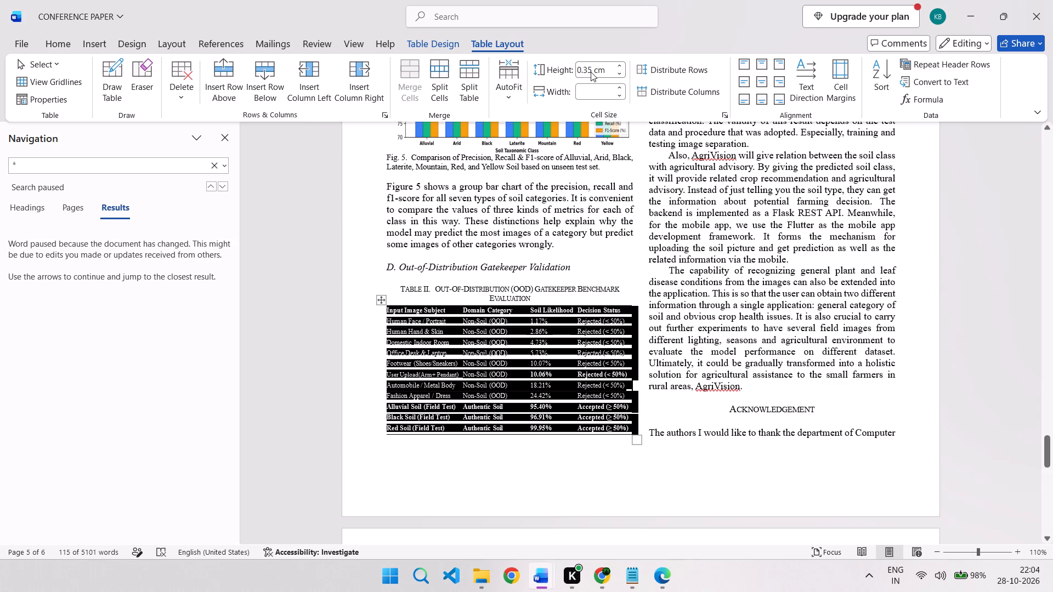
click(591, 72)
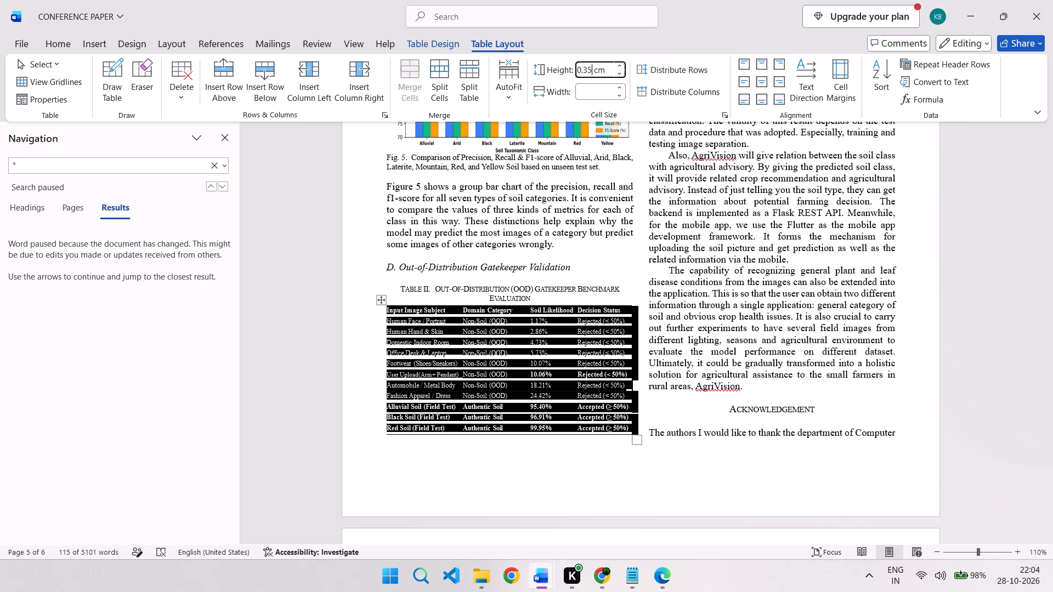
click(591, 72)
key(BackSpace)
key(6)
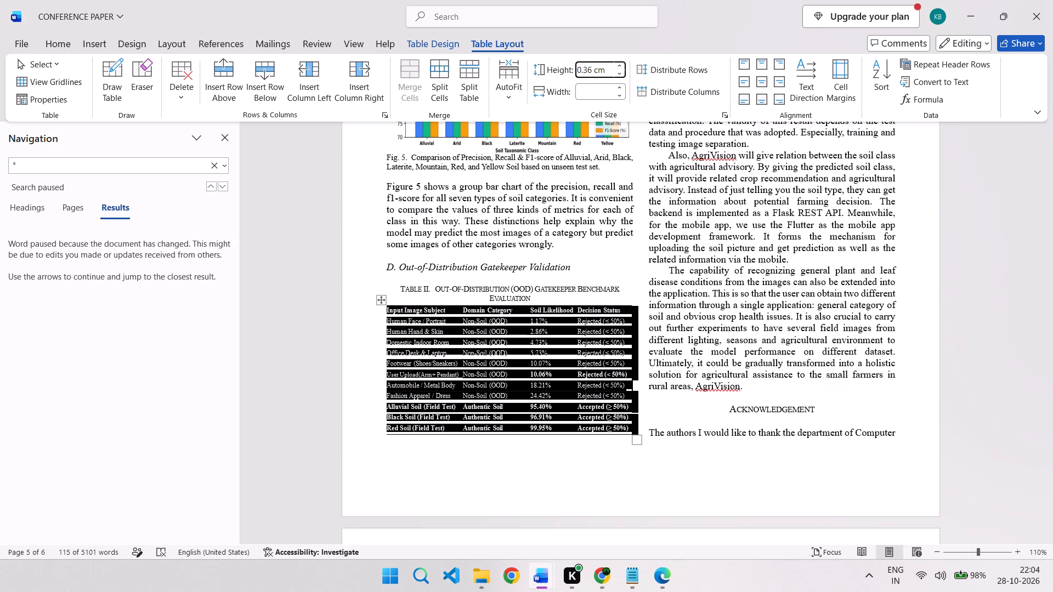
key(Return)
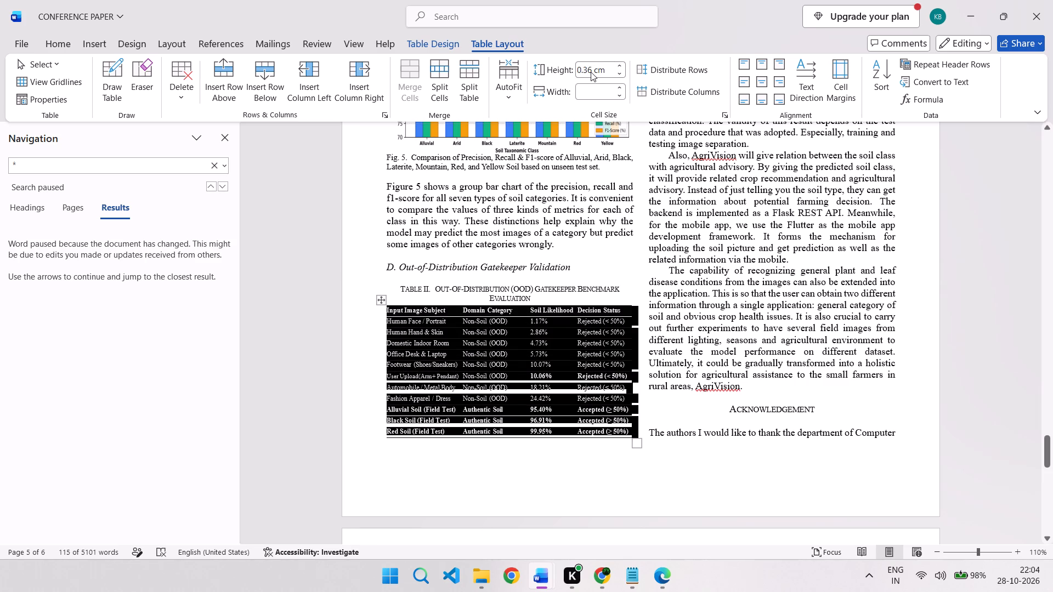
click(597, 268)
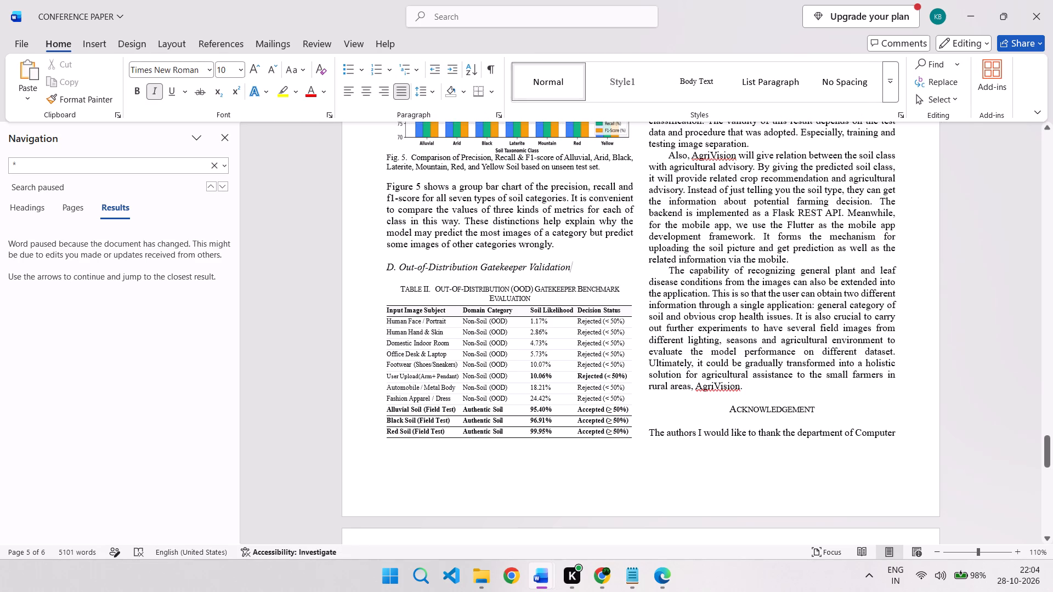
Delete the blank line above the paragraph starting "Table II shows that all the listed" at the top of page 5's second column.
scroll(574, 457, up, 1)
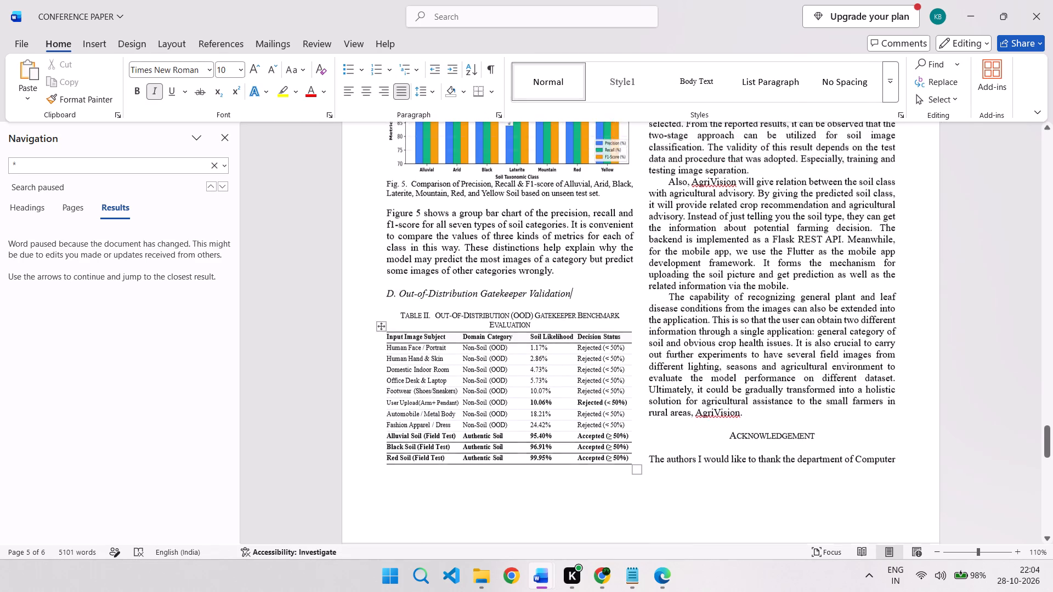
scroll(574, 457, up, 1)
scroll(701, 321, up, 1)
scroll(731, 379, up, 1)
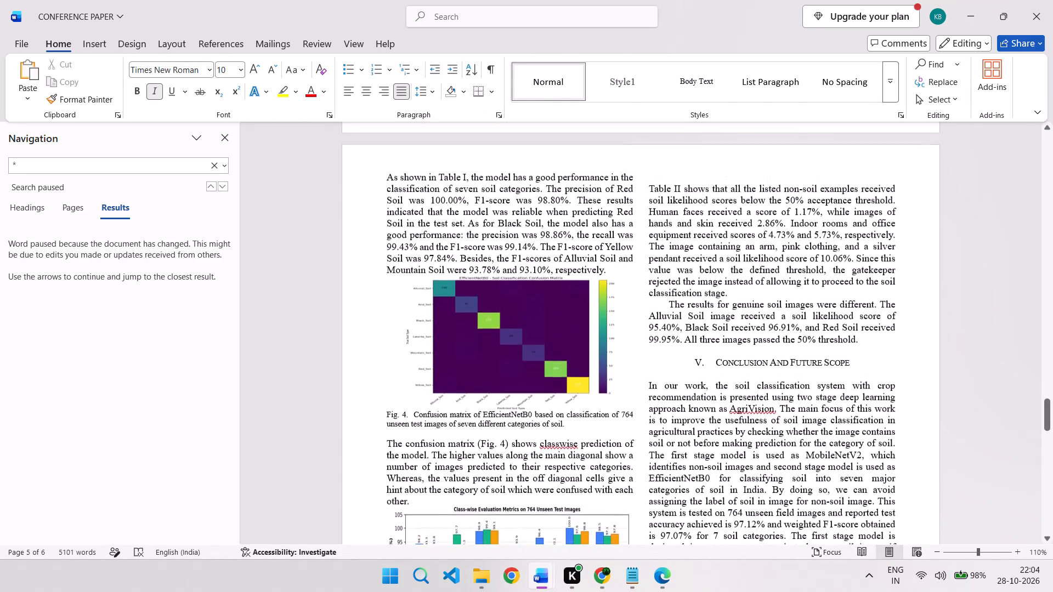
click(659, 177)
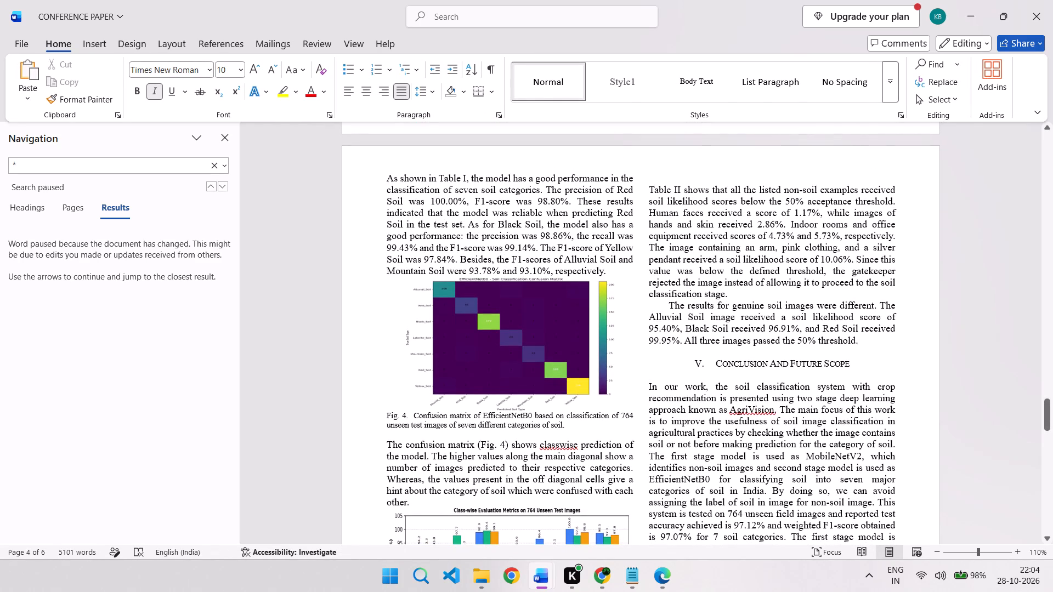
key(Down)
key(BackSpace)
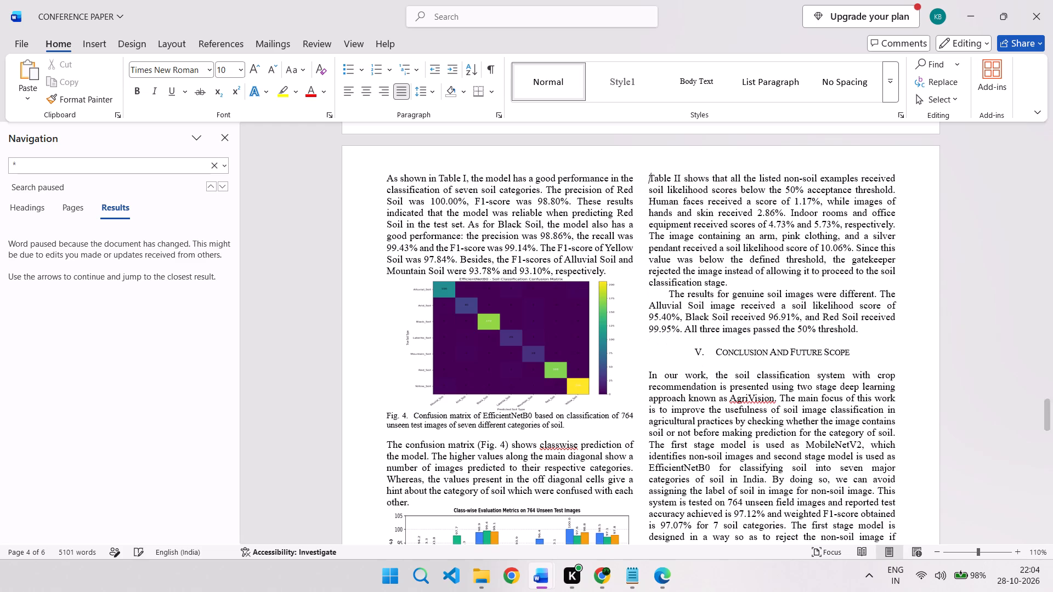
Examine the rest of page 5 and the reference list on page 6, checking the gap between references [3] and [4].
scroll(767, 309, down, 1)
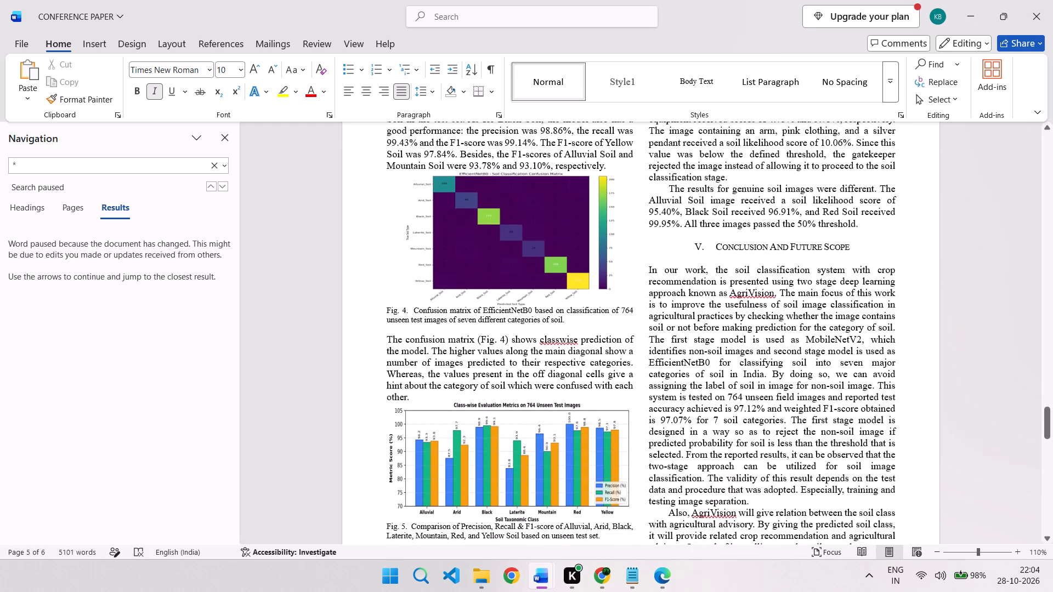
scroll(767, 309, down, 1)
scroll(787, 382, down, 1)
scroll(751, 328, down, 1)
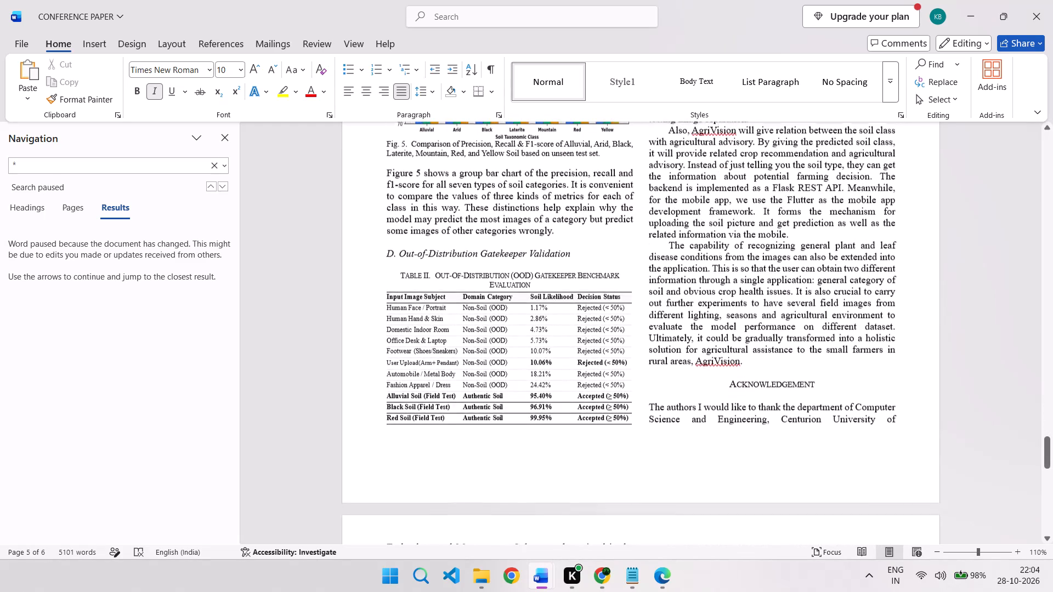
scroll(743, 359, down, 4)
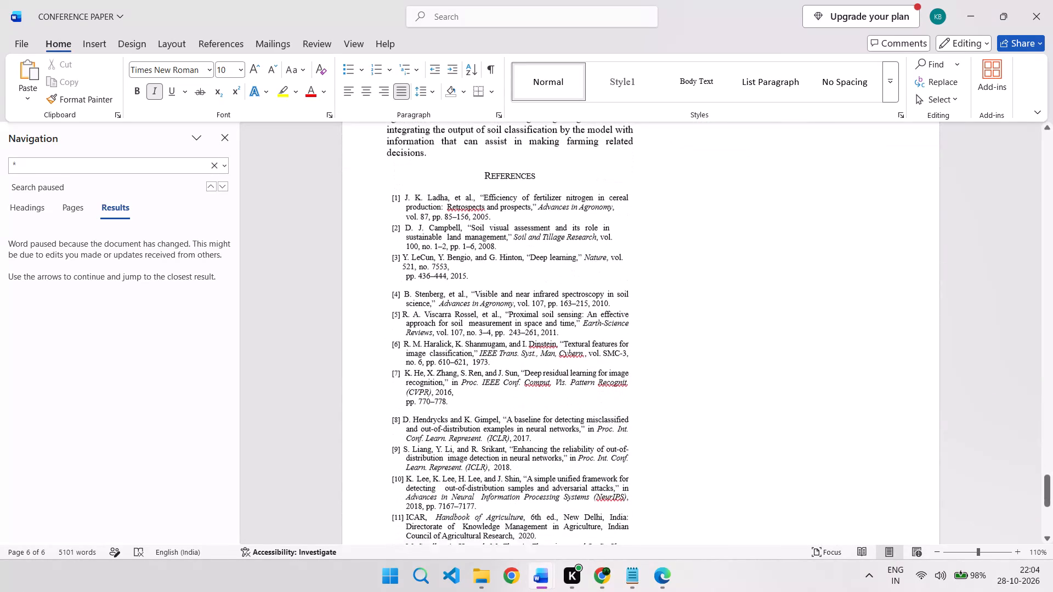
click(526, 276)
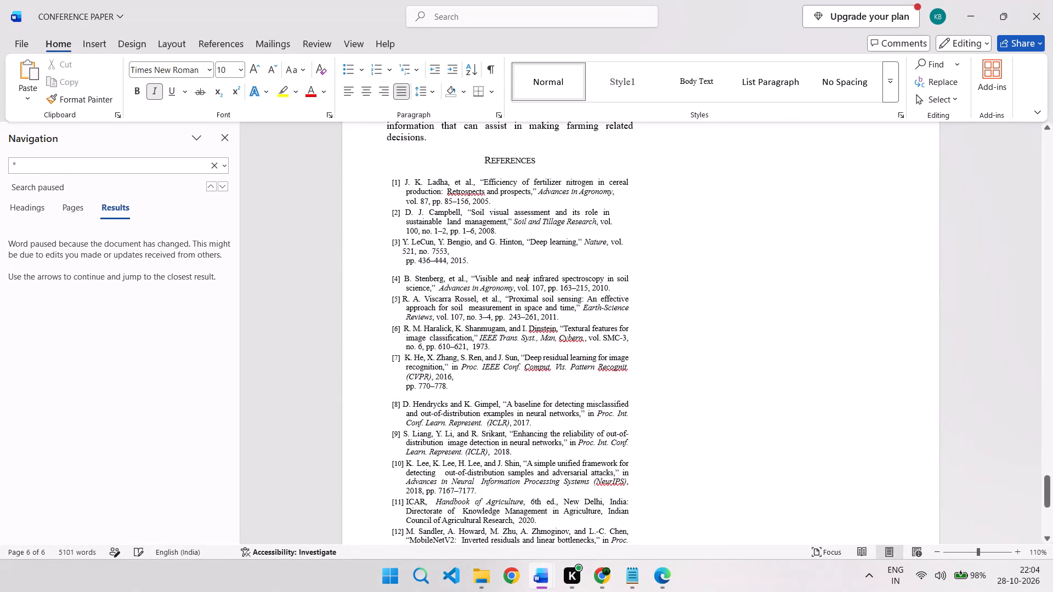
key(Up)
key(Down)
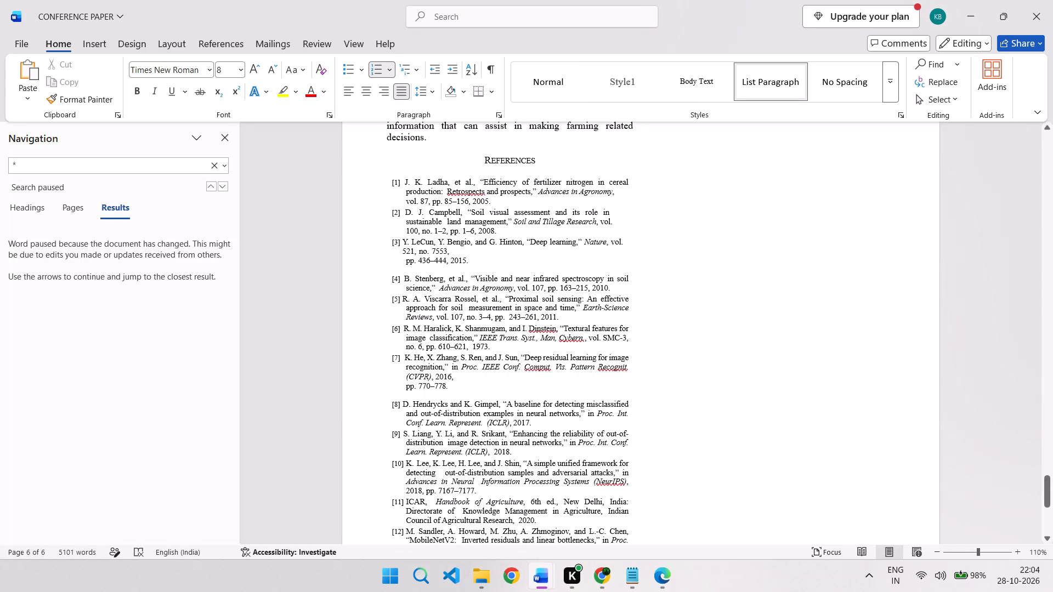
key(Up)
Set the paragraph spacing before and after to 0 pt for all fifteen entries of the reference list.
scroll(387, 275, down, 1)
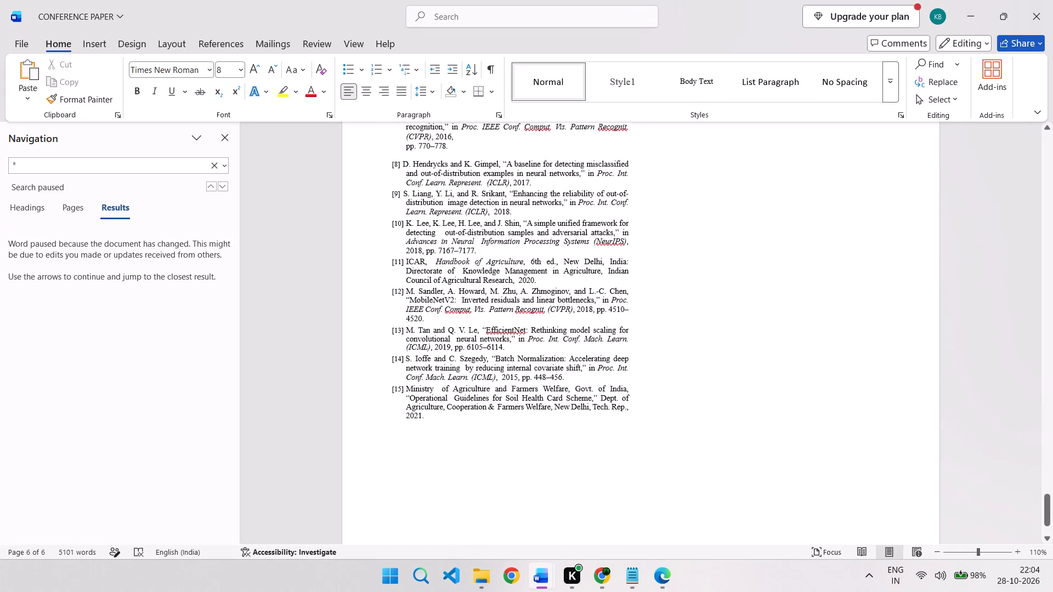
scroll(387, 275, up, 1)
ctrl+scroll(388, 275, down, 1)
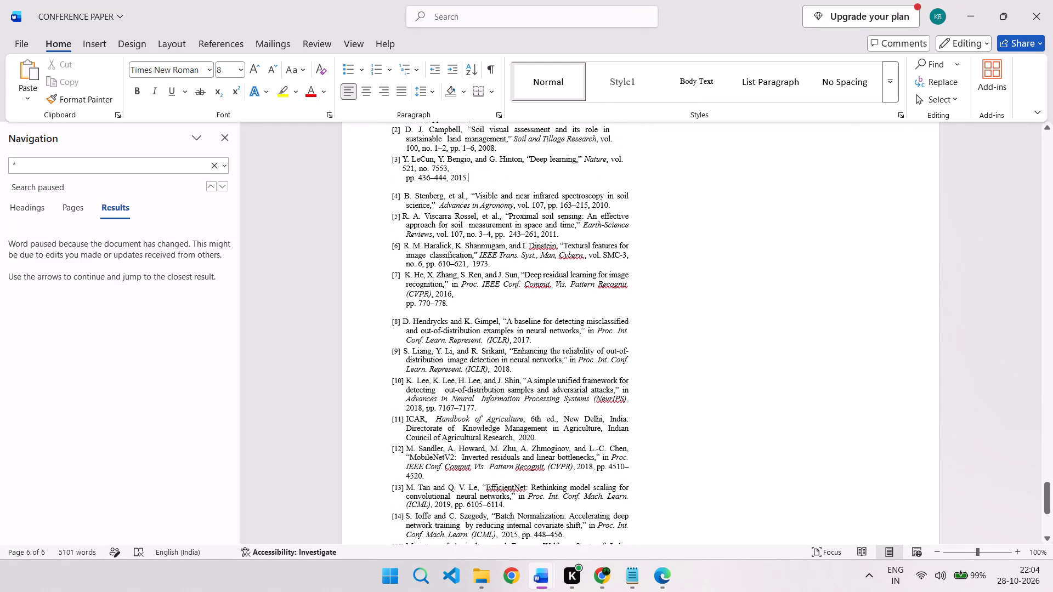
ctrl+scroll(388, 275, down, 2)
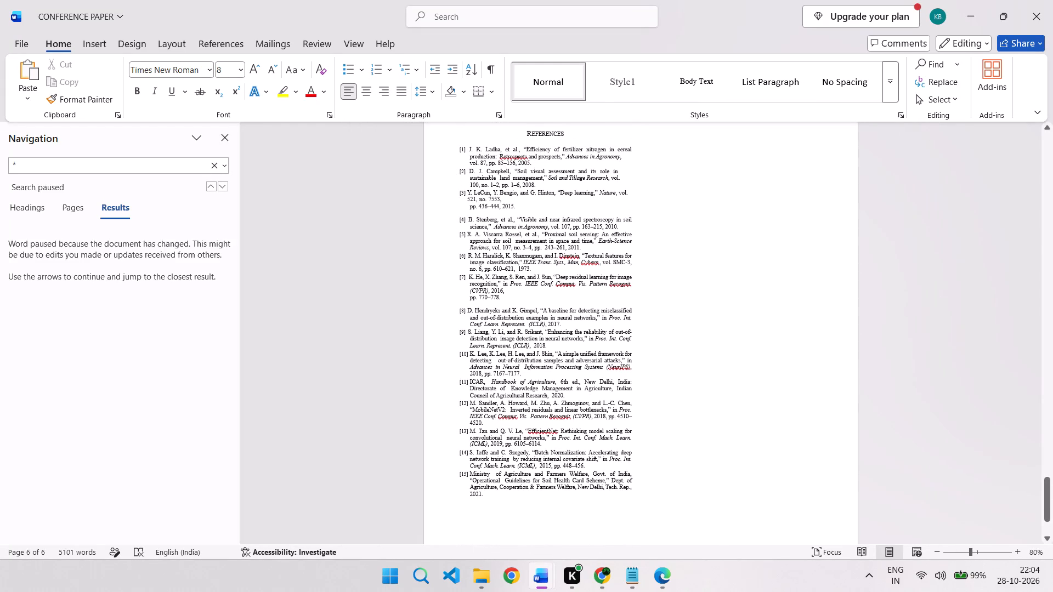
drag(499, 497, 494, 138)
scroll(479, 321, down, 2)
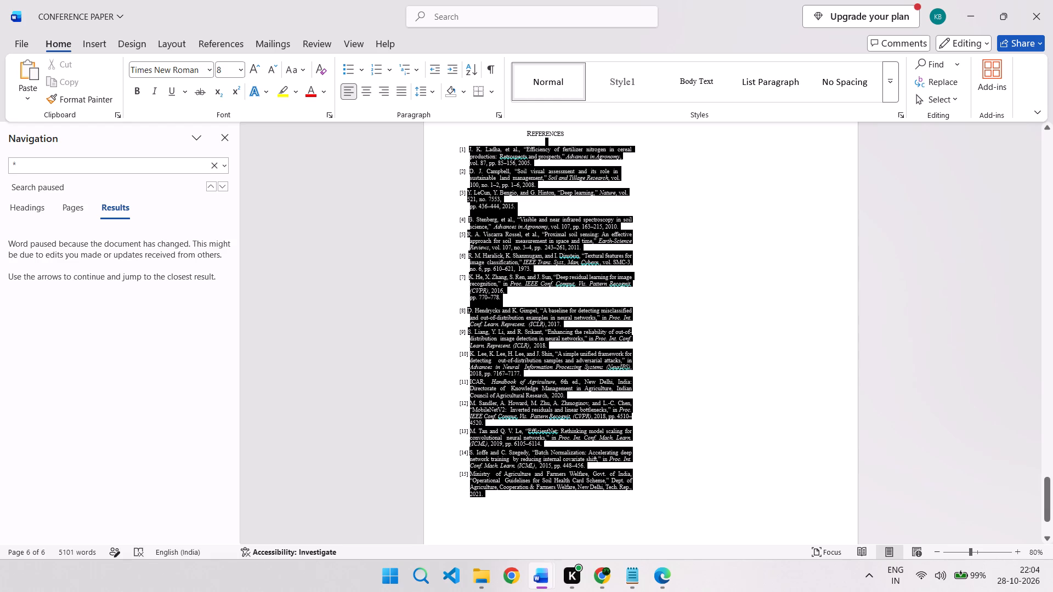
drag(494, 138, 471, 147)
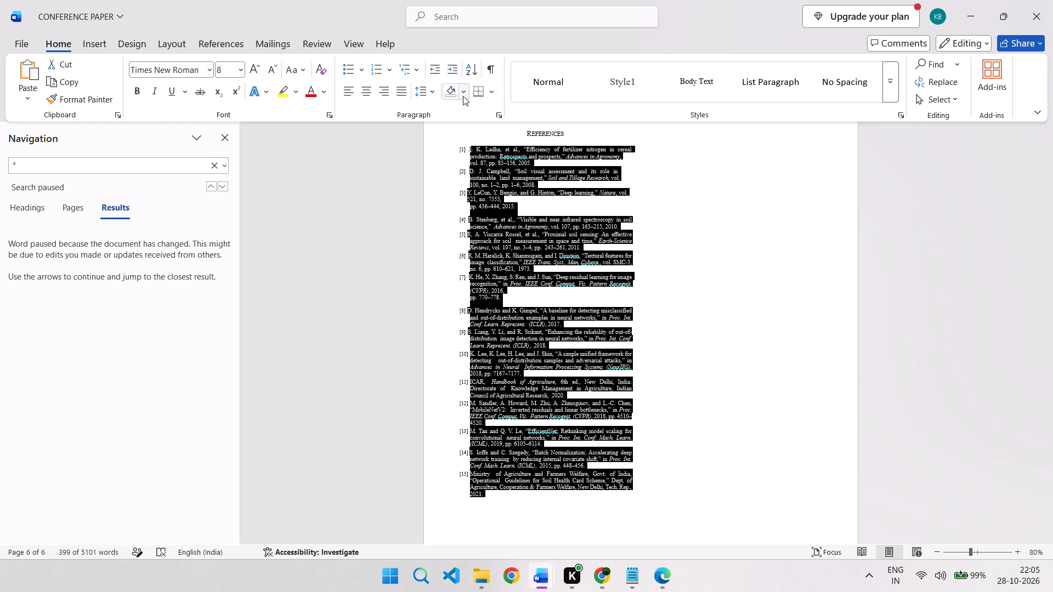
click(499, 114)
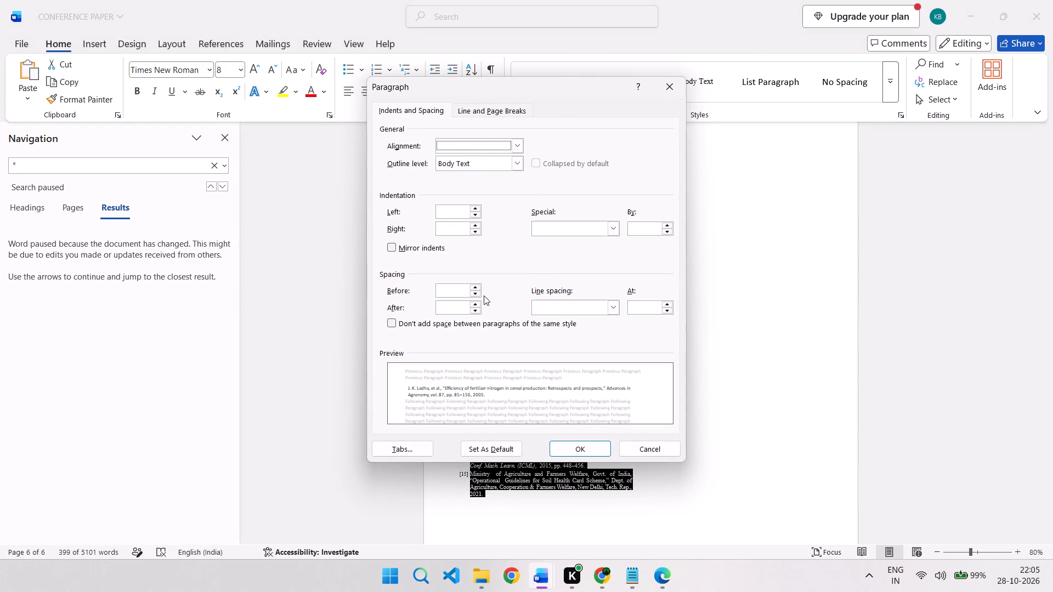
click(474, 293)
click(474, 293)
click(474, 288)
click(473, 303)
click(582, 445)
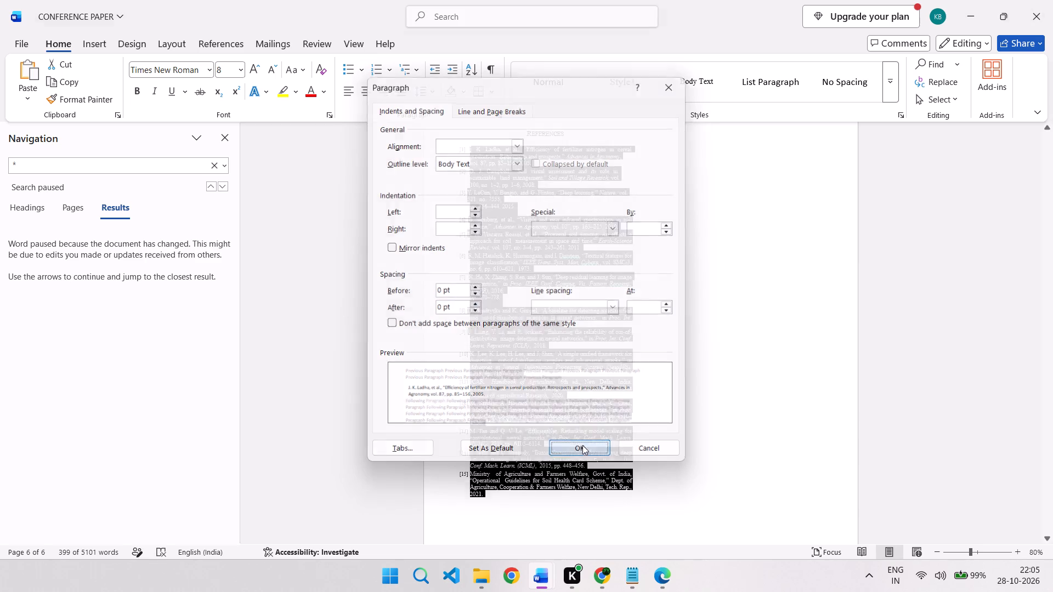
click(656, 419)
Review the paper's layout from the reference list on page 6 back to the title on page 1.
scroll(656, 419, up, 1)
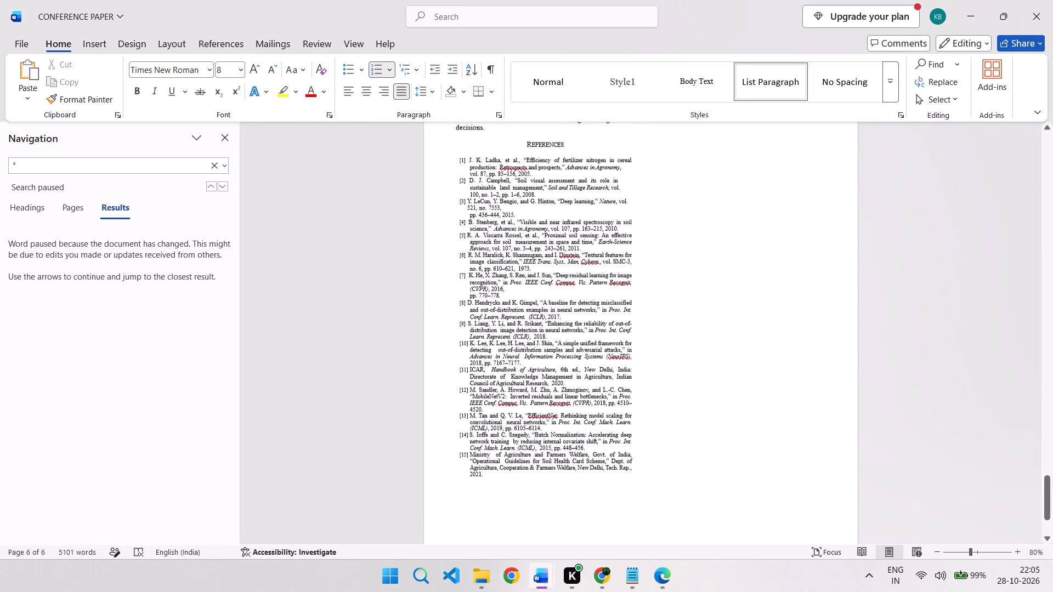
scroll(656, 419, up, 2)
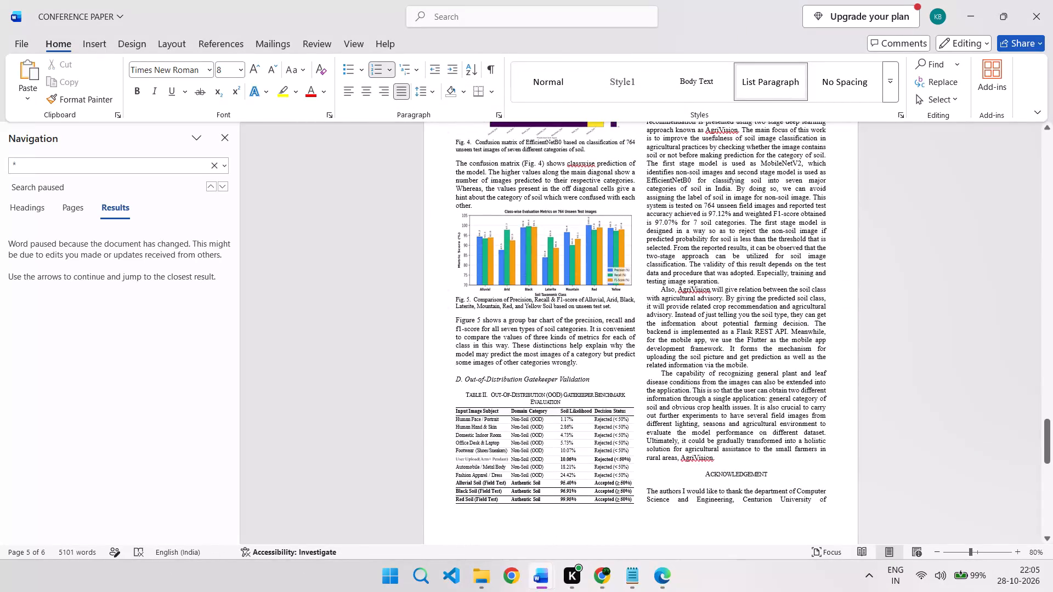
scroll(656, 419, up, 5)
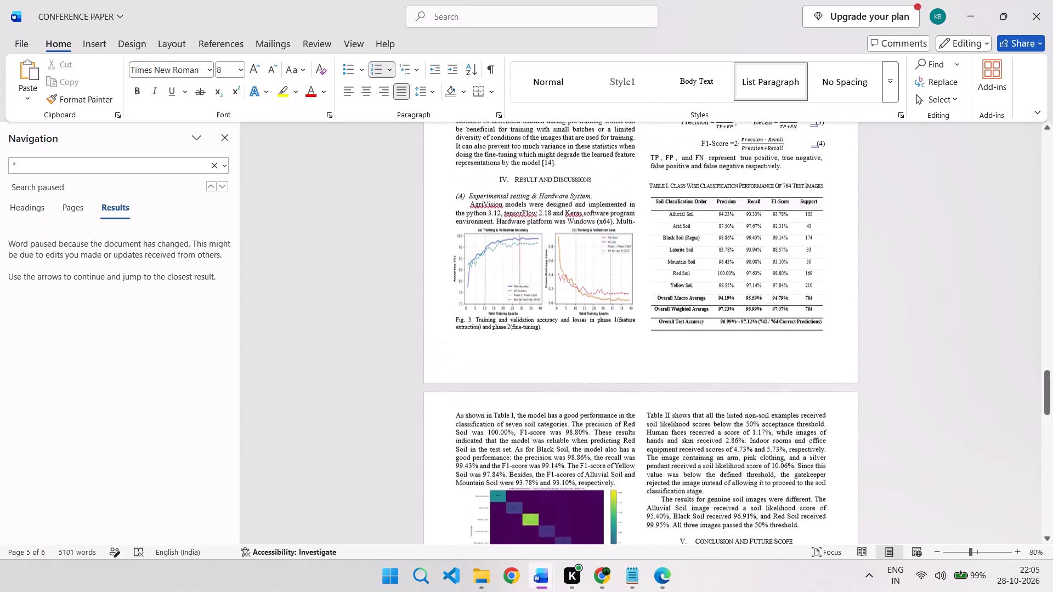
scroll(656, 419, up, 5)
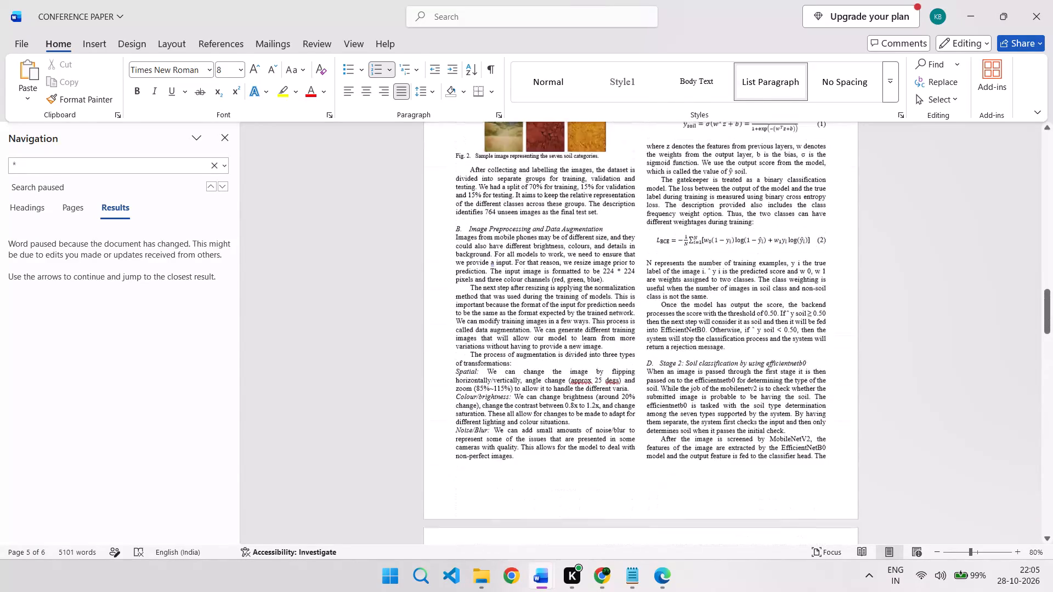
scroll(656, 419, up, 5)
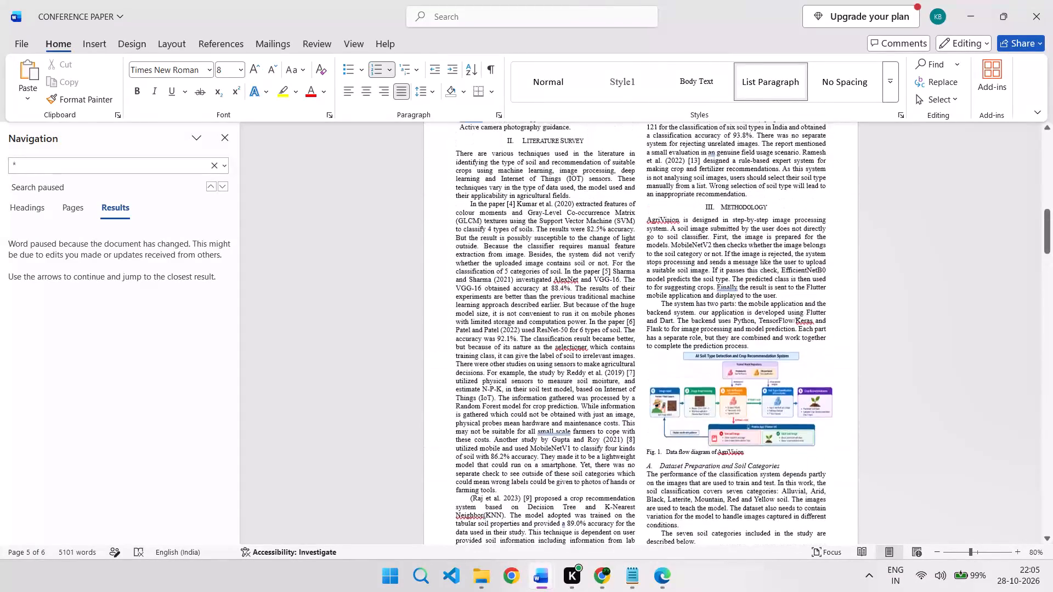
scroll(656, 419, up, 7)
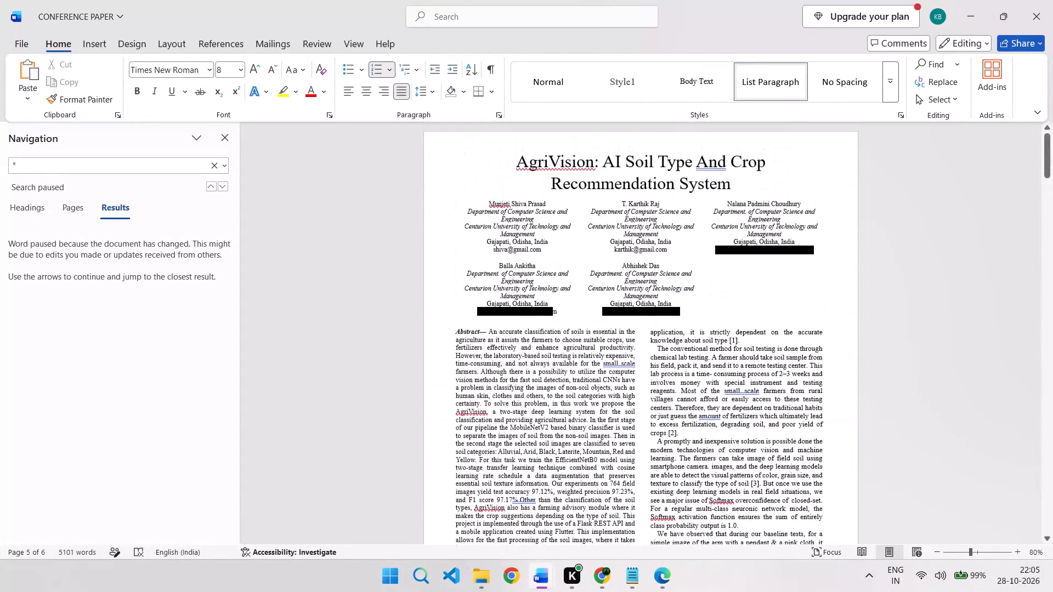
Save the changes to the CONFERENCE PAPER Word document.
click(34, 38)
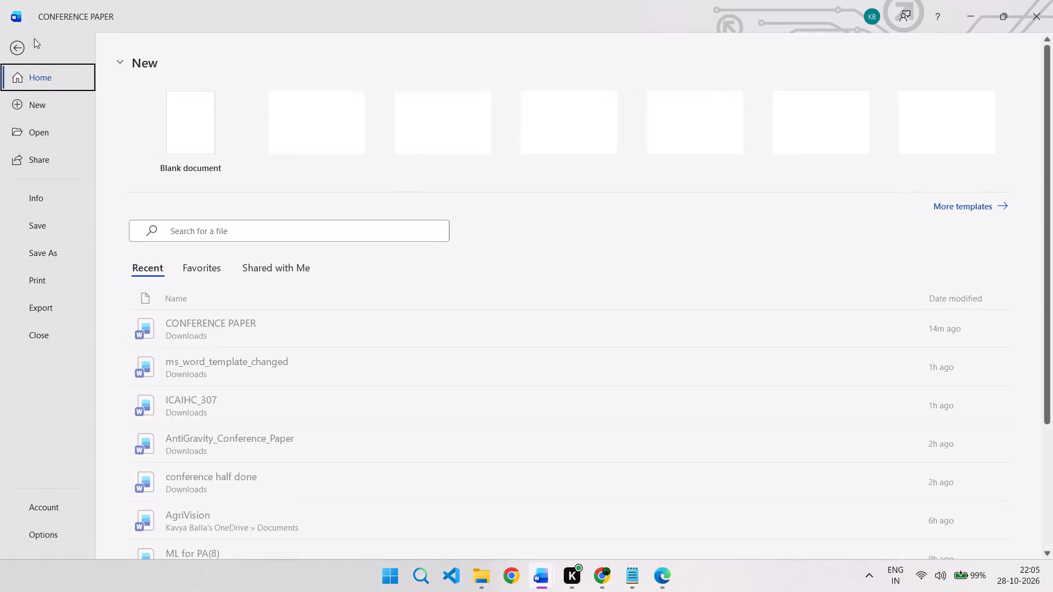
click(40, 234)
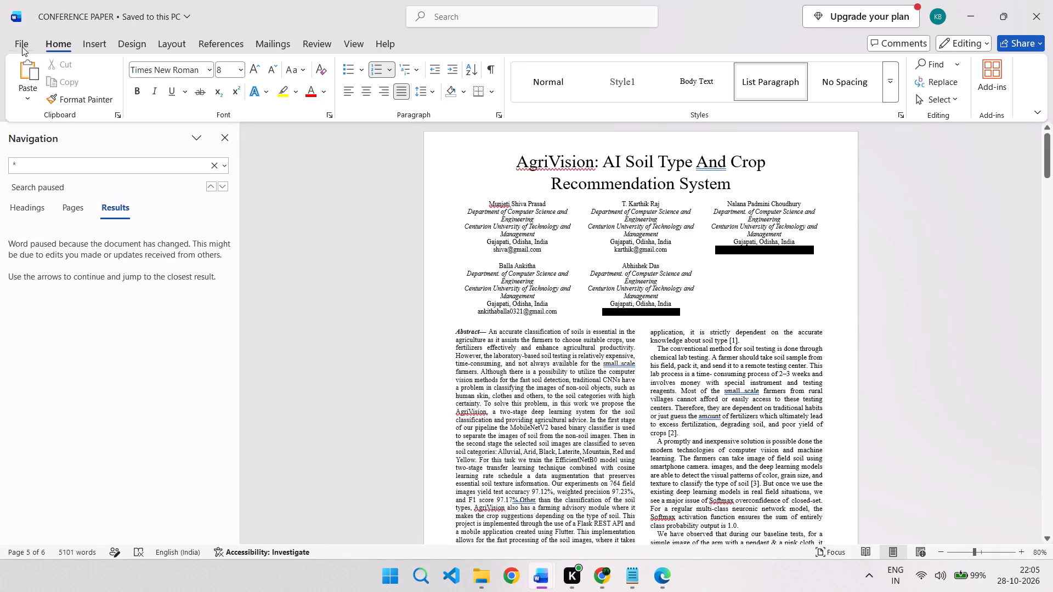
Save a PDF copy named CONFERENCE PAPER in Downloads, replacing the existing PDF file.
click(23, 43)
click(53, 257)
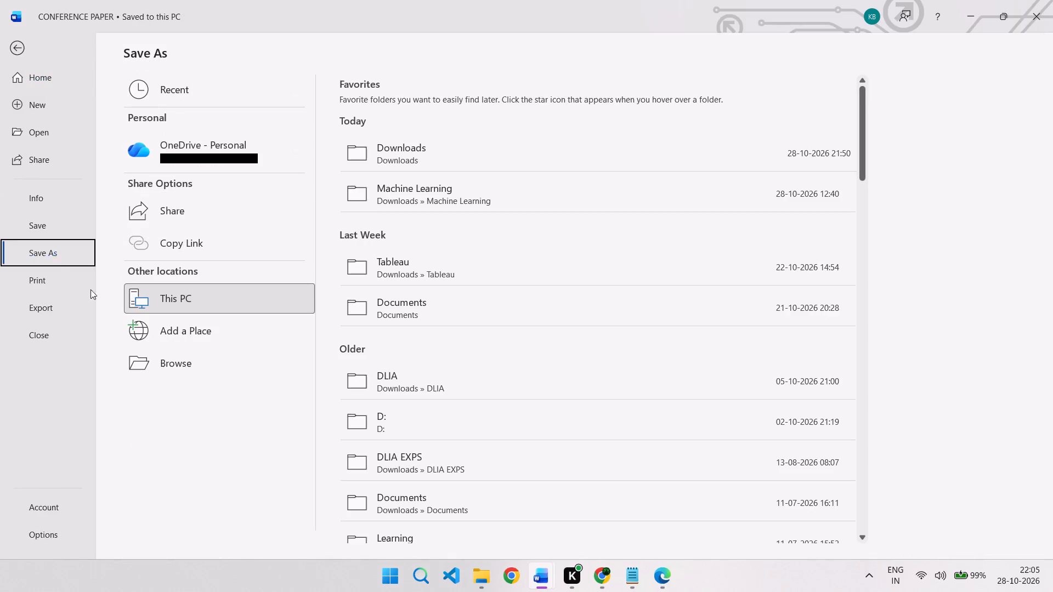
double_click(200, 371)
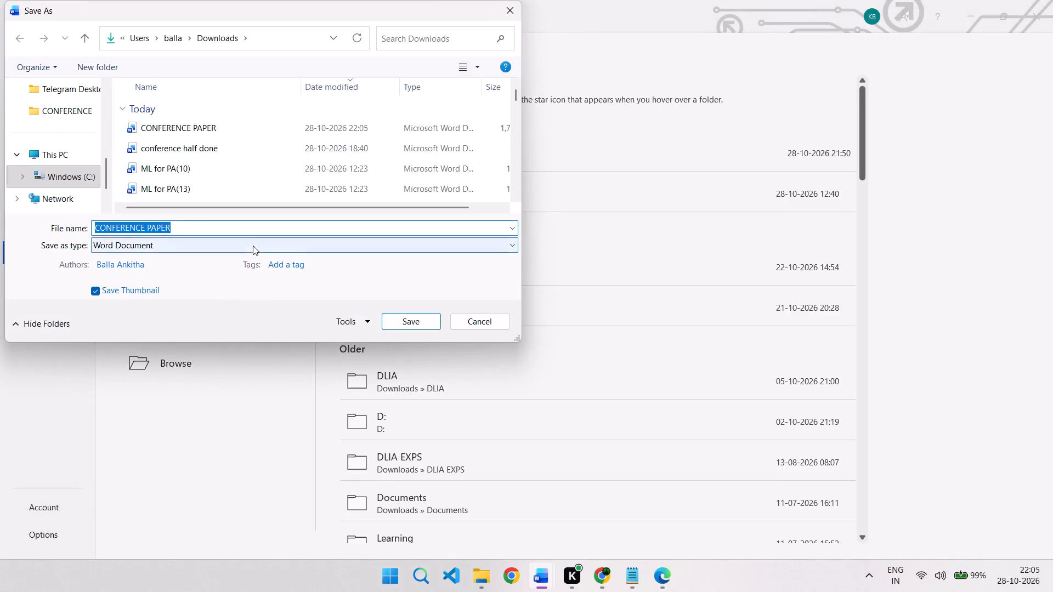
click(253, 246)
click(220, 325)
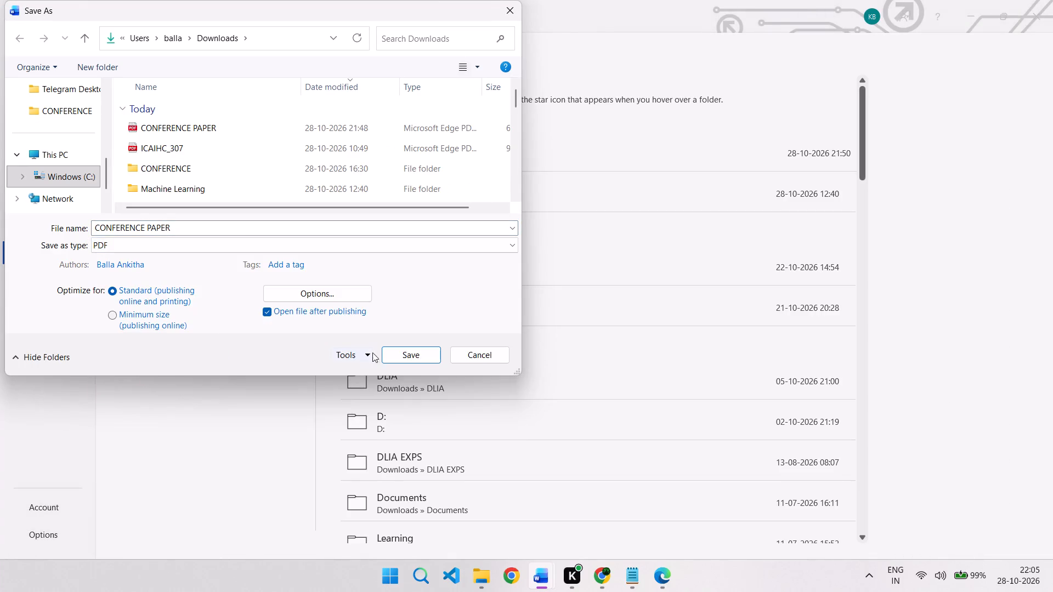
click(398, 355)
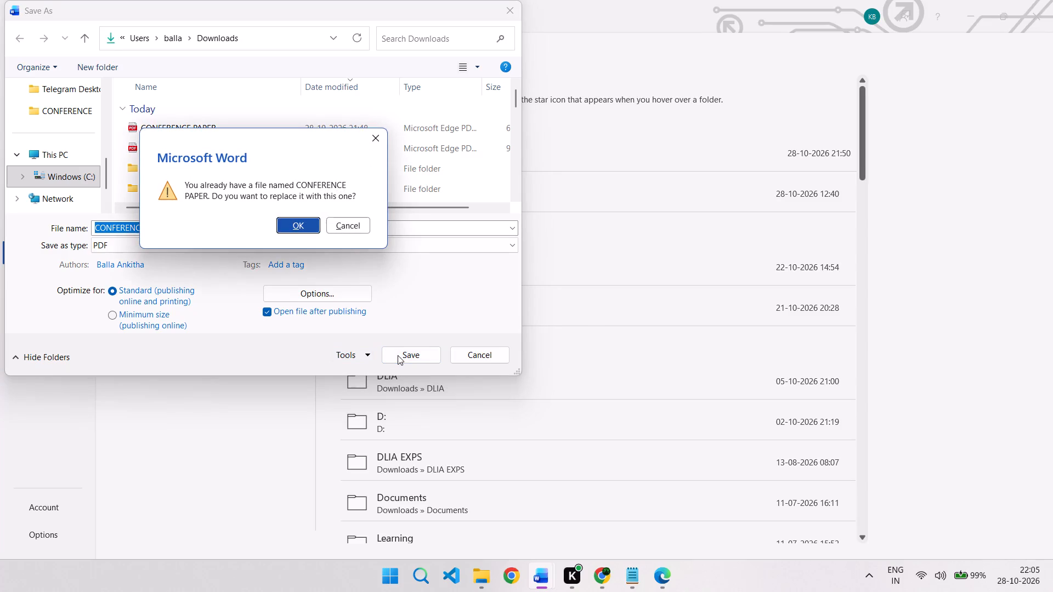
key(Return)
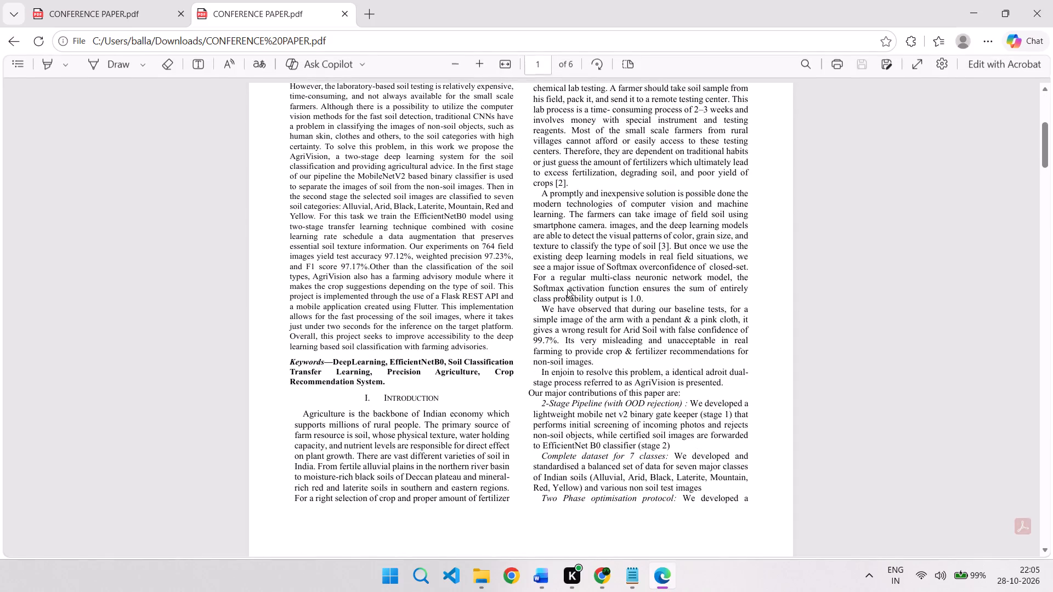
Close the older CONFERENCE PAPER.pdf tab in Edge, keeping the newly published PDF open.
click(86, 1)
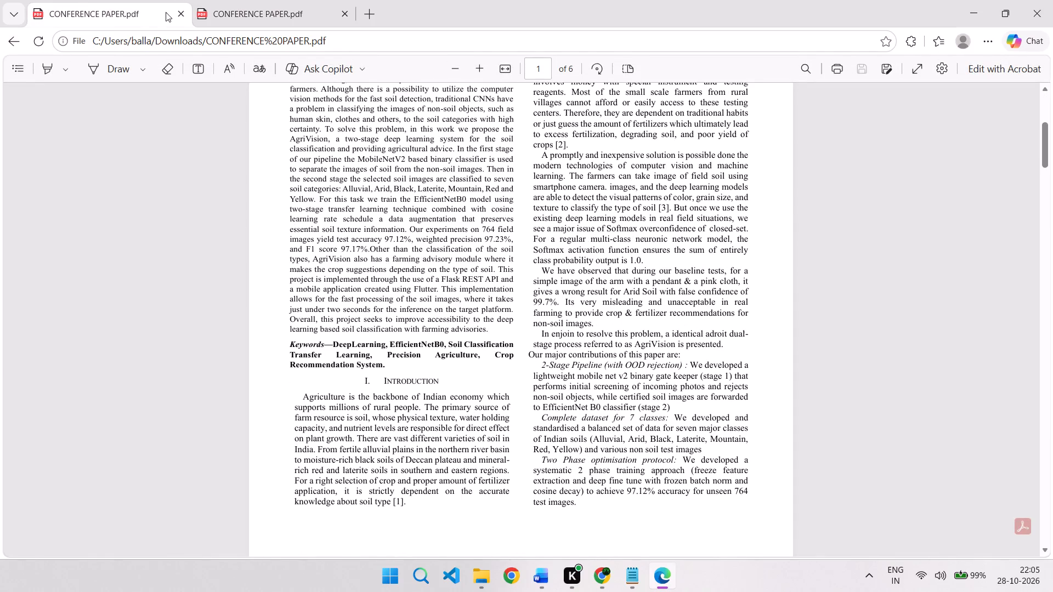
click(183, 12)
Review the new CONFERENCE PAPER PDF from the title on page 1 through the Acknowledgement on page 5.
scroll(417, 206, up, 8)
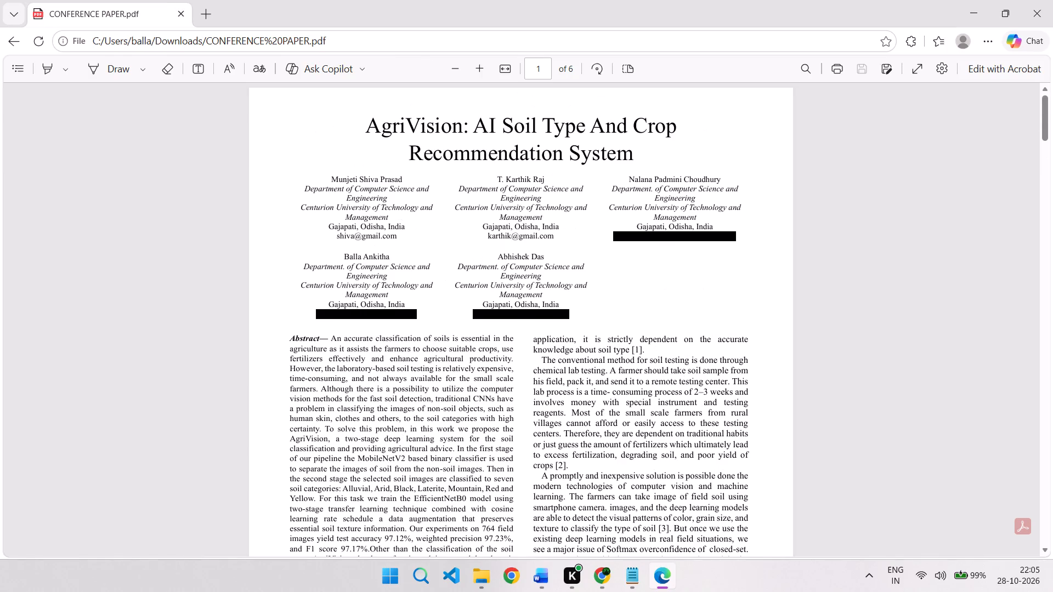
scroll(613, 225, down, 1)
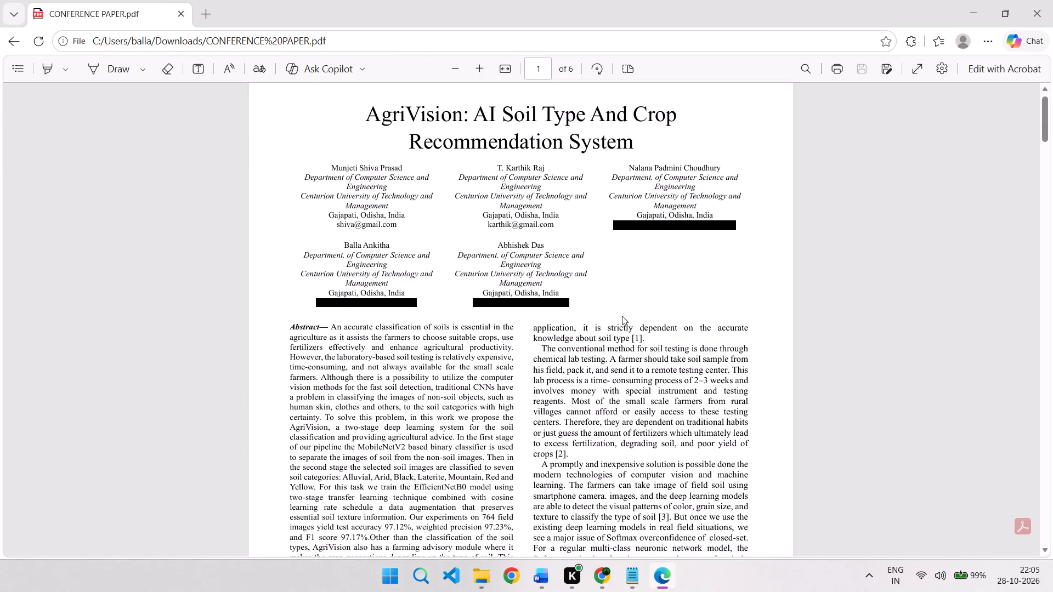
scroll(622, 316, down, 1)
scroll(479, 320, down, 1)
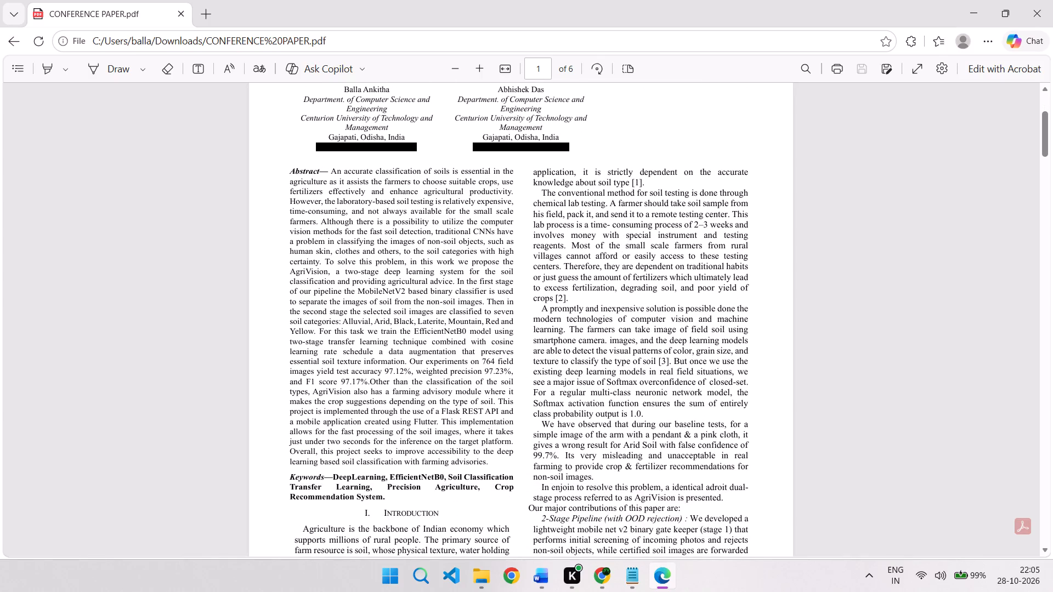
scroll(562, 422, down, 2)
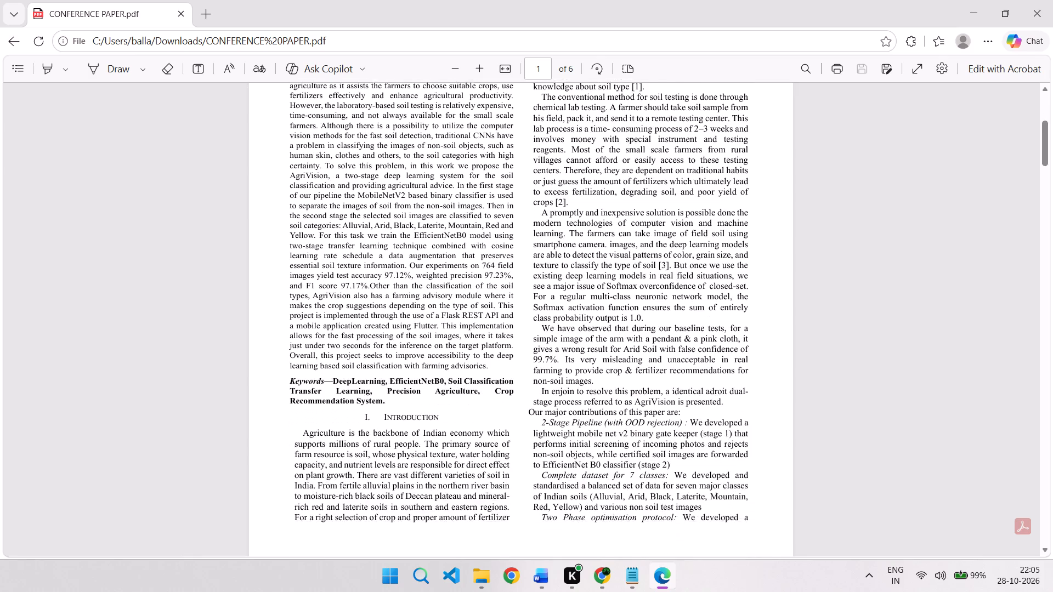
scroll(562, 422, down, 5)
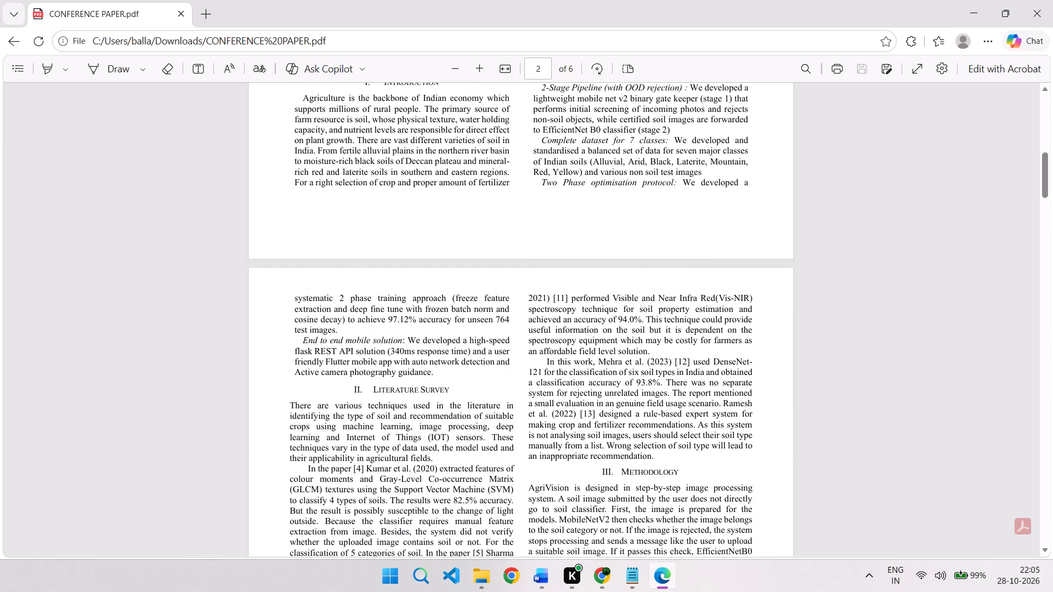
scroll(562, 422, down, 5)
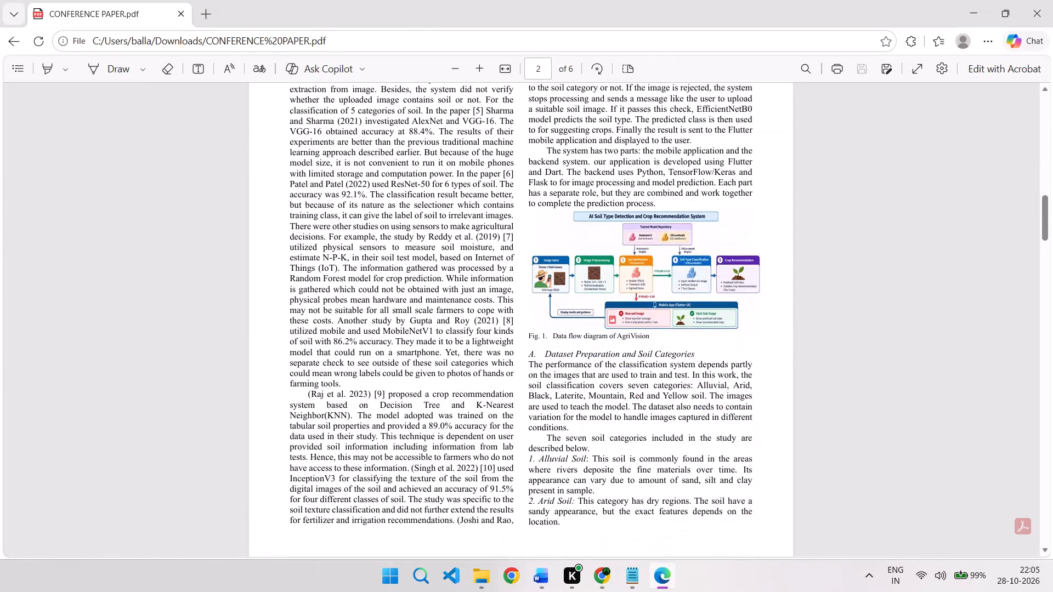
scroll(562, 422, down, 4)
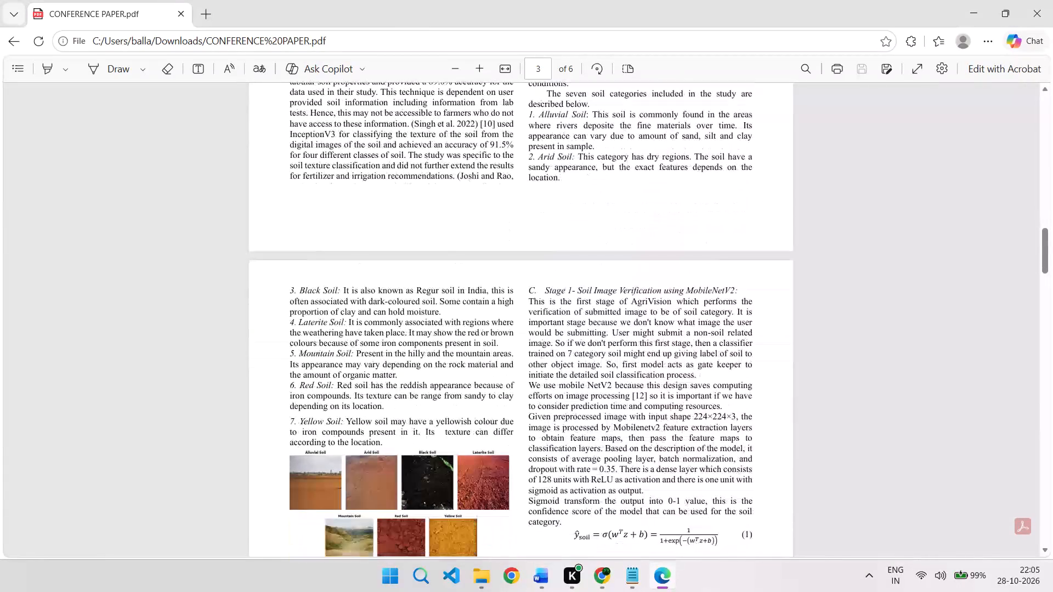
scroll(562, 422, down, 3)
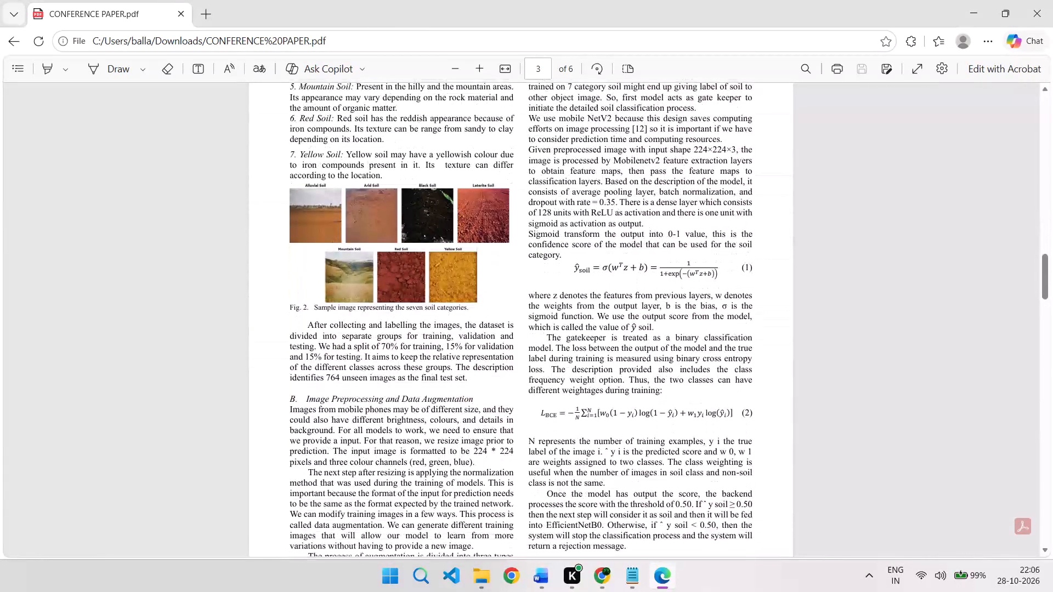
scroll(562, 422, down, 5)
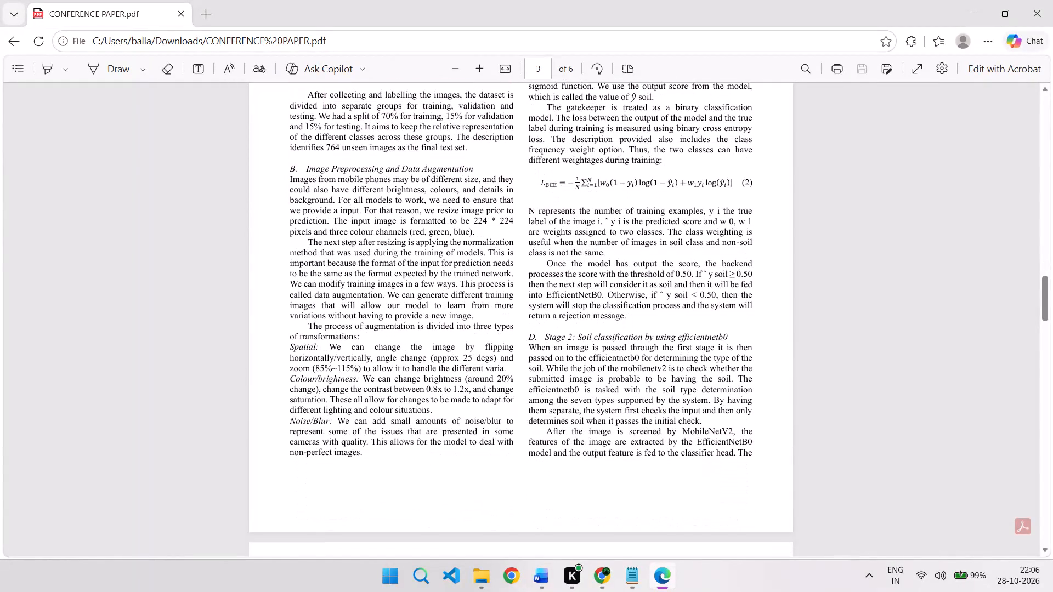
scroll(562, 422, down, 5)
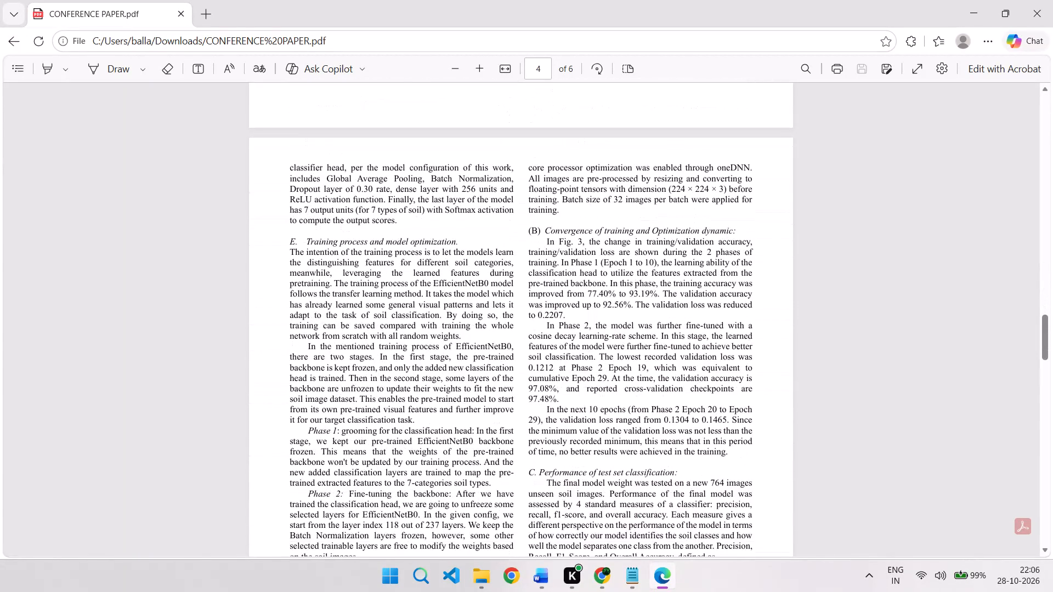
scroll(562, 422, down, 4)
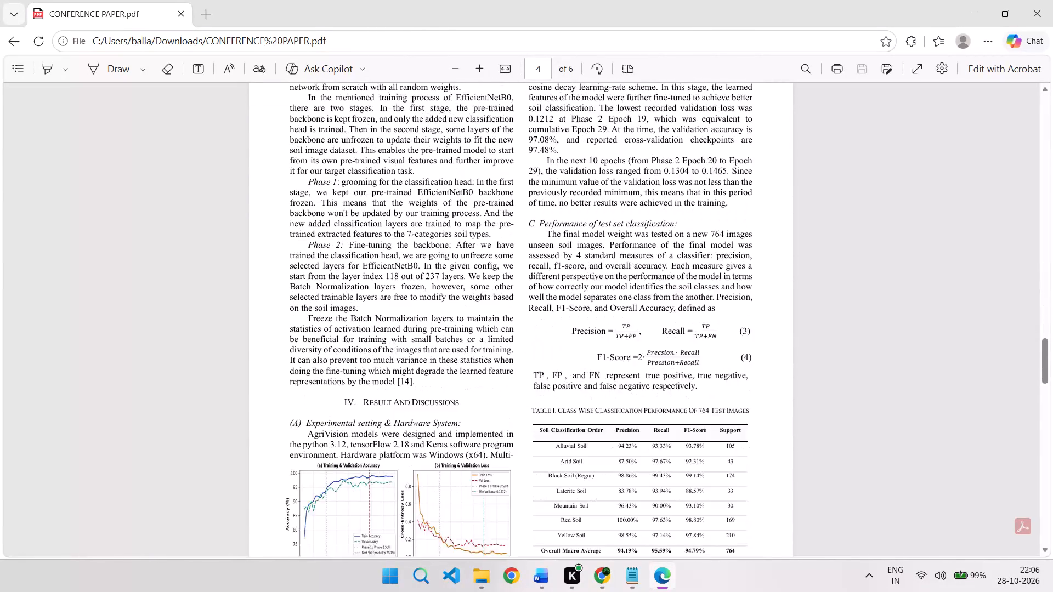
scroll(562, 422, down, 3)
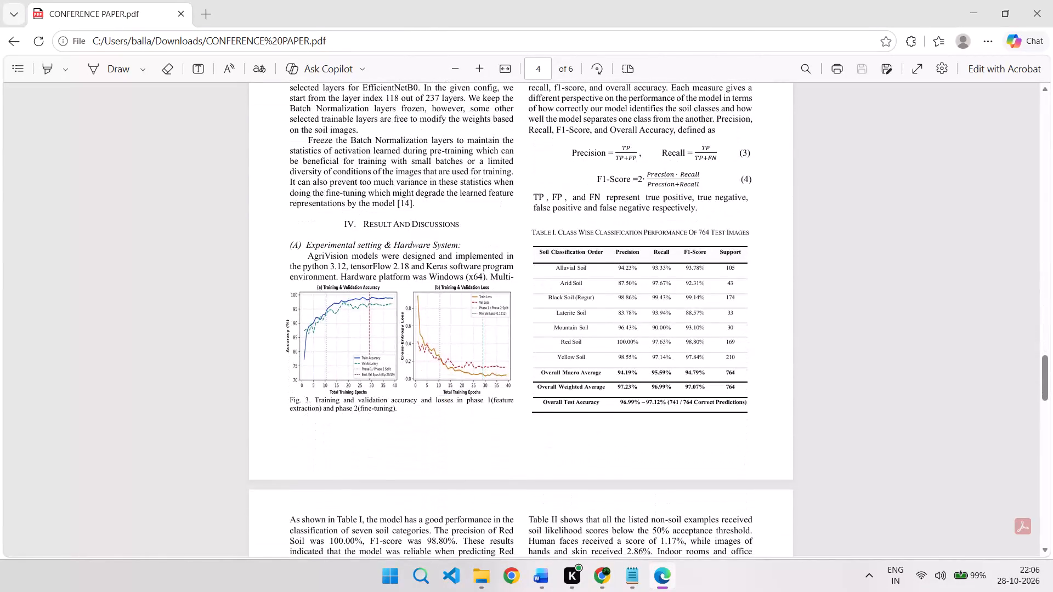
scroll(638, 417, down, 4)
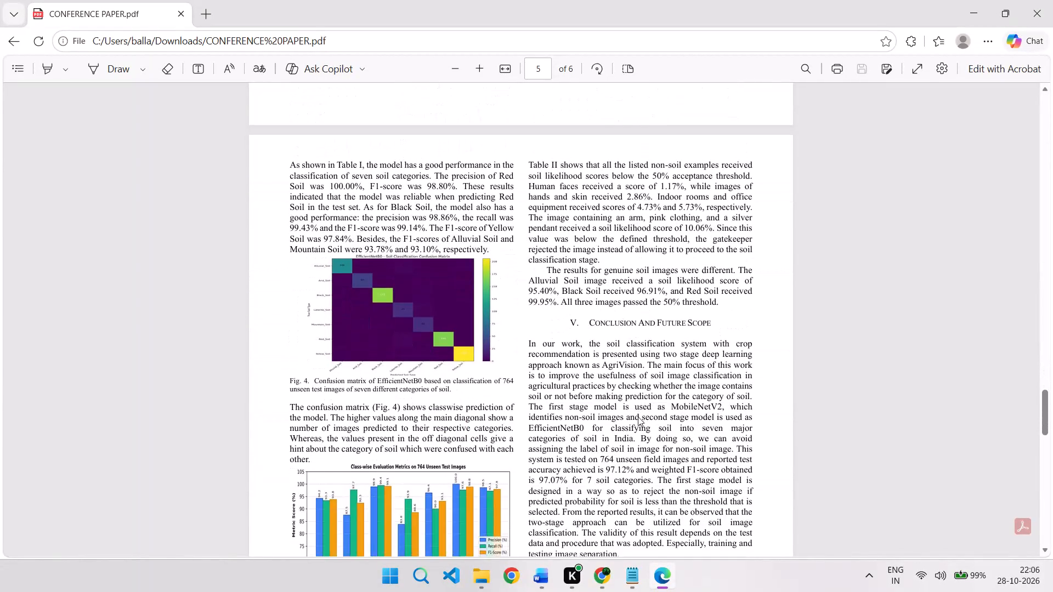
scroll(638, 417, down, 4)
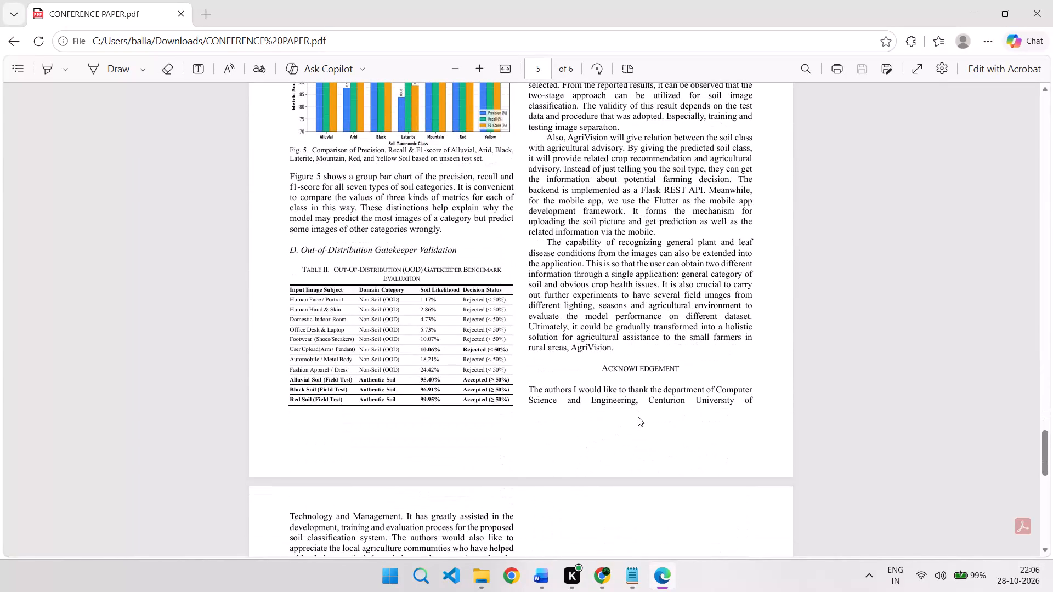
Recheck the figures and tables on pages 4 and 5 of the PDF, and continue to the references on page 6.
scroll(638, 417, up, 3)
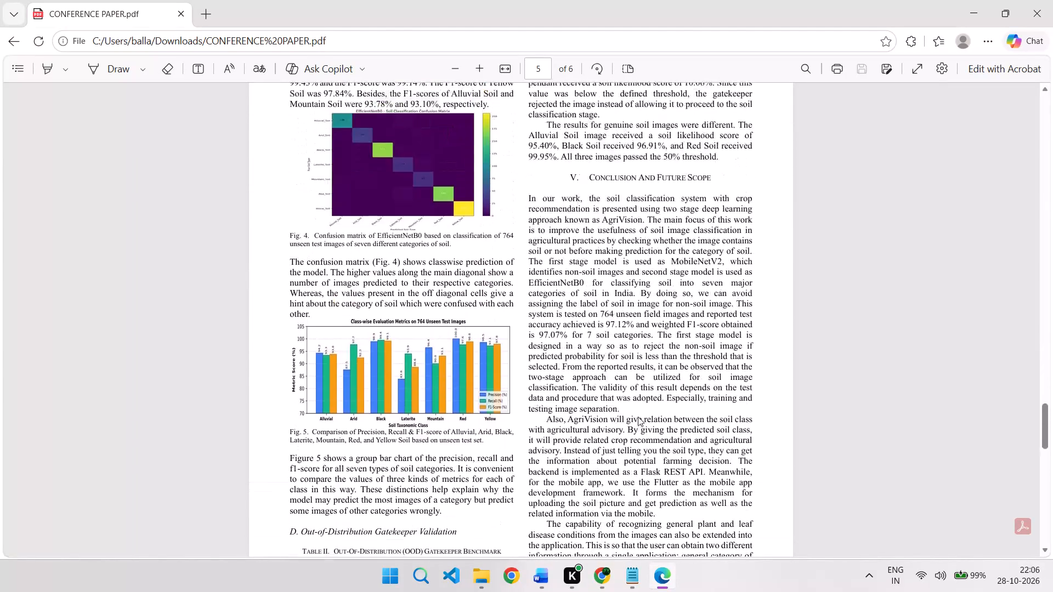
scroll(638, 417, up, 4)
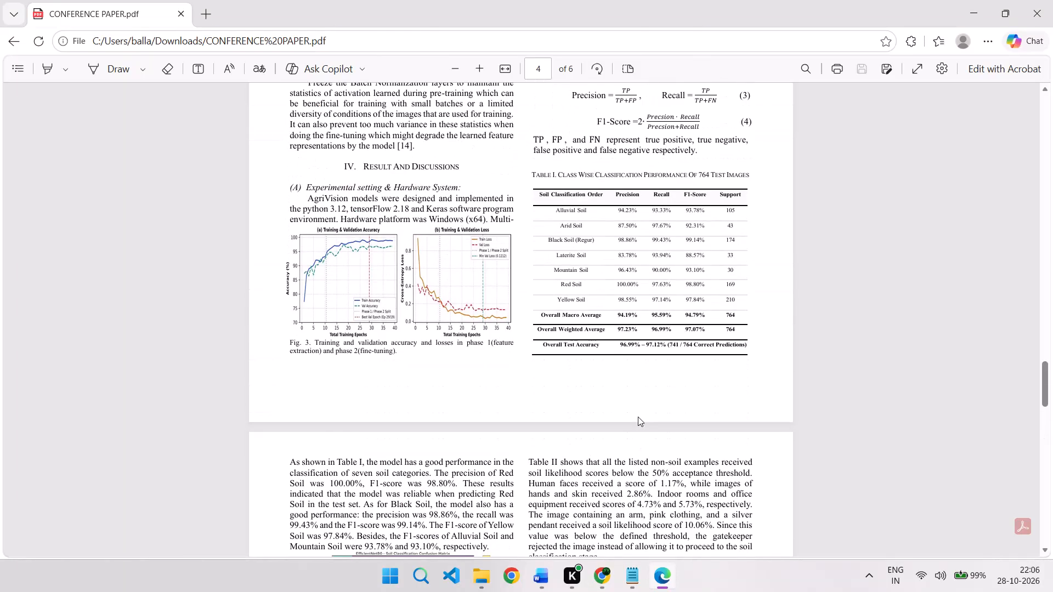
scroll(638, 417, up, 1)
scroll(638, 417, down, 3)
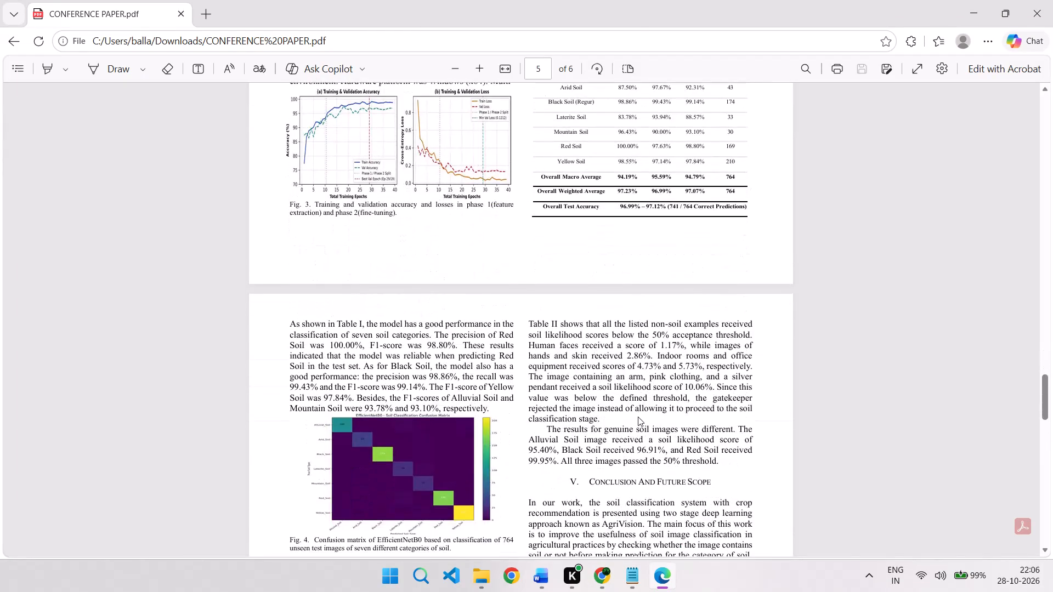
scroll(638, 417, down, 2)
scroll(637, 344, down, 1)
scroll(708, 408, down, 2)
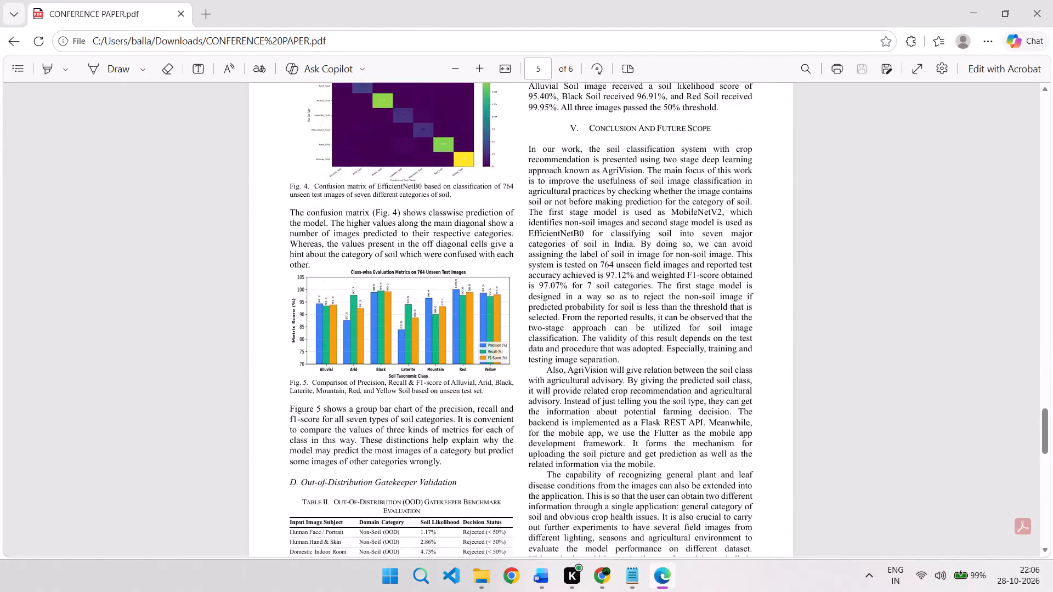
scroll(708, 408, down, 9)
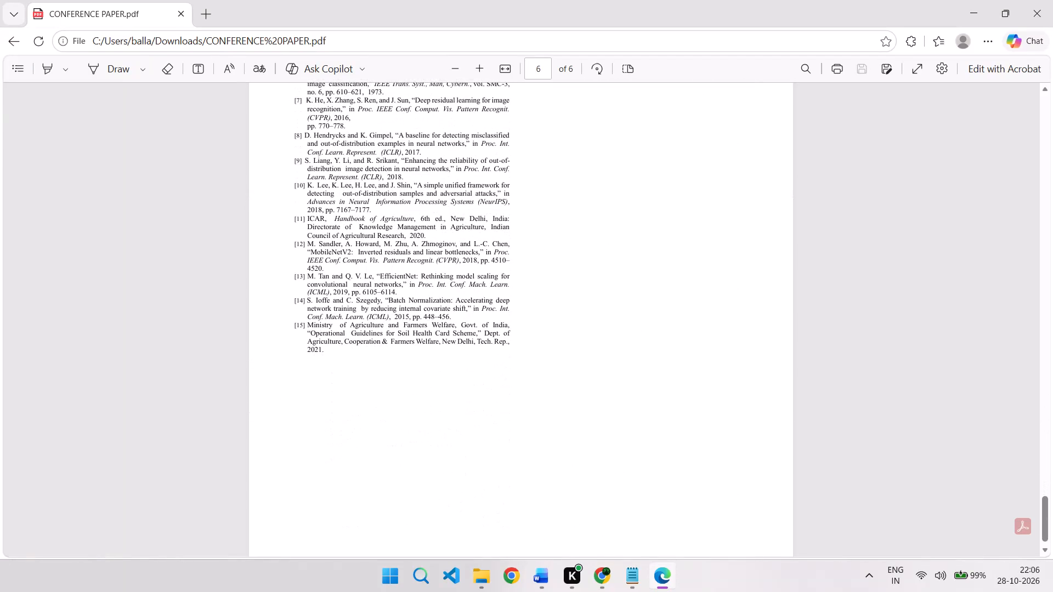
scroll(708, 408, down, 3)
Close the Edge window containing the CONFERENCE PAPER PDF.
click(1052, 0)
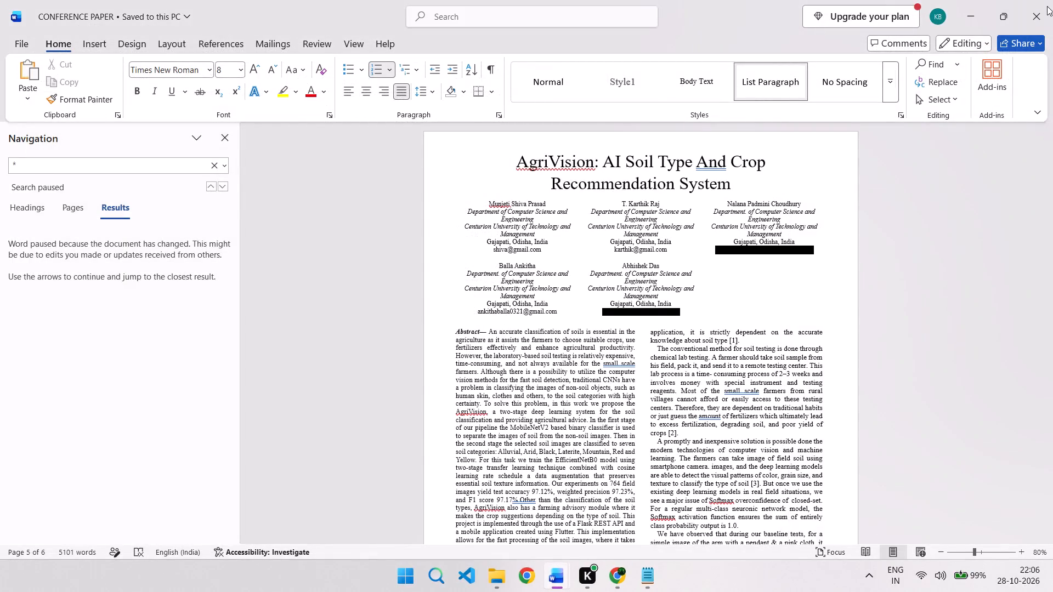
Close the CONFERENCE PAPER, ICAIHC_307 and ms_word_template_changed documents in Word, discarding the changes to the template.
click(1047, 6)
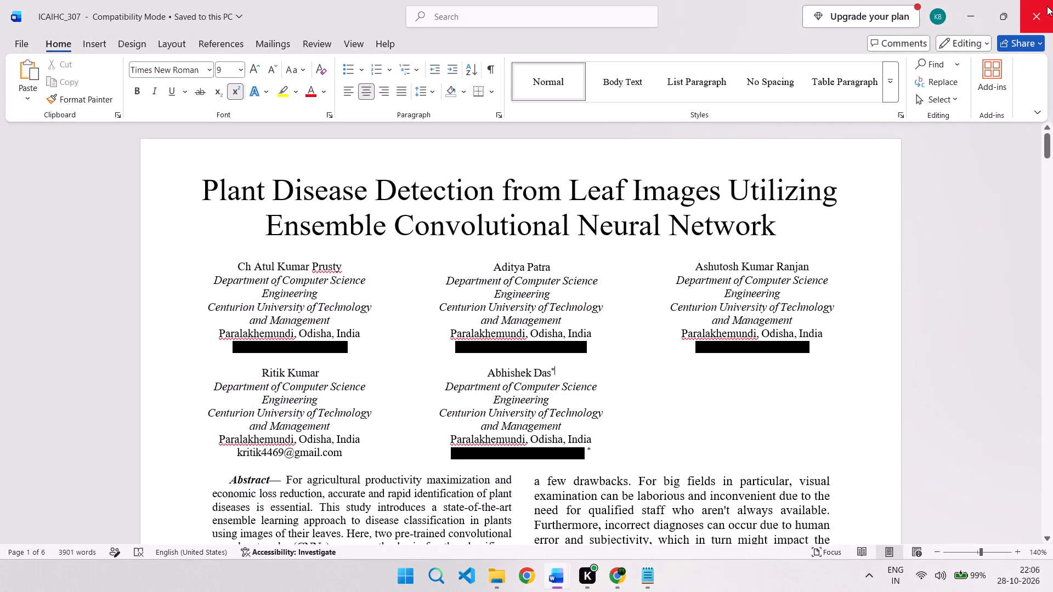
click(1047, 6)
click(1047, 6)
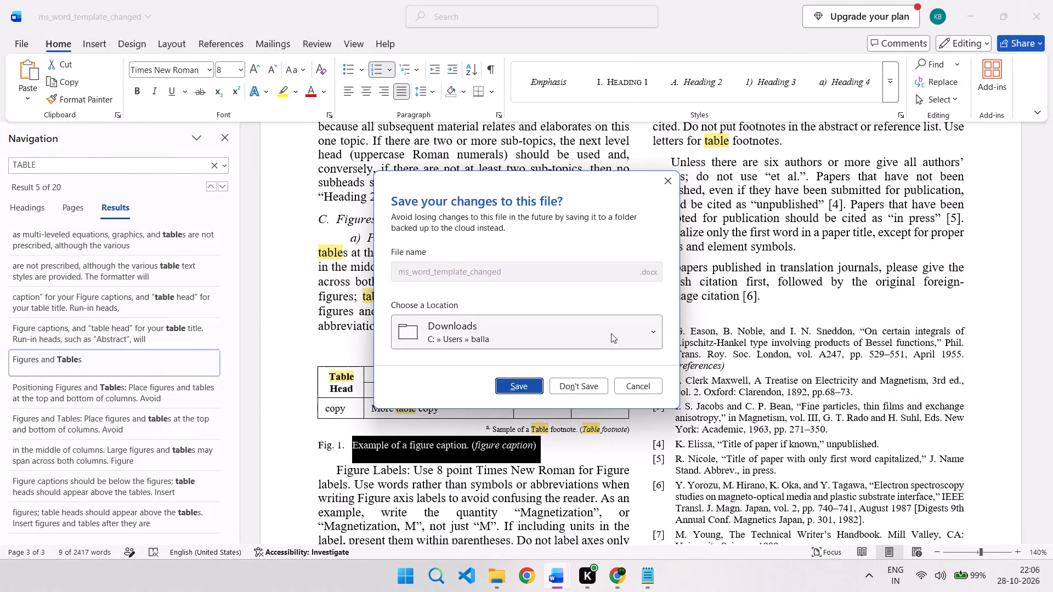
click(586, 382)
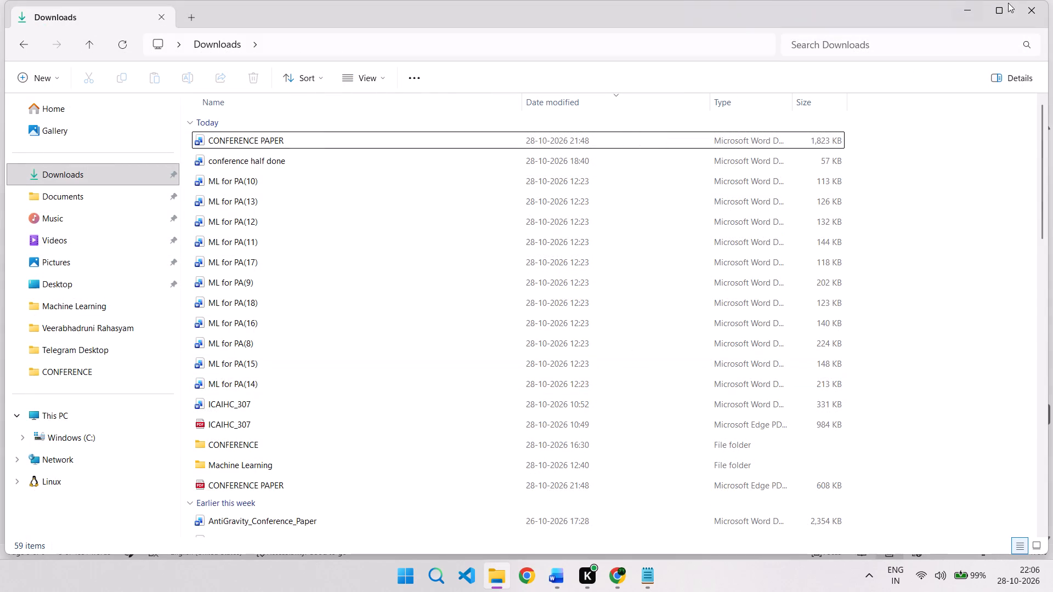